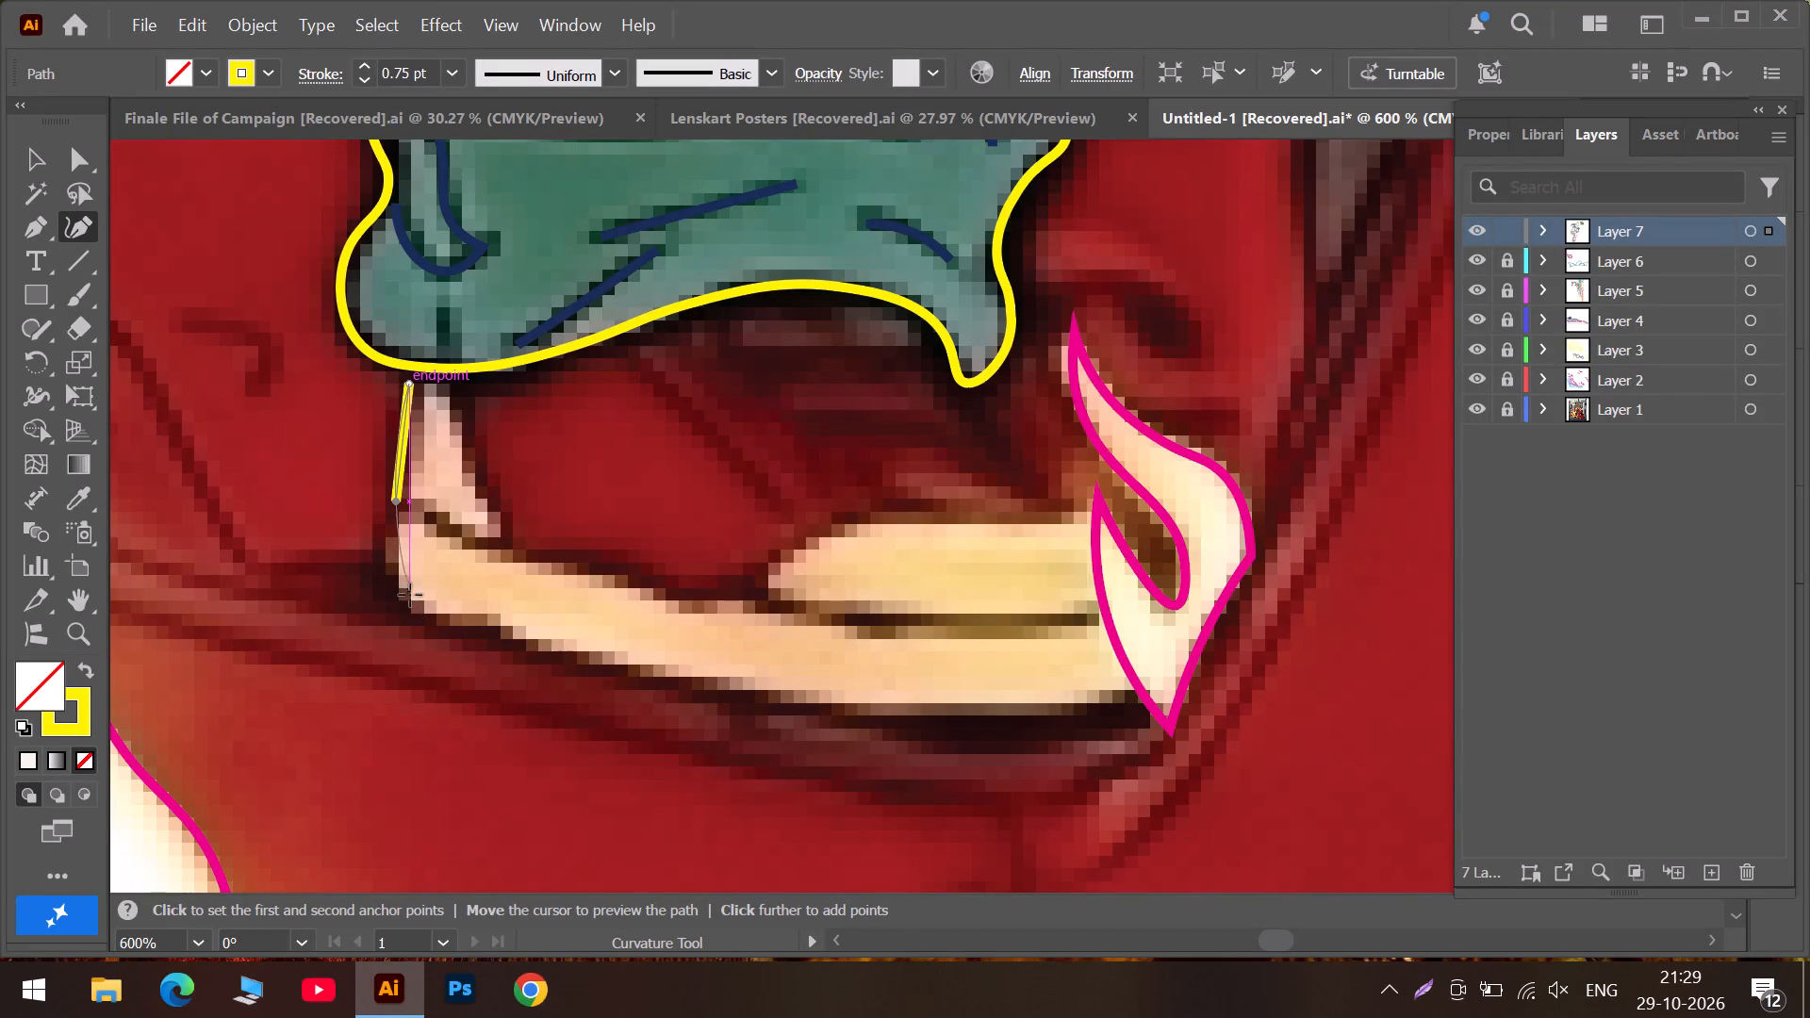
Trace the cream shape's outer side and lower edge with the Curvature tool, ending in a corner near the pink flame's lower tip.
click(391, 559)
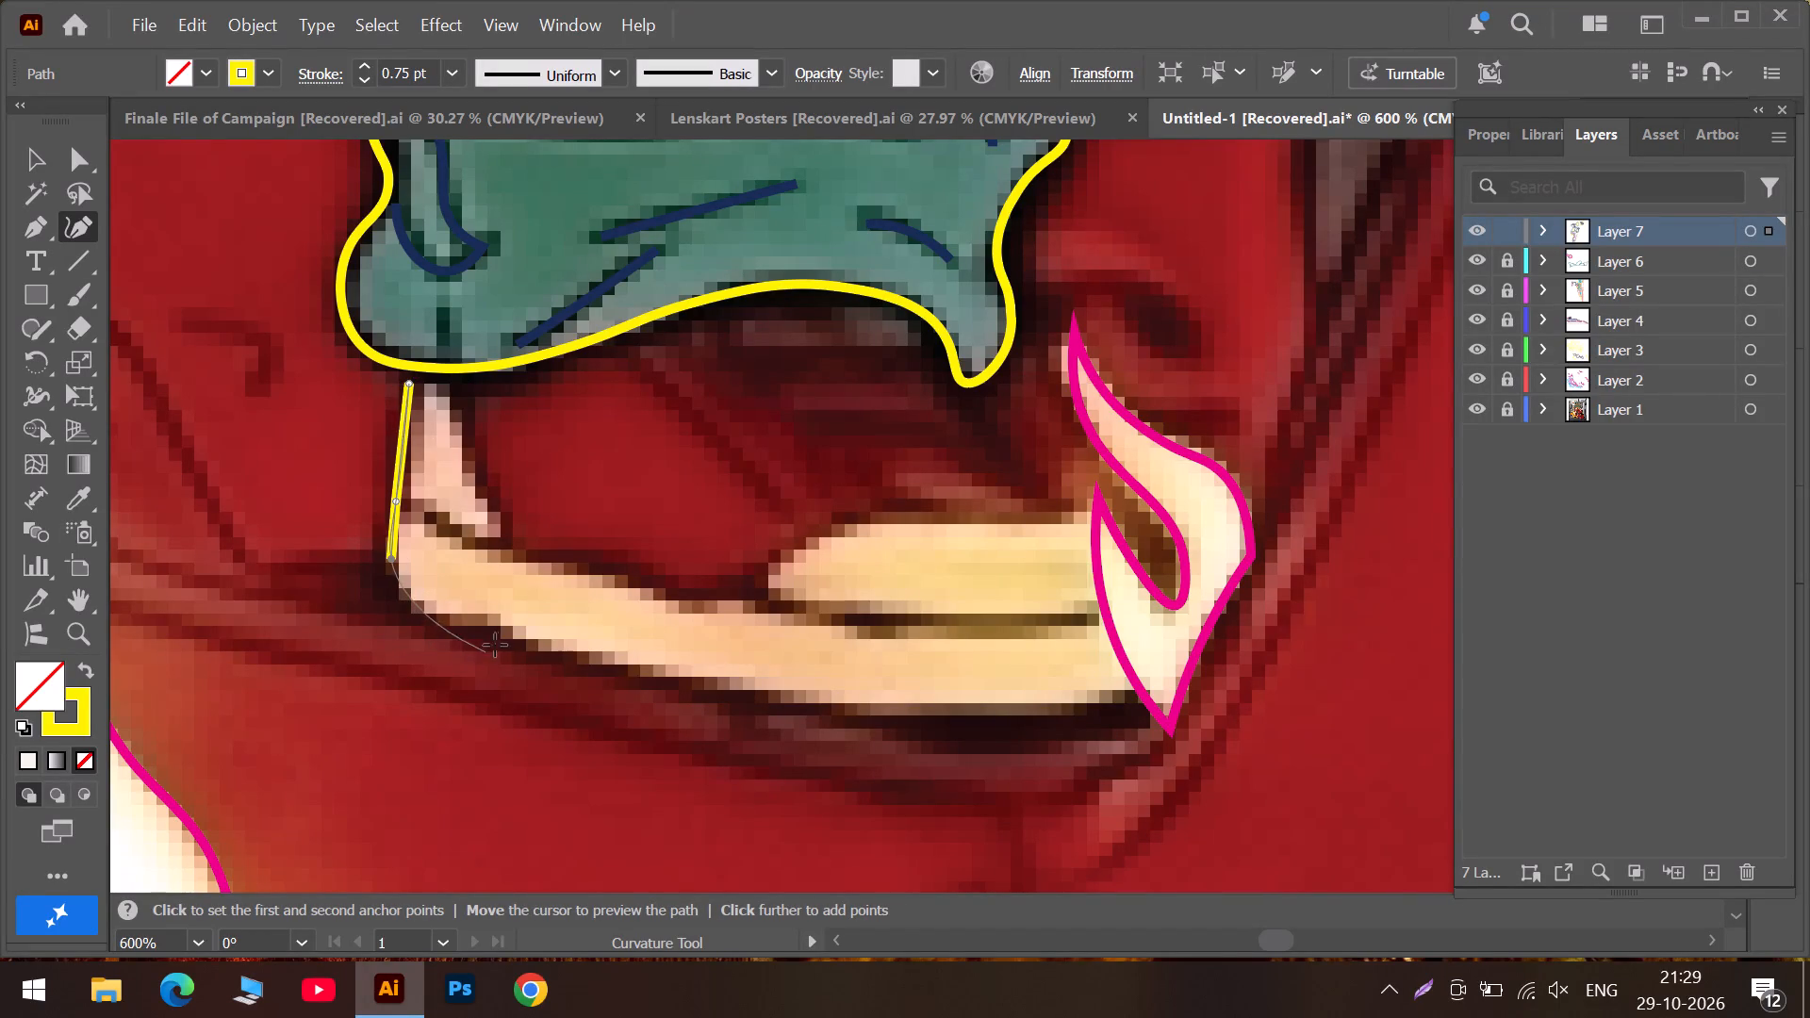
click(495, 632)
drag(391, 564, 403, 597)
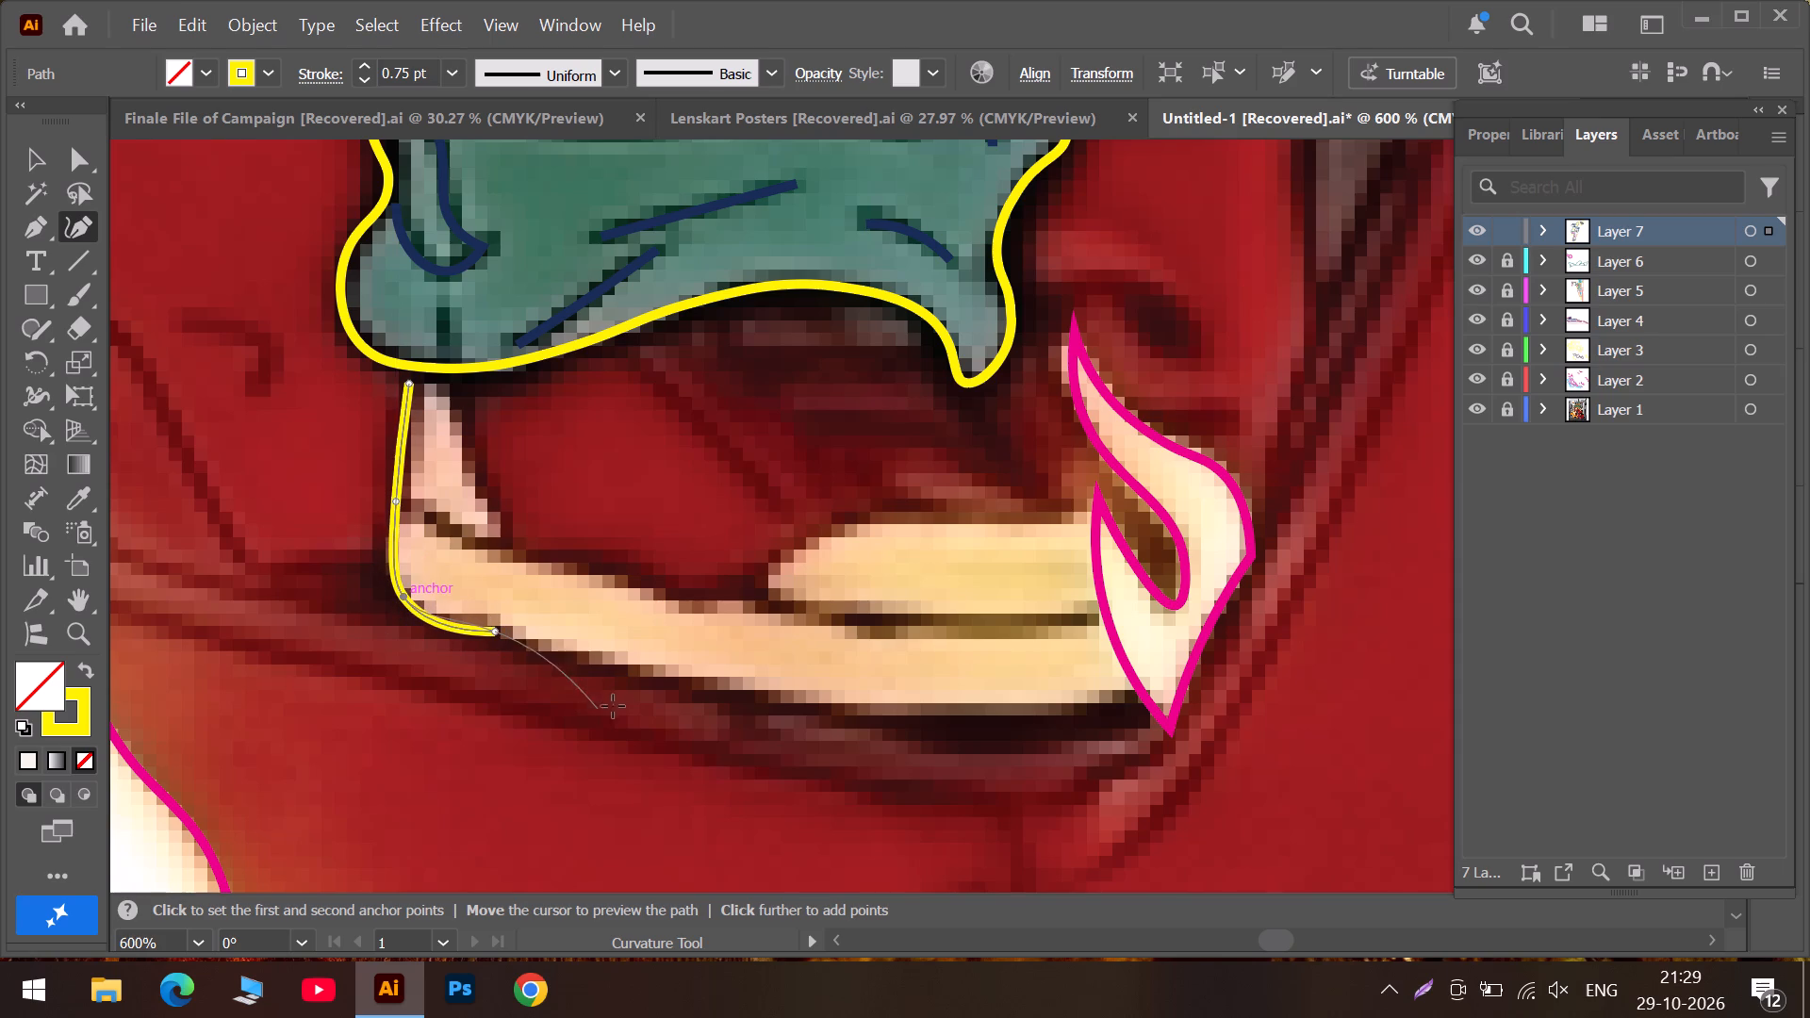
click(610, 662)
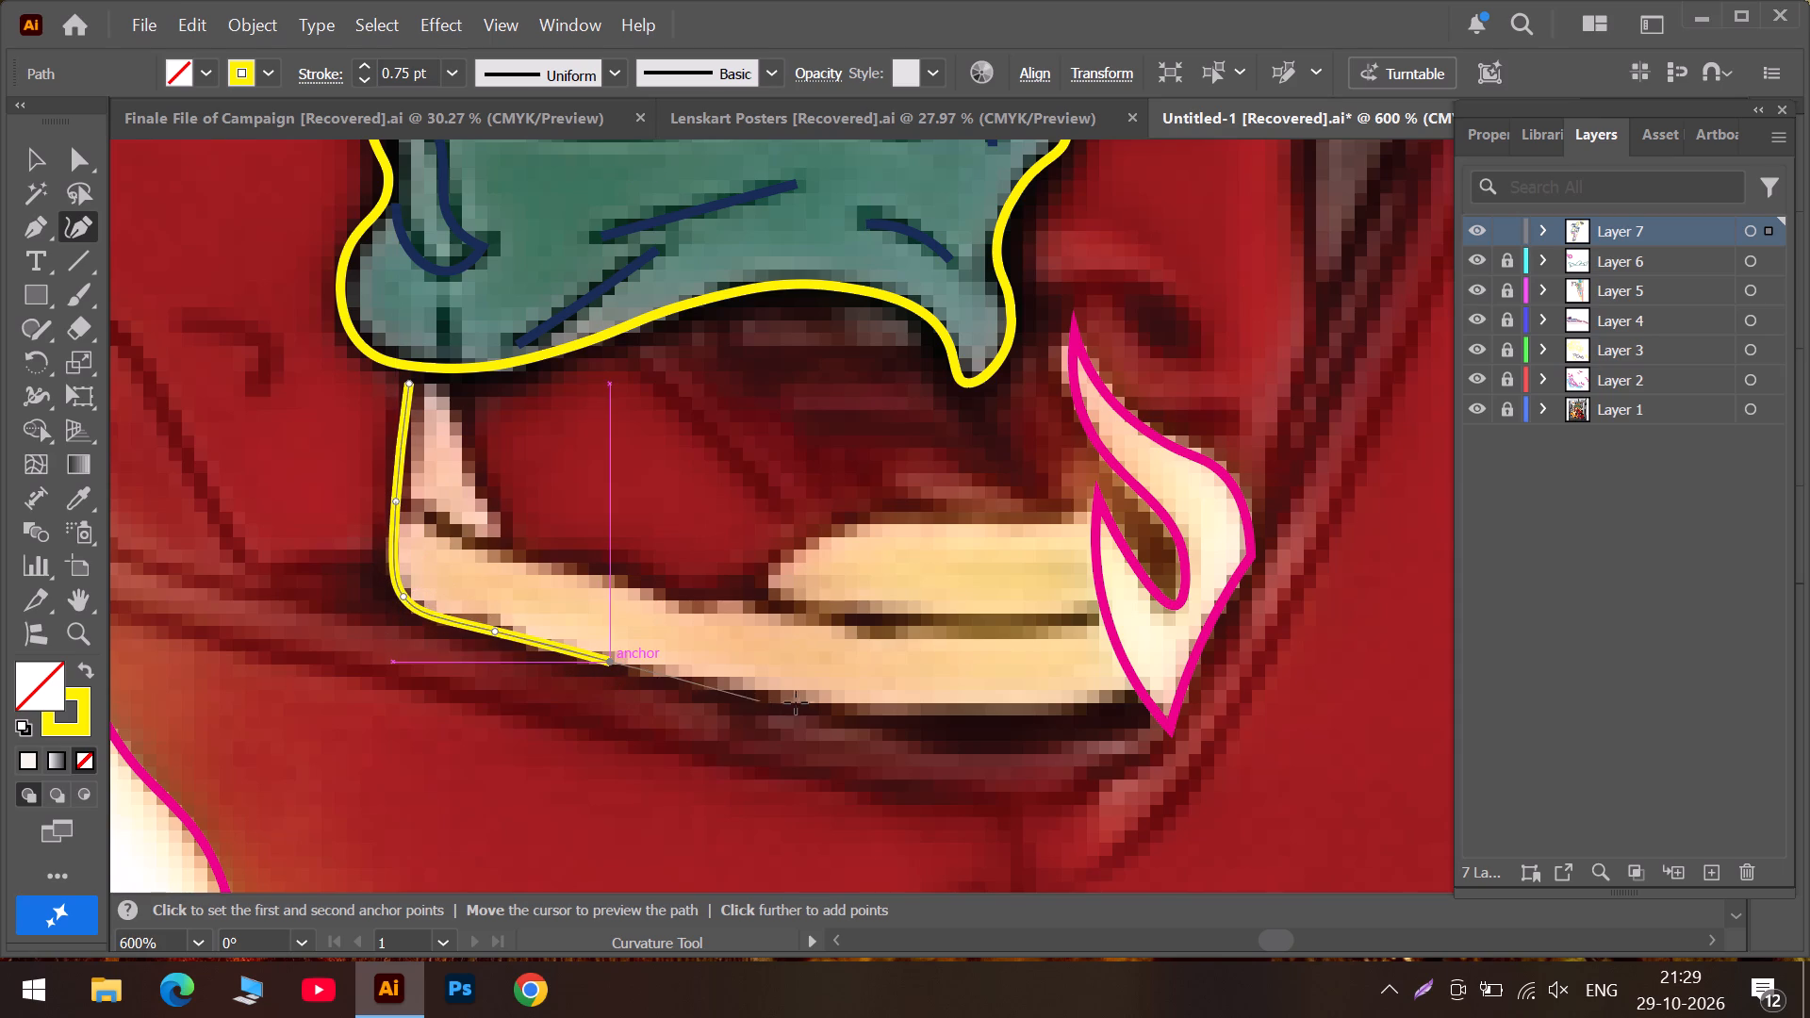
click(808, 702)
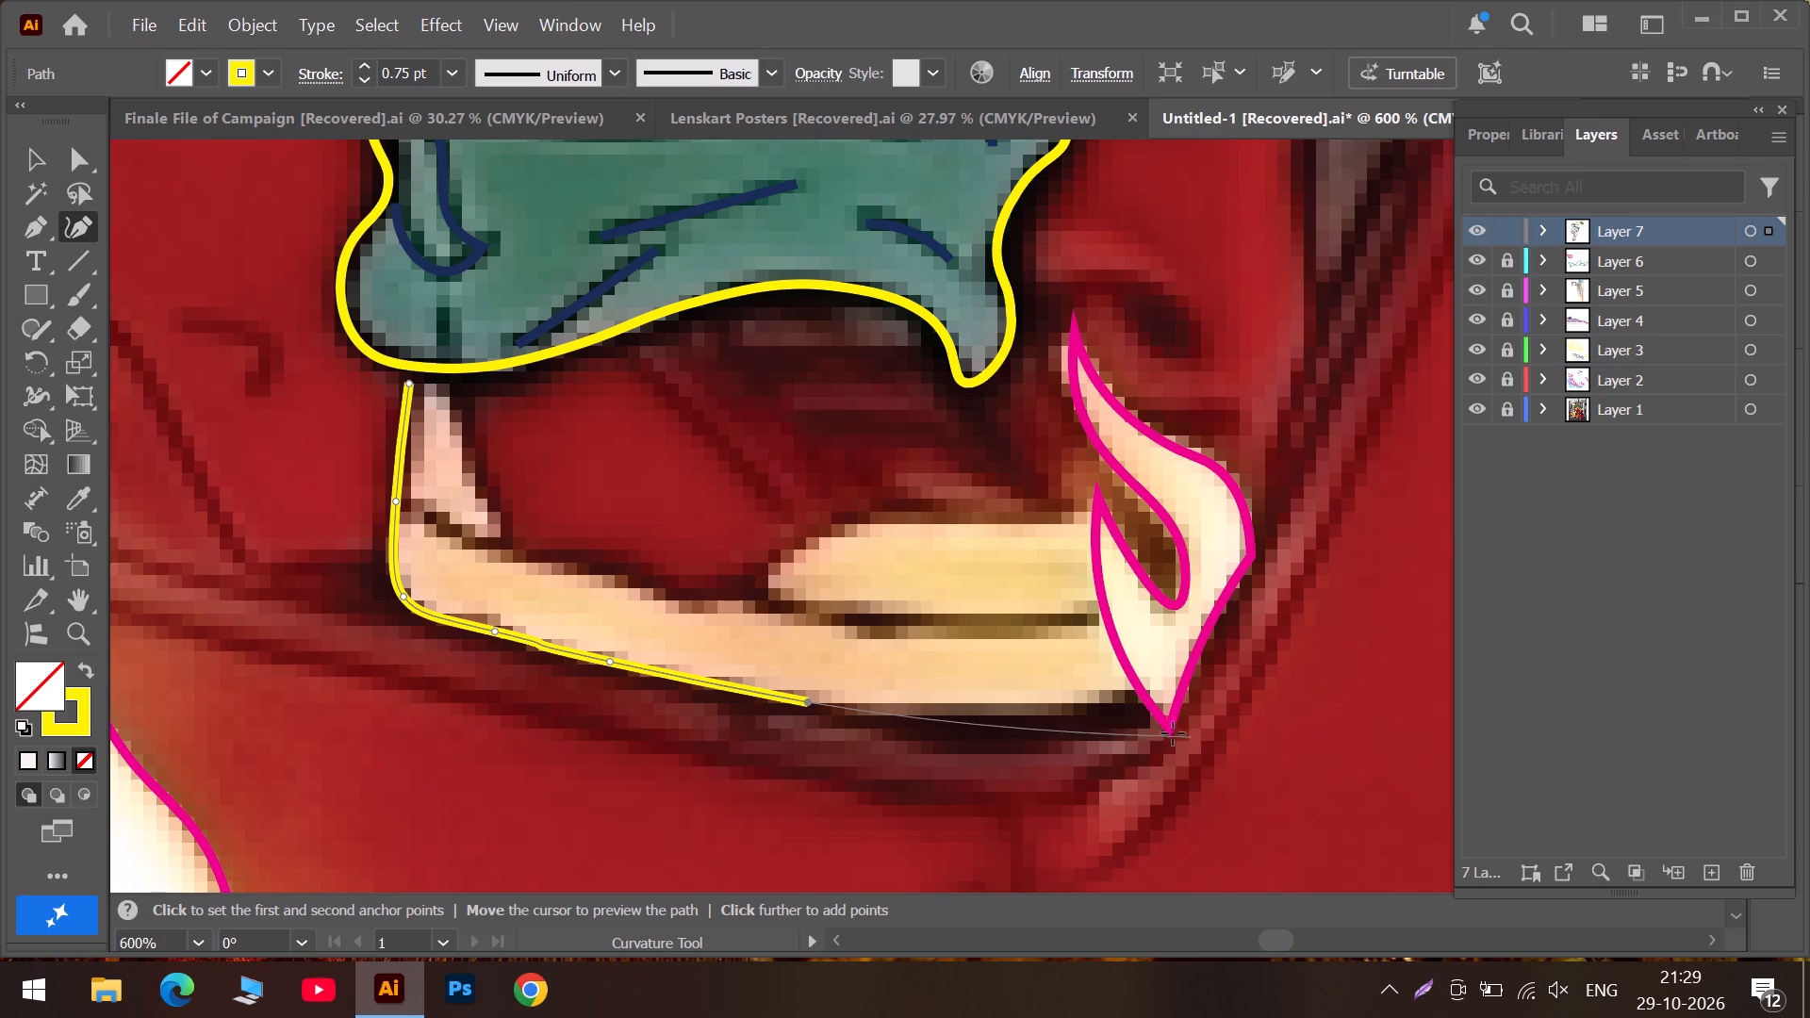
click(1145, 715)
double_click(1145, 715)
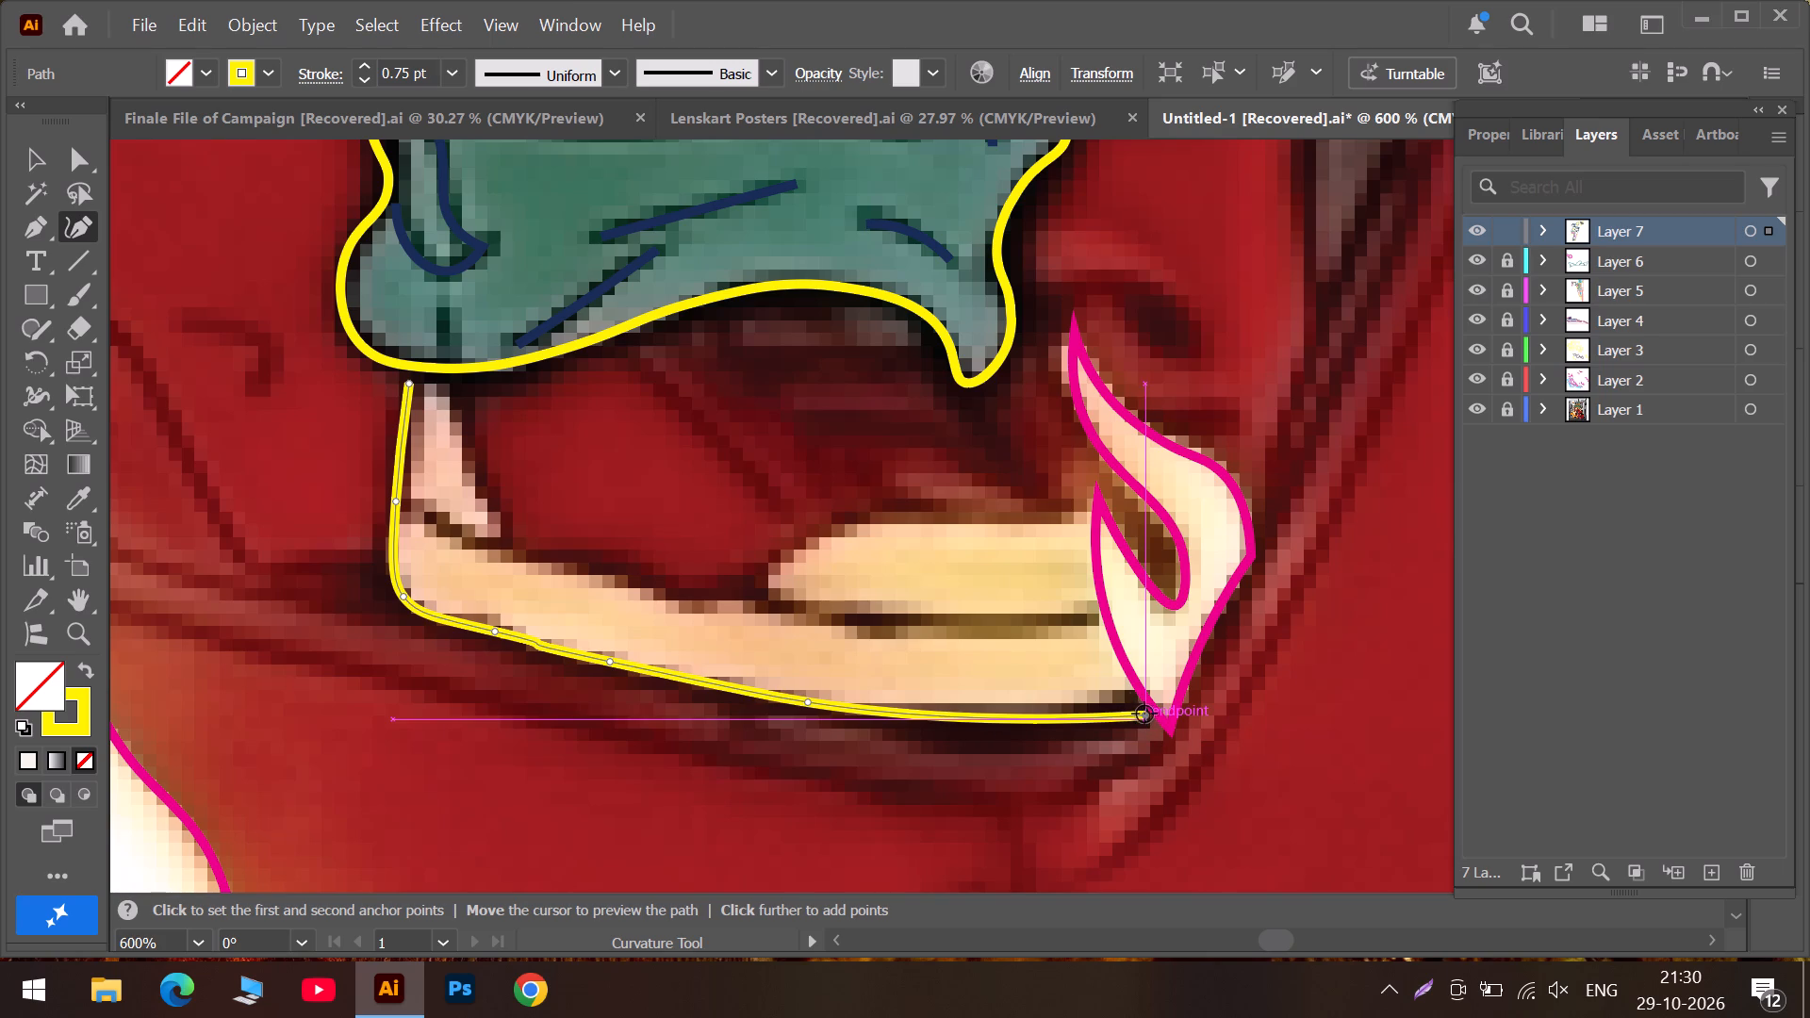
Continue the path up along the pink flame and back beneath the teal cloth's yellow outline, closing it at the starting point.
click(1111, 659)
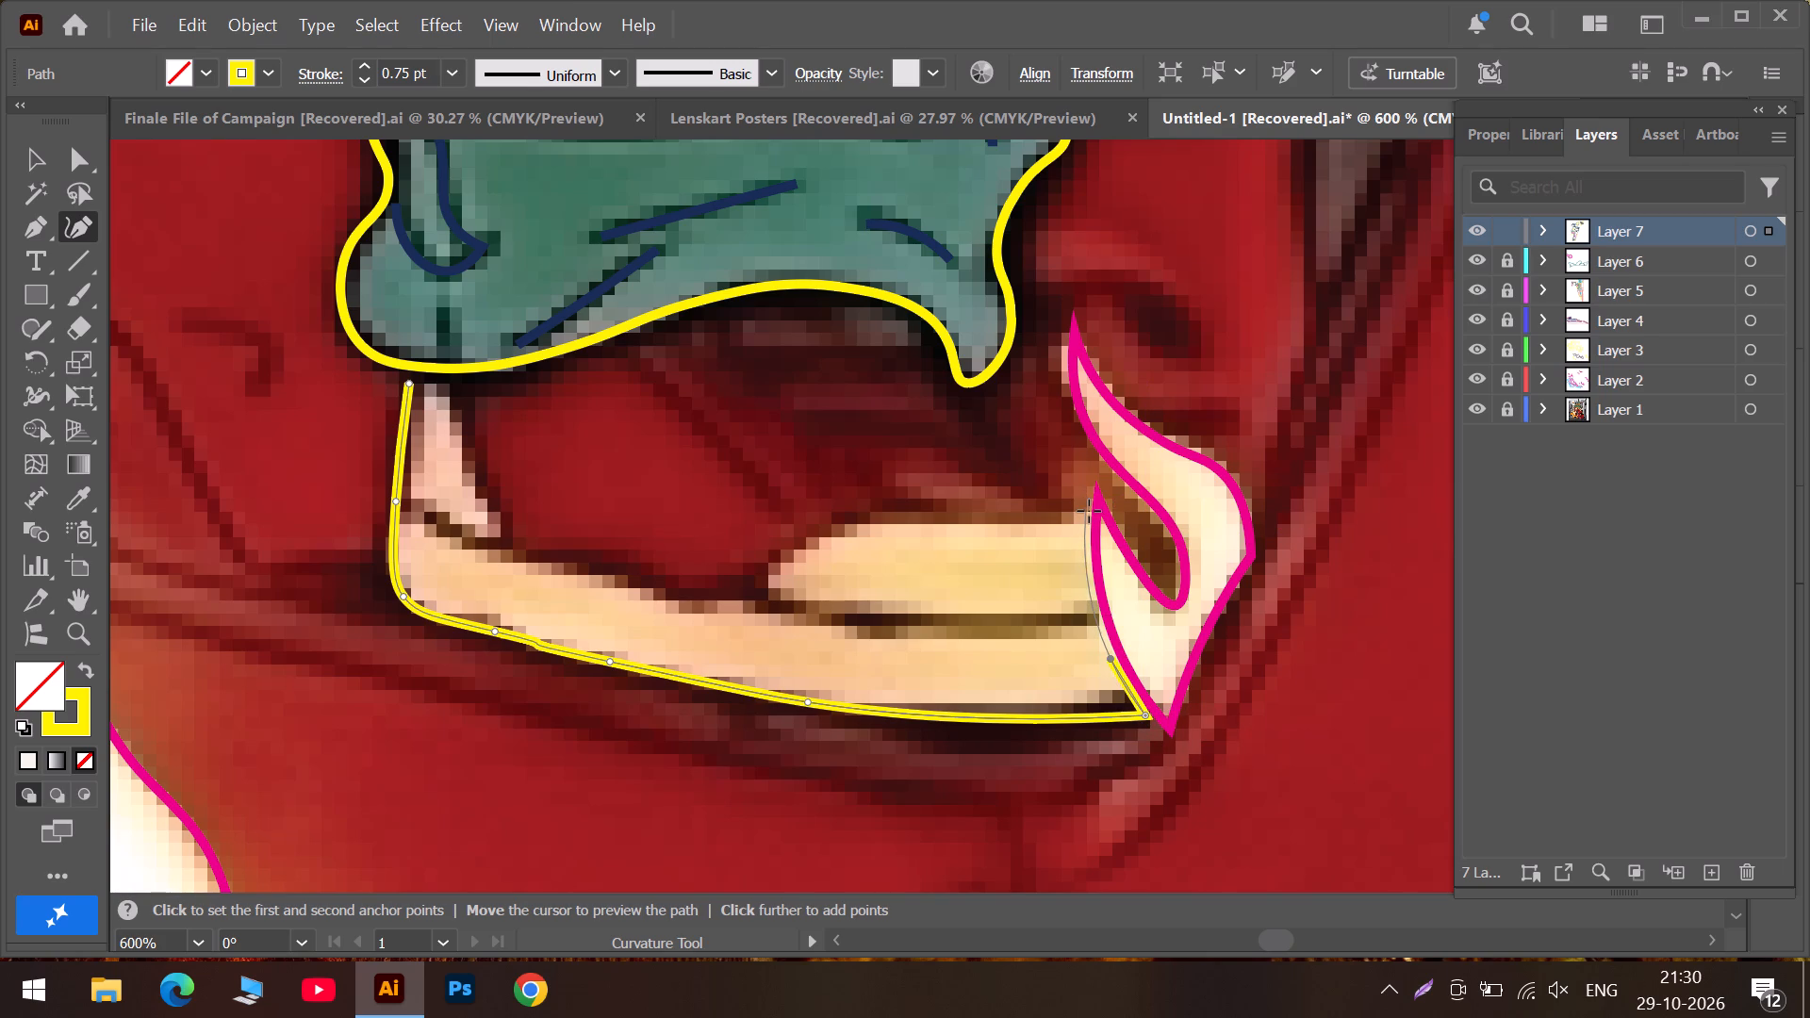
double_click(1089, 511)
click(1055, 501)
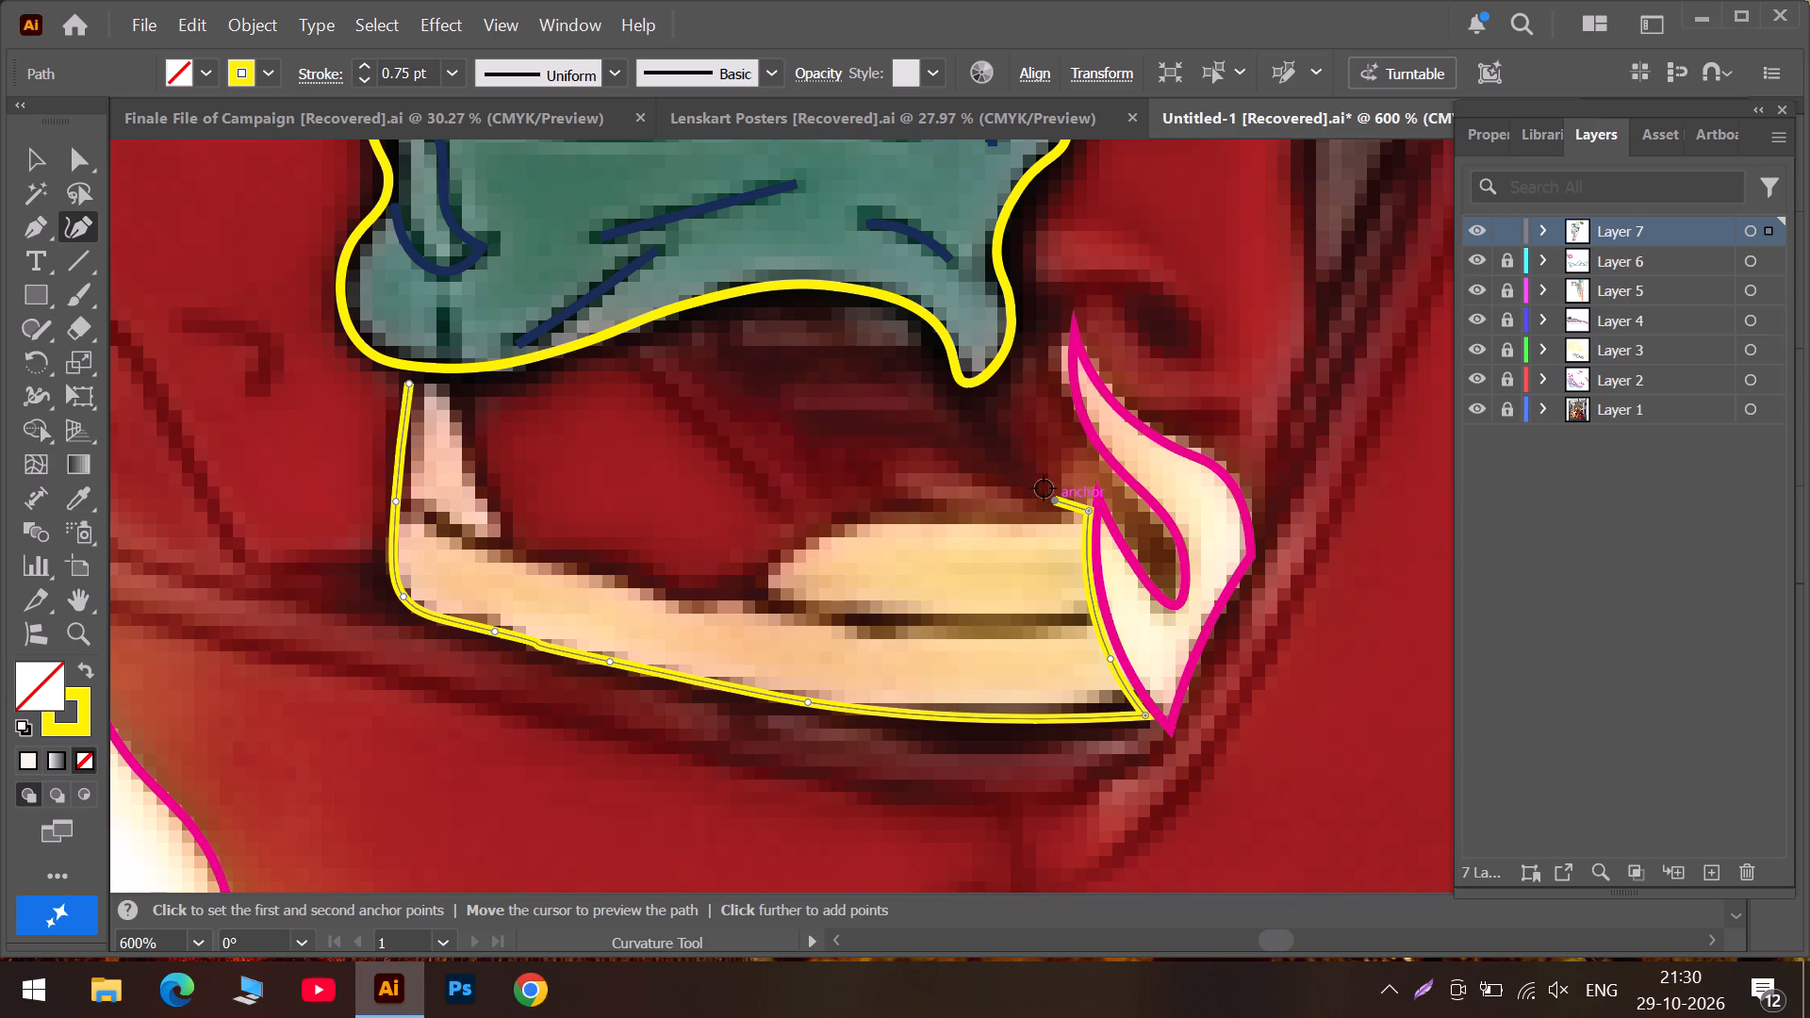
click(978, 420)
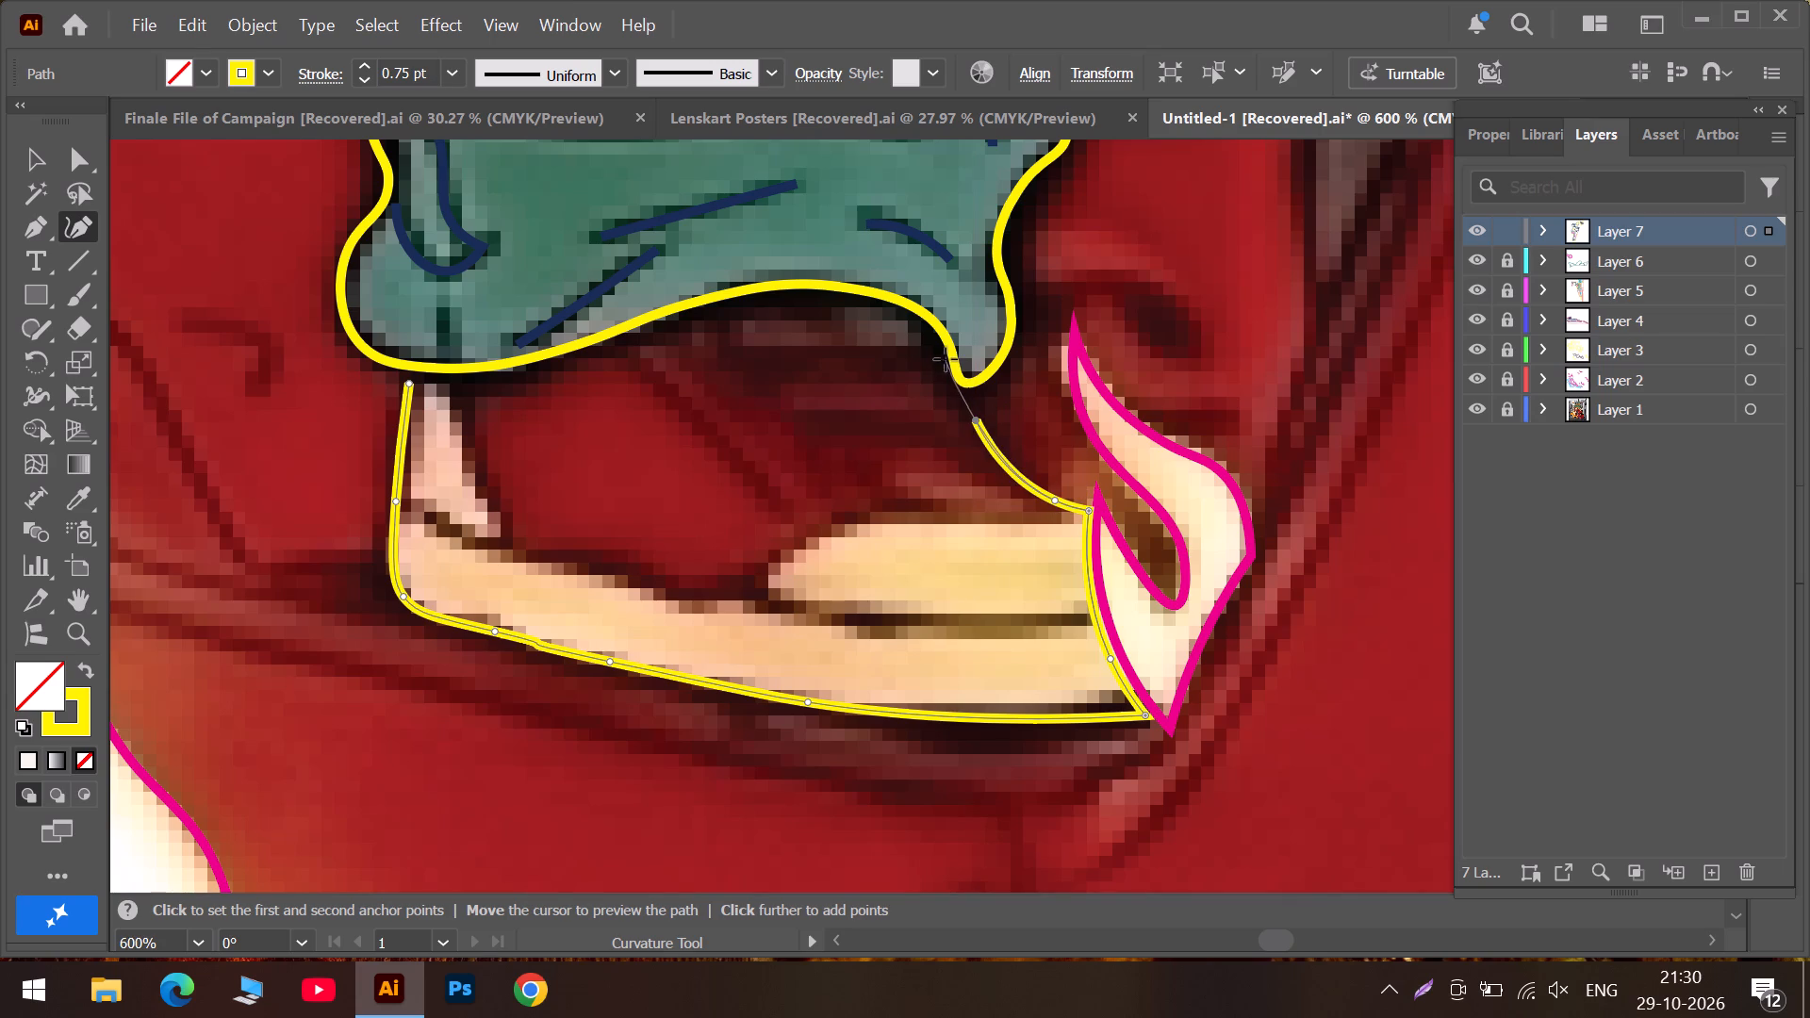
double_click(930, 329)
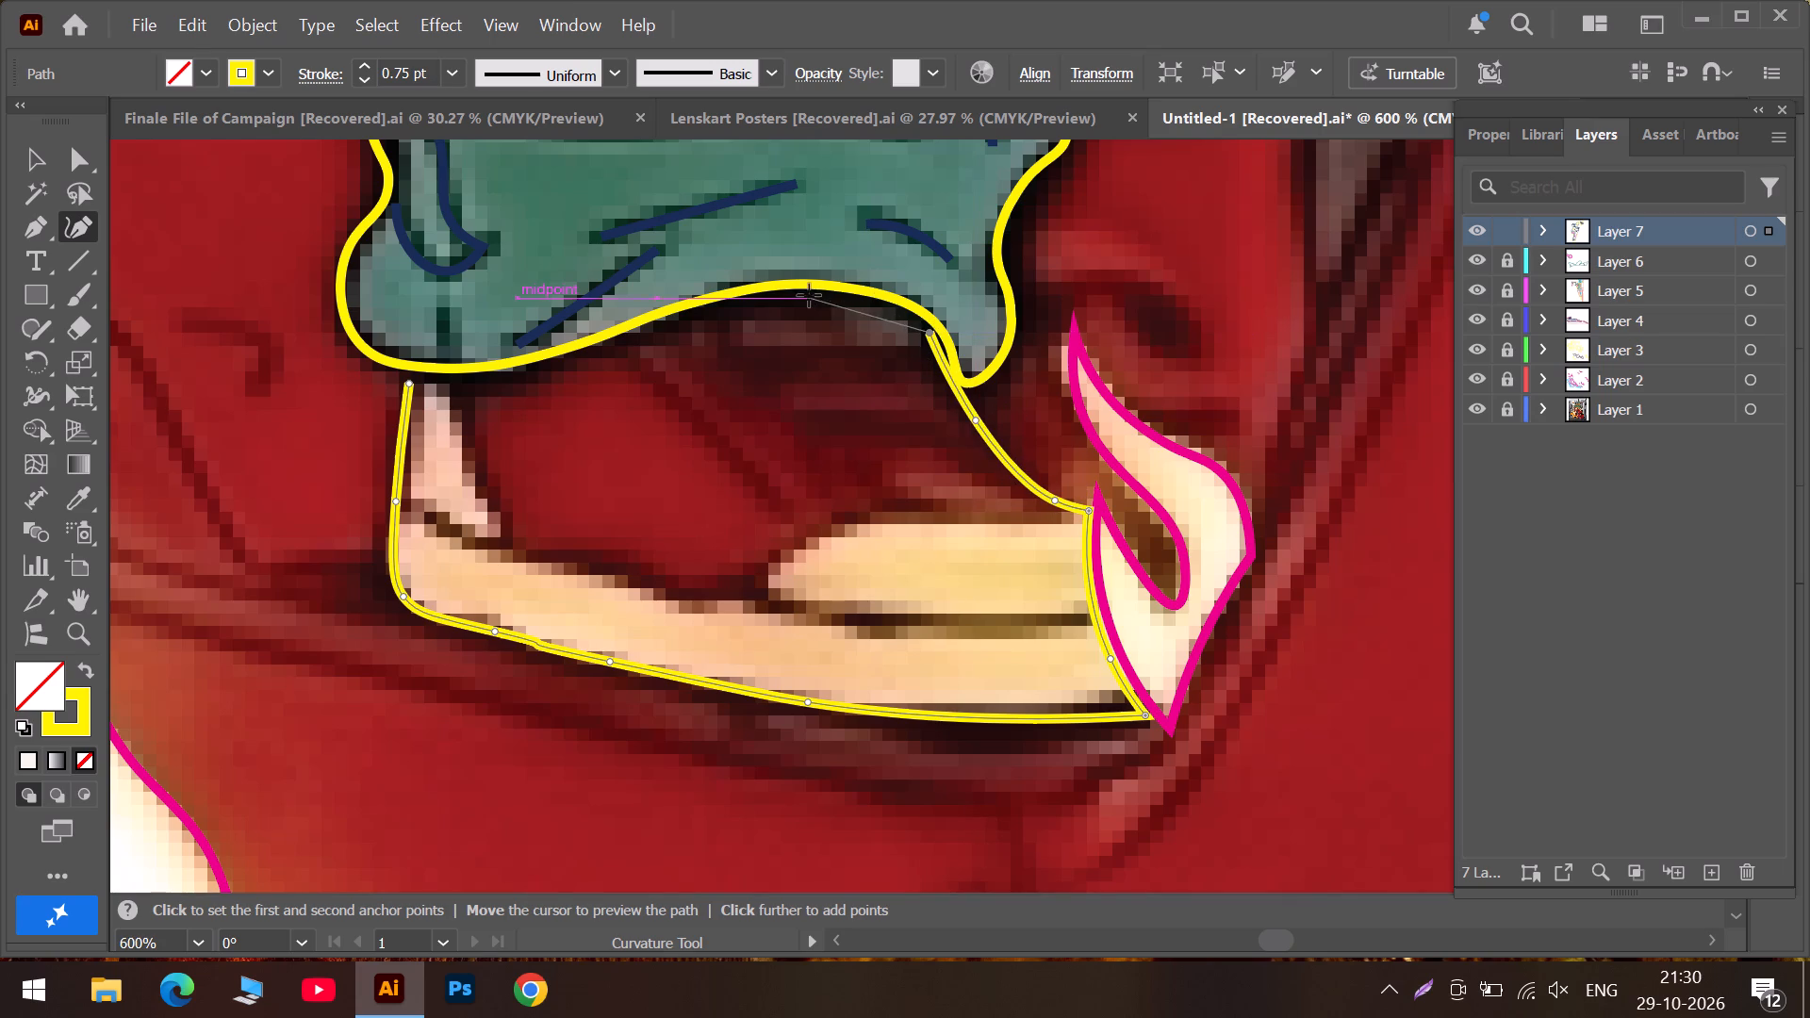
click(809, 295)
click(659, 334)
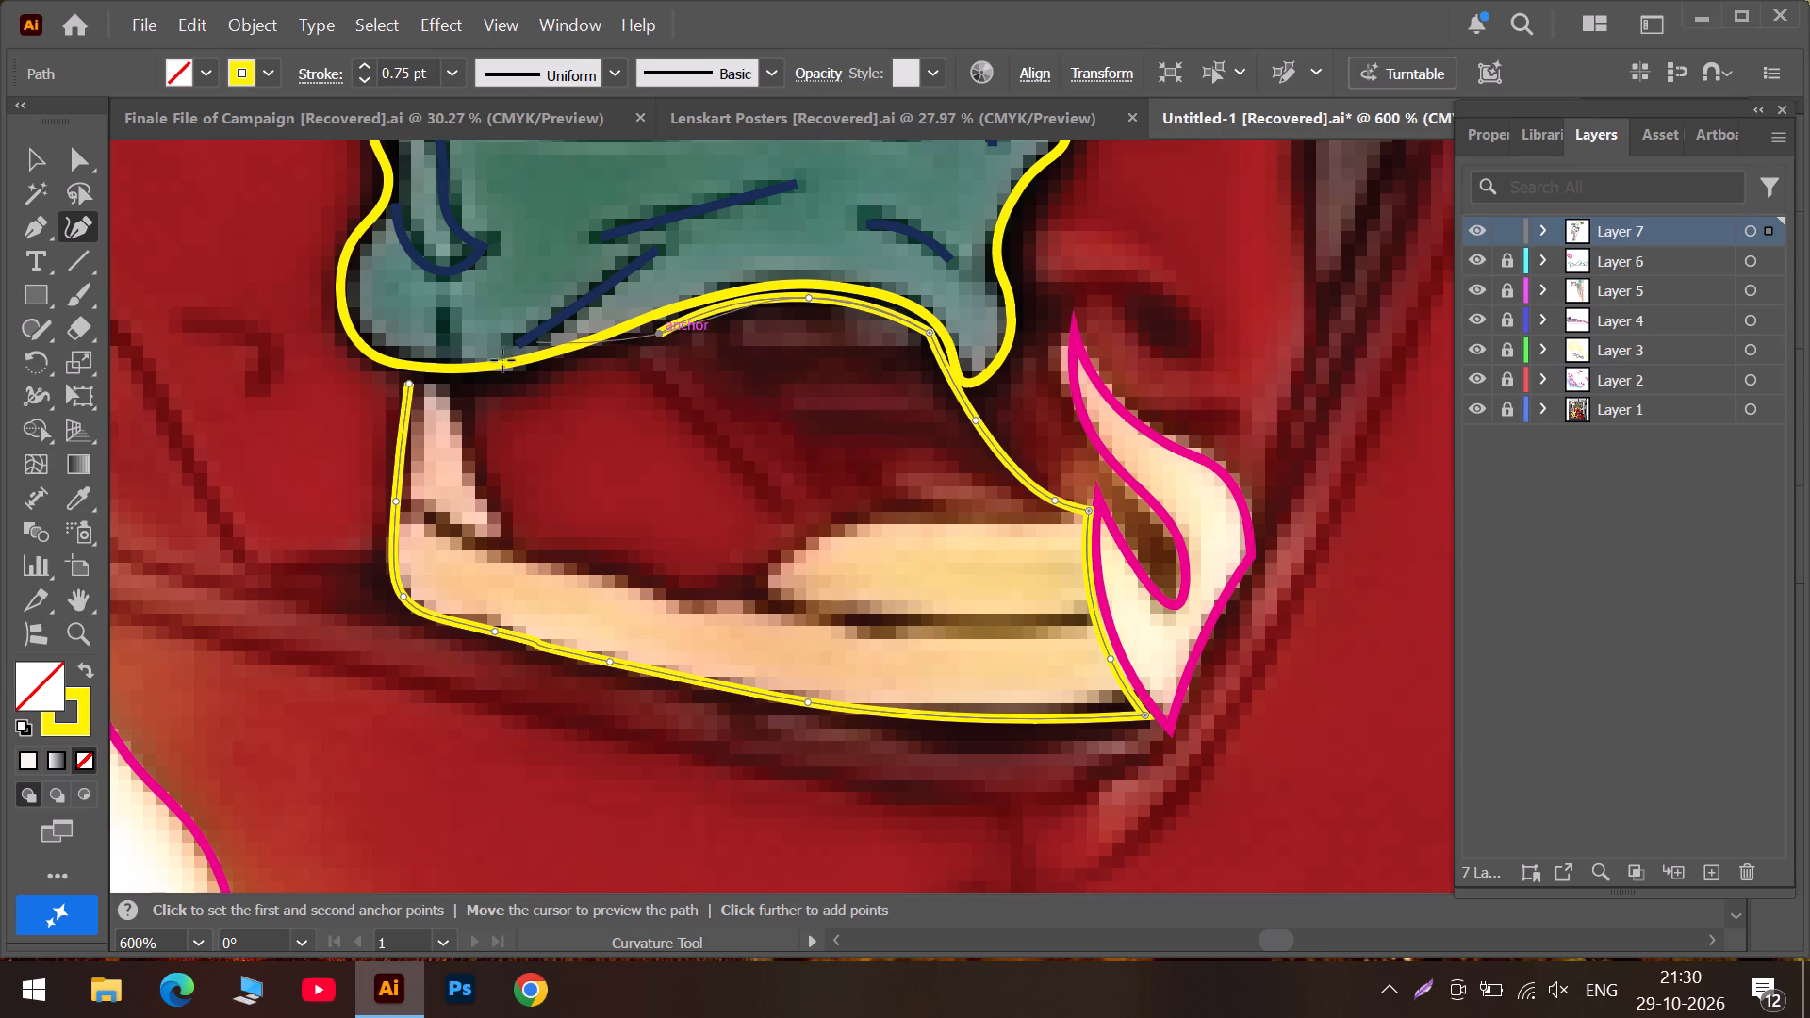
click(415, 381)
double_click(415, 381)
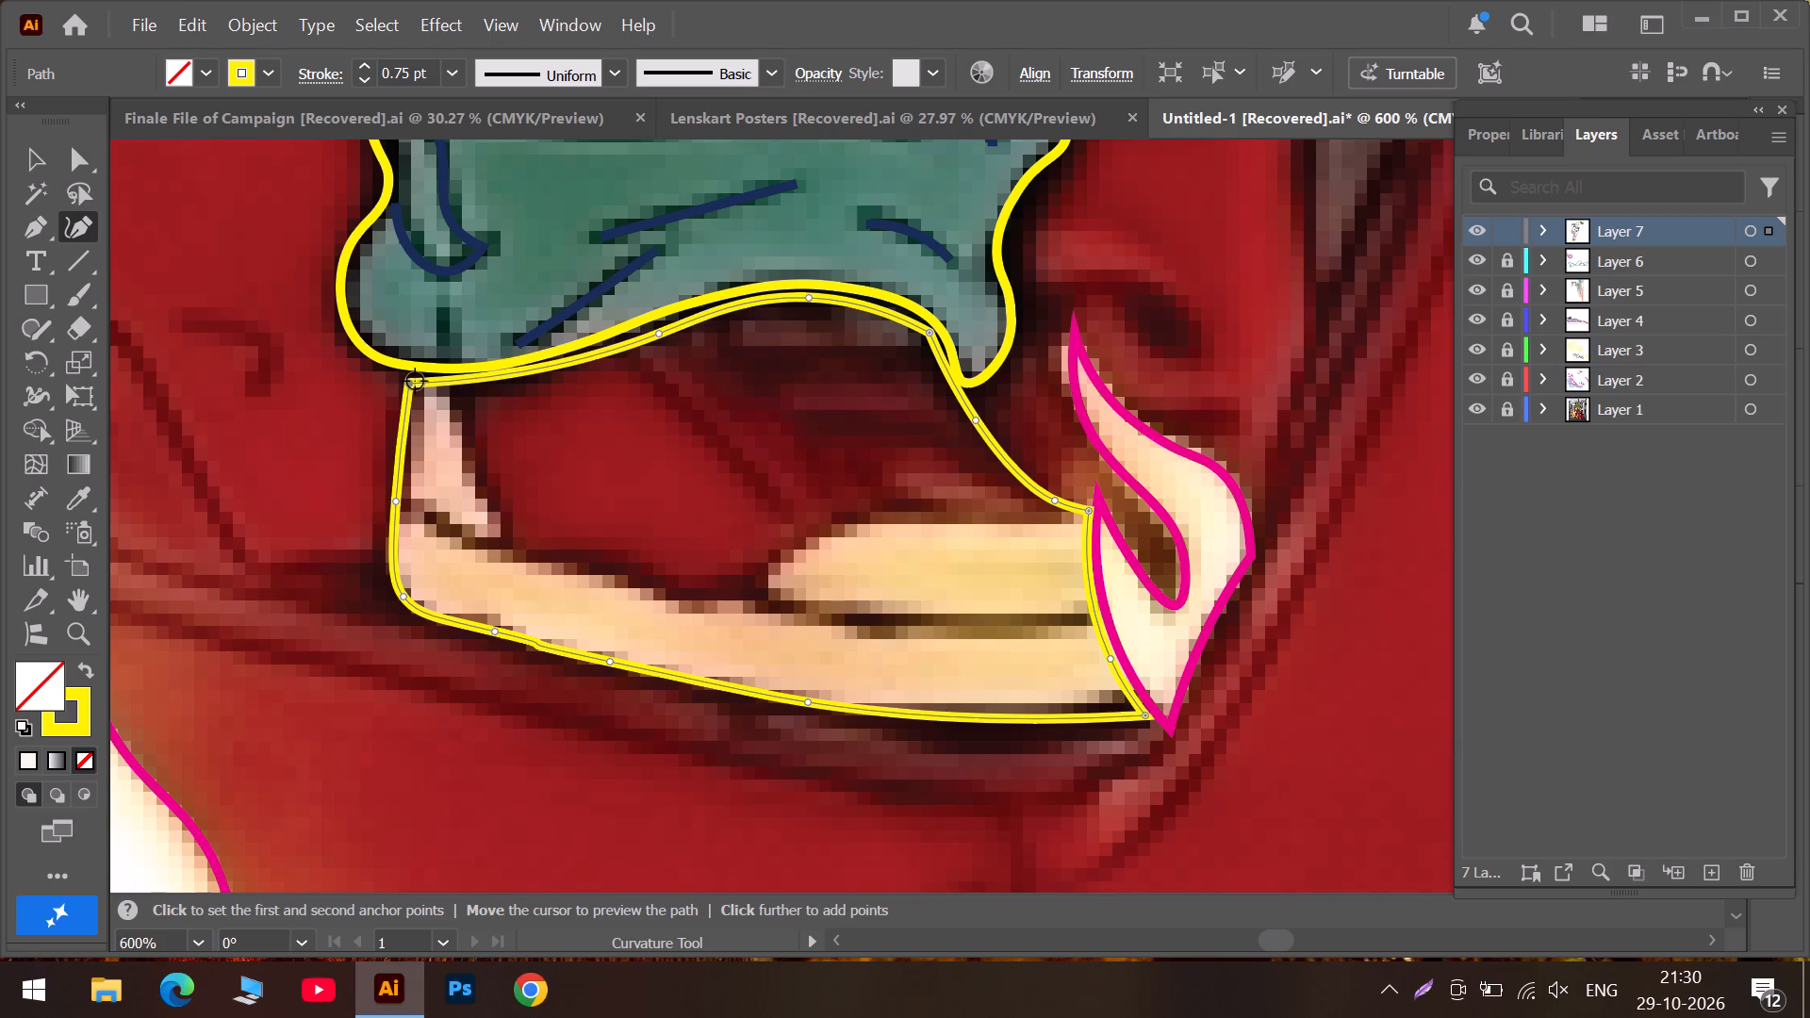
Change the new closed path's stroke colour to magenta.
click(280, 73)
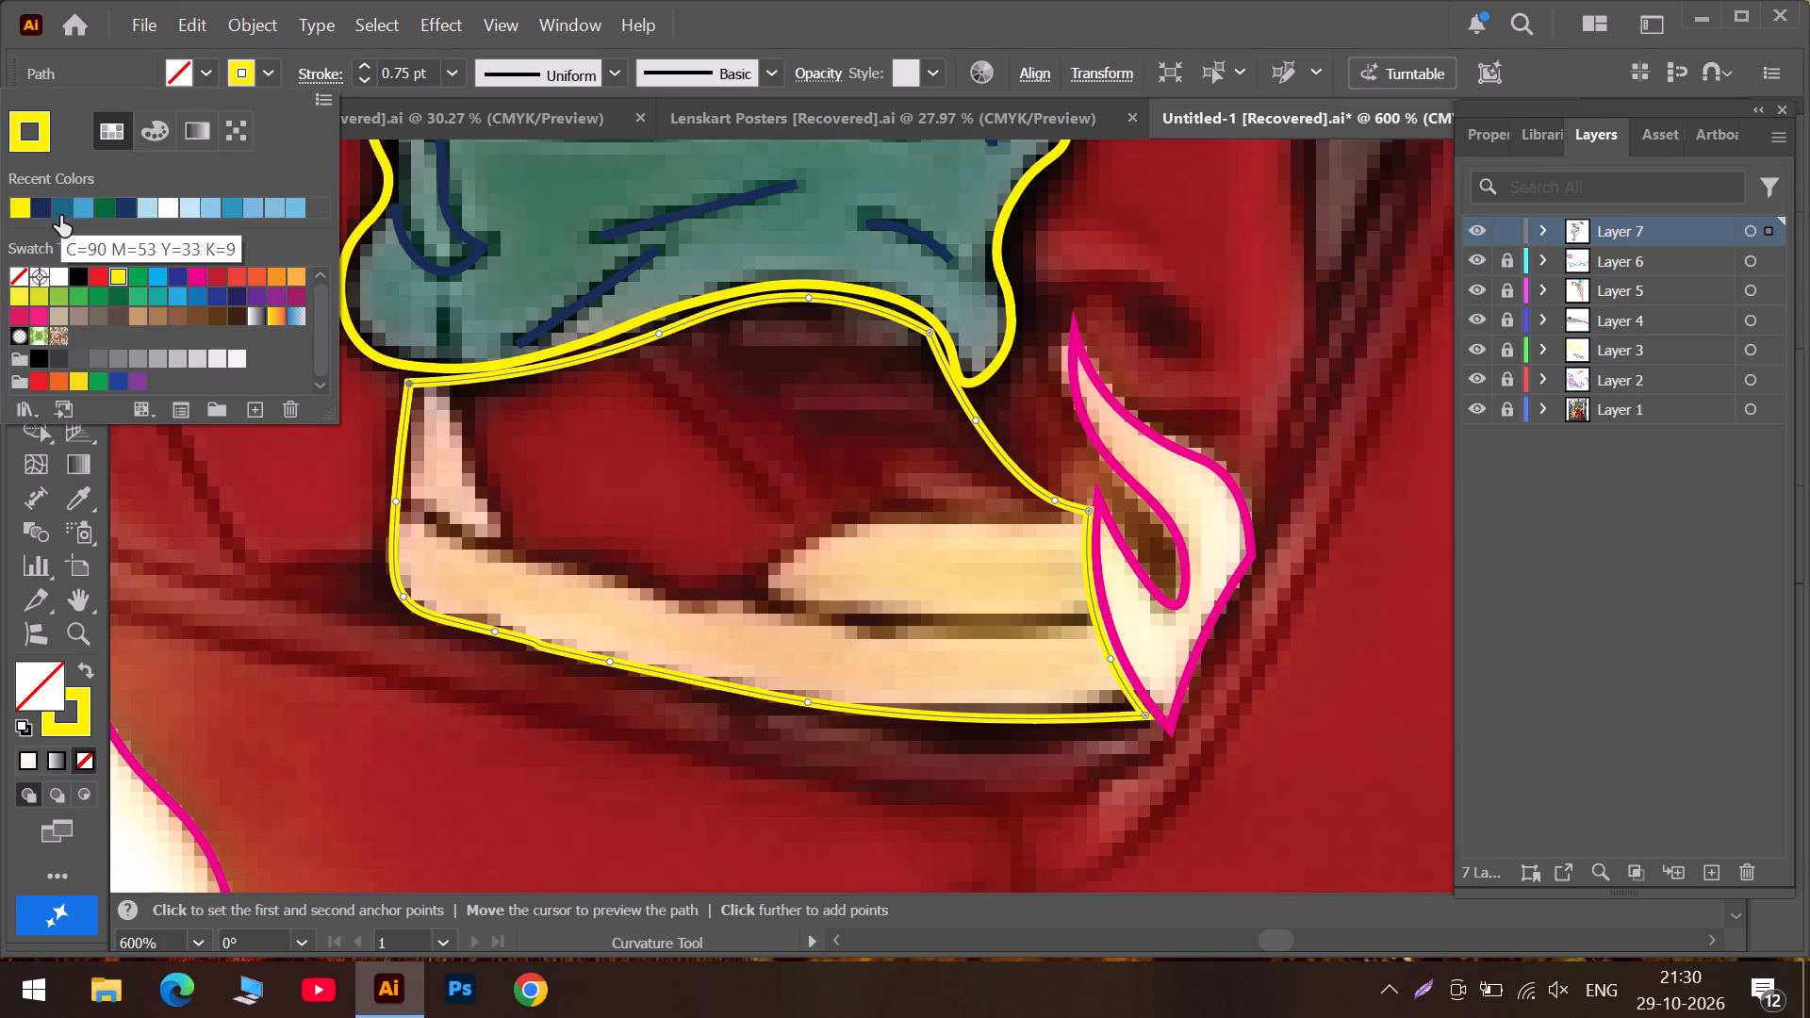
click(195, 276)
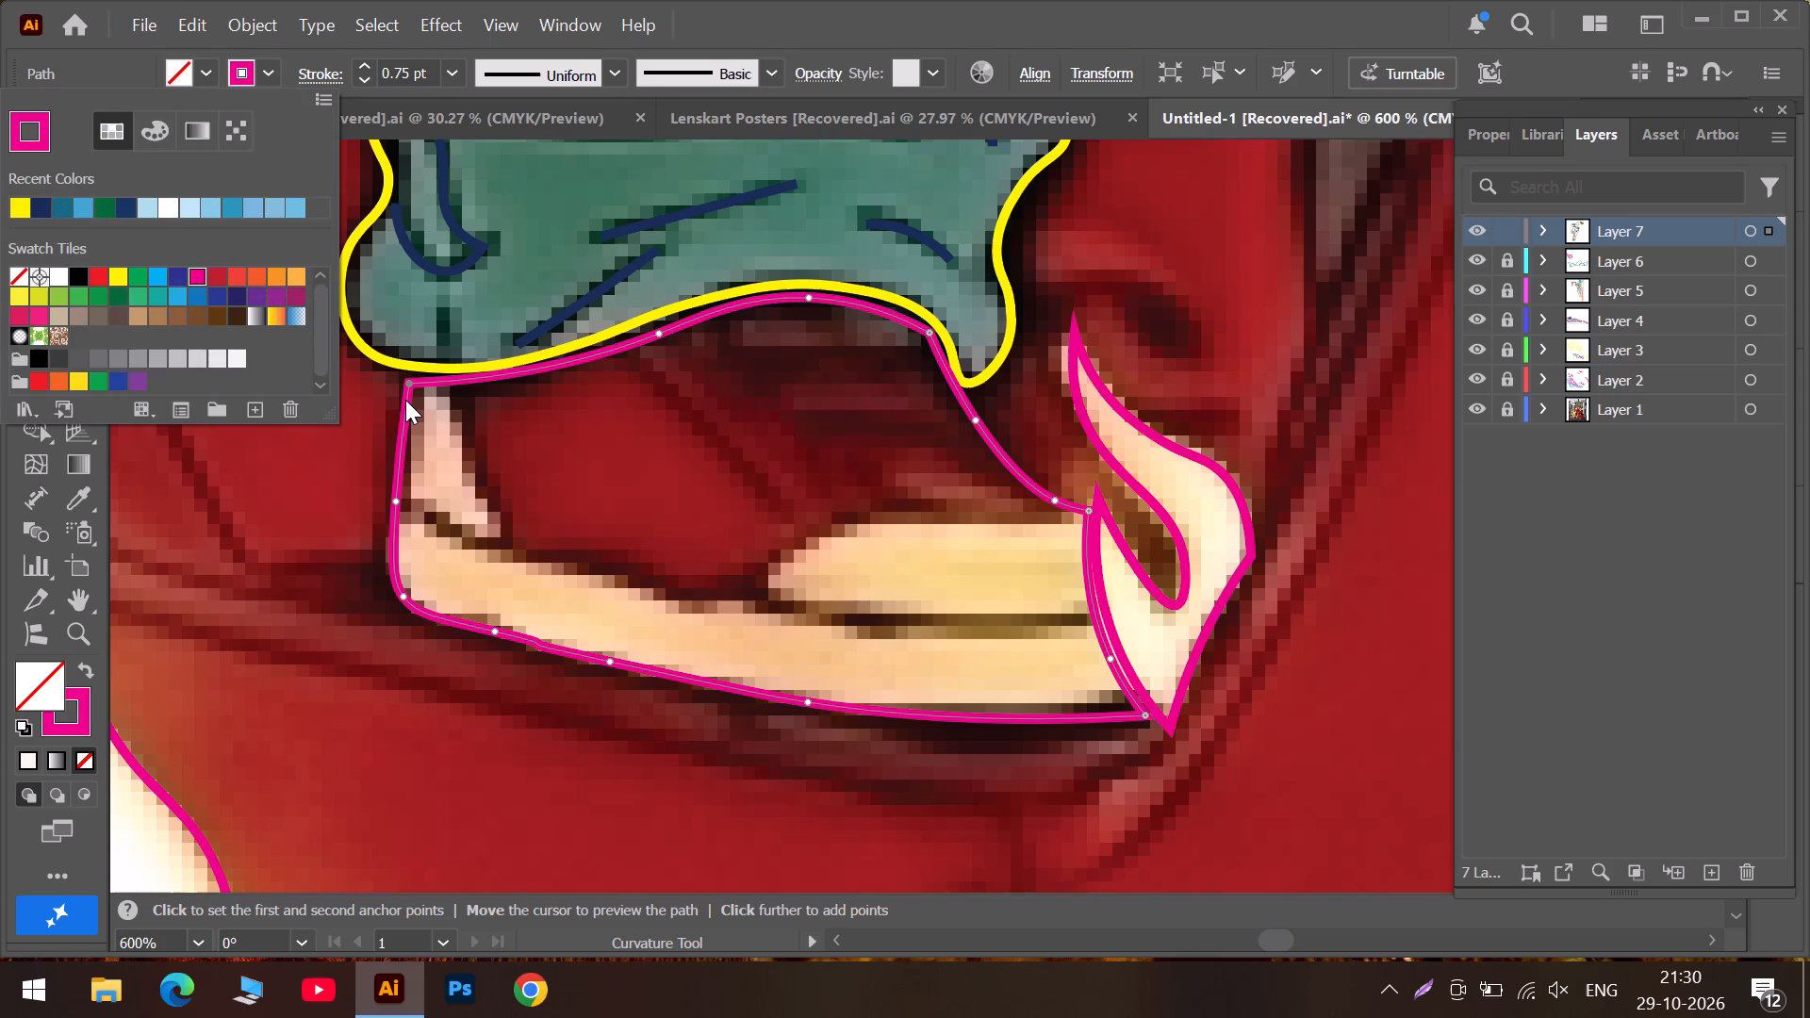
click(405, 400)
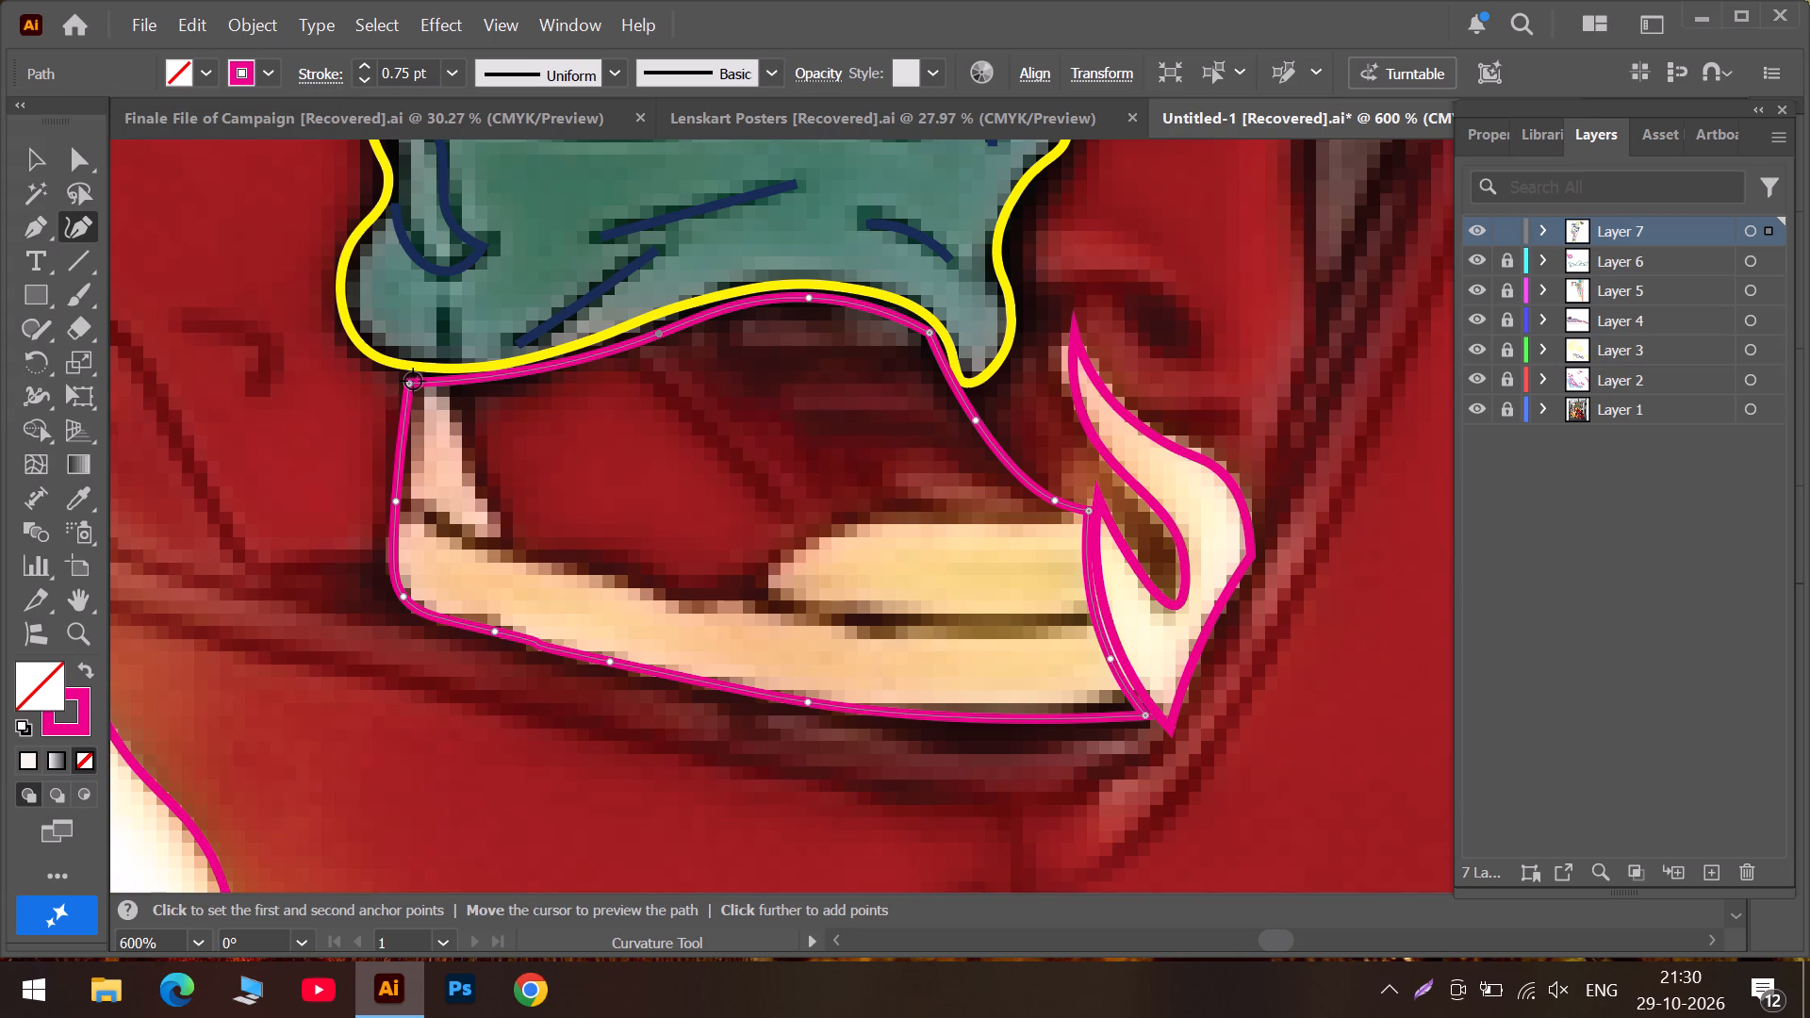
Reshape the magenta path's upper-left corner and adjoining edge with moved and added anchors so they follow the yellow cloth outline.
alt+scroll(413, 381, up, 2)
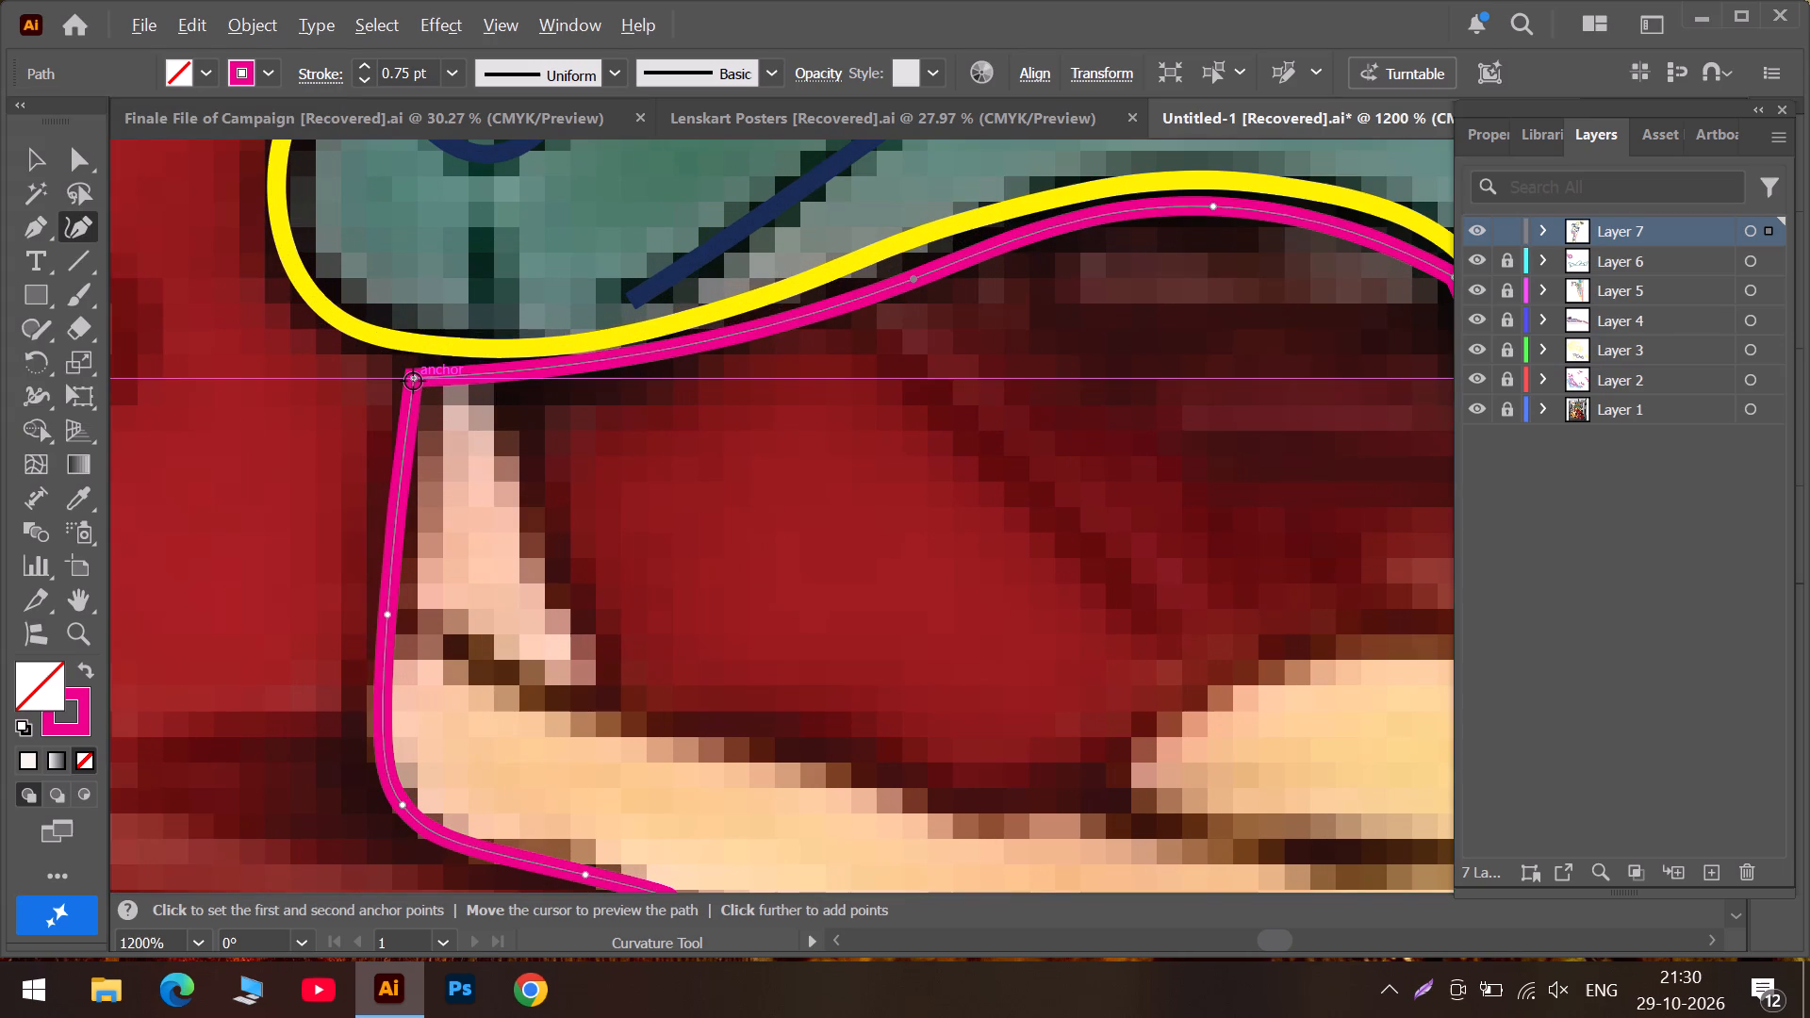
drag(413, 381, 401, 351)
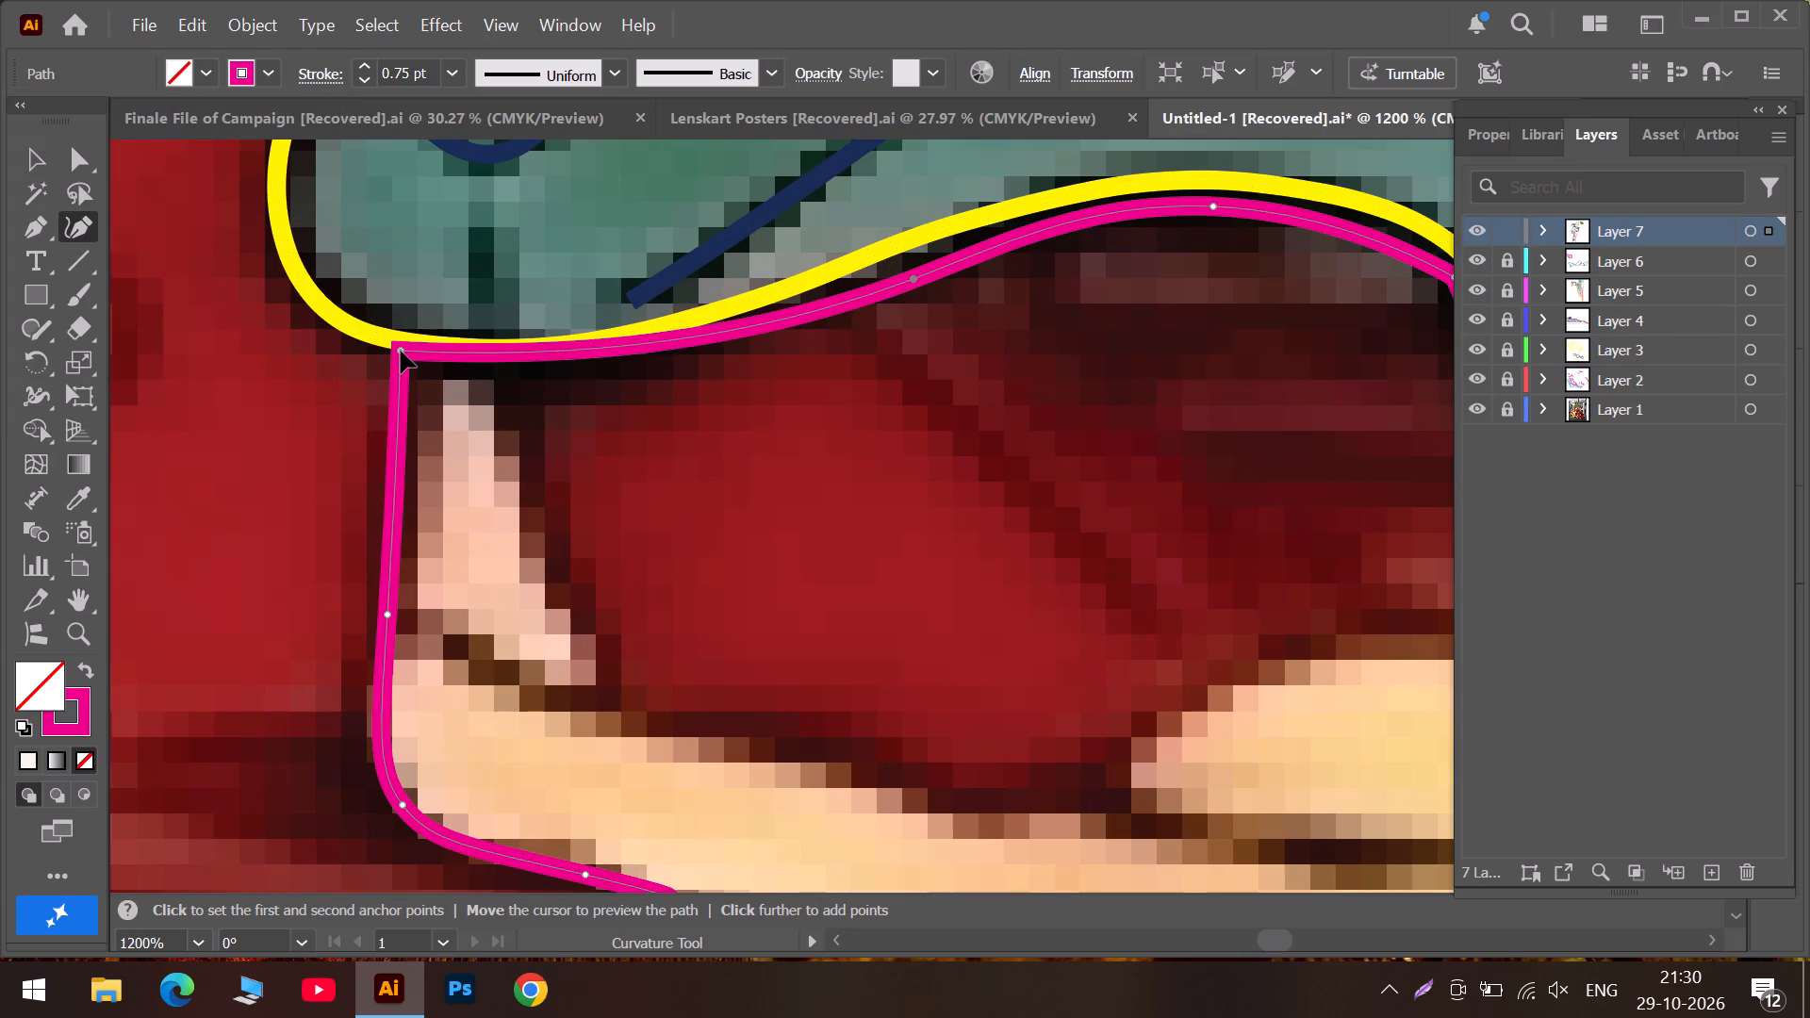
drag(401, 351, 409, 345)
click(487, 347)
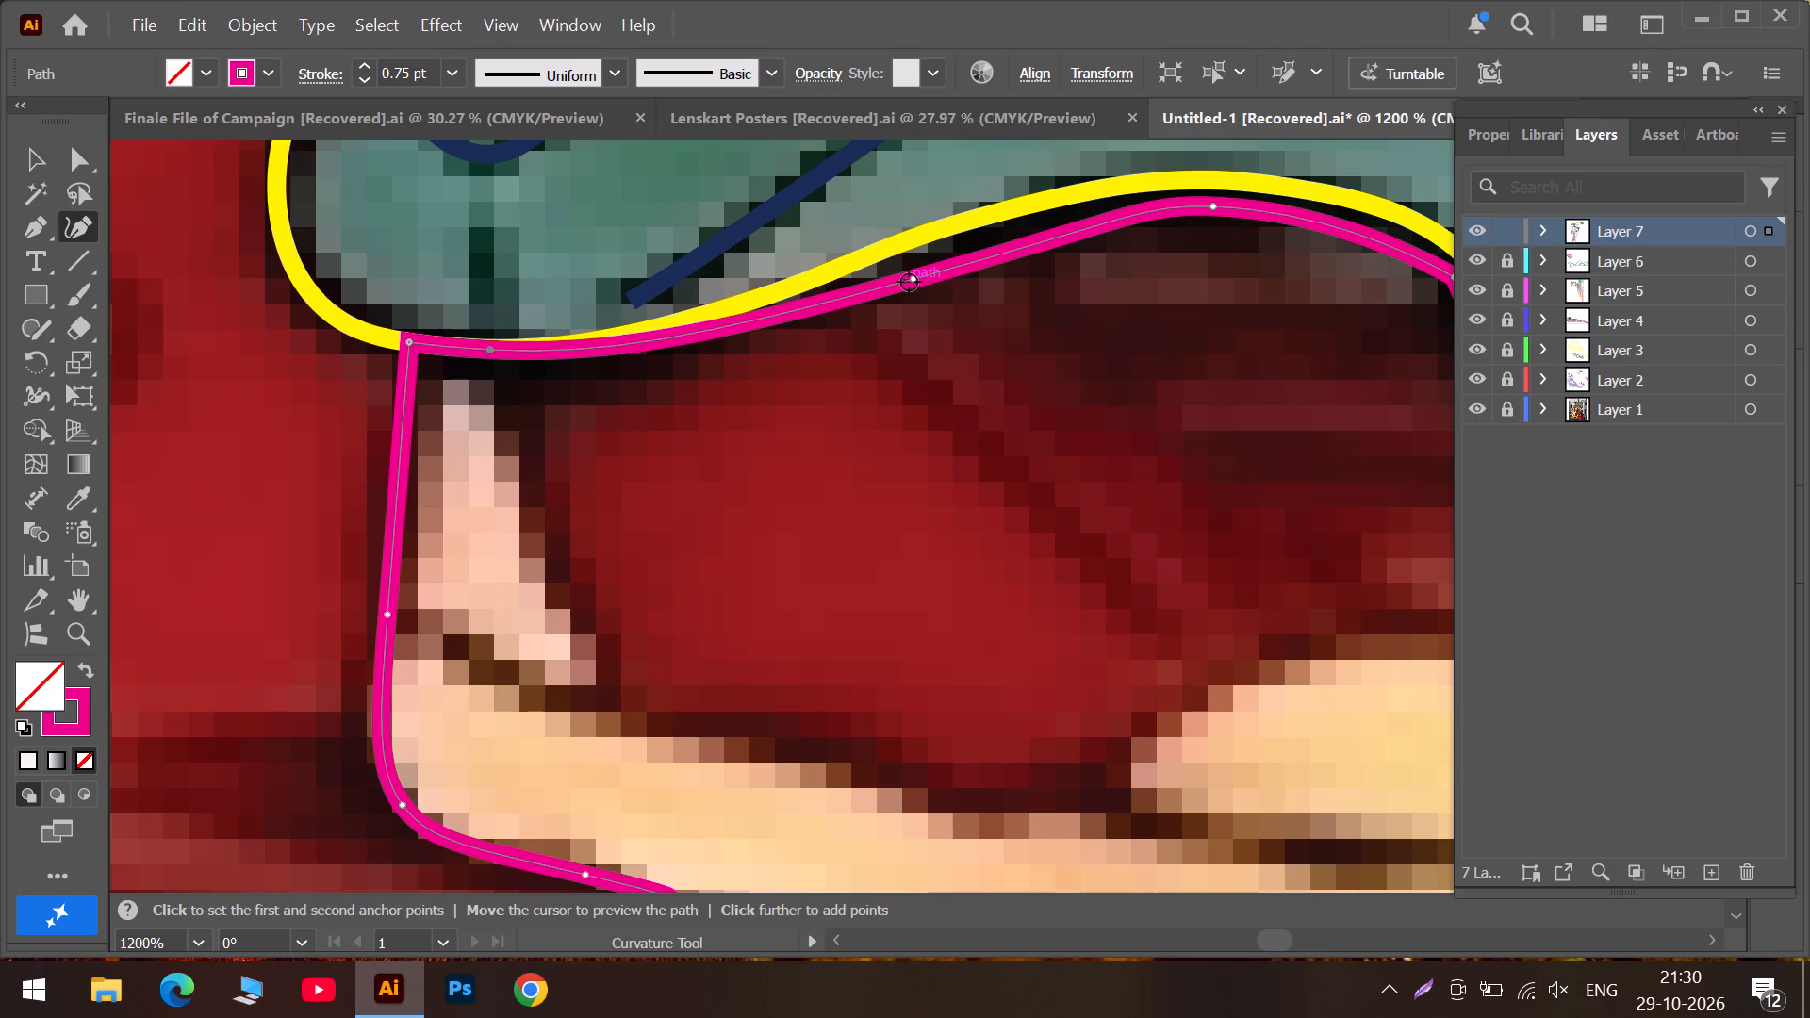
drag(909, 282, 828, 279)
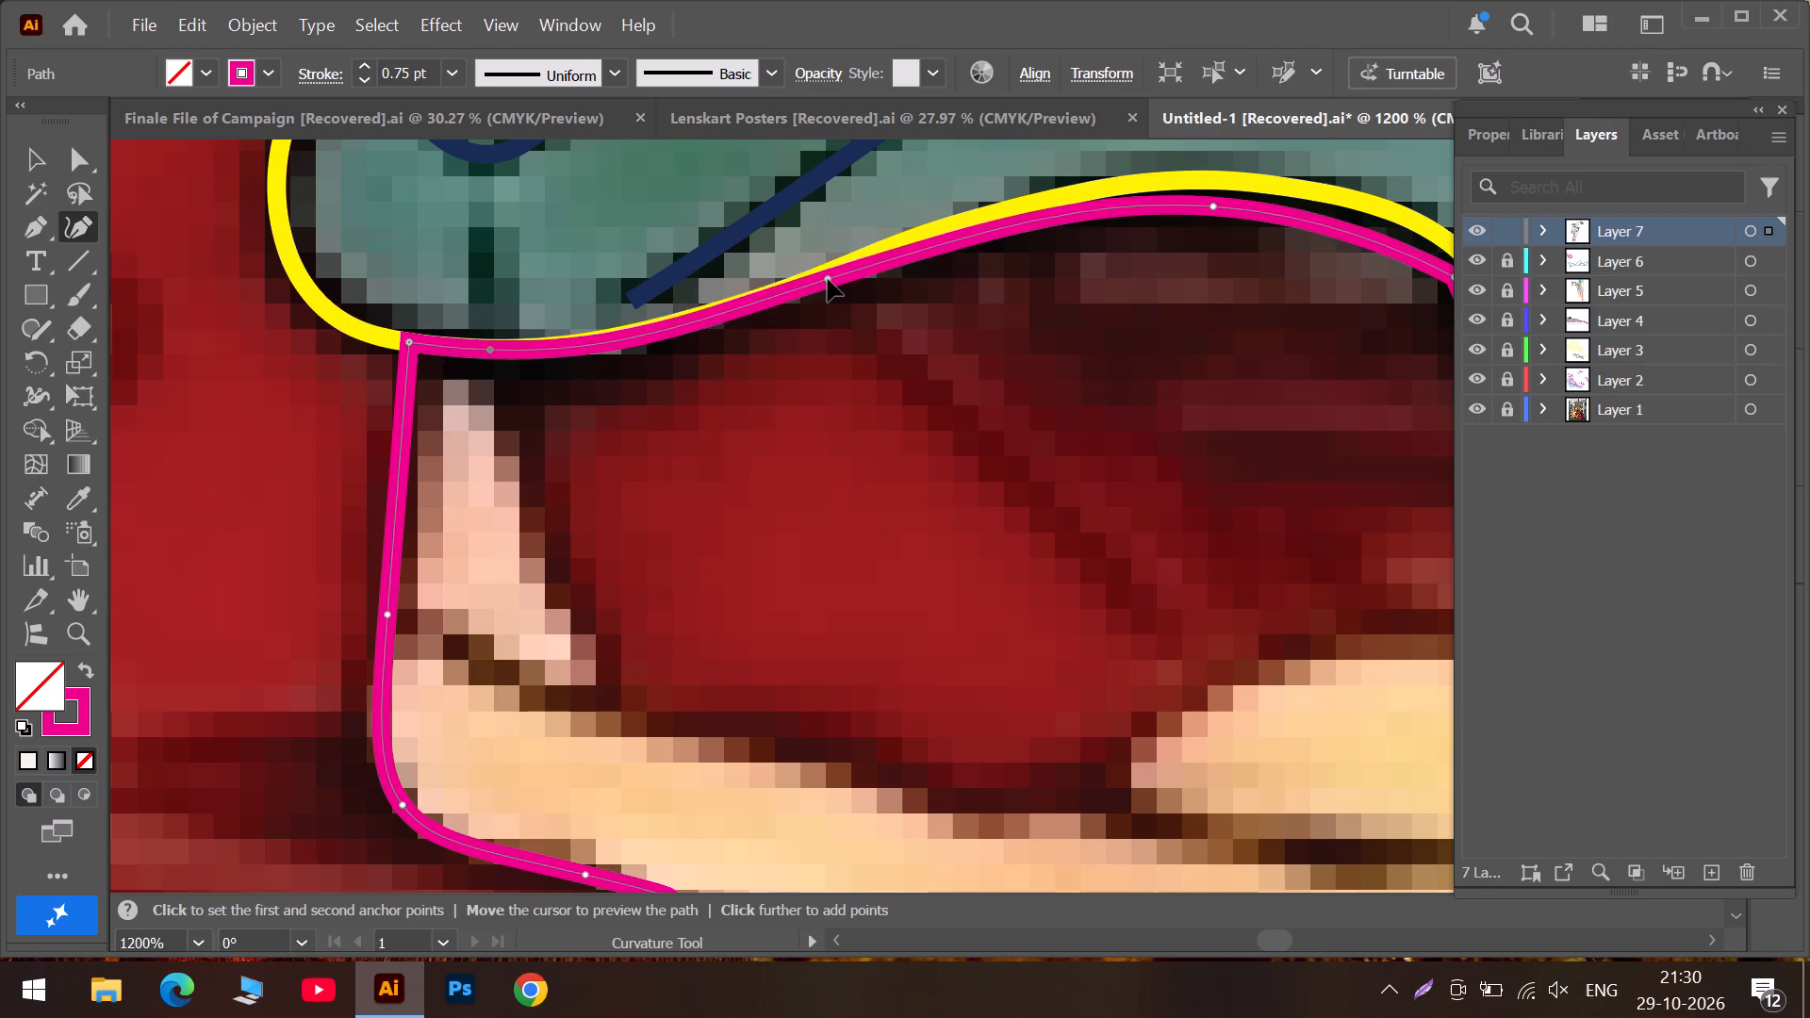
drag(828, 279, 841, 269)
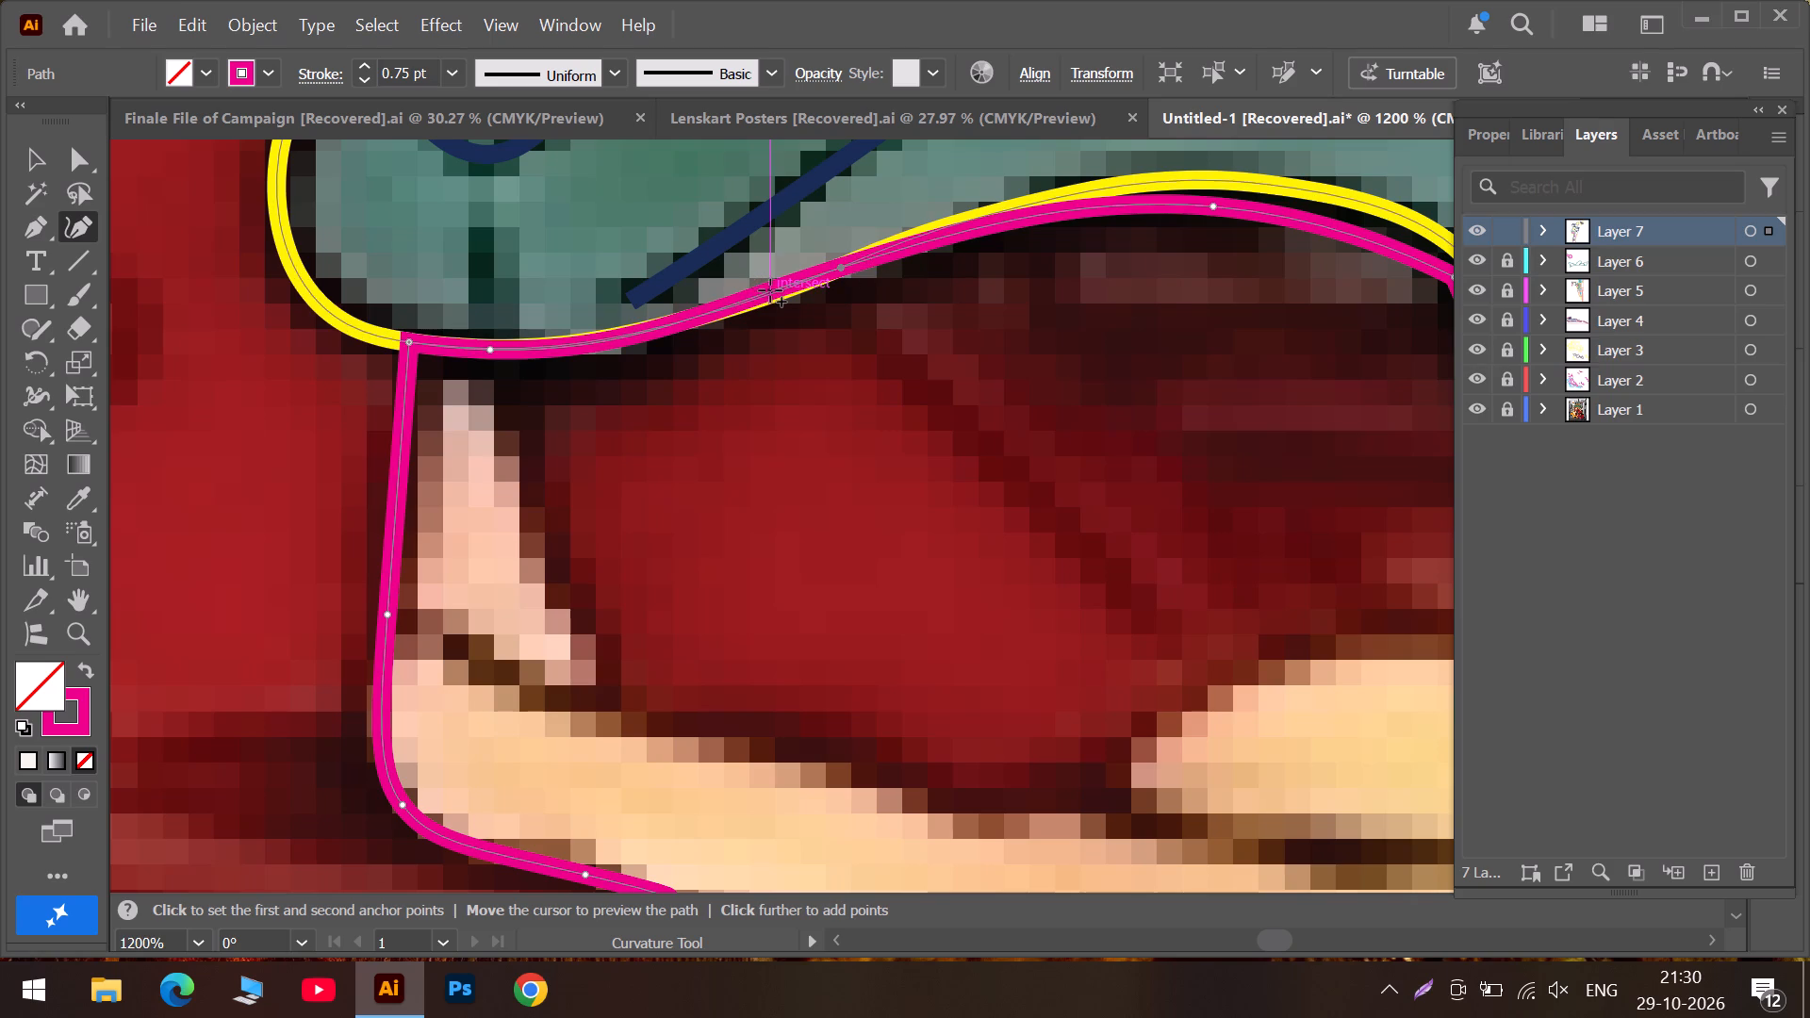
drag(770, 290, 677, 330)
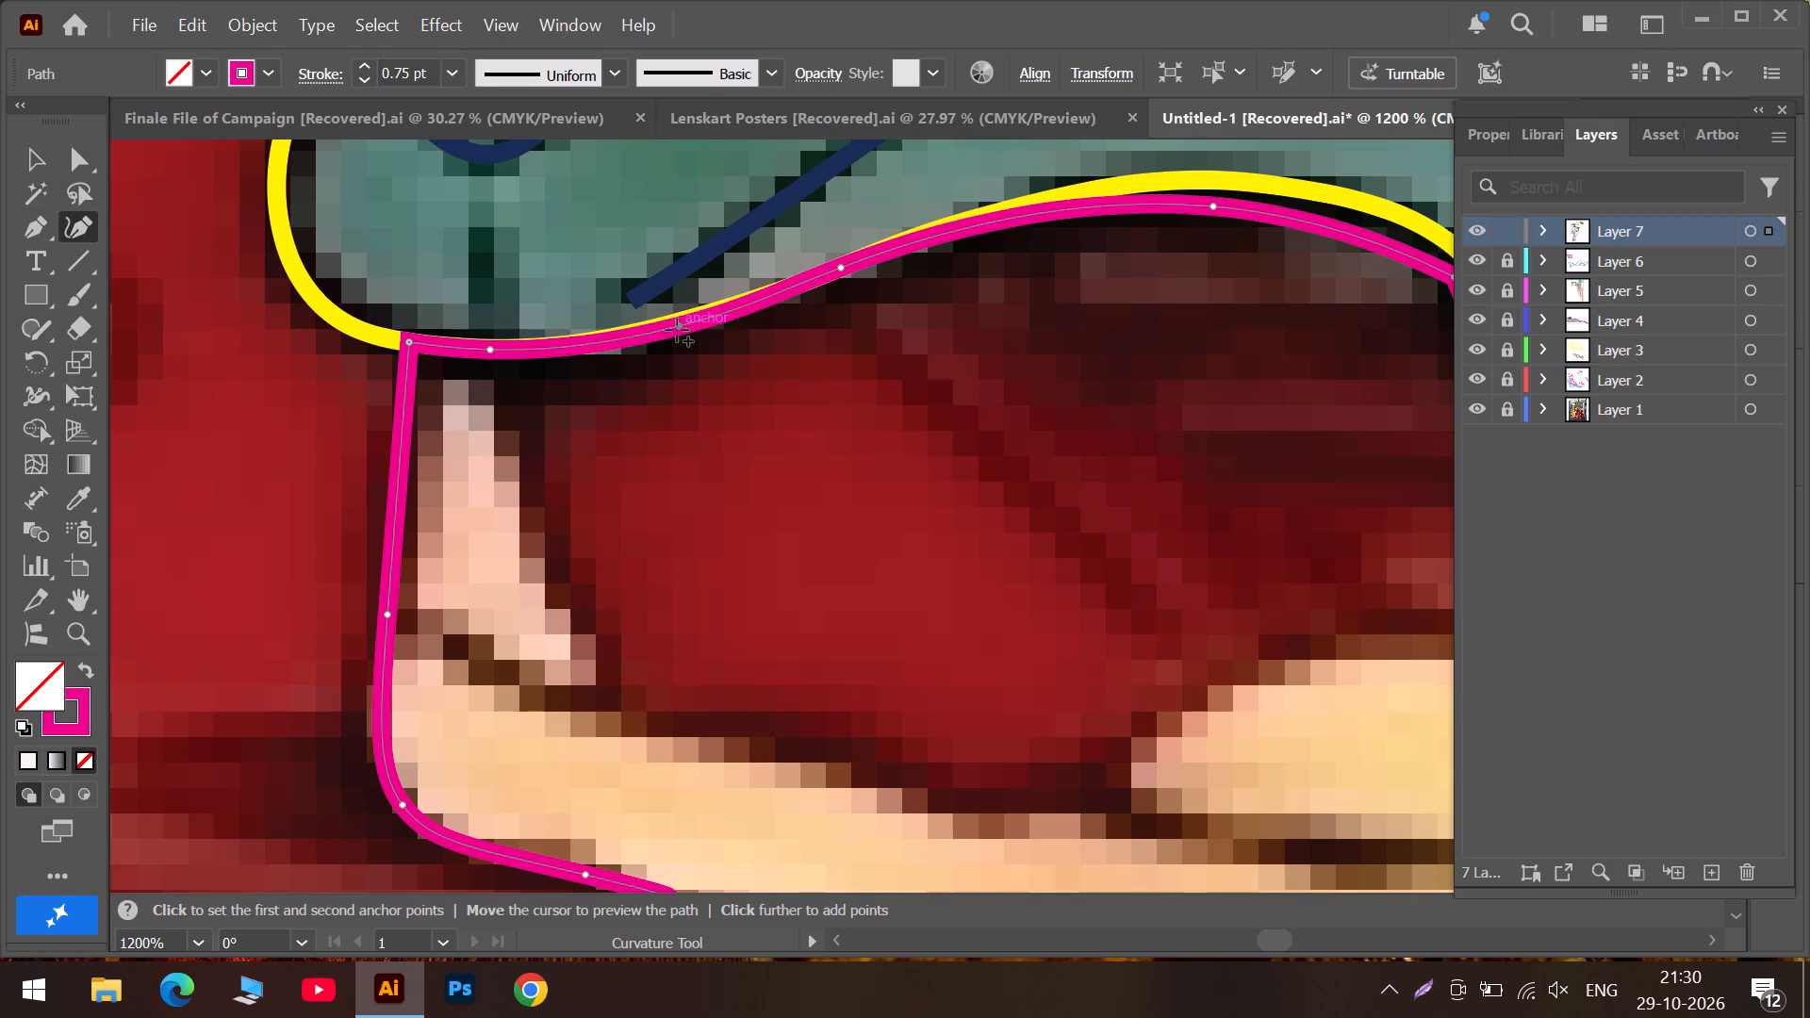
drag(677, 330, 716, 310)
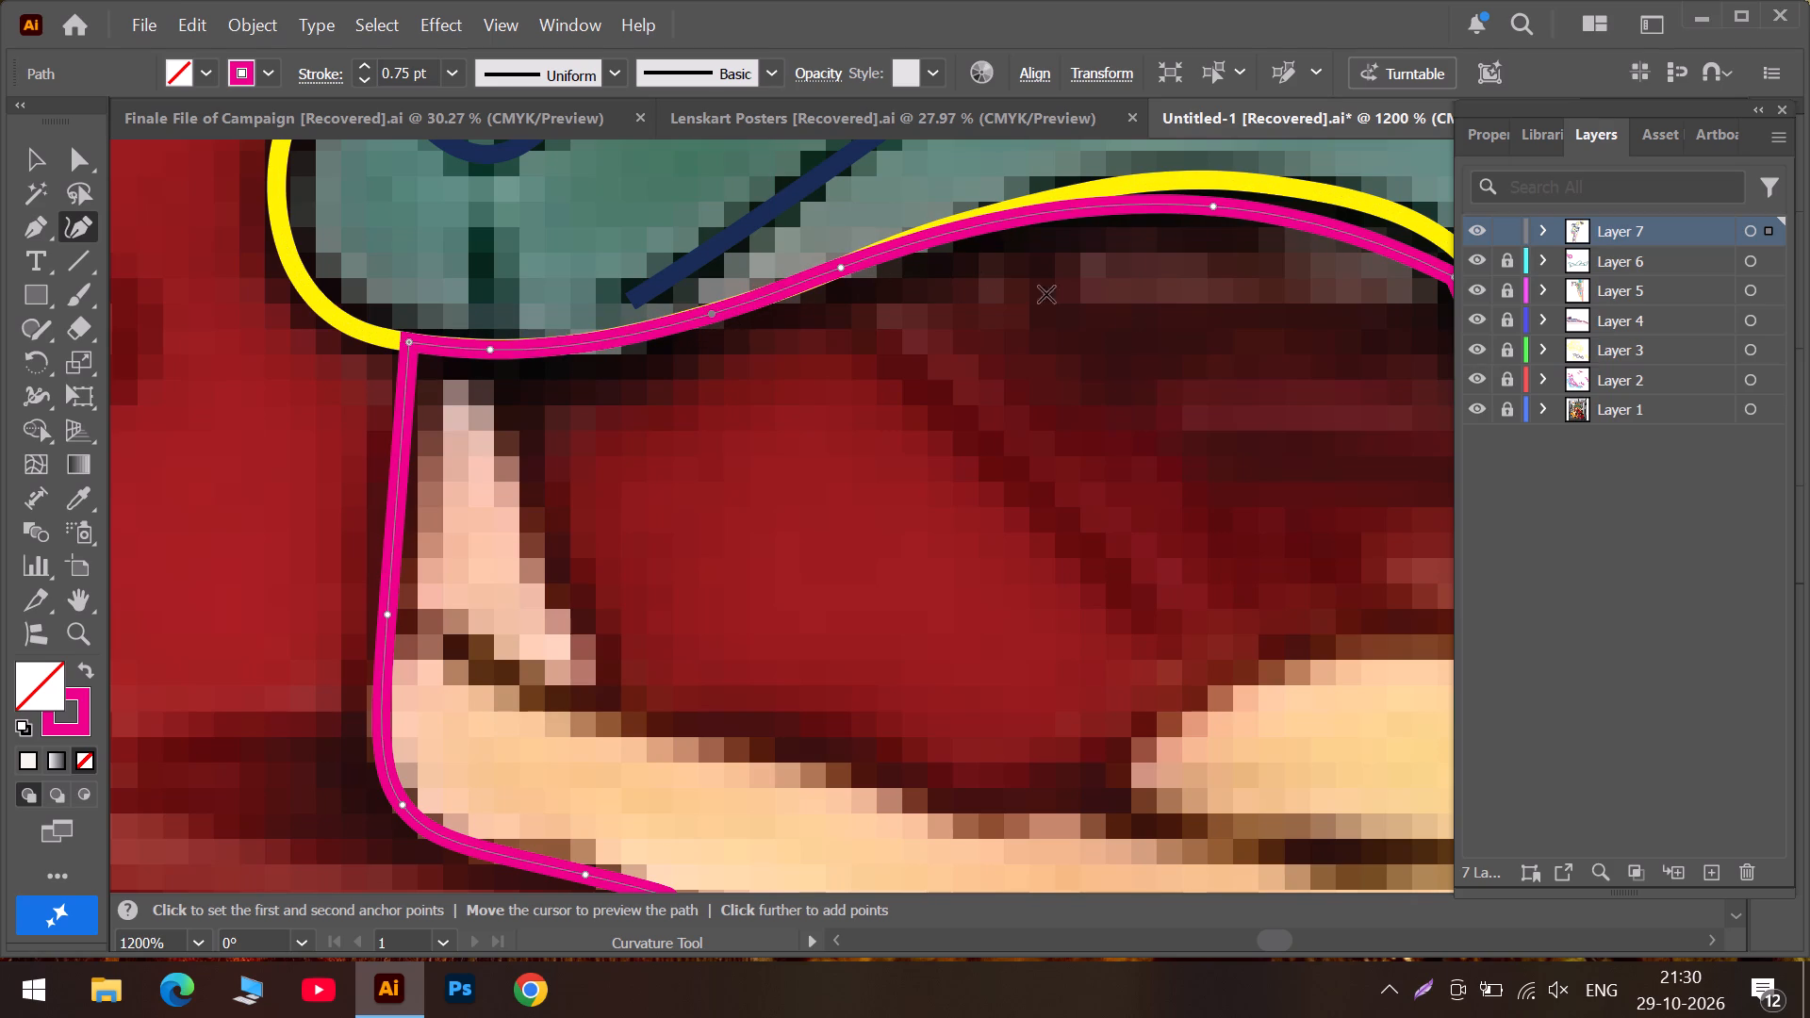
Move the anchor at the crest of the magenta path's top edge back onto the rising part of the yellow outline.
scroll(1200, 339, up, 2)
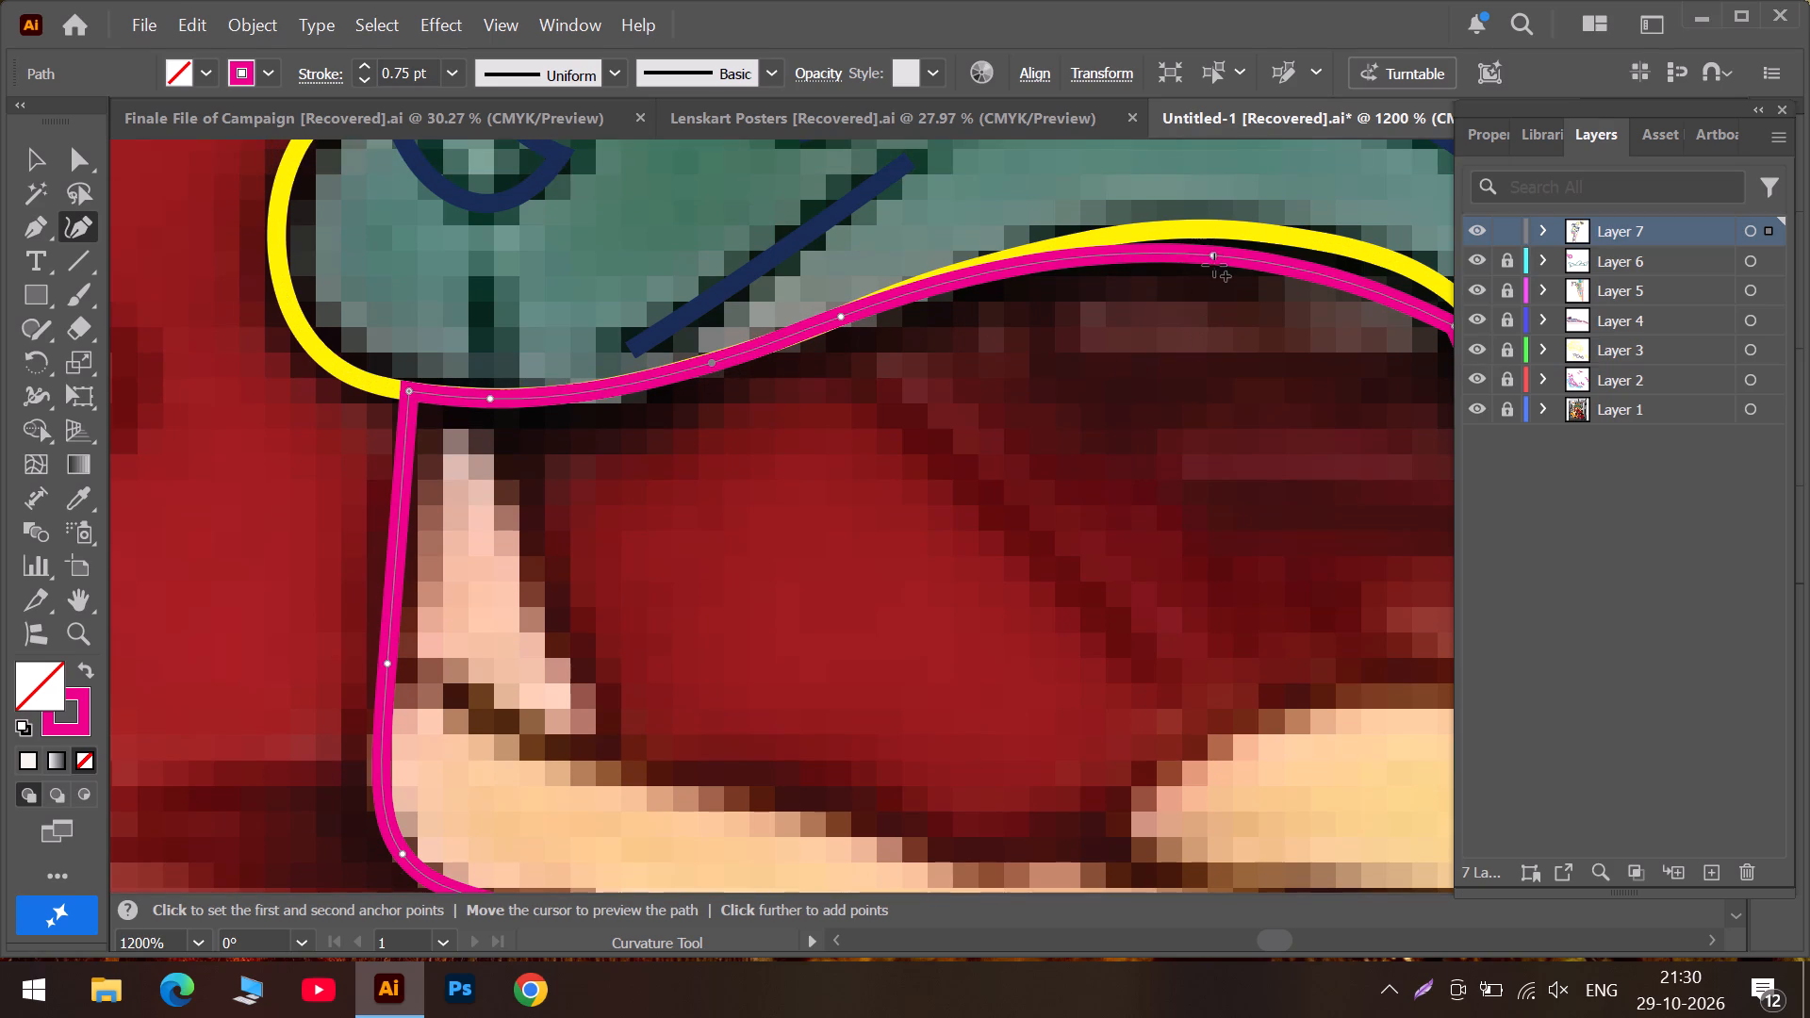
drag(1211, 257, 1151, 230)
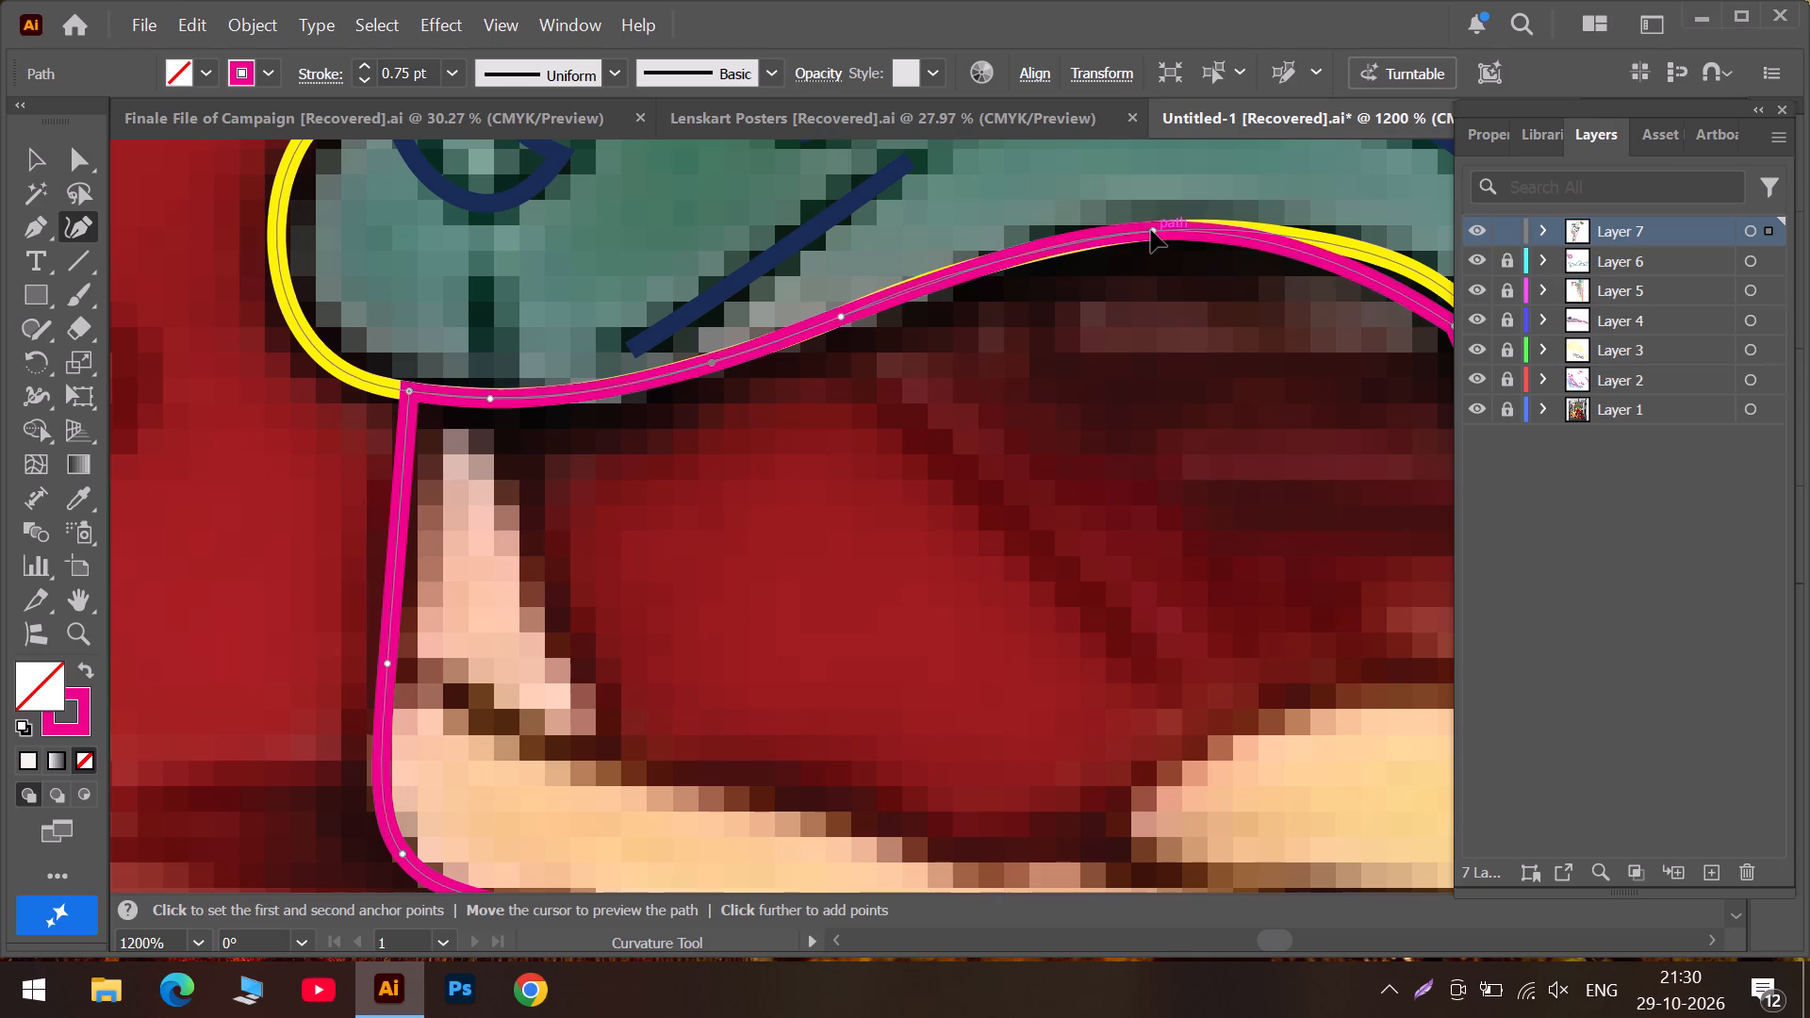
drag(1151, 230, 1035, 254)
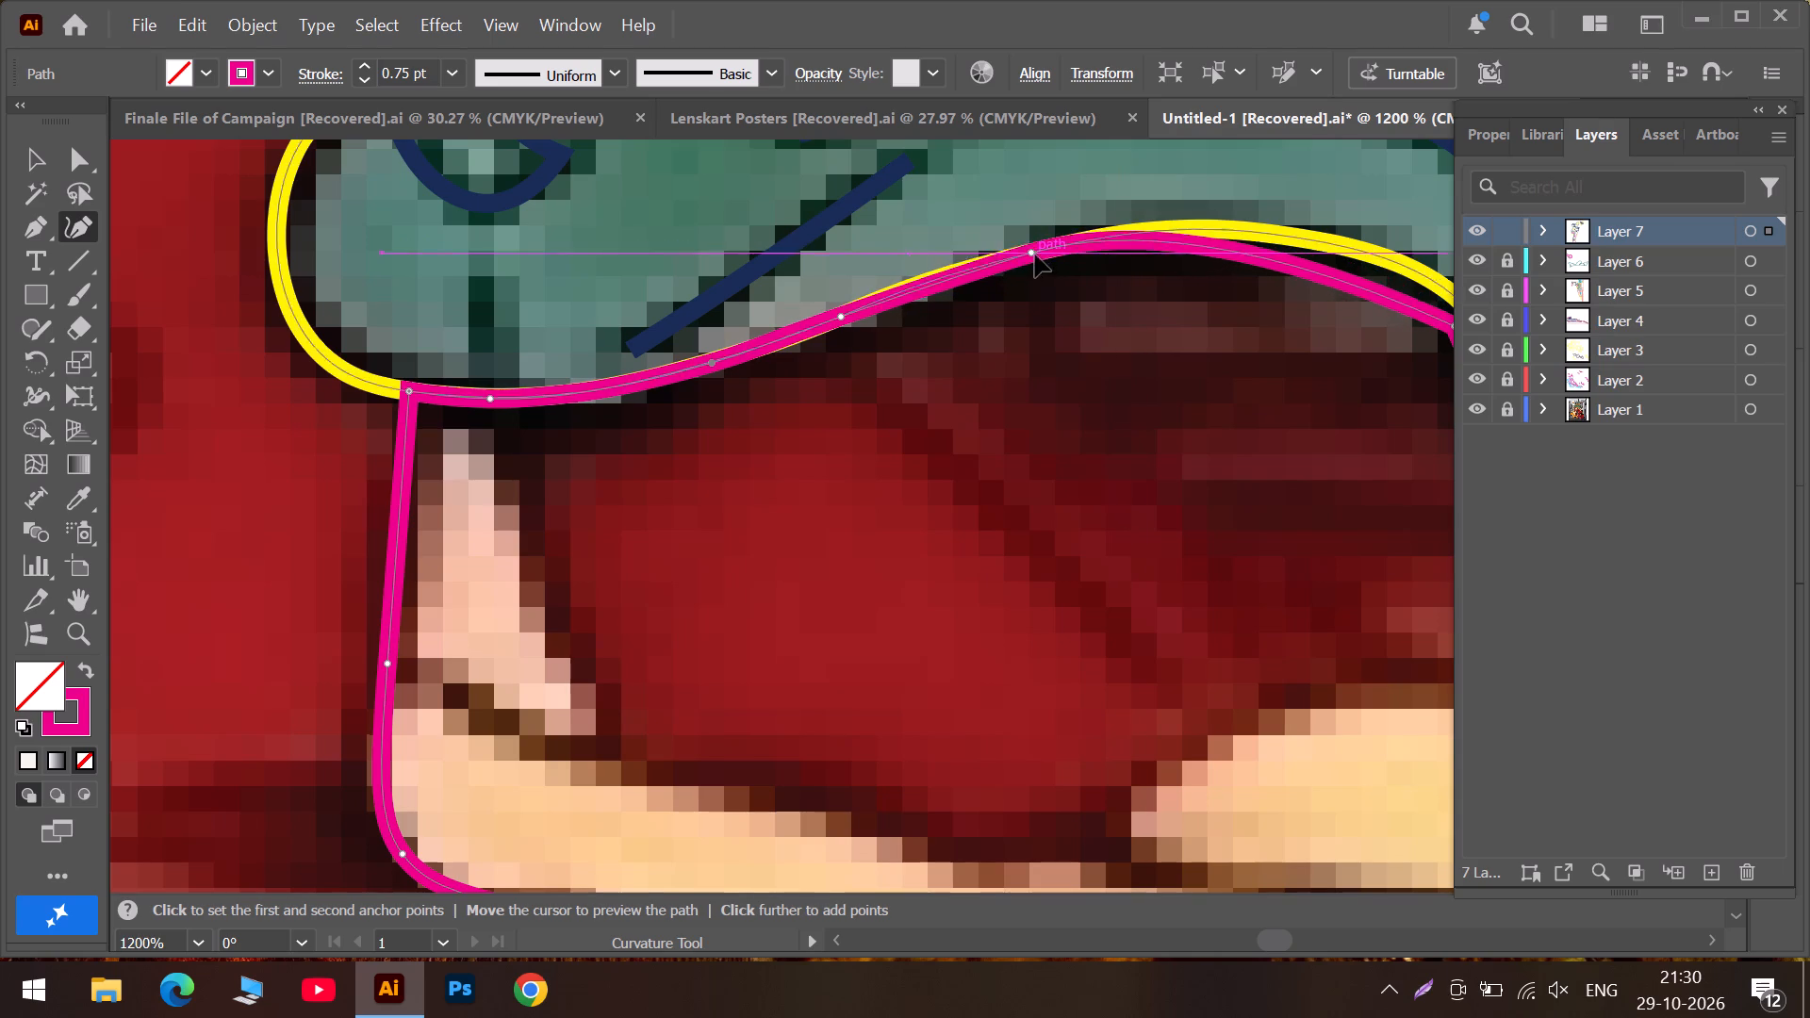
drag(1035, 254, 1049, 247)
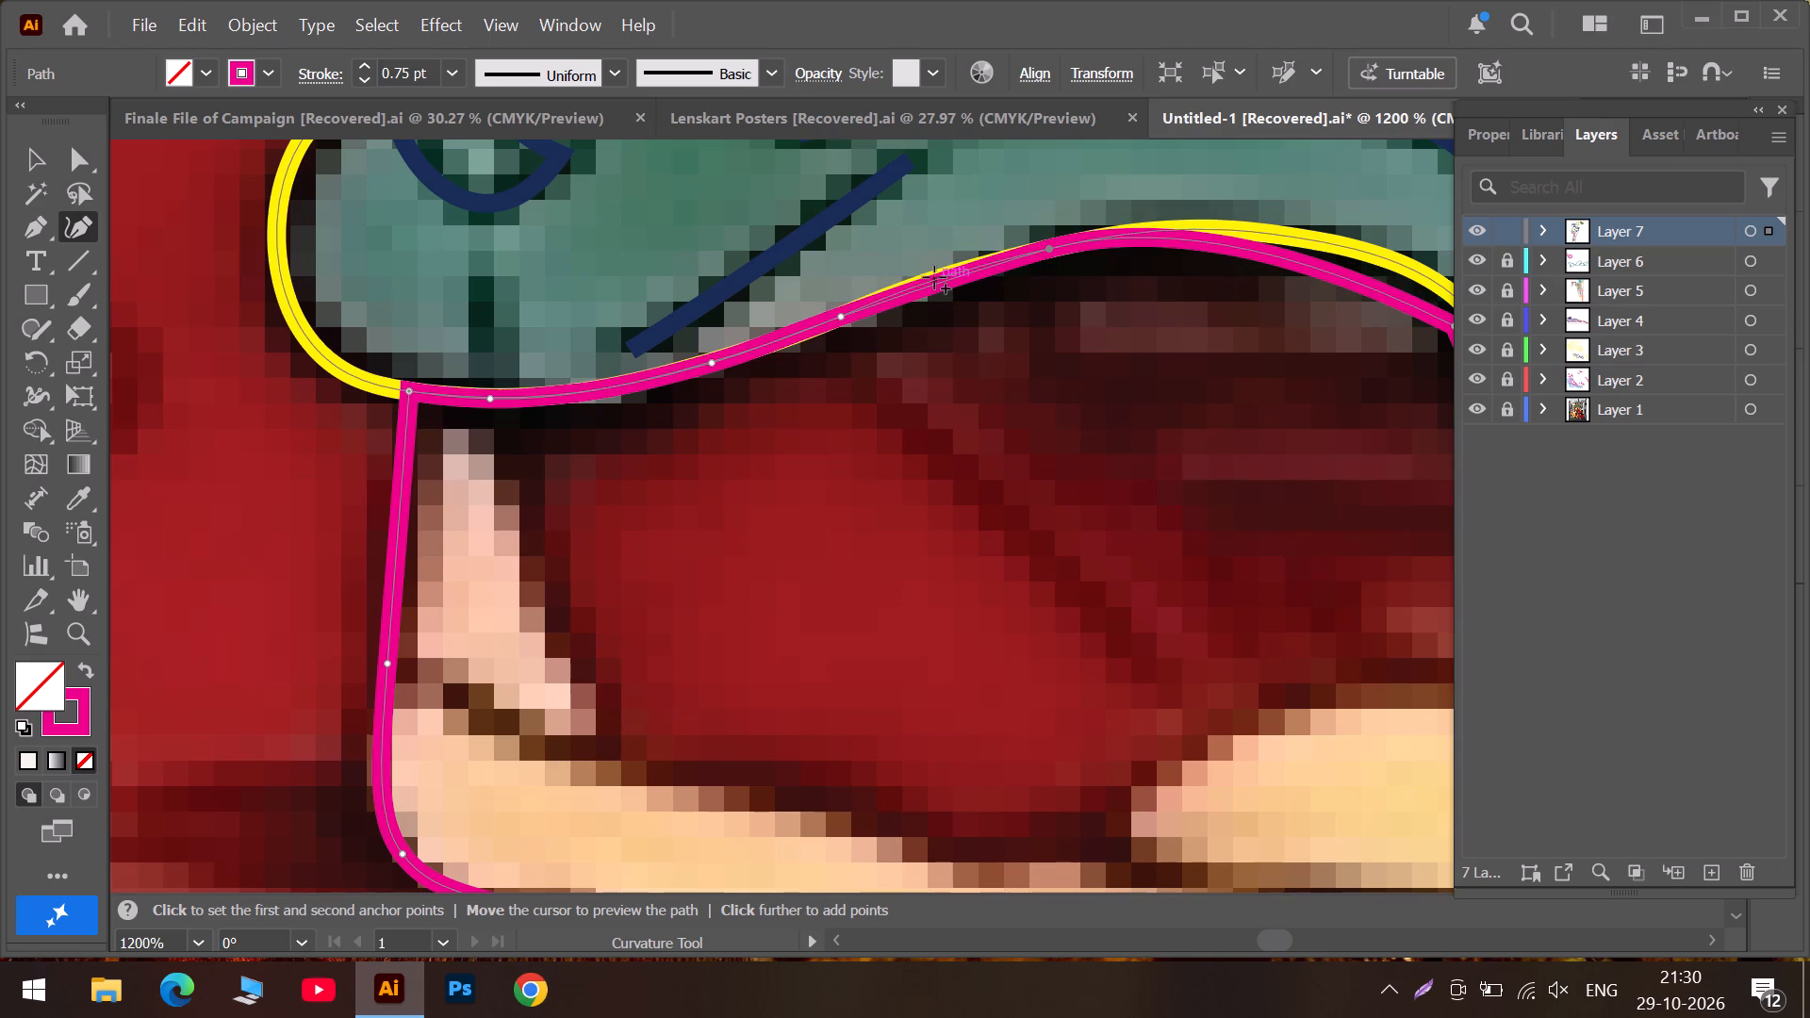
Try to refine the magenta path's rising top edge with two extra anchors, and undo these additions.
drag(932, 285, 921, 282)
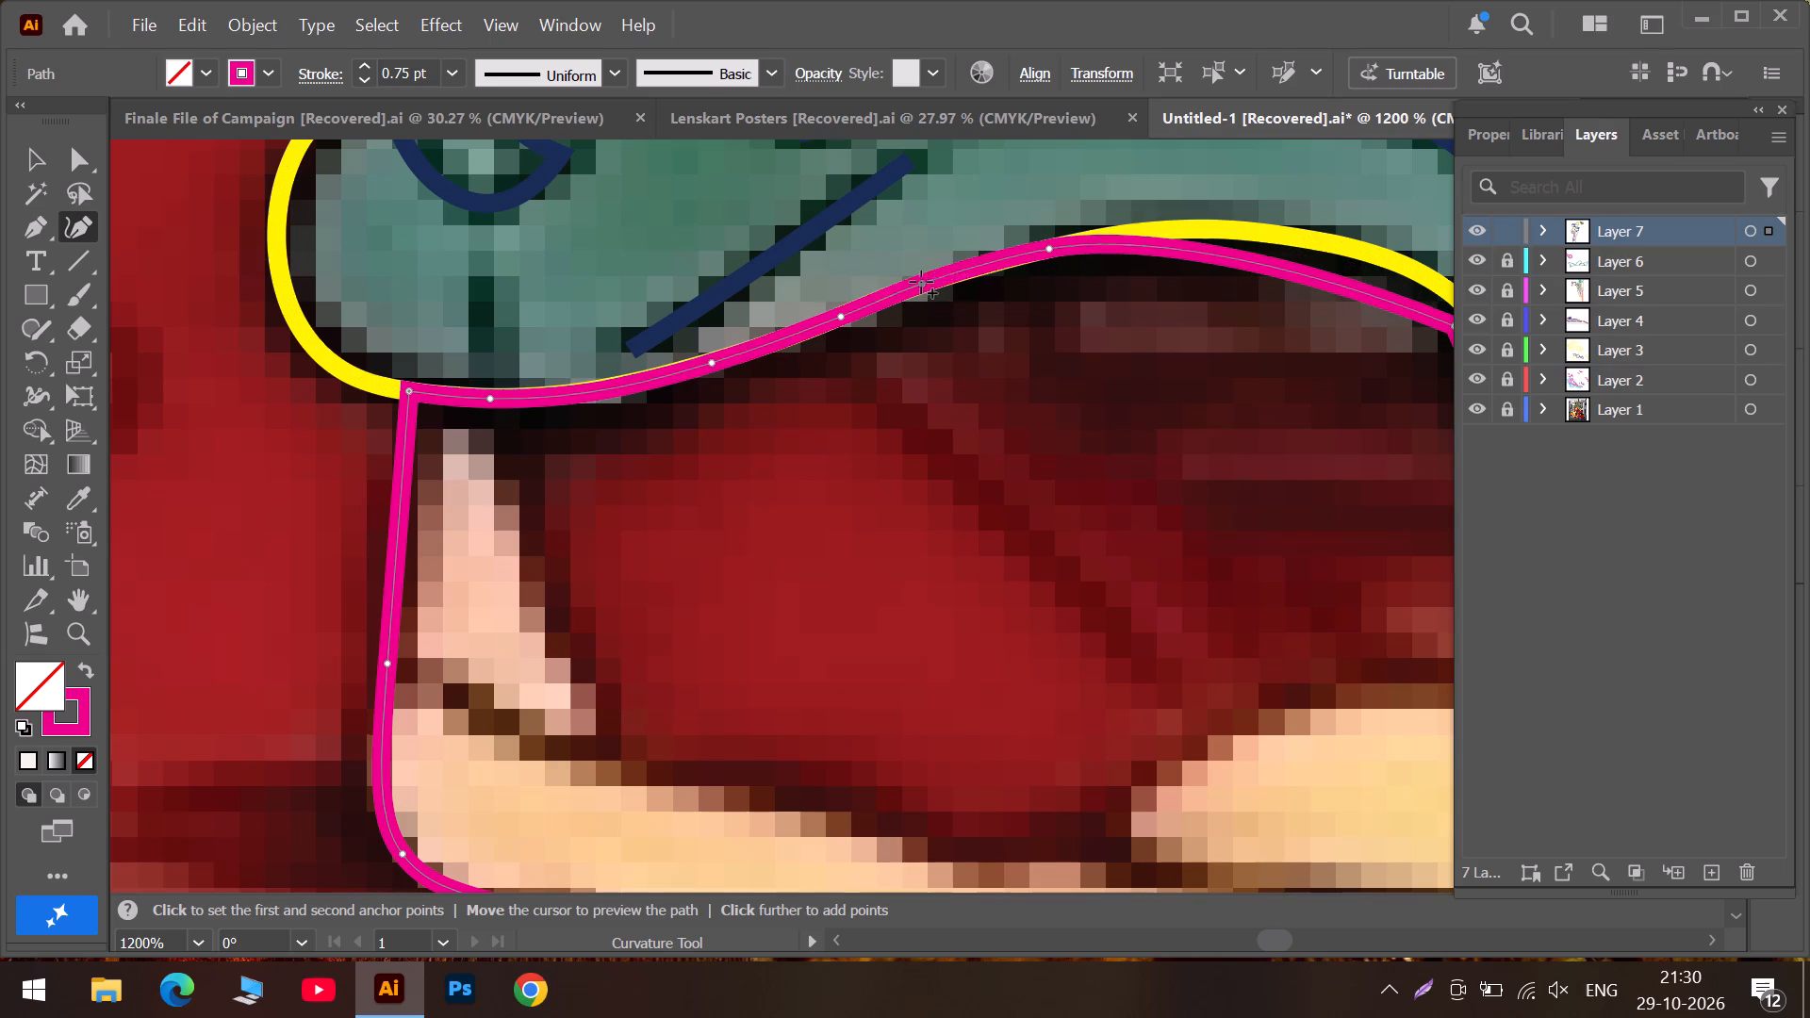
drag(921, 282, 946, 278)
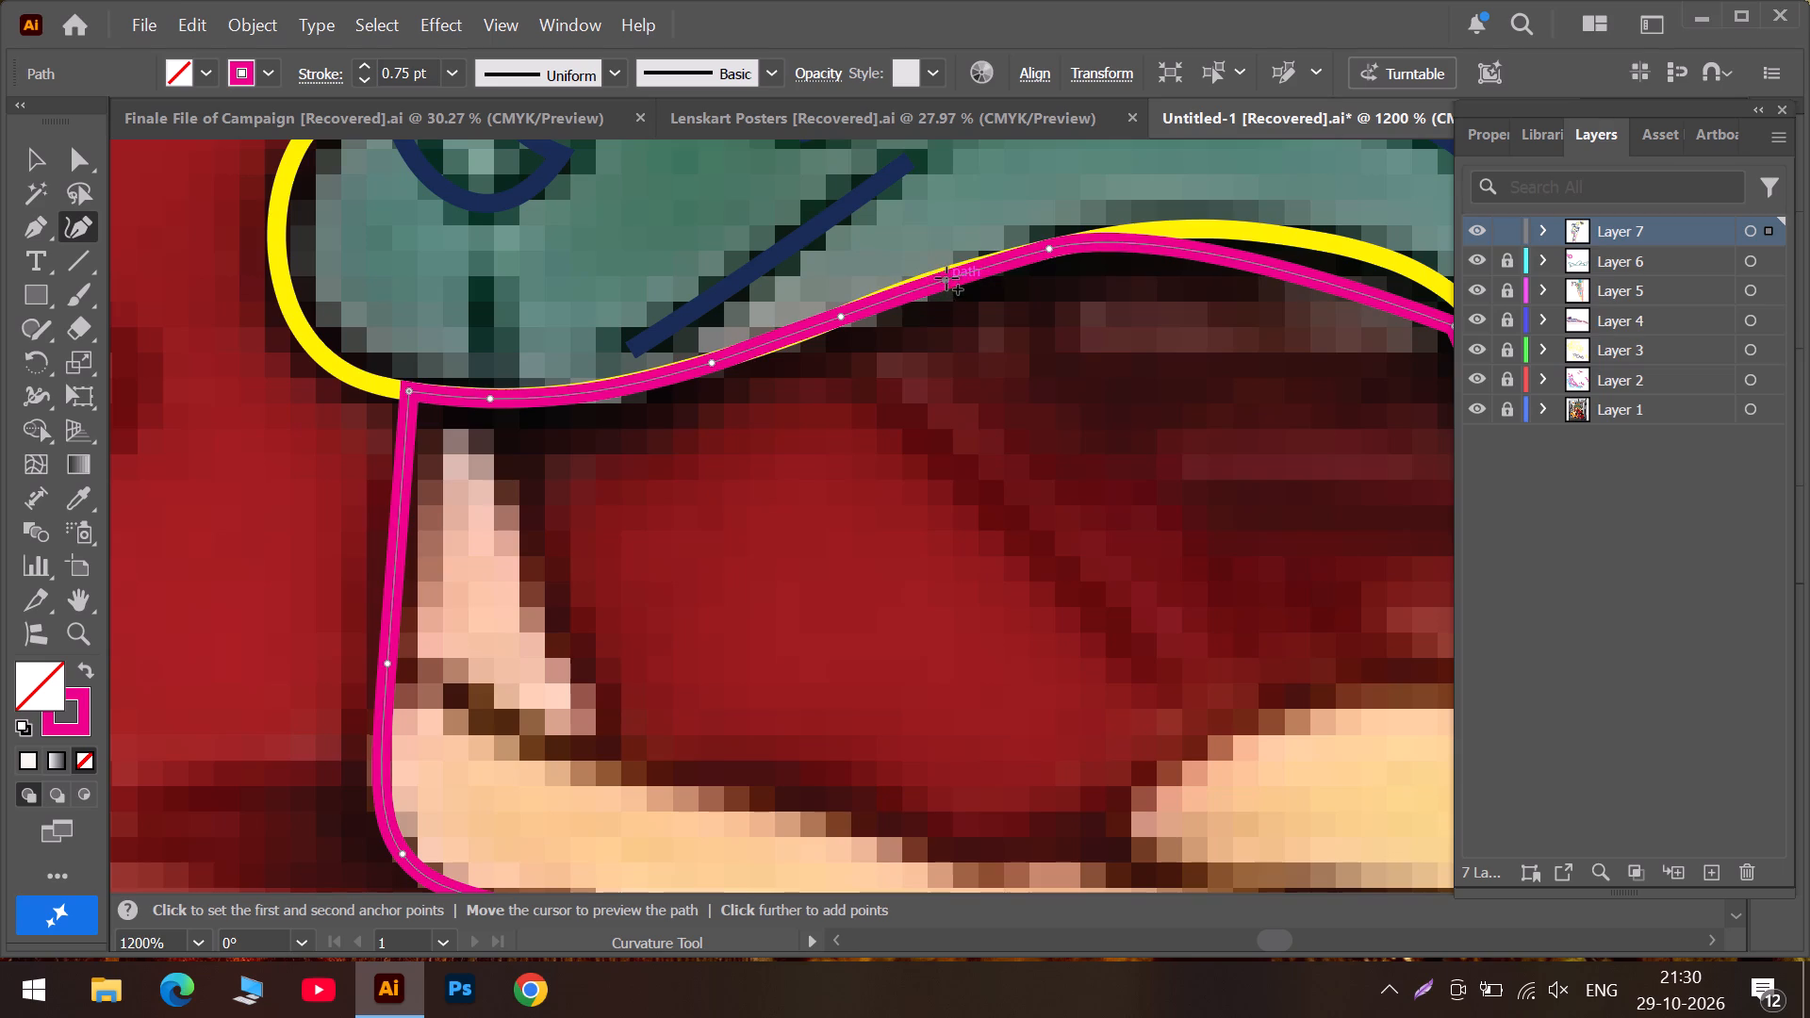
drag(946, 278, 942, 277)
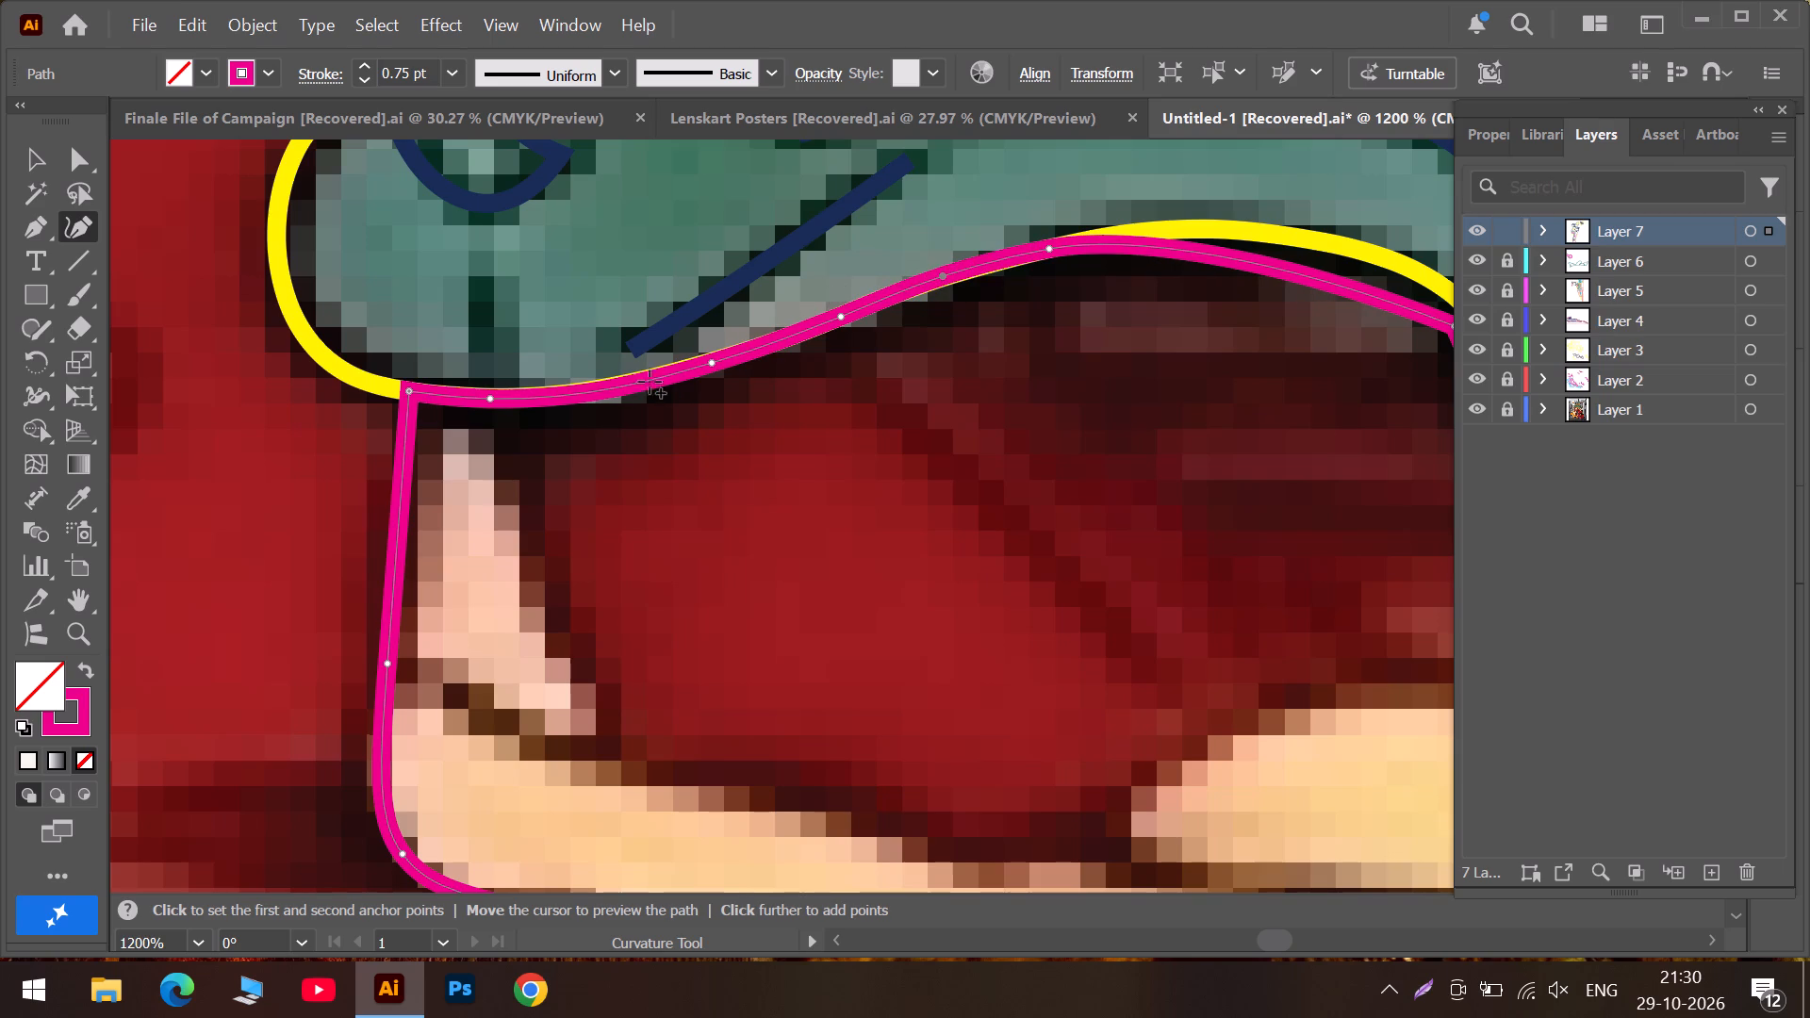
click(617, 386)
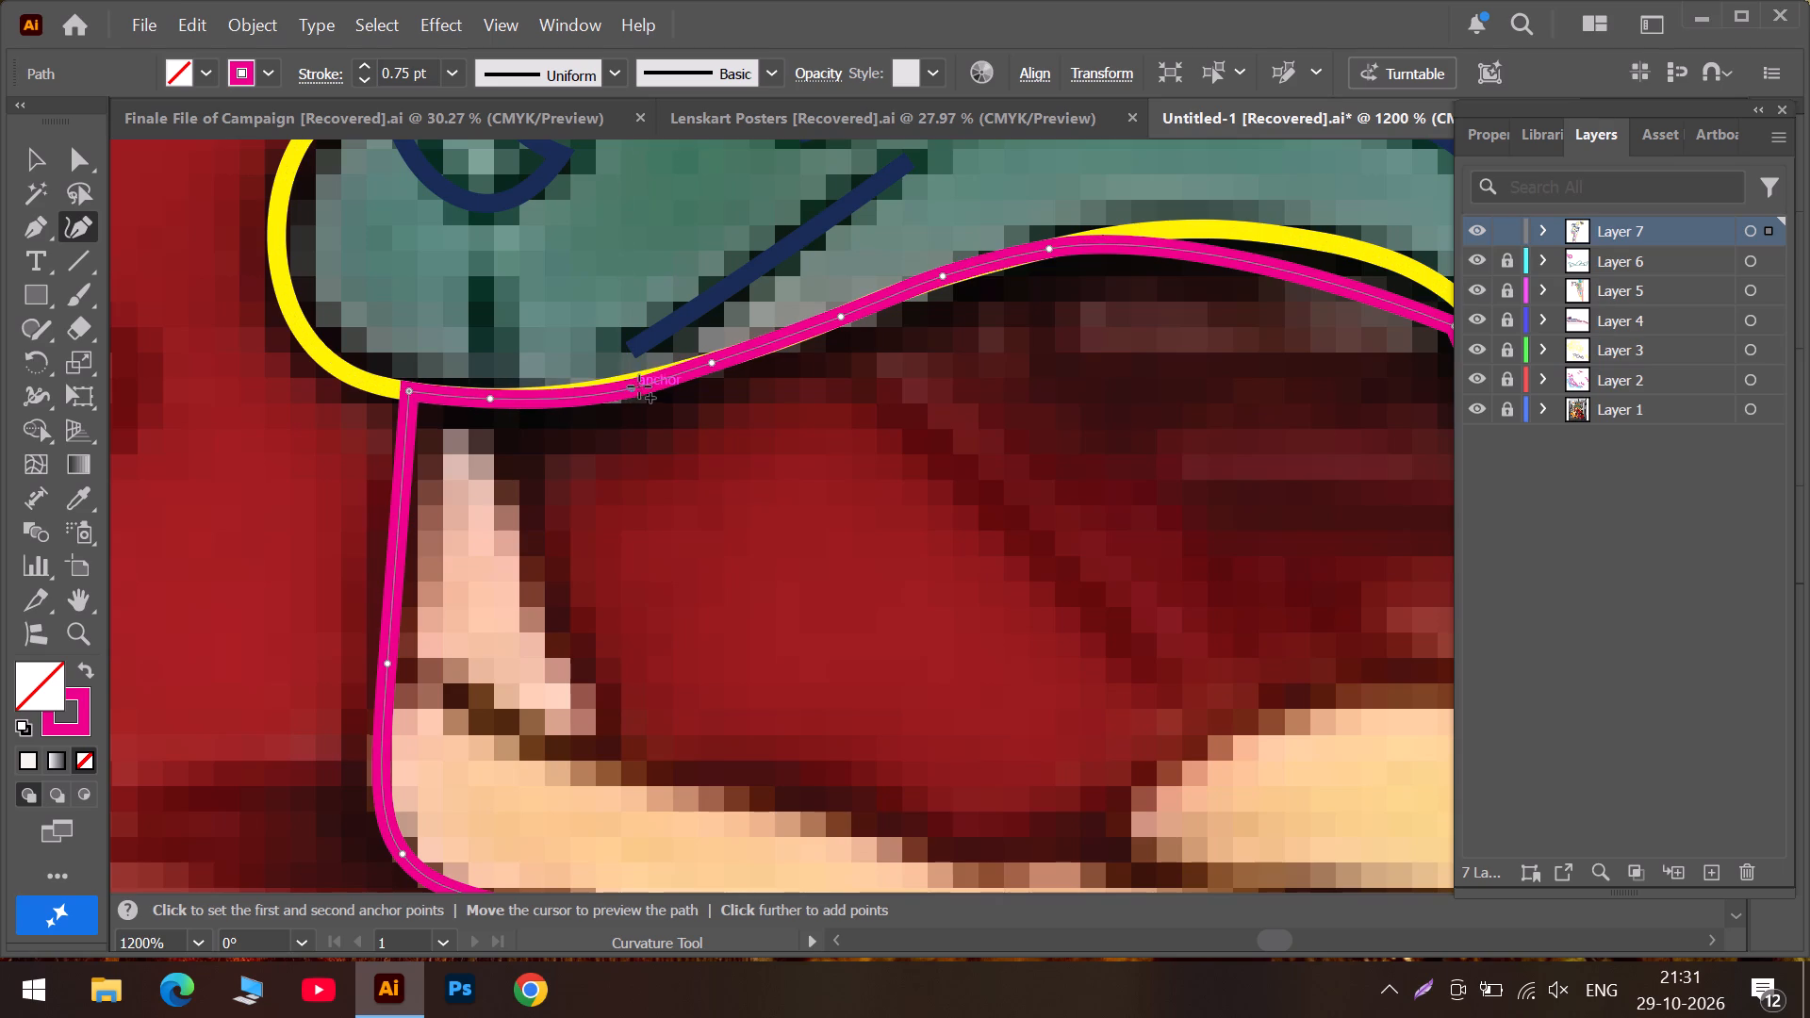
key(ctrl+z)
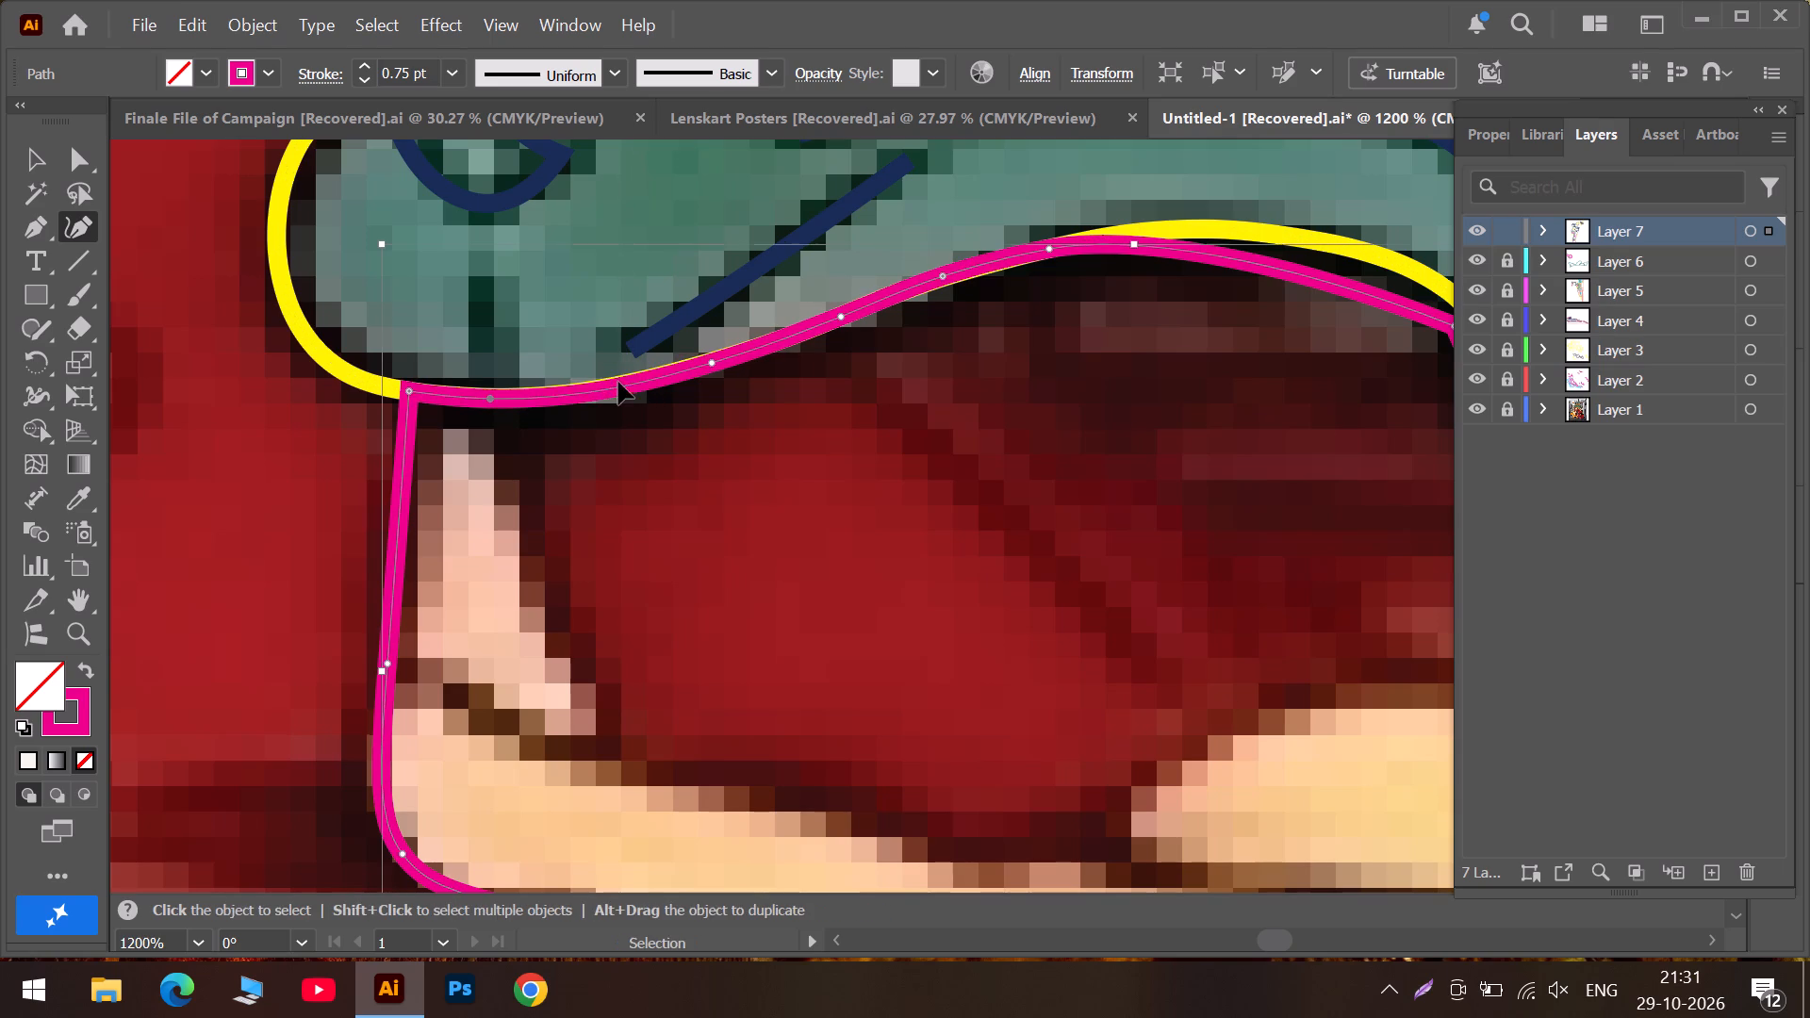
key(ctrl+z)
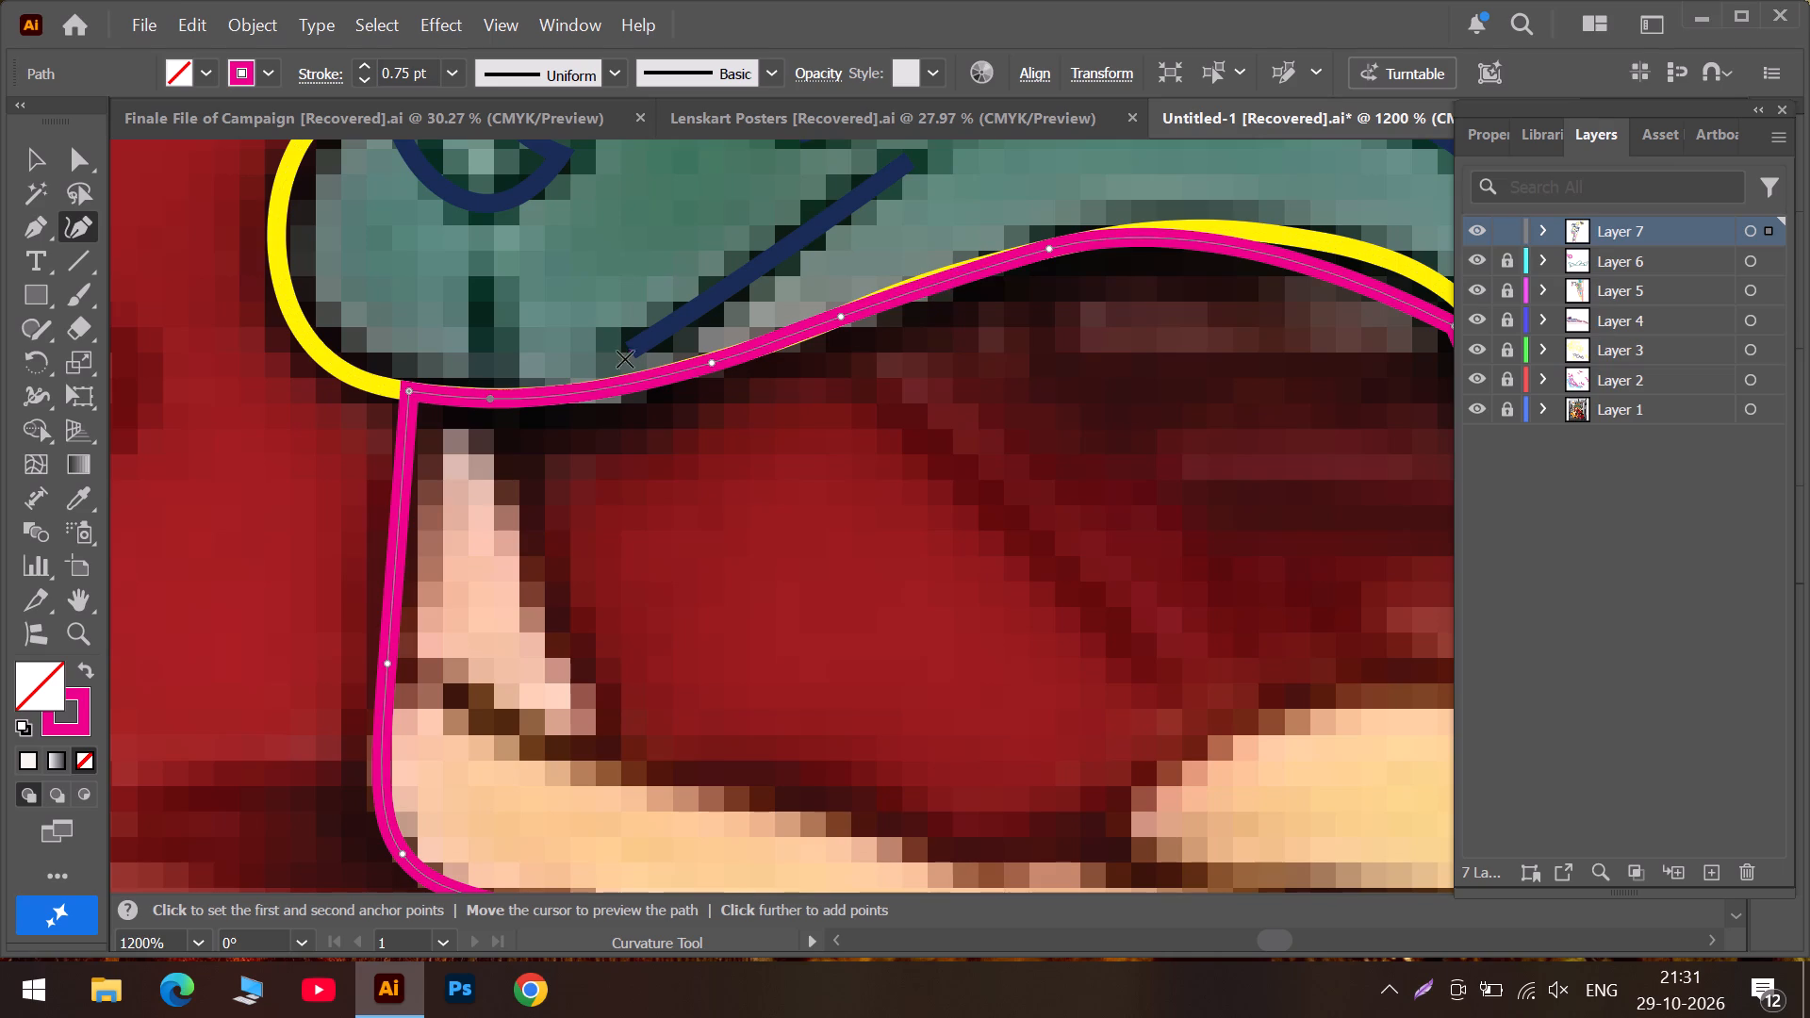
Add two anchors along the magenta path's rising top edge and adjust the upper one so the edge follows the yellow cloth outline.
click(604, 387)
drag(935, 285, 914, 284)
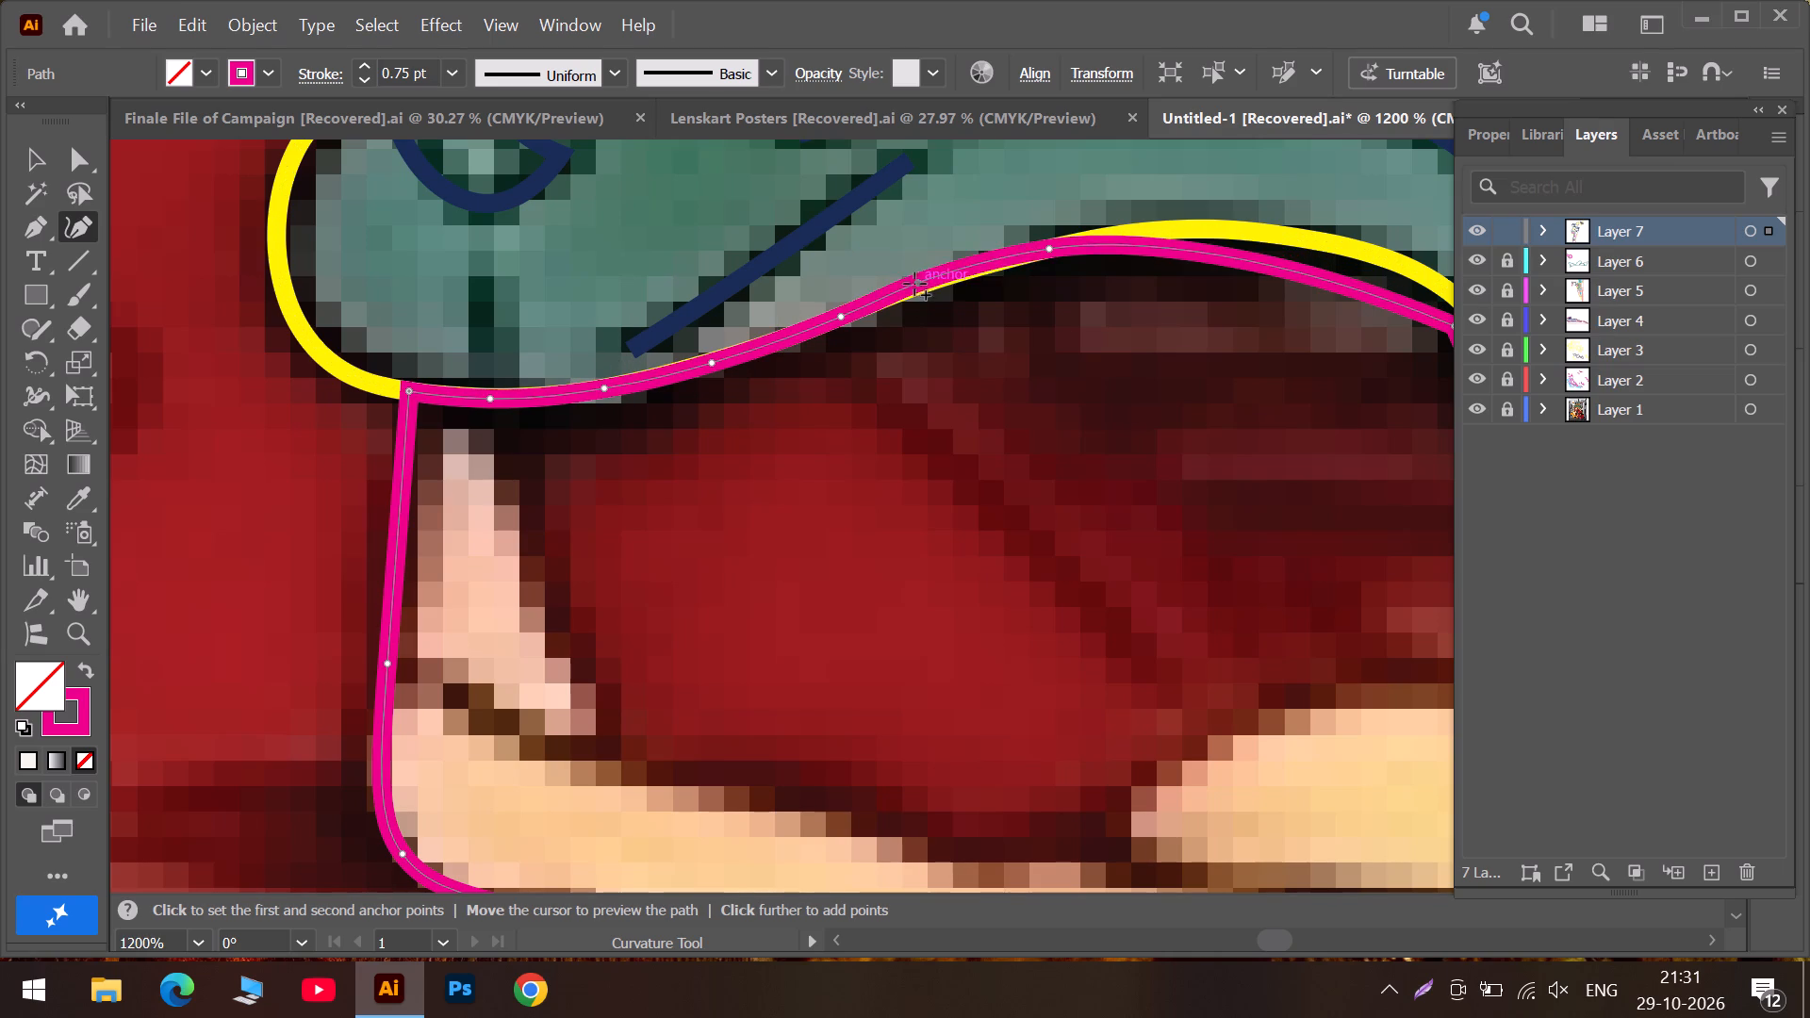
drag(914, 284, 949, 275)
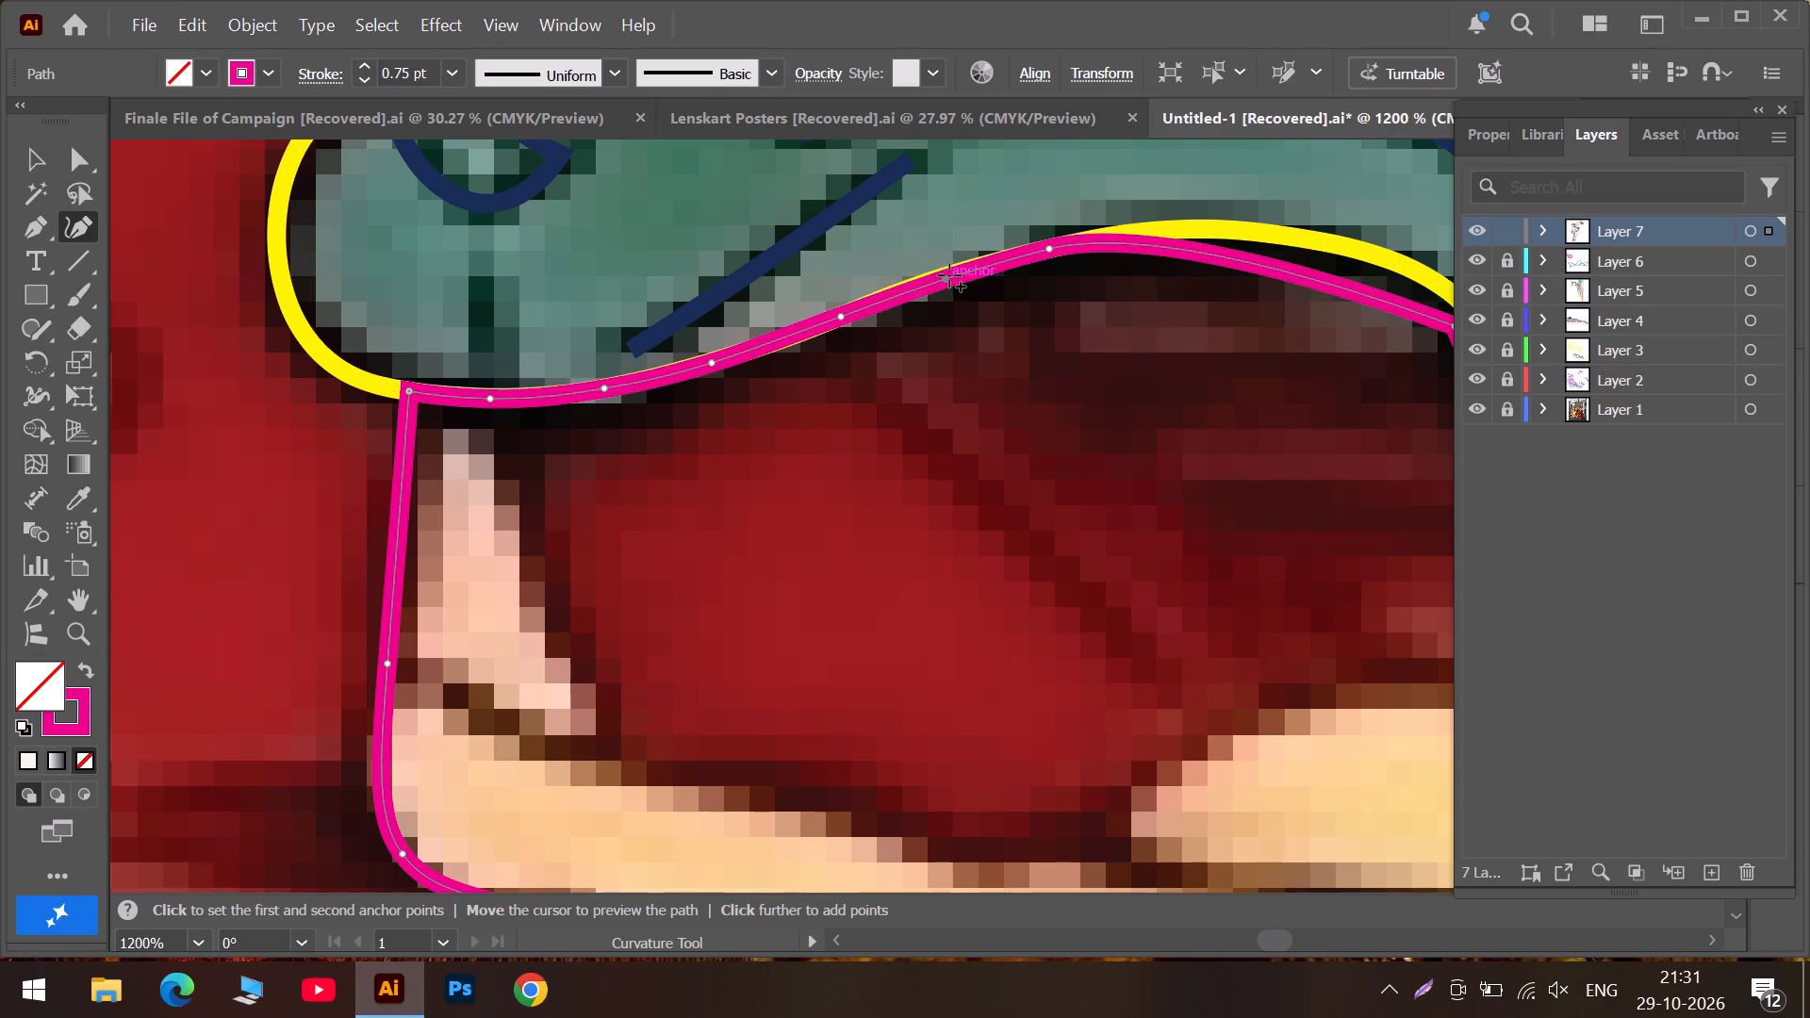
drag(949, 275, 938, 271)
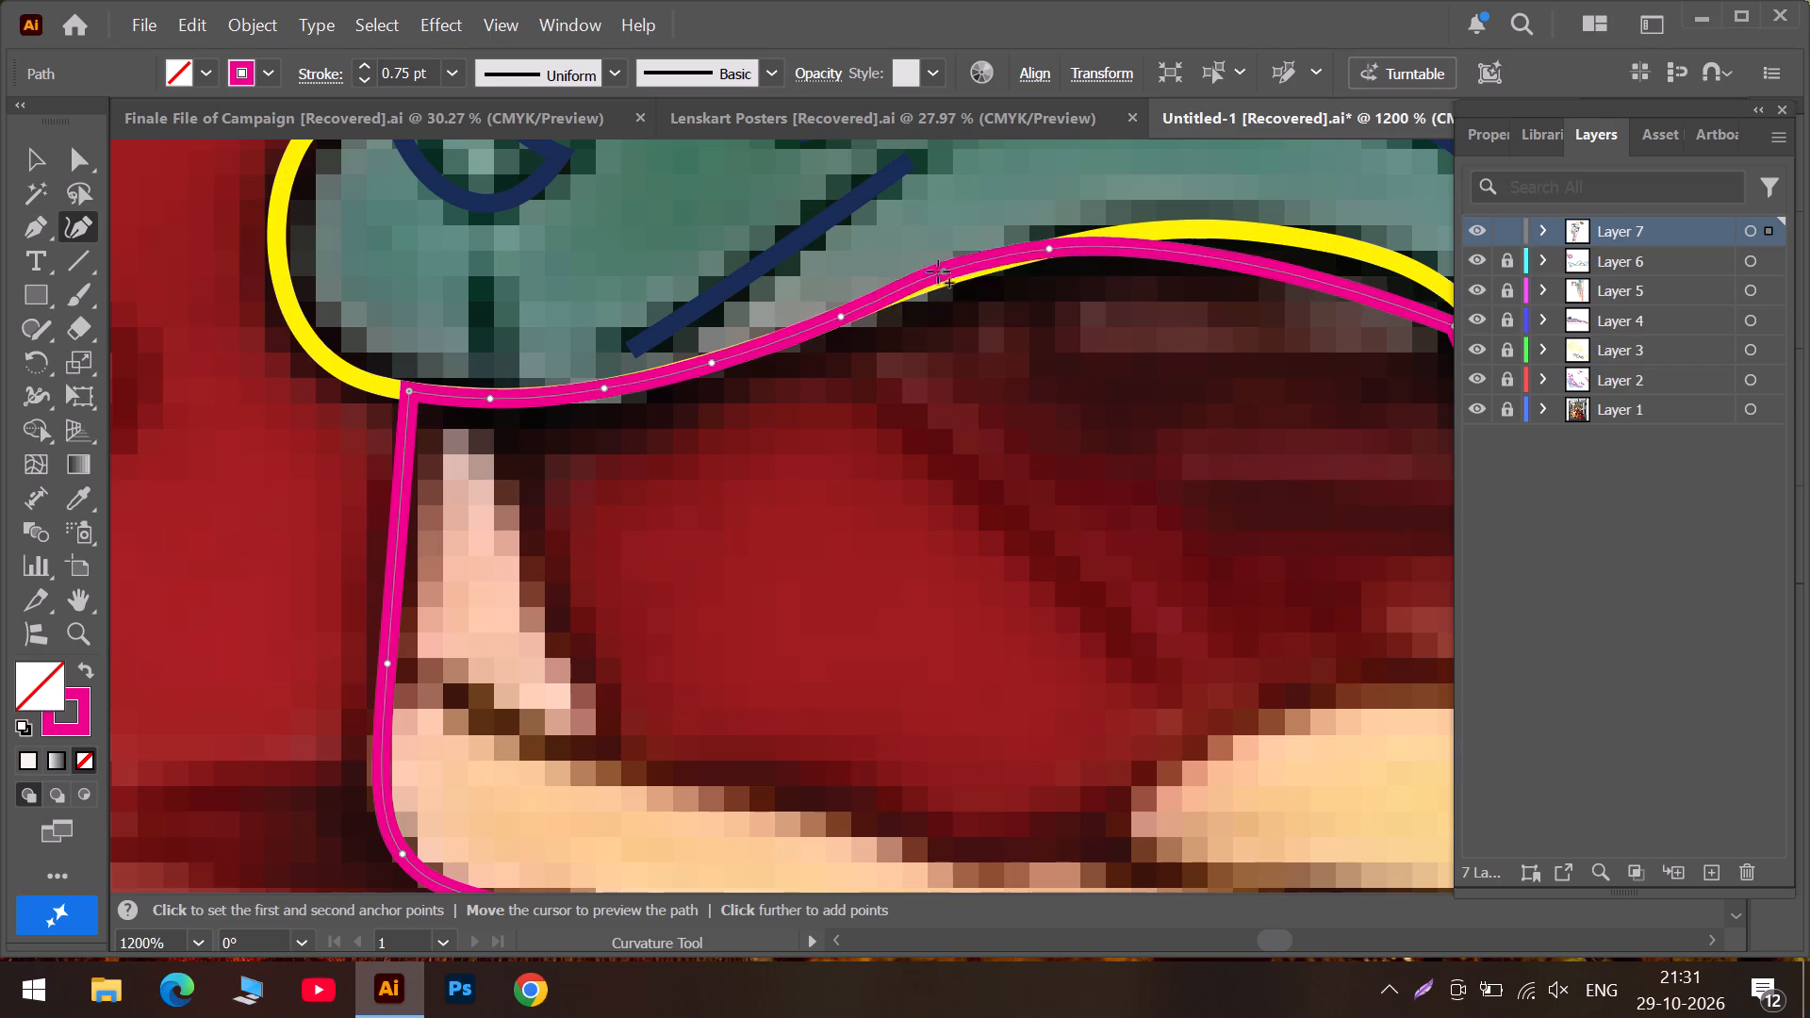
drag(938, 271, 958, 272)
Convert the corner where the magenta path's top edge starts descending to a smooth anchor and move it onto the yellow outline.
scroll(1242, 322, up, 1)
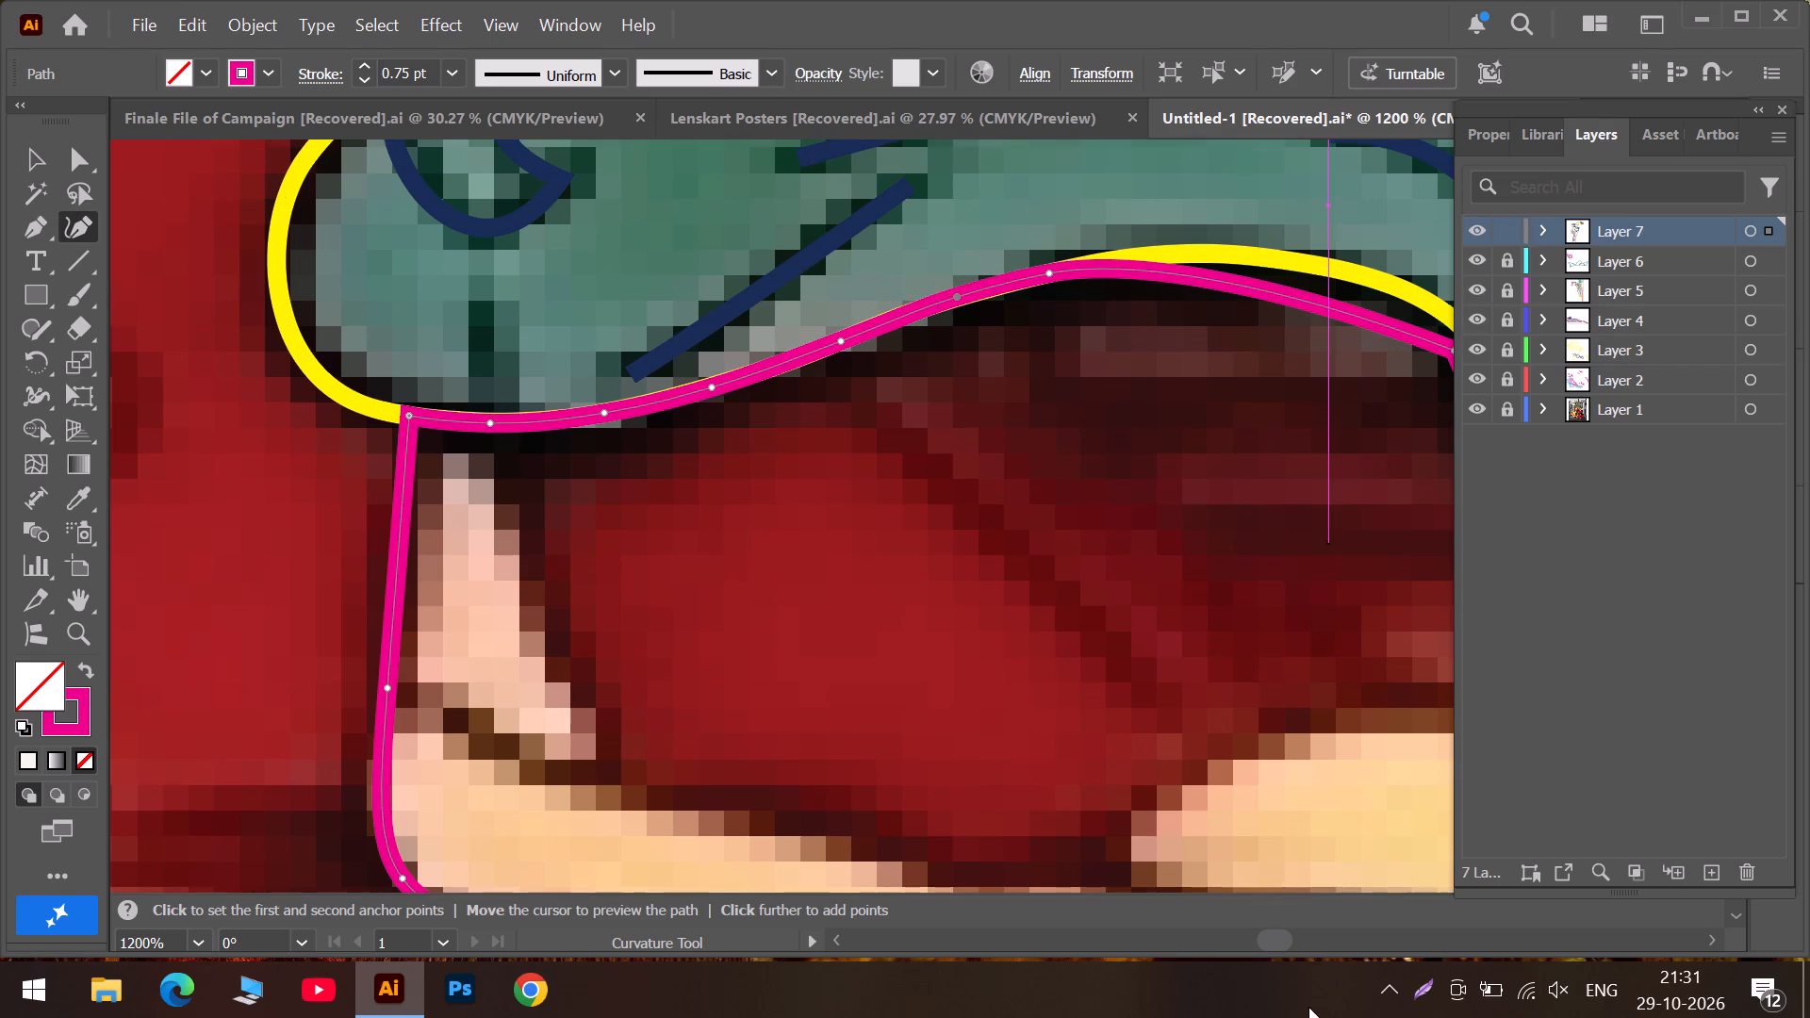
click(1329, 933)
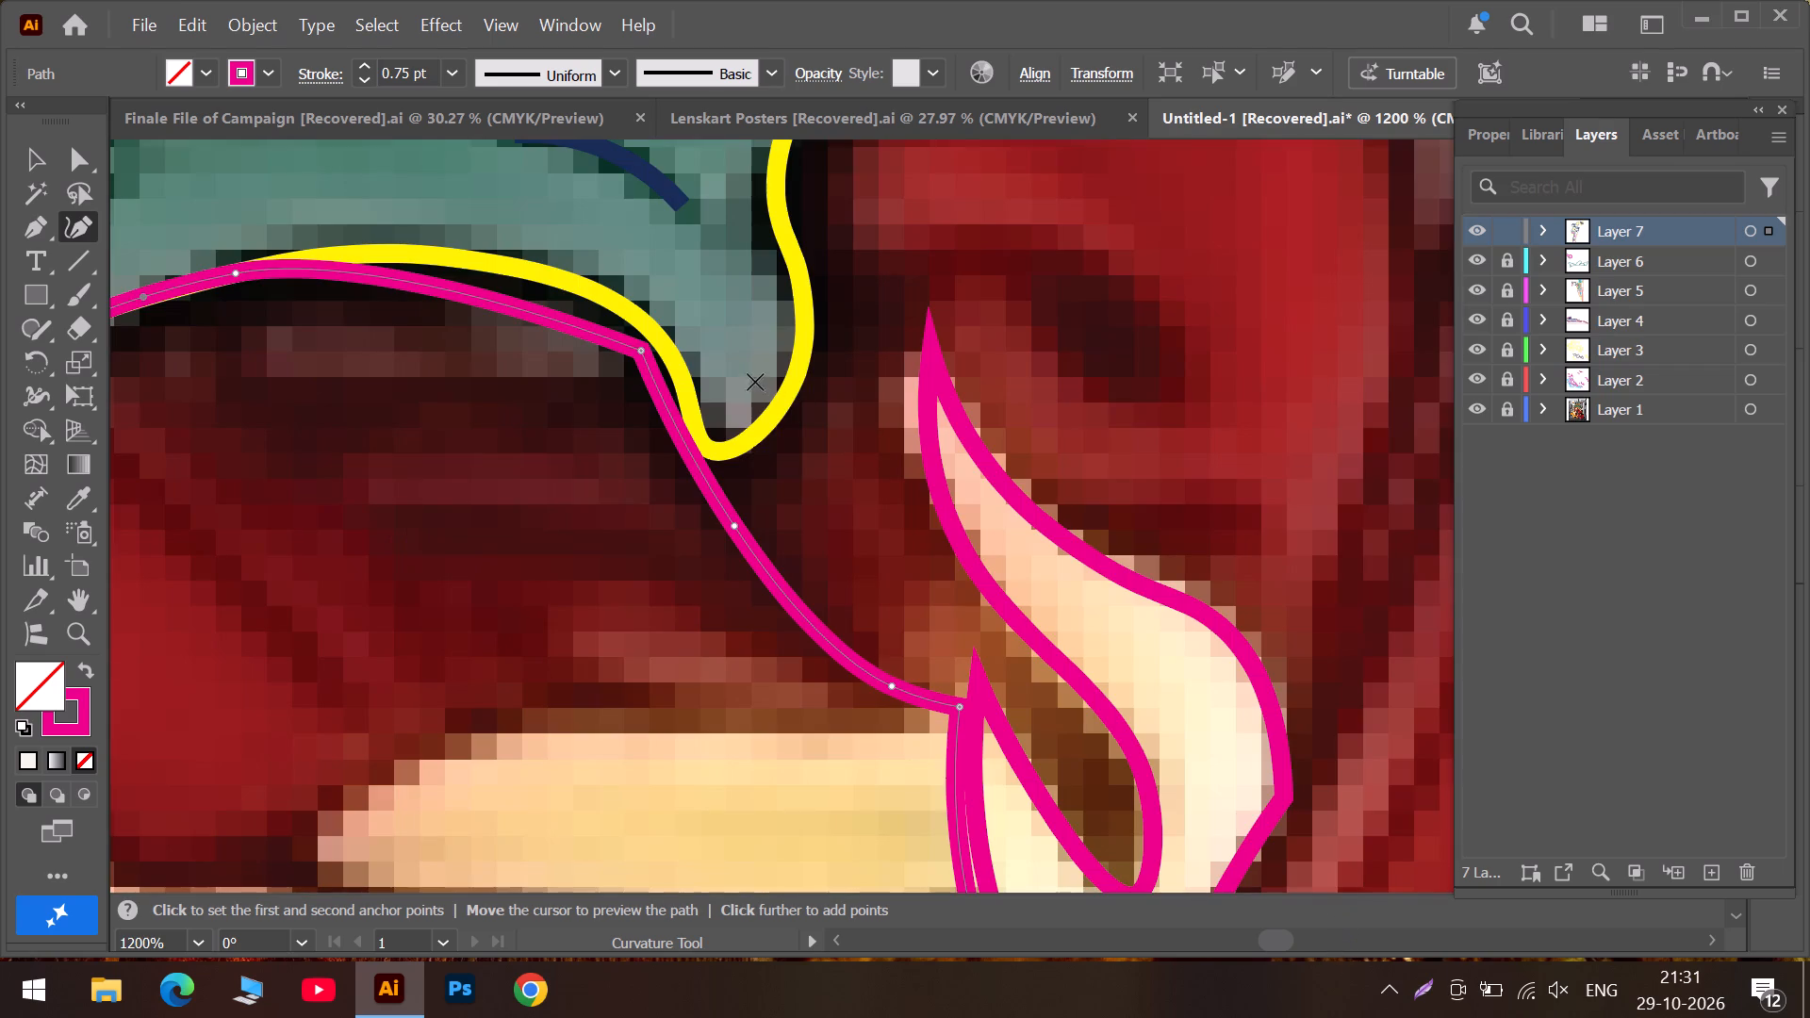
double_click(641, 348)
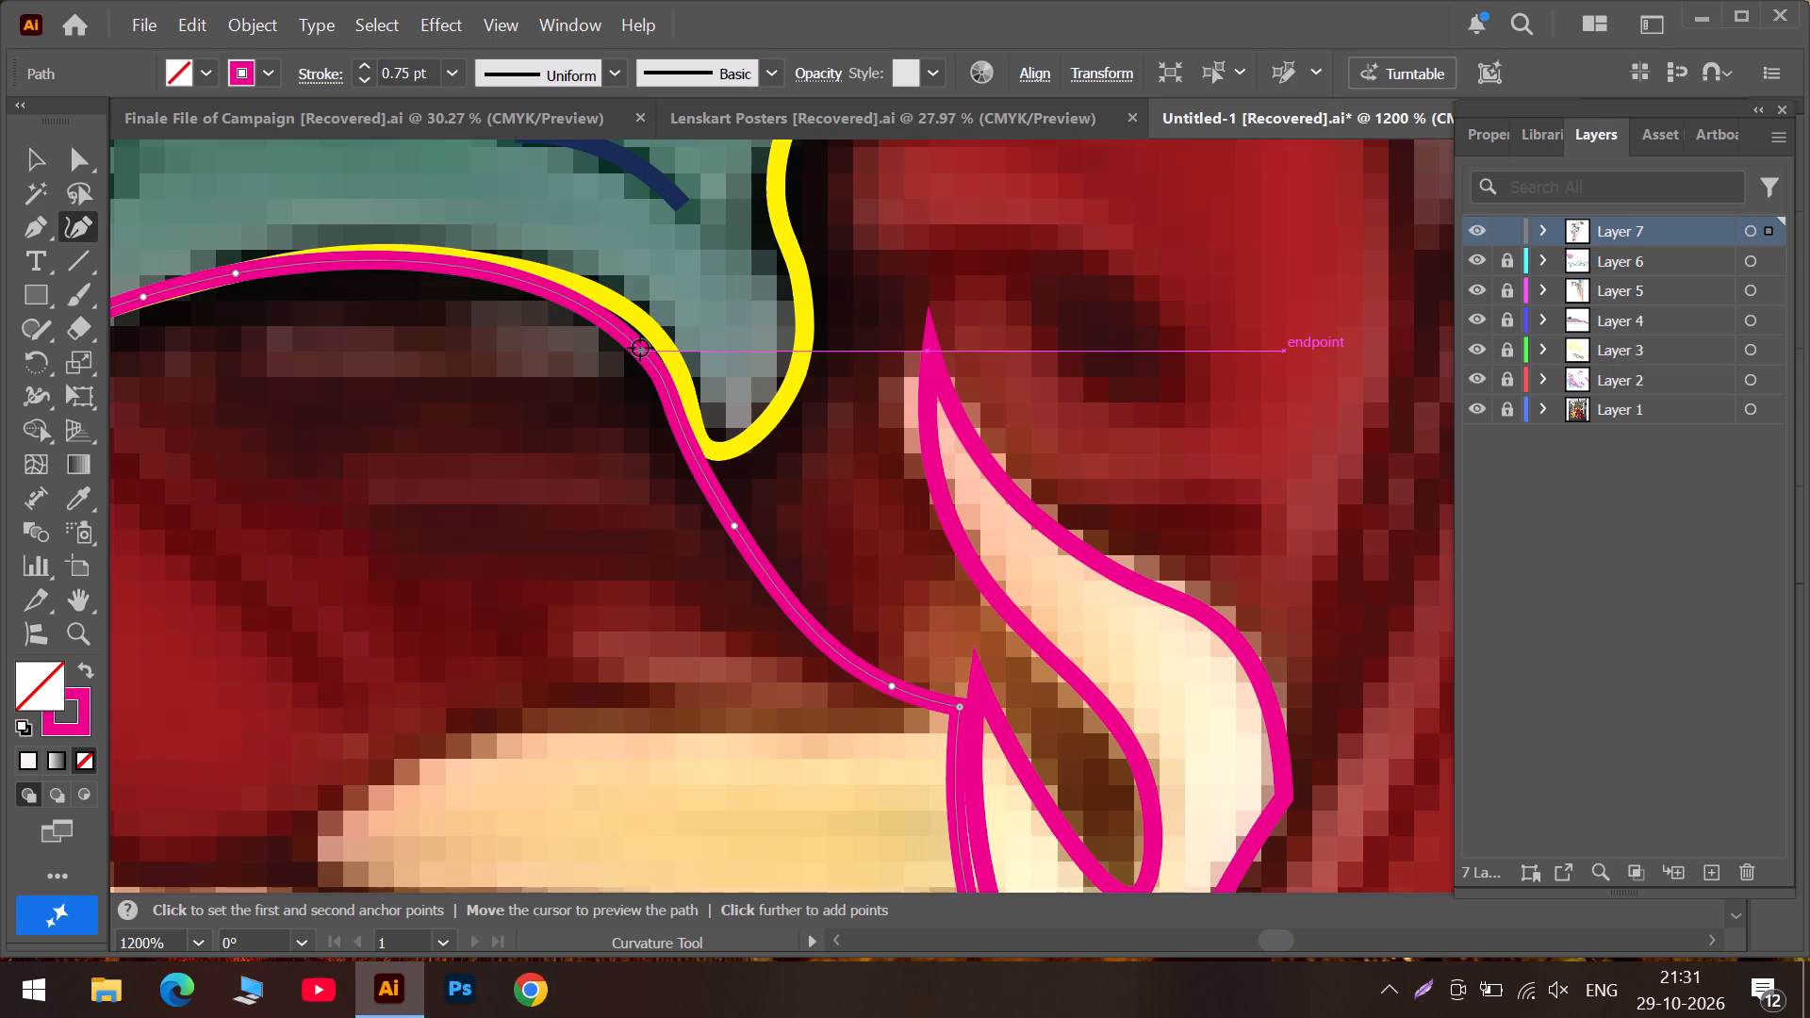
drag(640, 348, 652, 337)
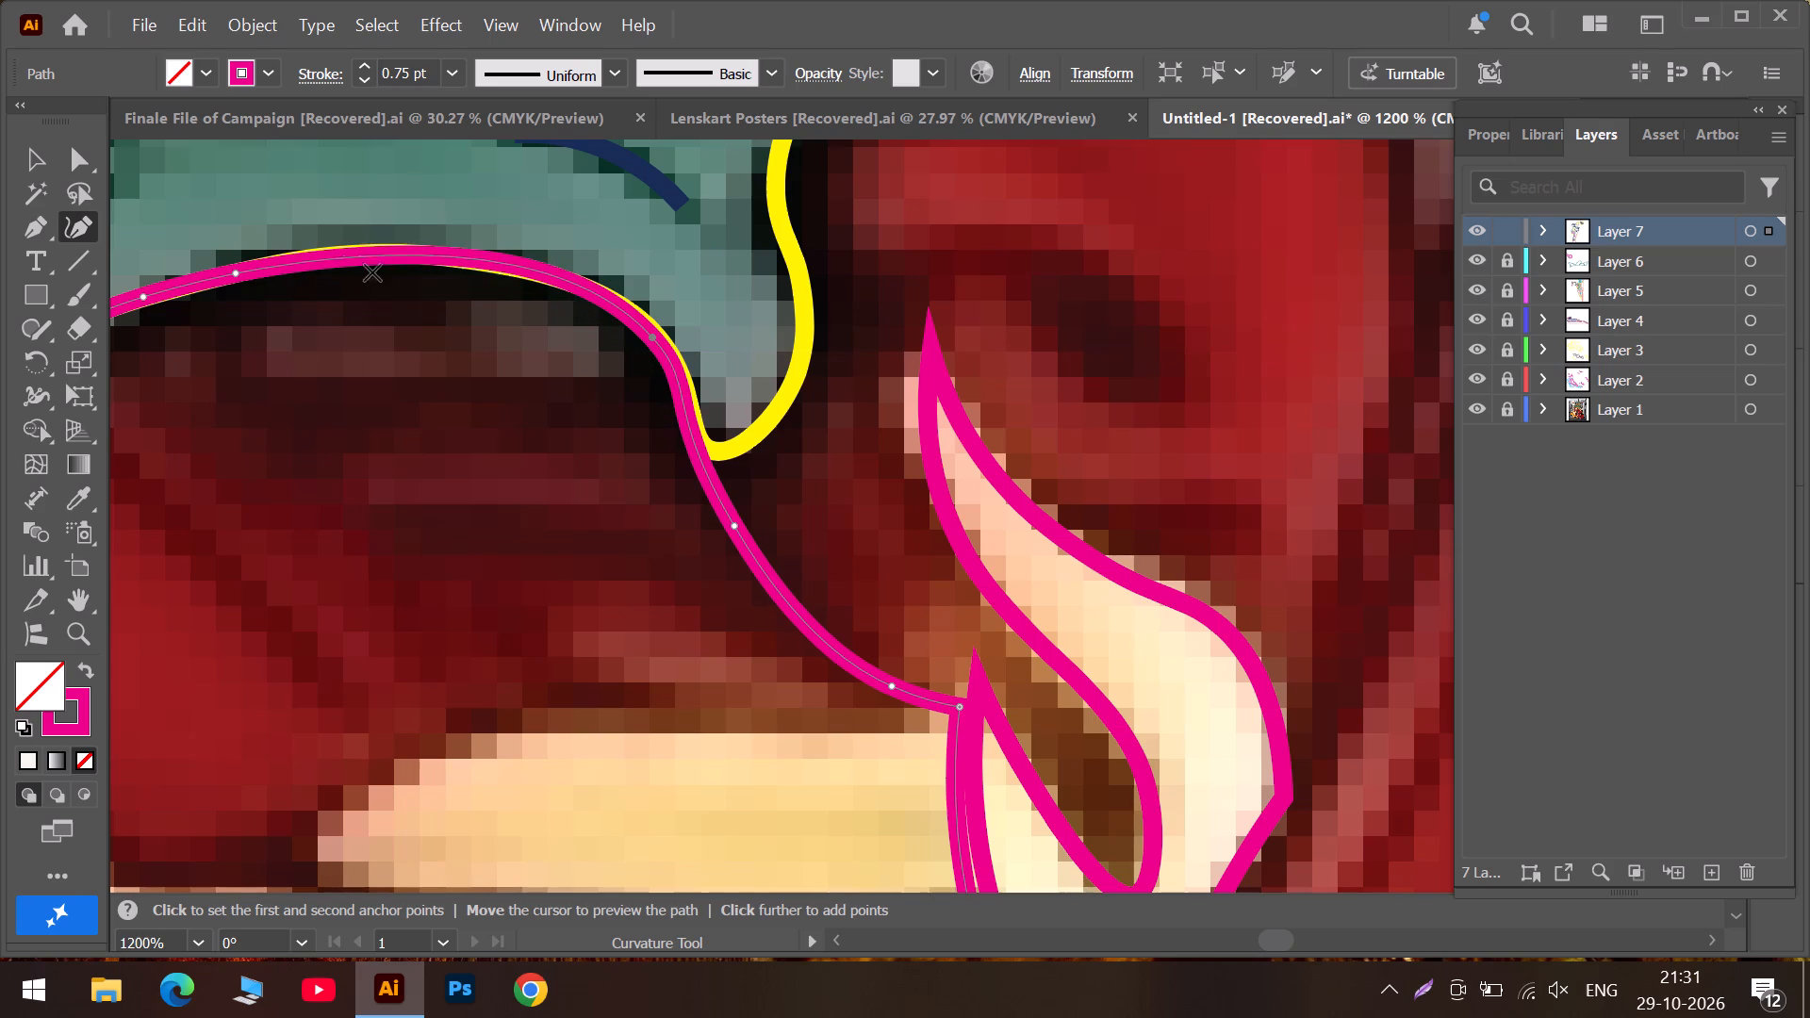
Fit the magenta path's crest and descending curve to the yellow outline with added and repositioned anchors, down to the cloth's lower tip.
click(330, 259)
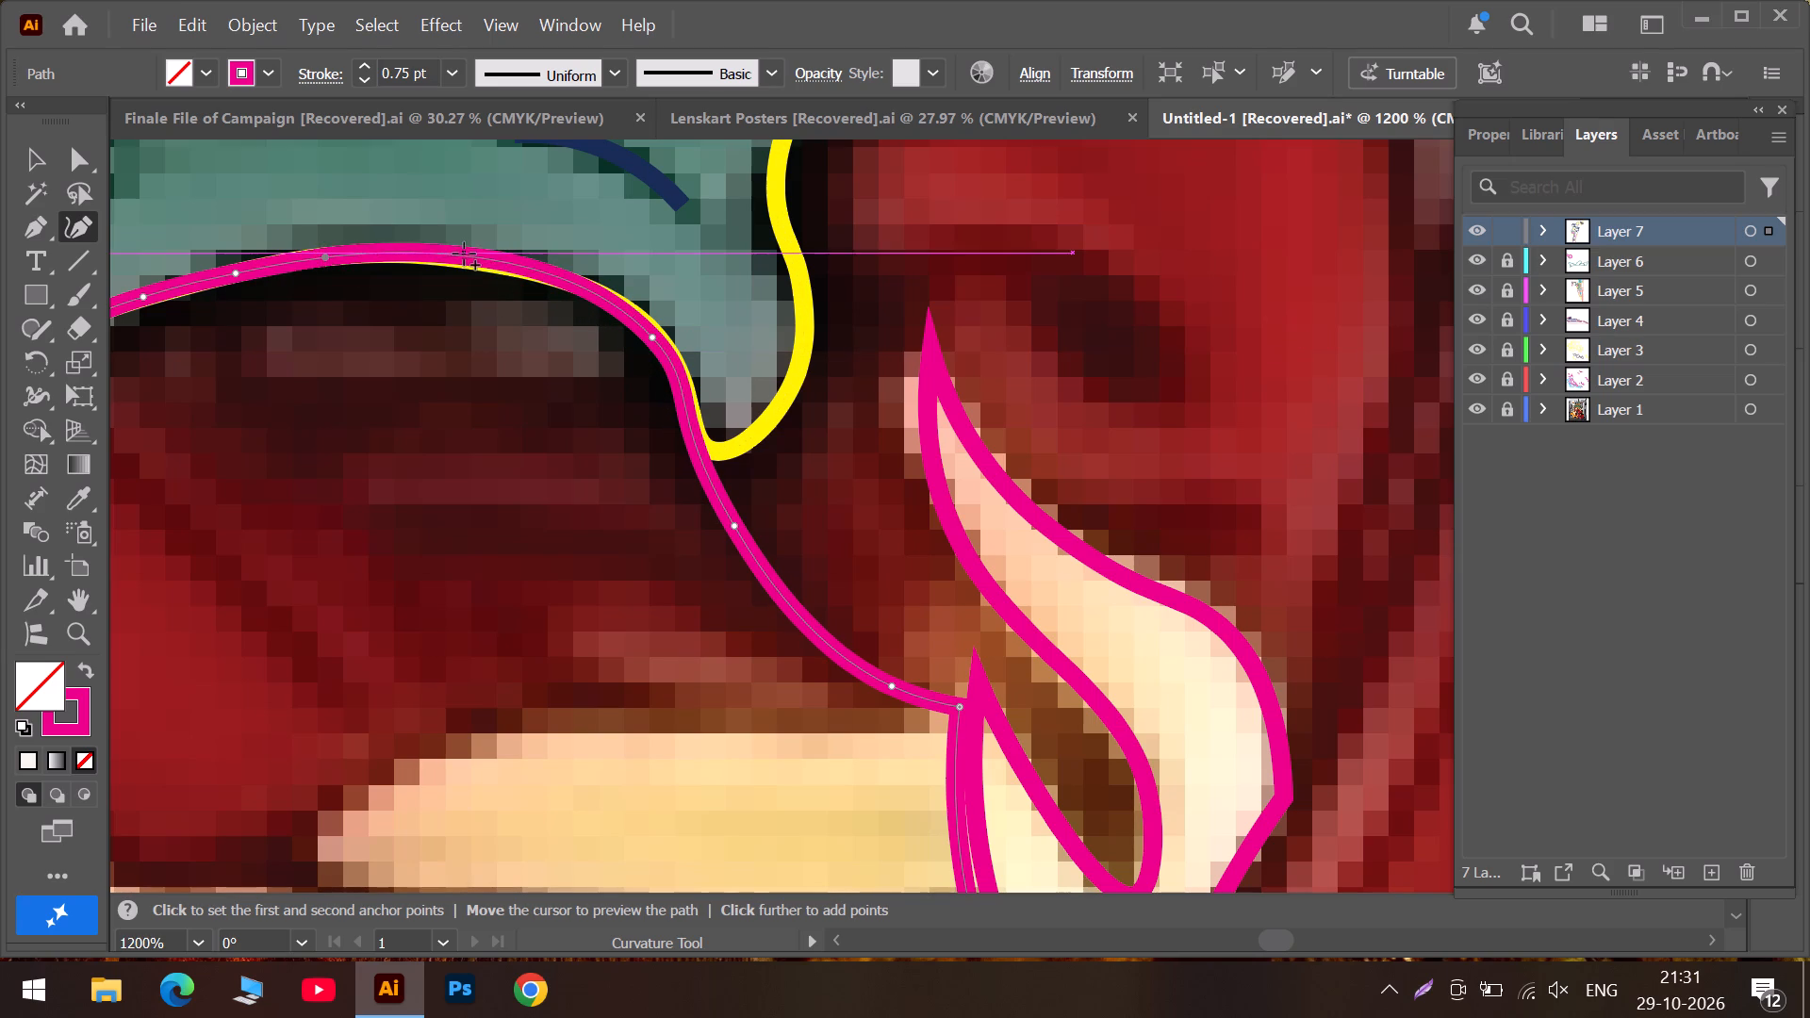
drag(465, 256, 485, 261)
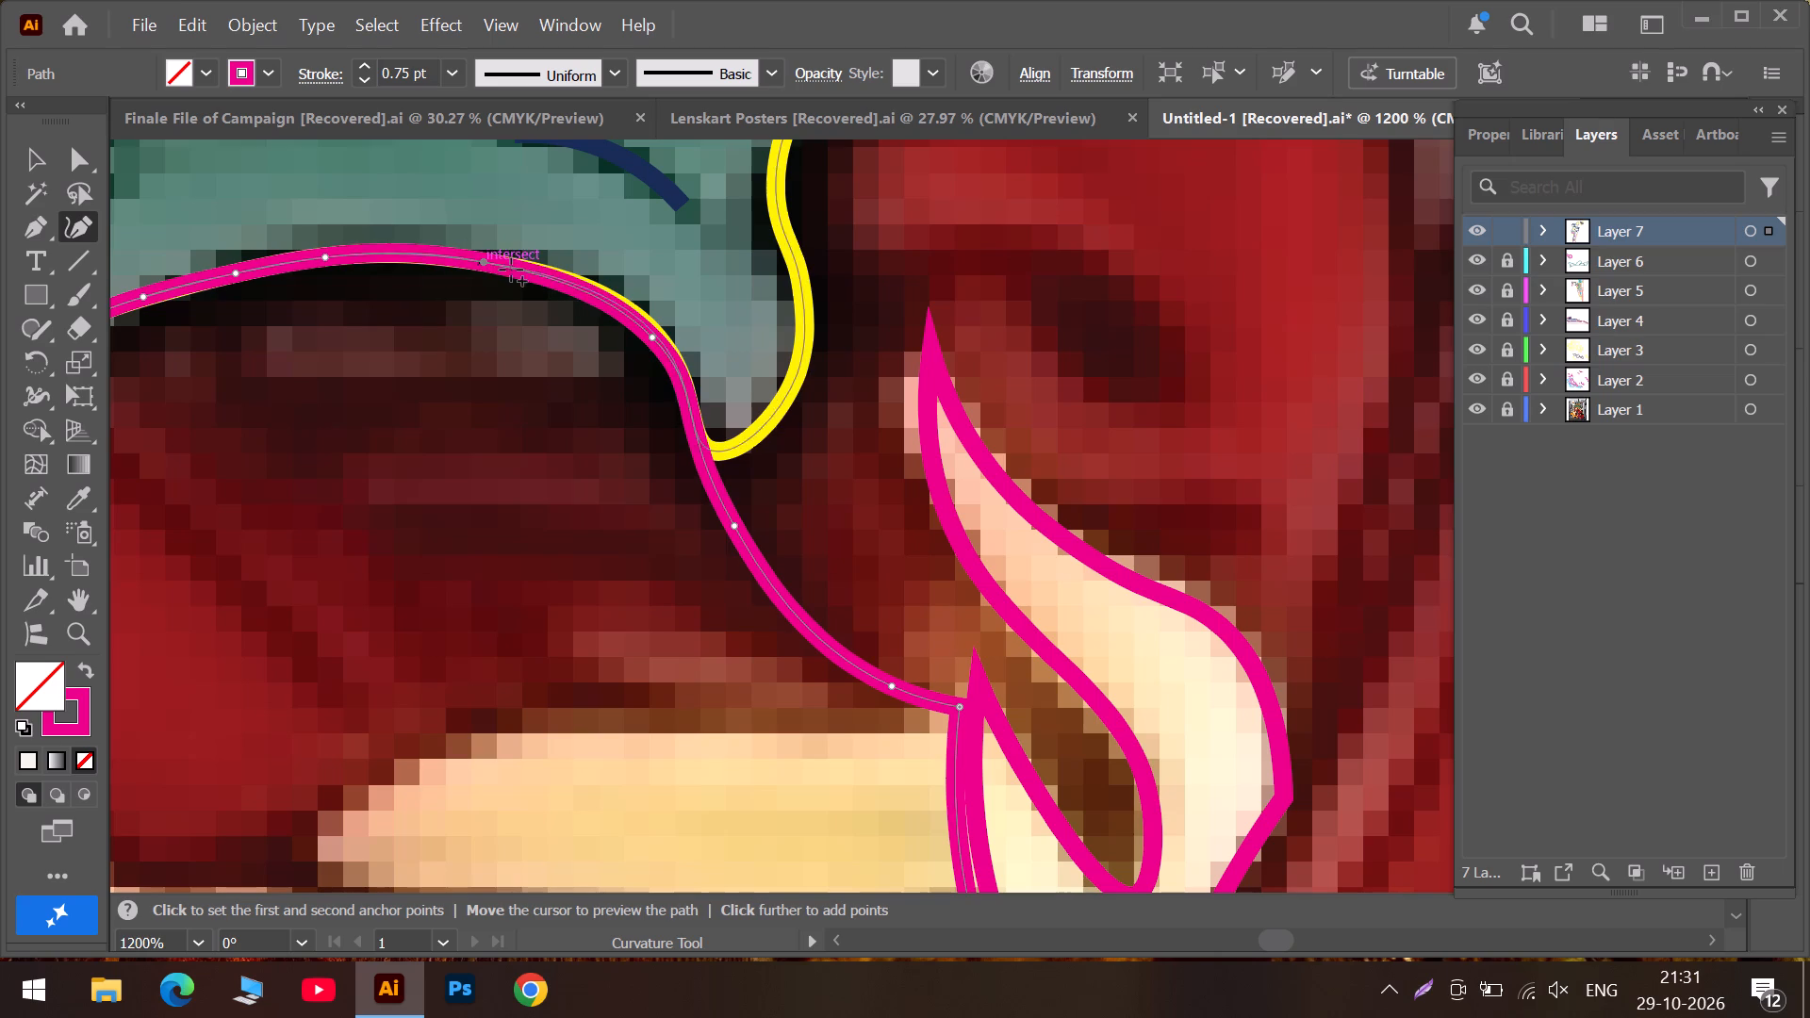
drag(600, 299, 606, 299)
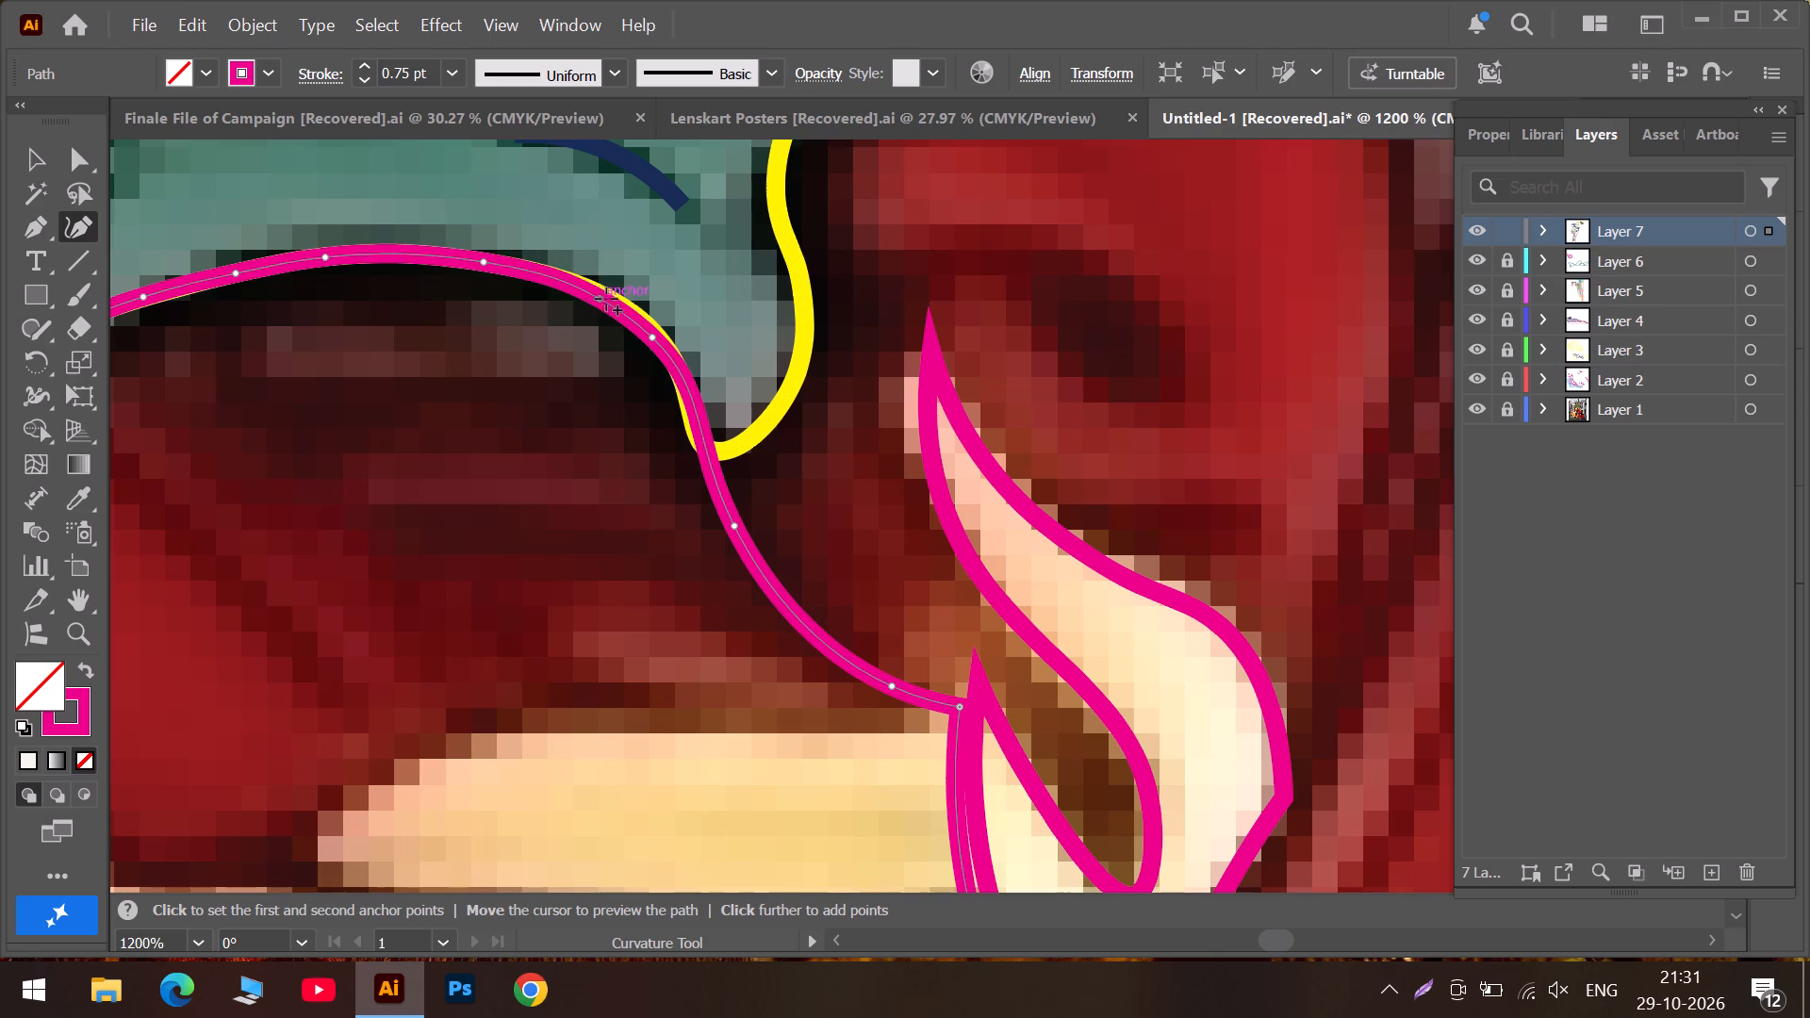
drag(606, 299, 571, 287)
drag(652, 336, 663, 336)
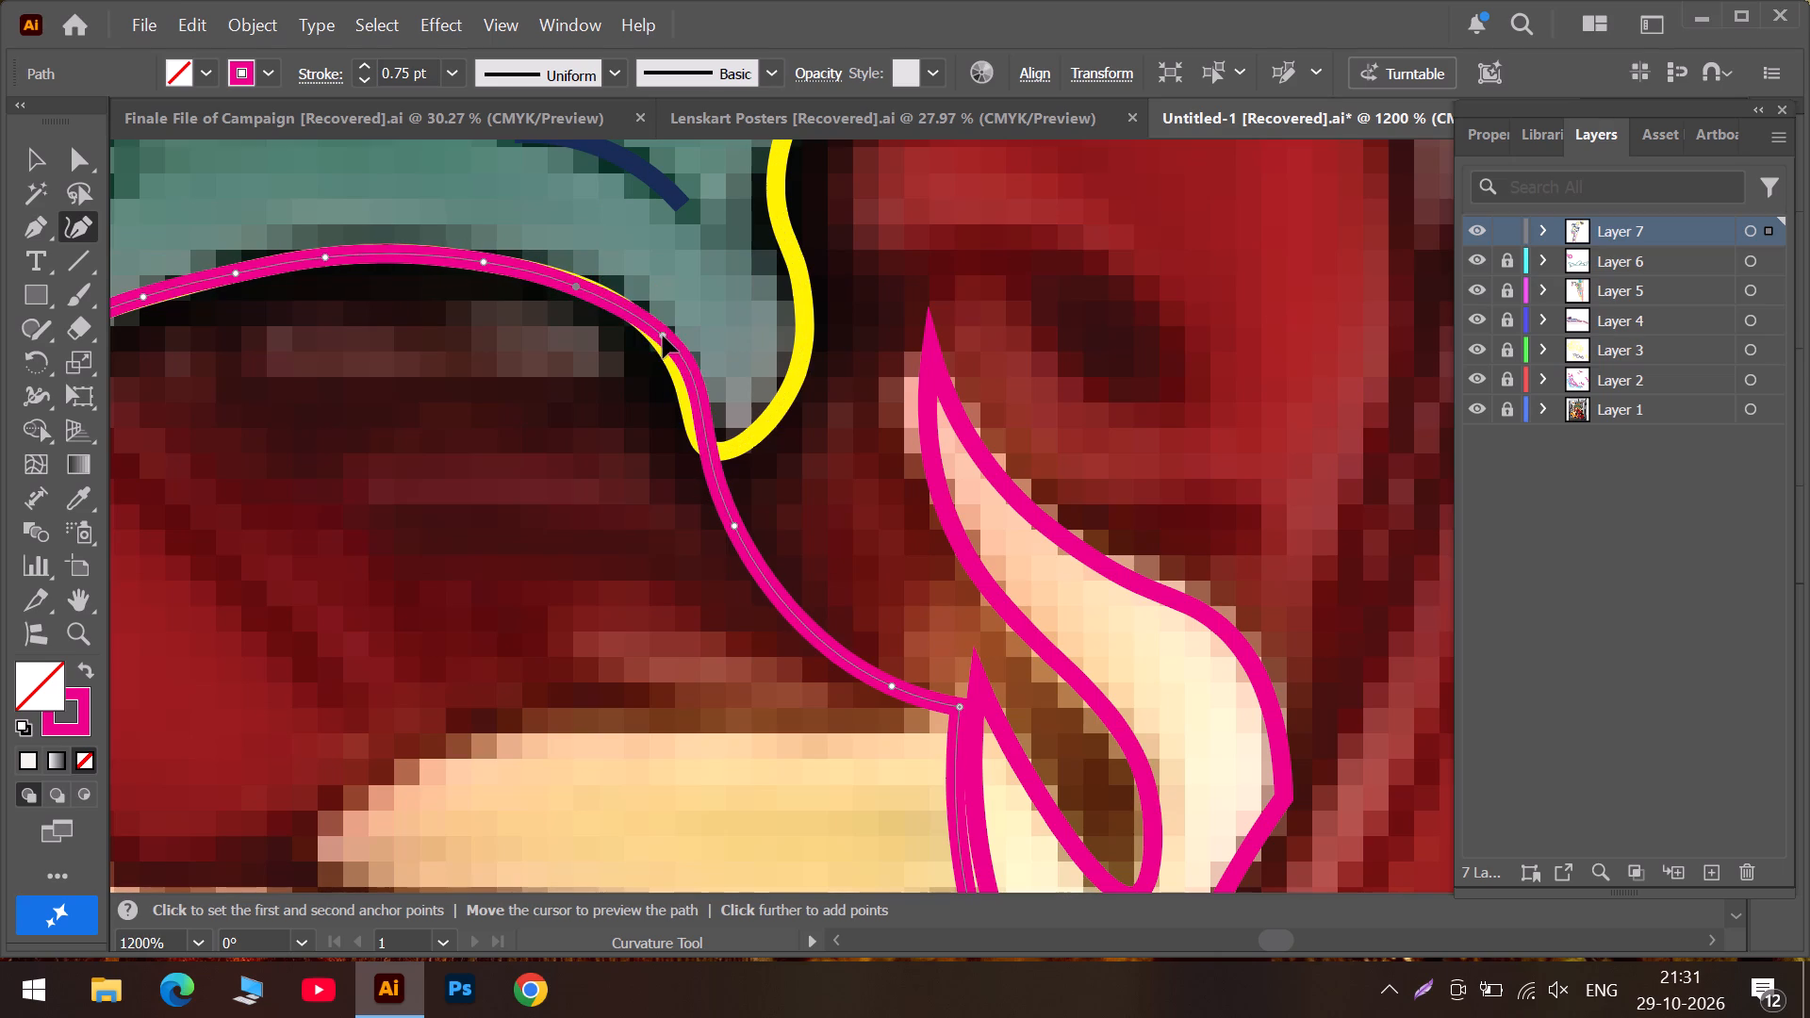
drag(663, 336, 661, 336)
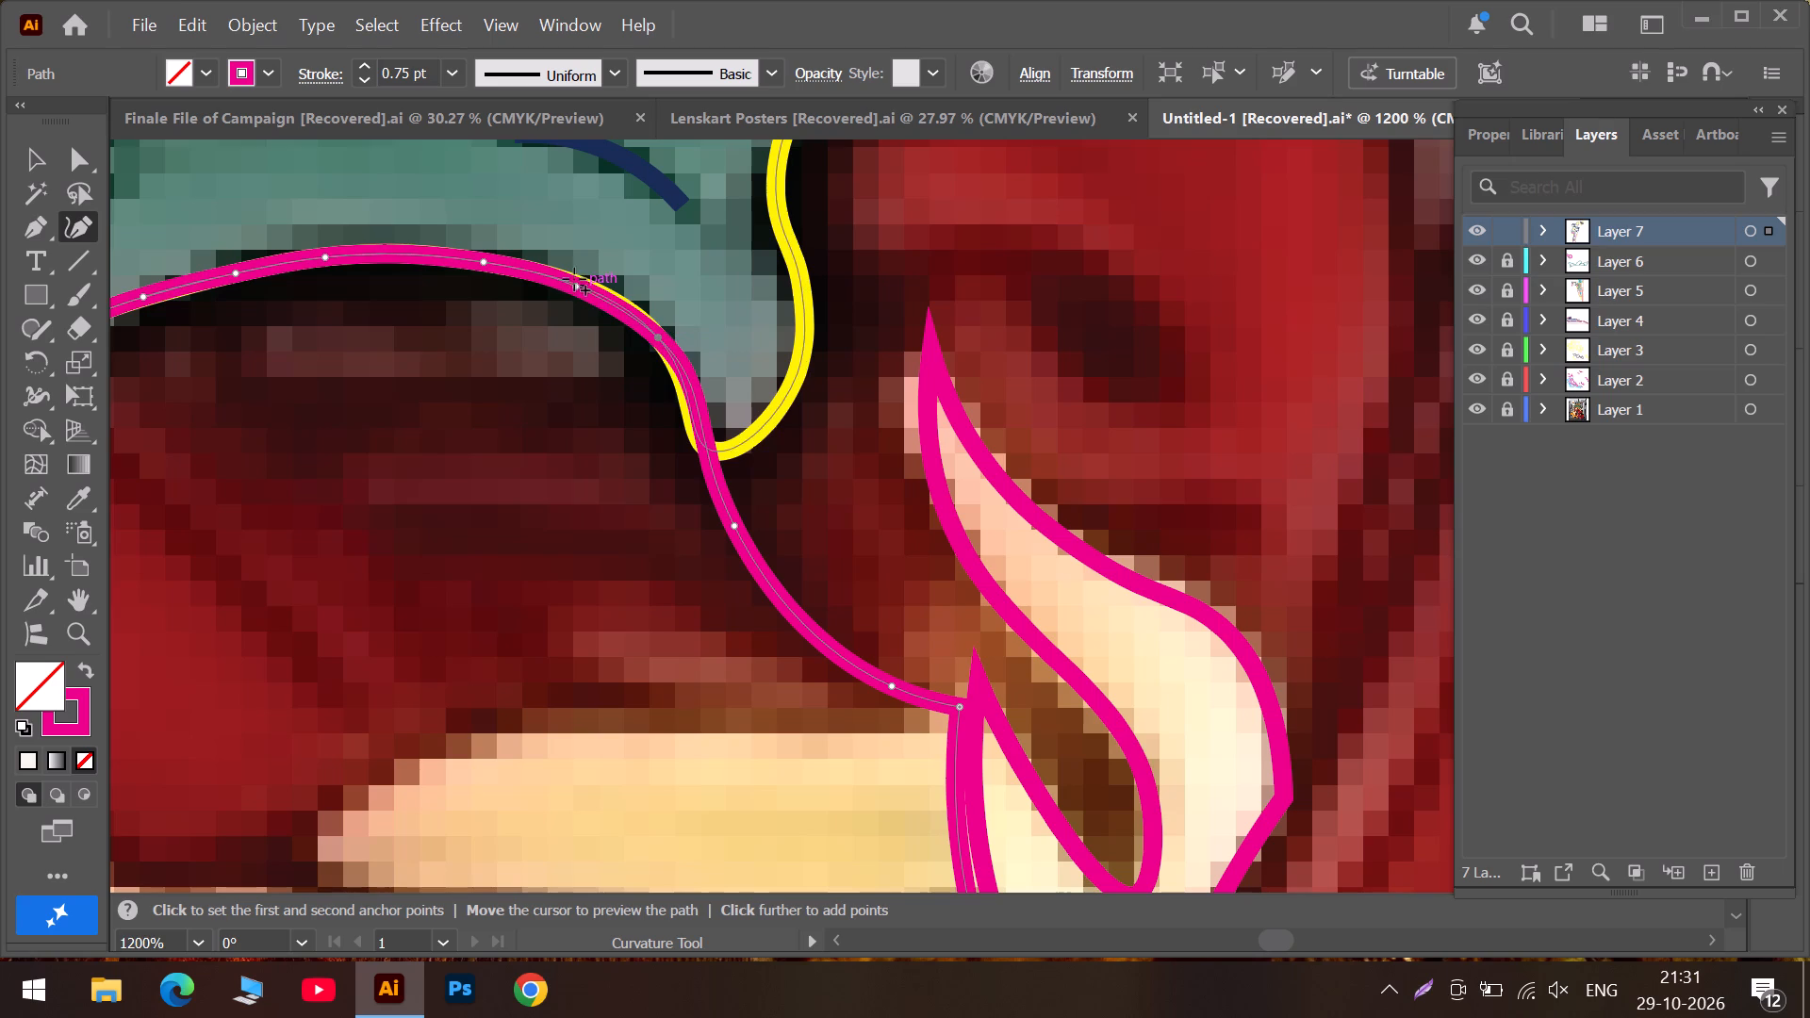
drag(578, 285, 589, 287)
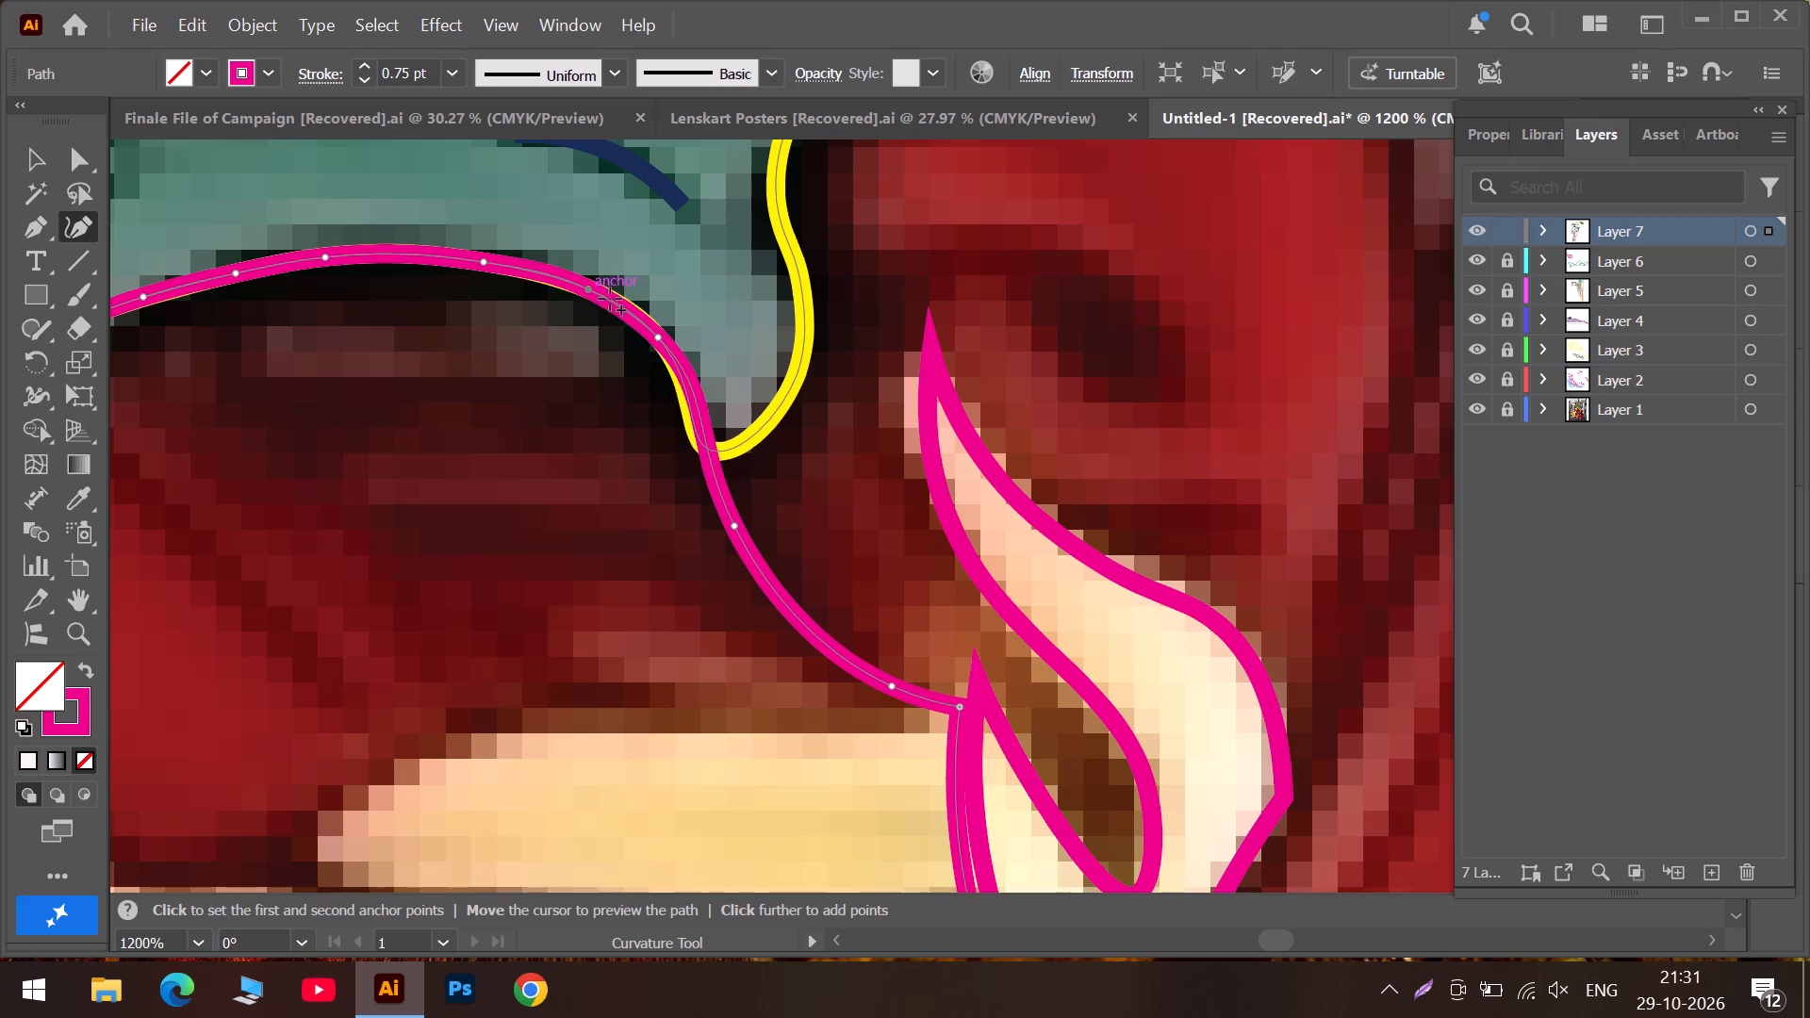
drag(627, 313, 636, 315)
scroll(695, 388, down, 2)
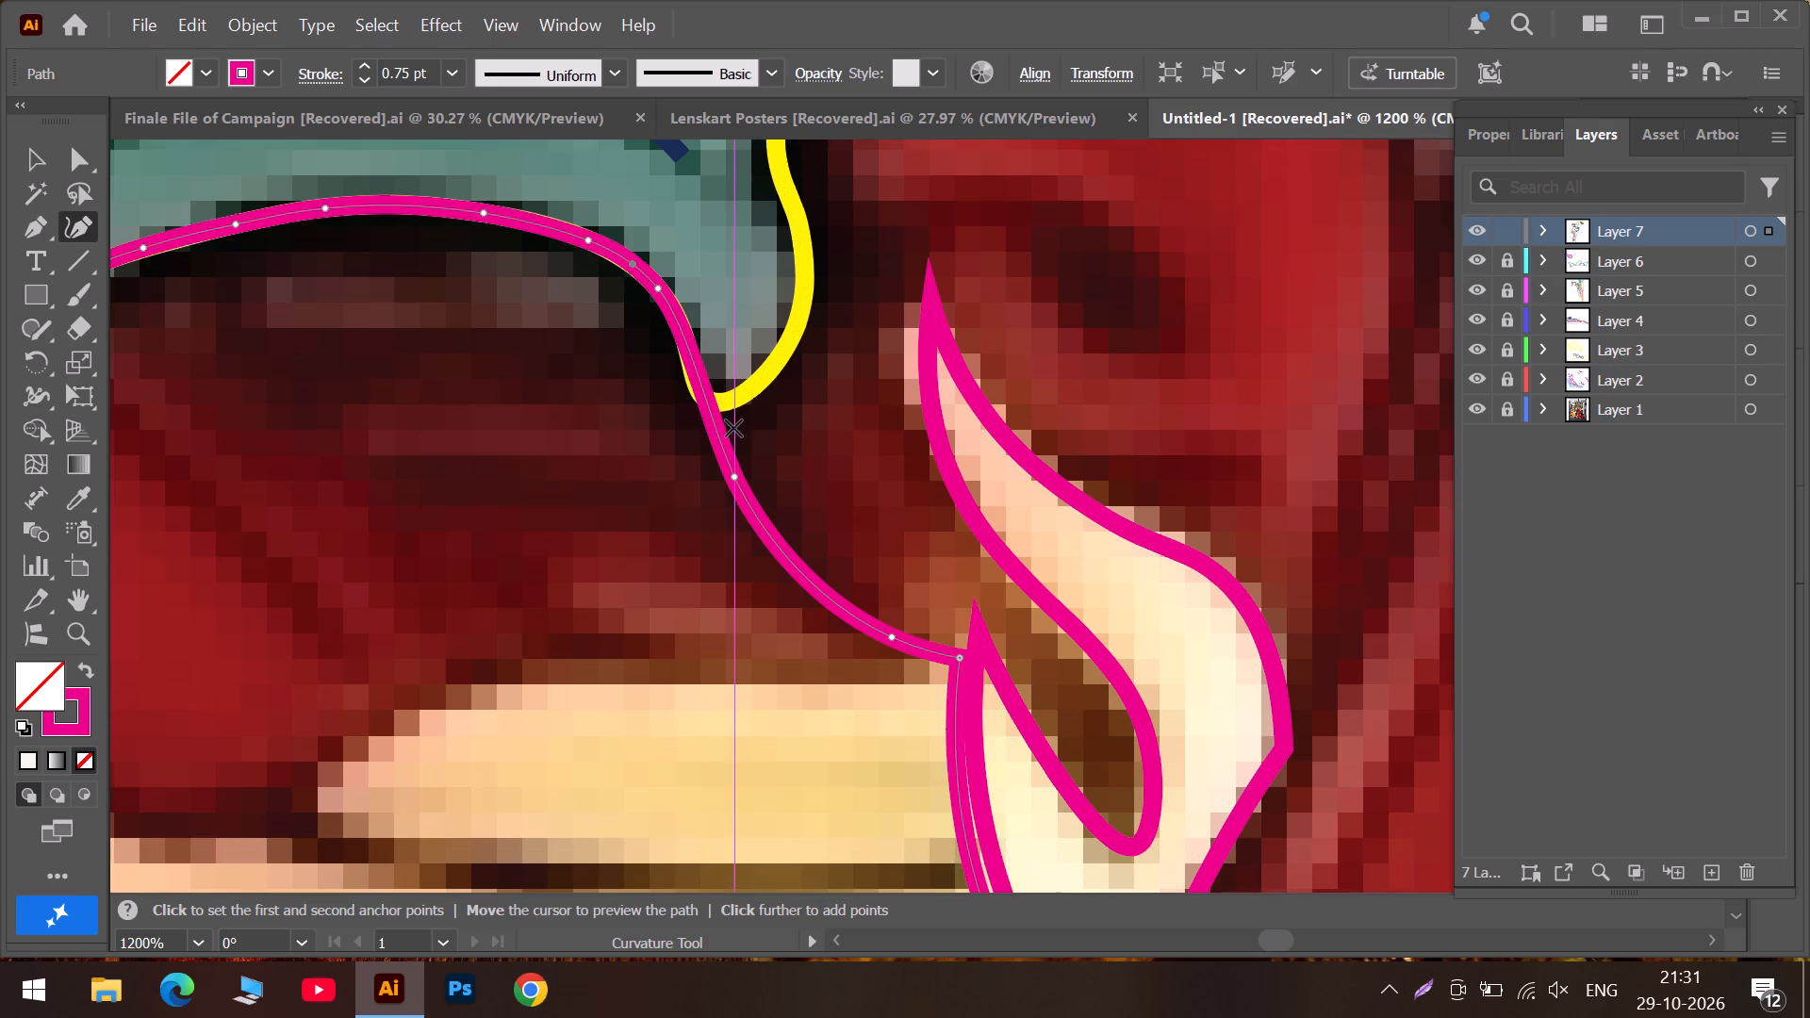
click(697, 379)
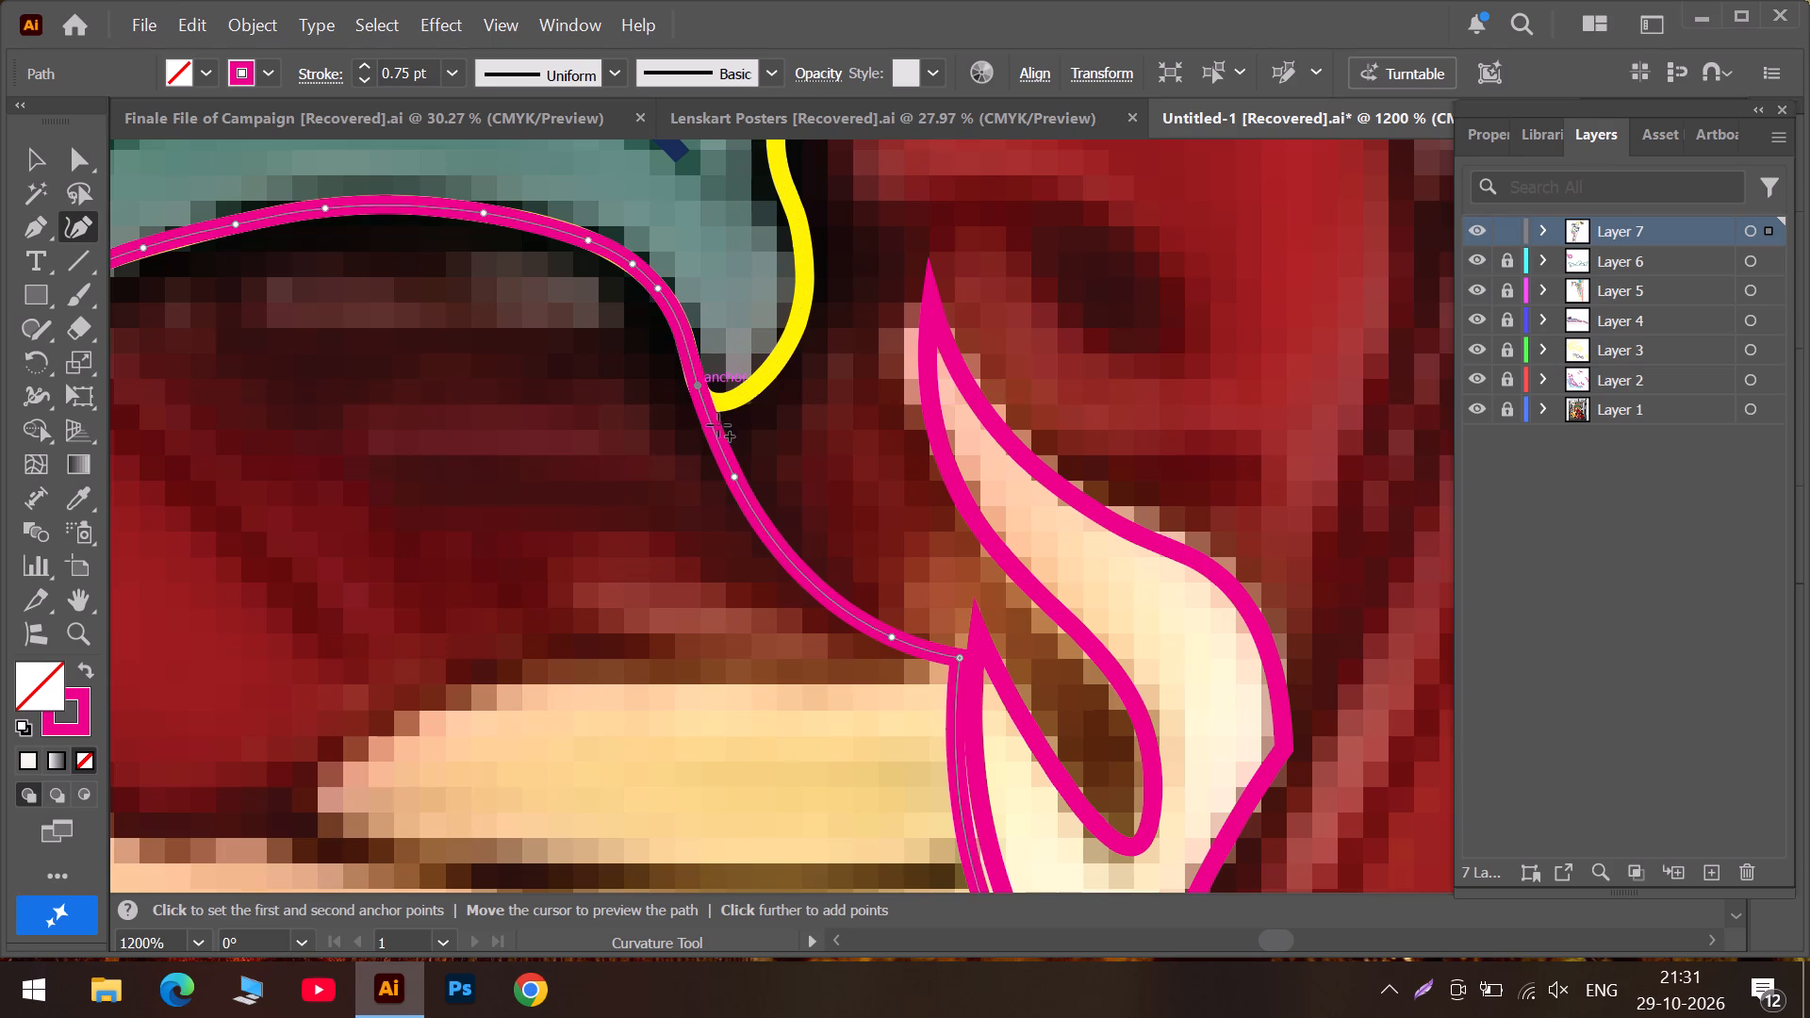
Change the fitted closed path's stroke colour from magenta to light blue.
alt+scroll(748, 482, down, 2)
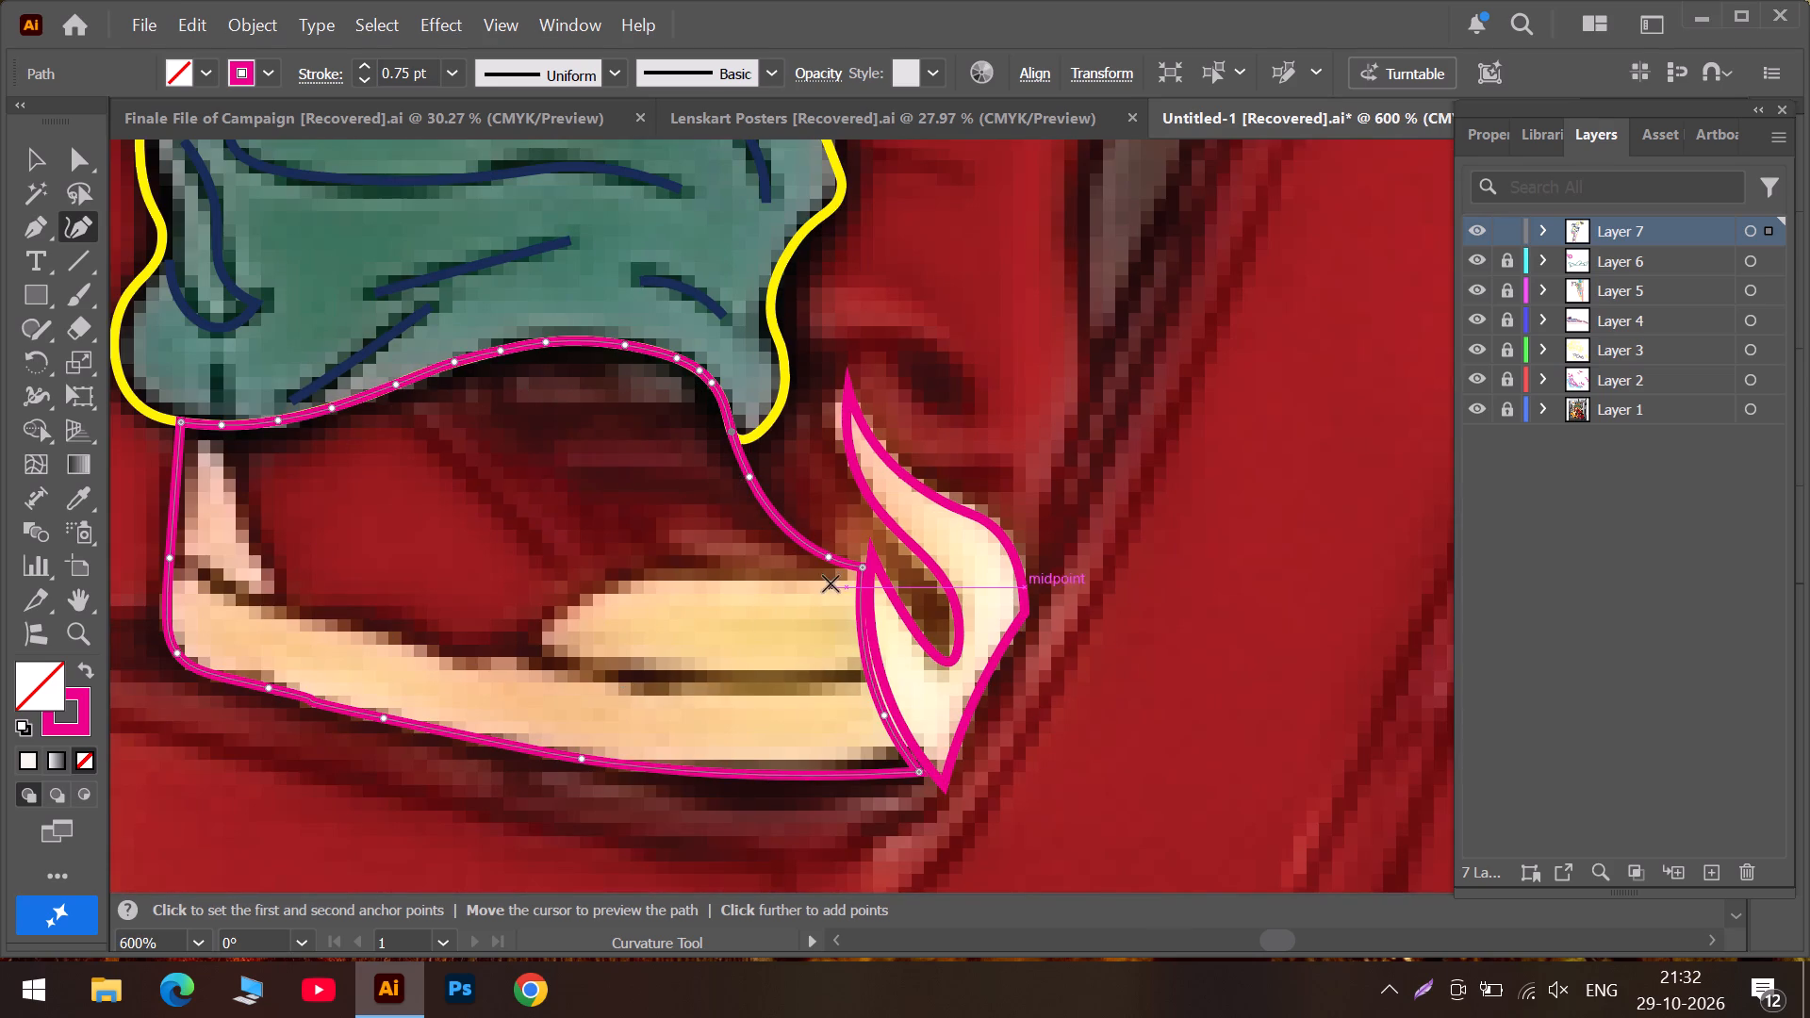
alt+scroll(847, 585, up, 1)
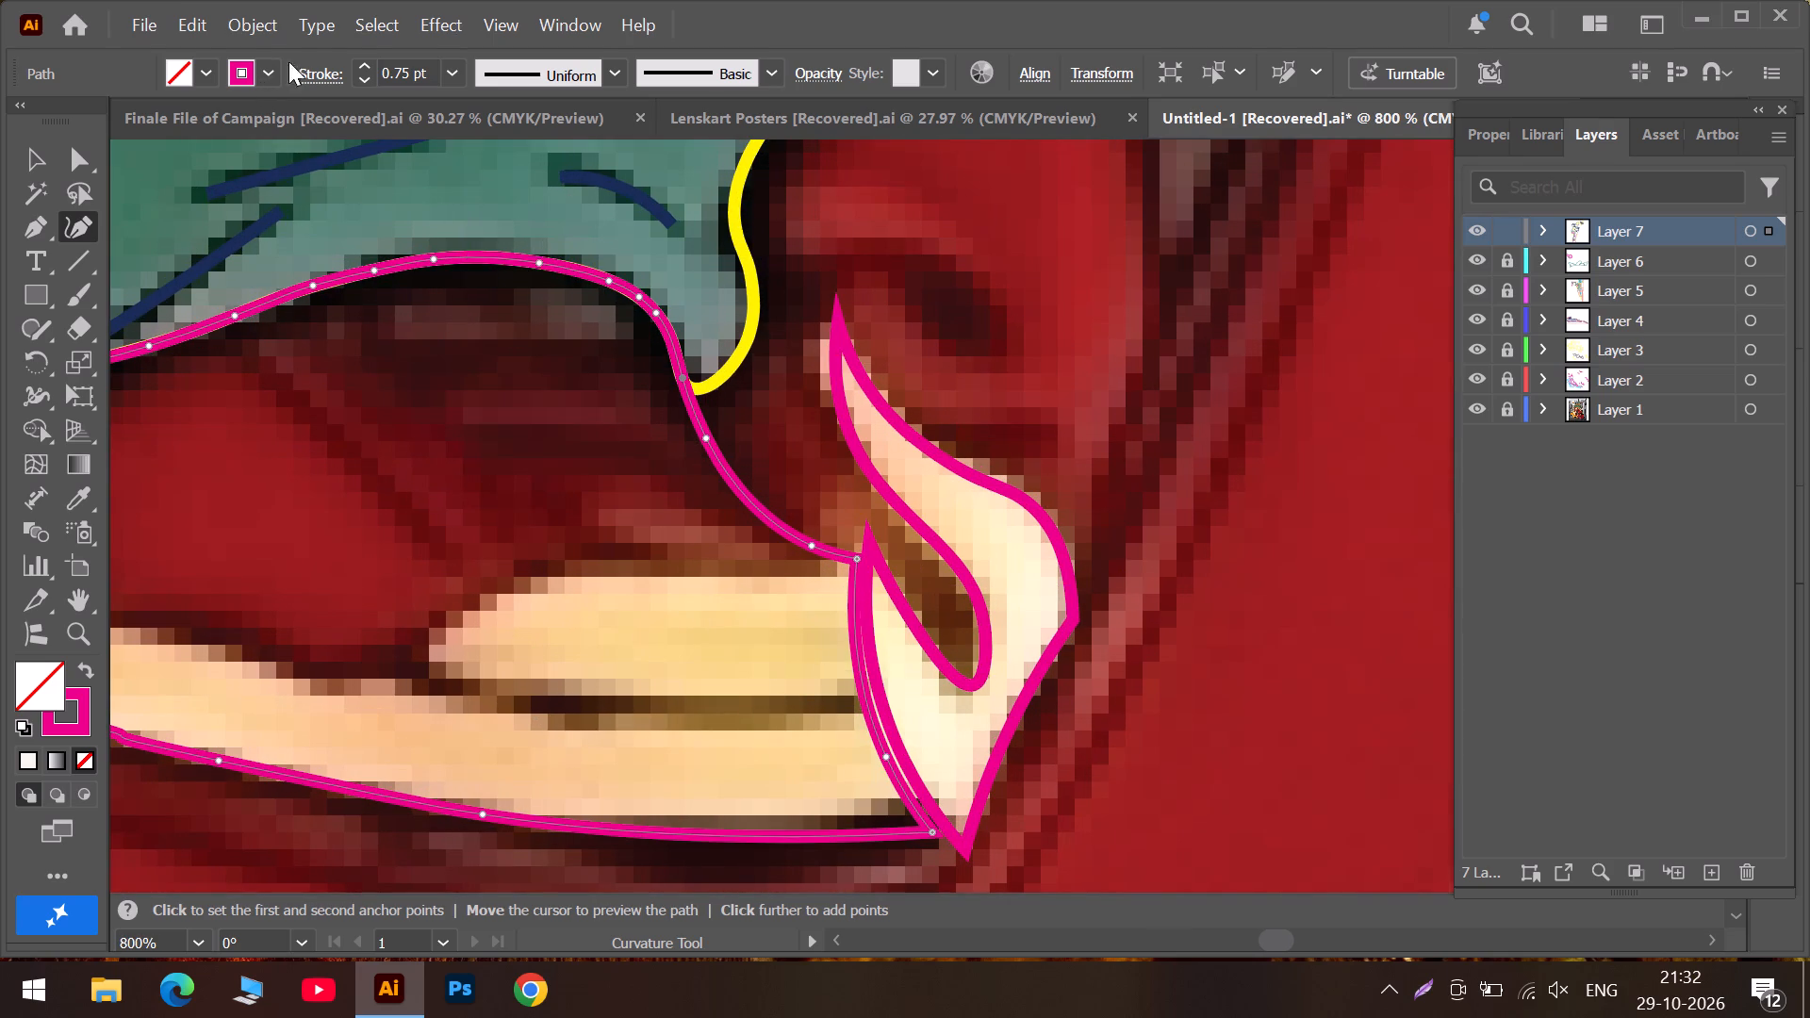
click(271, 68)
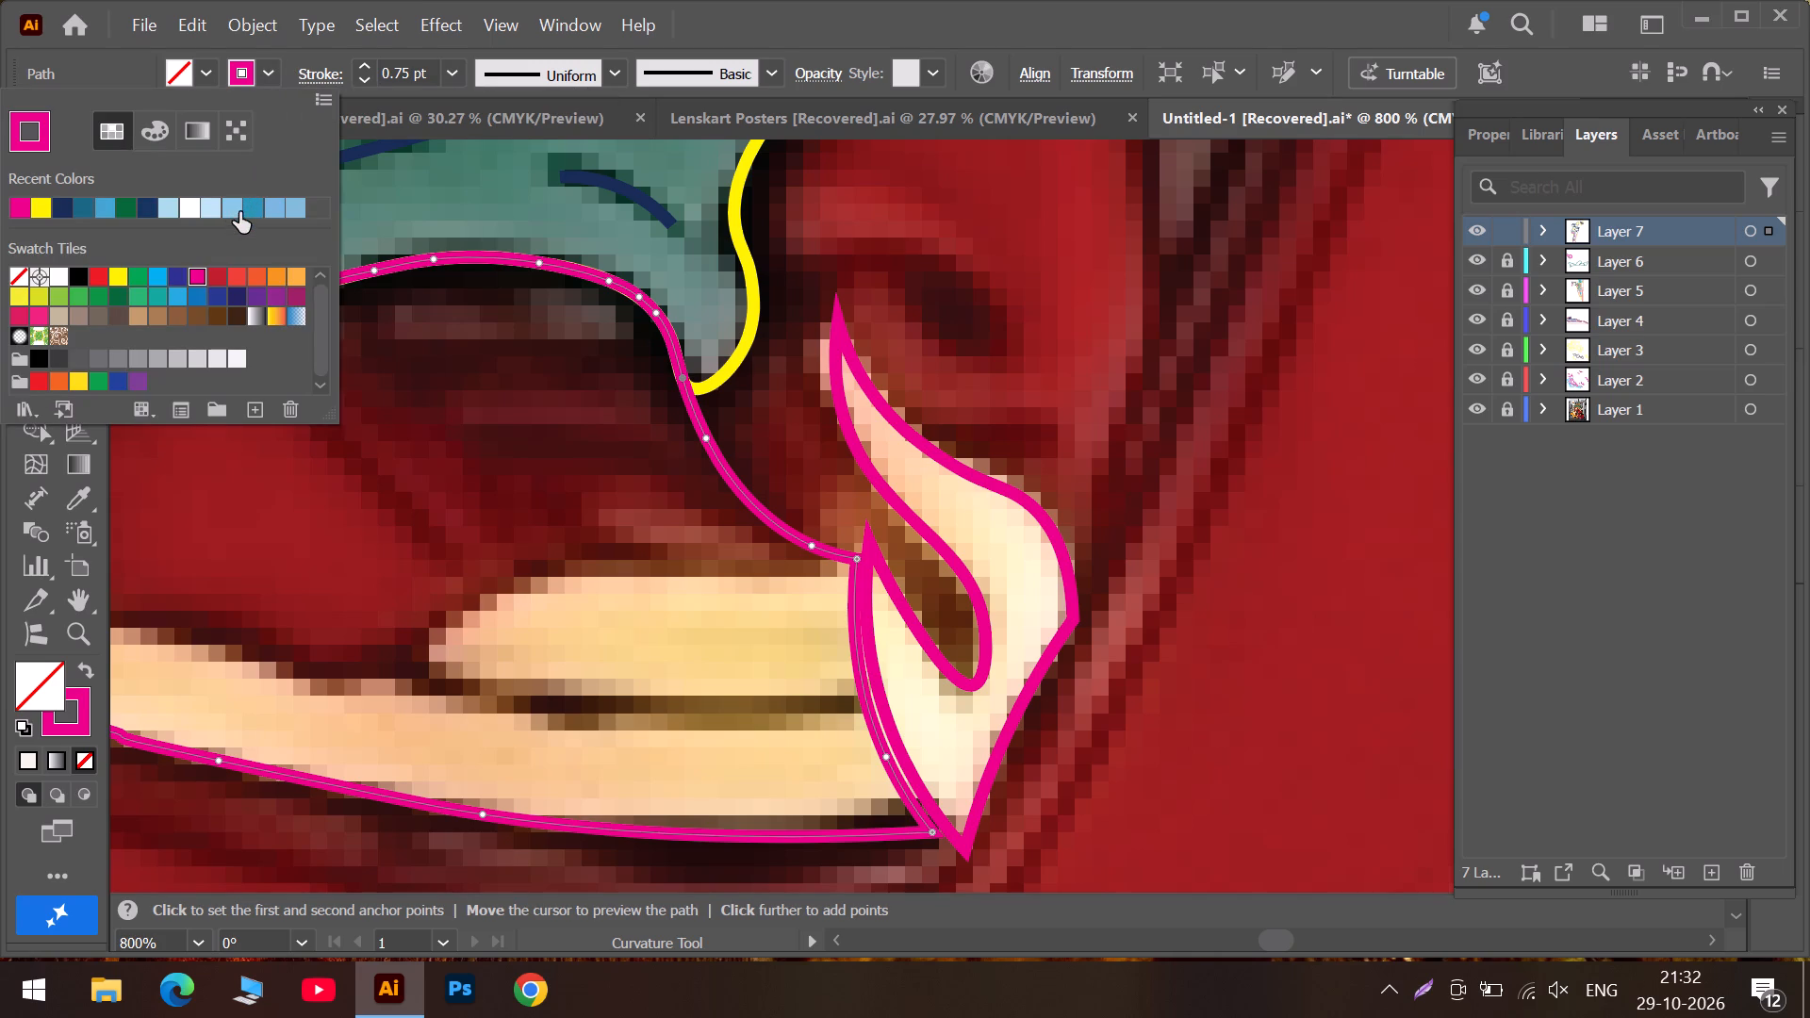
click(233, 211)
click(808, 651)
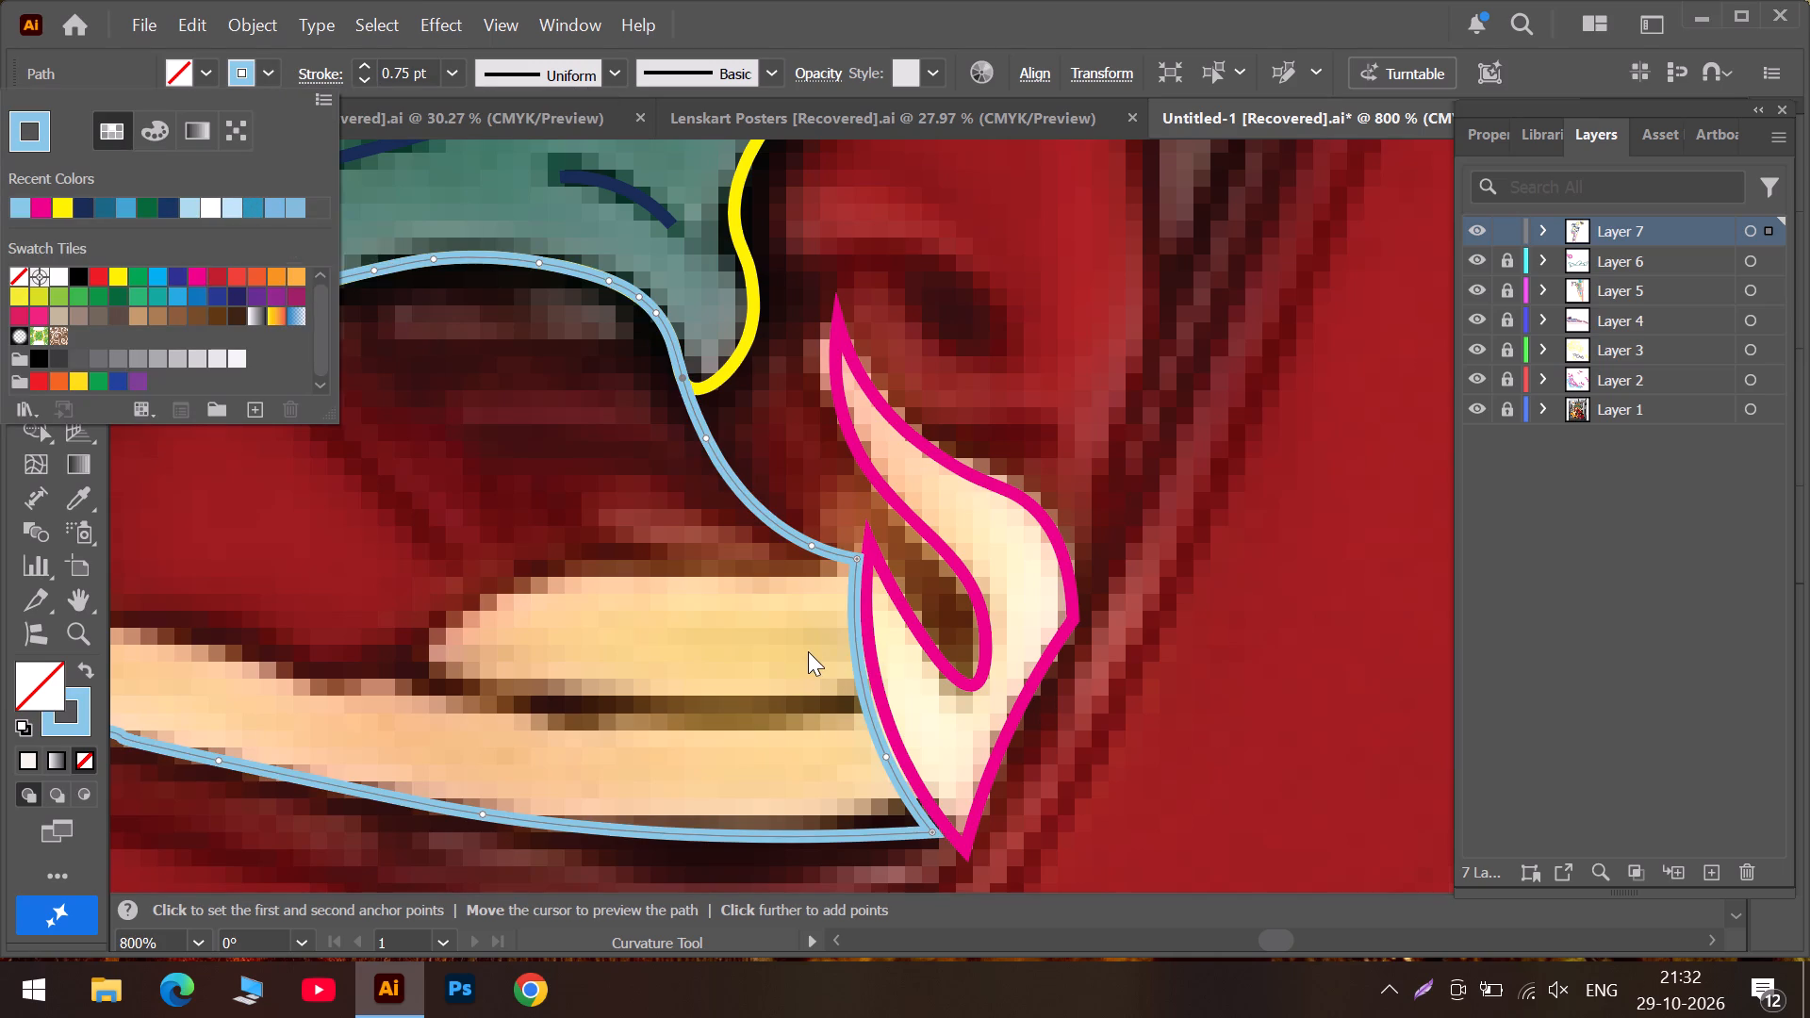
Move the light blue path's two corners and middle anchor beside the magenta flame so the shared edge follows the flame's outline.
drag(858, 560, 866, 560)
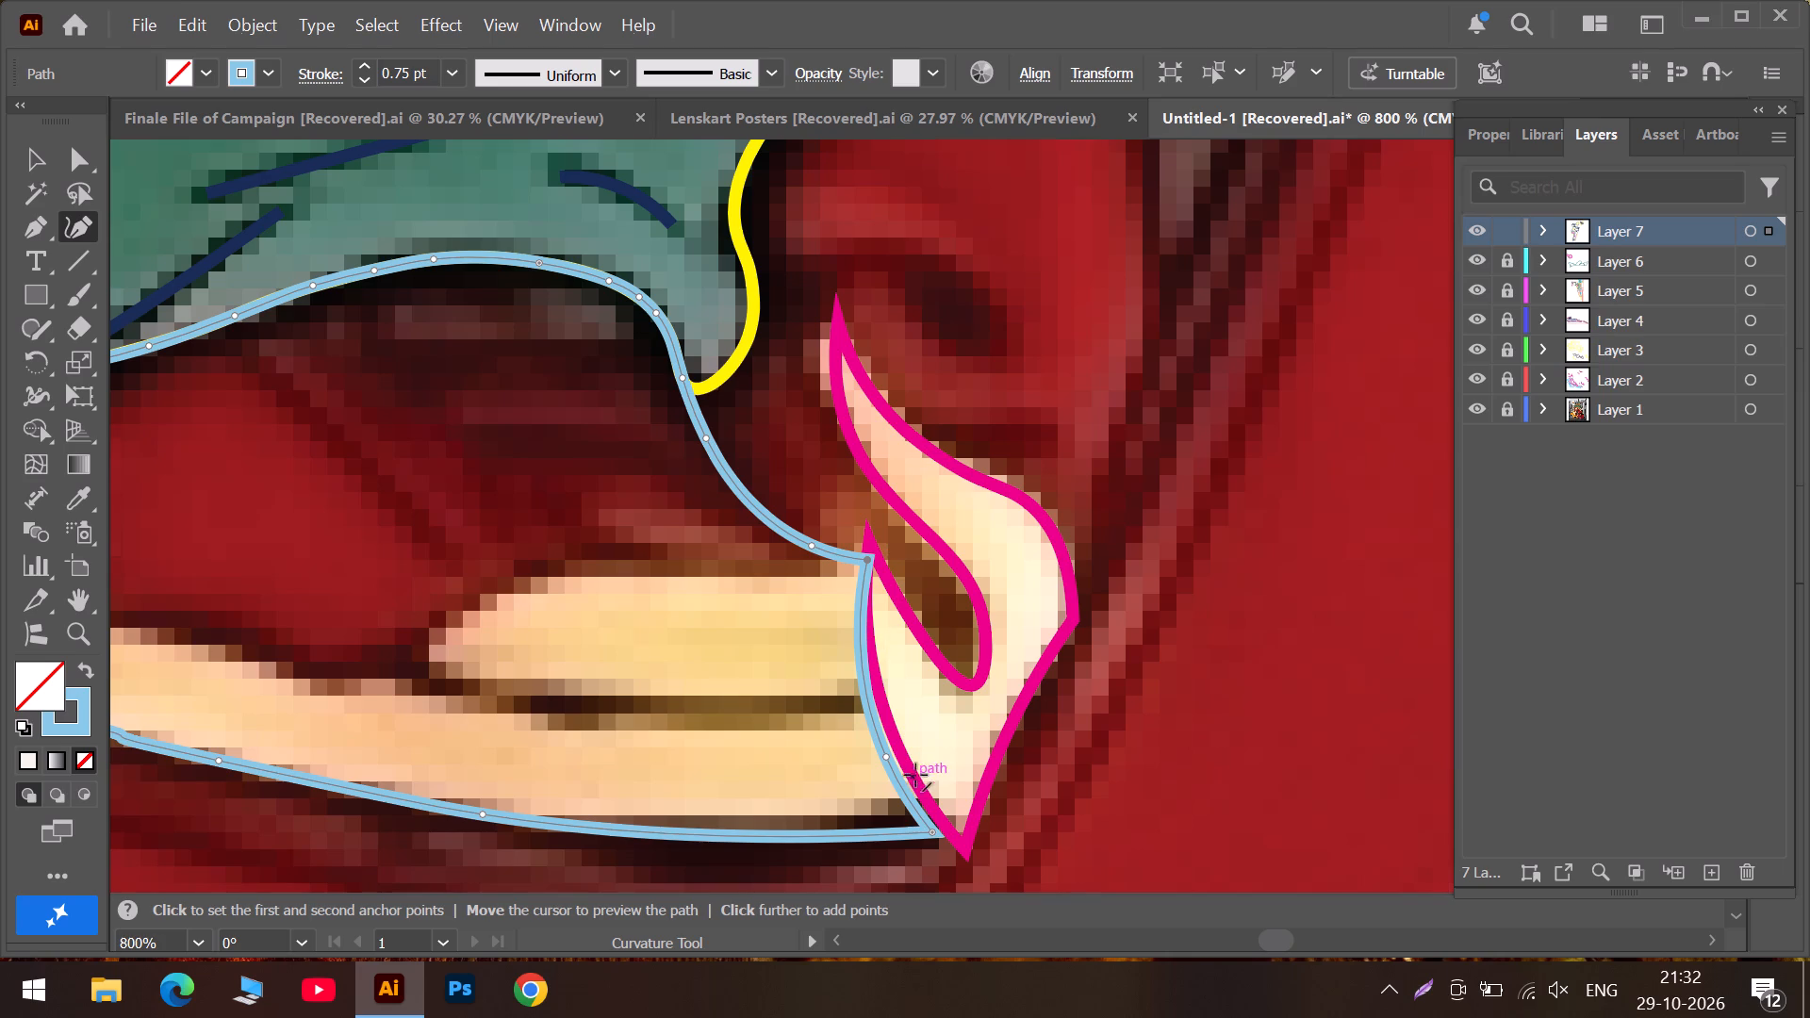
alt+scroll(915, 775, up, 1)
drag(864, 747, 871, 741)
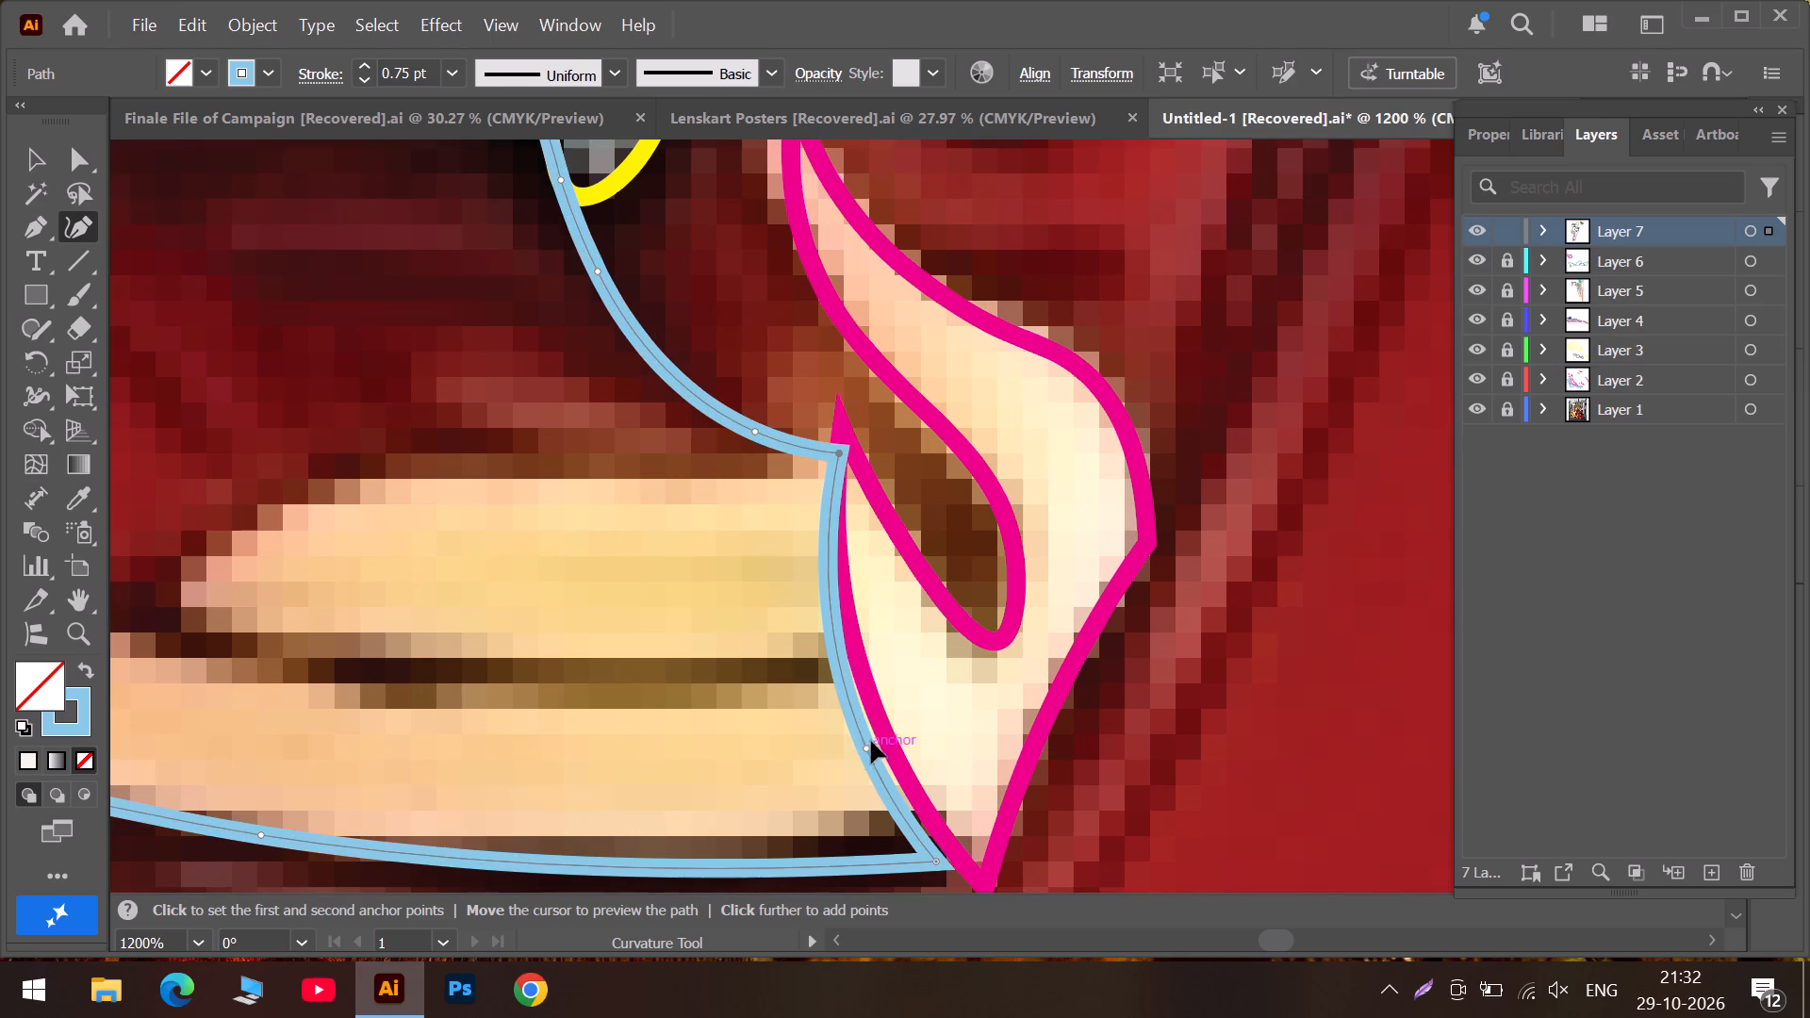
drag(871, 741, 843, 589)
scroll(885, 690, down, 4)
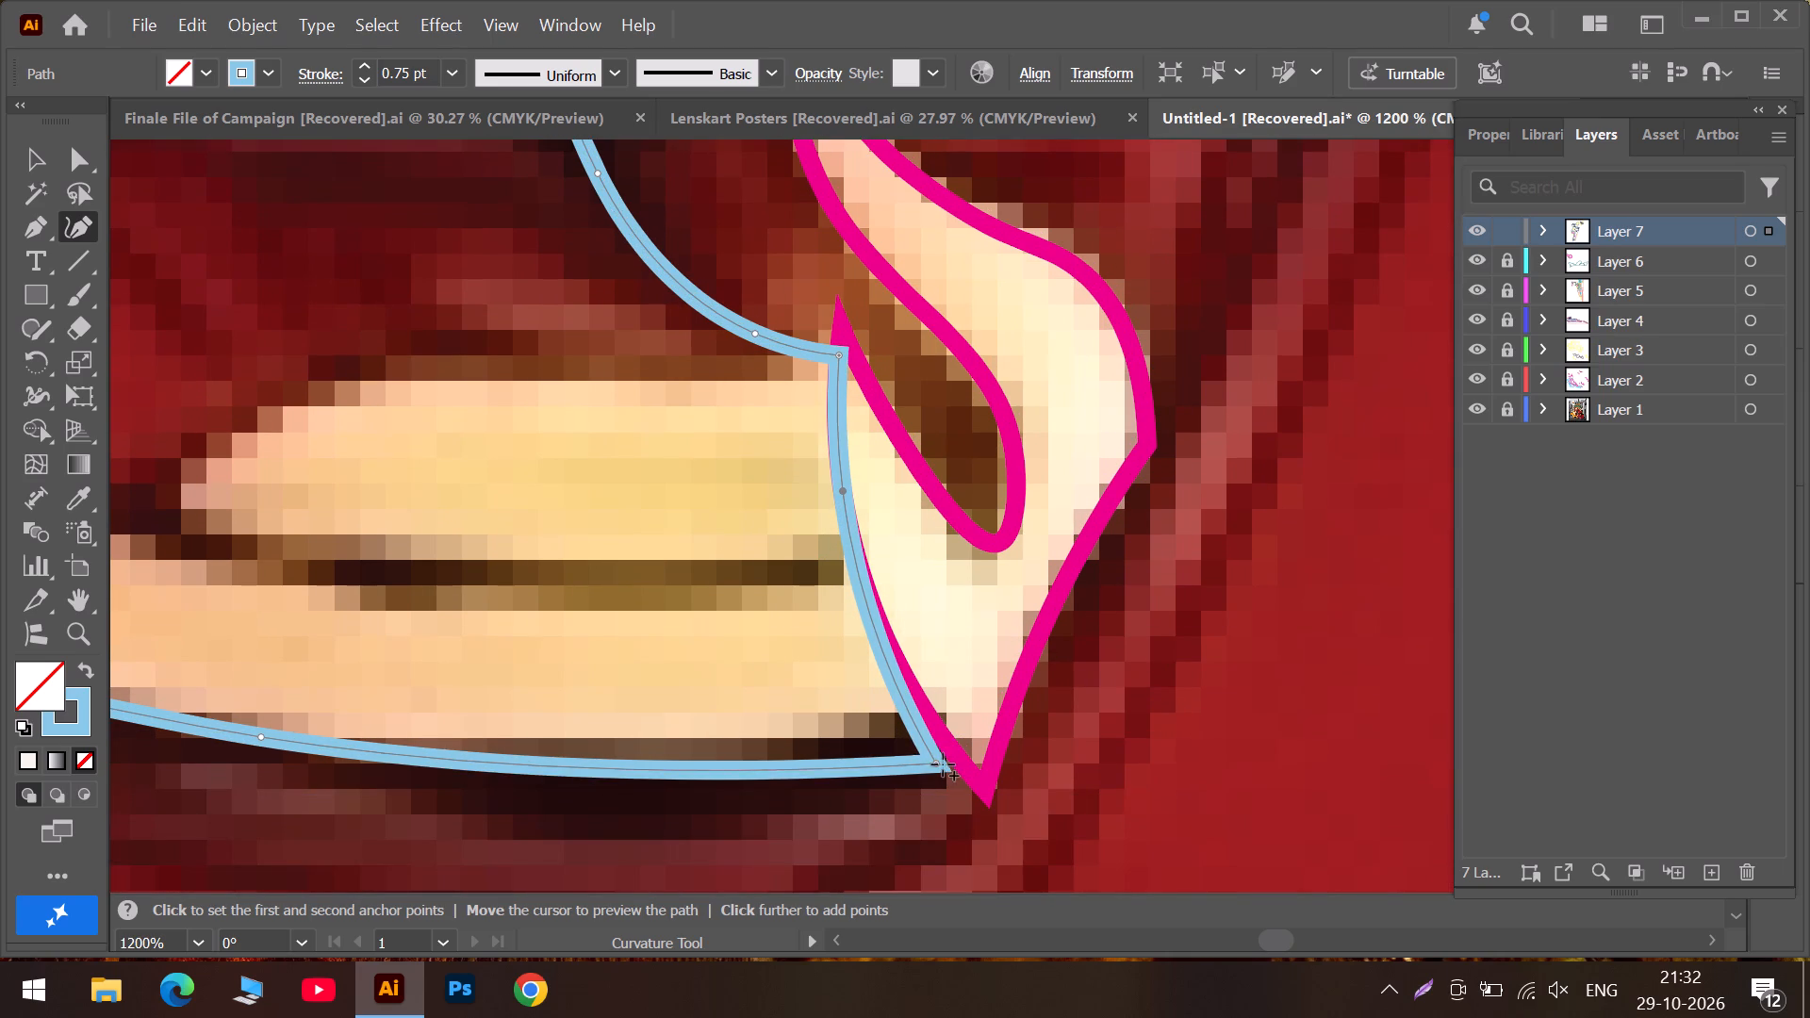
click(943, 763)
key(ctrl+z)
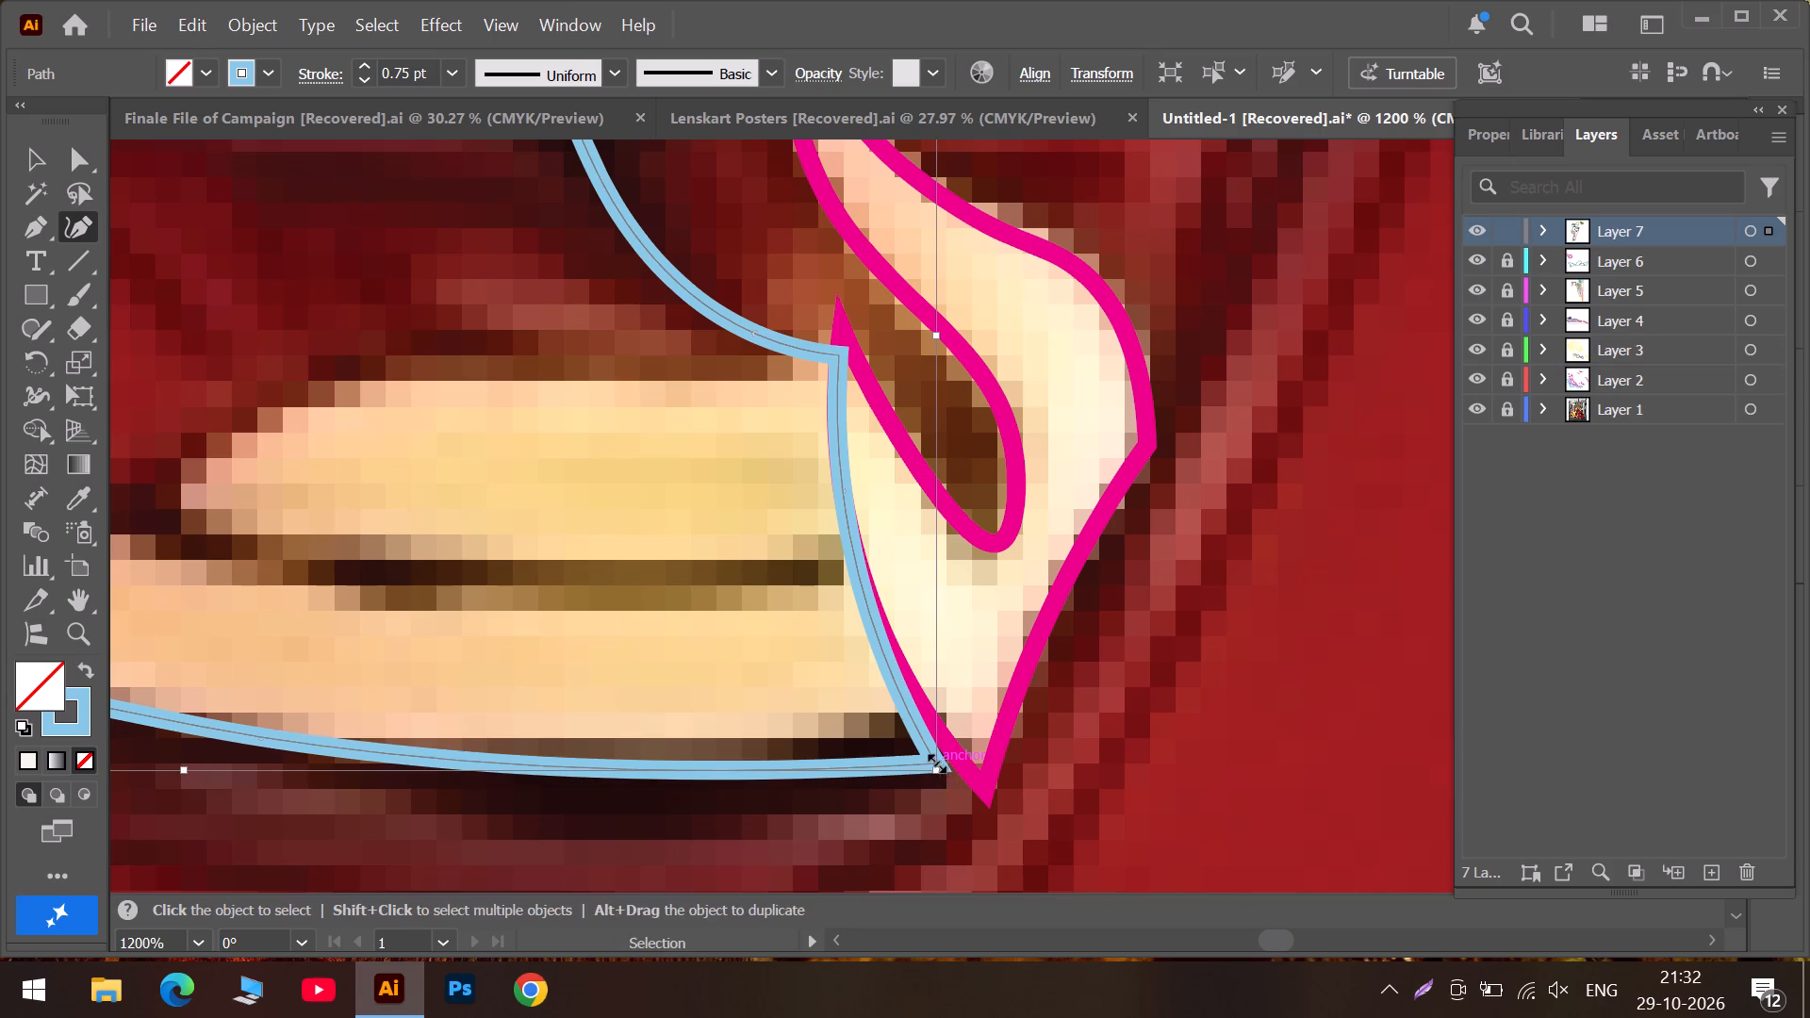
drag(931, 760, 947, 748)
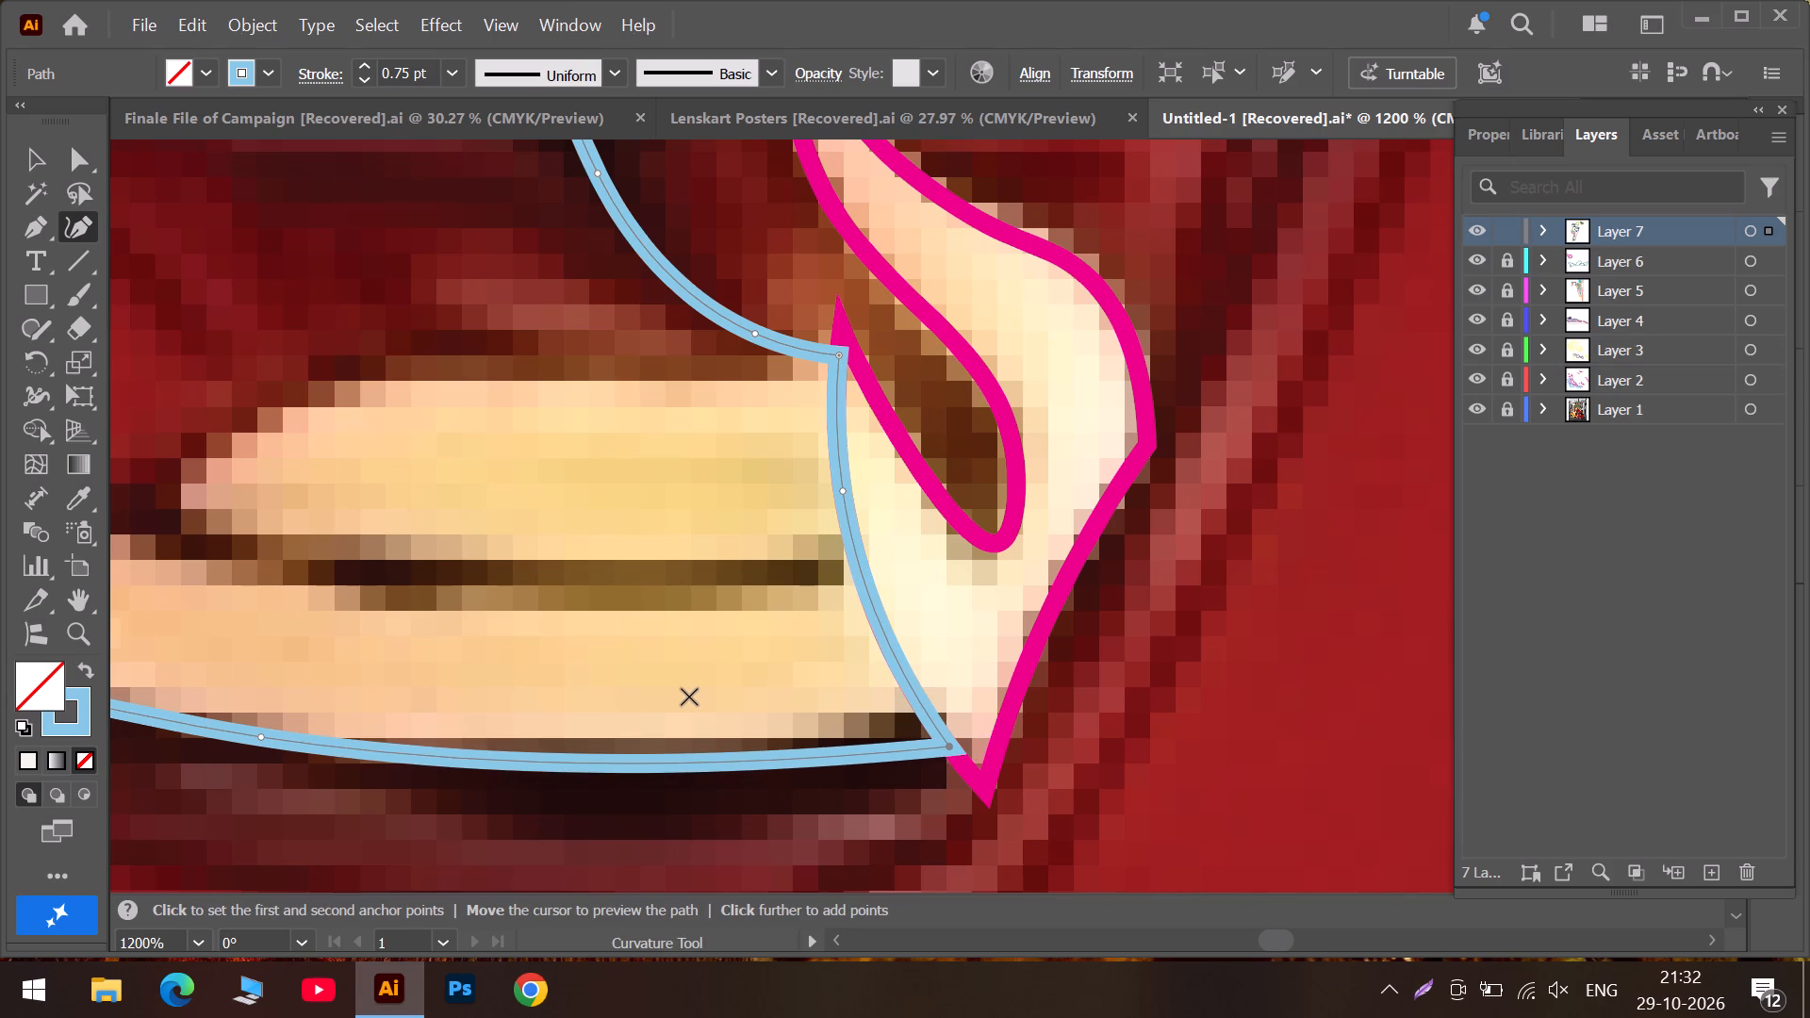
Shift the bottom-edge anchor nearest the rounded heel corner slightly towards that corner to smooth the light blue path.
alt+scroll(689, 697, down, 3)
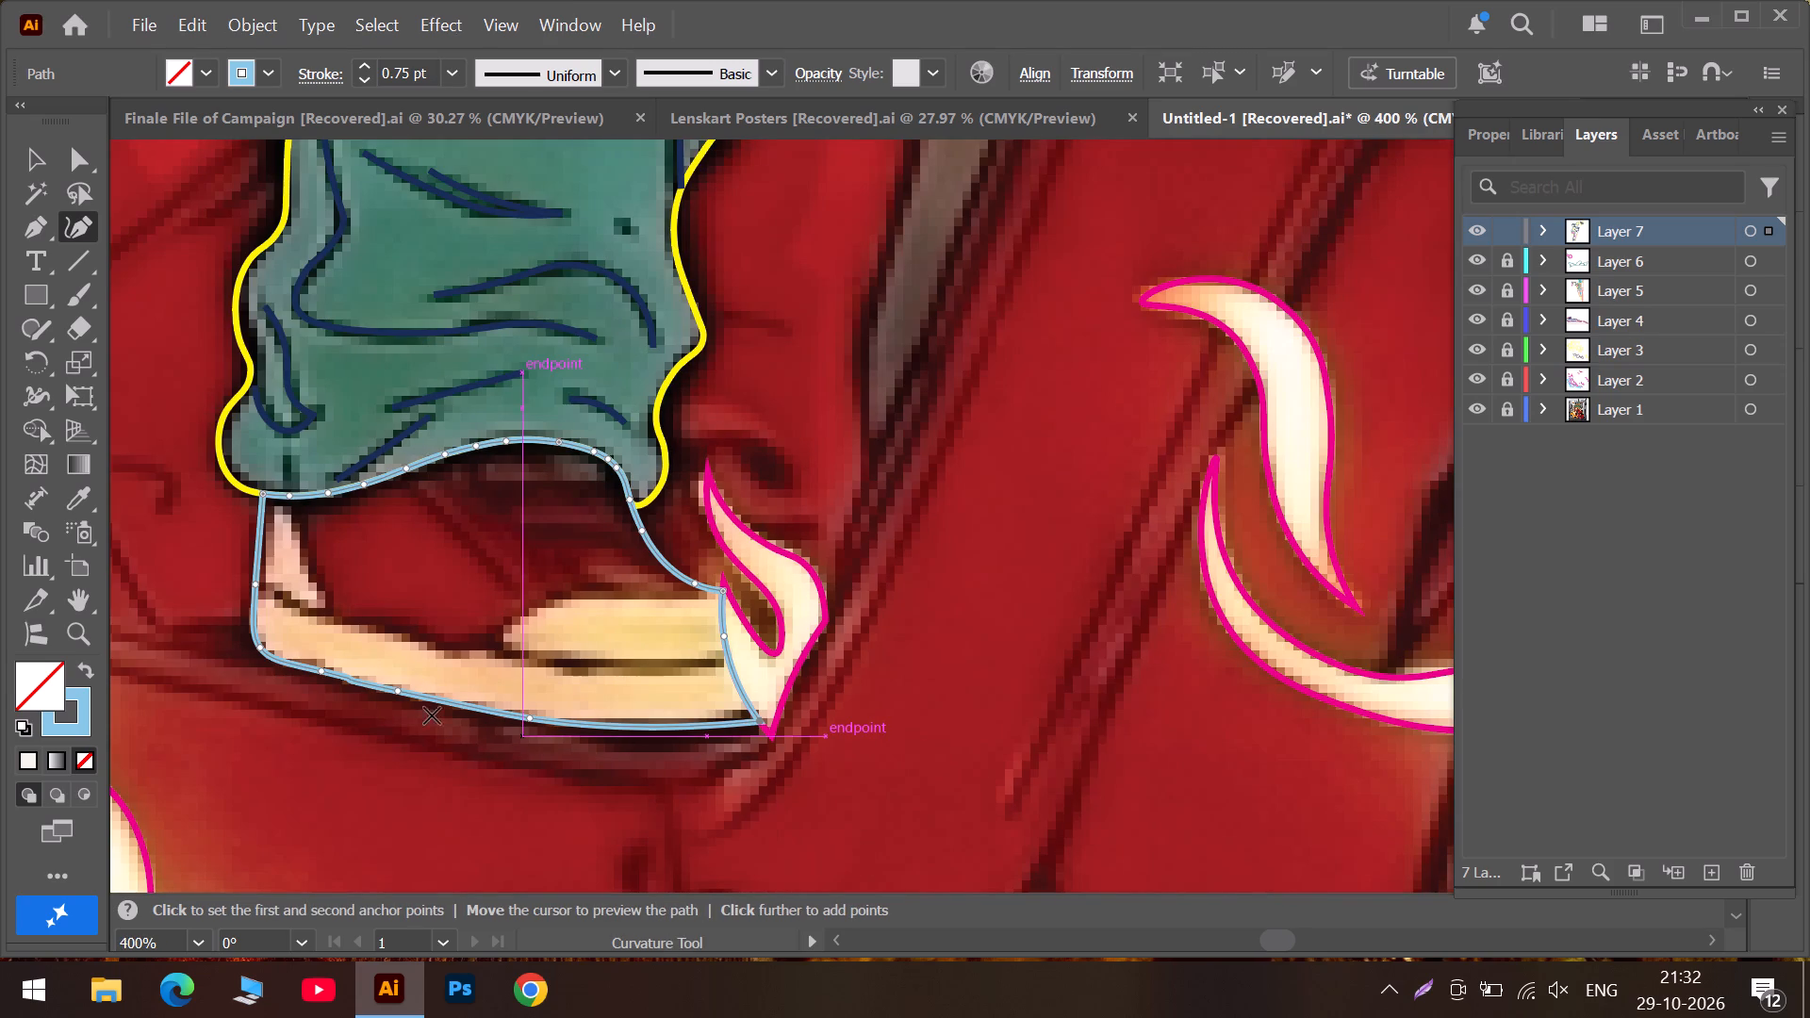
click(1134, 942)
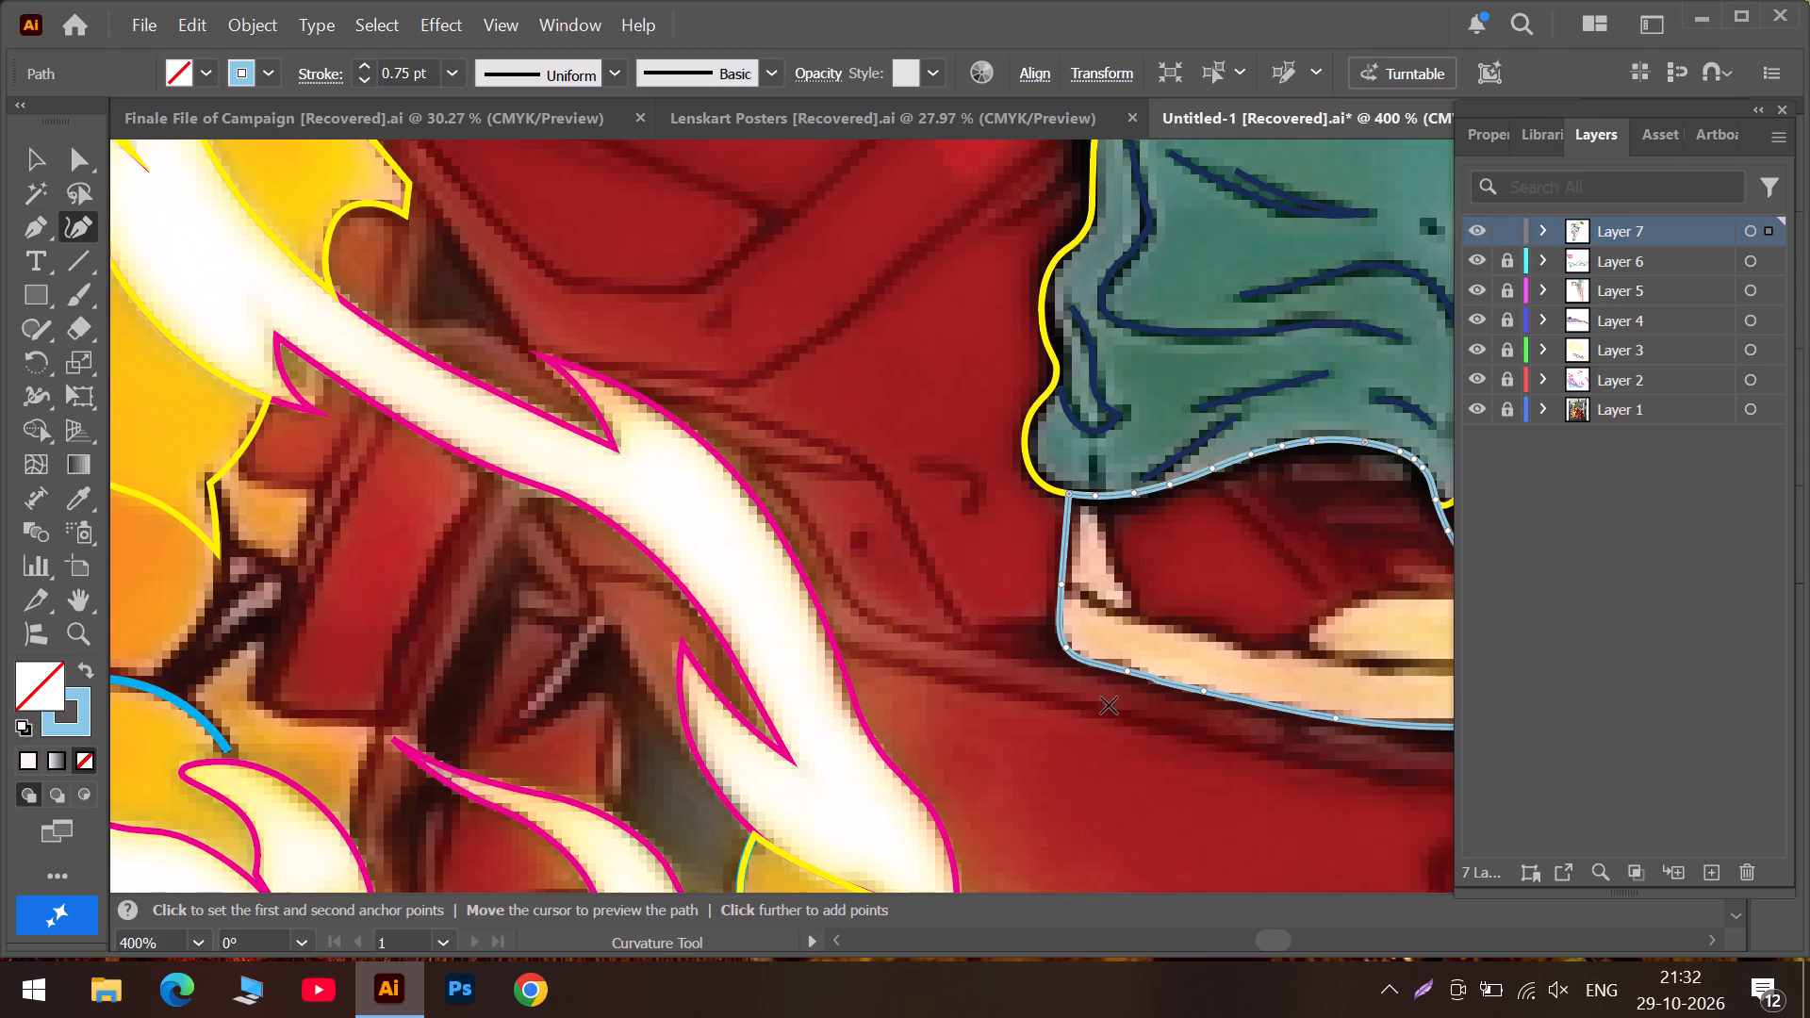
alt+scroll(1118, 628, up, 2)
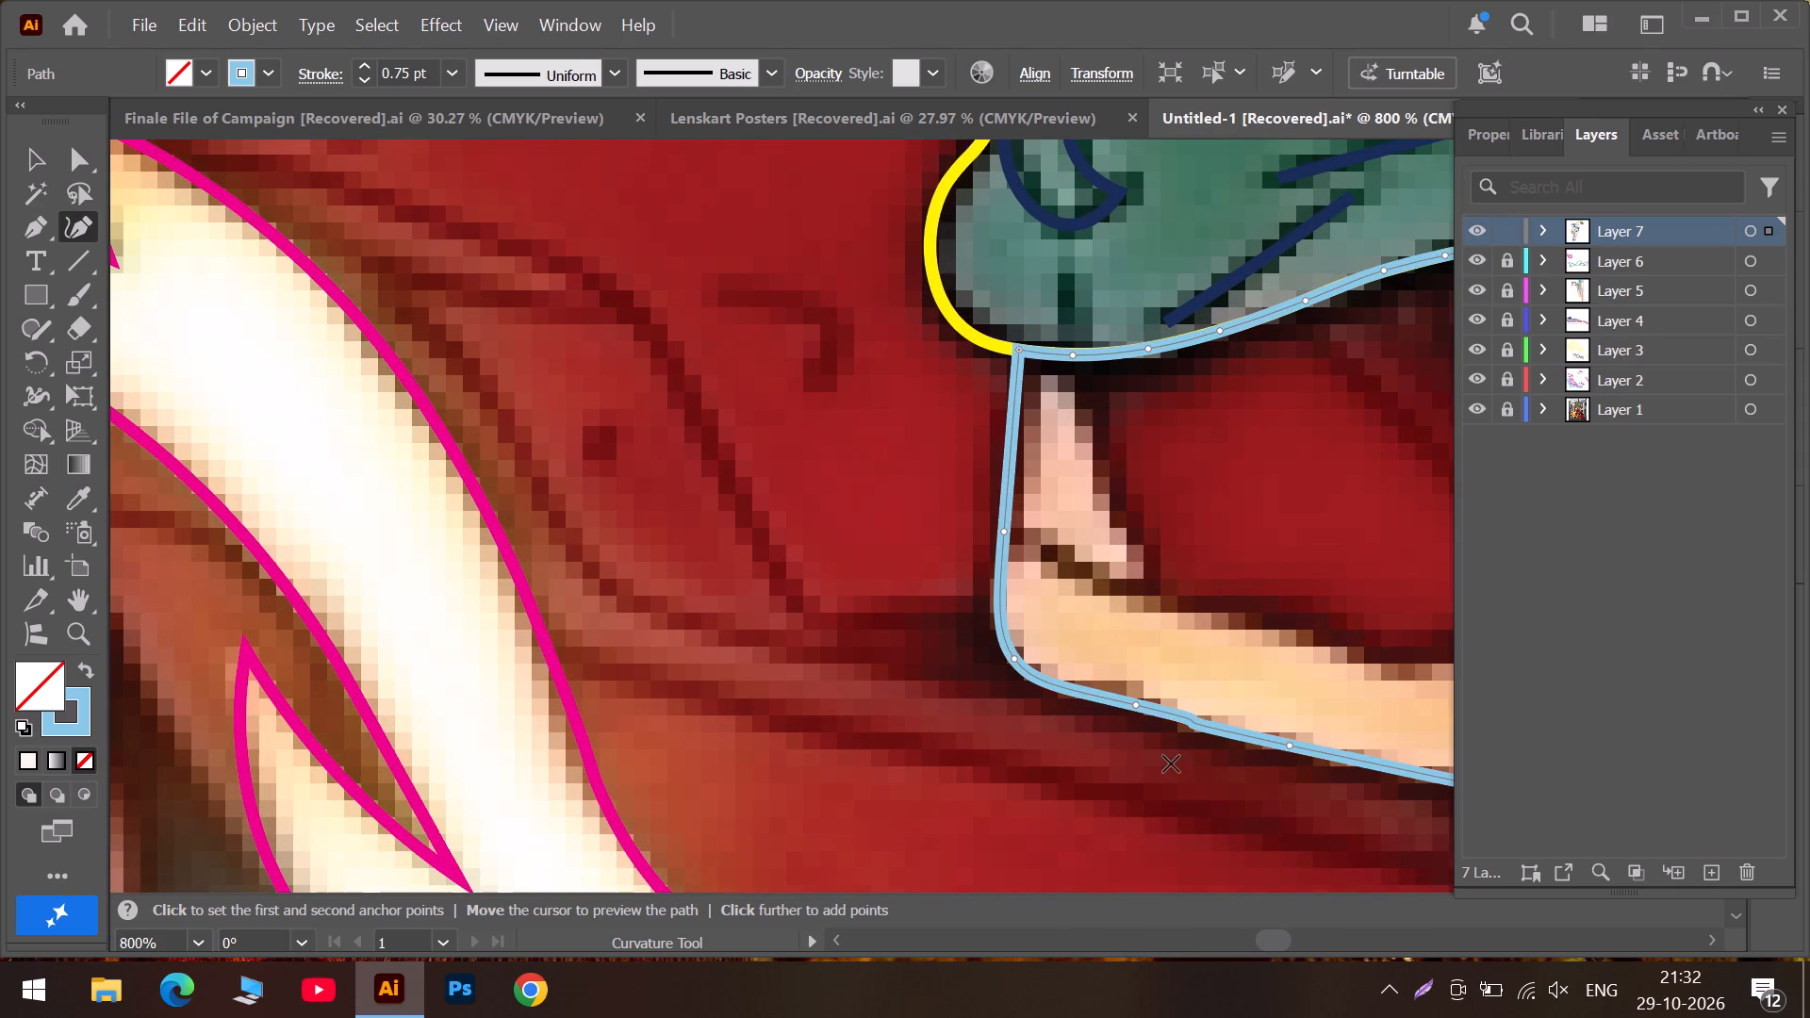
drag(1137, 706, 1114, 702)
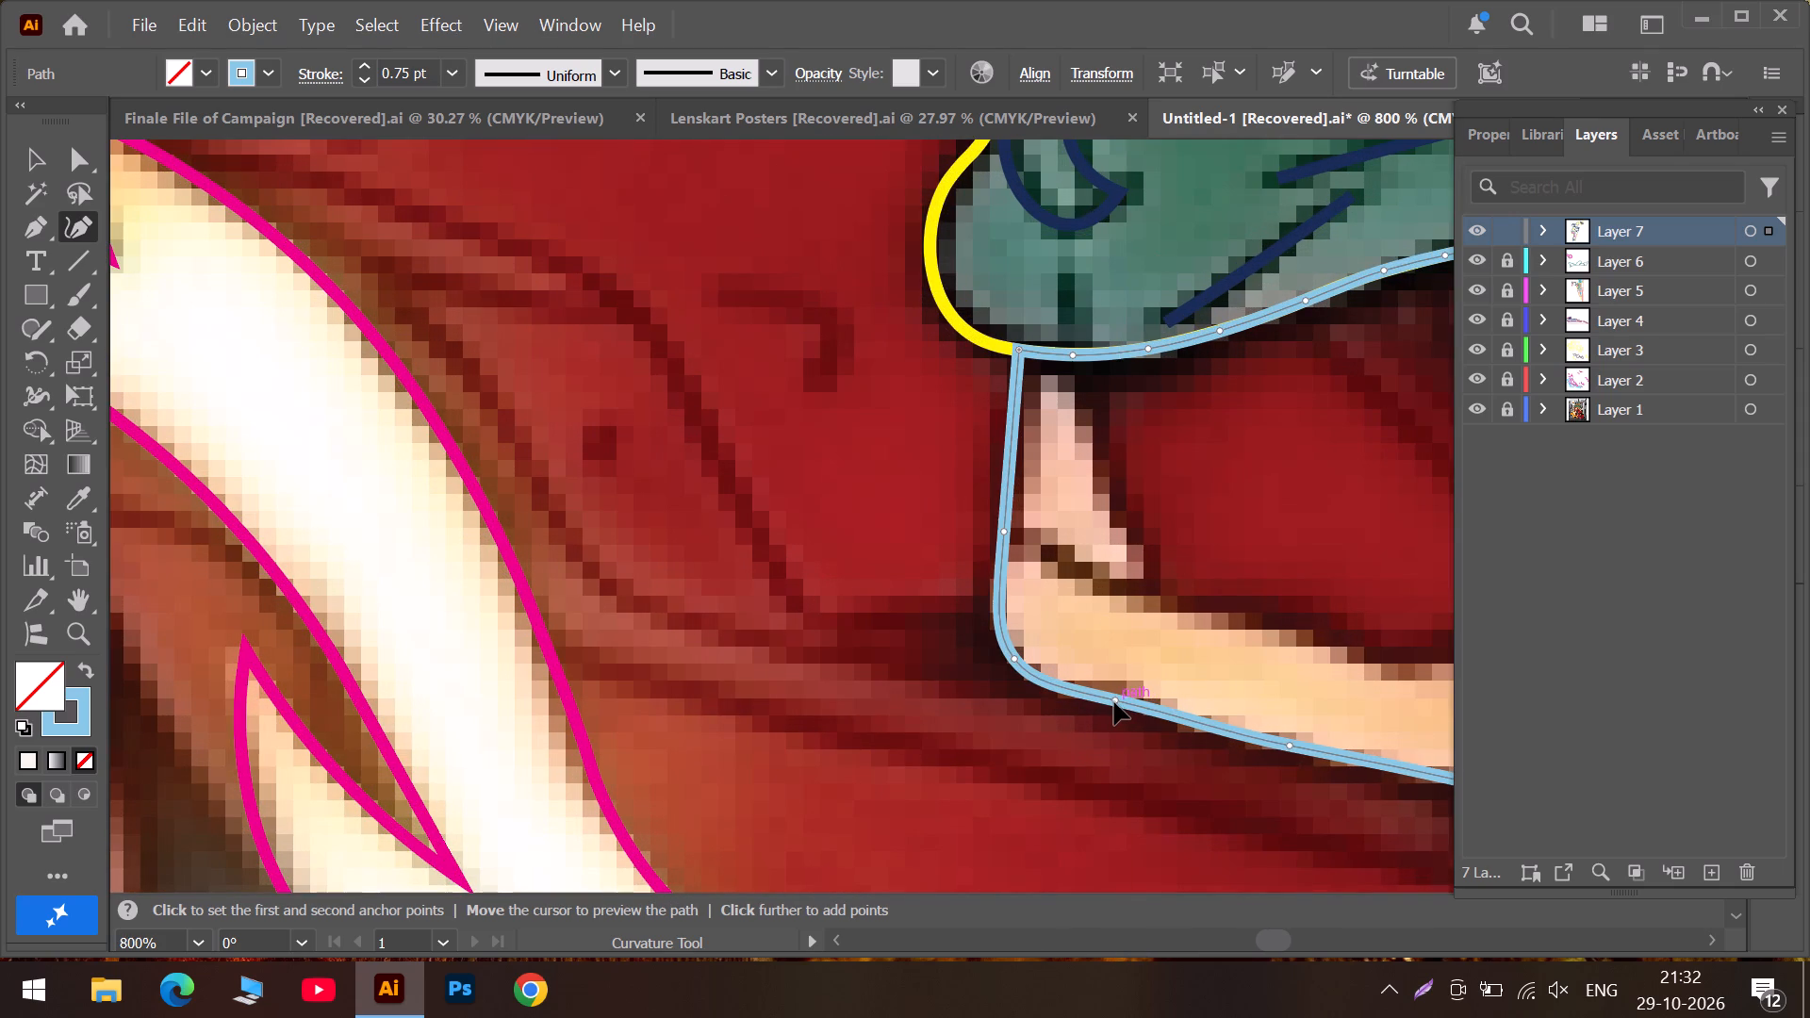
drag(1114, 702, 1113, 702)
Draw a three-point light blue curve down the inner edge of the pale pink strip at the heel.
alt+scroll(1158, 751, down, 1)
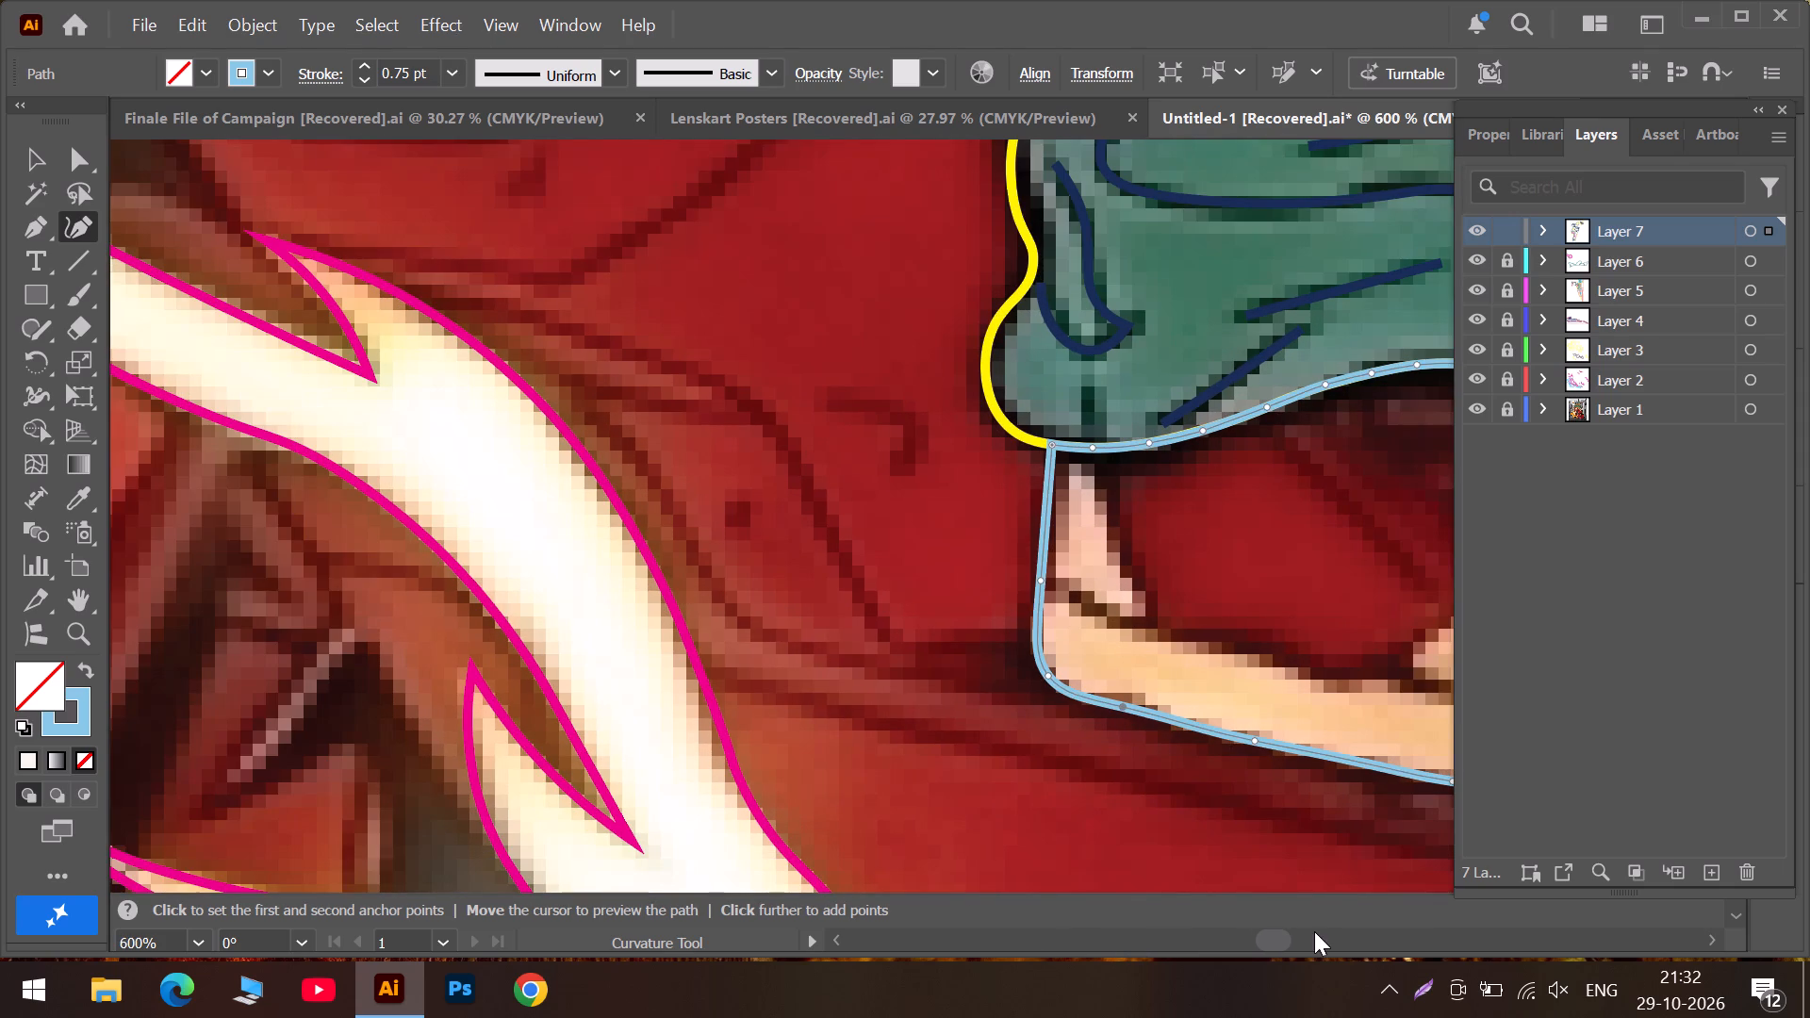
click(1305, 932)
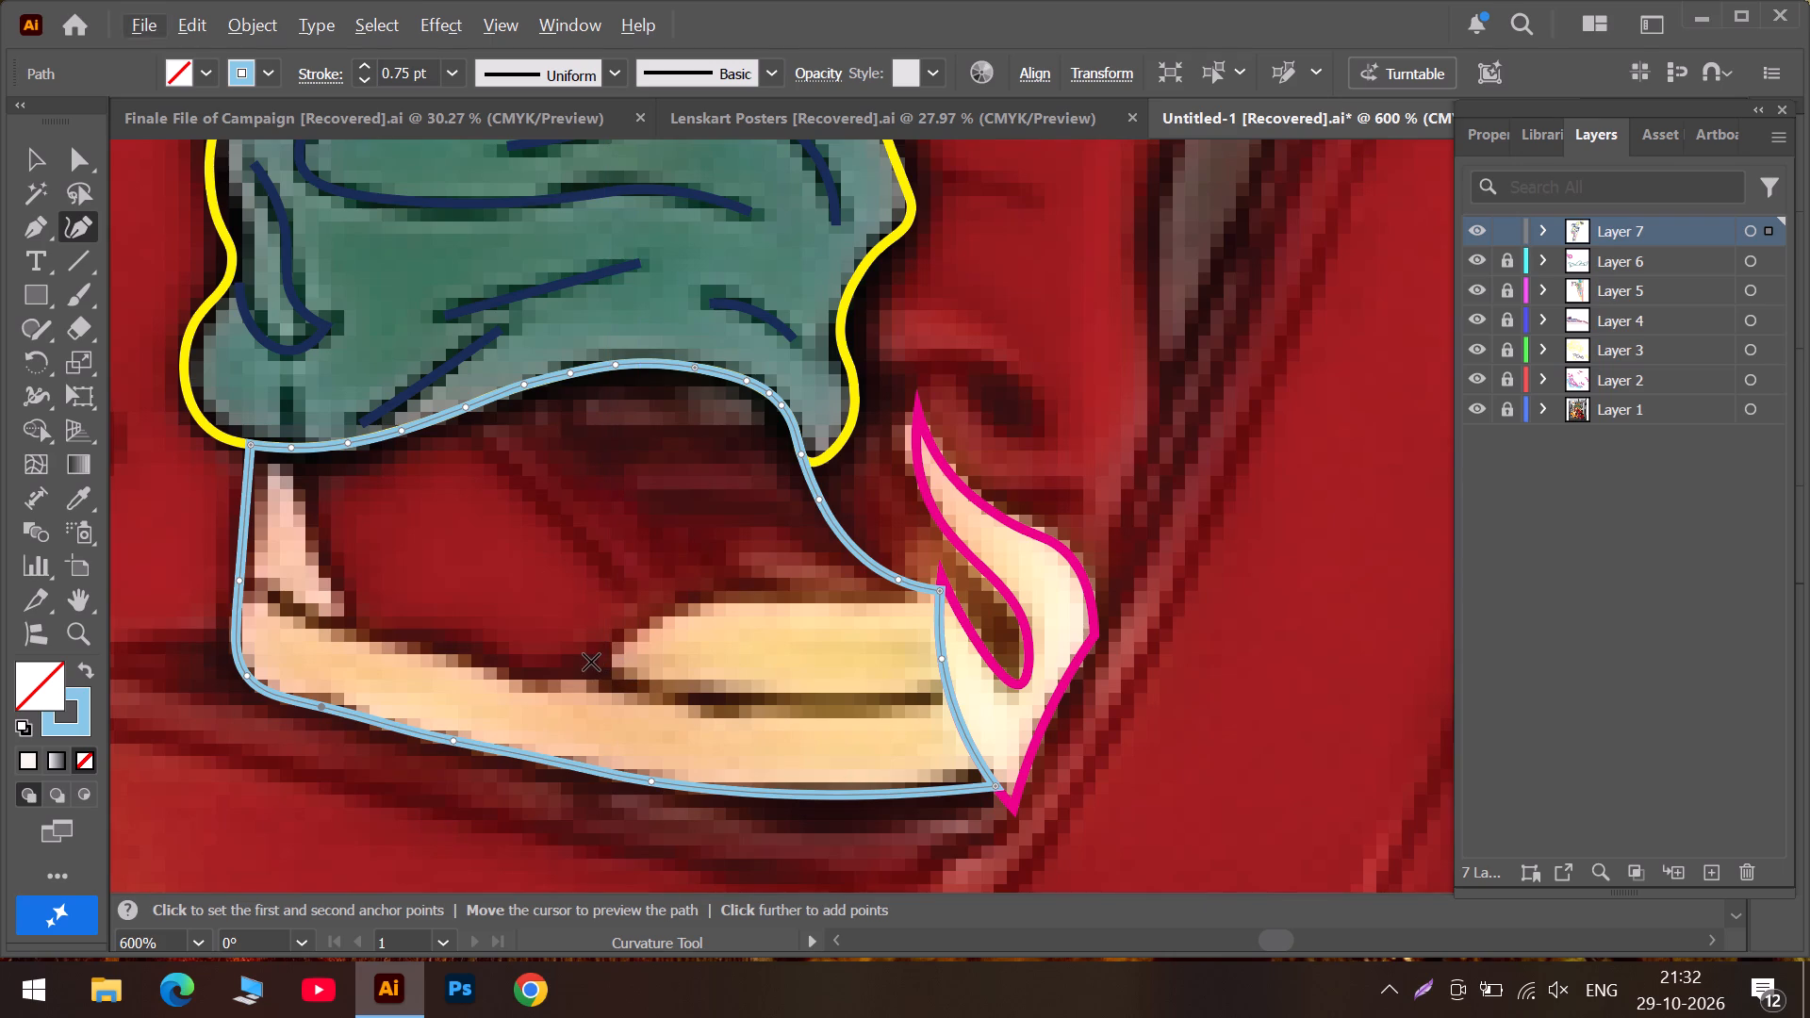
alt+scroll(591, 662, up, 1)
alt+scroll(591, 662, down, 1)
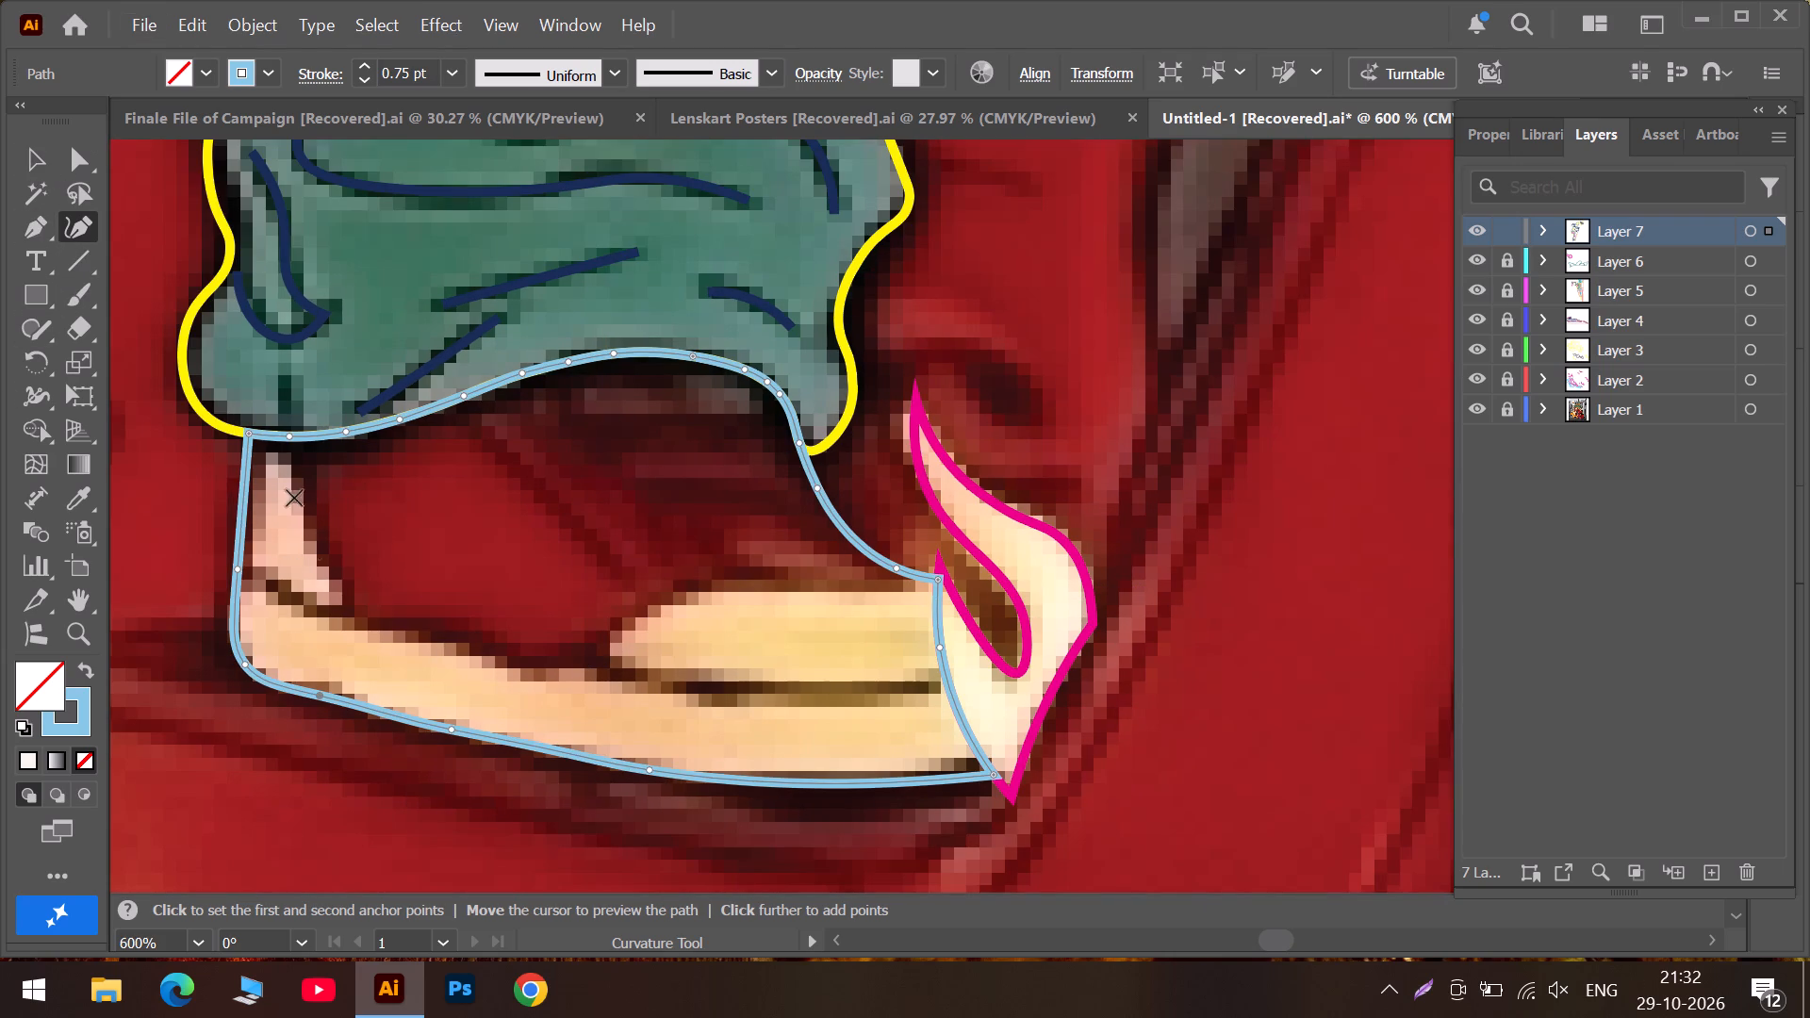
click(291, 459)
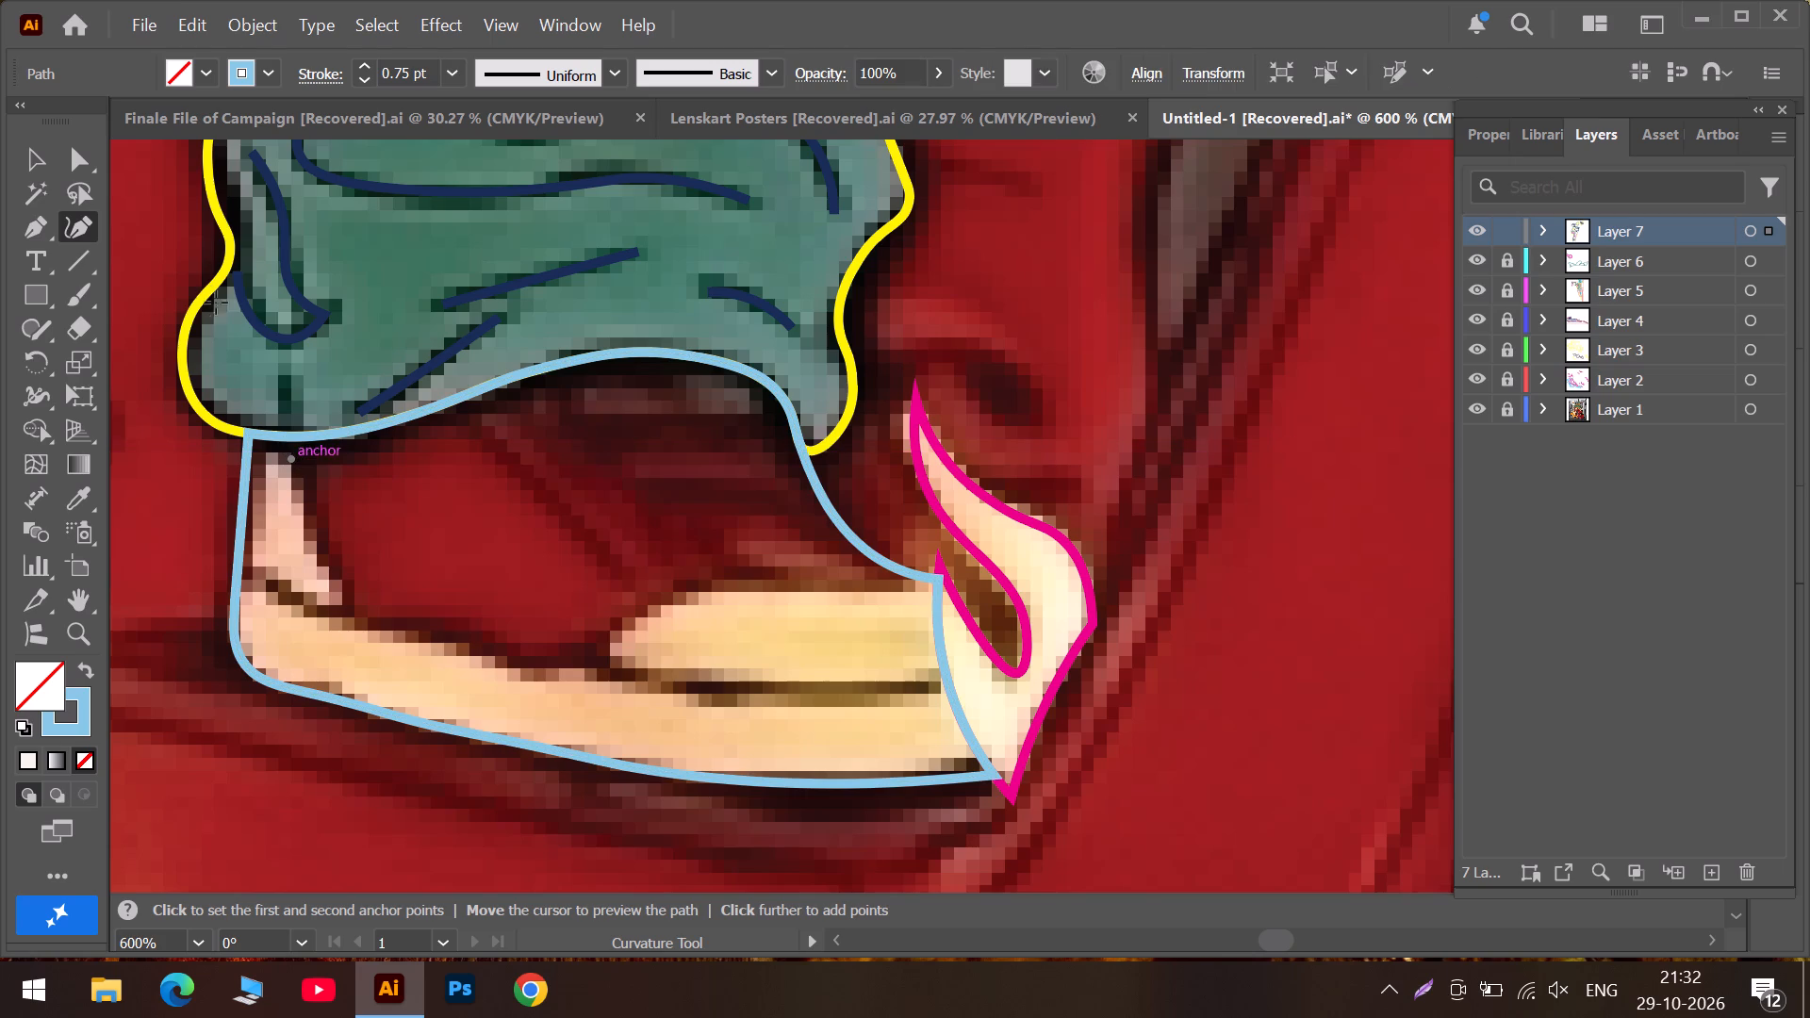
click(306, 518)
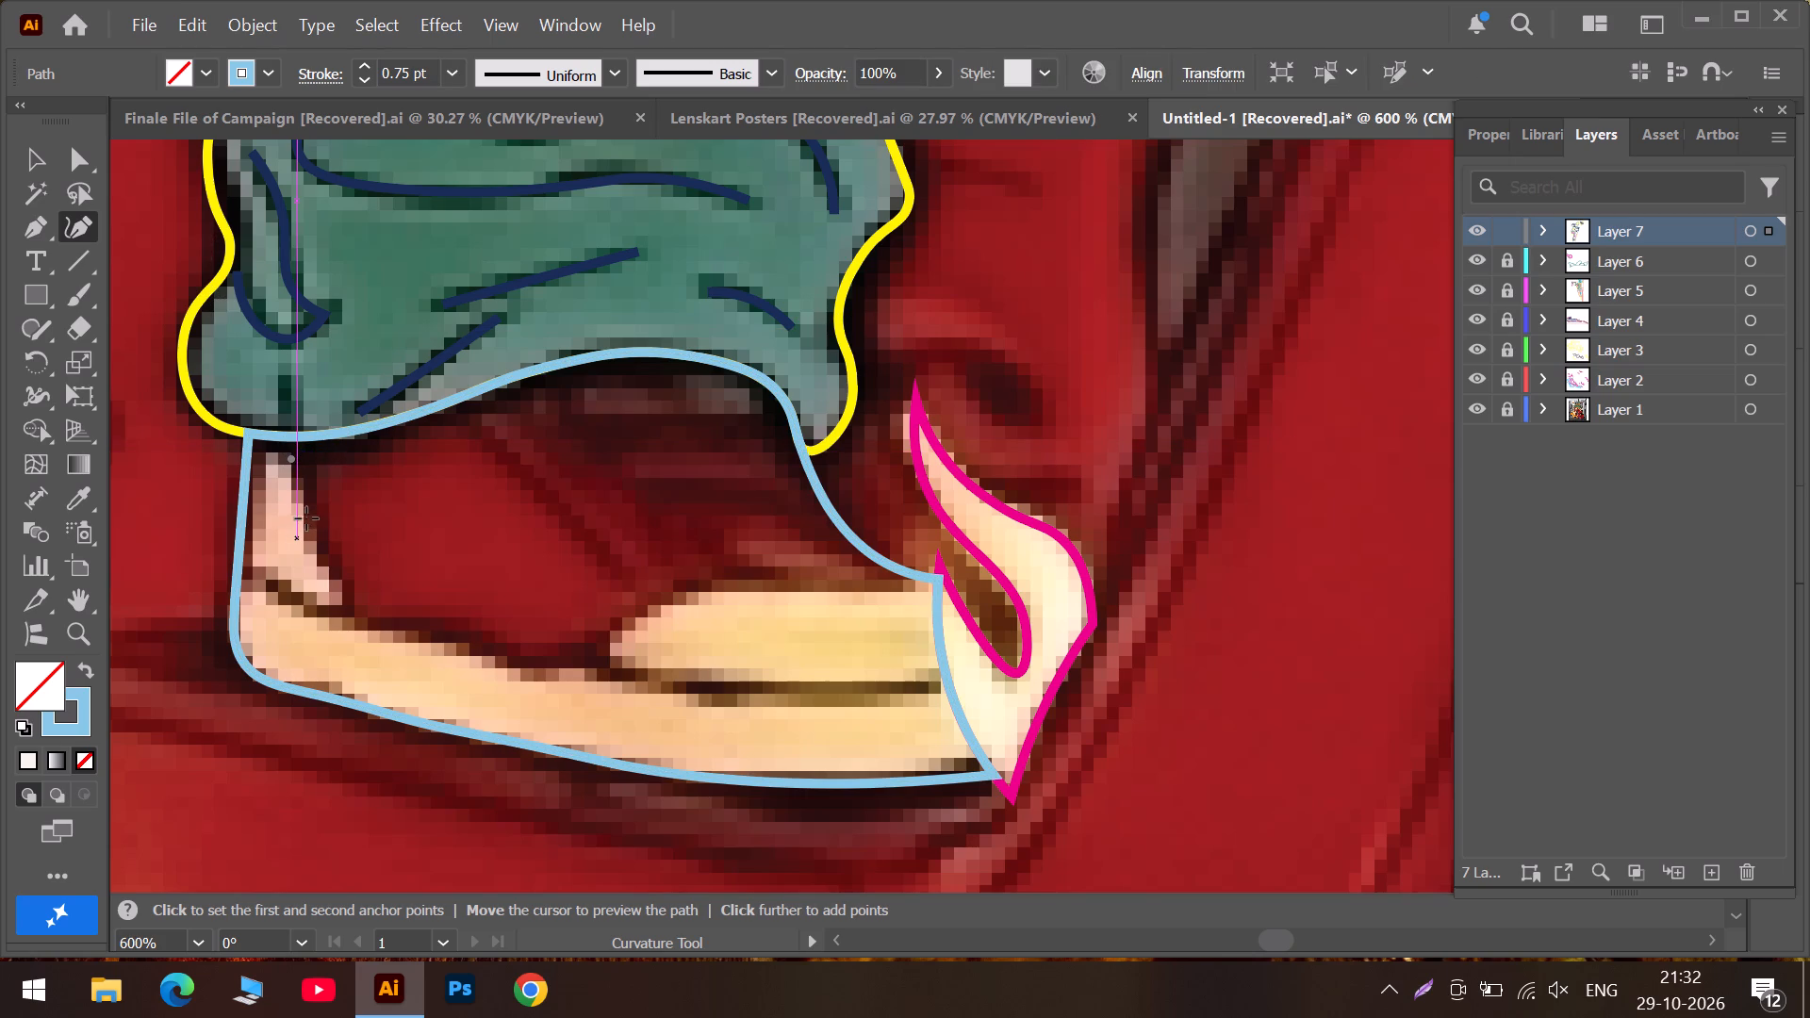
click(341, 583)
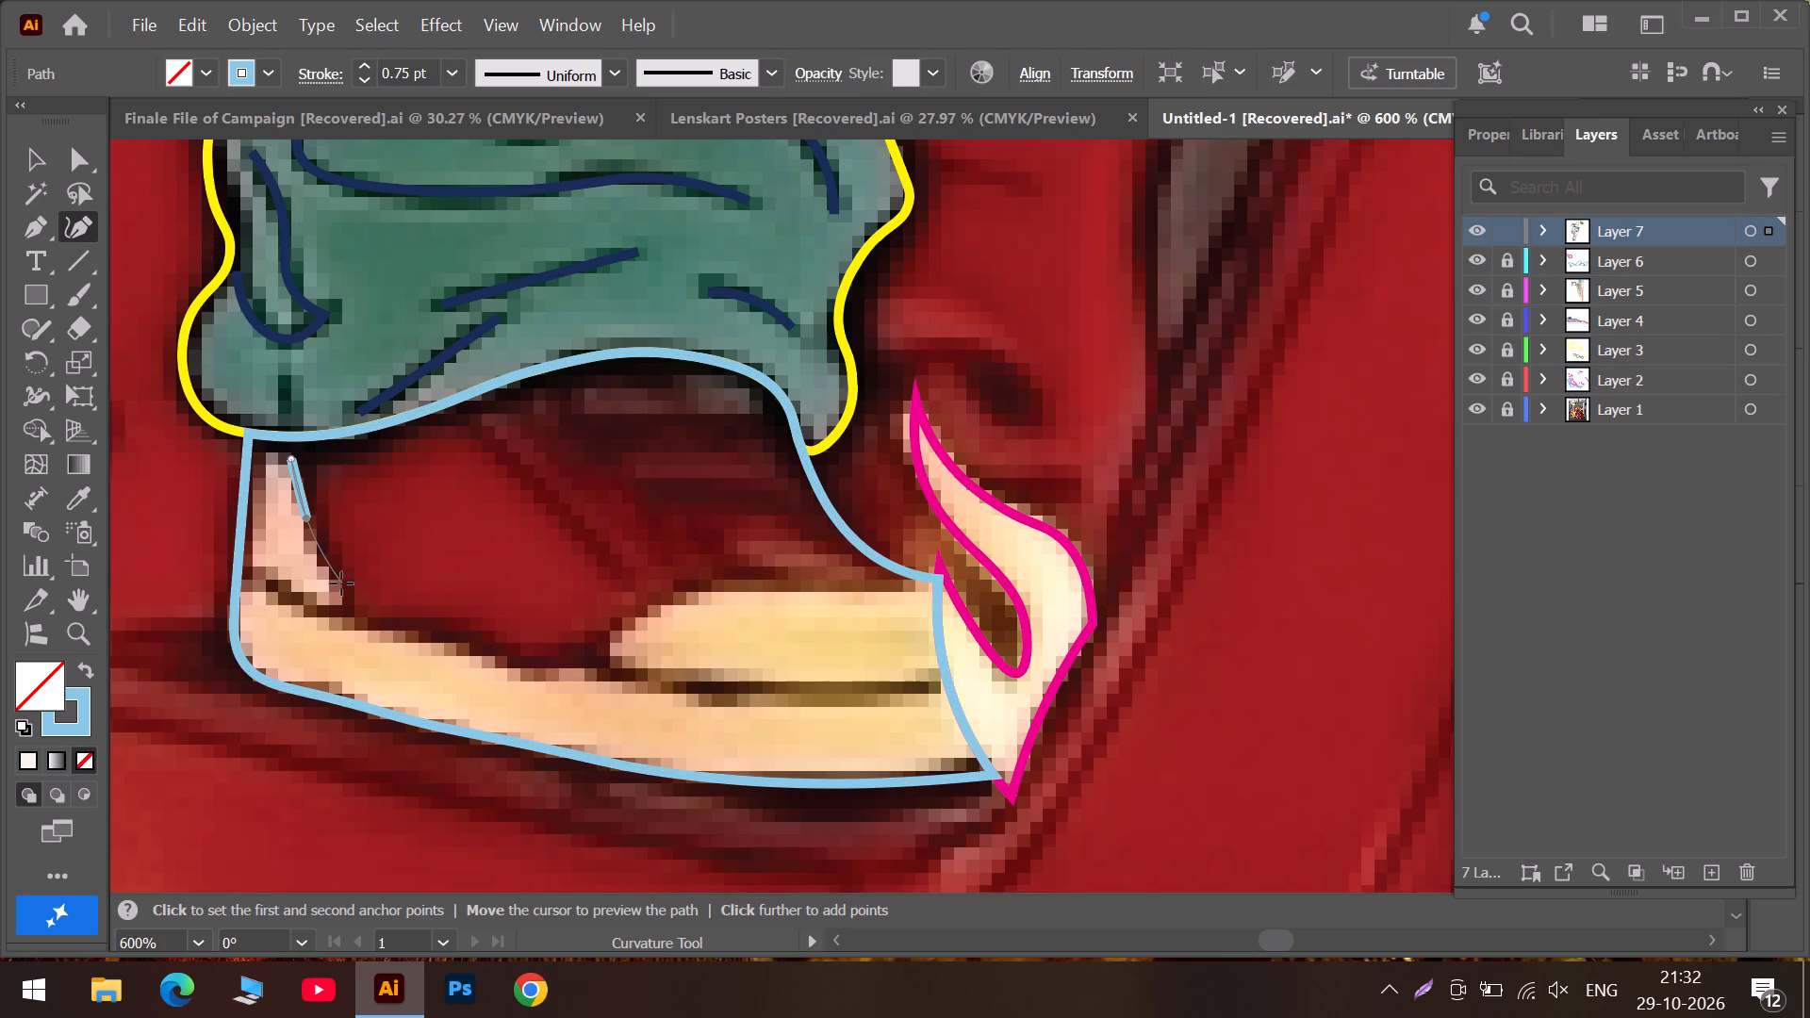
Change the stroke colour of the curve along the pale pink strip from light blue to dark green.
click(275, 72)
click(152, 212)
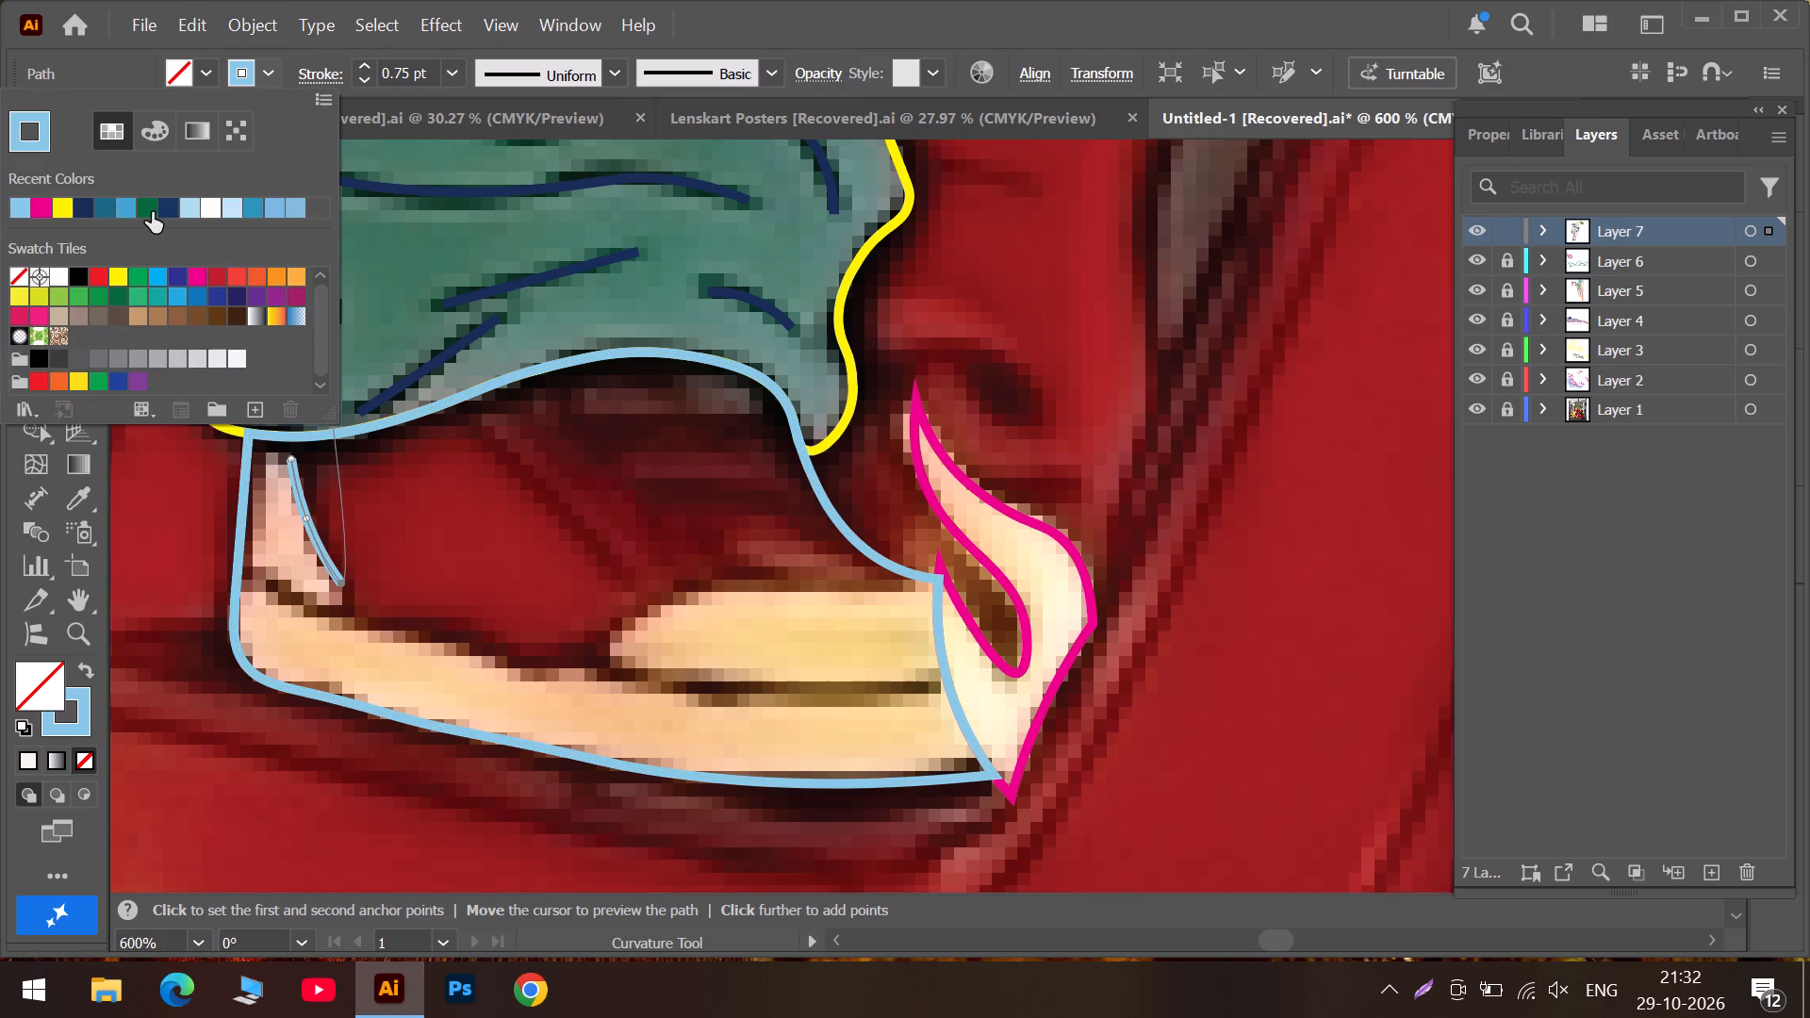
Extend the green curve around the pink strip's lower tip and back along its base, ending at a sharp corner near the light blue edge.
click(344, 604)
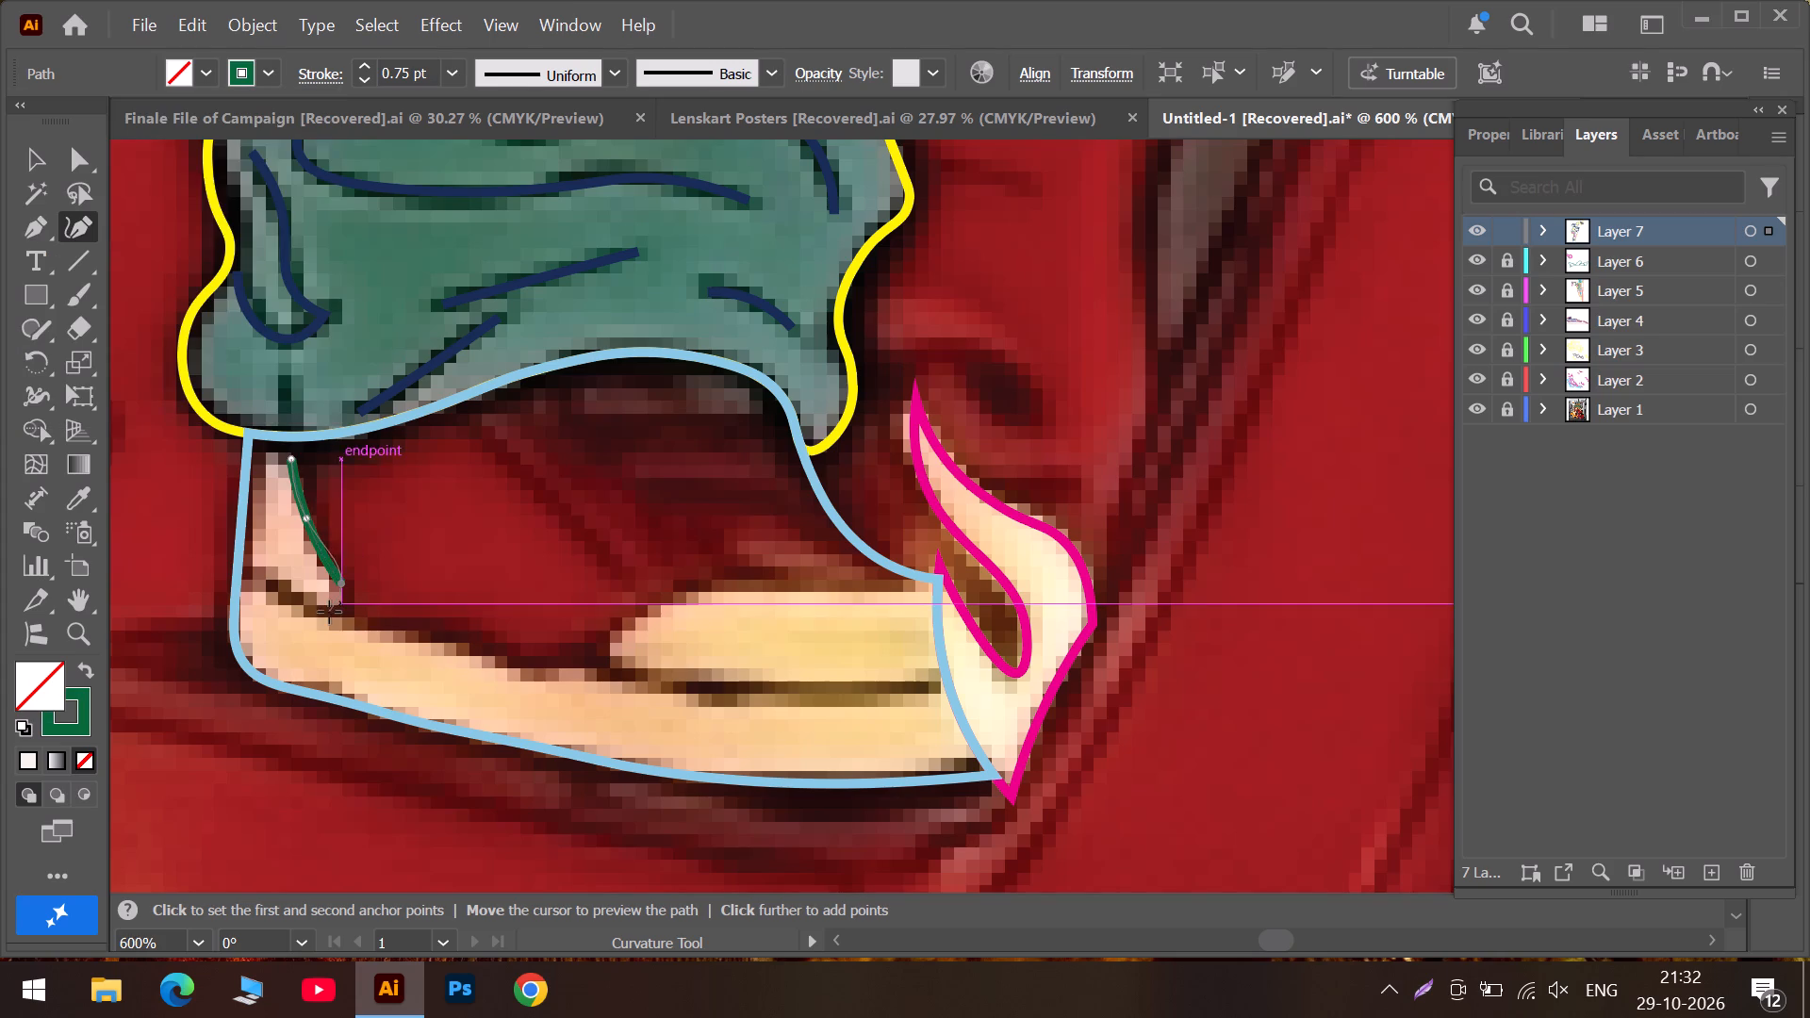
alt+scroll(337, 610, up, 1)
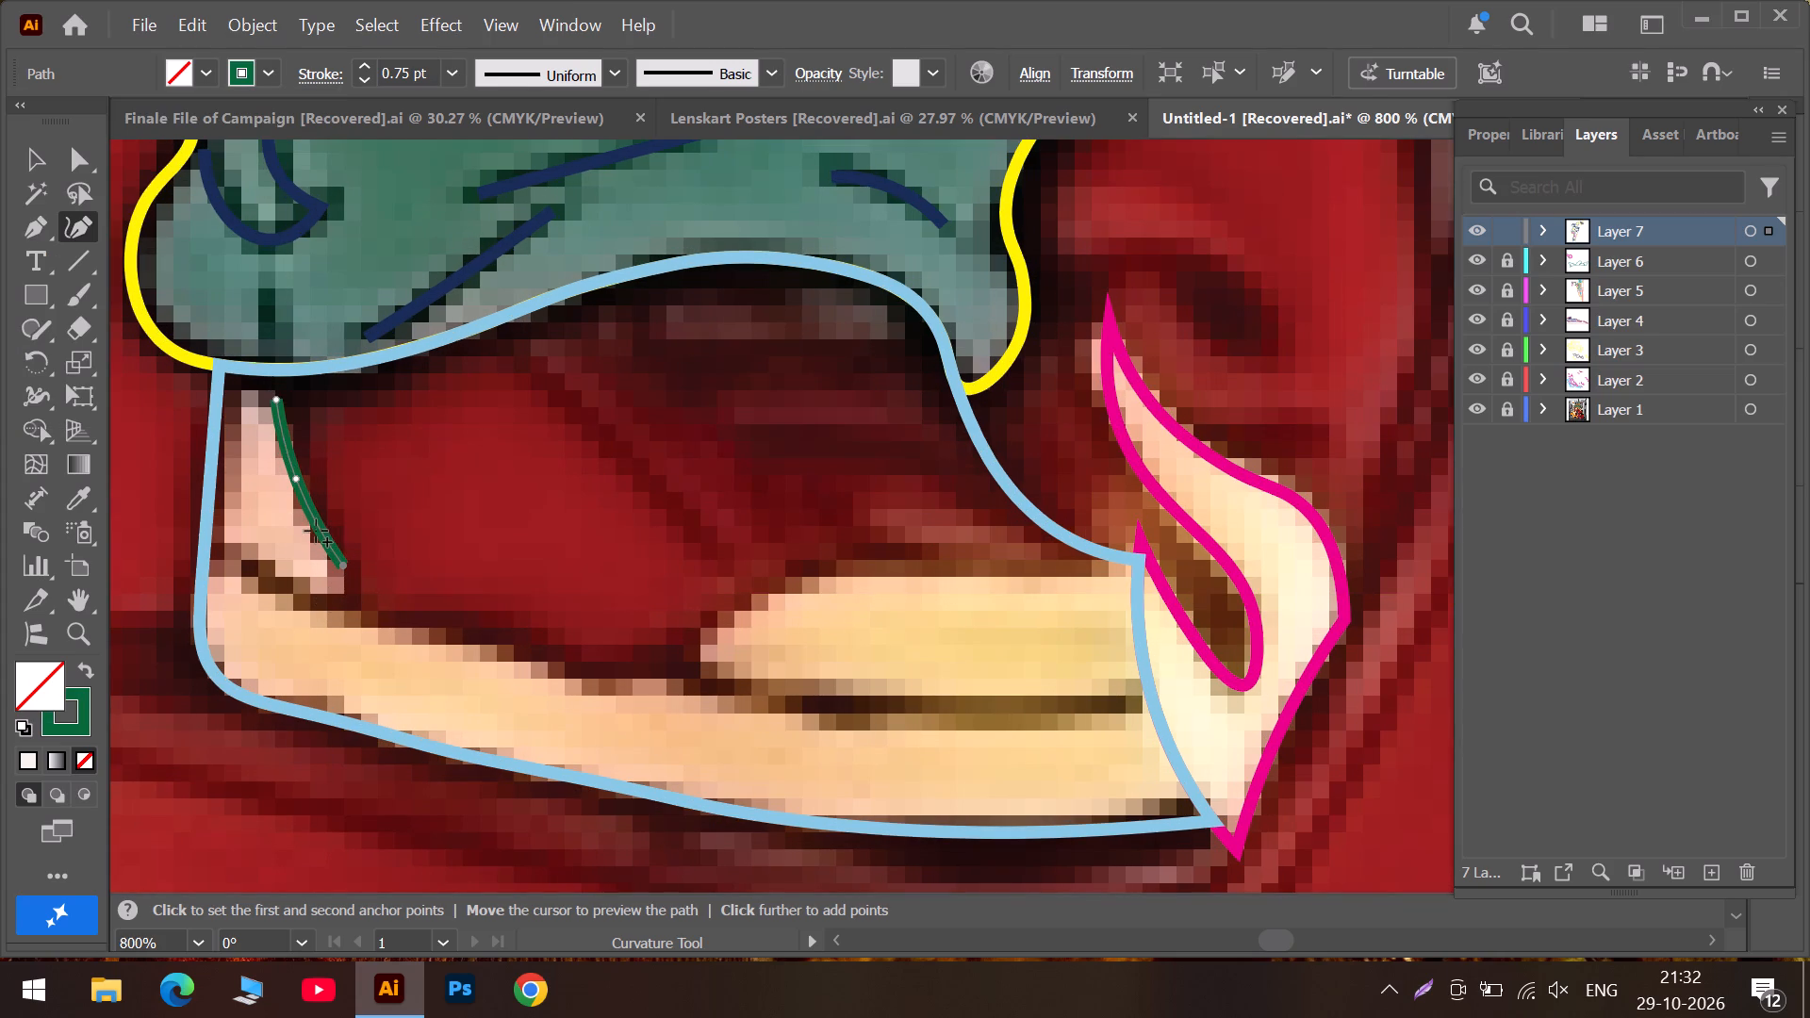
click(312, 522)
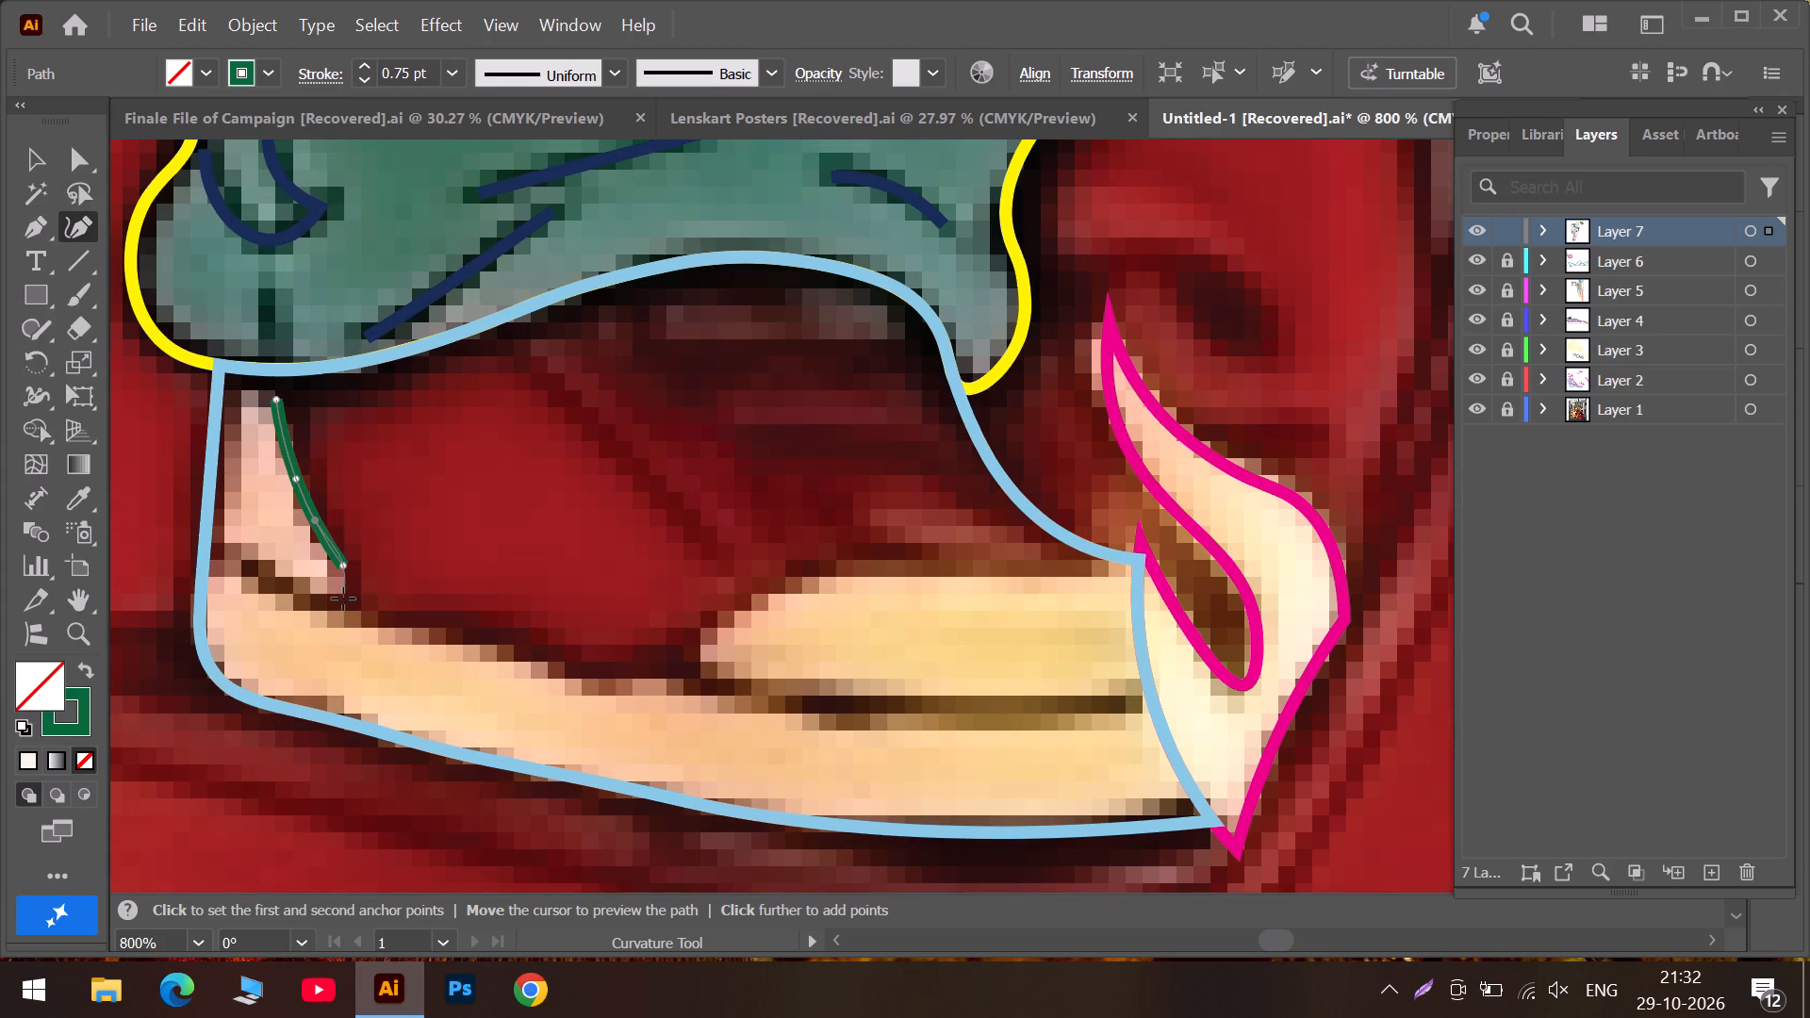
click(339, 604)
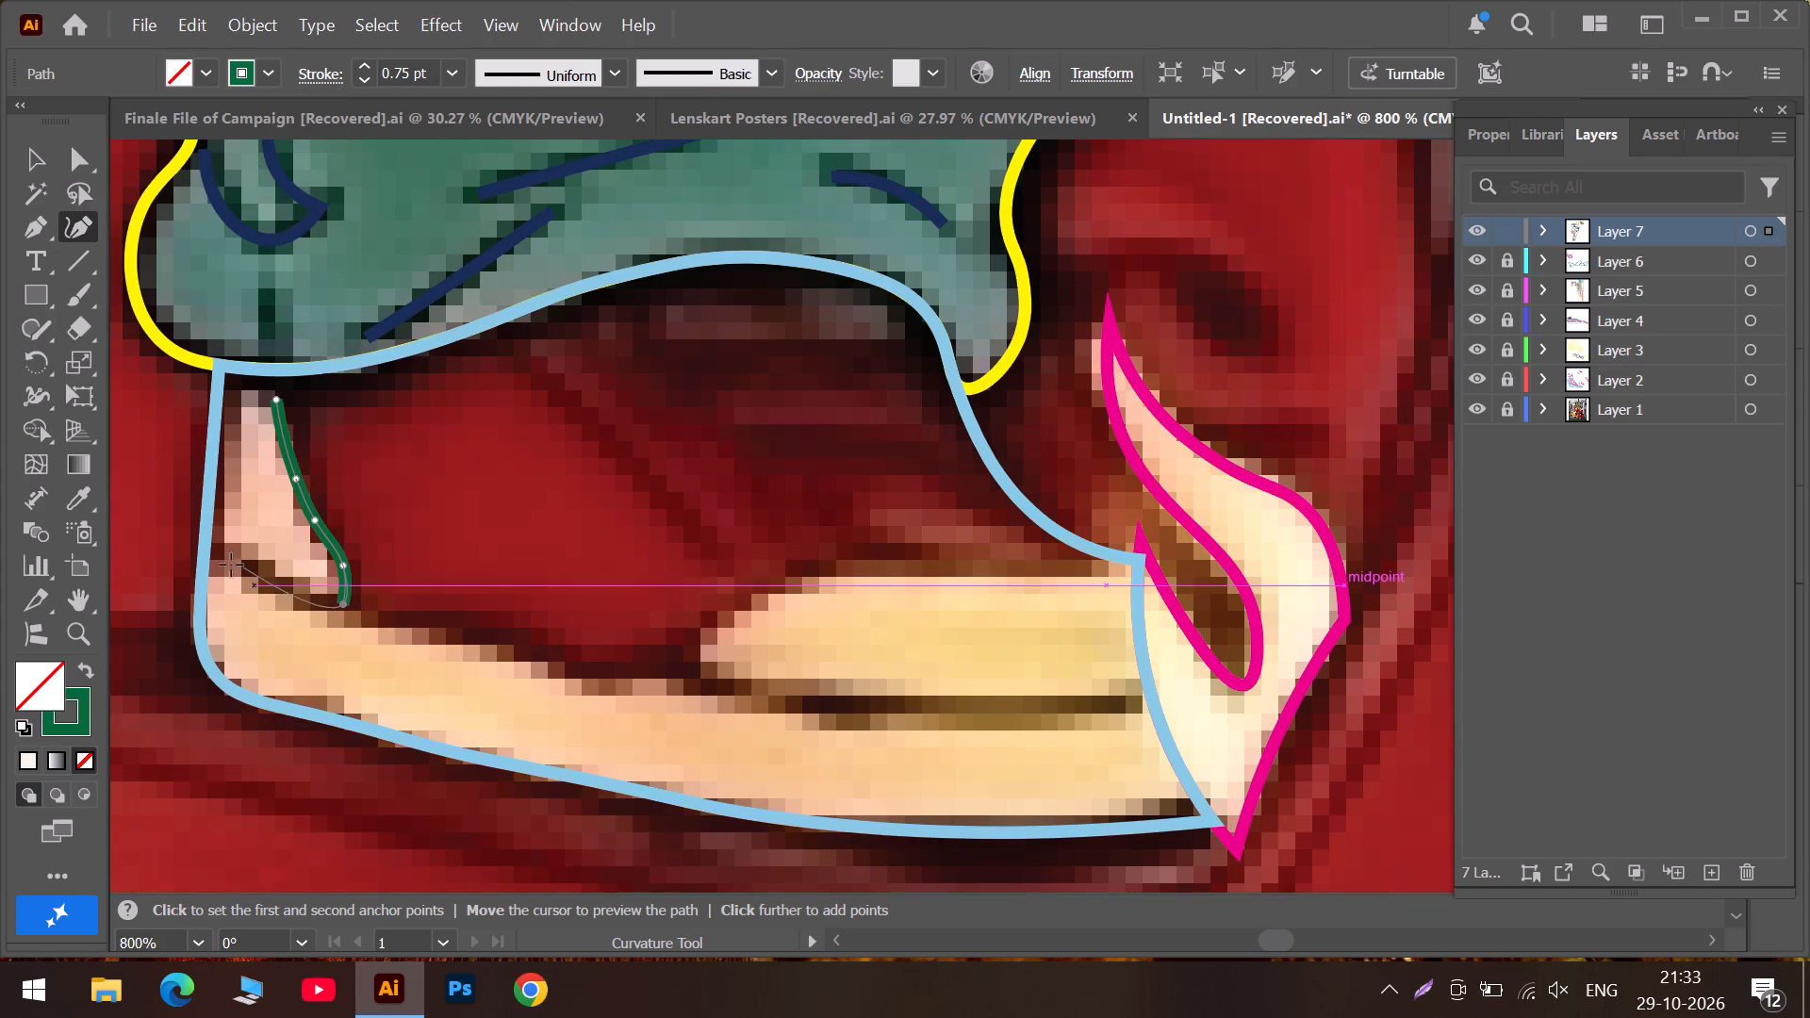
click(222, 559)
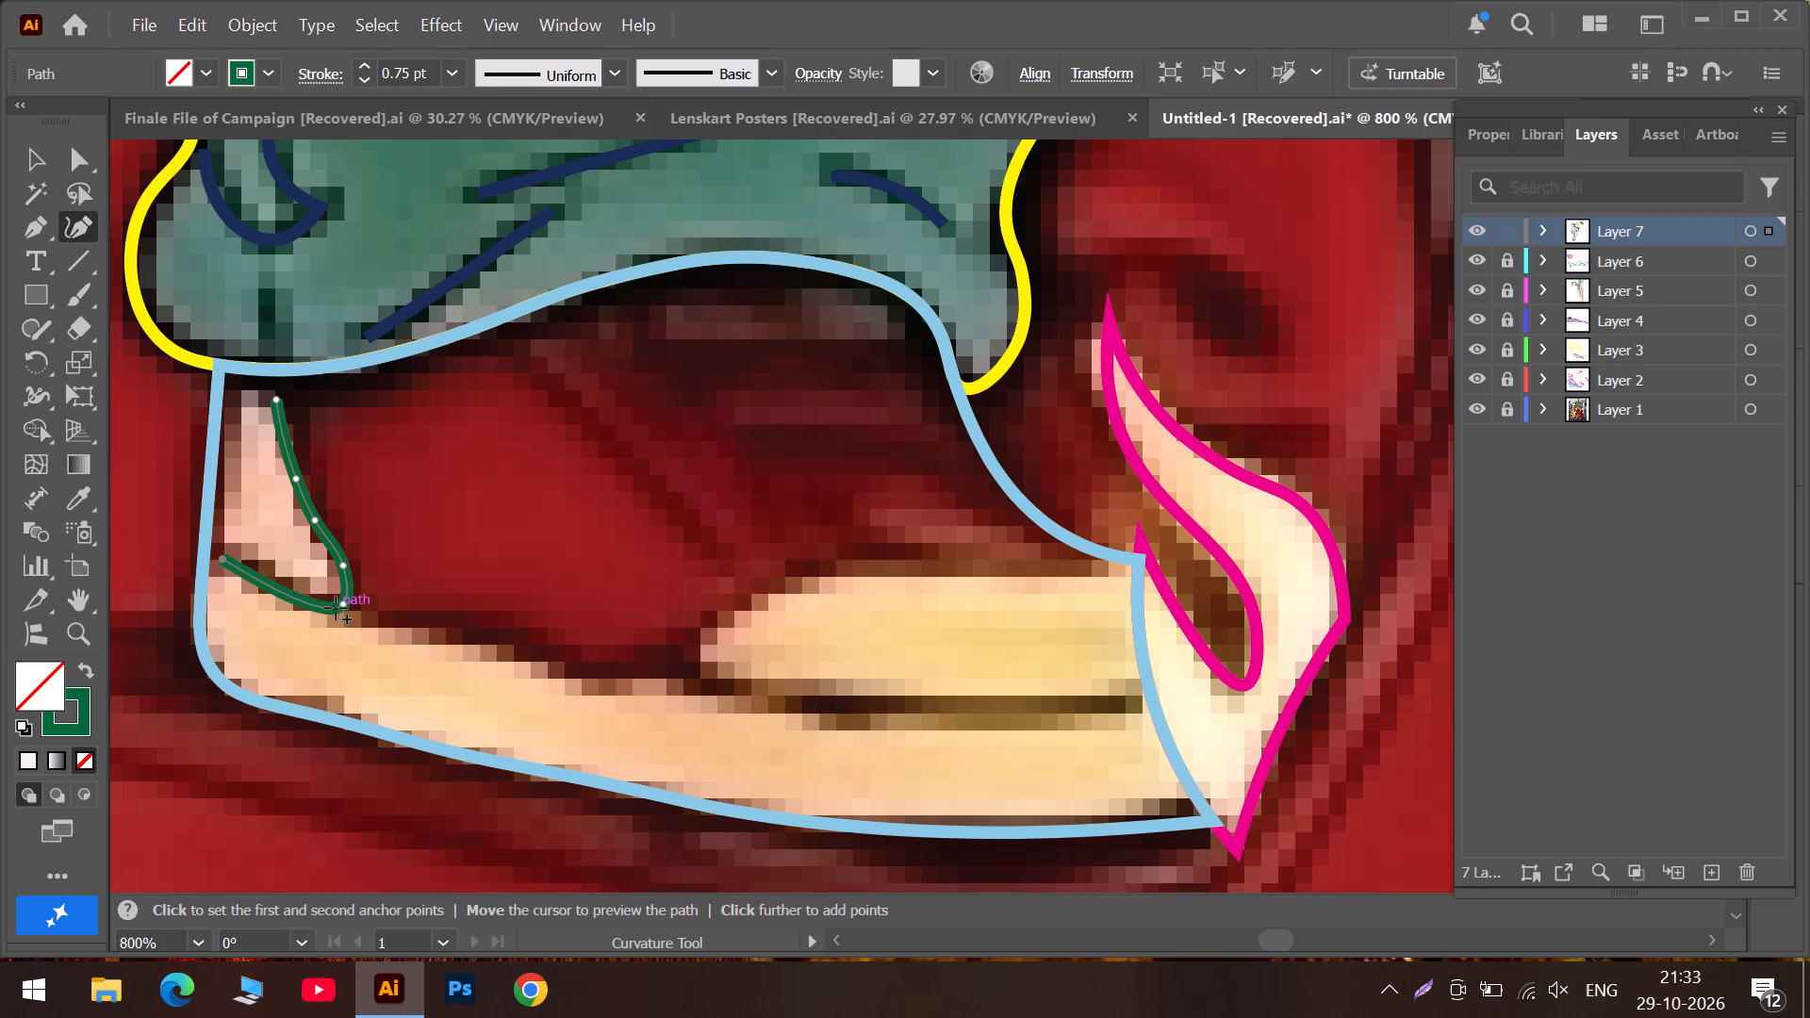
drag(337, 608, 323, 599)
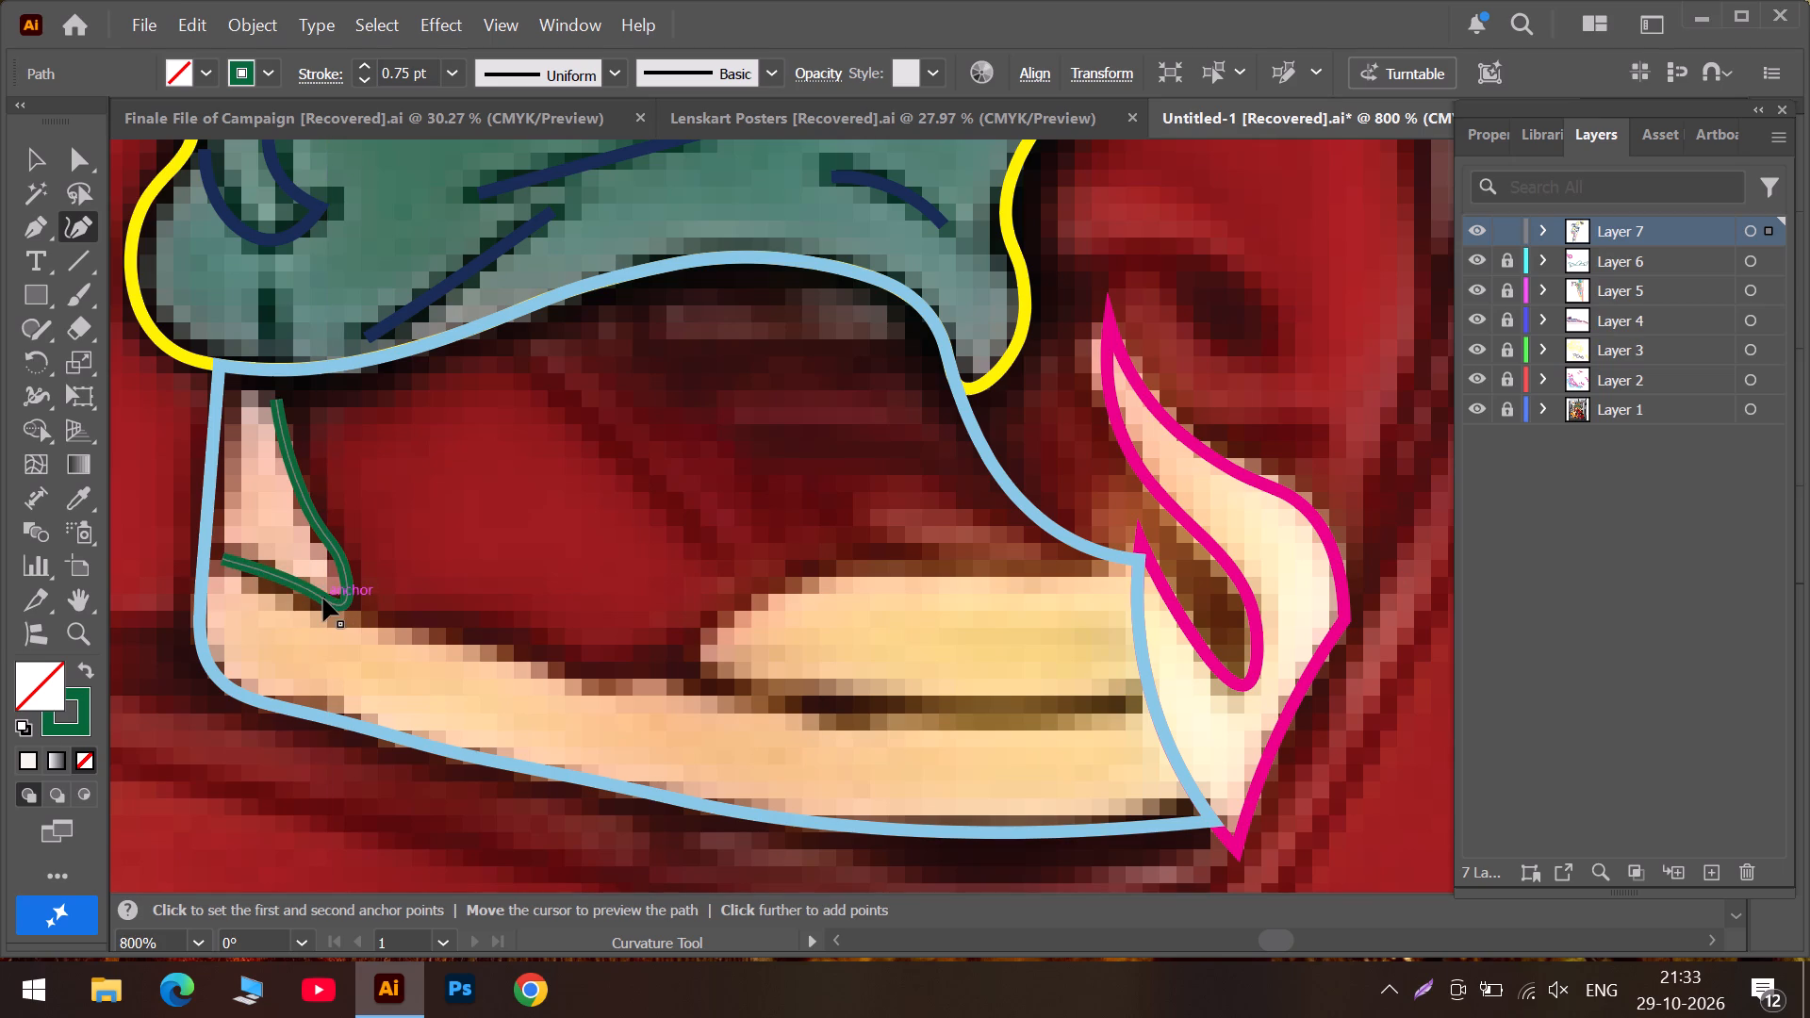
key(ctrl+z)
click(343, 602)
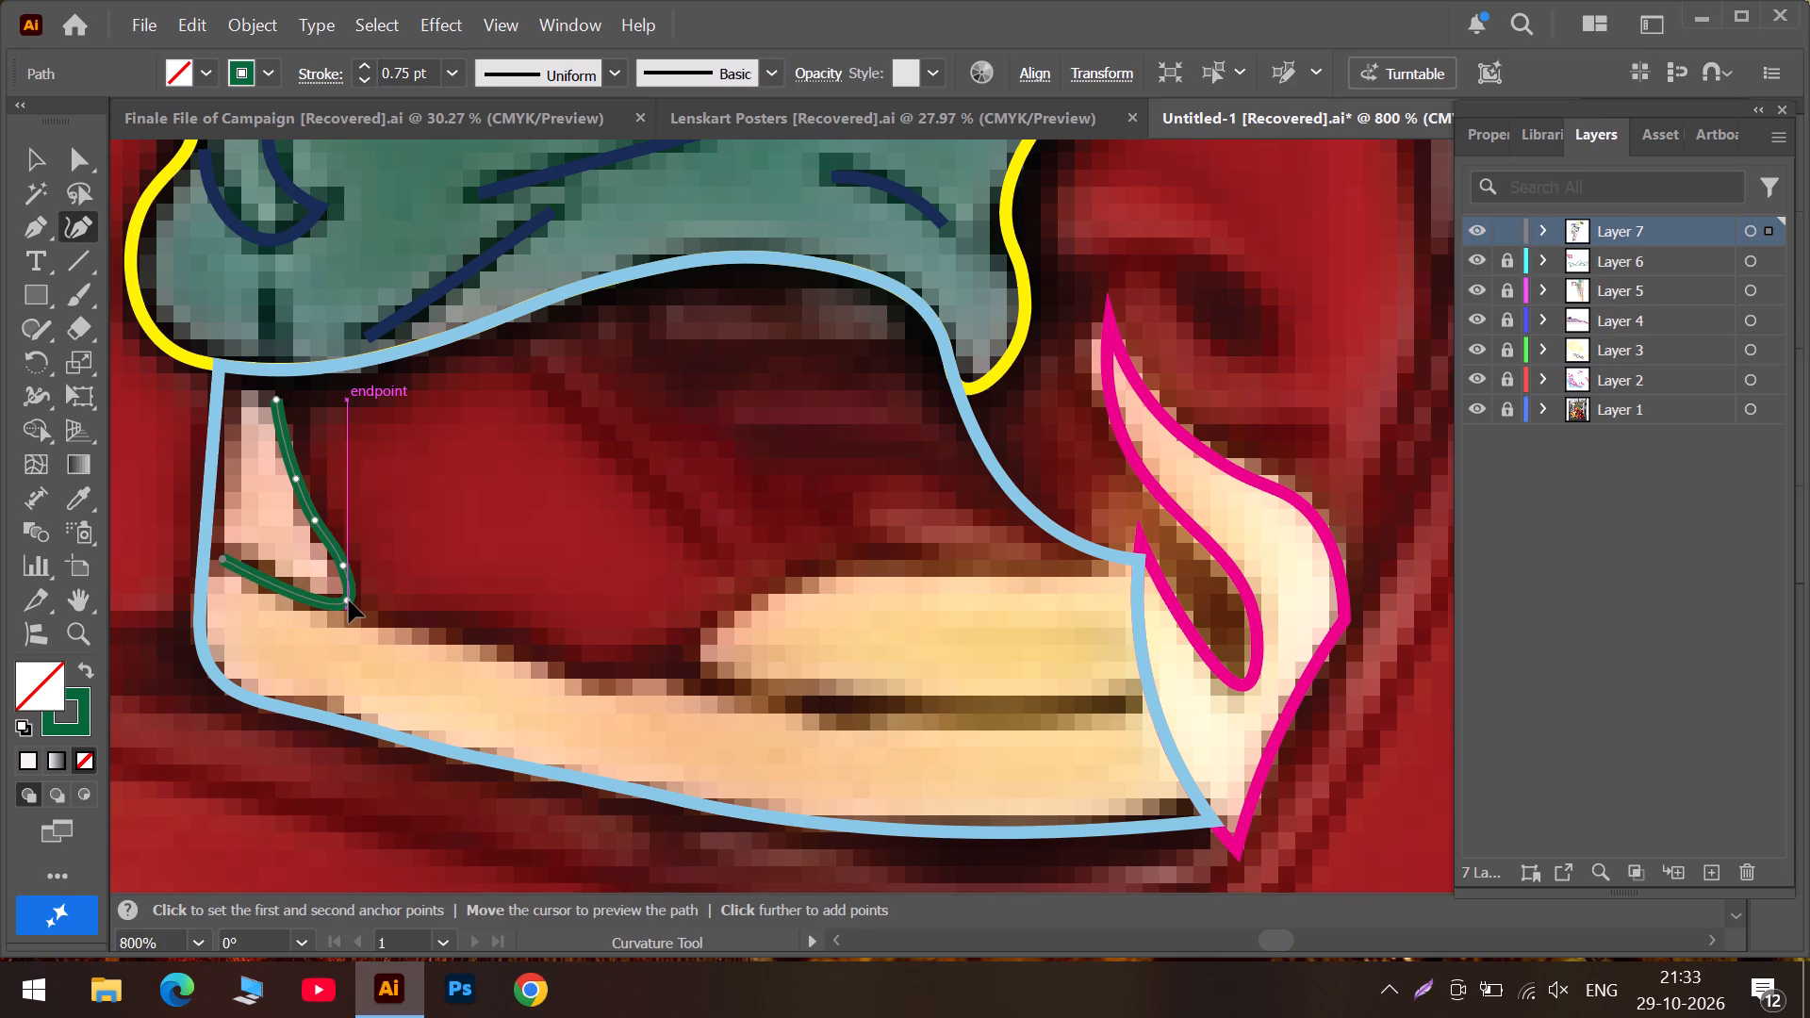
double_click(223, 560)
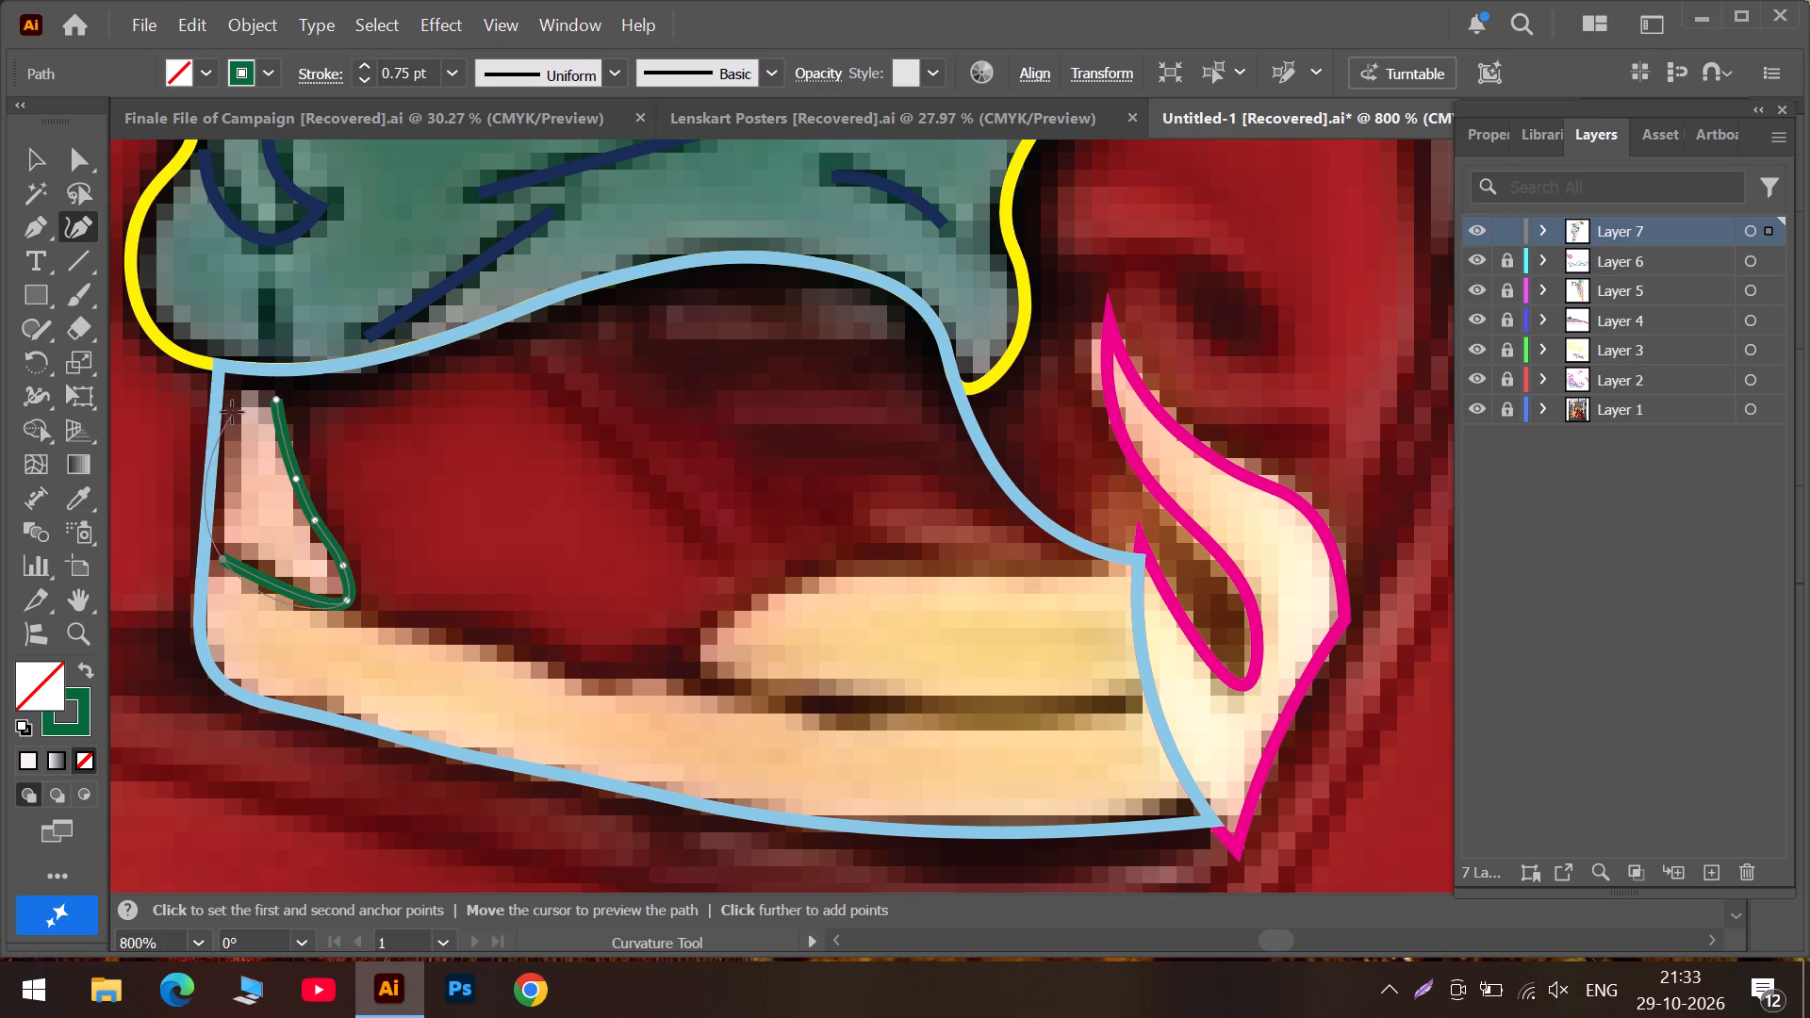
double_click(228, 558)
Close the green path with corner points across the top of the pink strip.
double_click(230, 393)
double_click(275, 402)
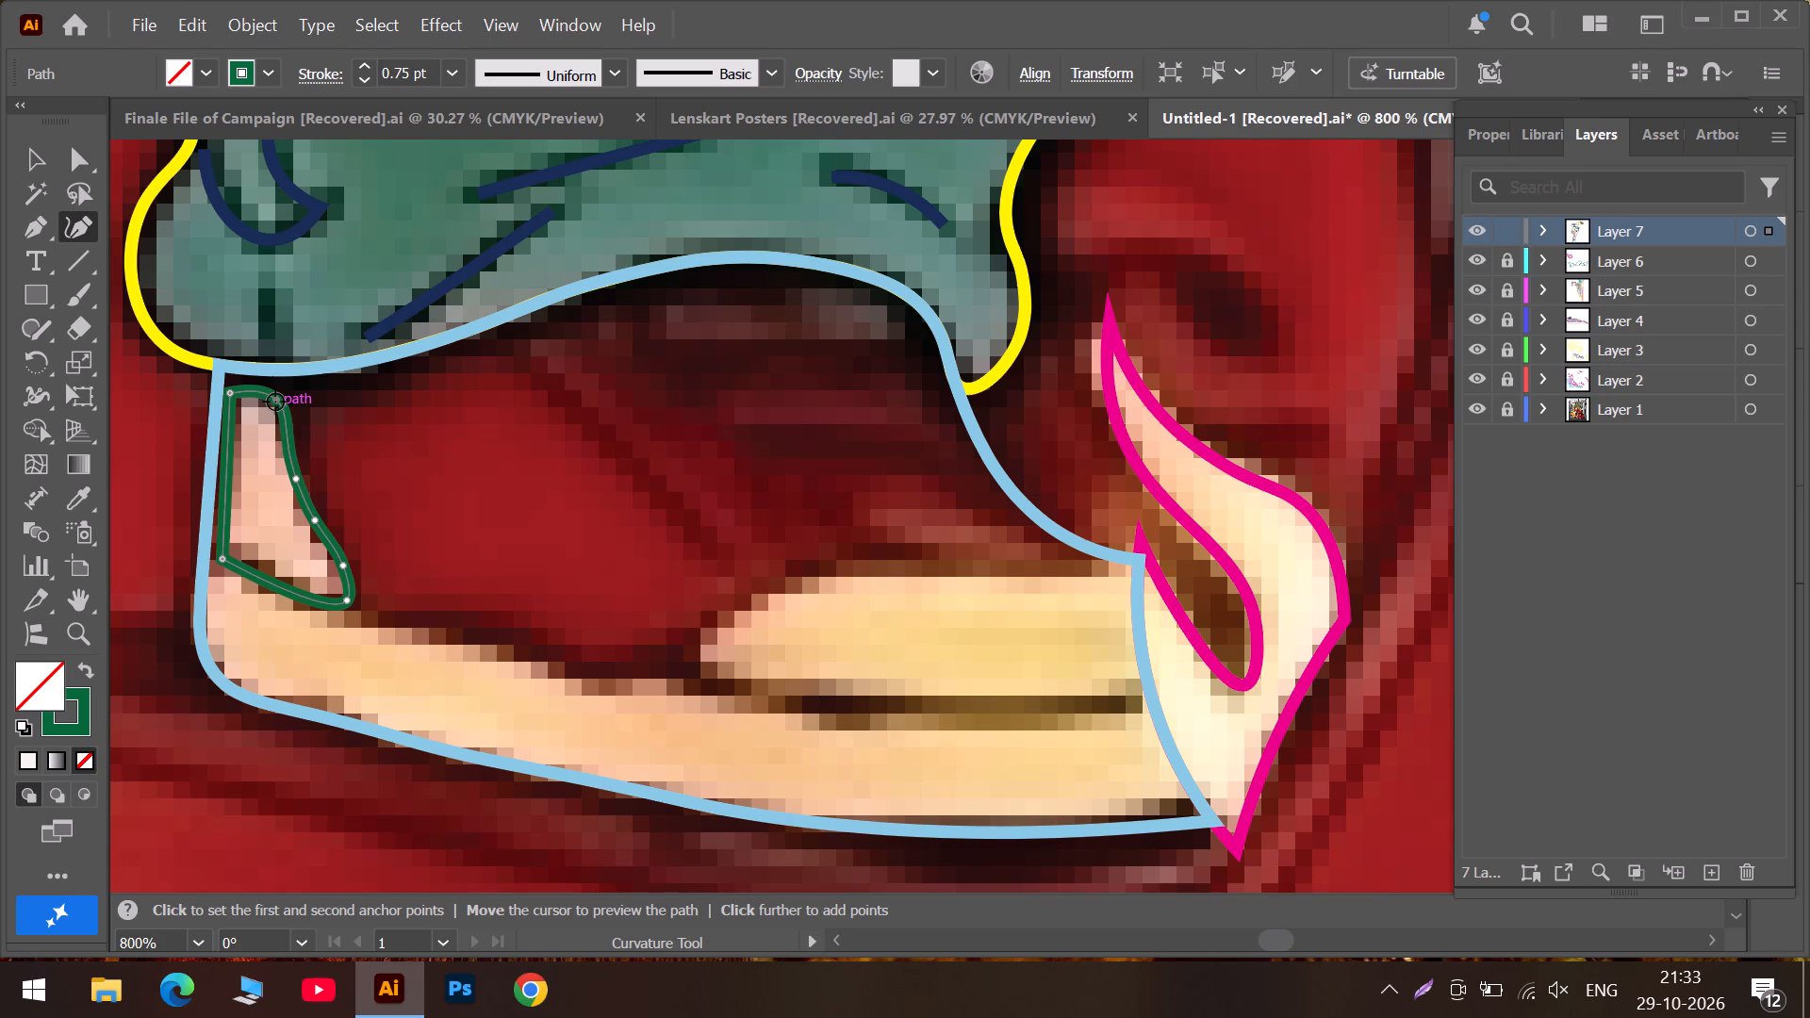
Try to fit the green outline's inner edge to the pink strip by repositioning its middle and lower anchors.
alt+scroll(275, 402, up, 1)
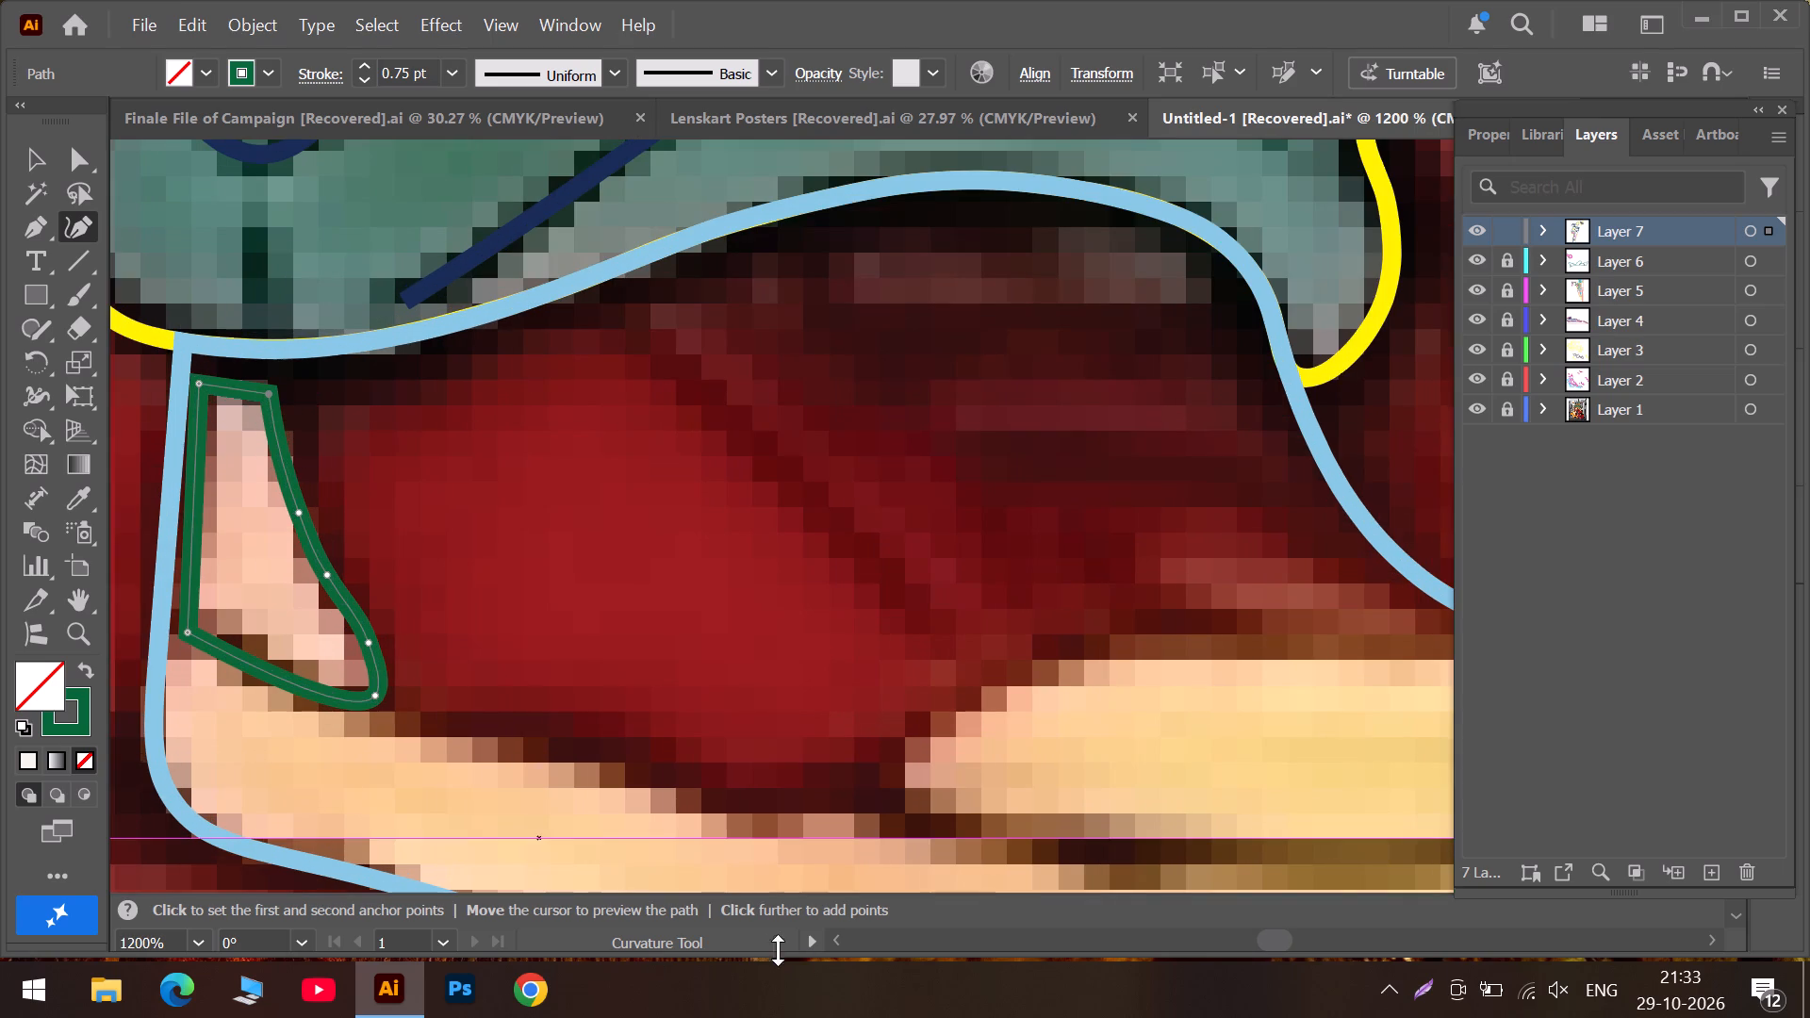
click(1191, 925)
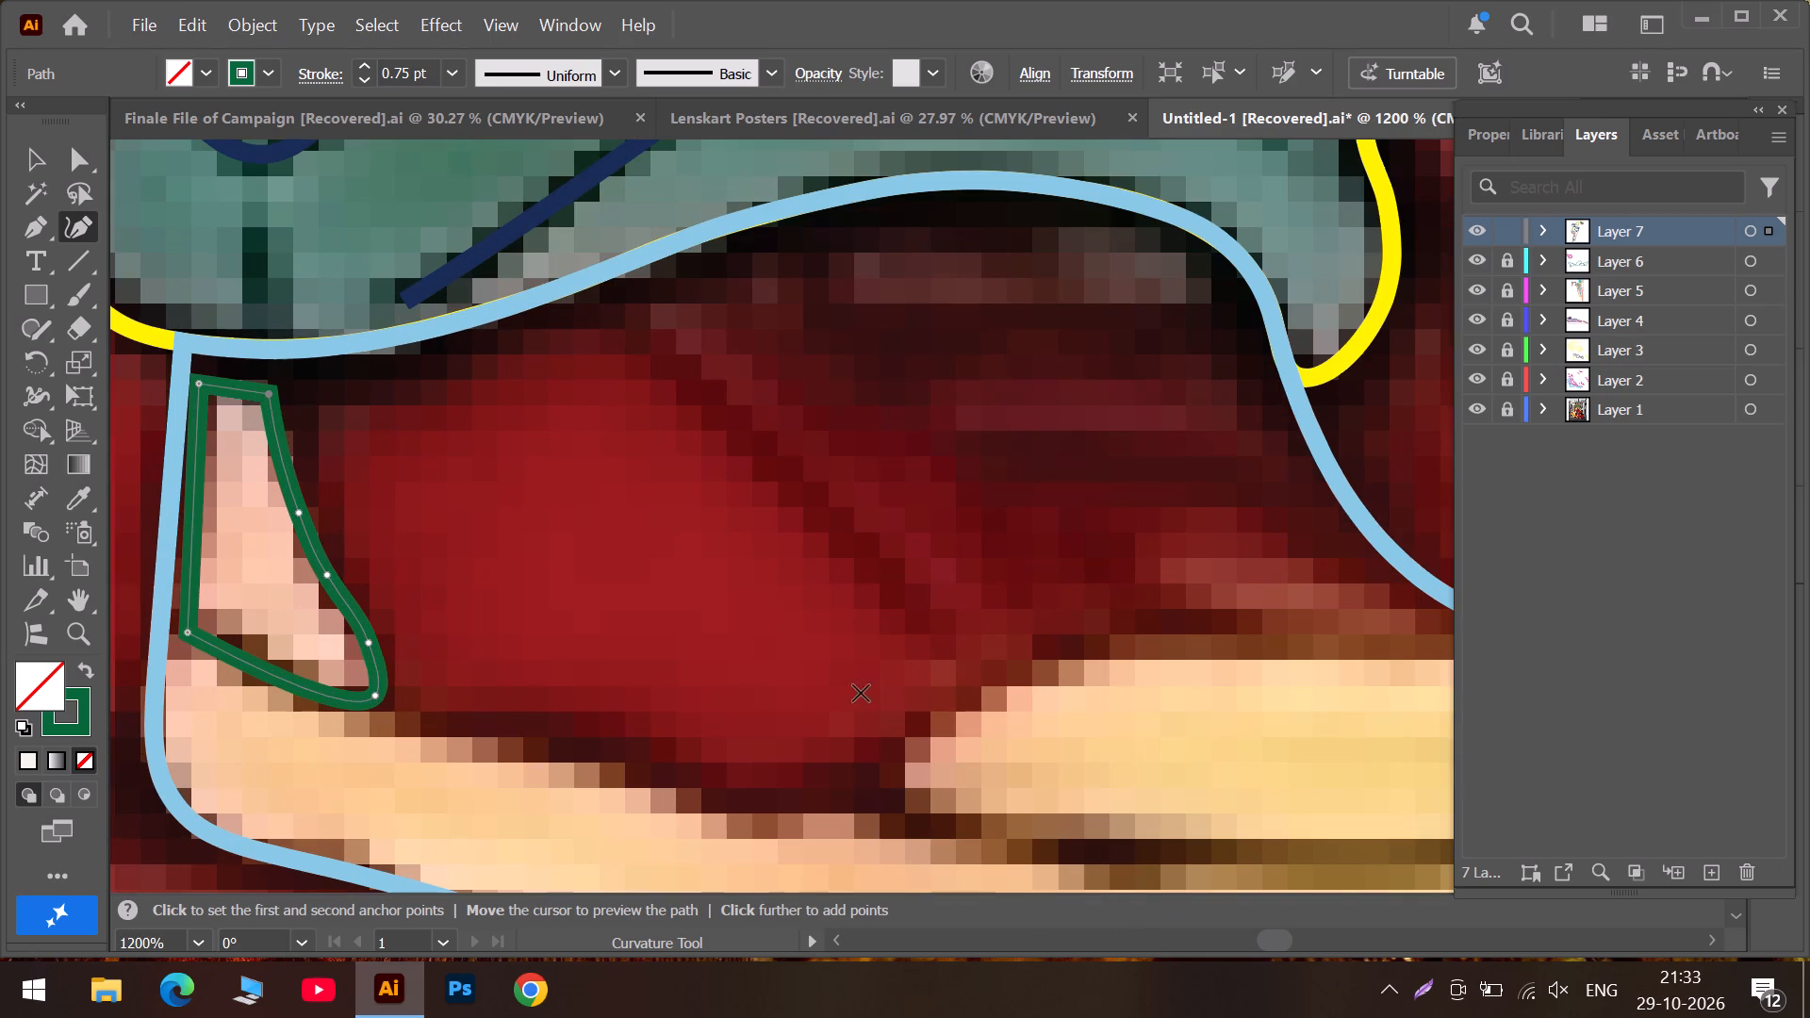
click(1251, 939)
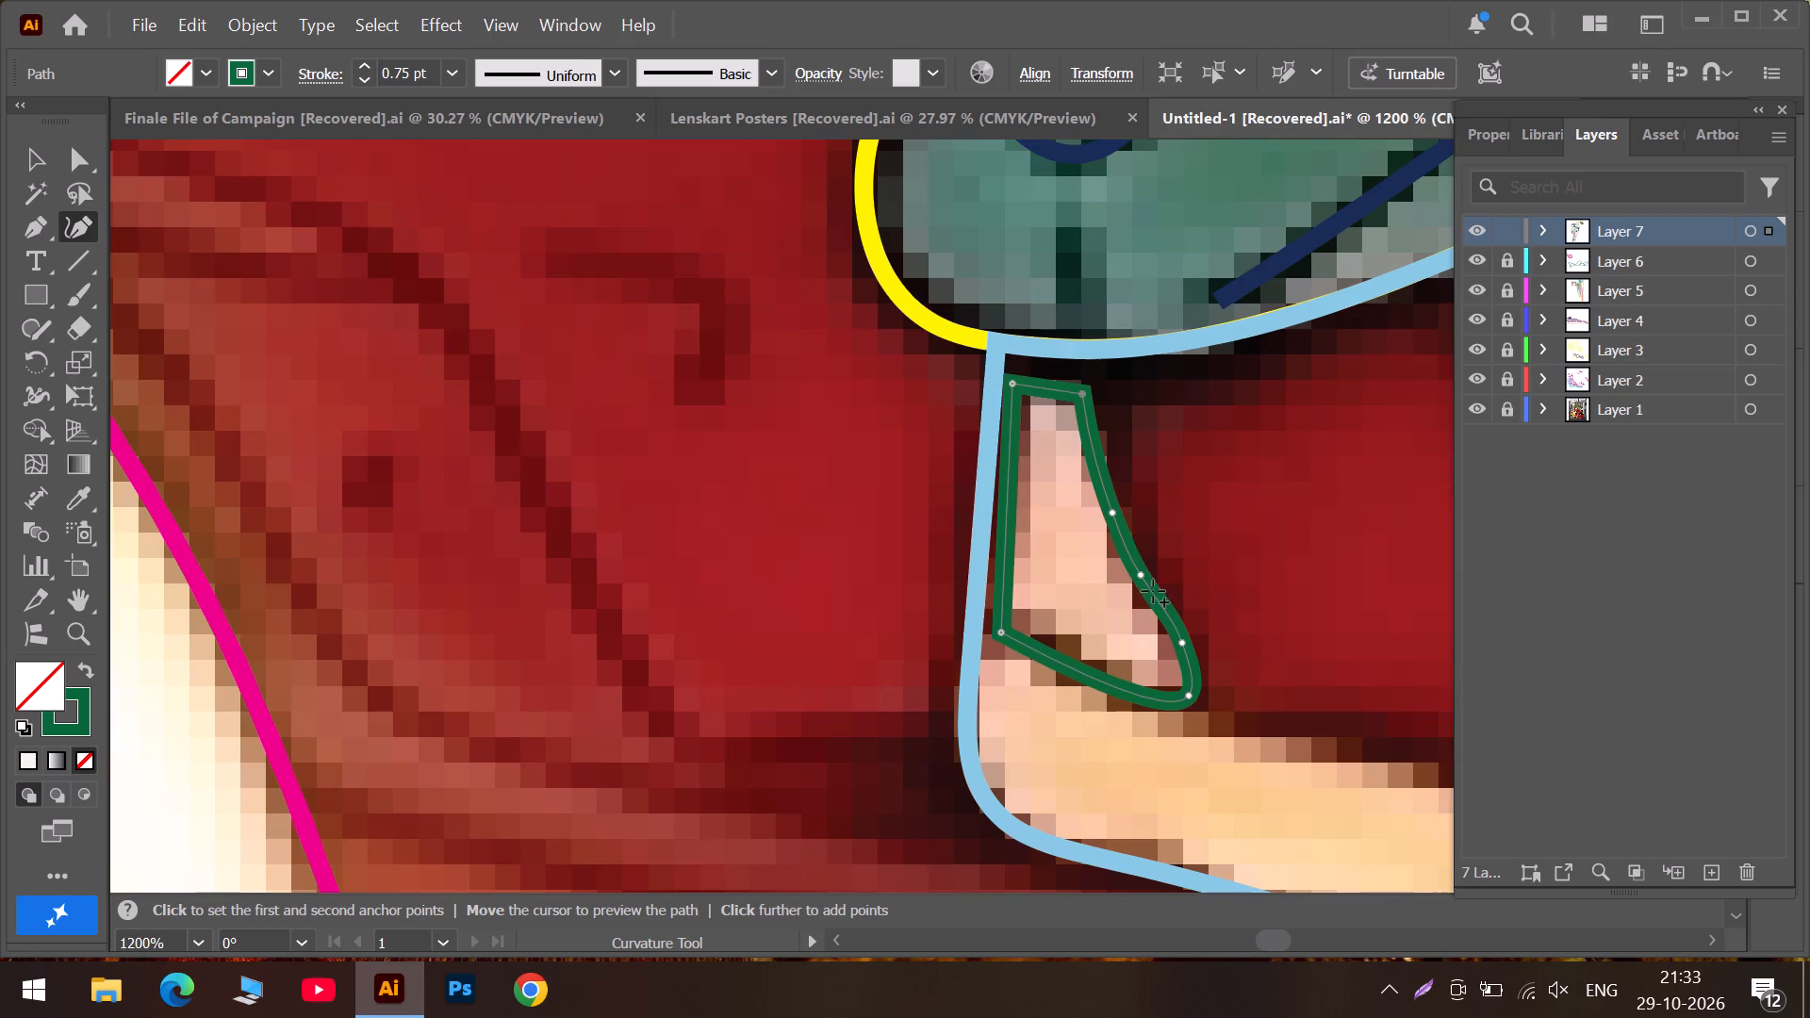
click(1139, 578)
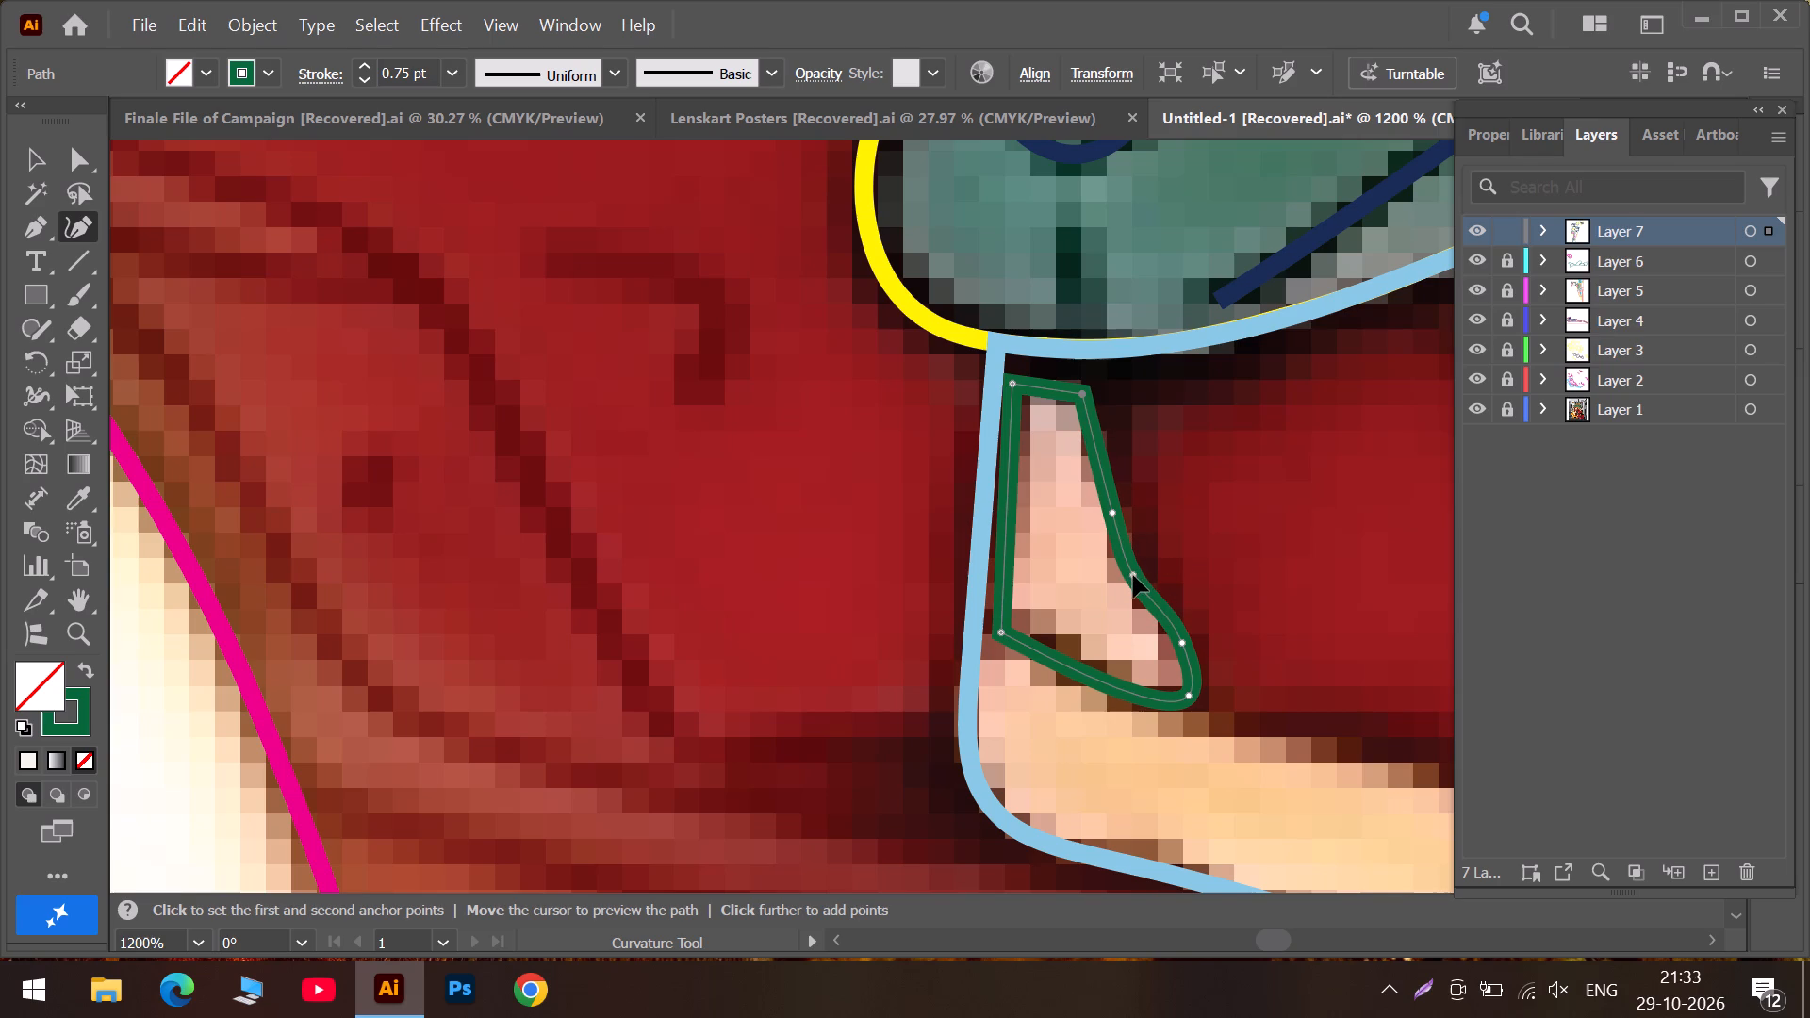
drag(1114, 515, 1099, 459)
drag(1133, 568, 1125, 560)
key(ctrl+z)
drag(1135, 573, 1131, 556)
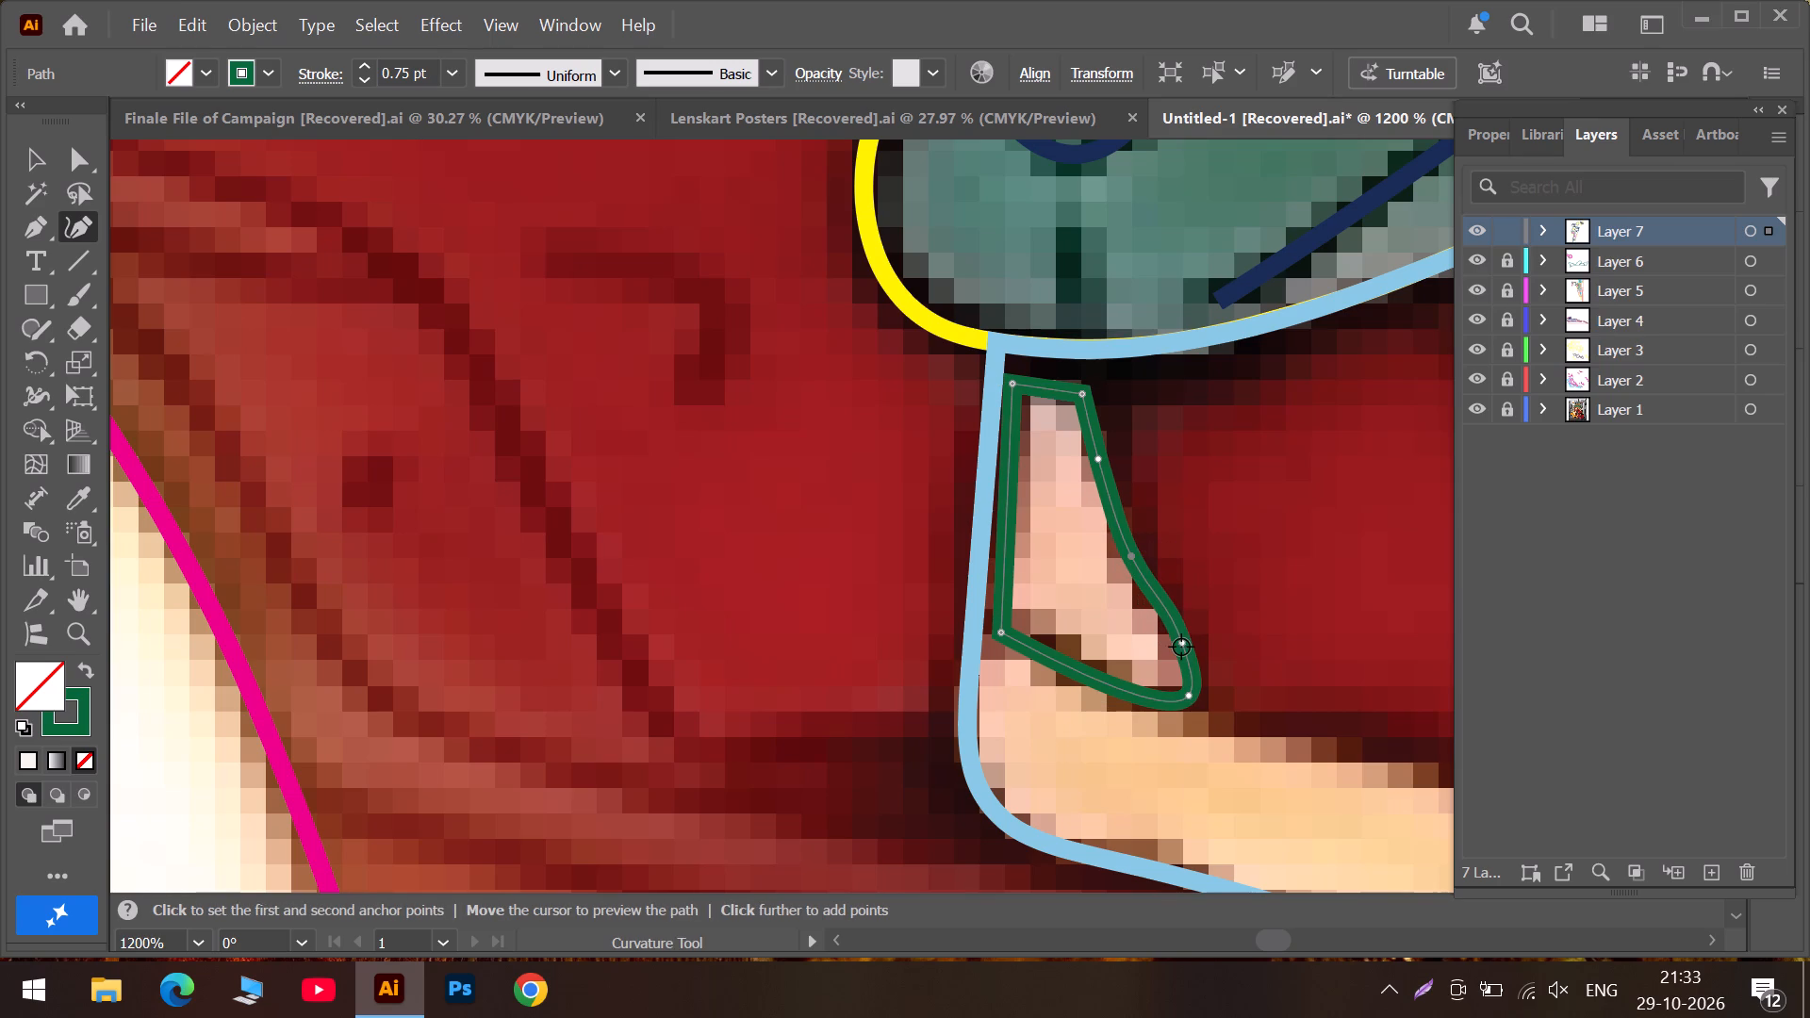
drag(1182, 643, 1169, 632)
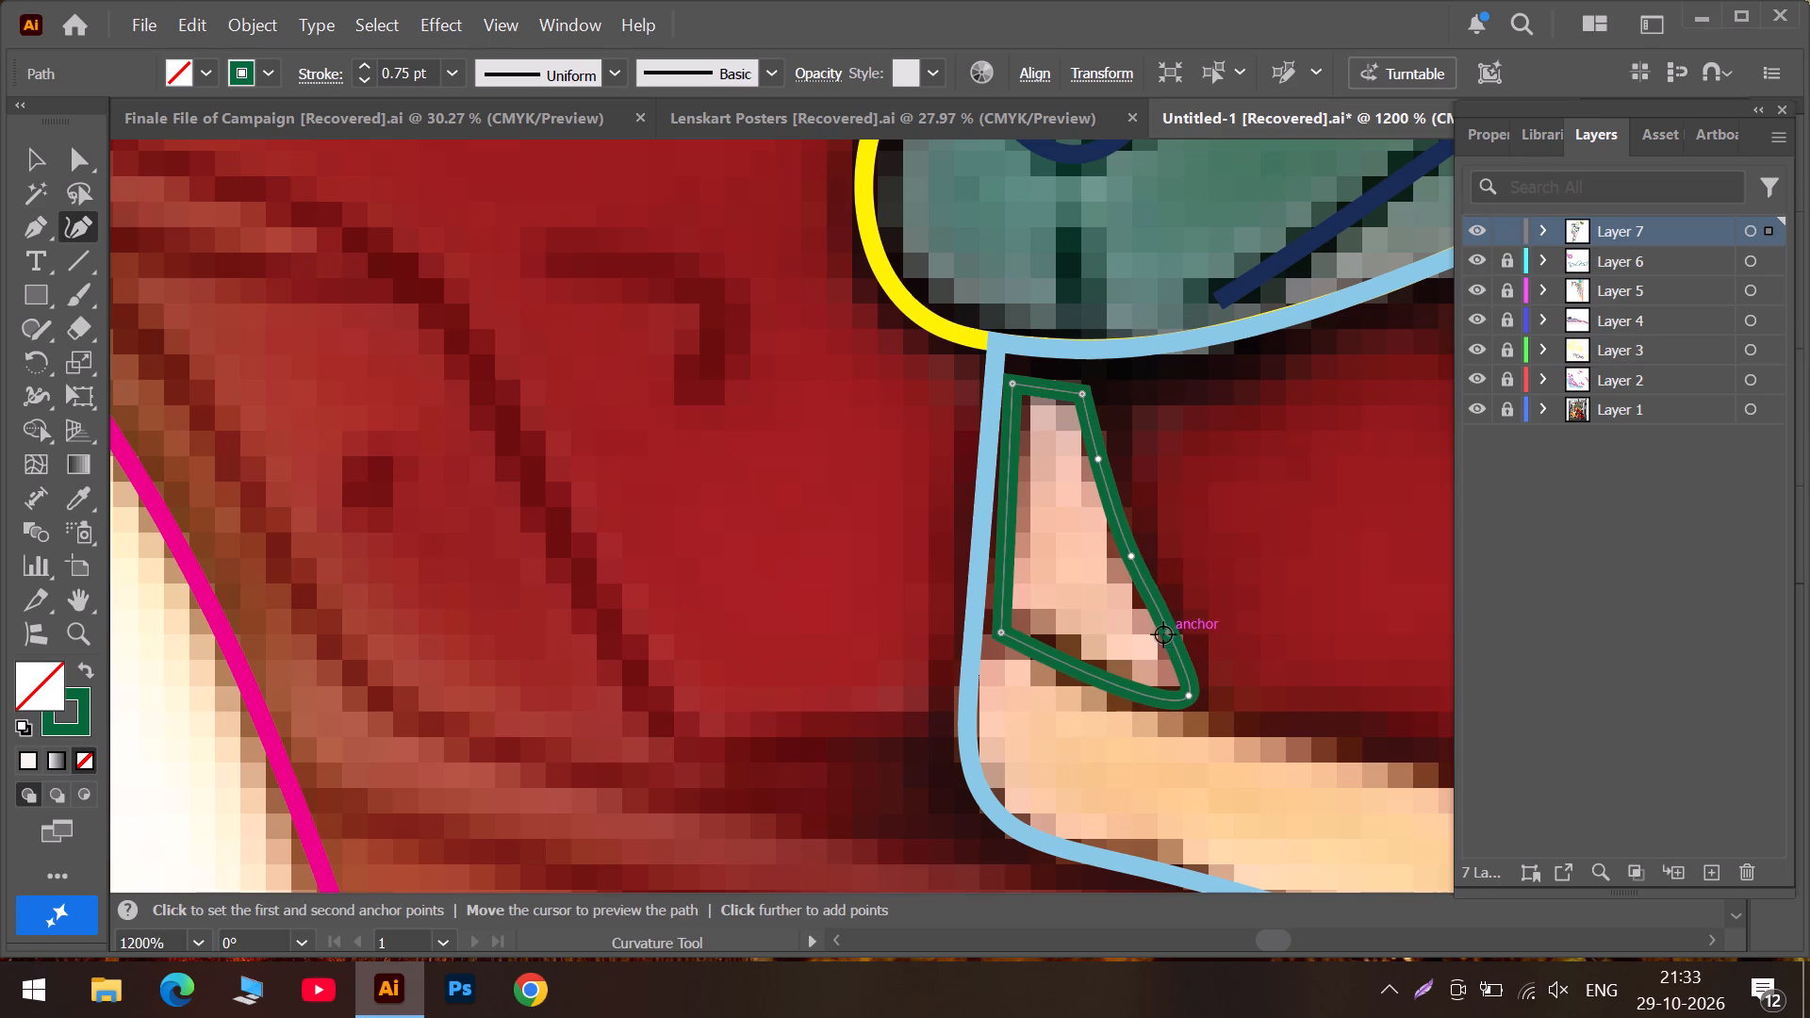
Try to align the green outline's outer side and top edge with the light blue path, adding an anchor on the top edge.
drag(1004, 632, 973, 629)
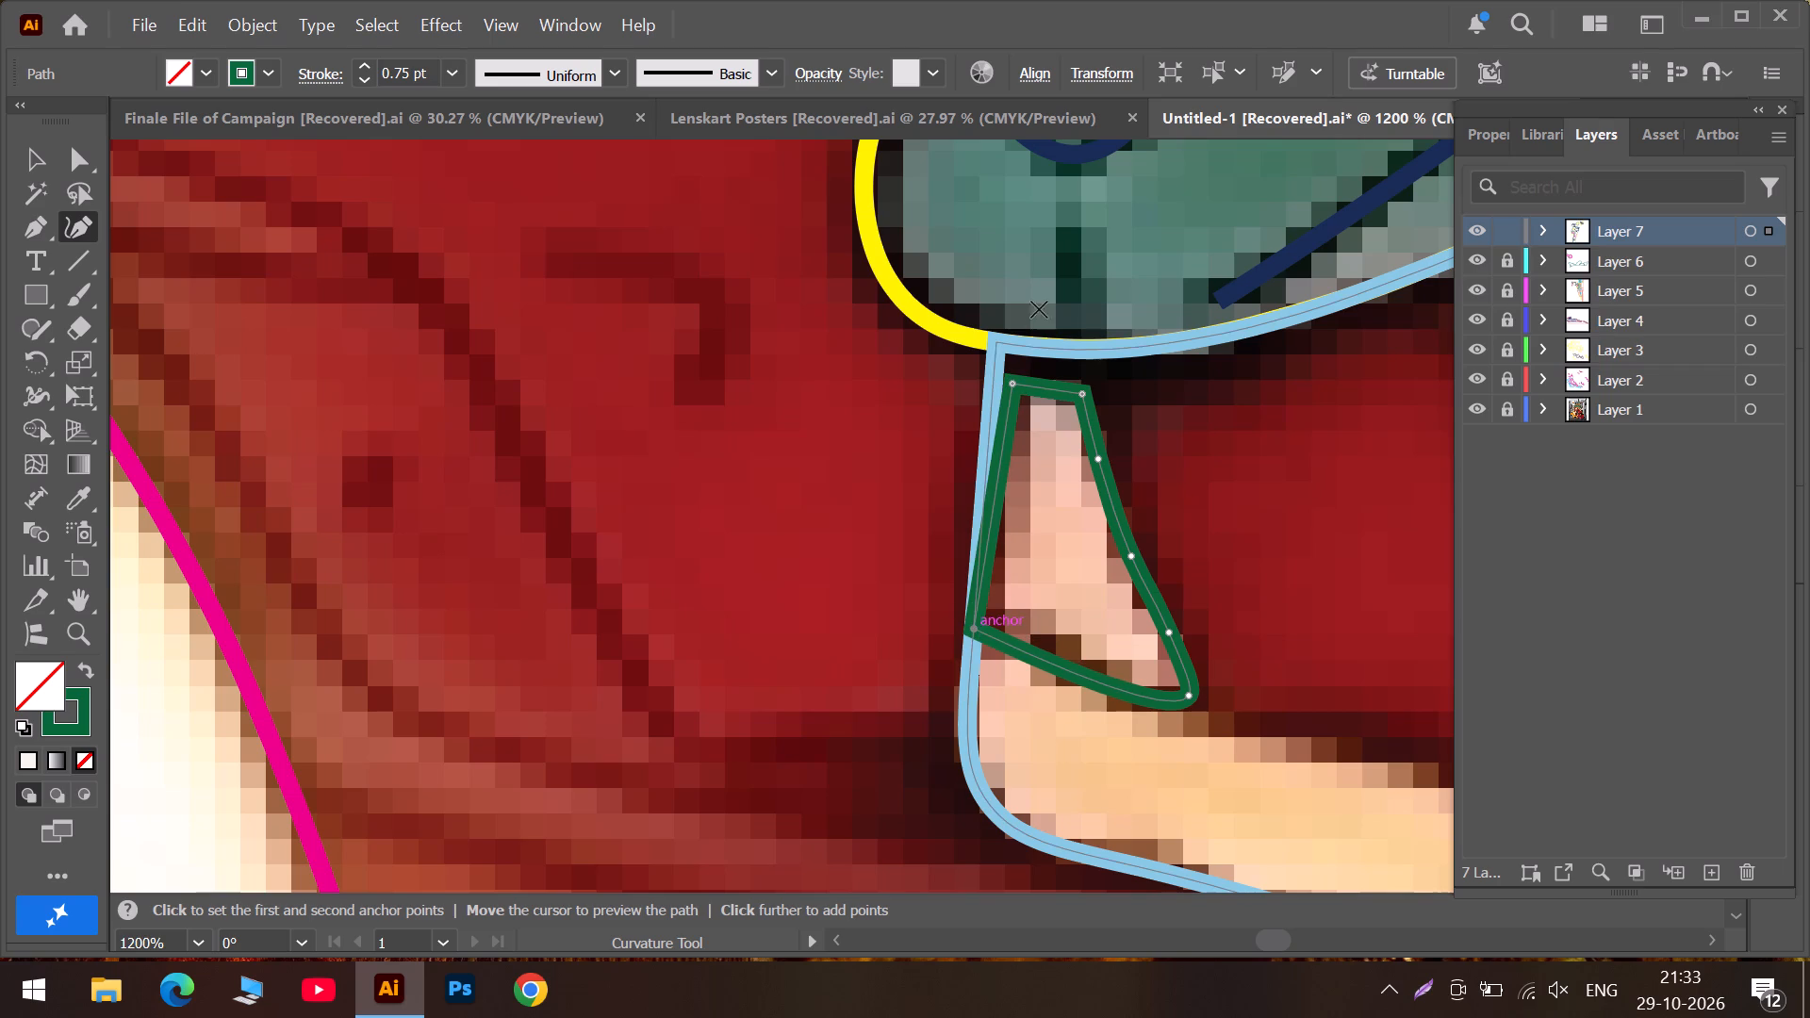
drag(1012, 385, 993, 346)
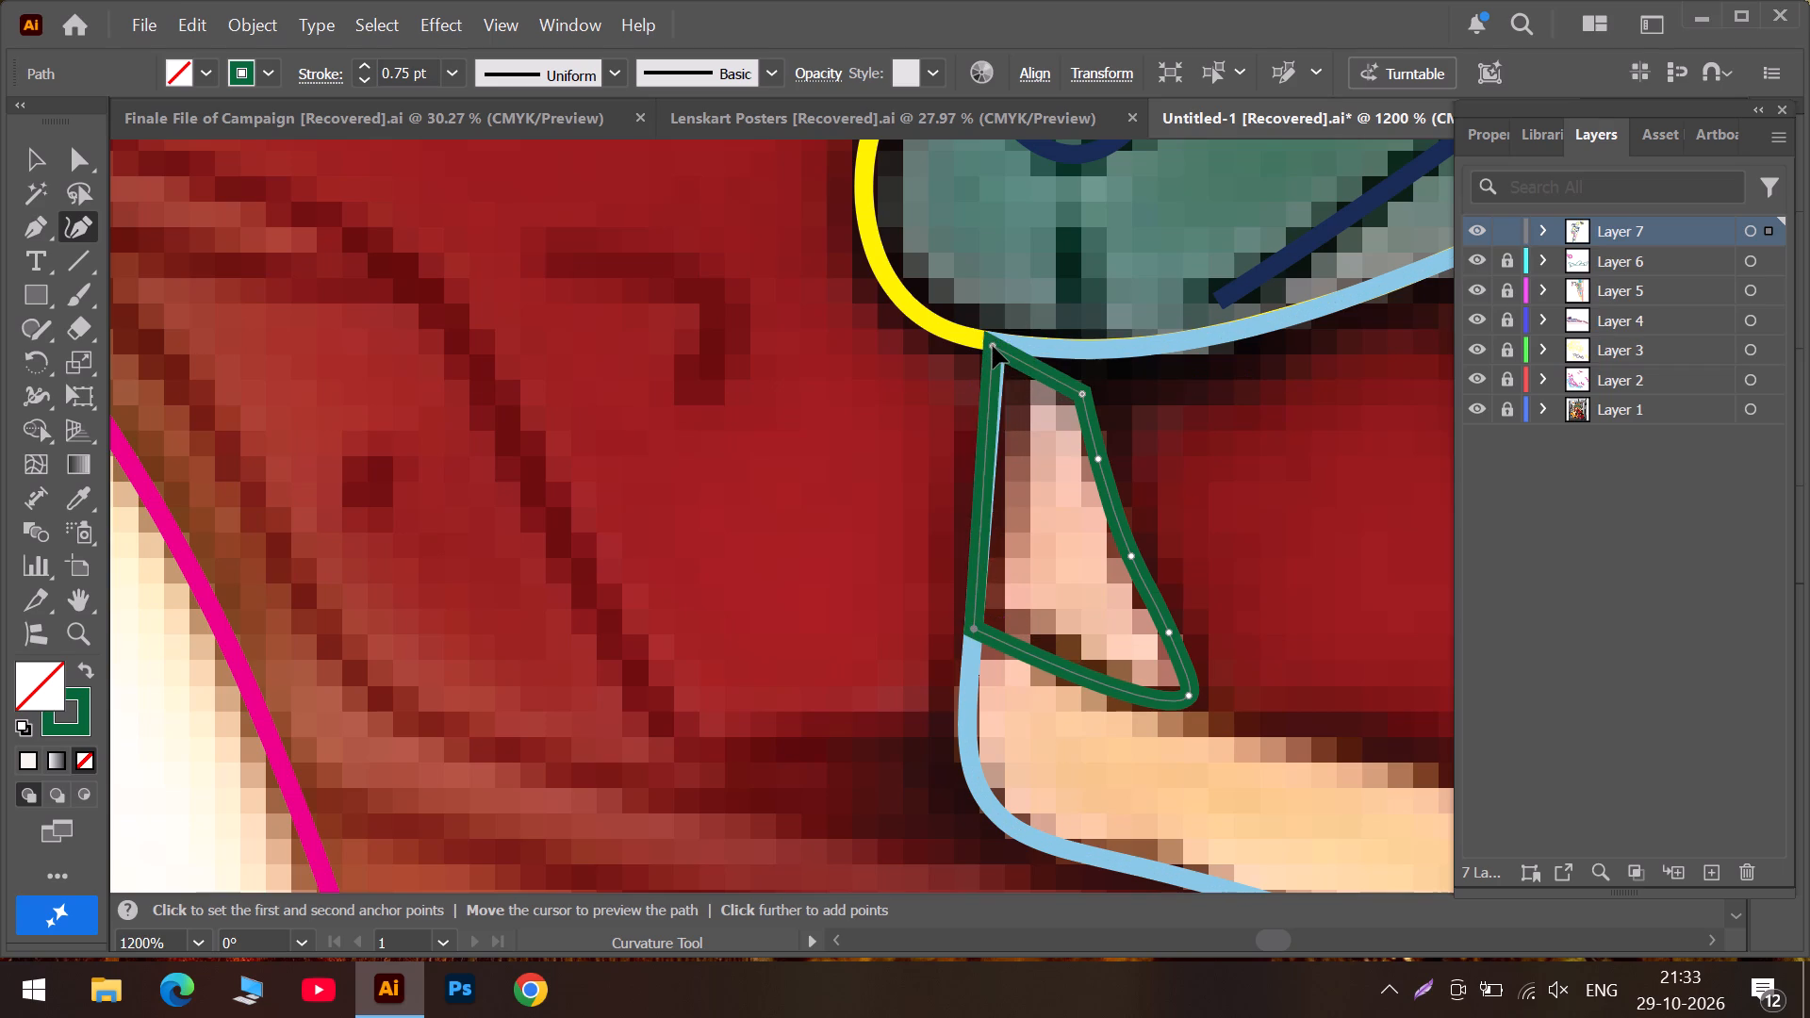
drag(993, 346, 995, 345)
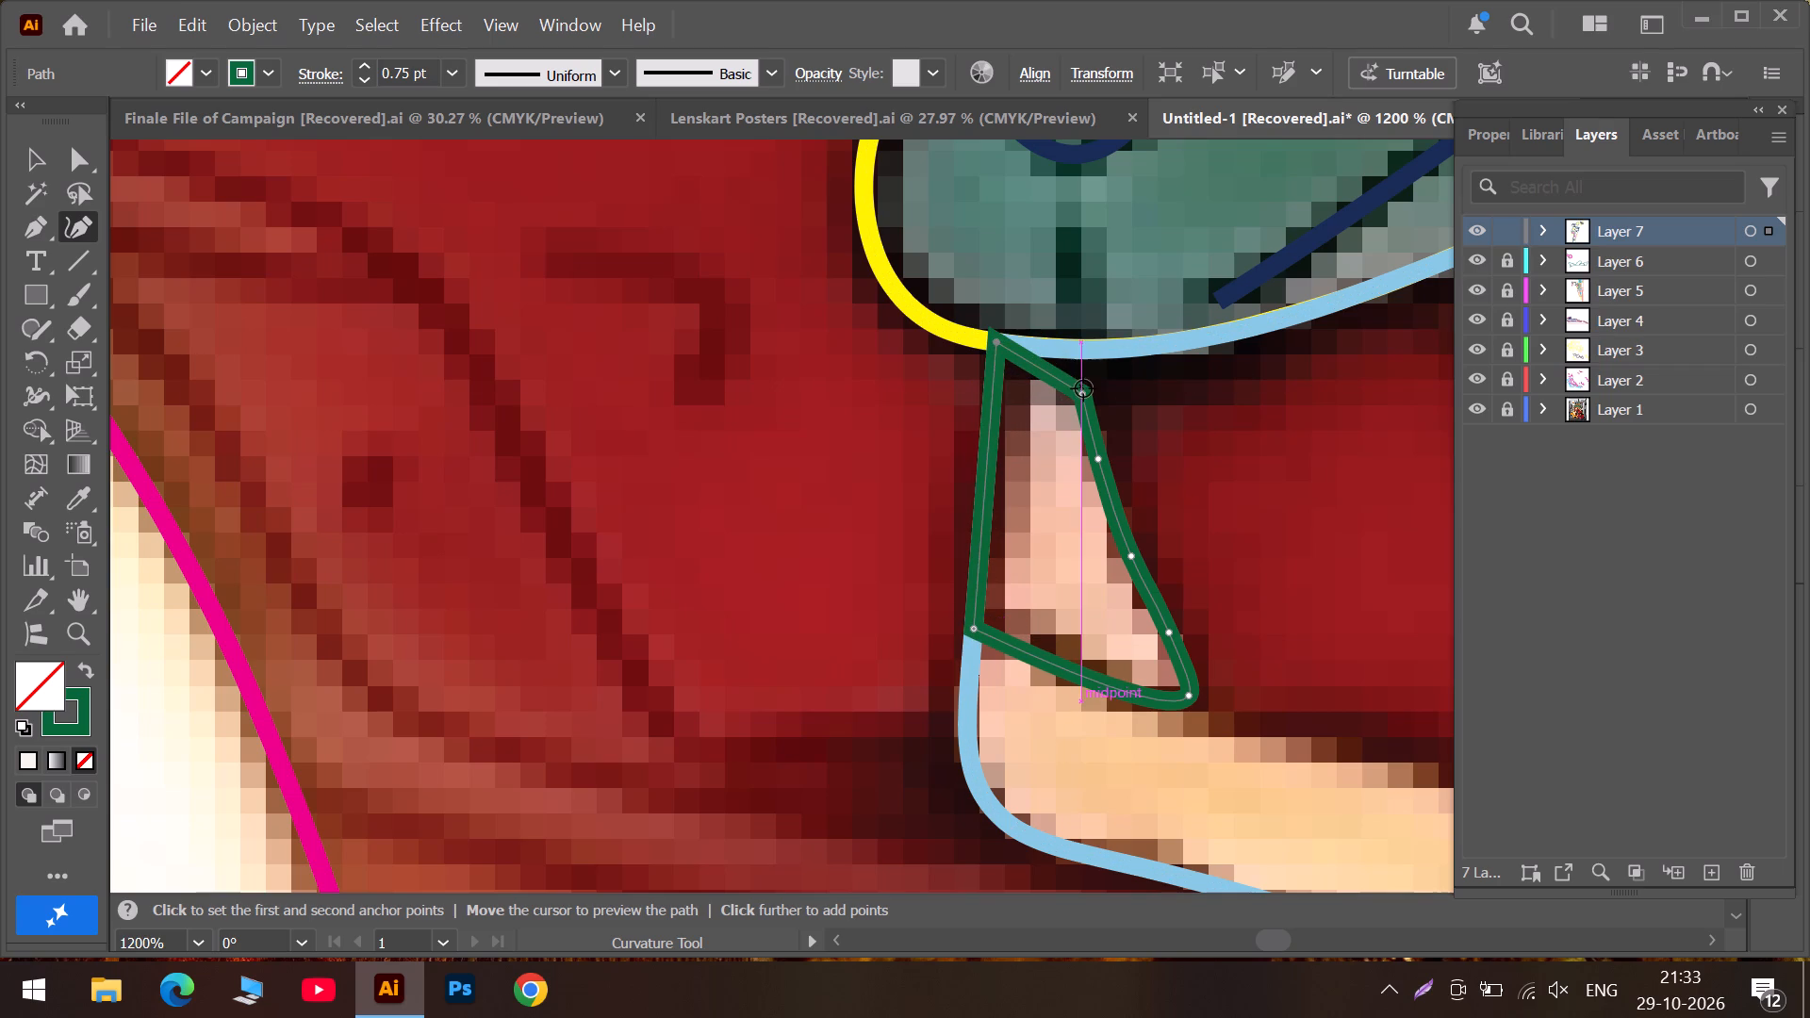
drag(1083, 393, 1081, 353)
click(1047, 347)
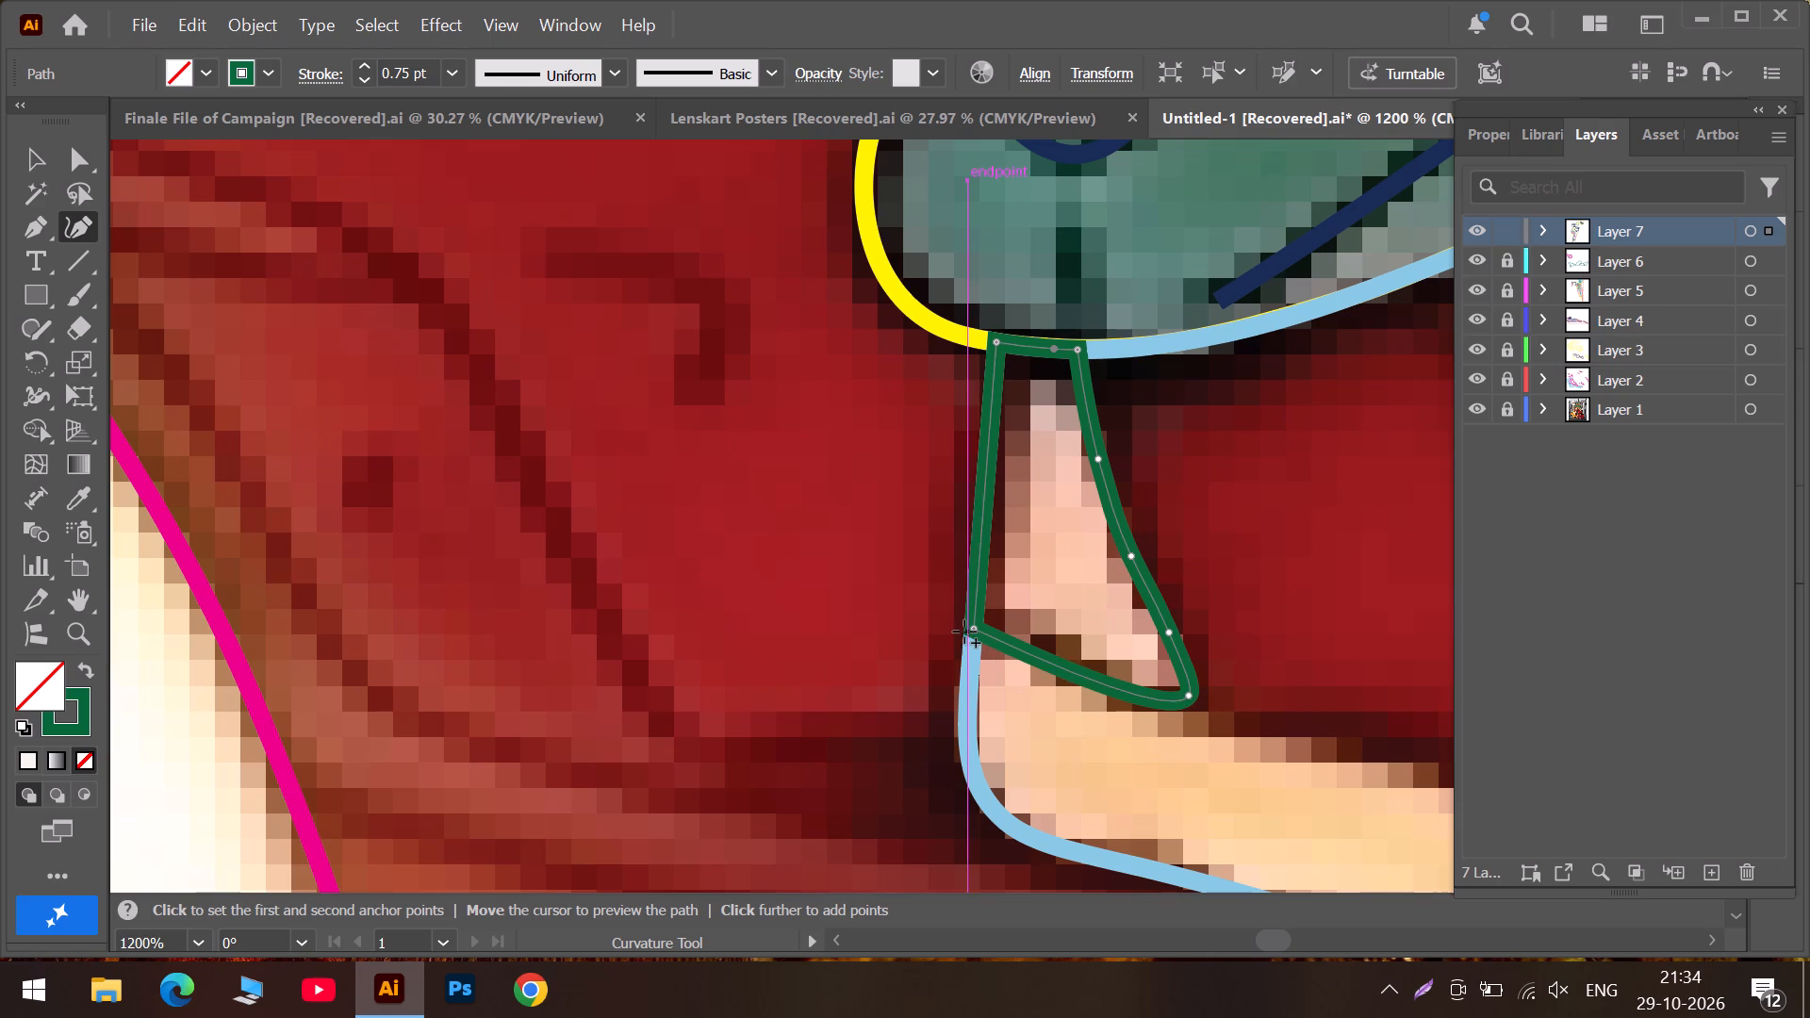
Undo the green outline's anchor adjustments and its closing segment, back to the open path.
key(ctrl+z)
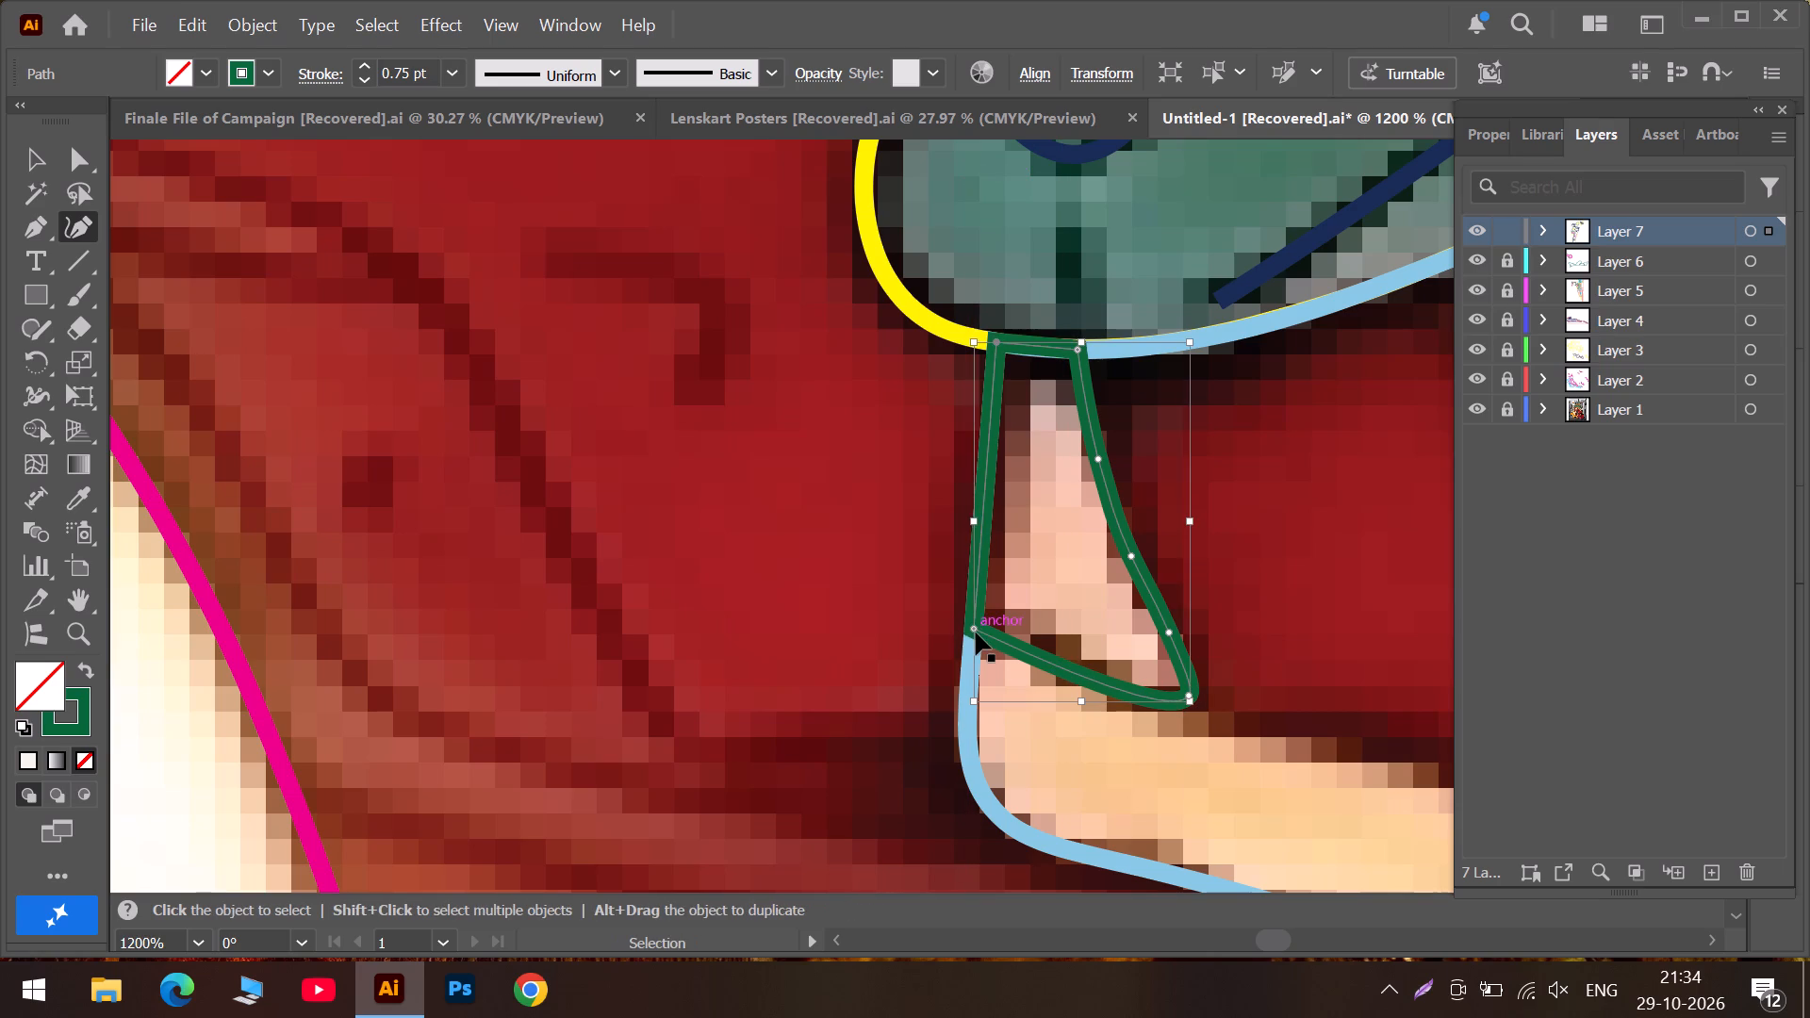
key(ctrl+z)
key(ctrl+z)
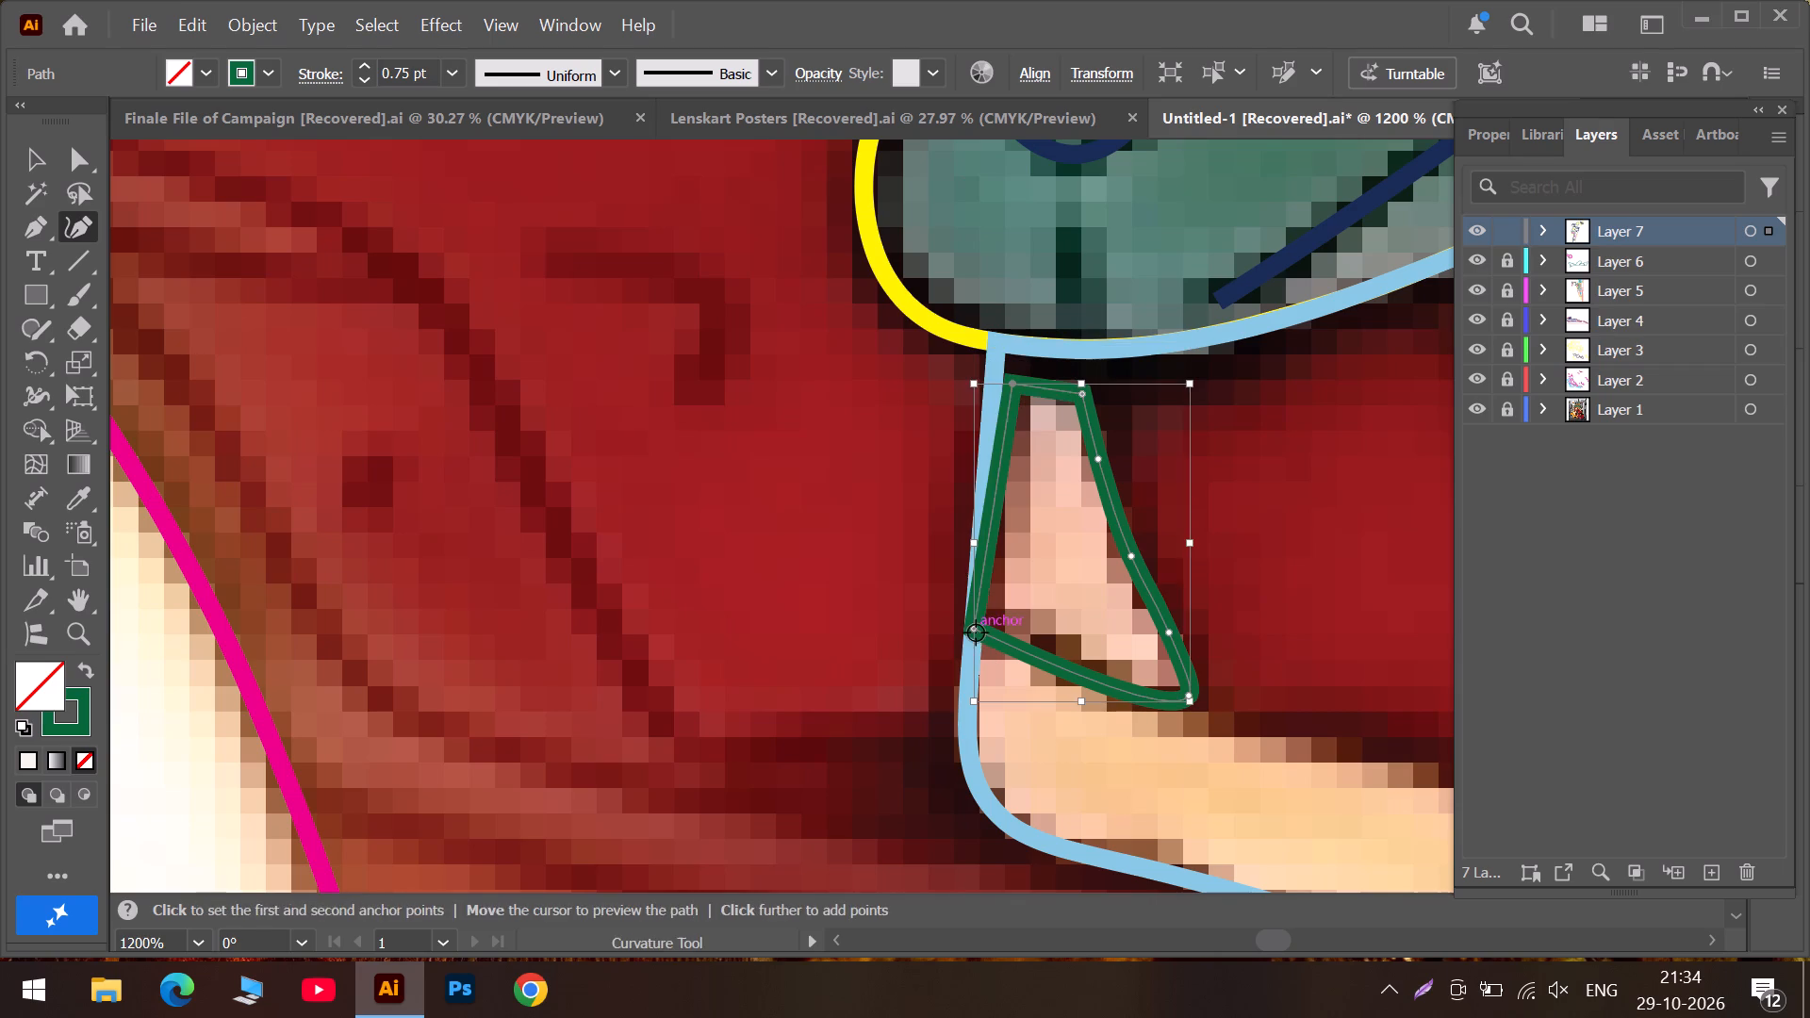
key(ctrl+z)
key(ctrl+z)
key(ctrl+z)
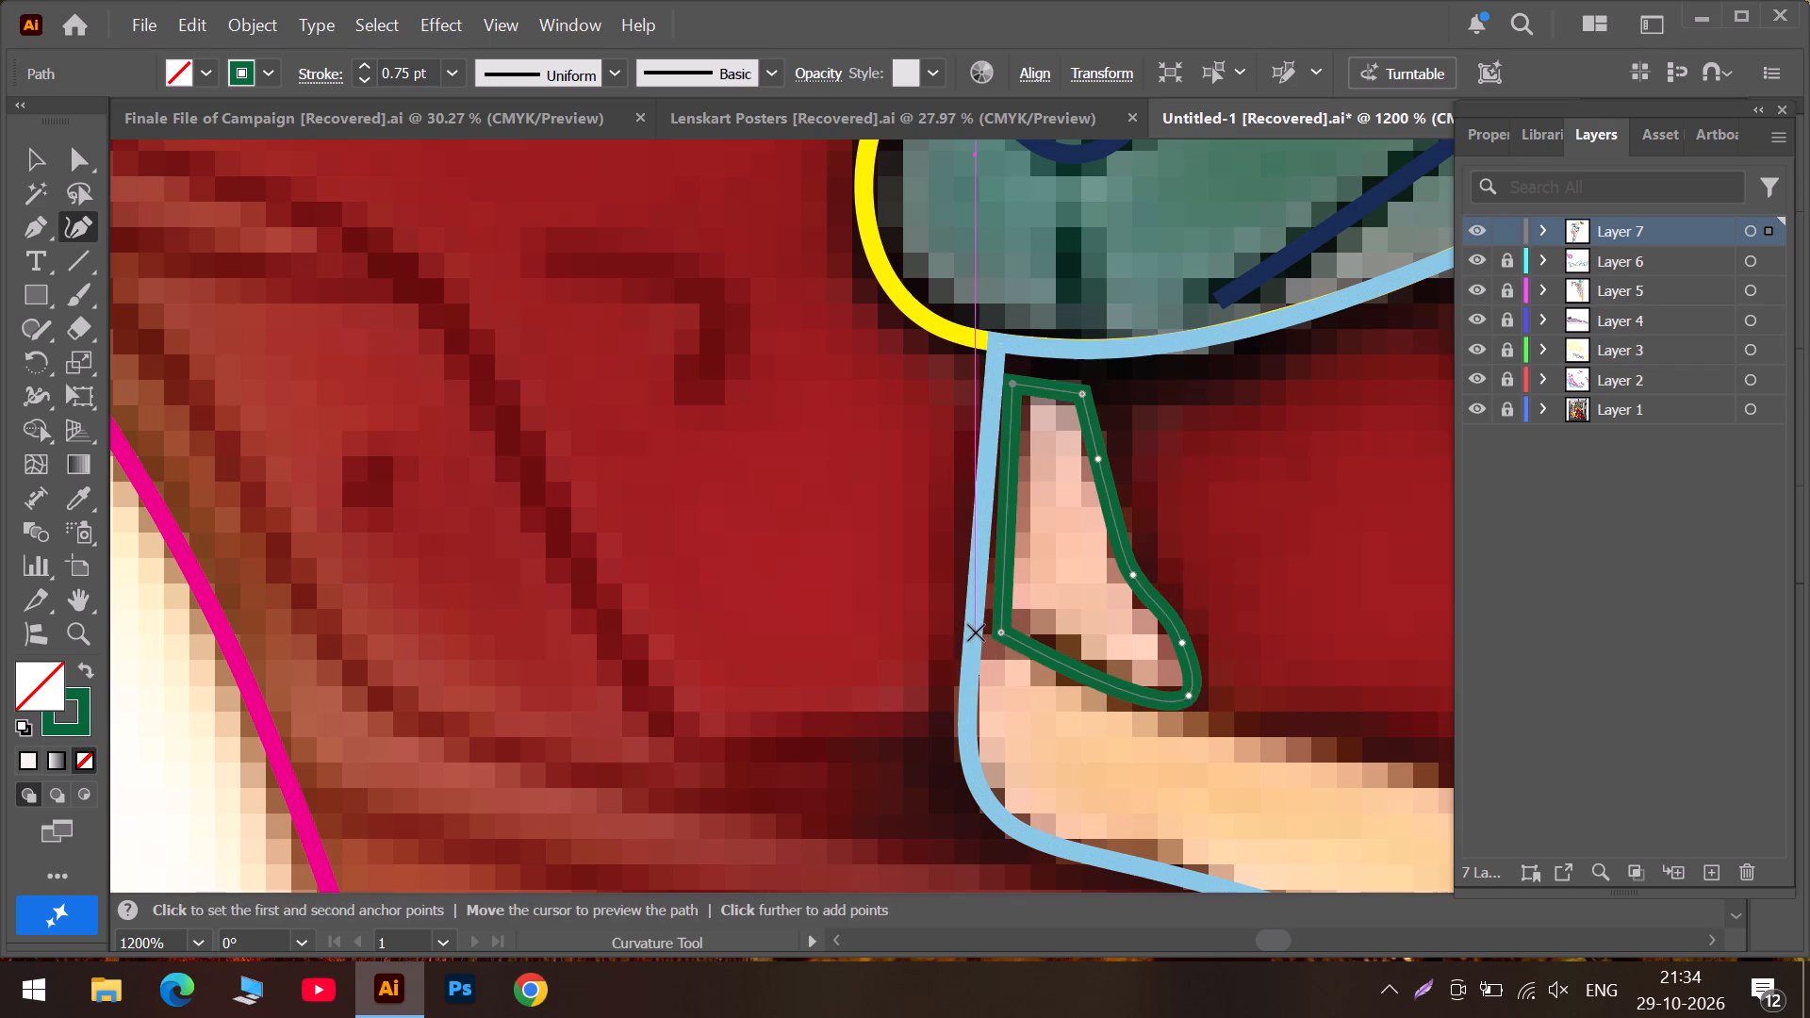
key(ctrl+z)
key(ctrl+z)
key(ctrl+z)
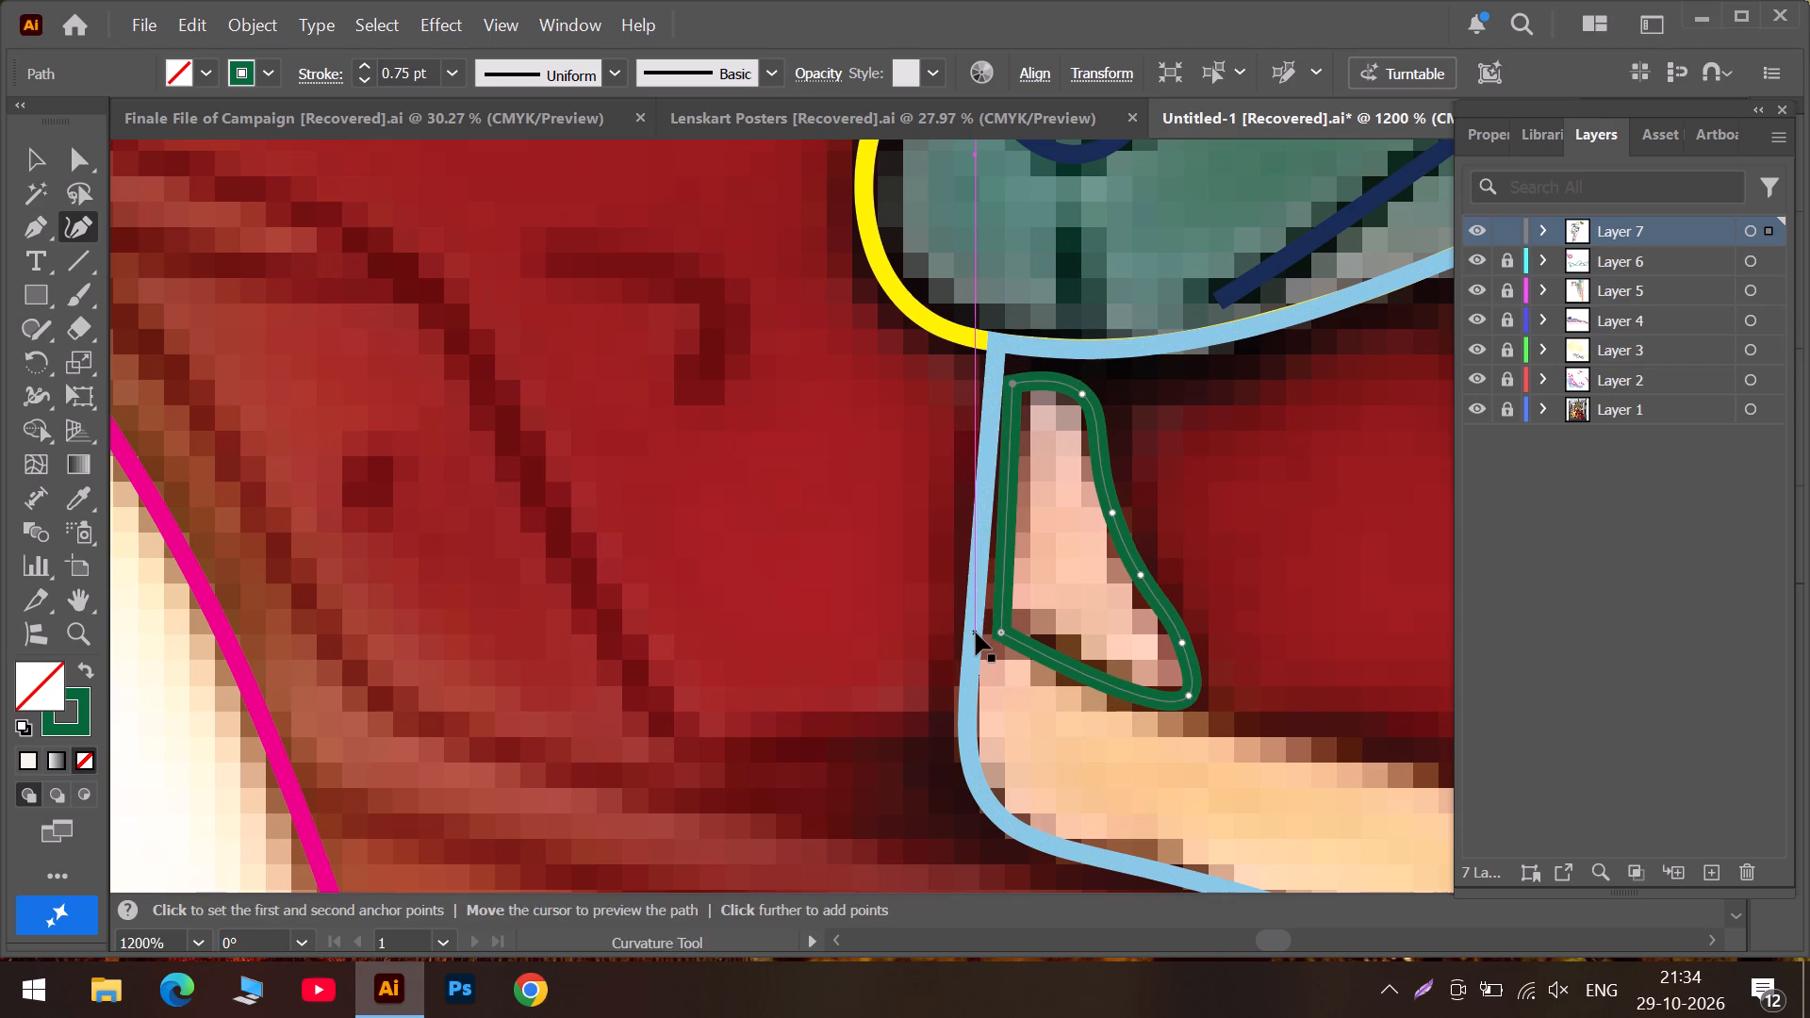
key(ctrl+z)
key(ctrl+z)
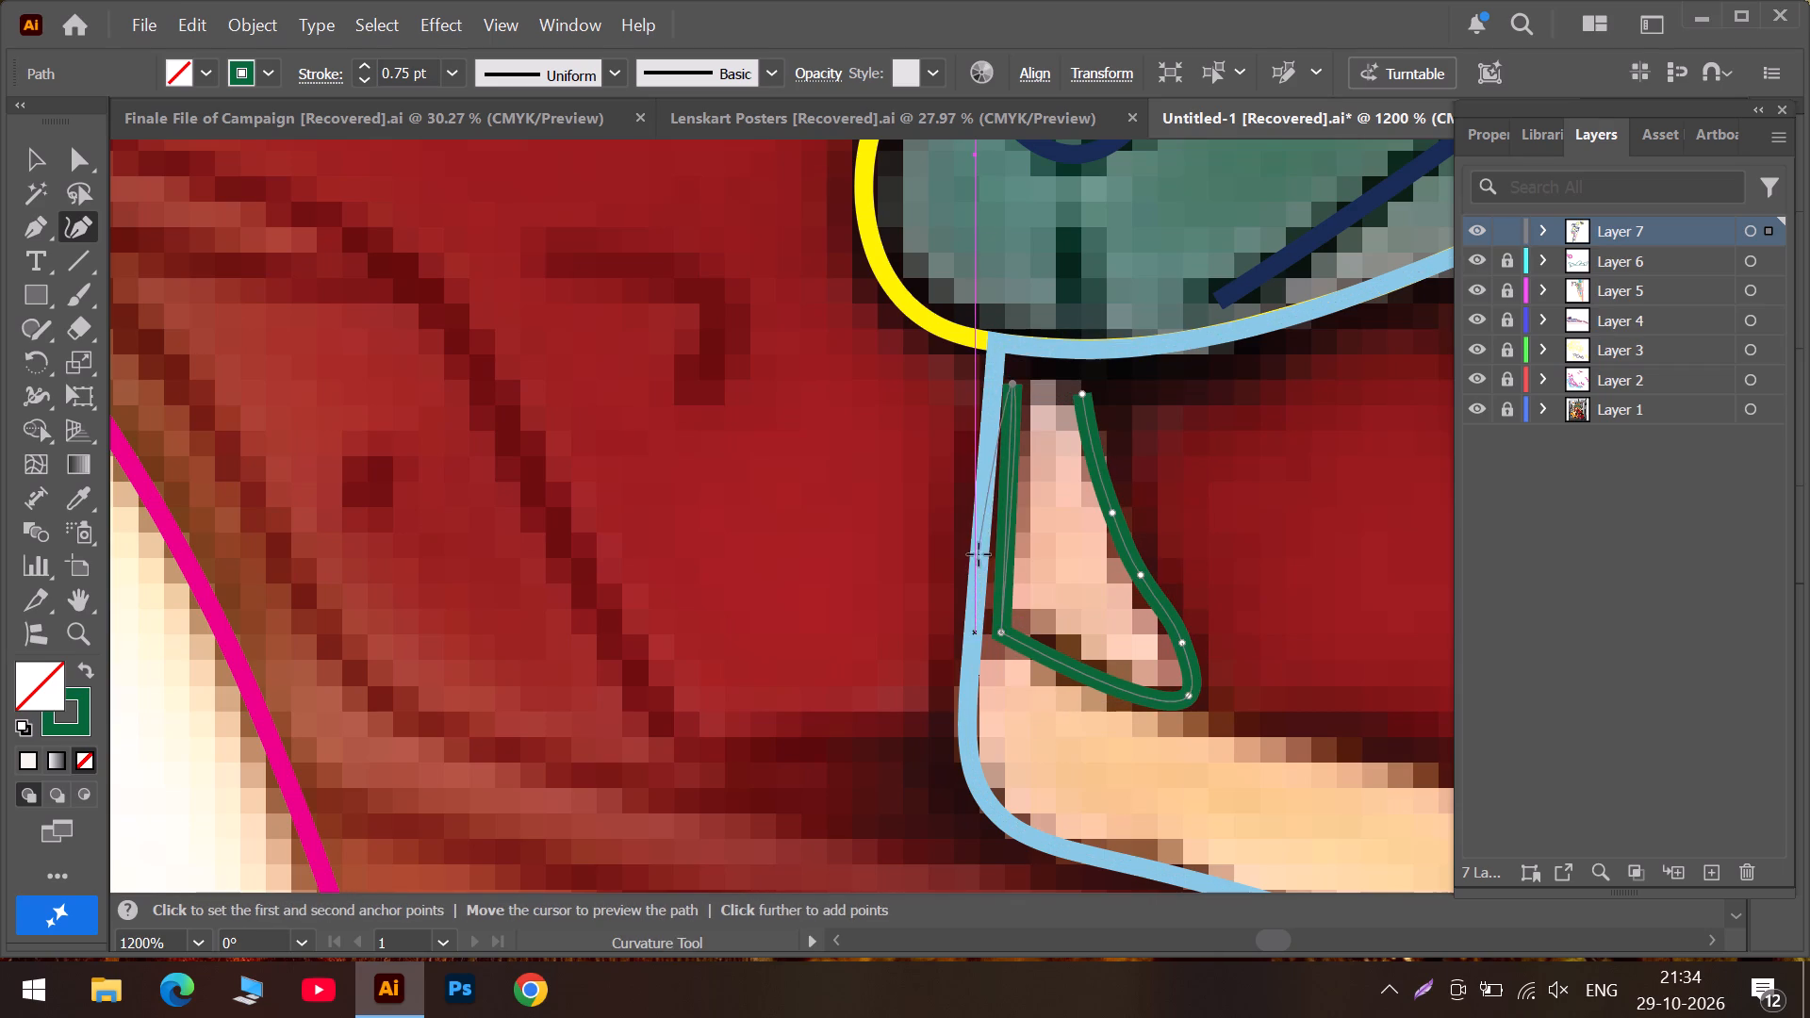
Extend the green path from its open end along the dark upper edge of the long peach strip, ending with a corner at the light blue outline.
drag(1012, 386, 976, 657)
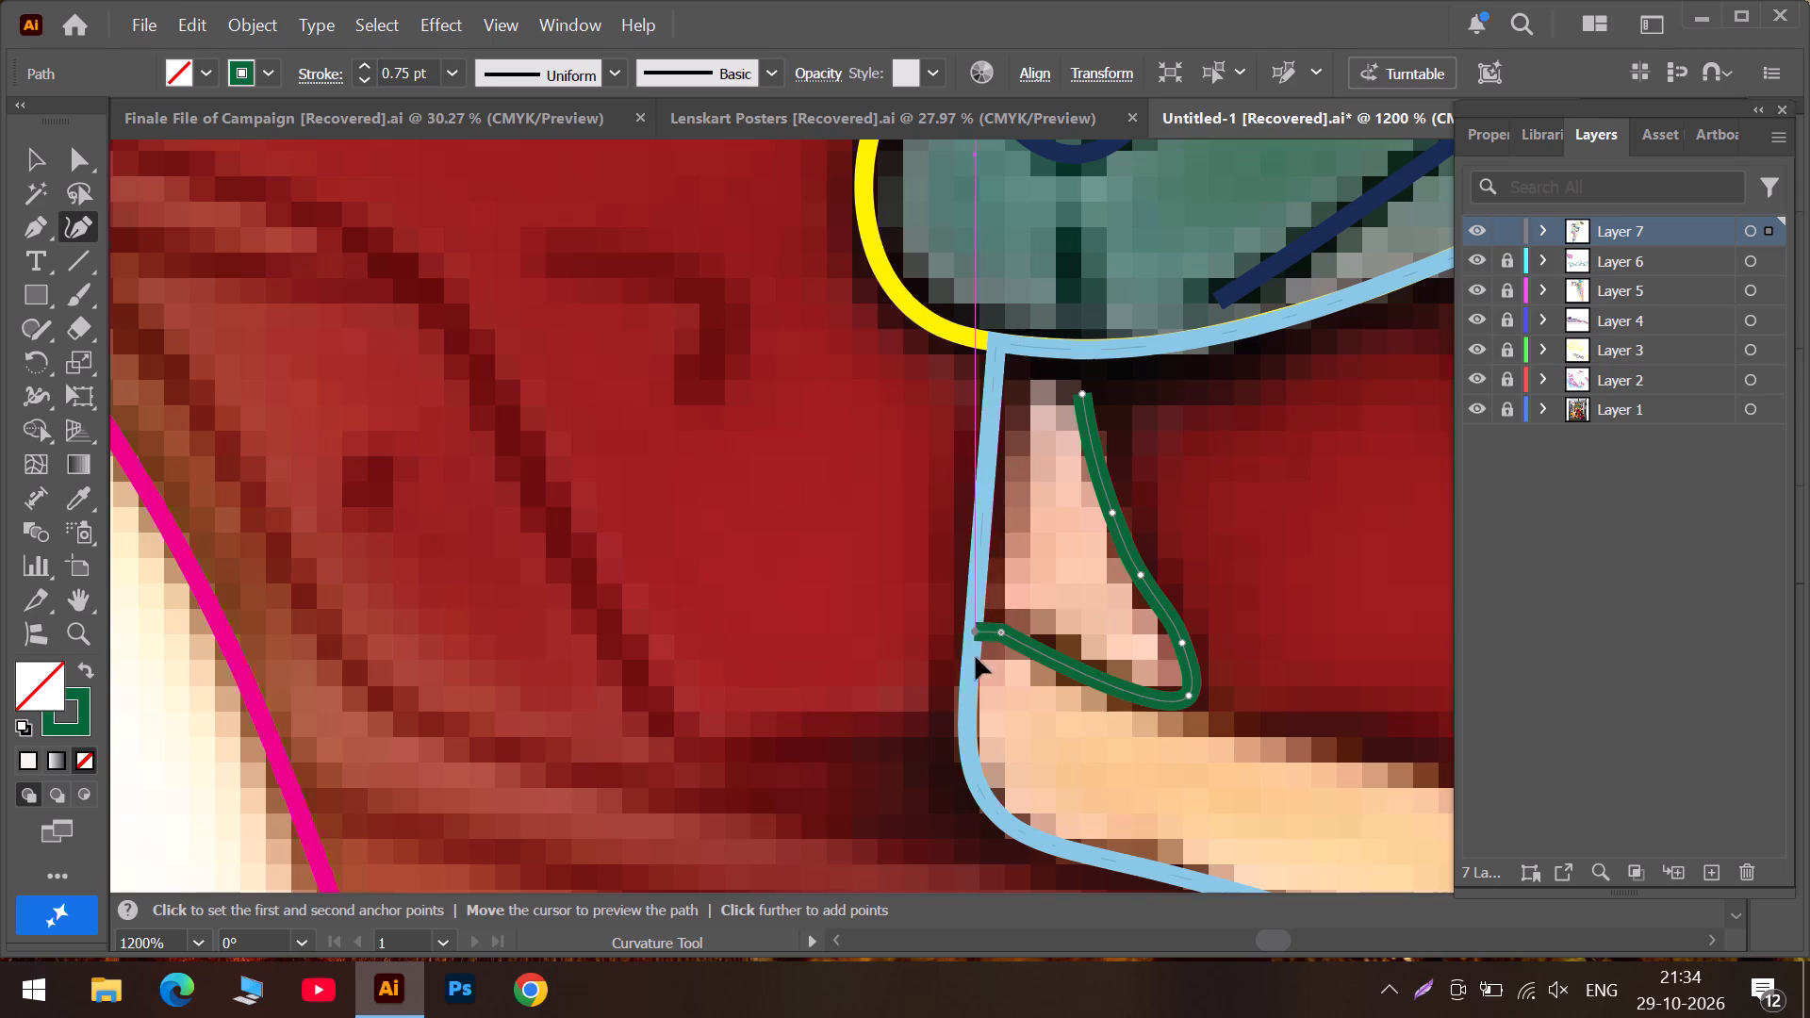
drag(976, 657, 1222, 732)
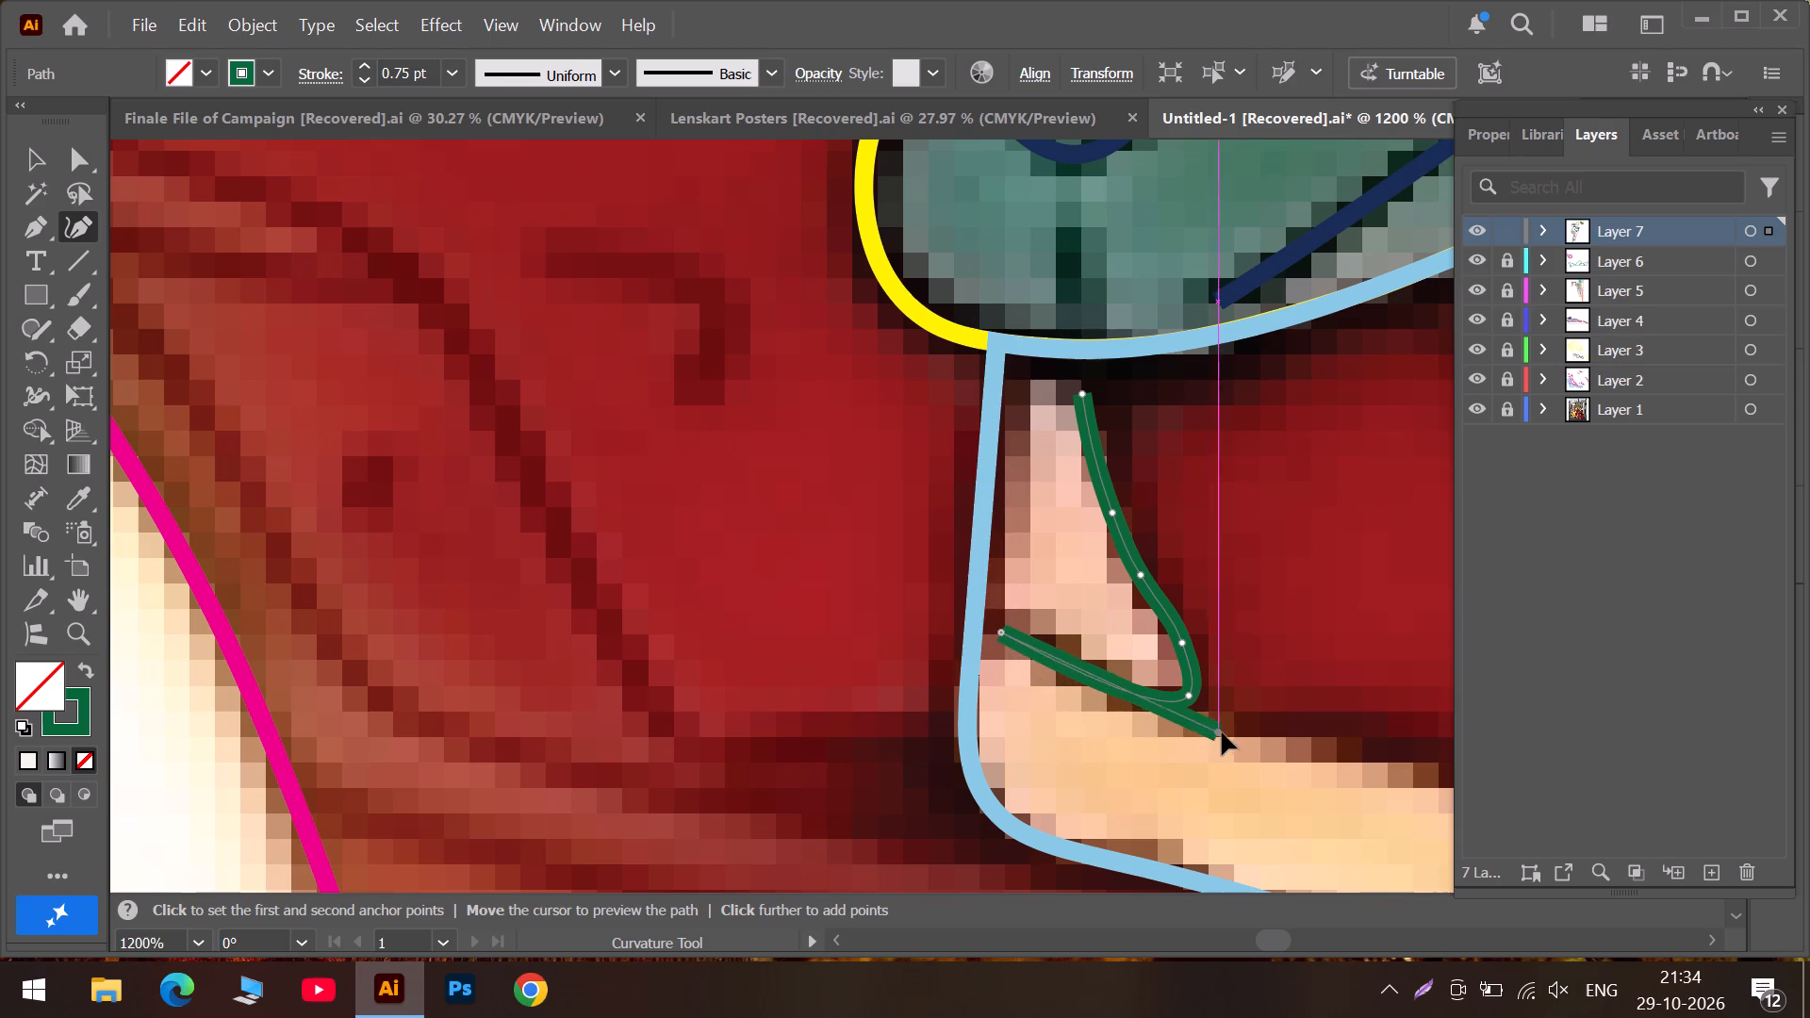
drag(1222, 732, 1256, 747)
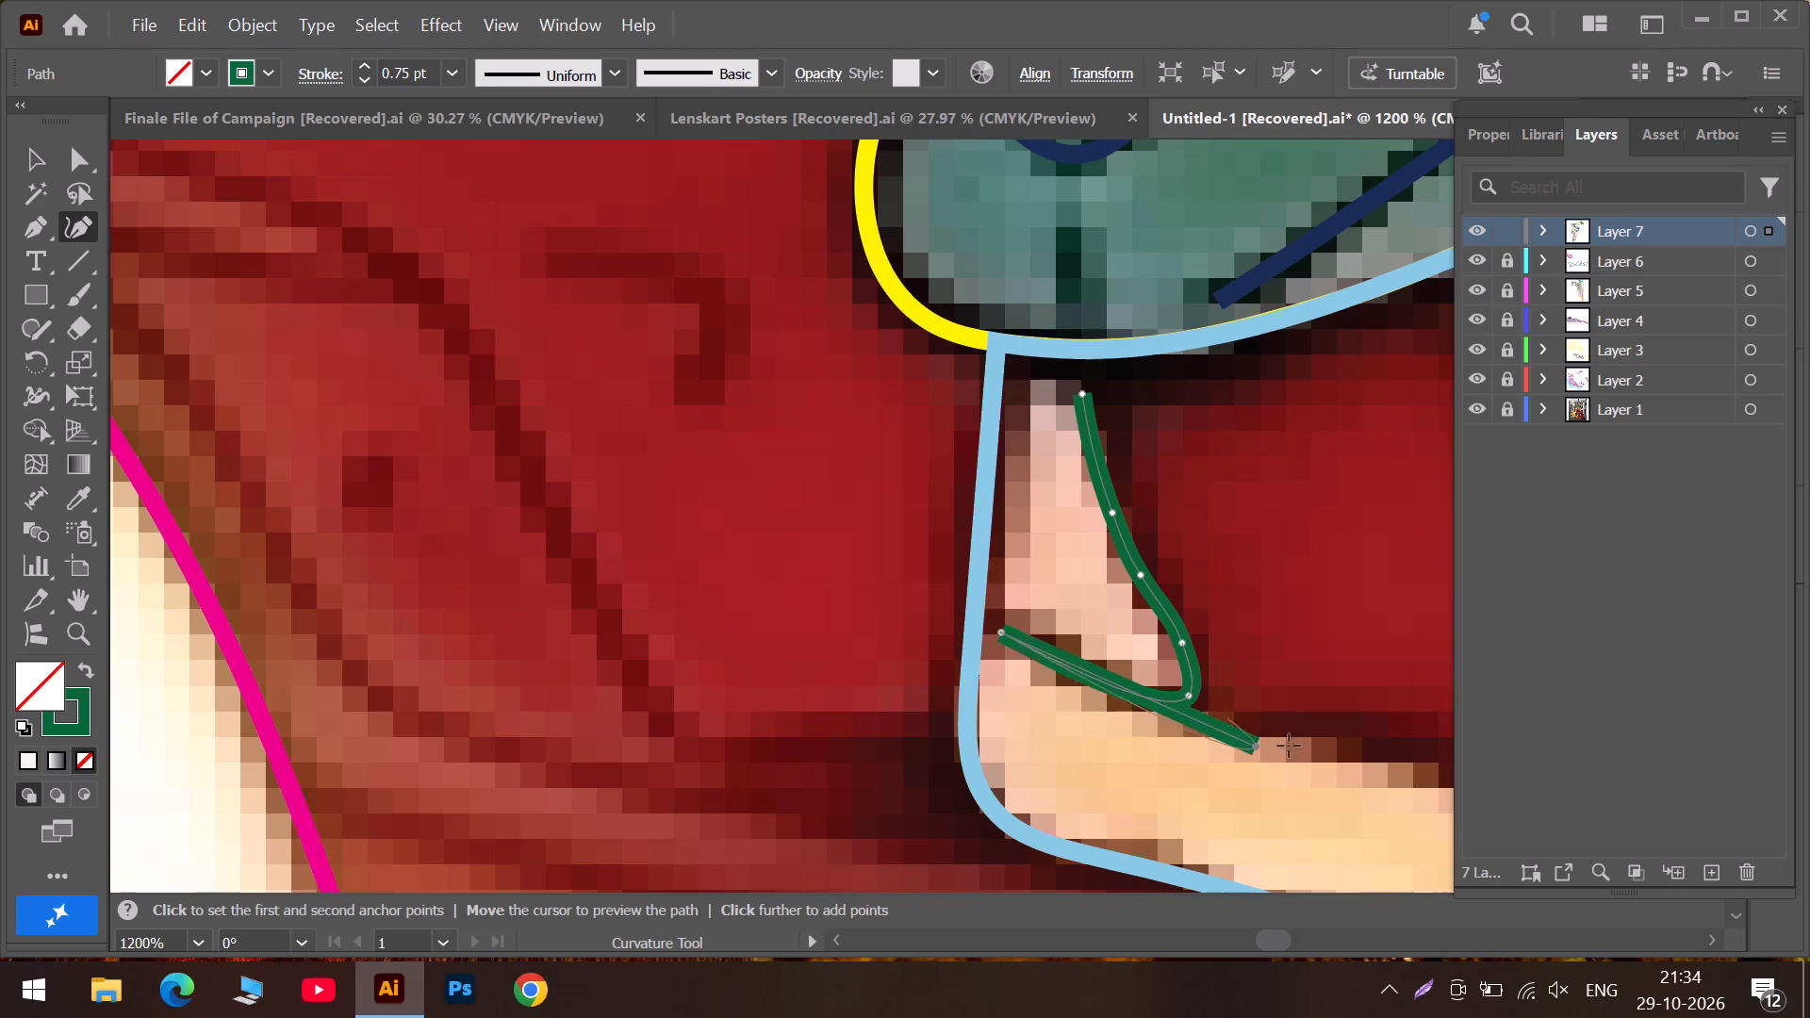
click(1419, 764)
click(1323, 934)
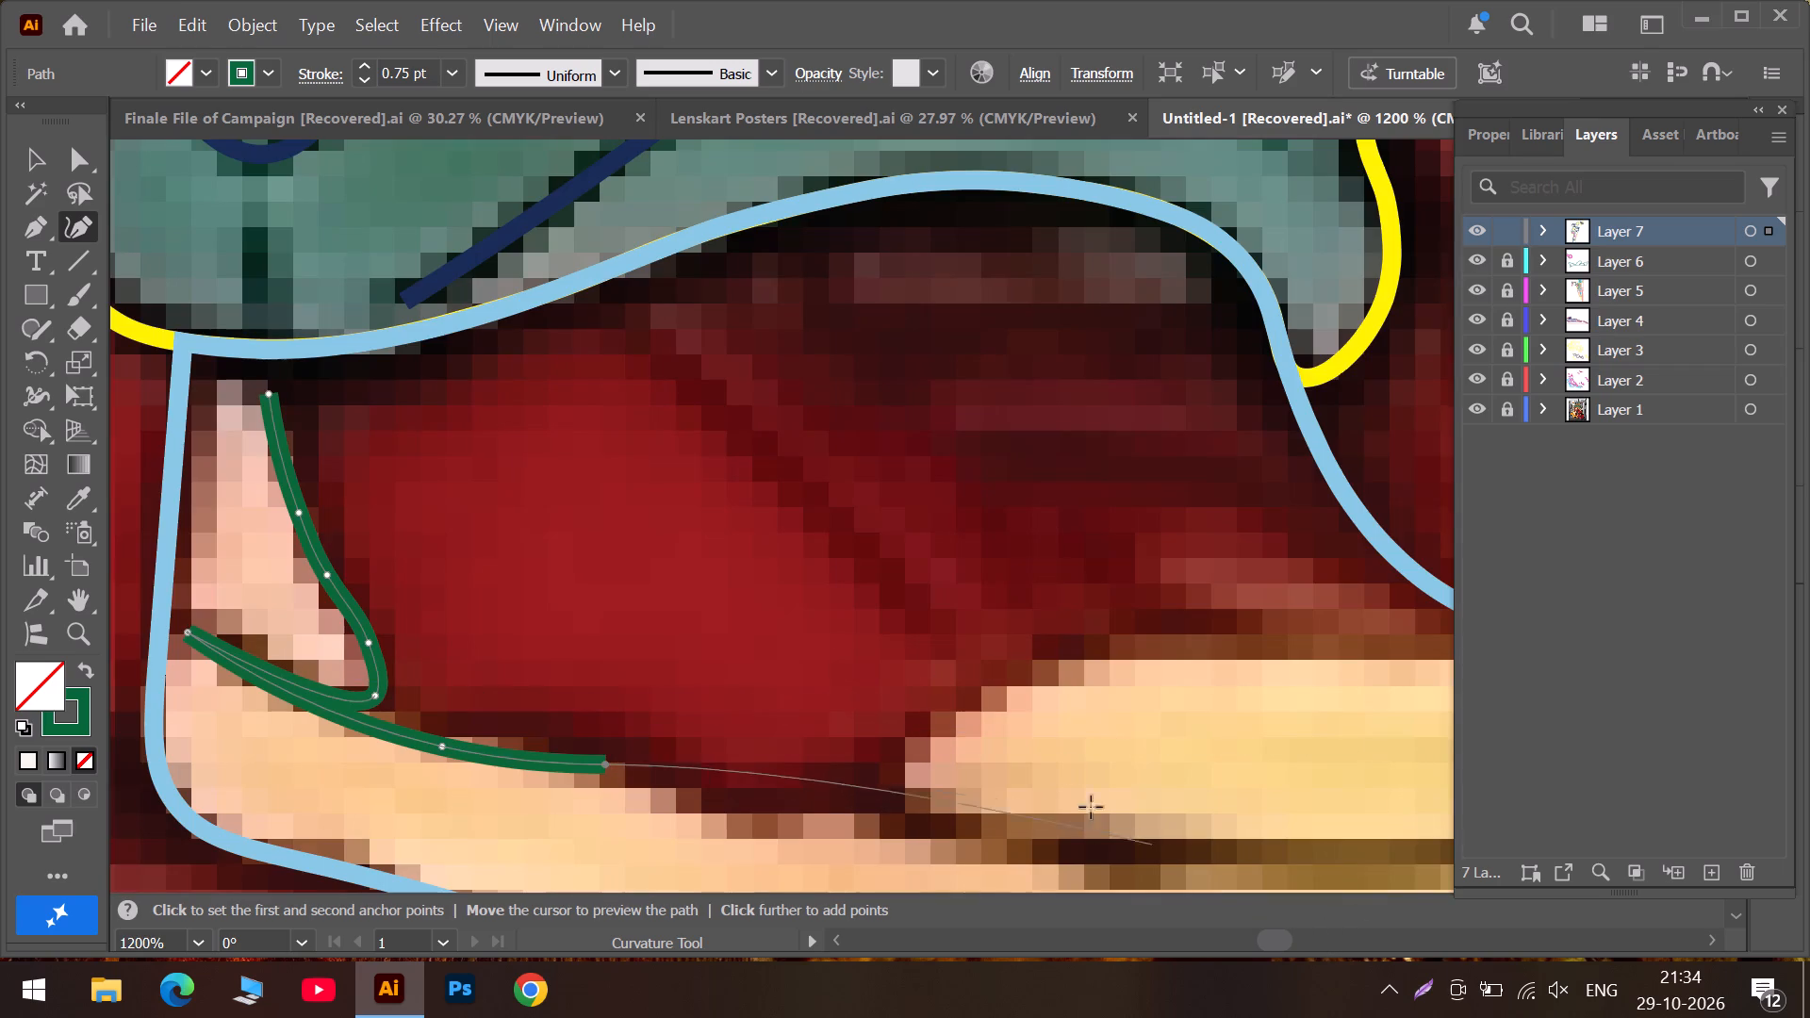
alt+scroll(986, 836, down, 1)
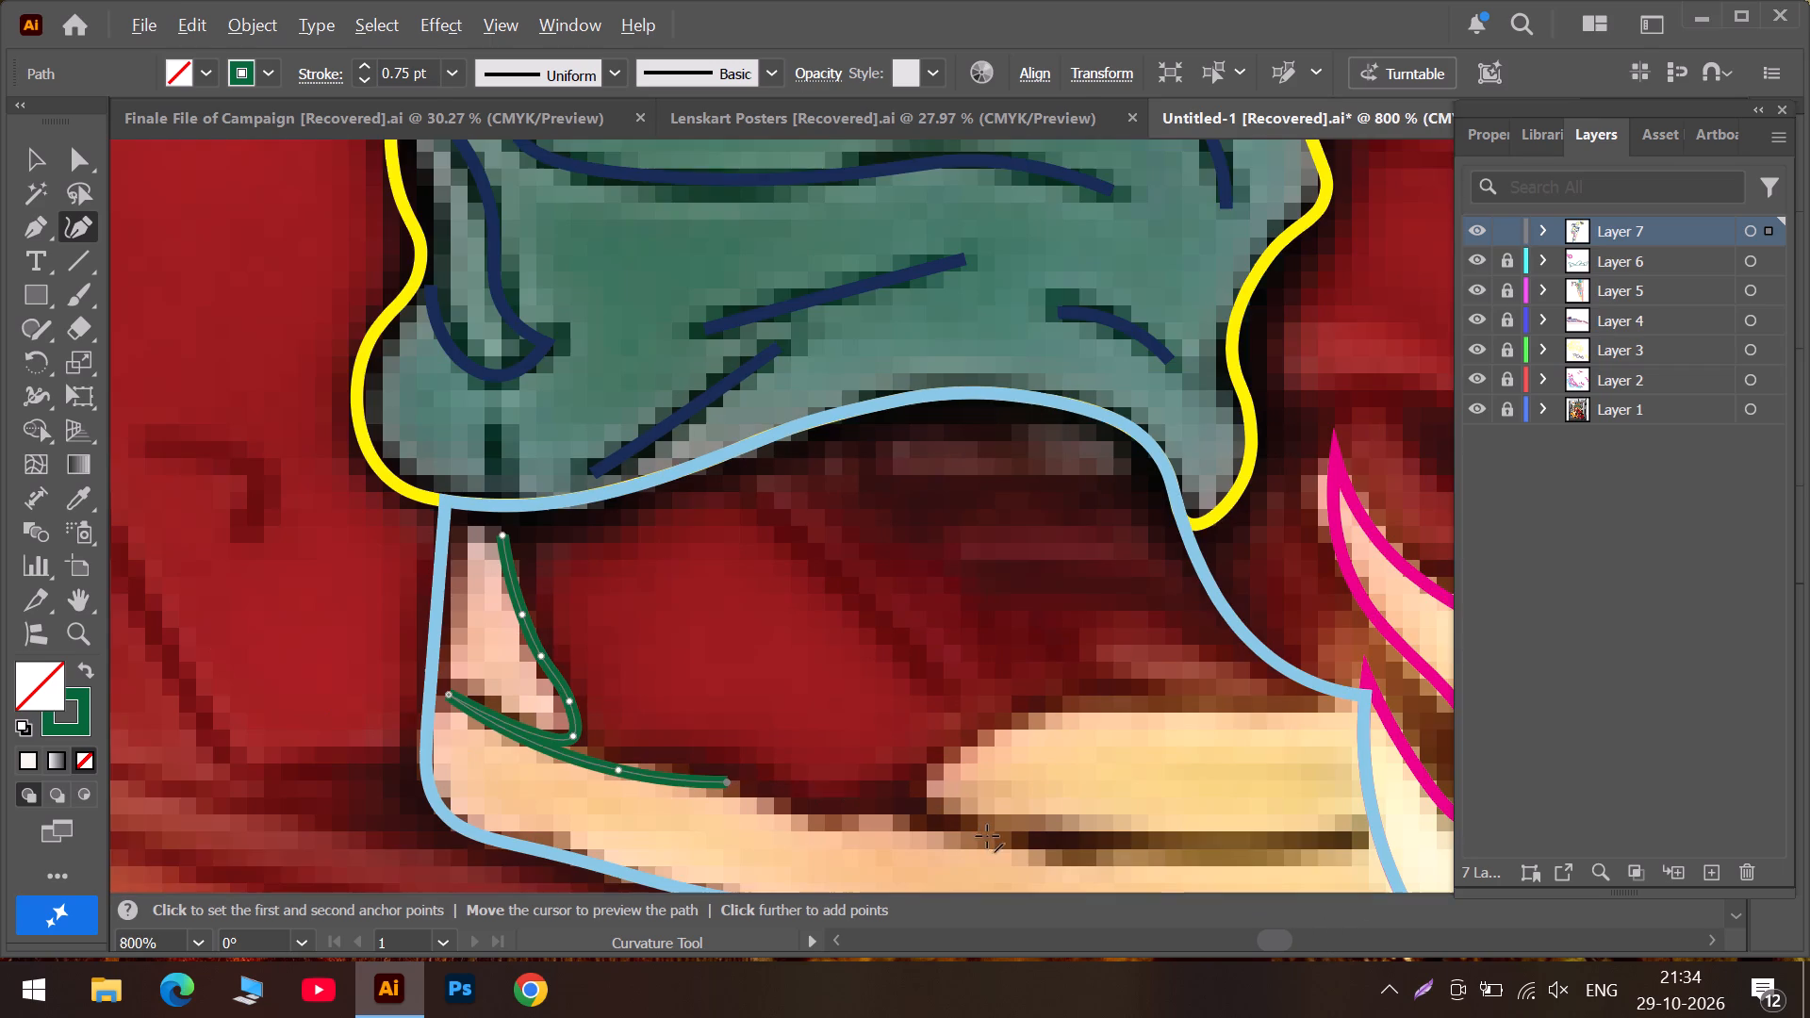
scroll(992, 818, down, 1)
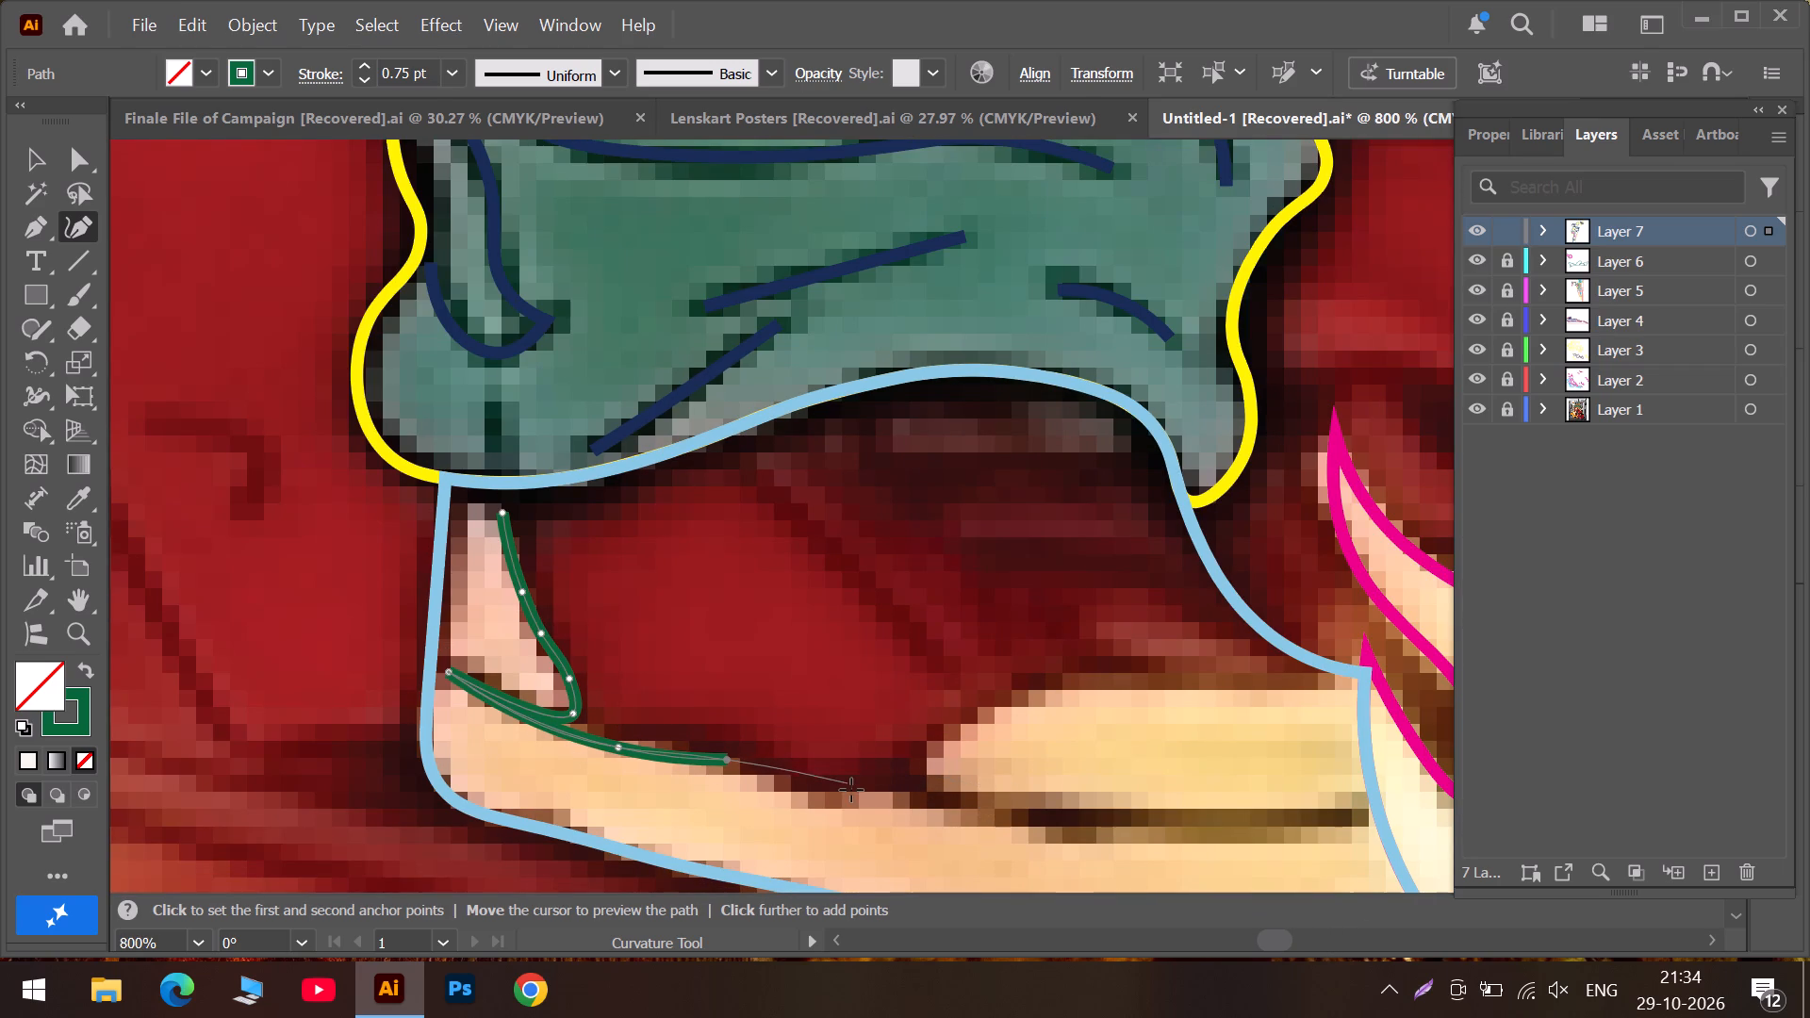
click(851, 790)
click(1131, 825)
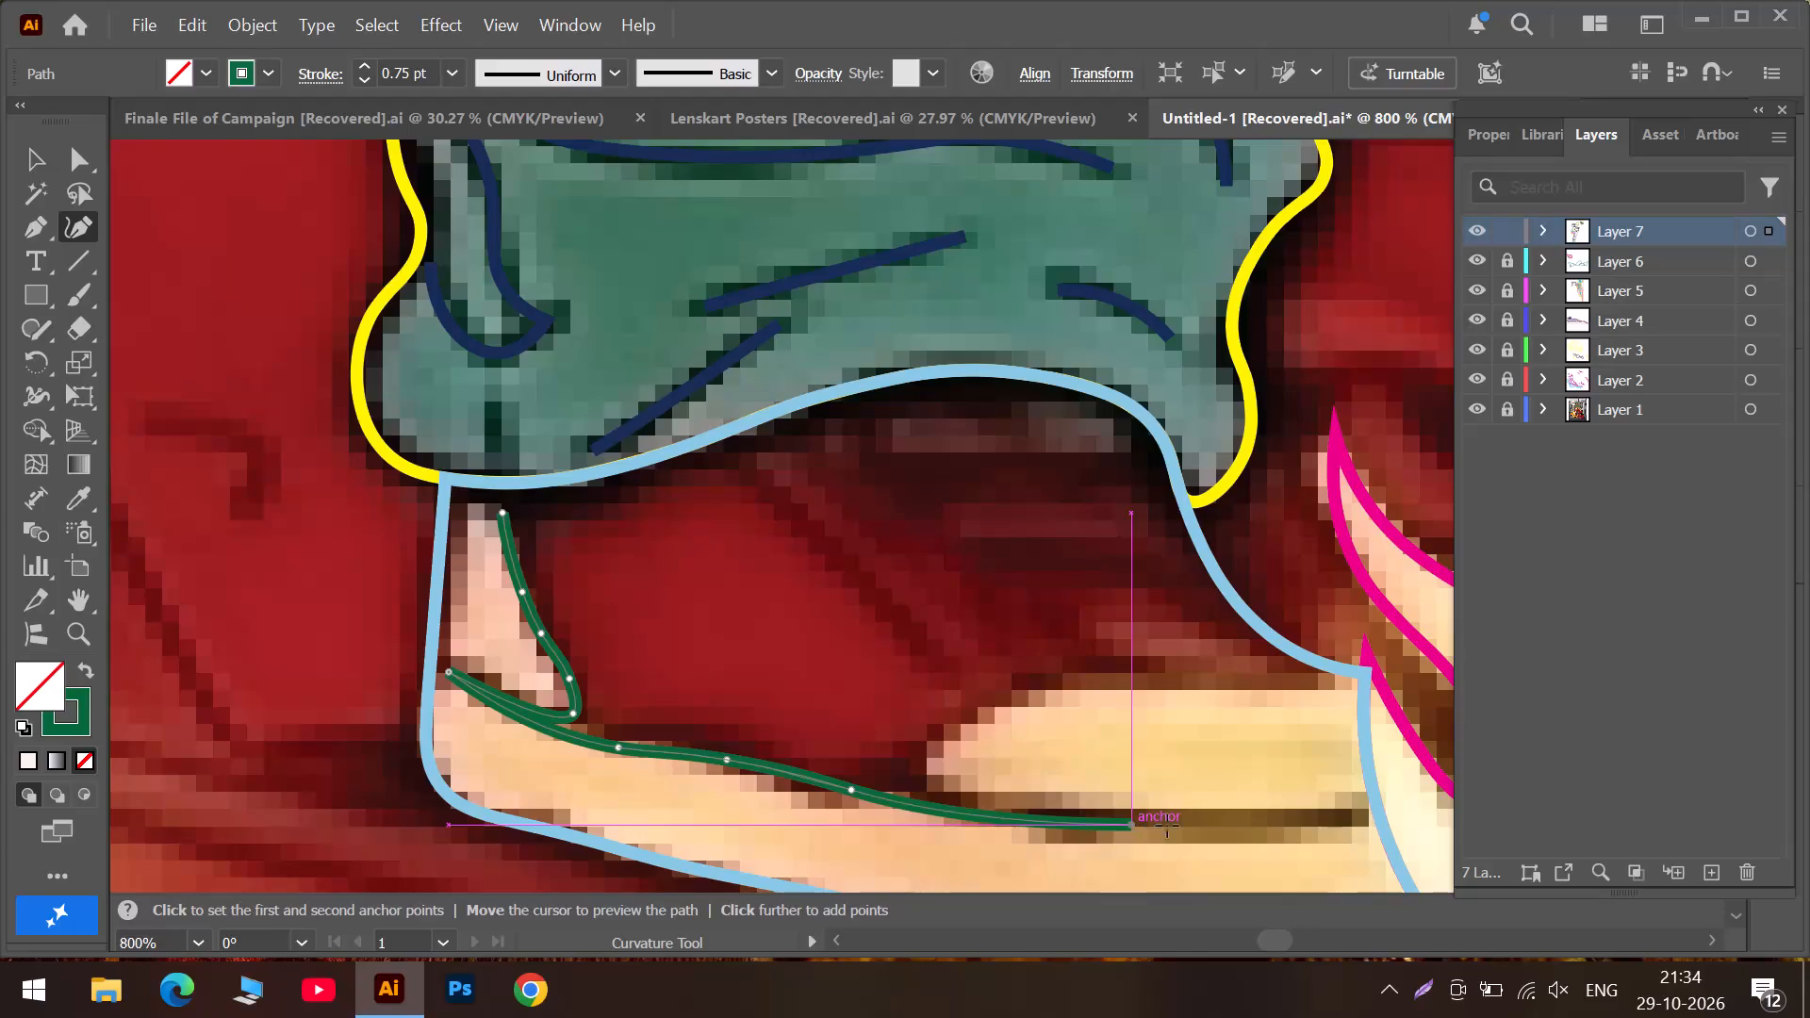
double_click(1362, 815)
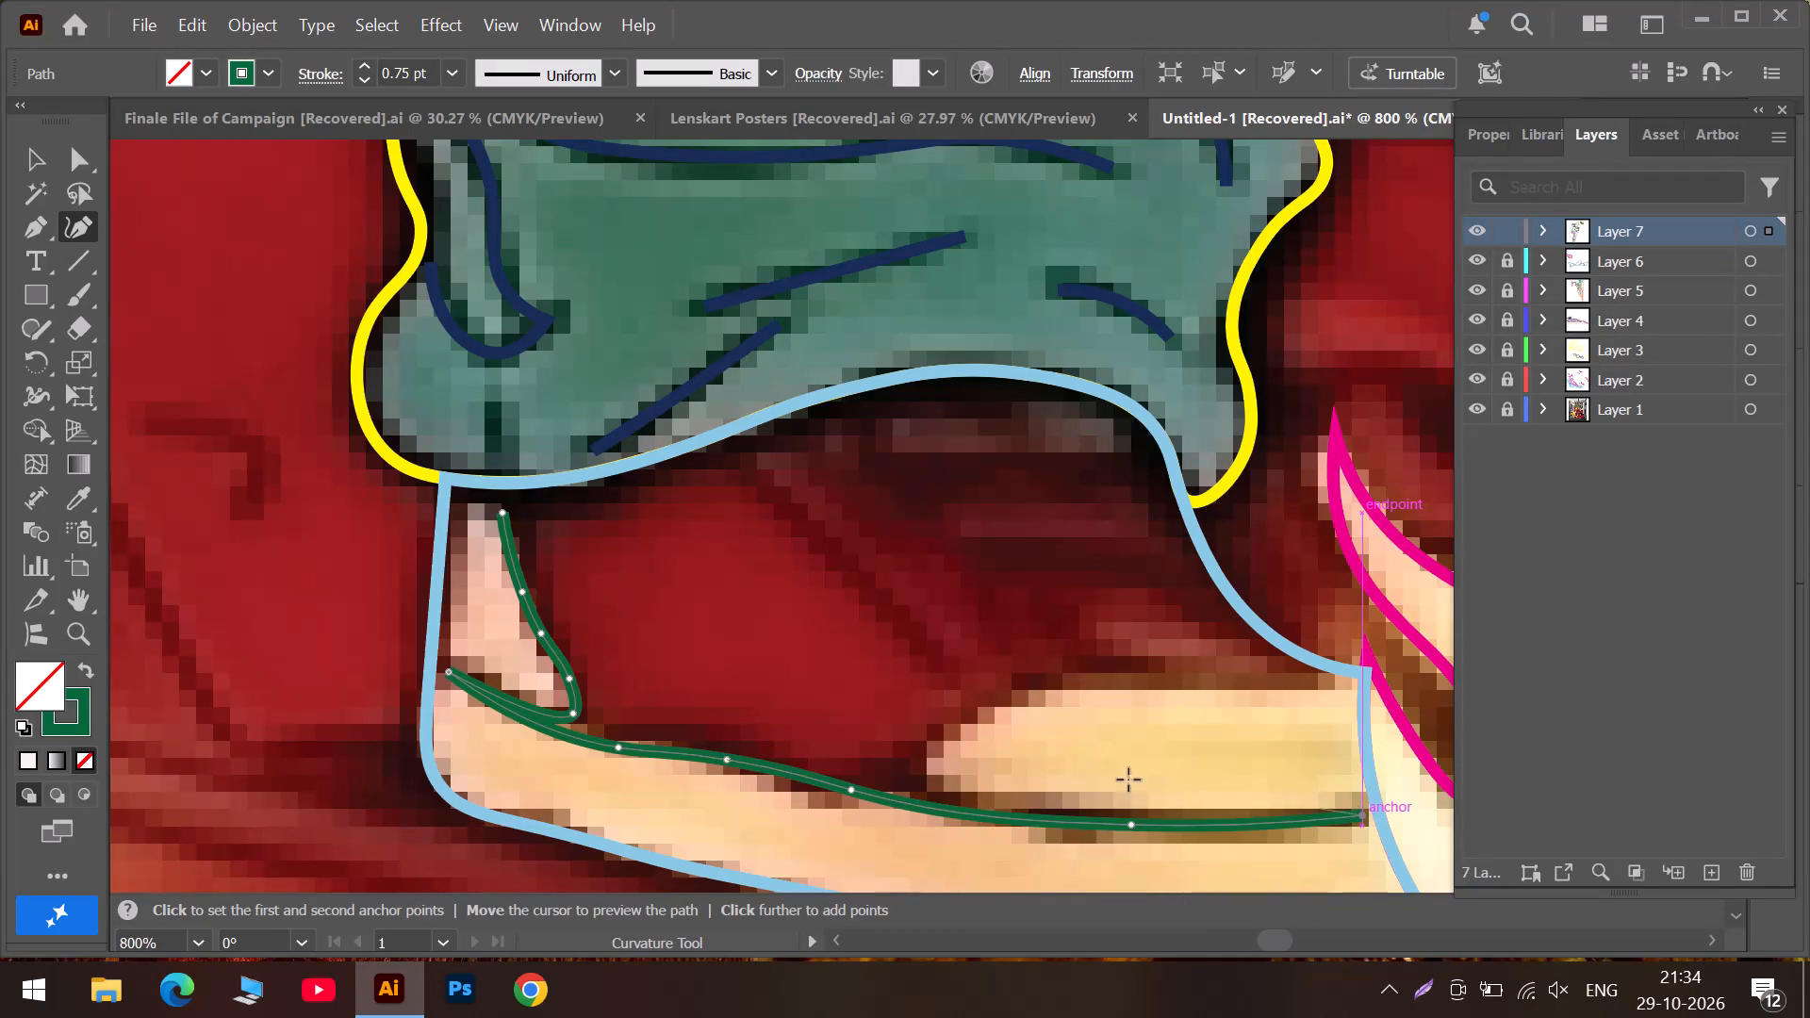
Reposition the green path's two middle anchors to smooth the curve along the peach strip's upper edge.
drag(727, 762, 724, 774)
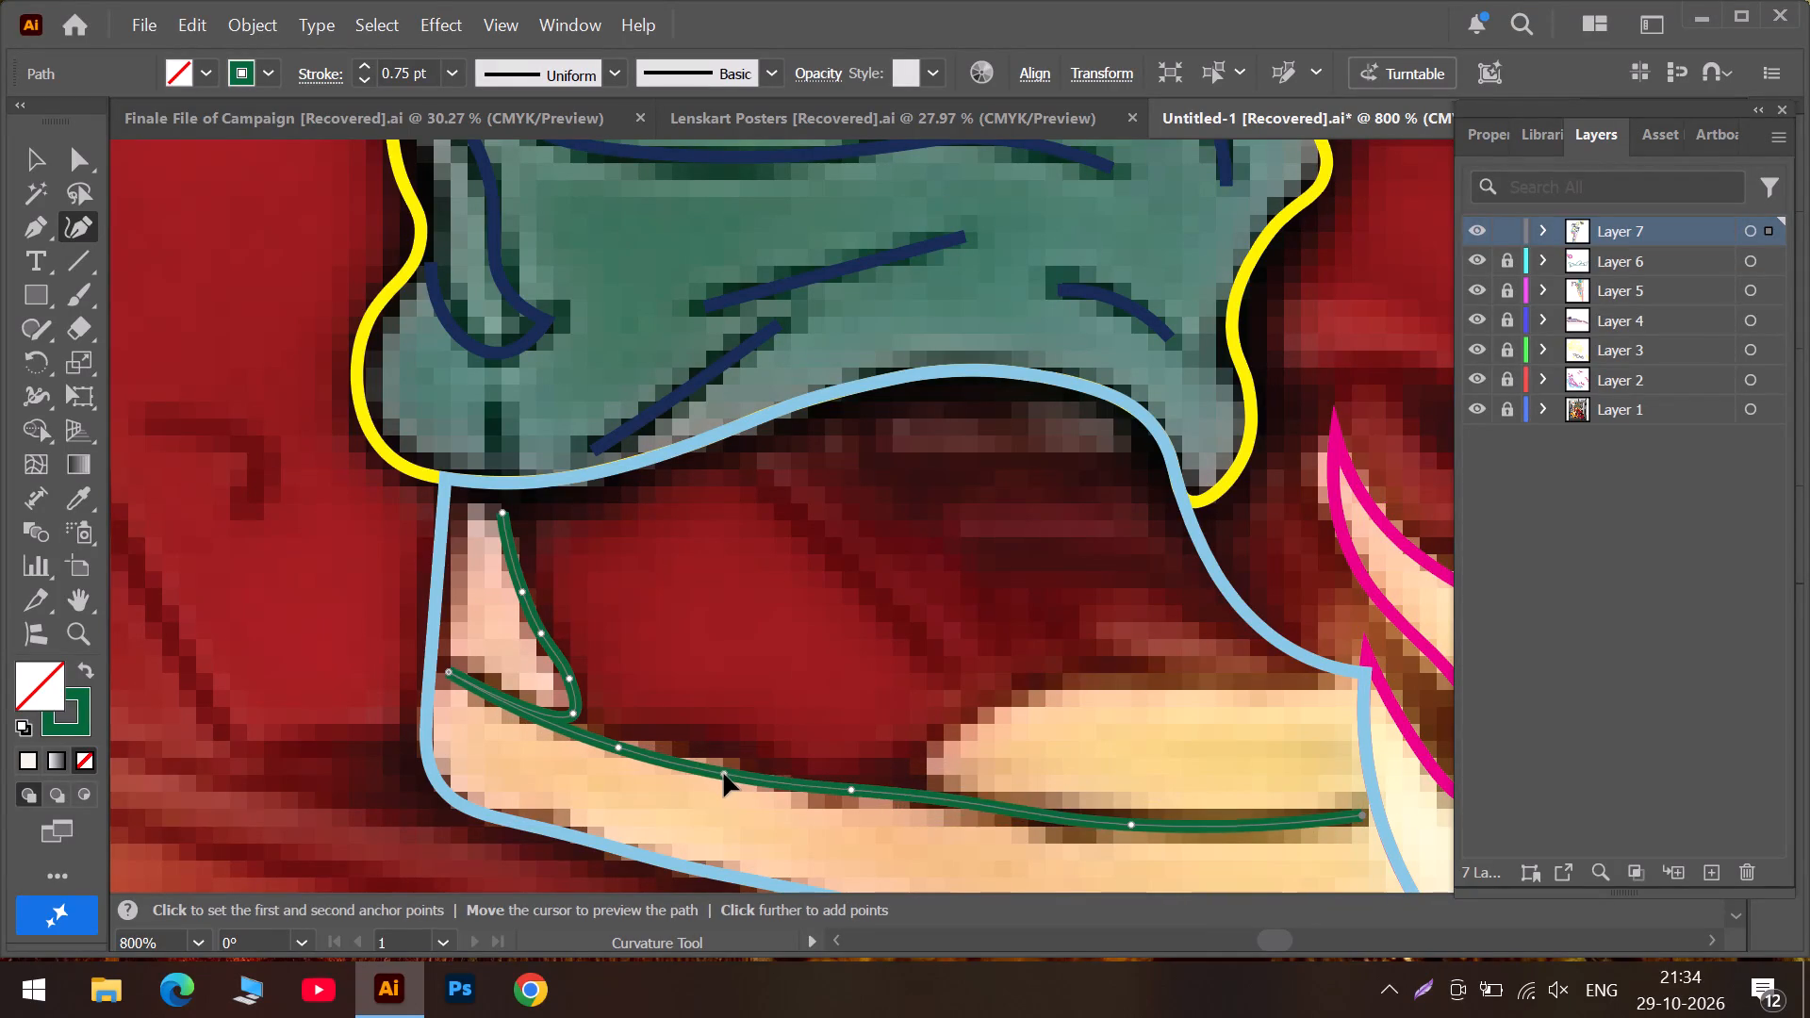
drag(724, 774, 733, 771)
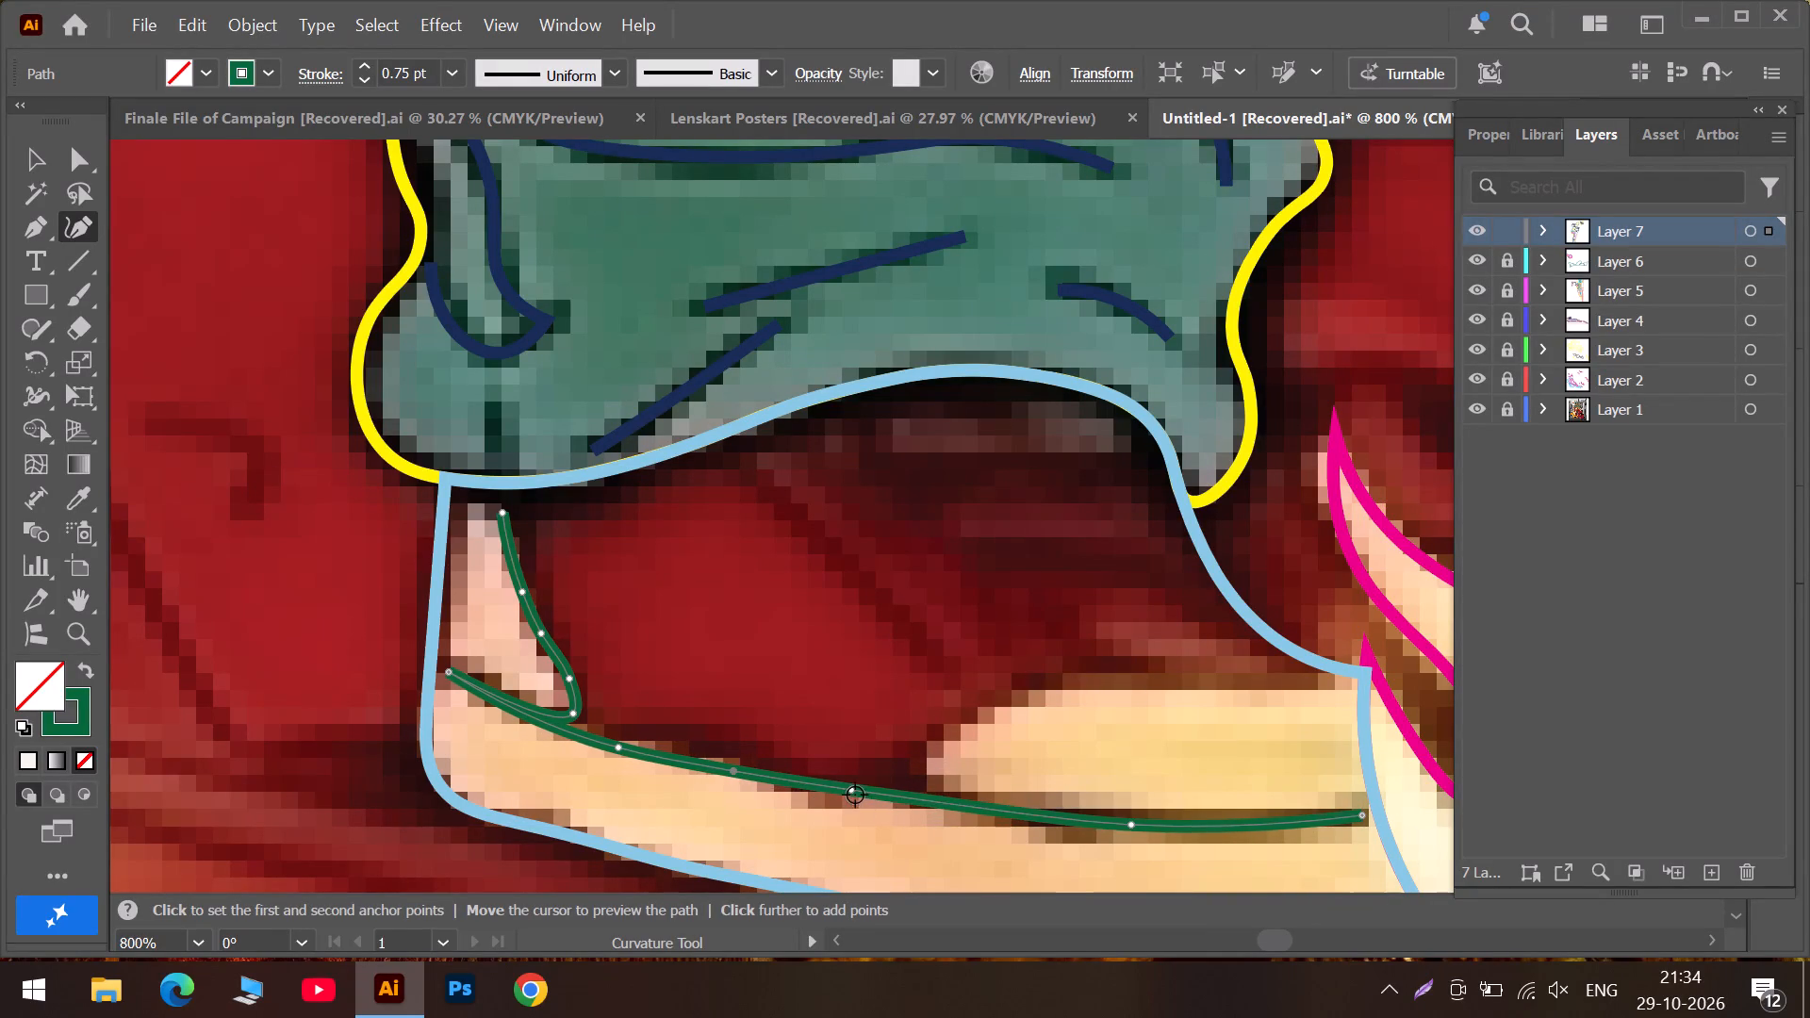
click(848, 790)
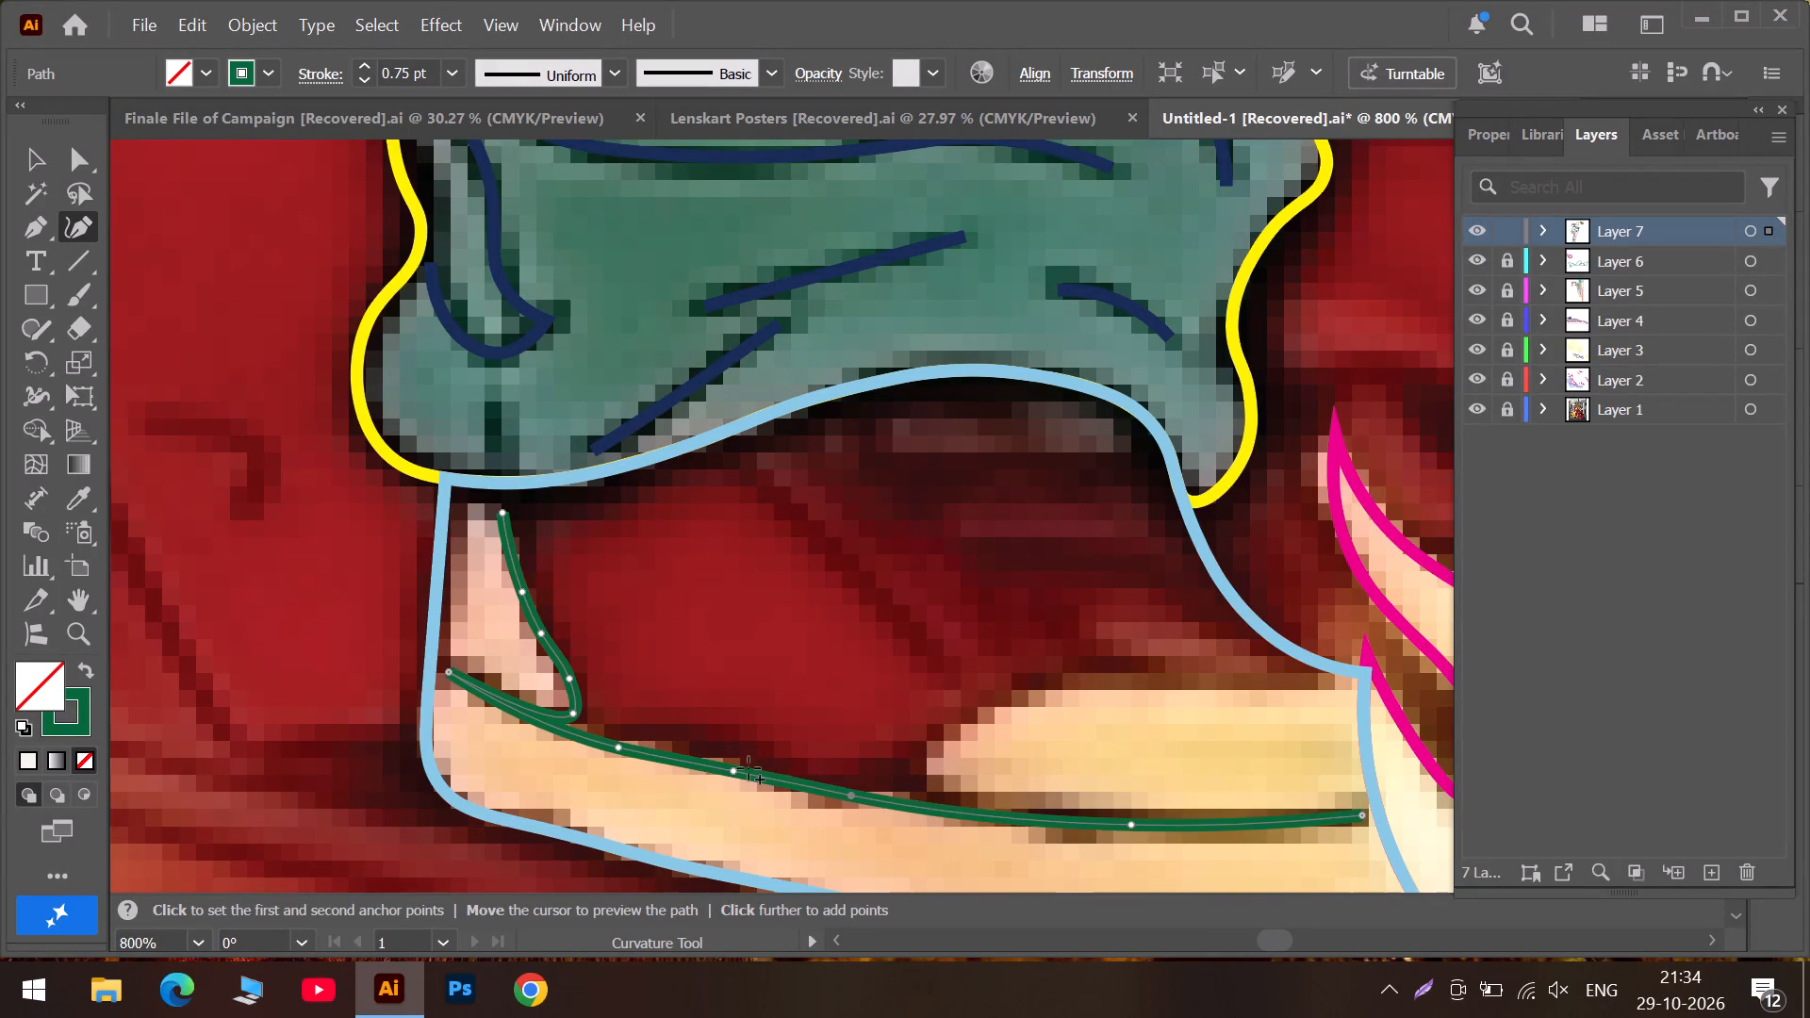
drag(735, 773, 741, 774)
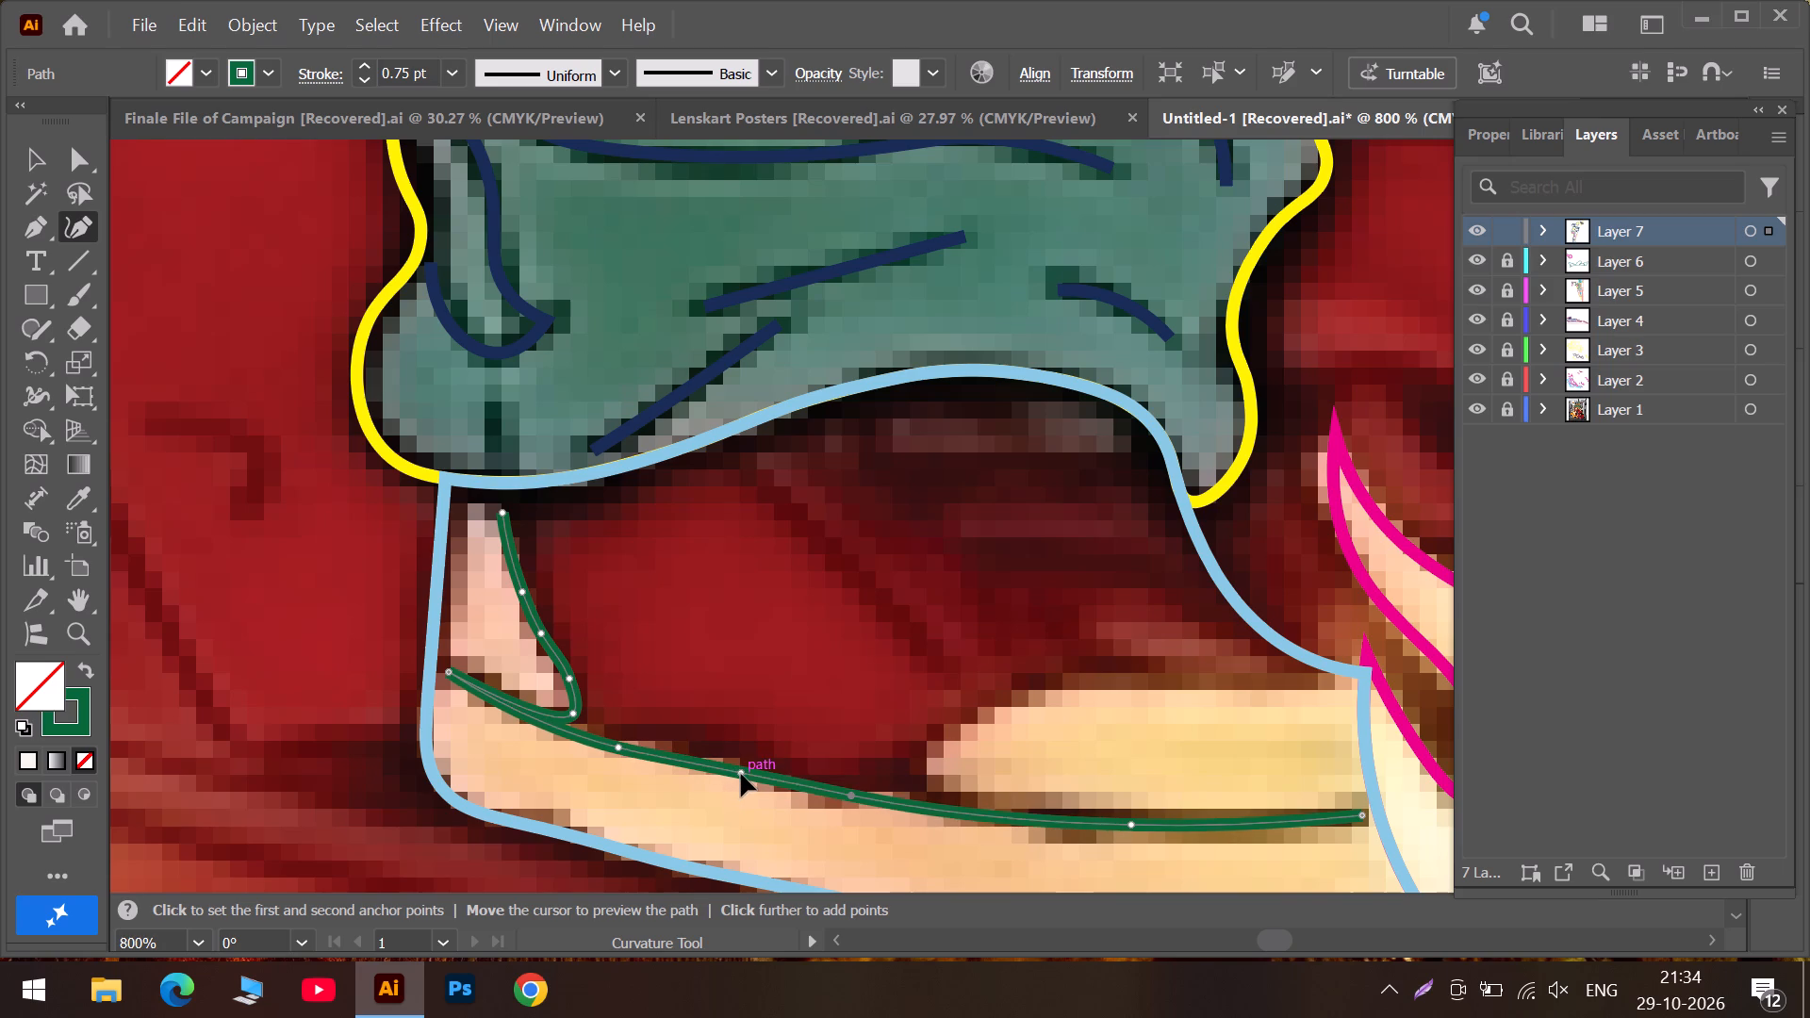
drag(741, 774, 749, 776)
drag(749, 776, 746, 778)
Continue the green path with corner anchors down the peach strip's far end and onto its lower edge, deleting the extra anchor near the corner.
scroll(1155, 877, down, 4)
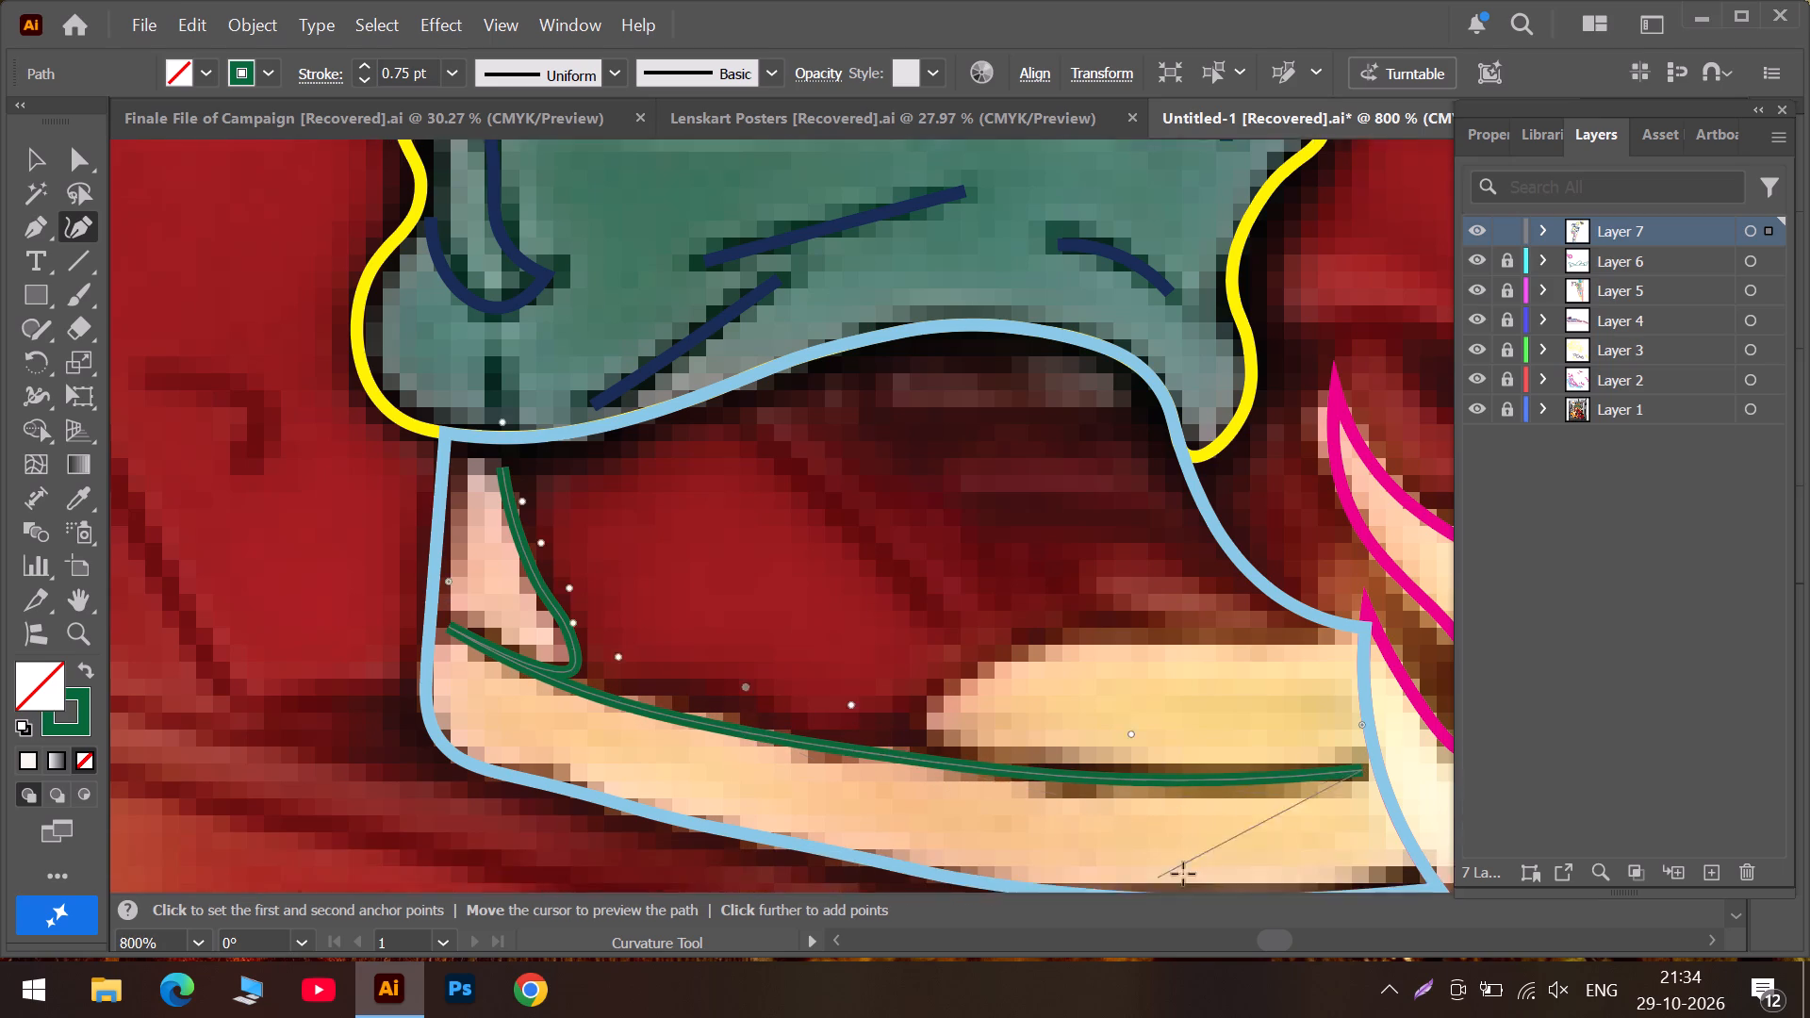
scroll(1183, 874, down, 1)
double_click(1392, 782)
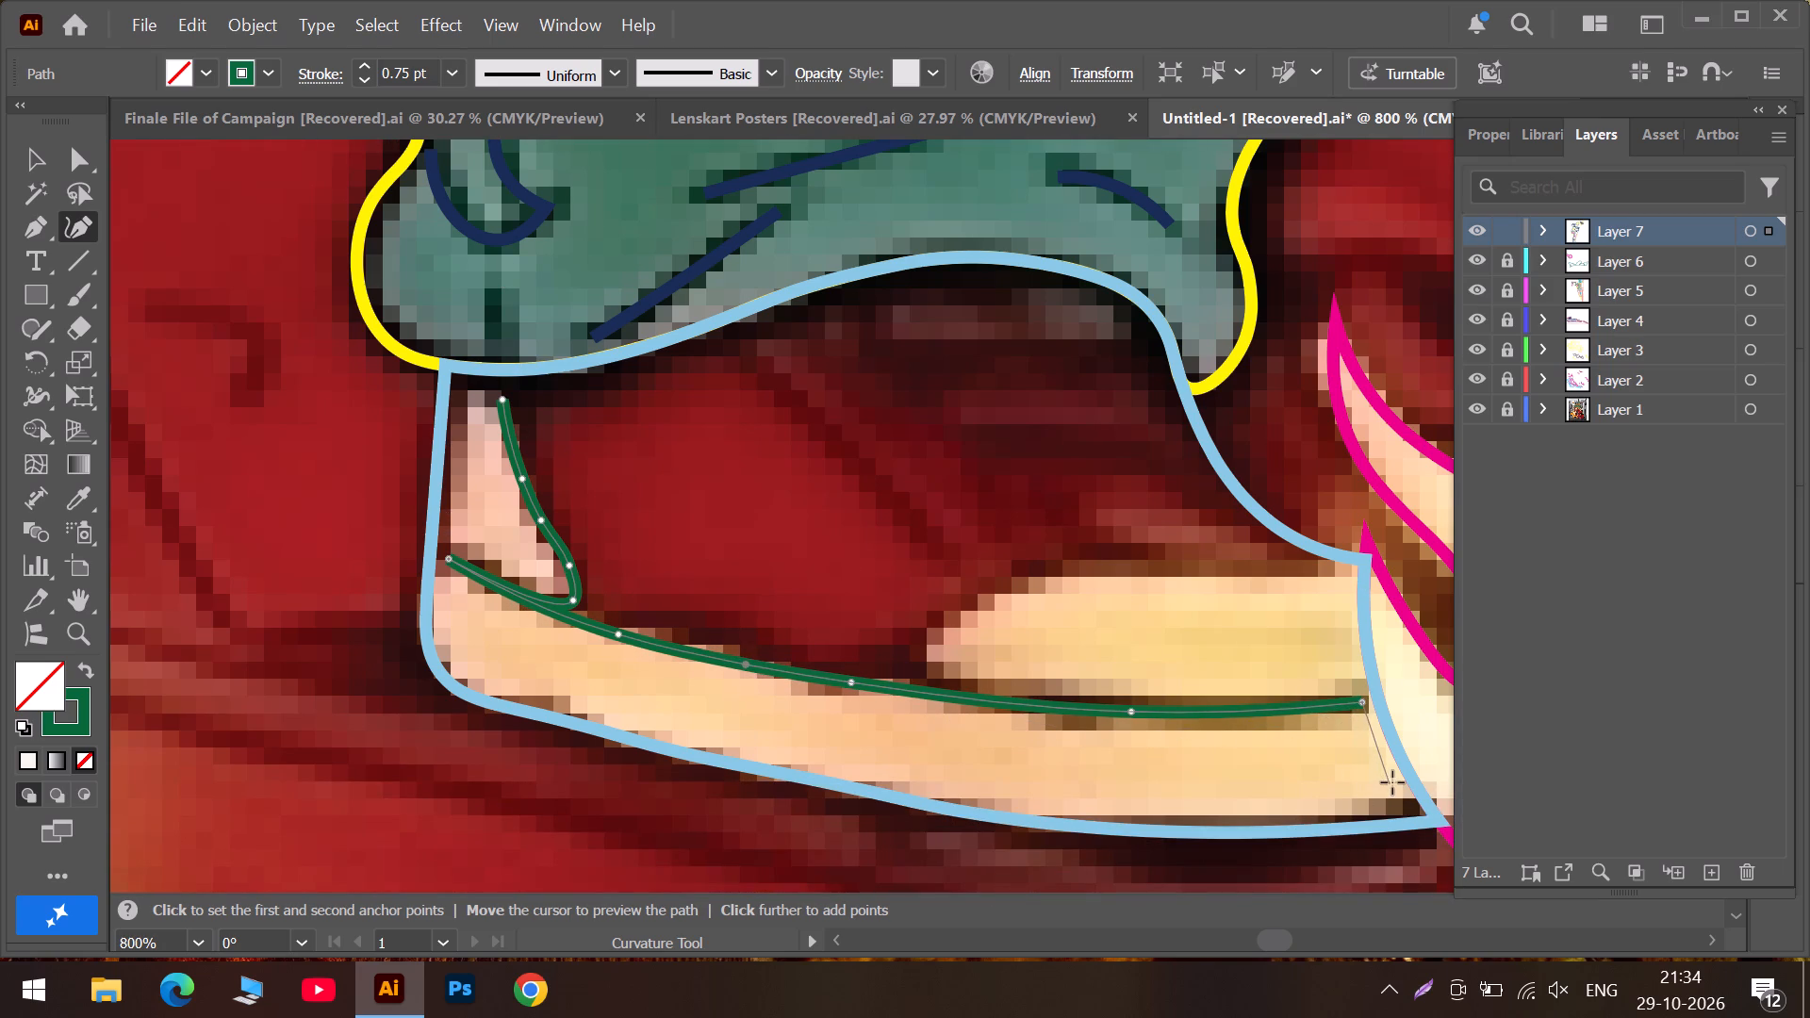
double_click(1408, 804)
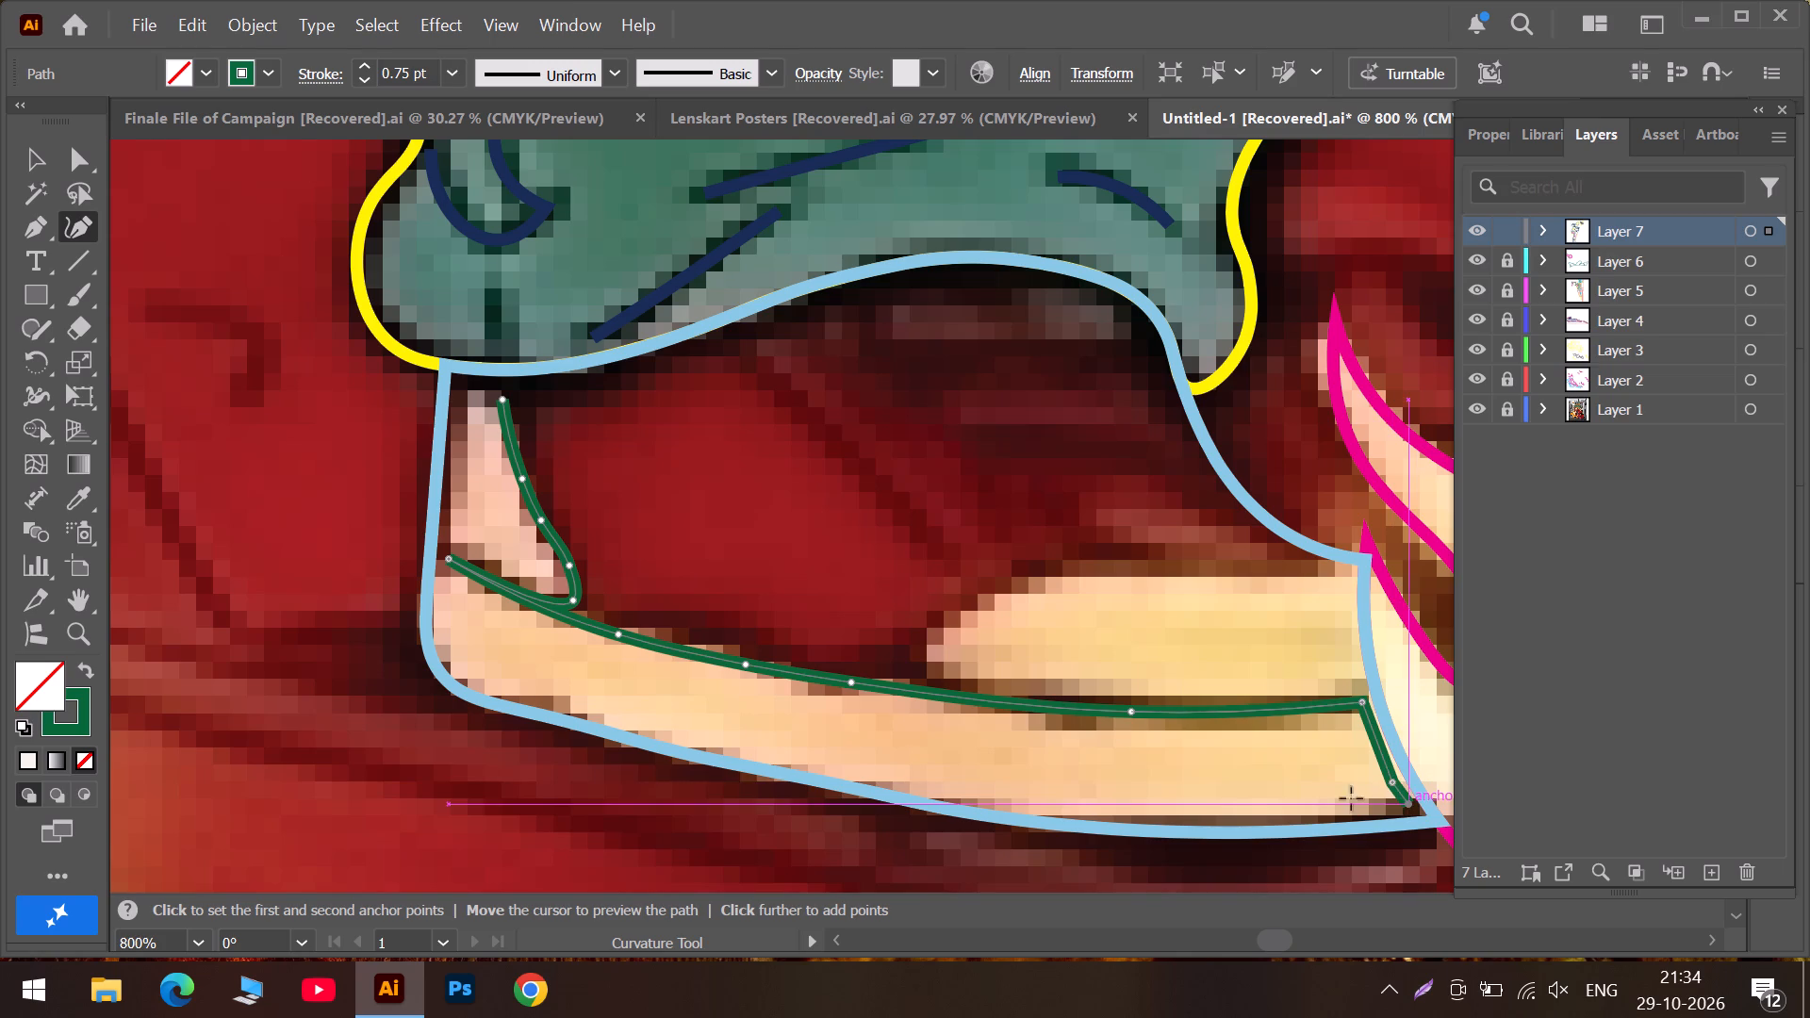
click(1058, 803)
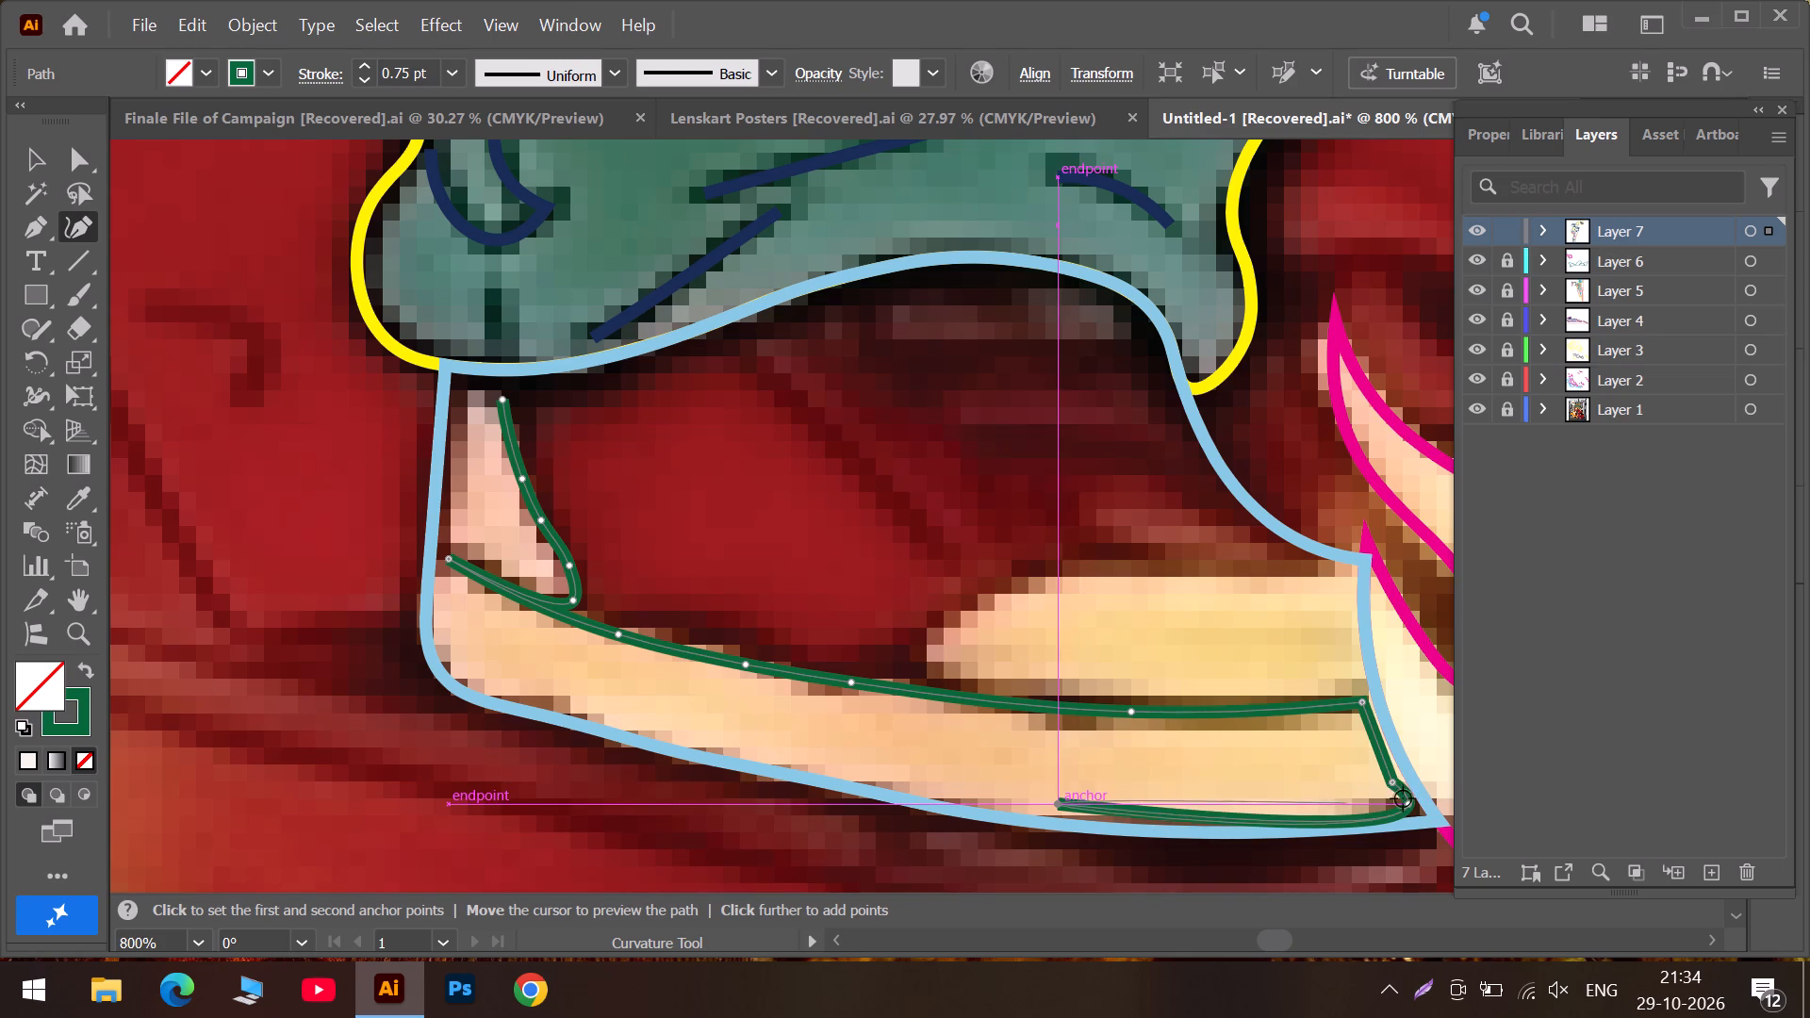
double_click(1412, 805)
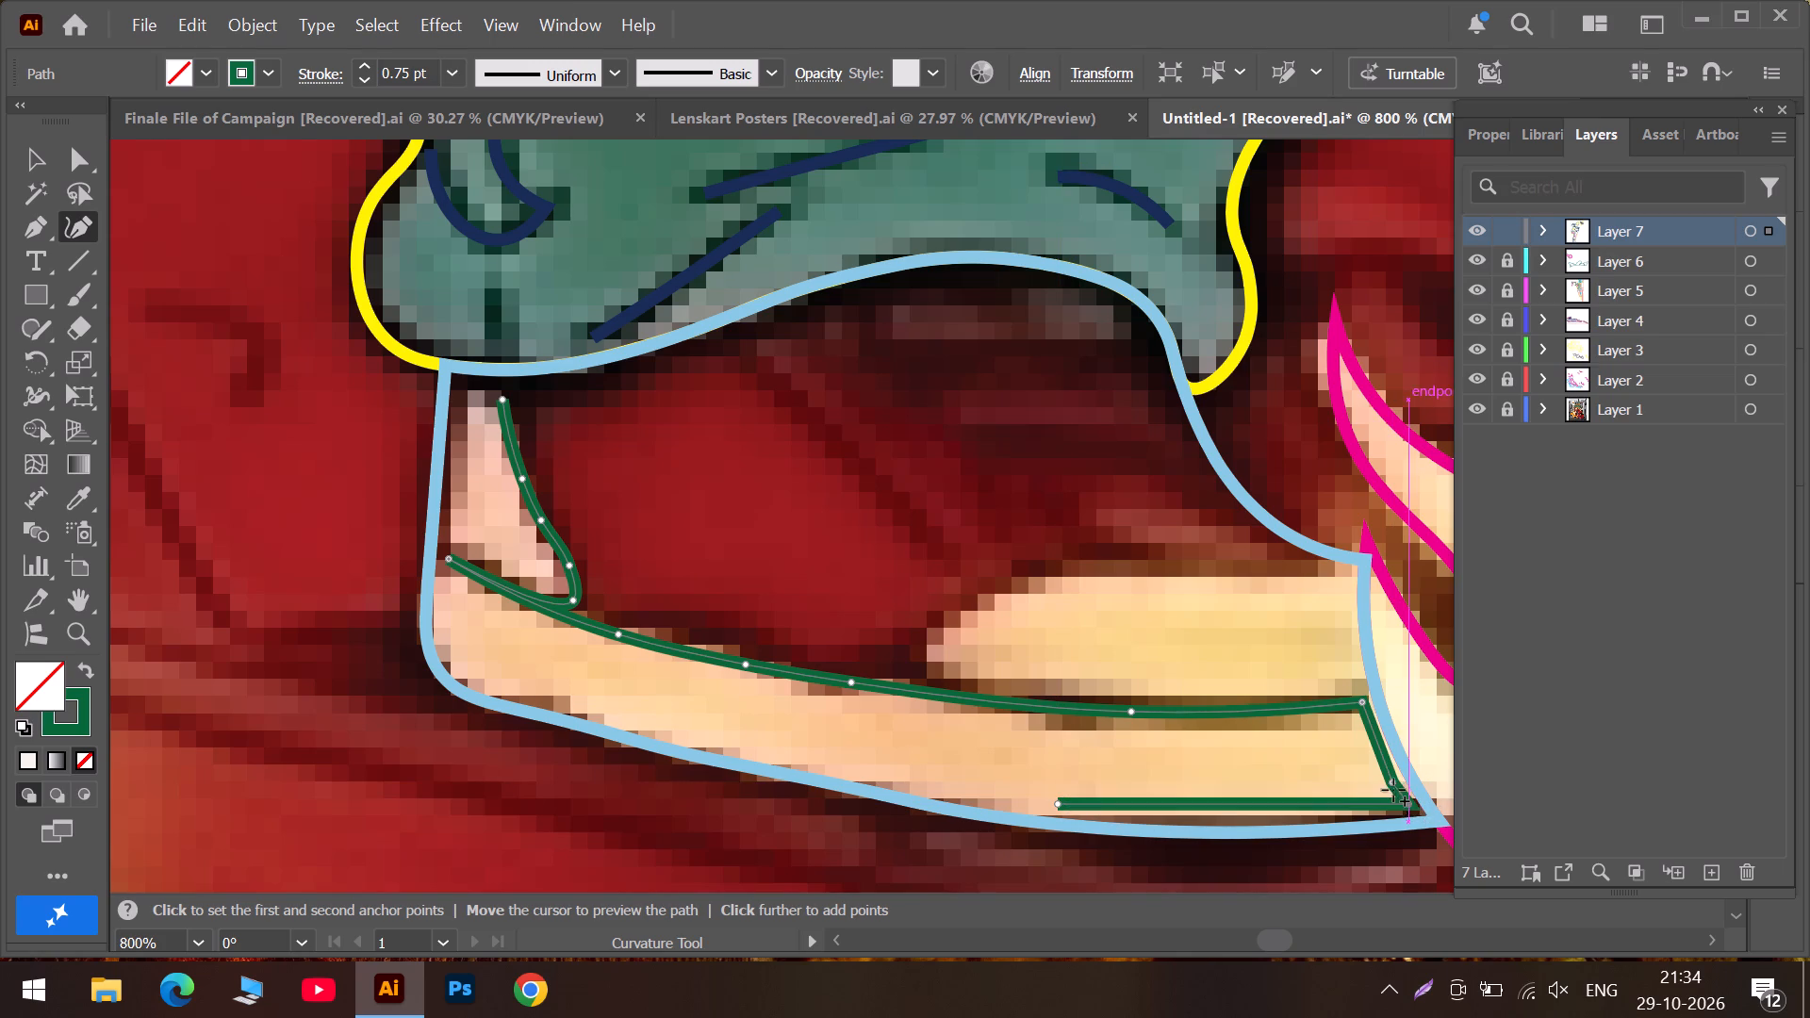
click(1394, 783)
key(Delete)
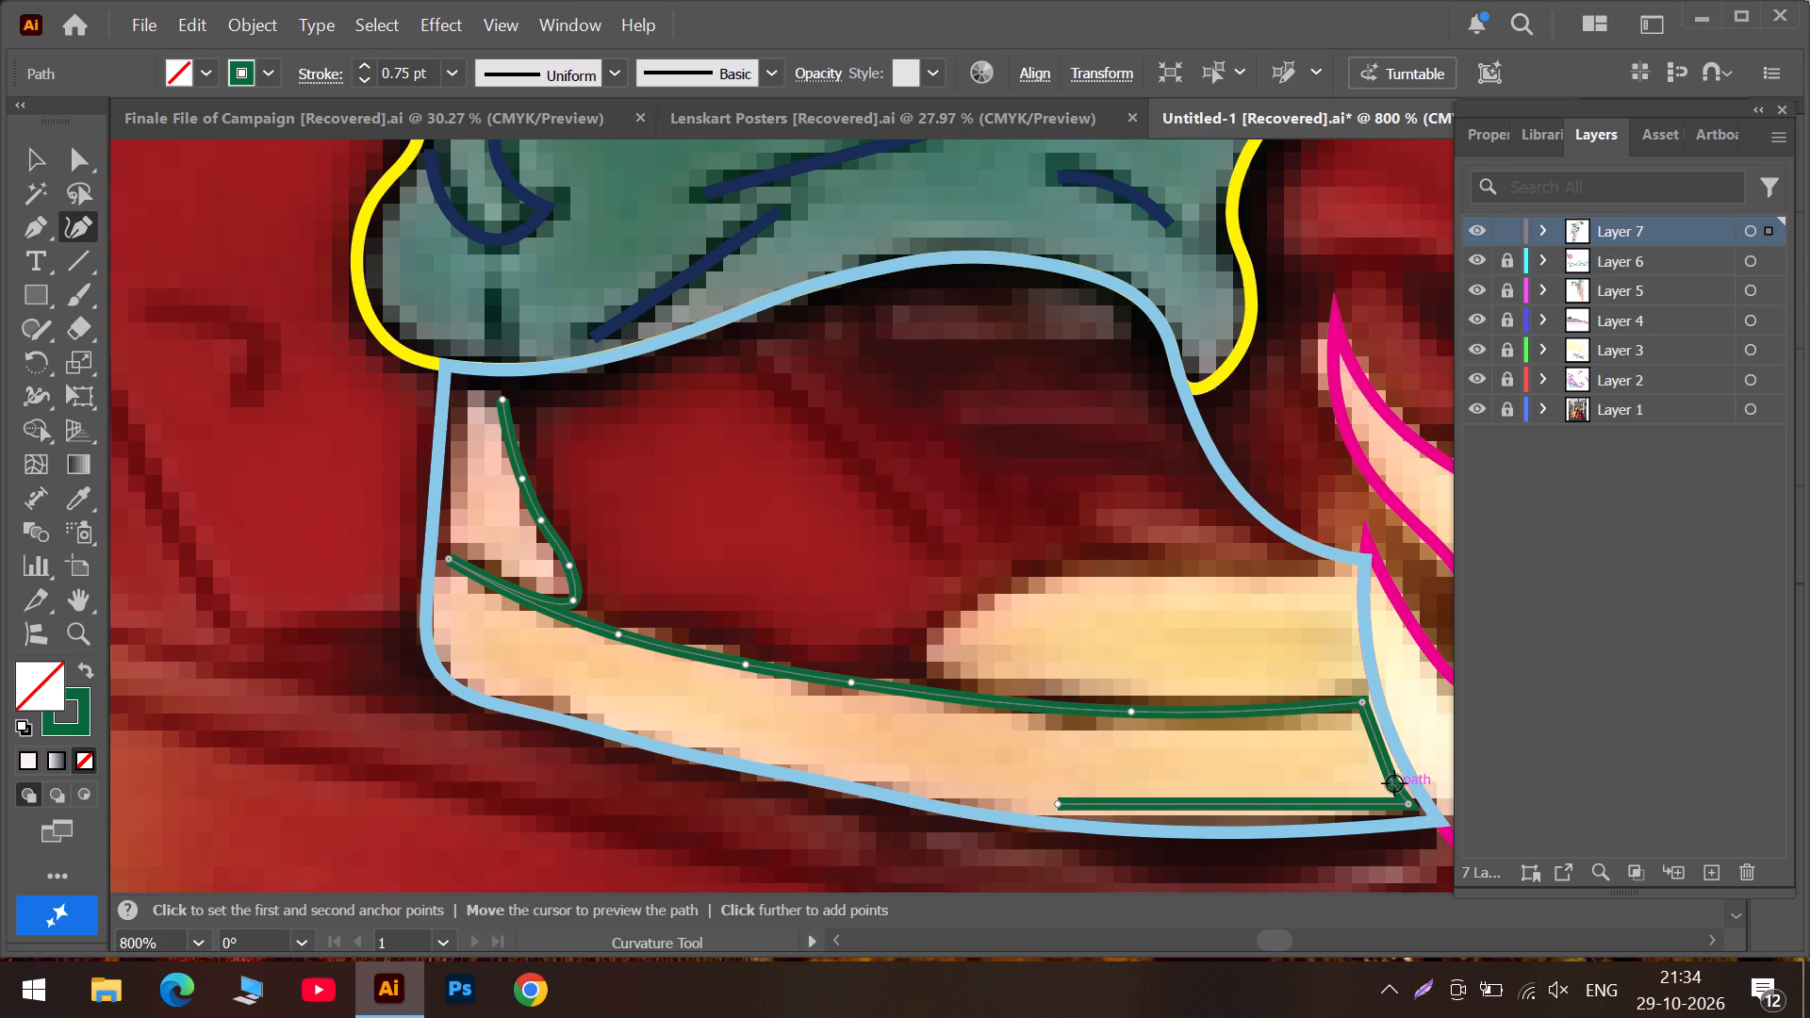
Continue the green path along the peach strip's lower edge, around its bend and up the outer side, closing it at the pink strip's top.
click(505, 691)
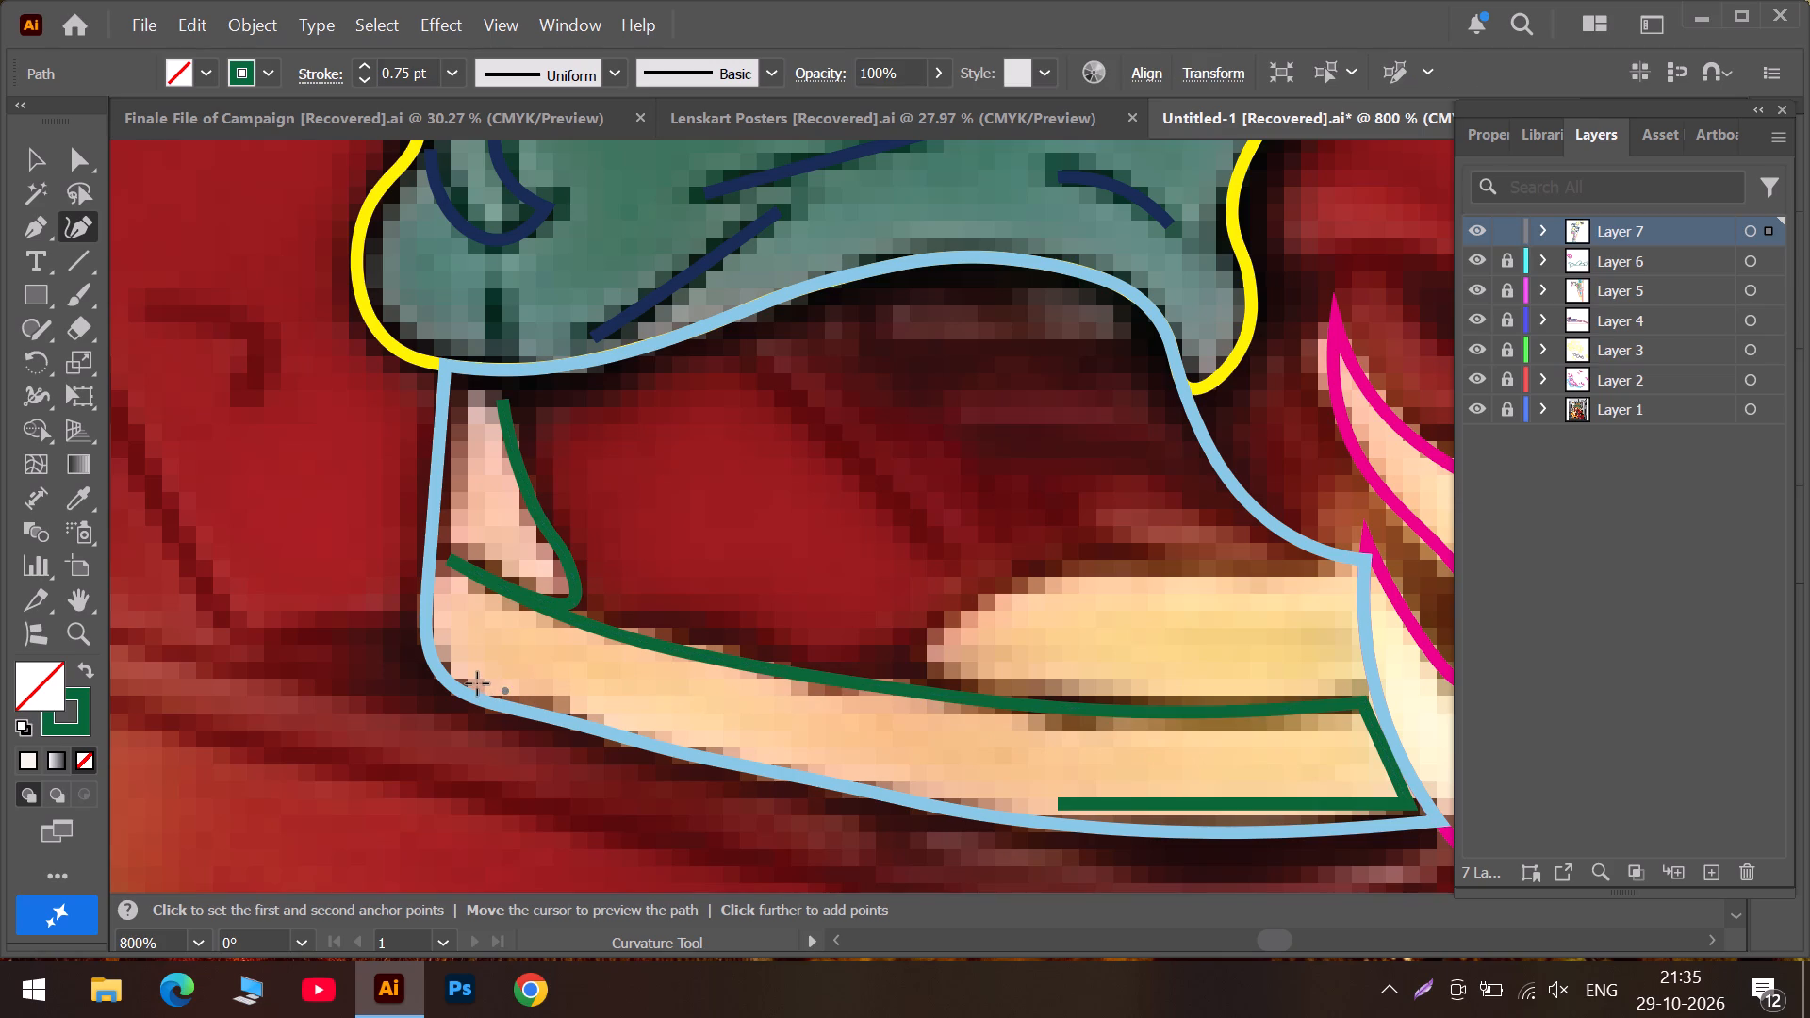
key(ctrl+z)
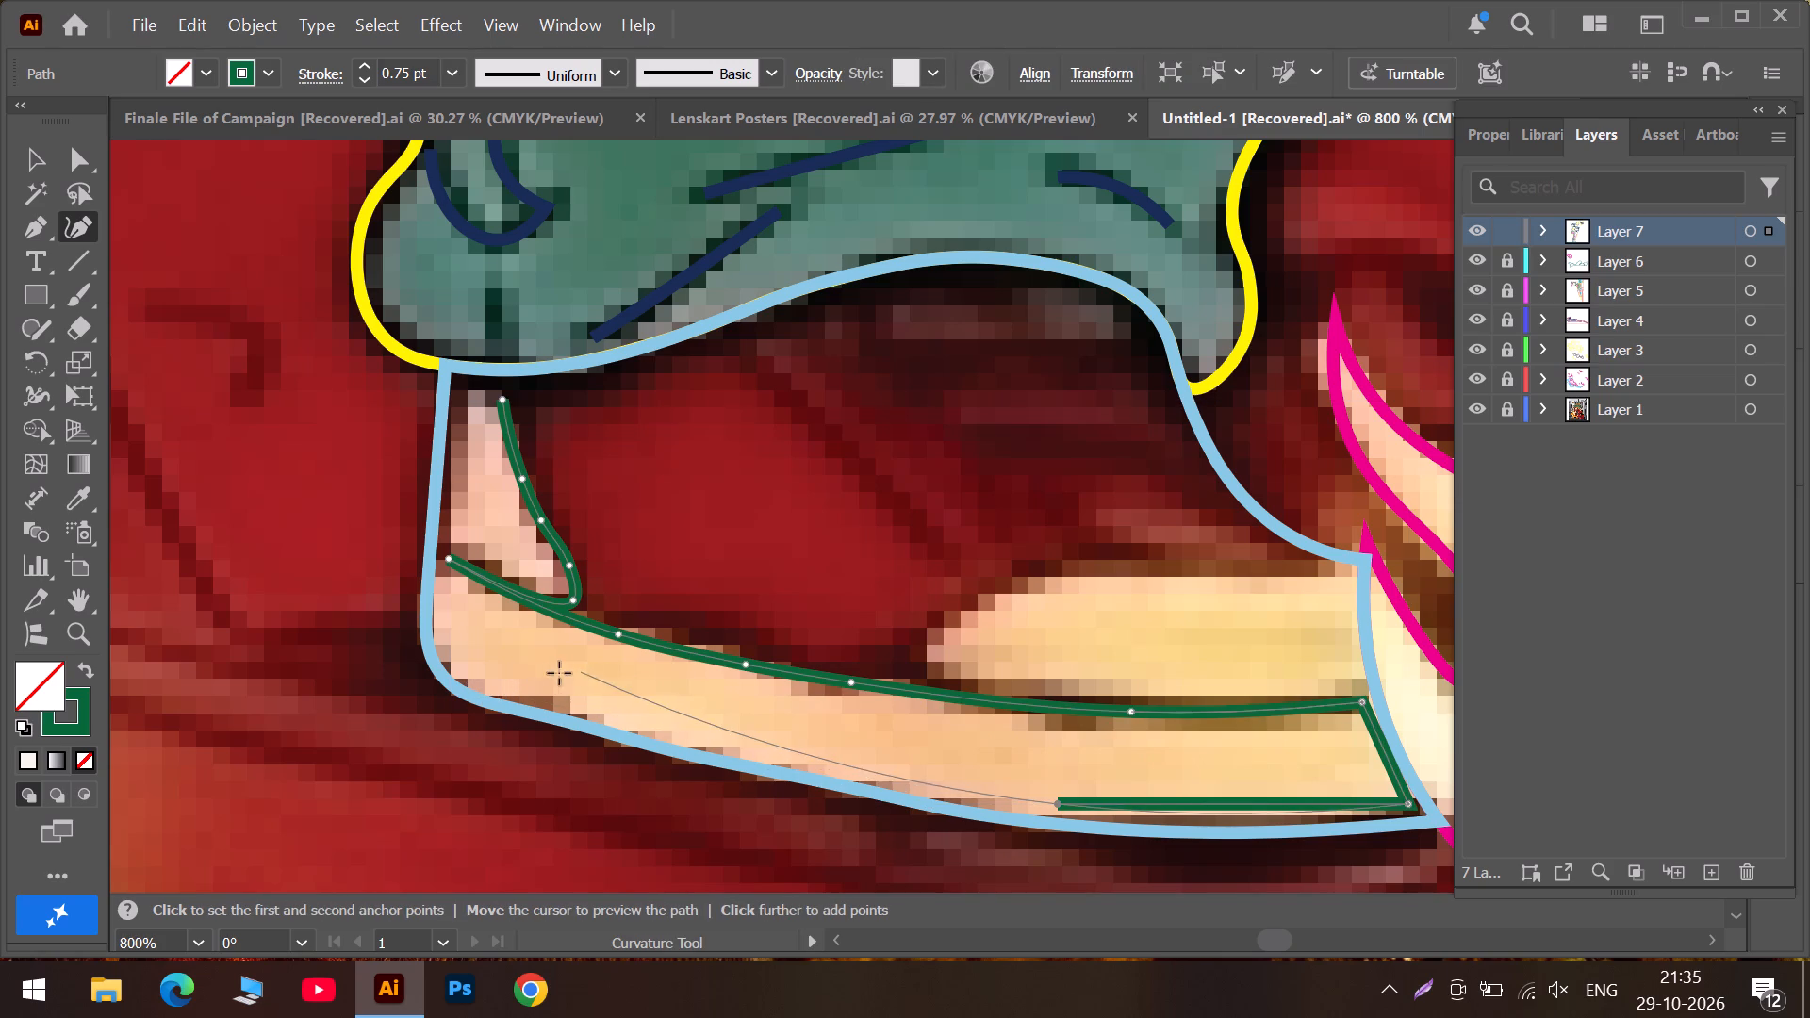
click(489, 685)
click(446, 666)
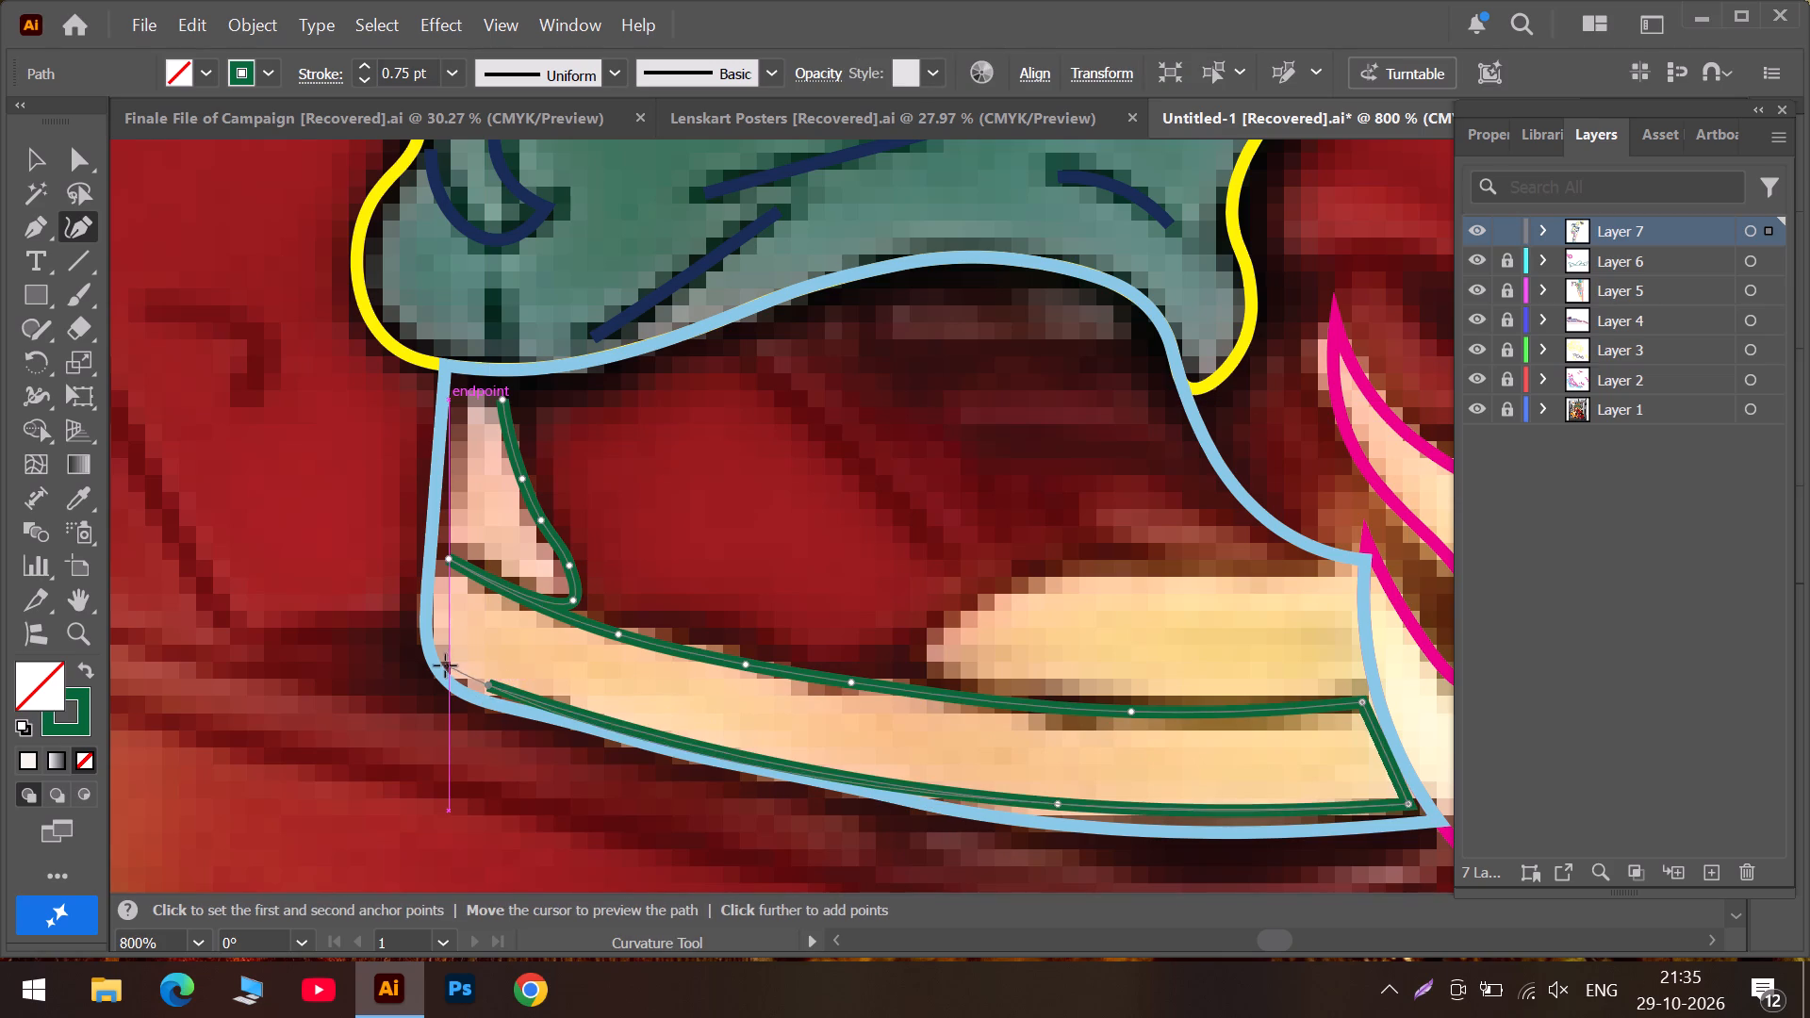
double_click(460, 390)
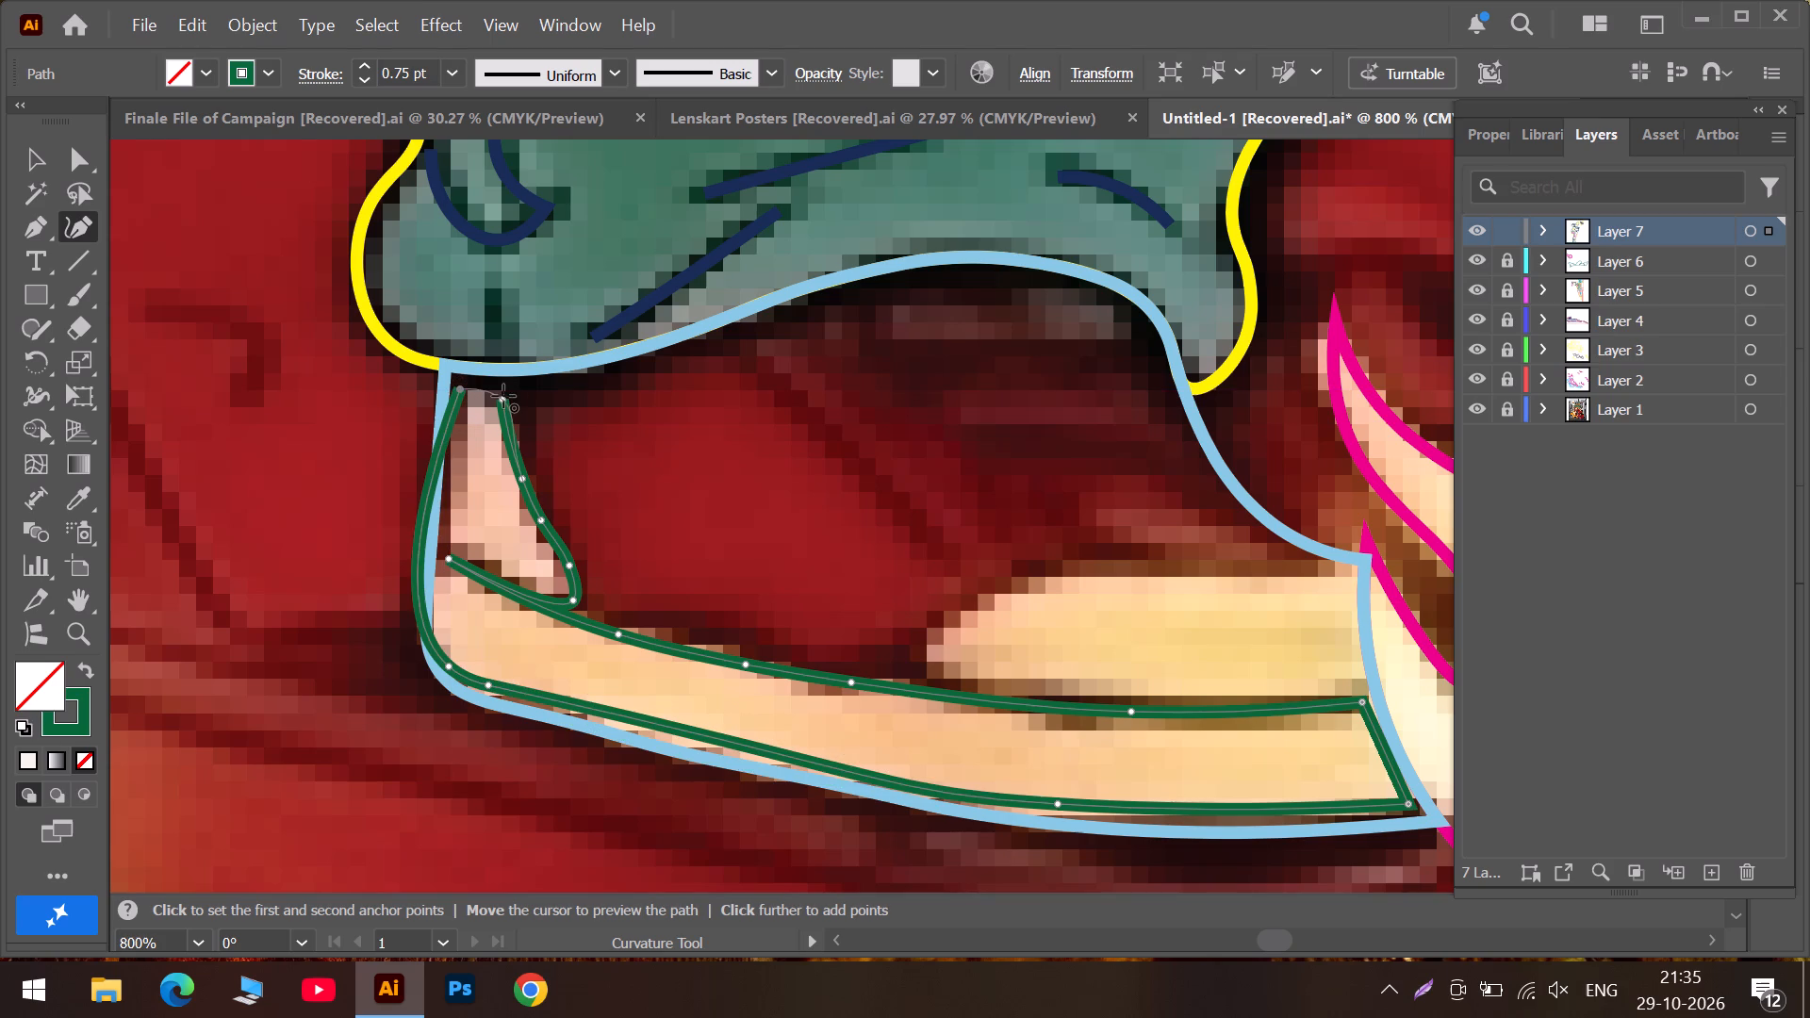
double_click(502, 397)
Align the green outline's top corners with the light blue path and add an anchor to curve the top edge along it.
drag(502, 397, 508, 378)
drag(508, 378, 510, 374)
alt+scroll(510, 374, up, 2)
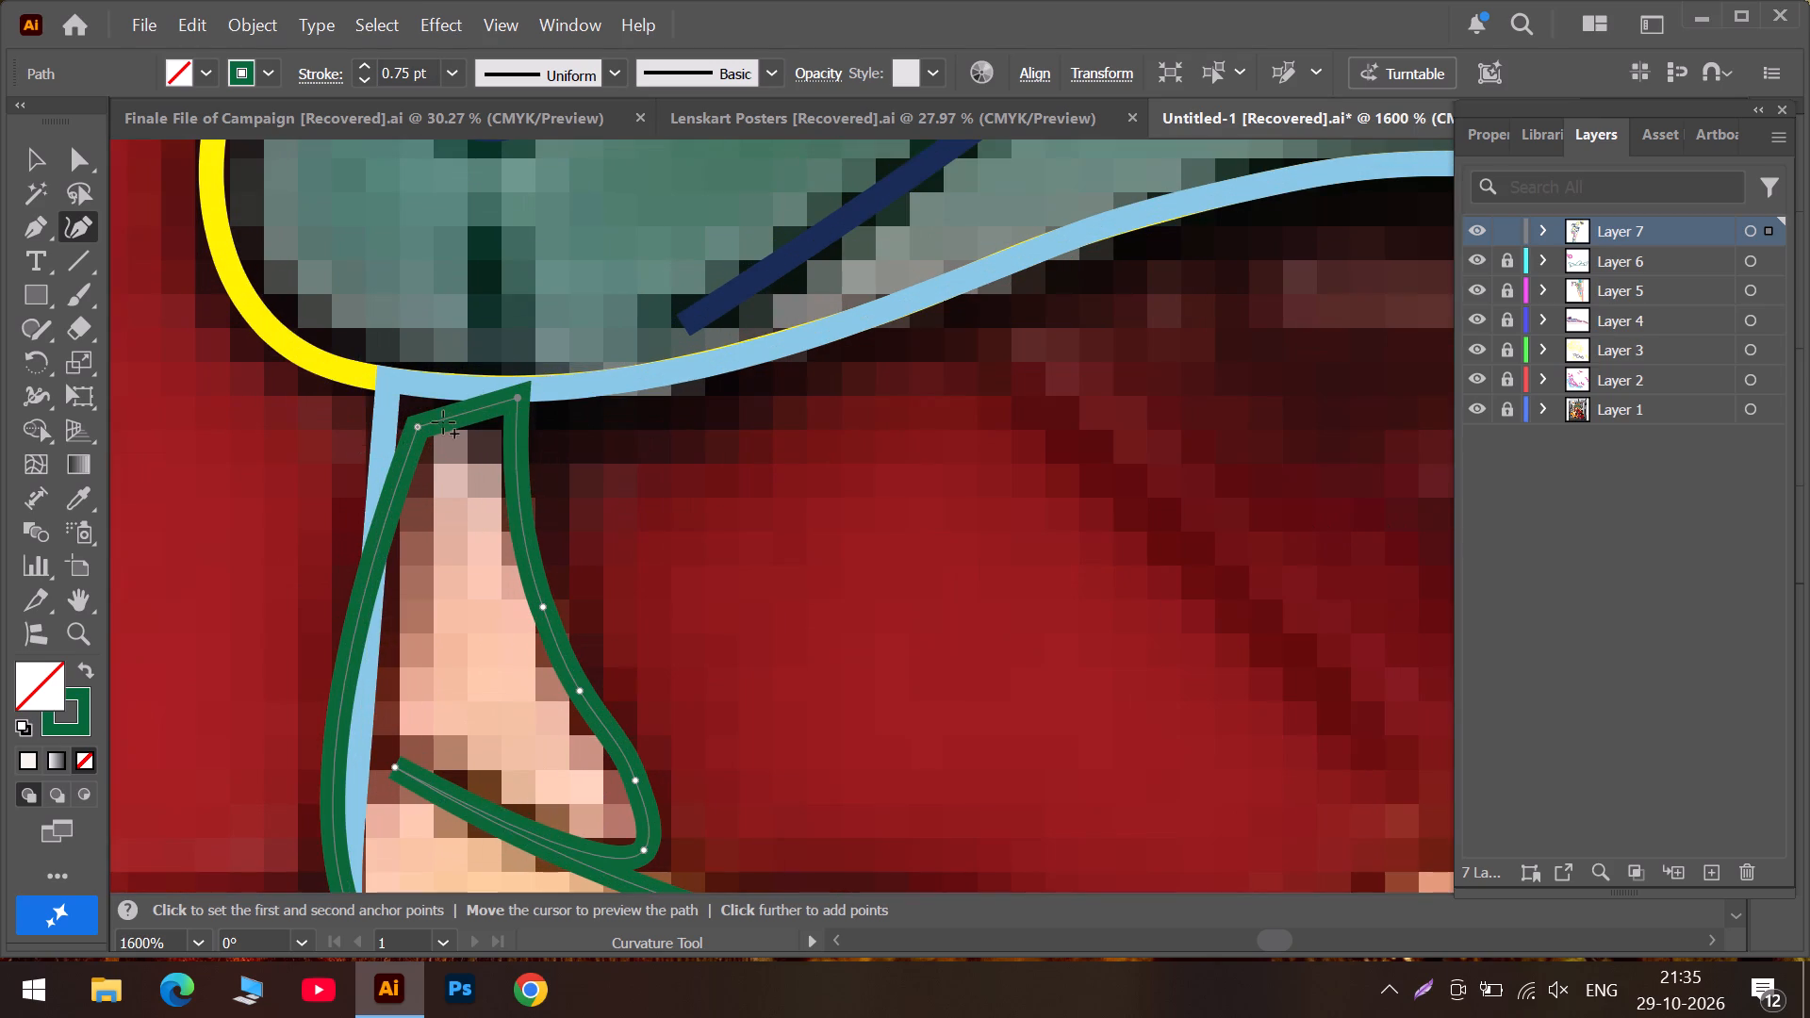
drag(417, 429, 400, 381)
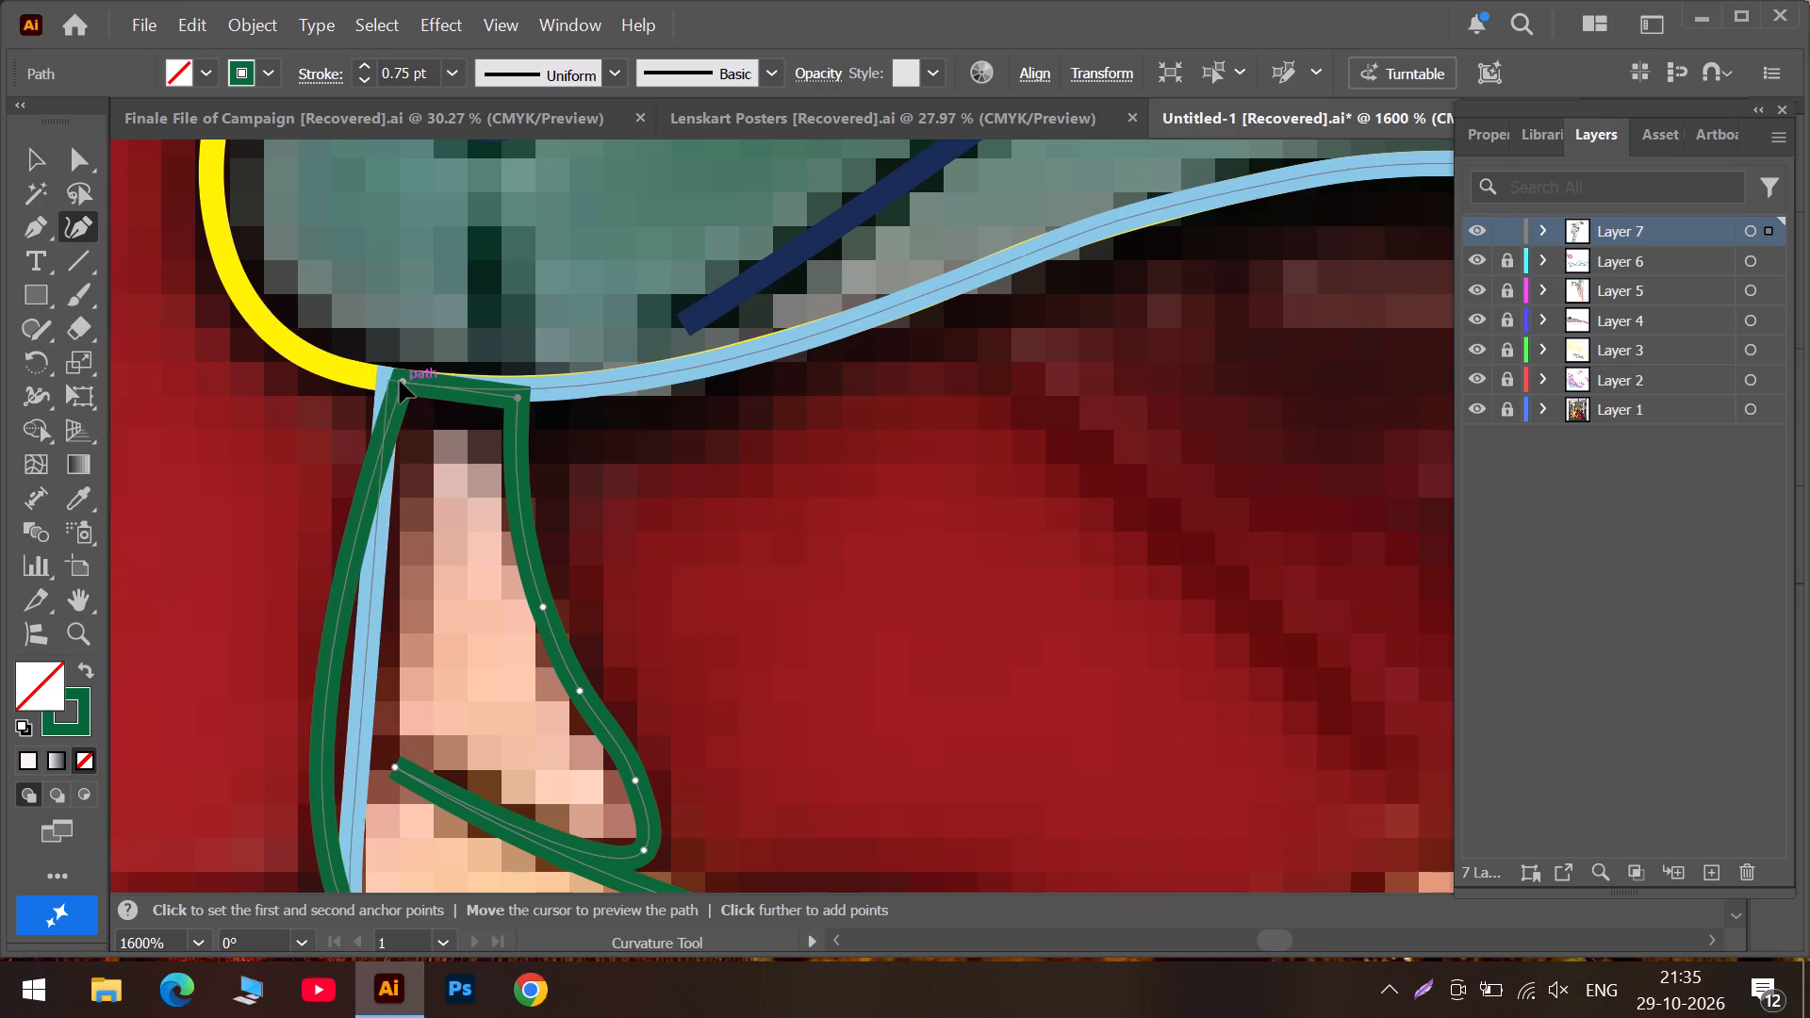
drag(400, 381, 390, 380)
drag(519, 392, 535, 392)
drag(471, 387, 490, 391)
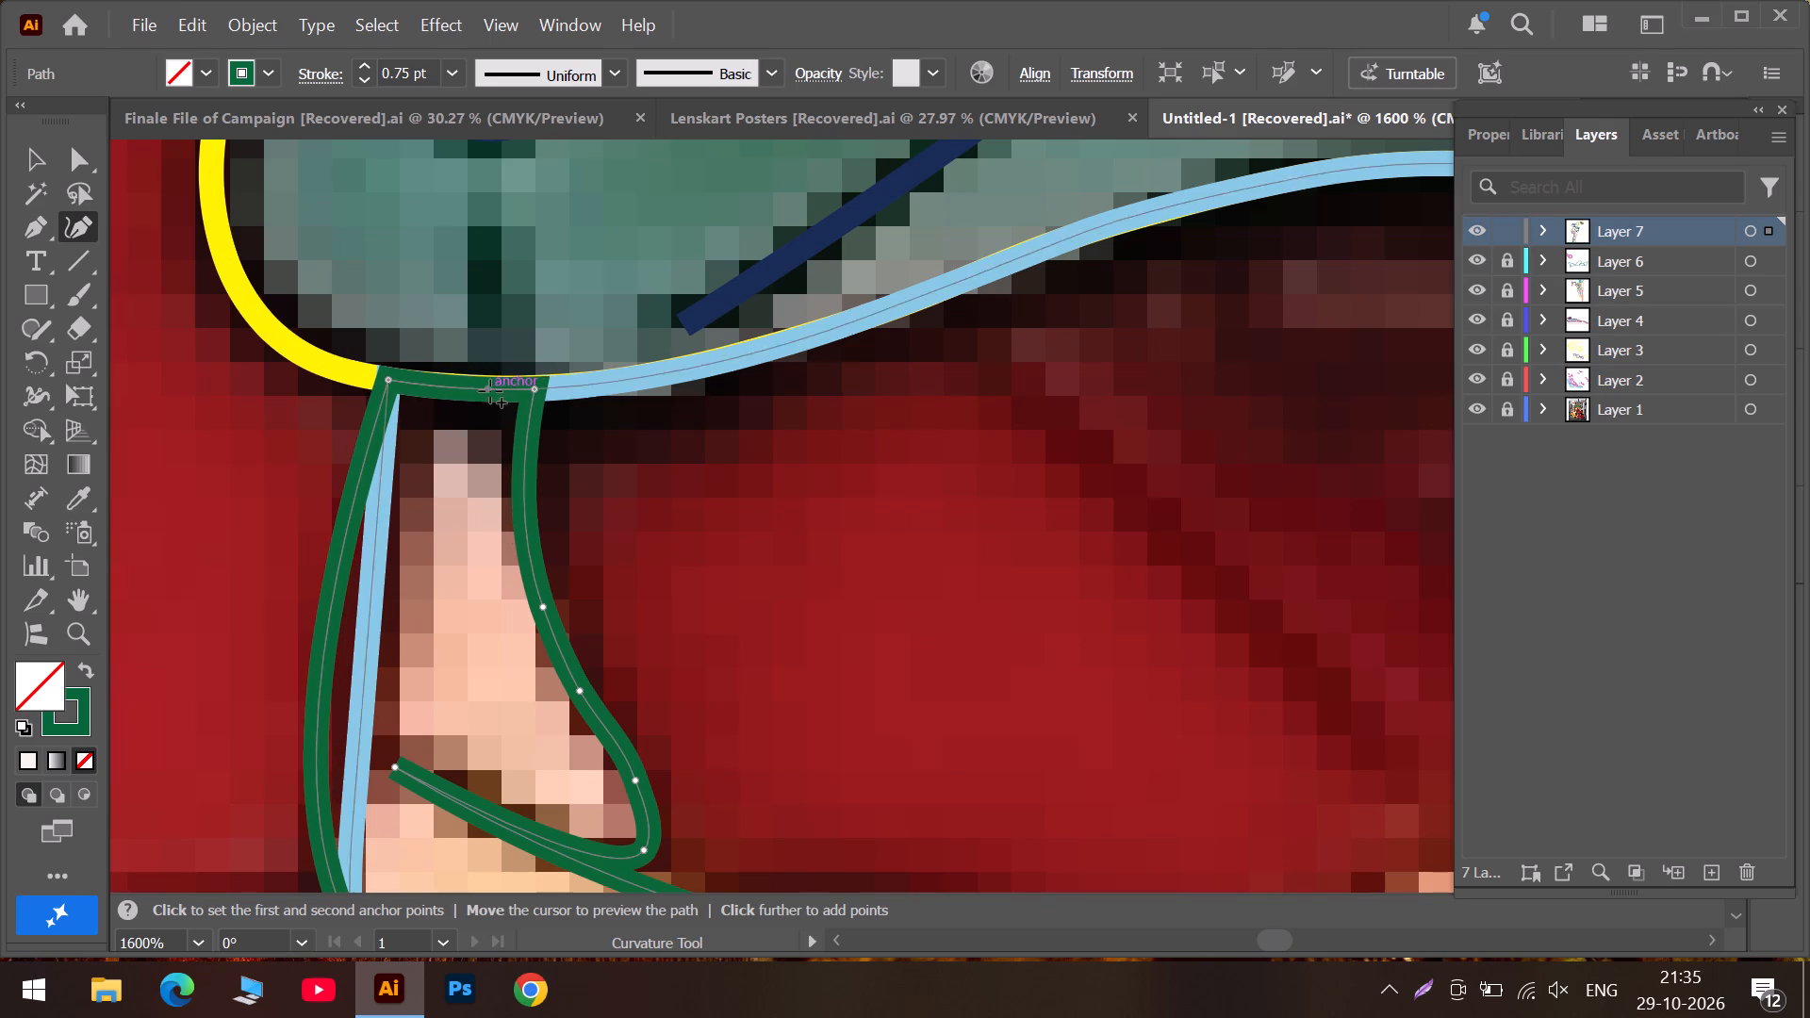
drag(490, 391, 492, 390)
Move the green outline's bend anchor down onto the light blue path and reshape its outer side to follow that path.
scroll(379, 571, down, 7)
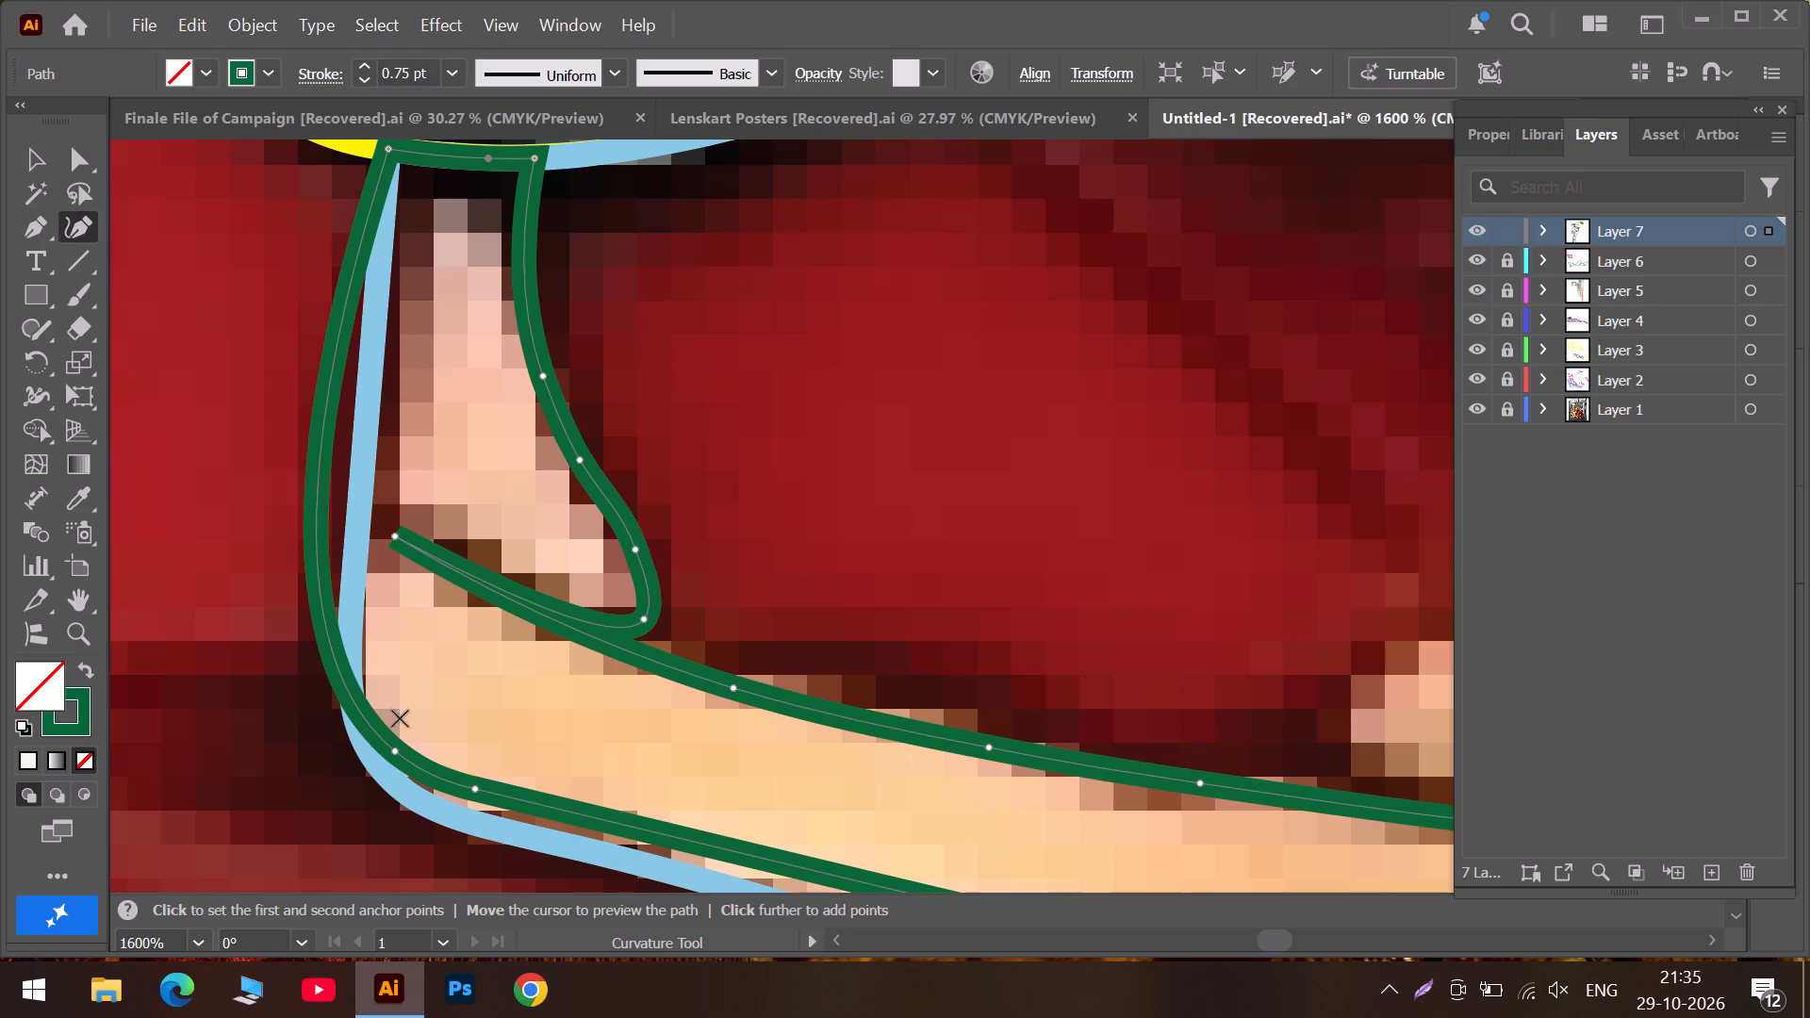
drag(398, 753, 398, 785)
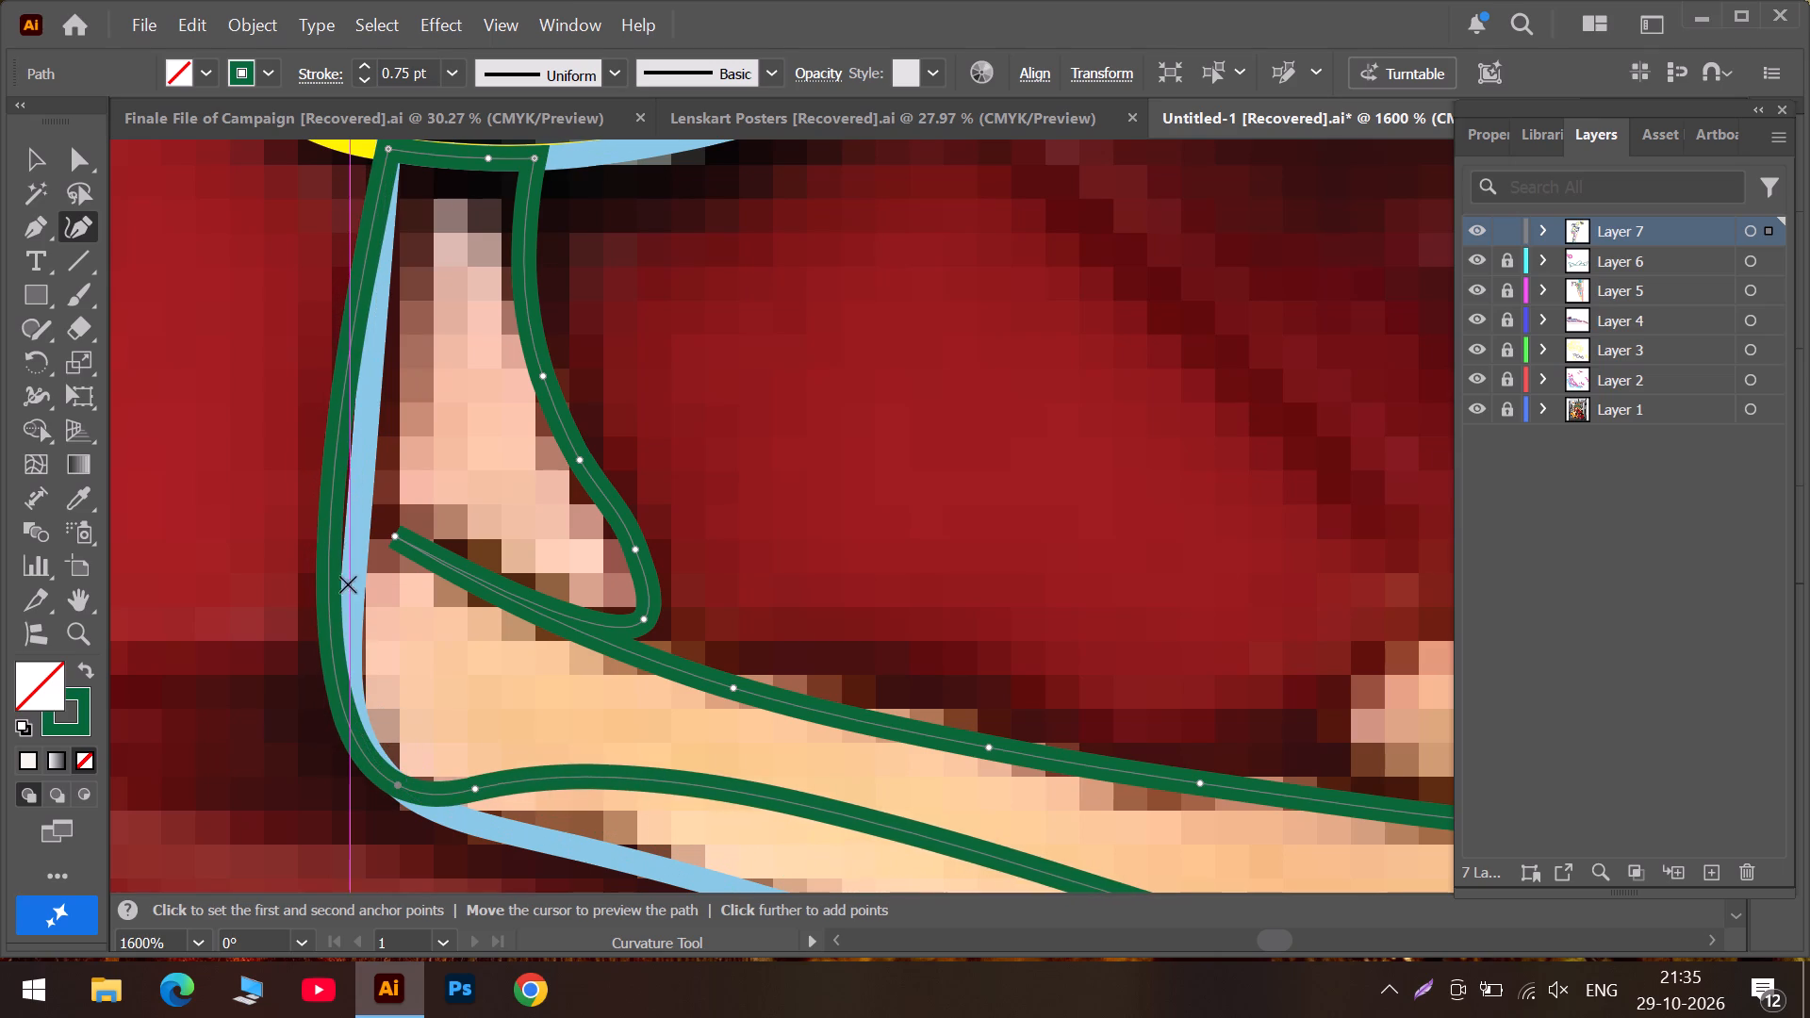
drag(325, 571, 350, 607)
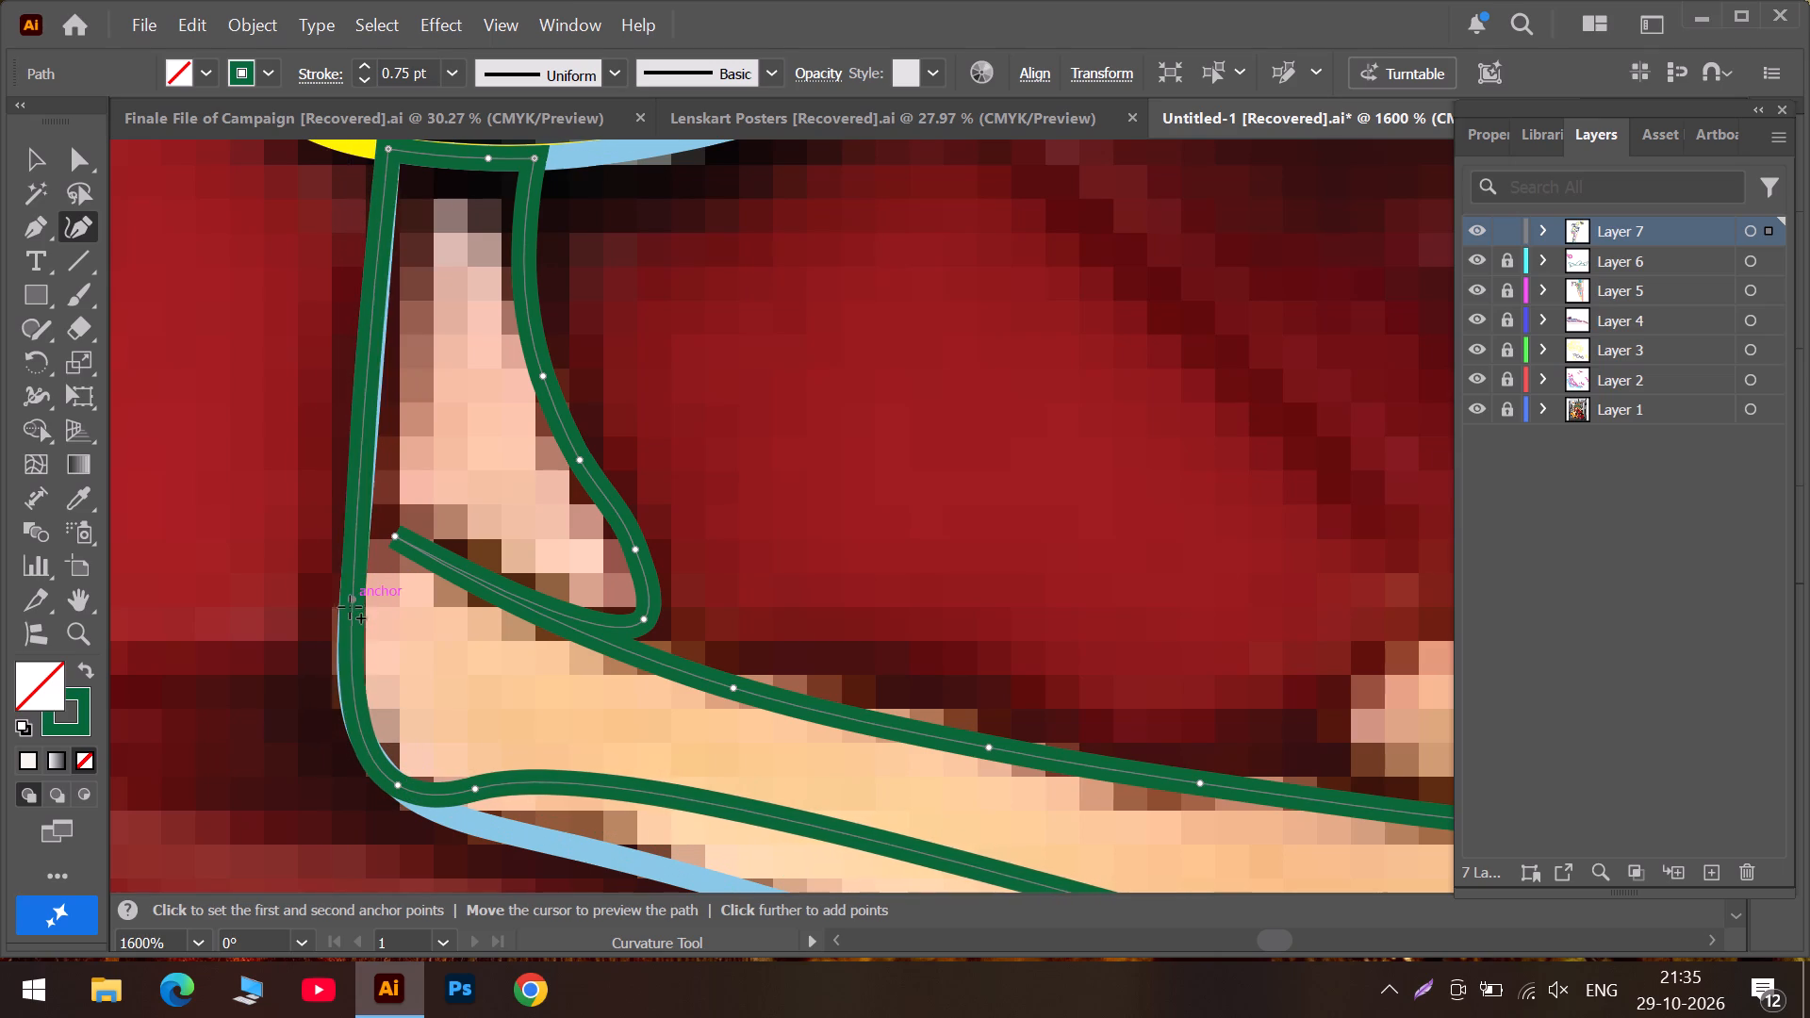
drag(350, 607, 348, 613)
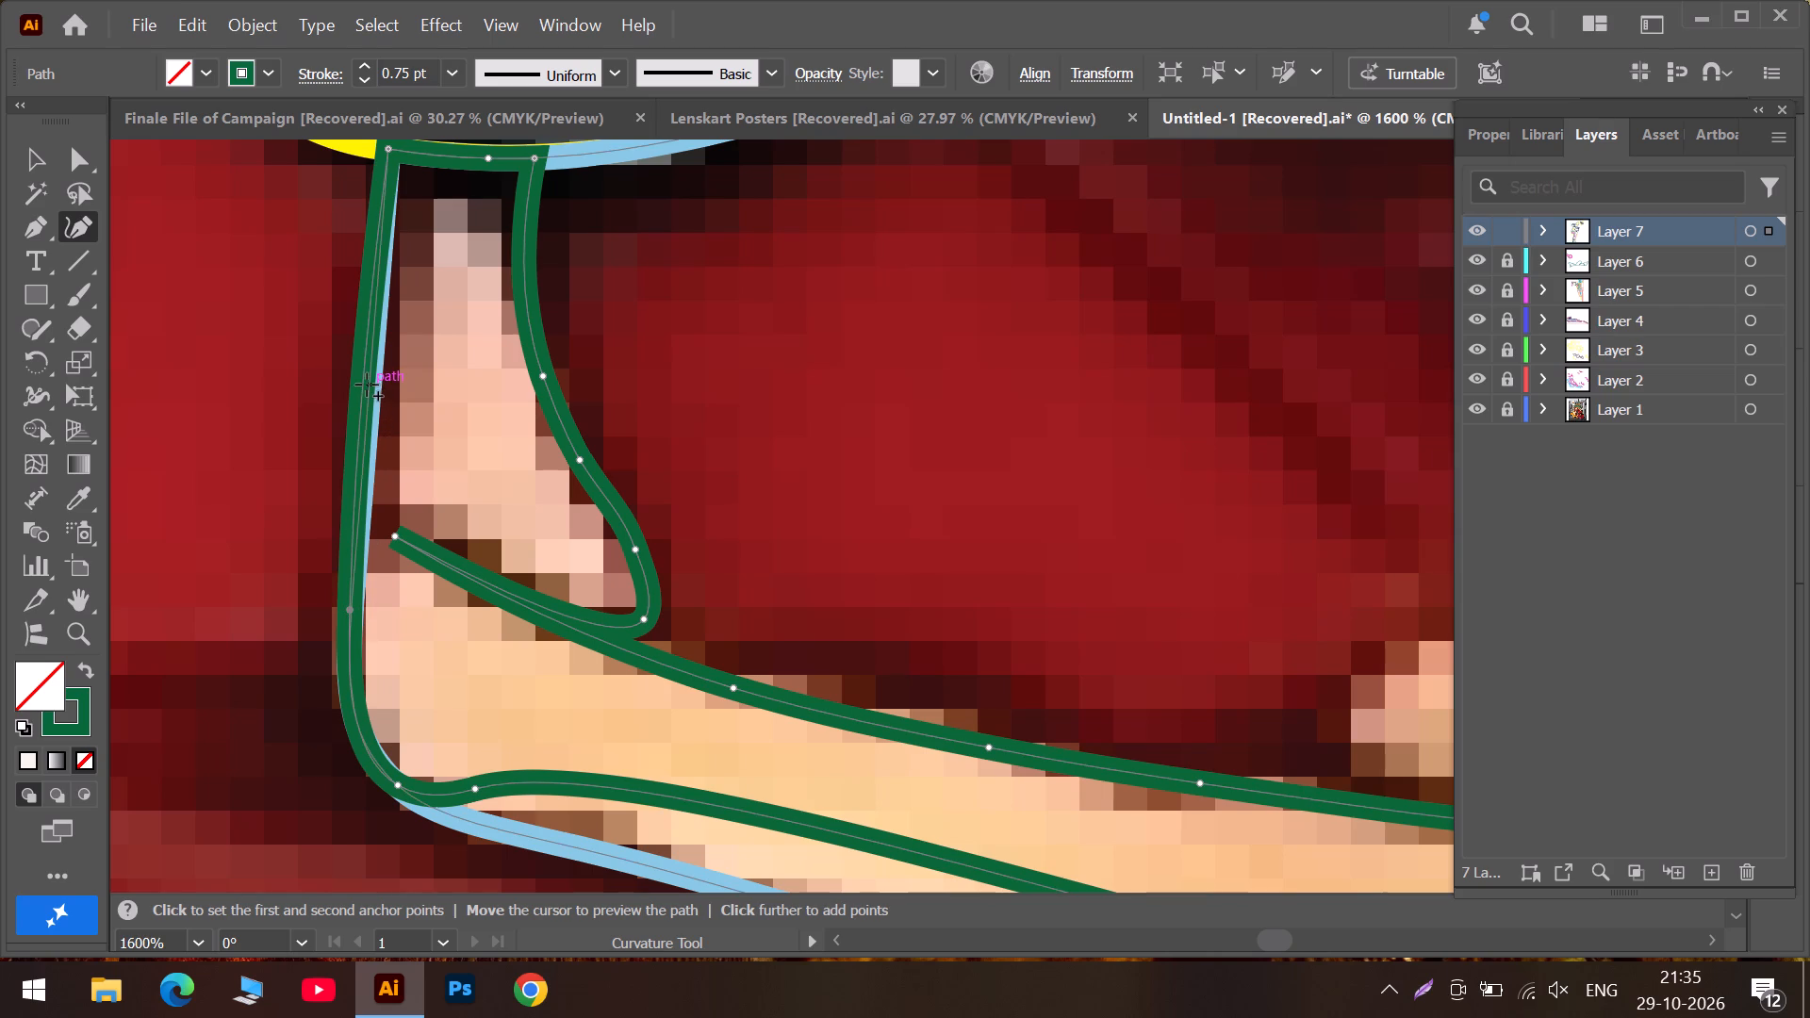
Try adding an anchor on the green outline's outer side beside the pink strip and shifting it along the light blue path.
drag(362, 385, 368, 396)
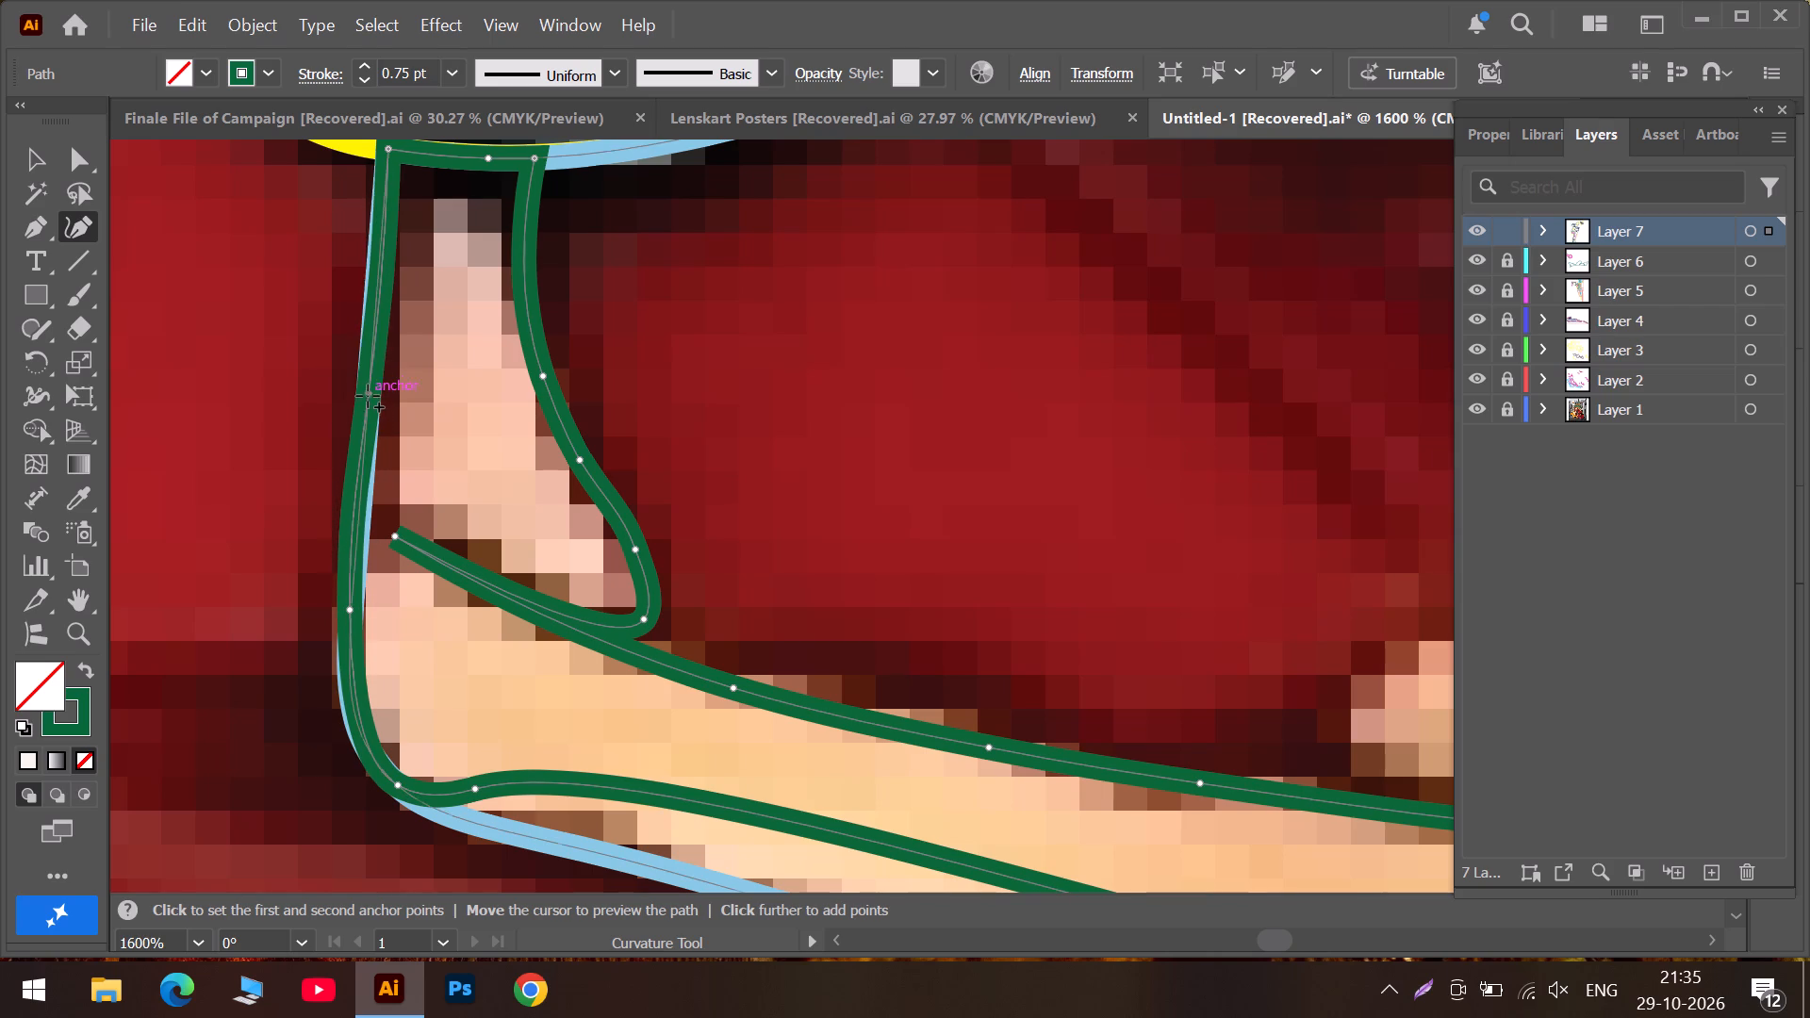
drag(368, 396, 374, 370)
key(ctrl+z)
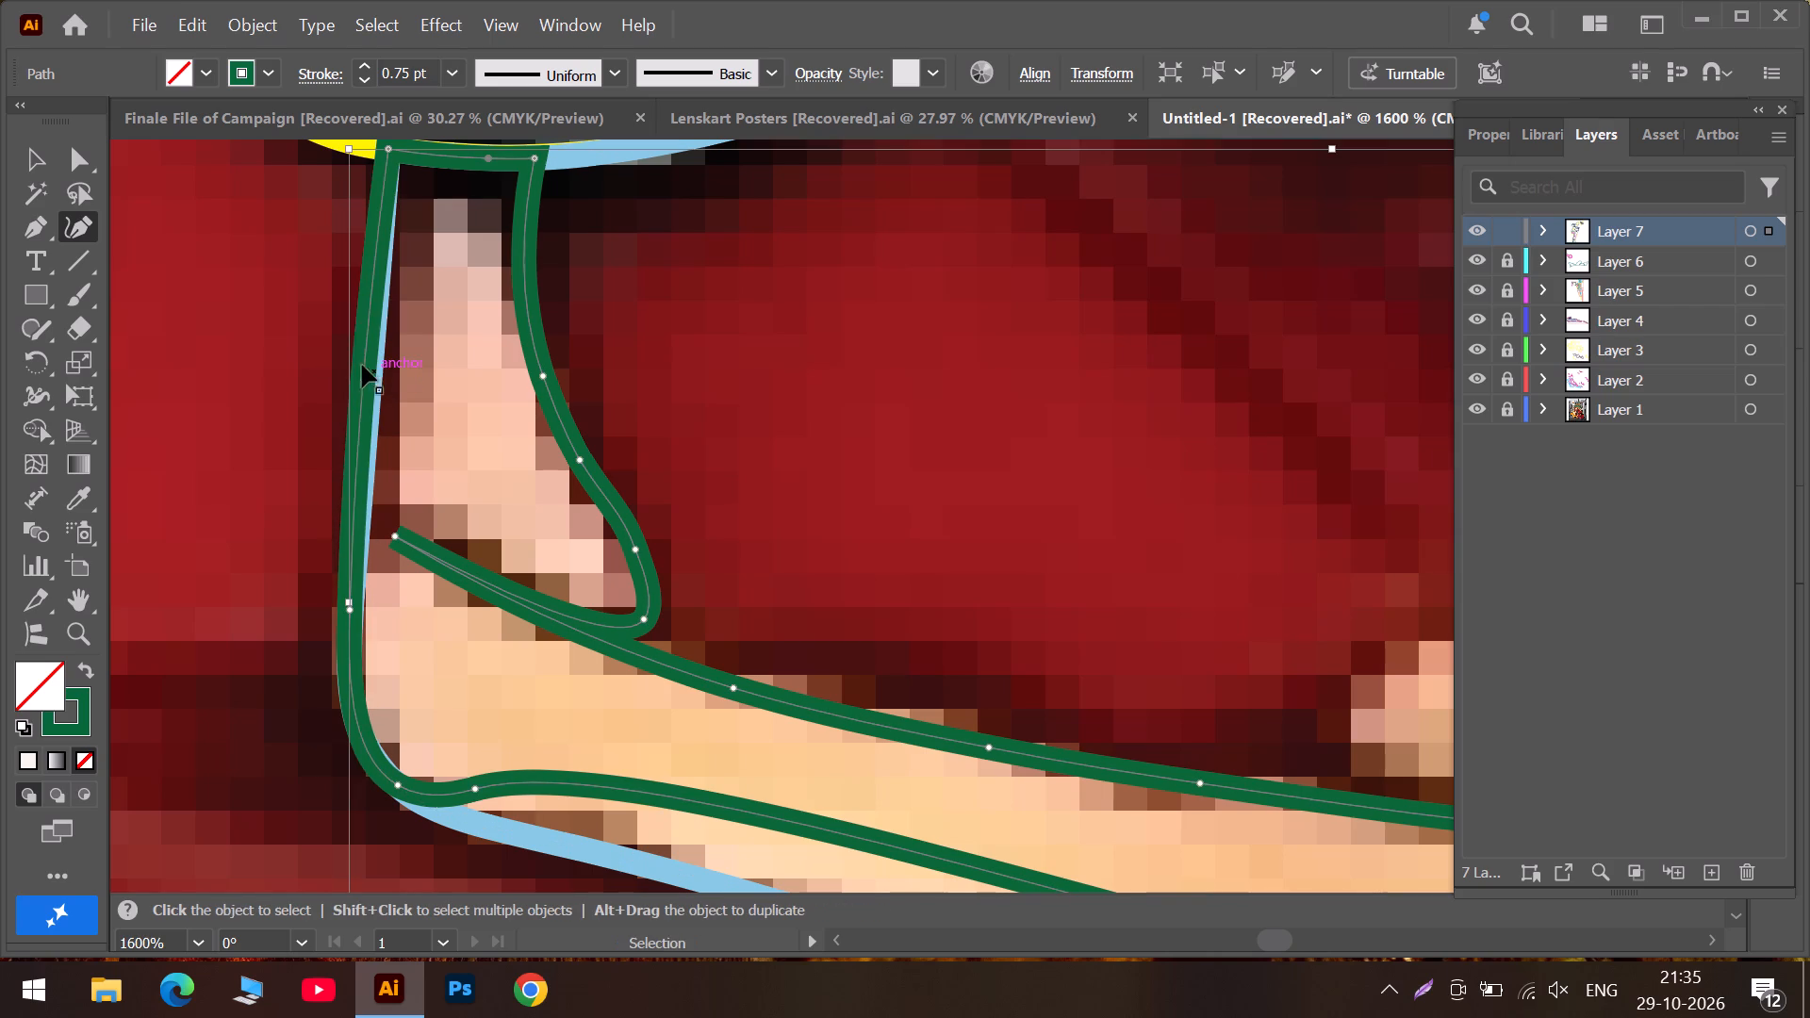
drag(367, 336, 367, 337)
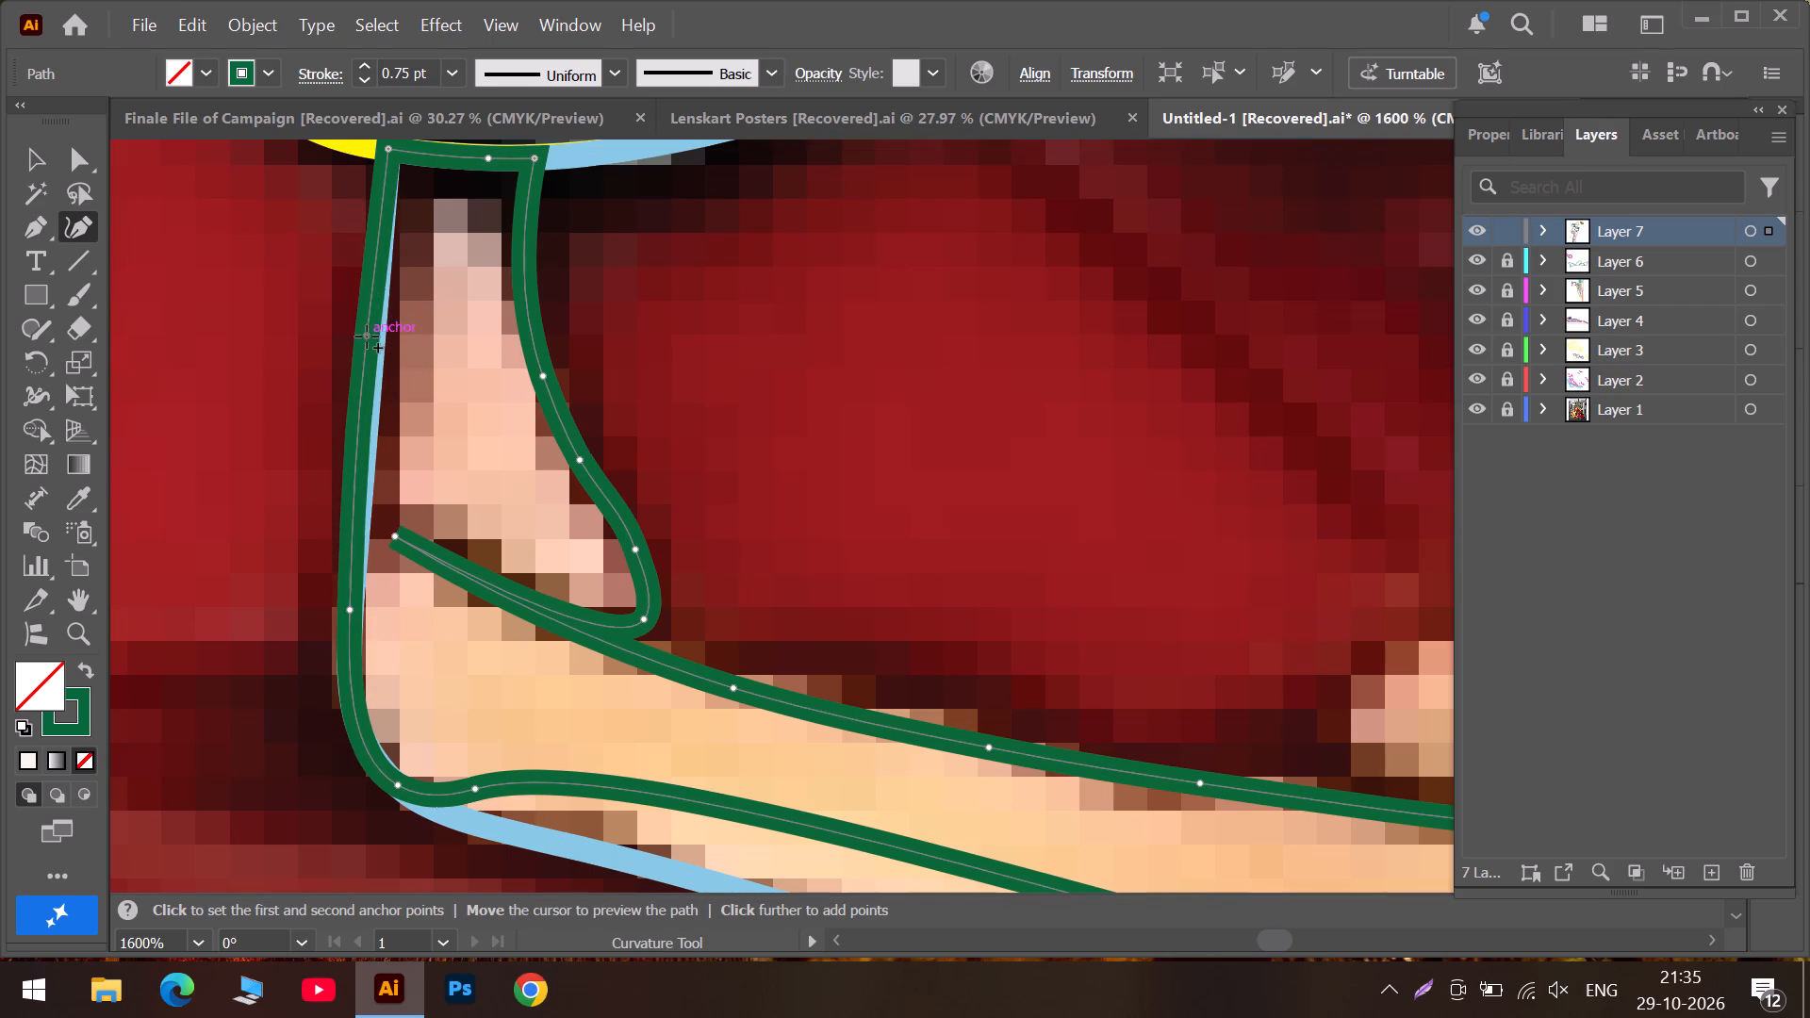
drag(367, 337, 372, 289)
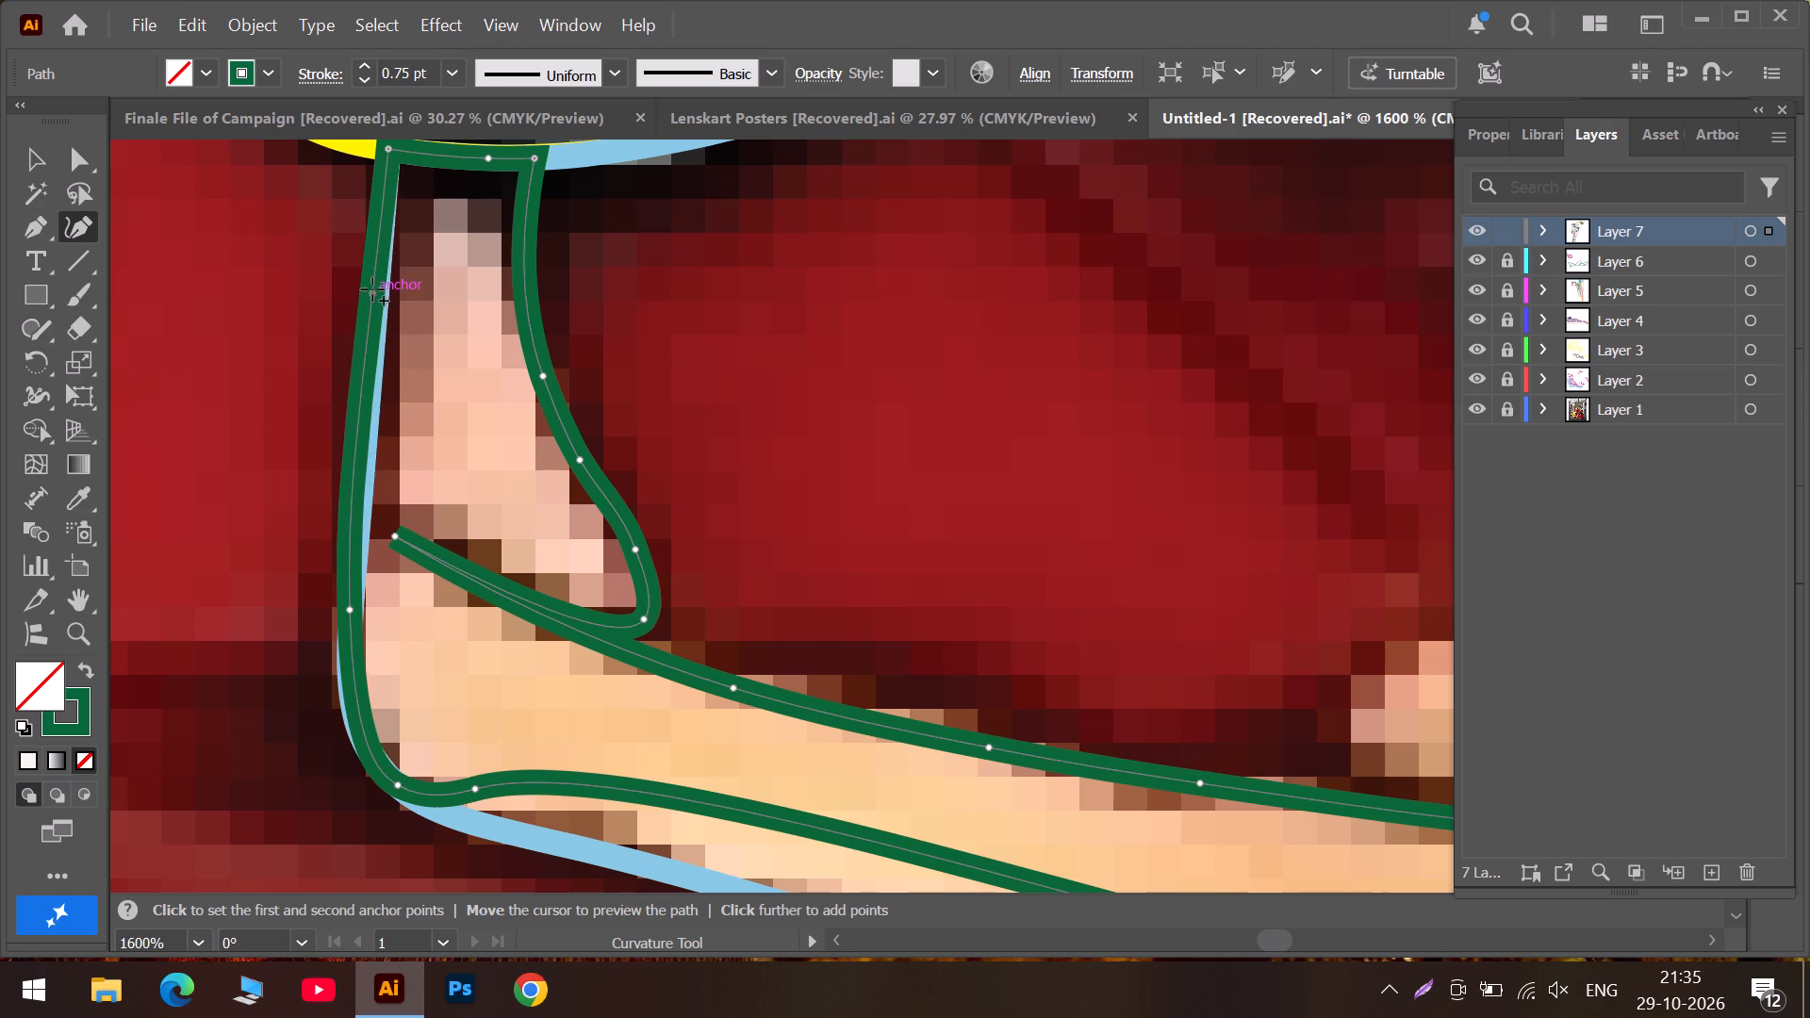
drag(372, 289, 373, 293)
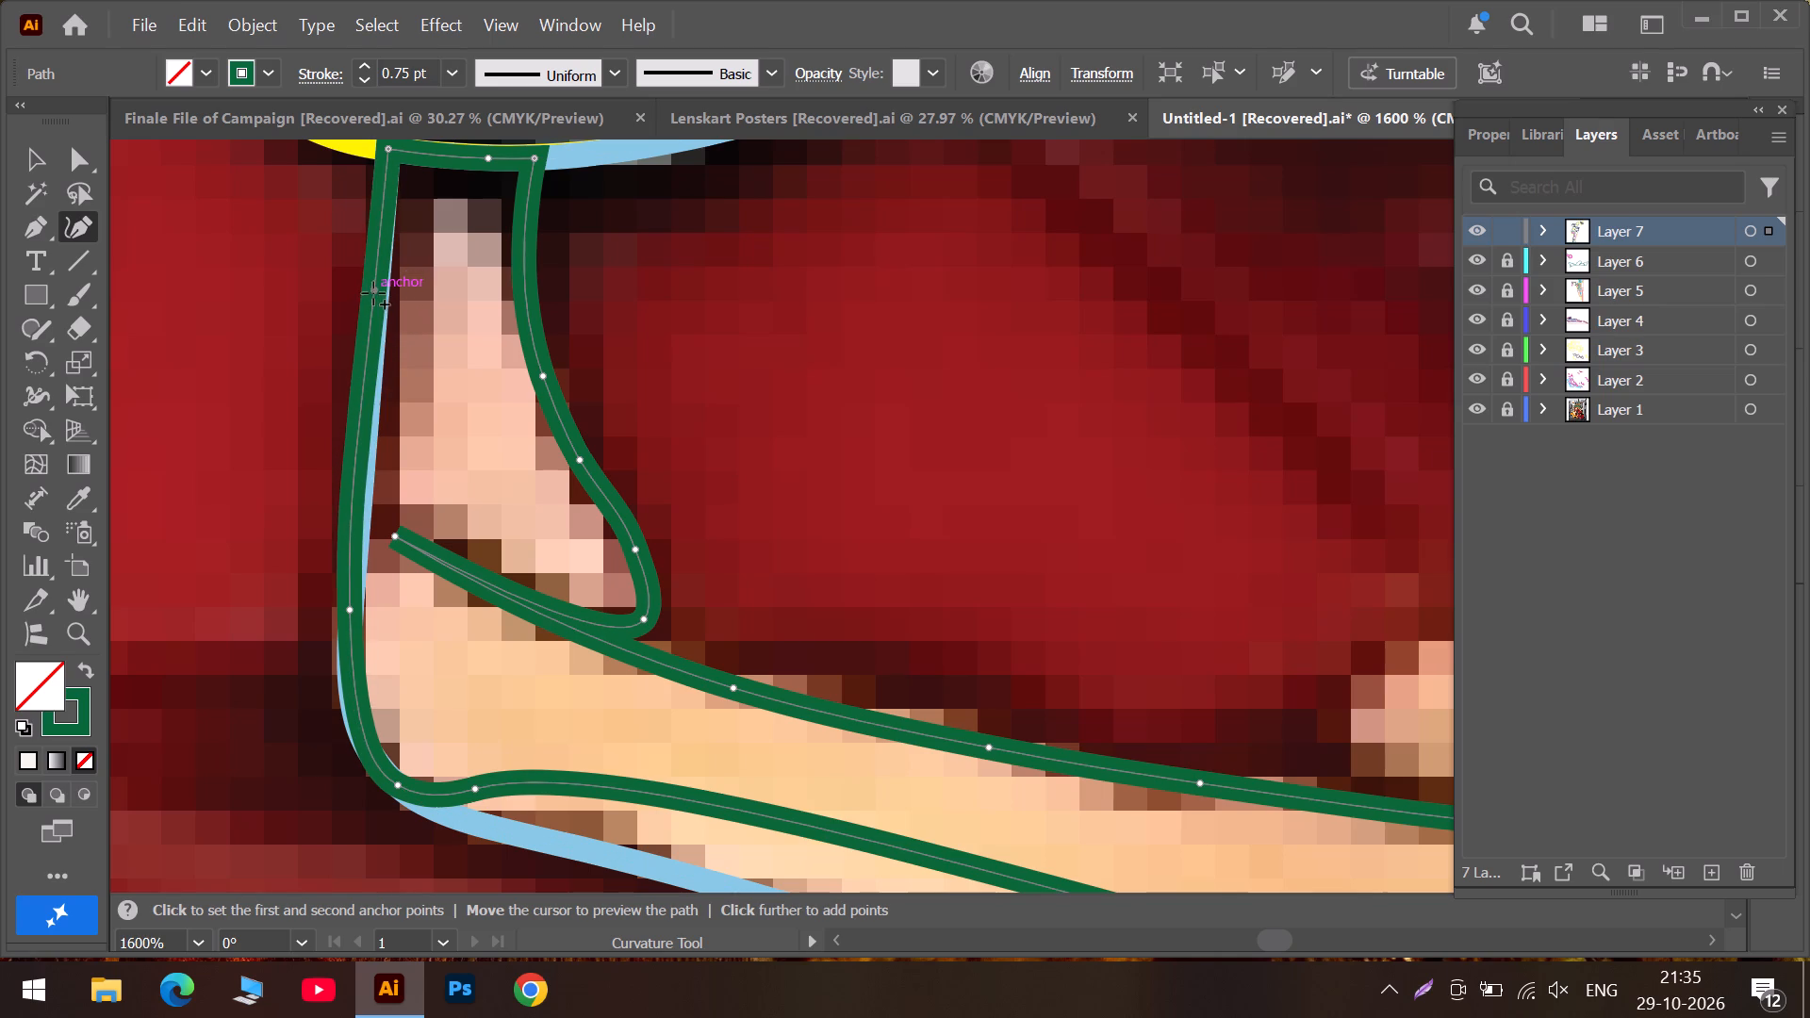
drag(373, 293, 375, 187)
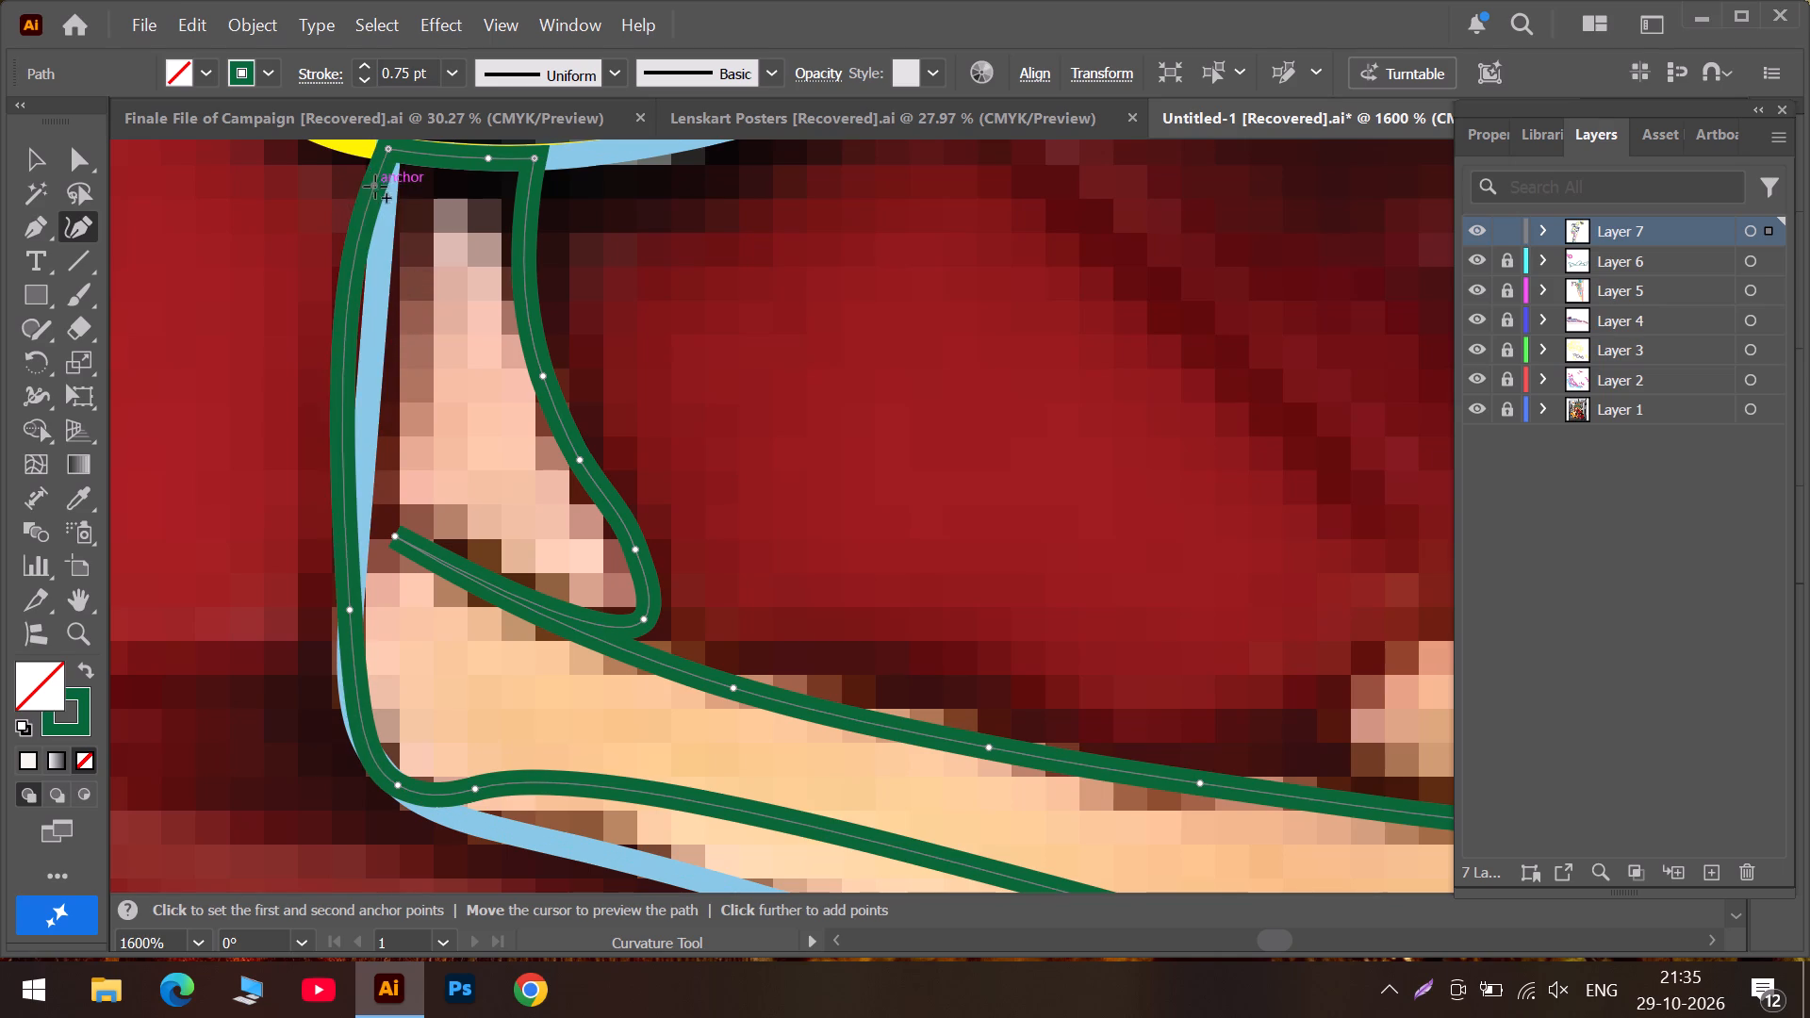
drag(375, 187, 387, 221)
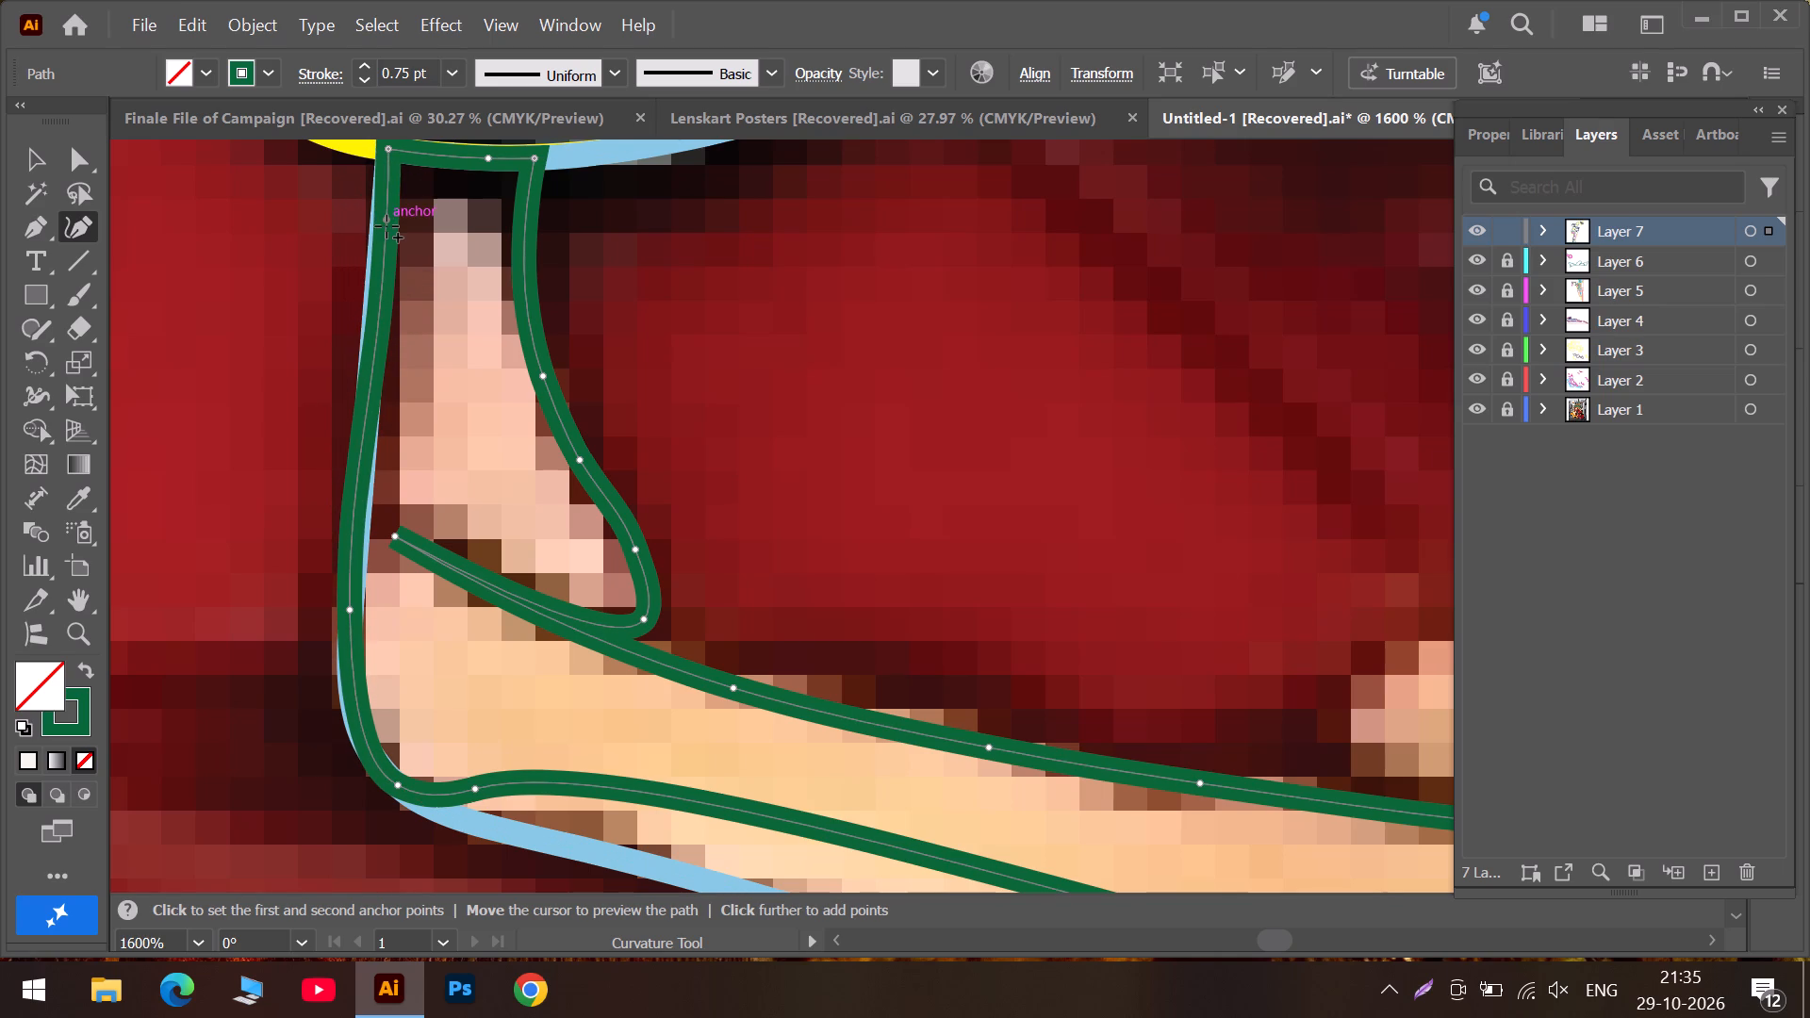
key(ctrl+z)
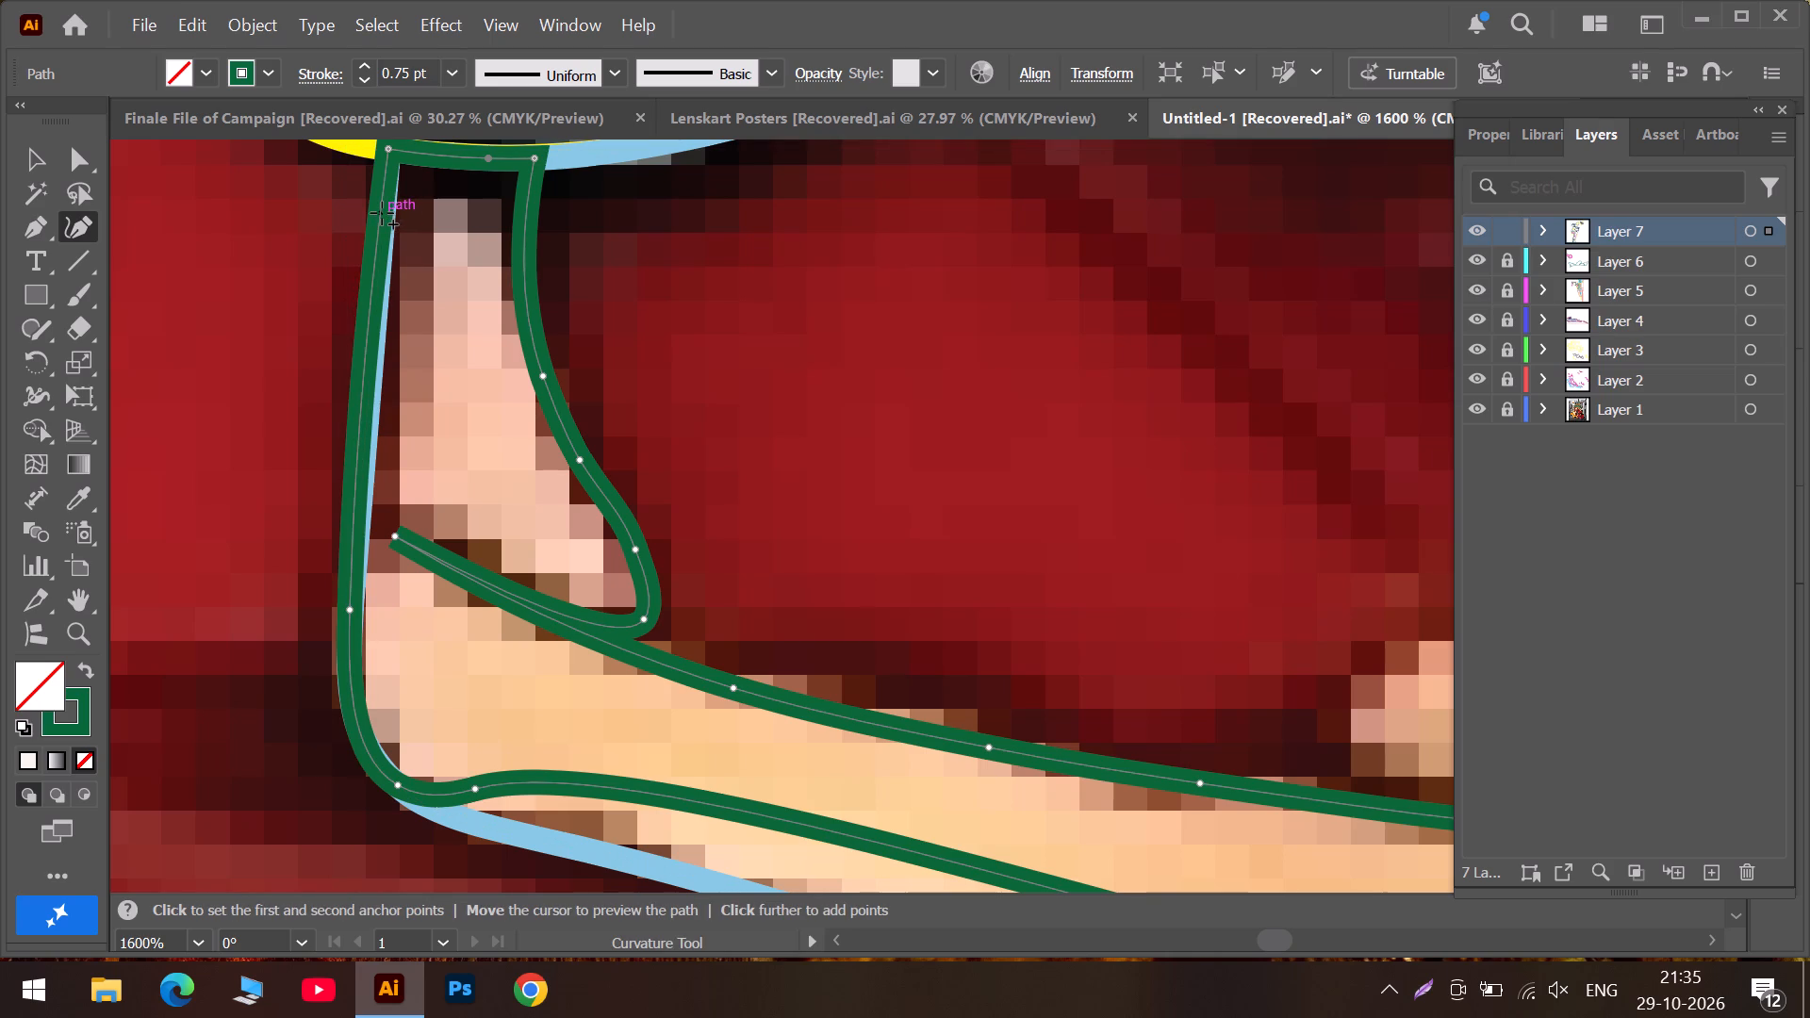
Add anchors down the green outline's outer side and lower the one above the bend to match the light blue path.
drag(382, 213, 381, 234)
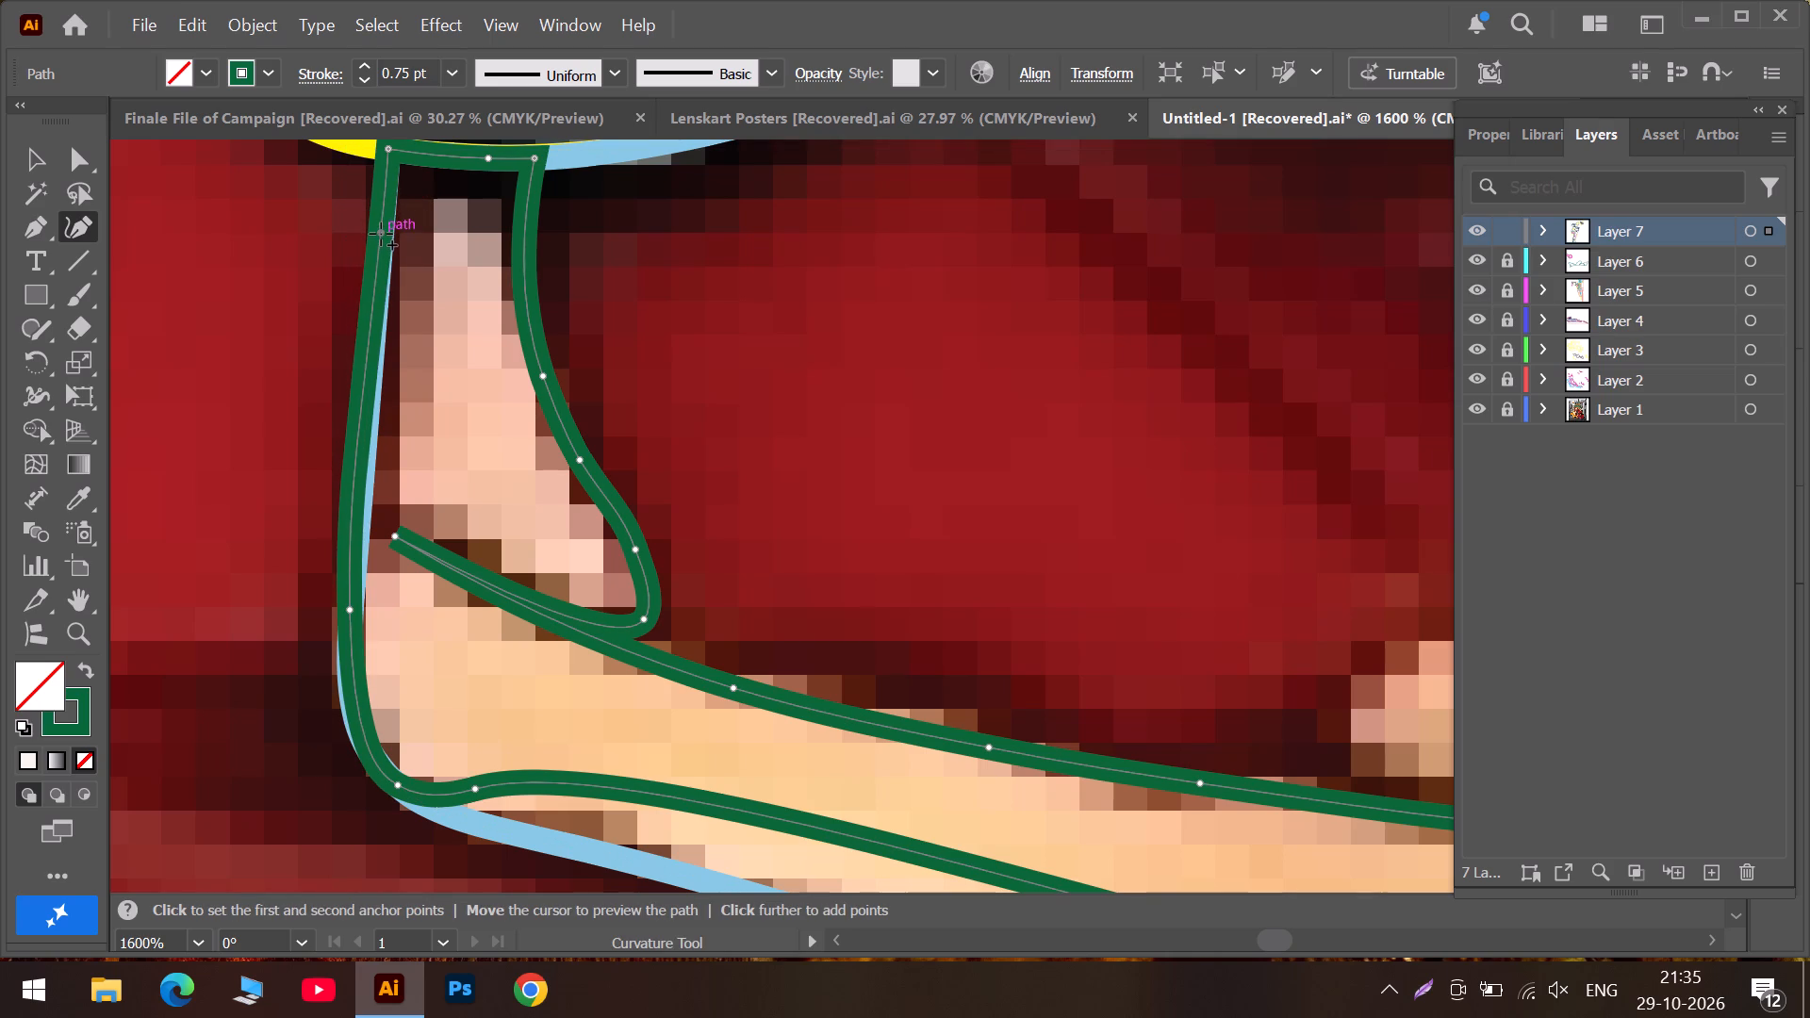
drag(381, 234, 383, 241)
scroll(387, 245, down, 2)
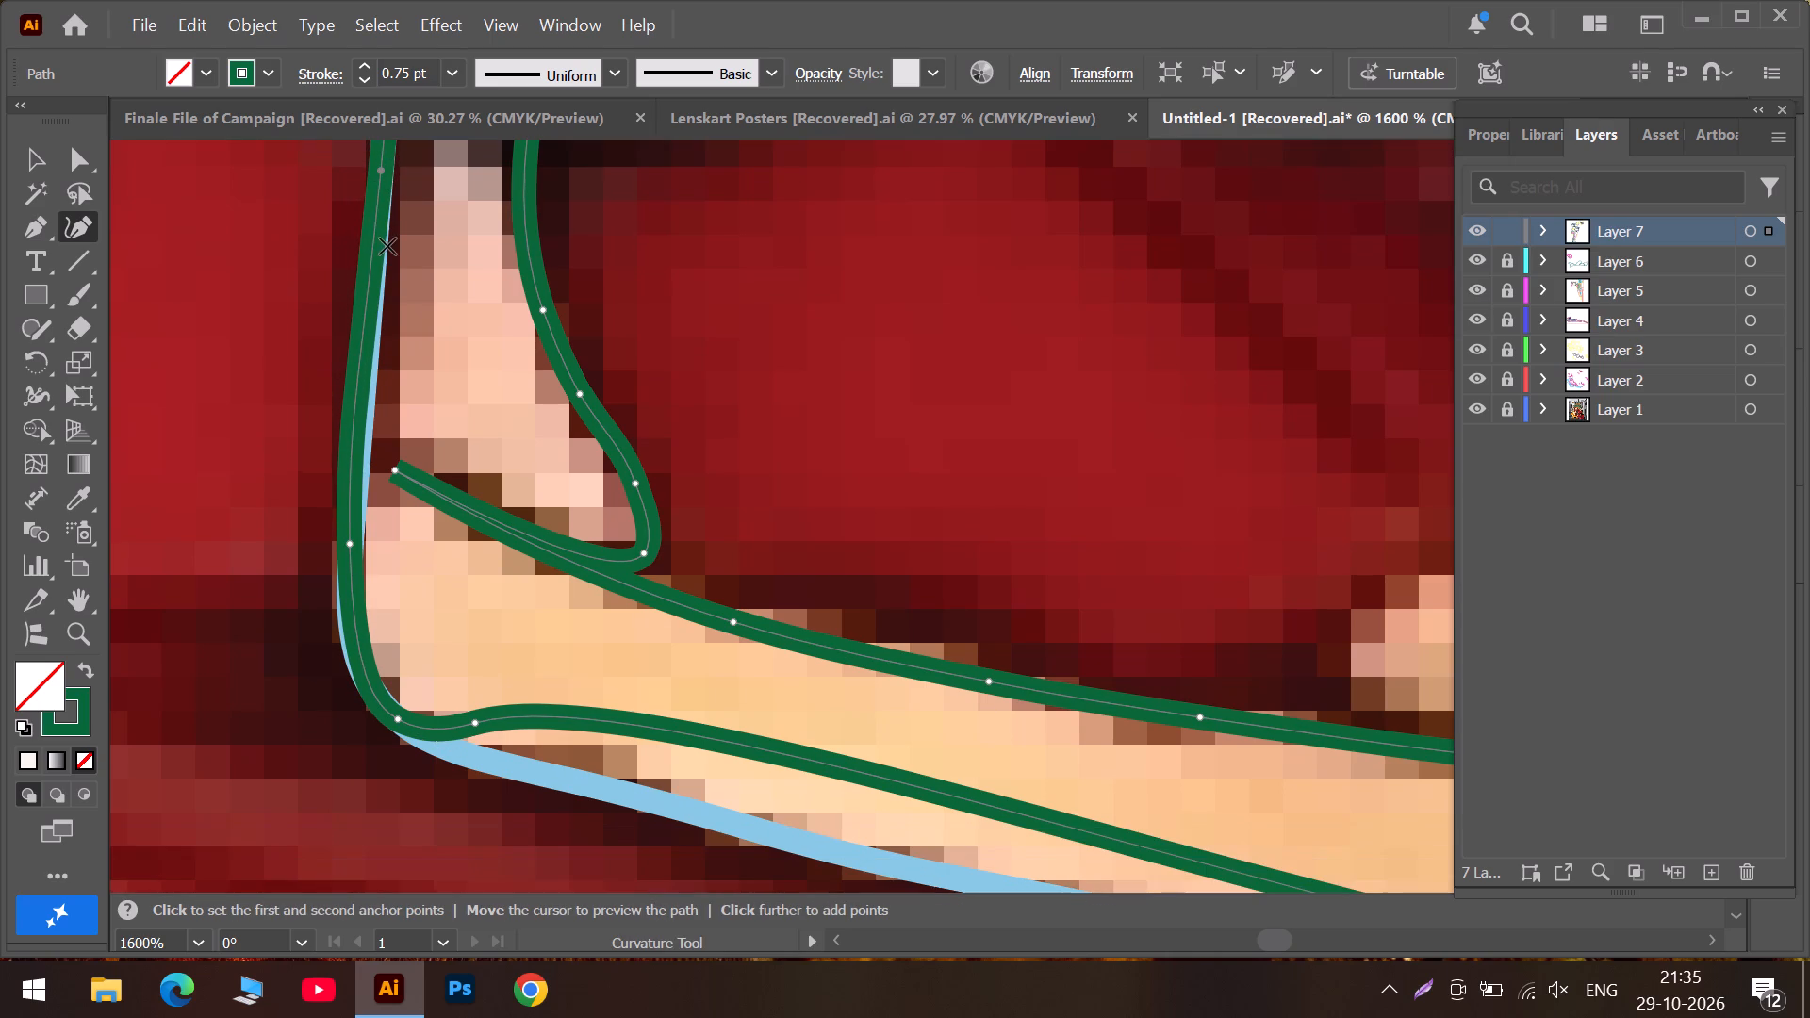
drag(363, 320, 368, 334)
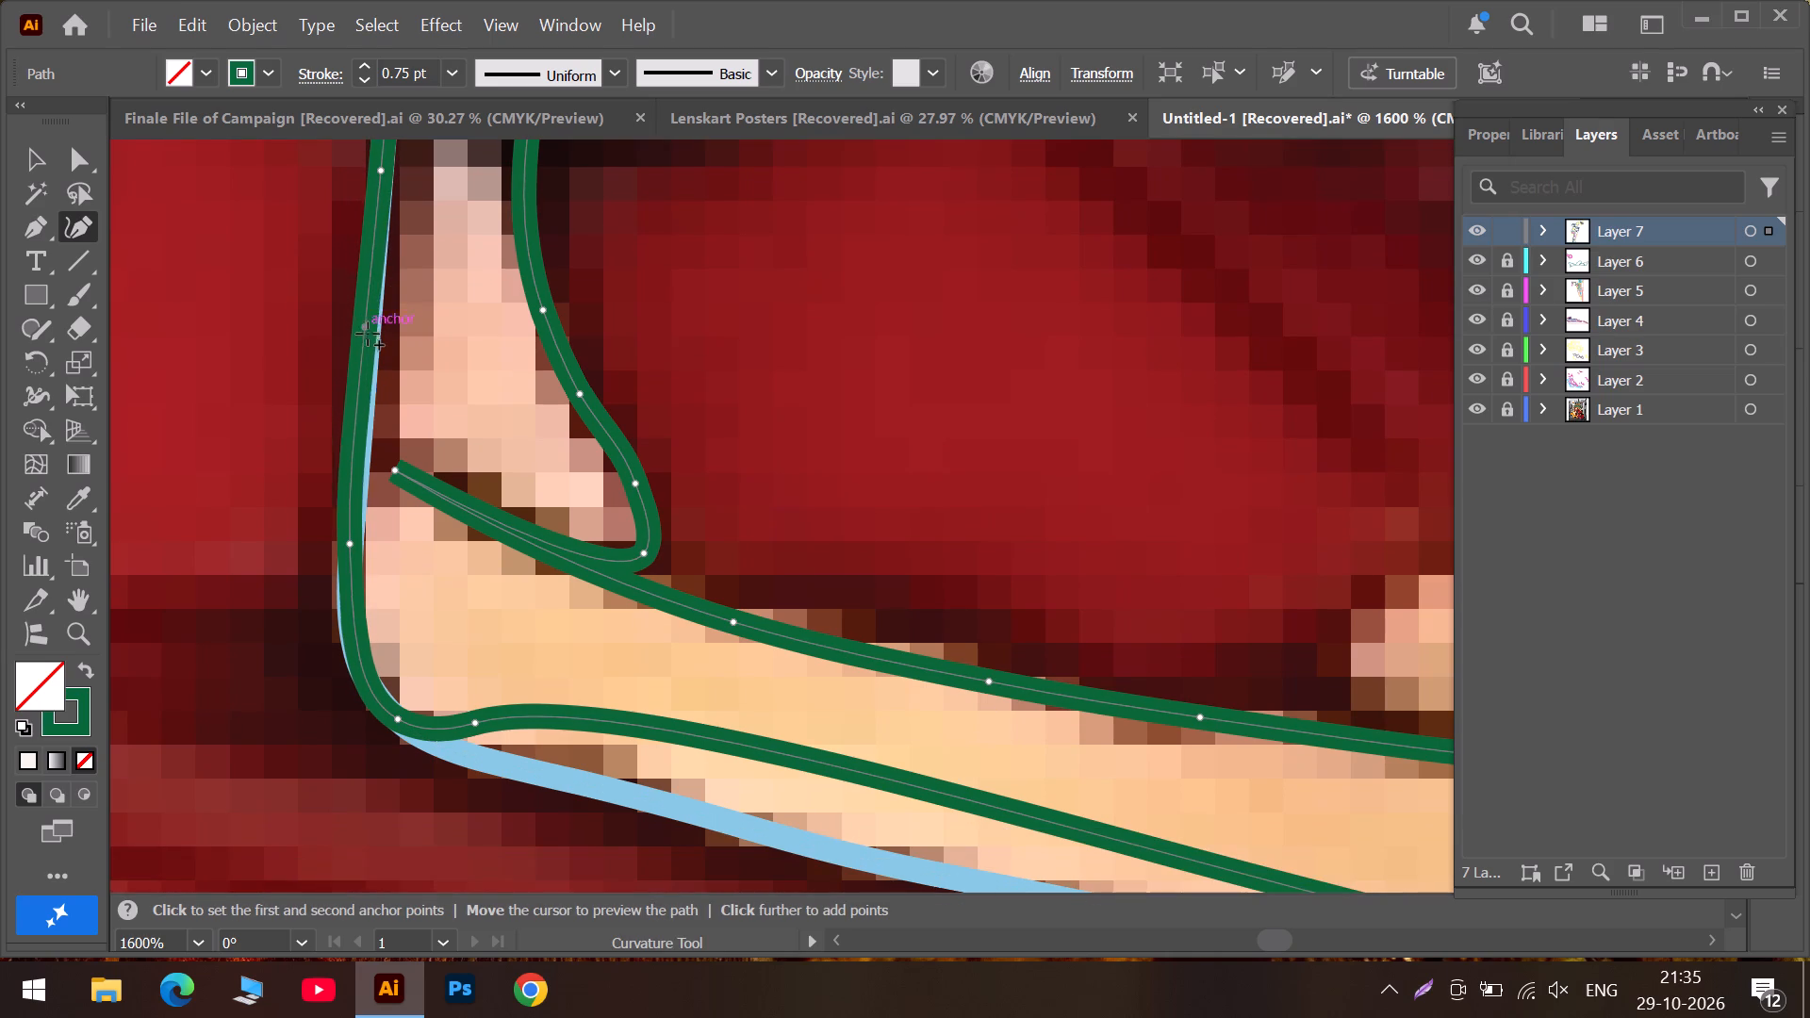
drag(368, 334, 365, 358)
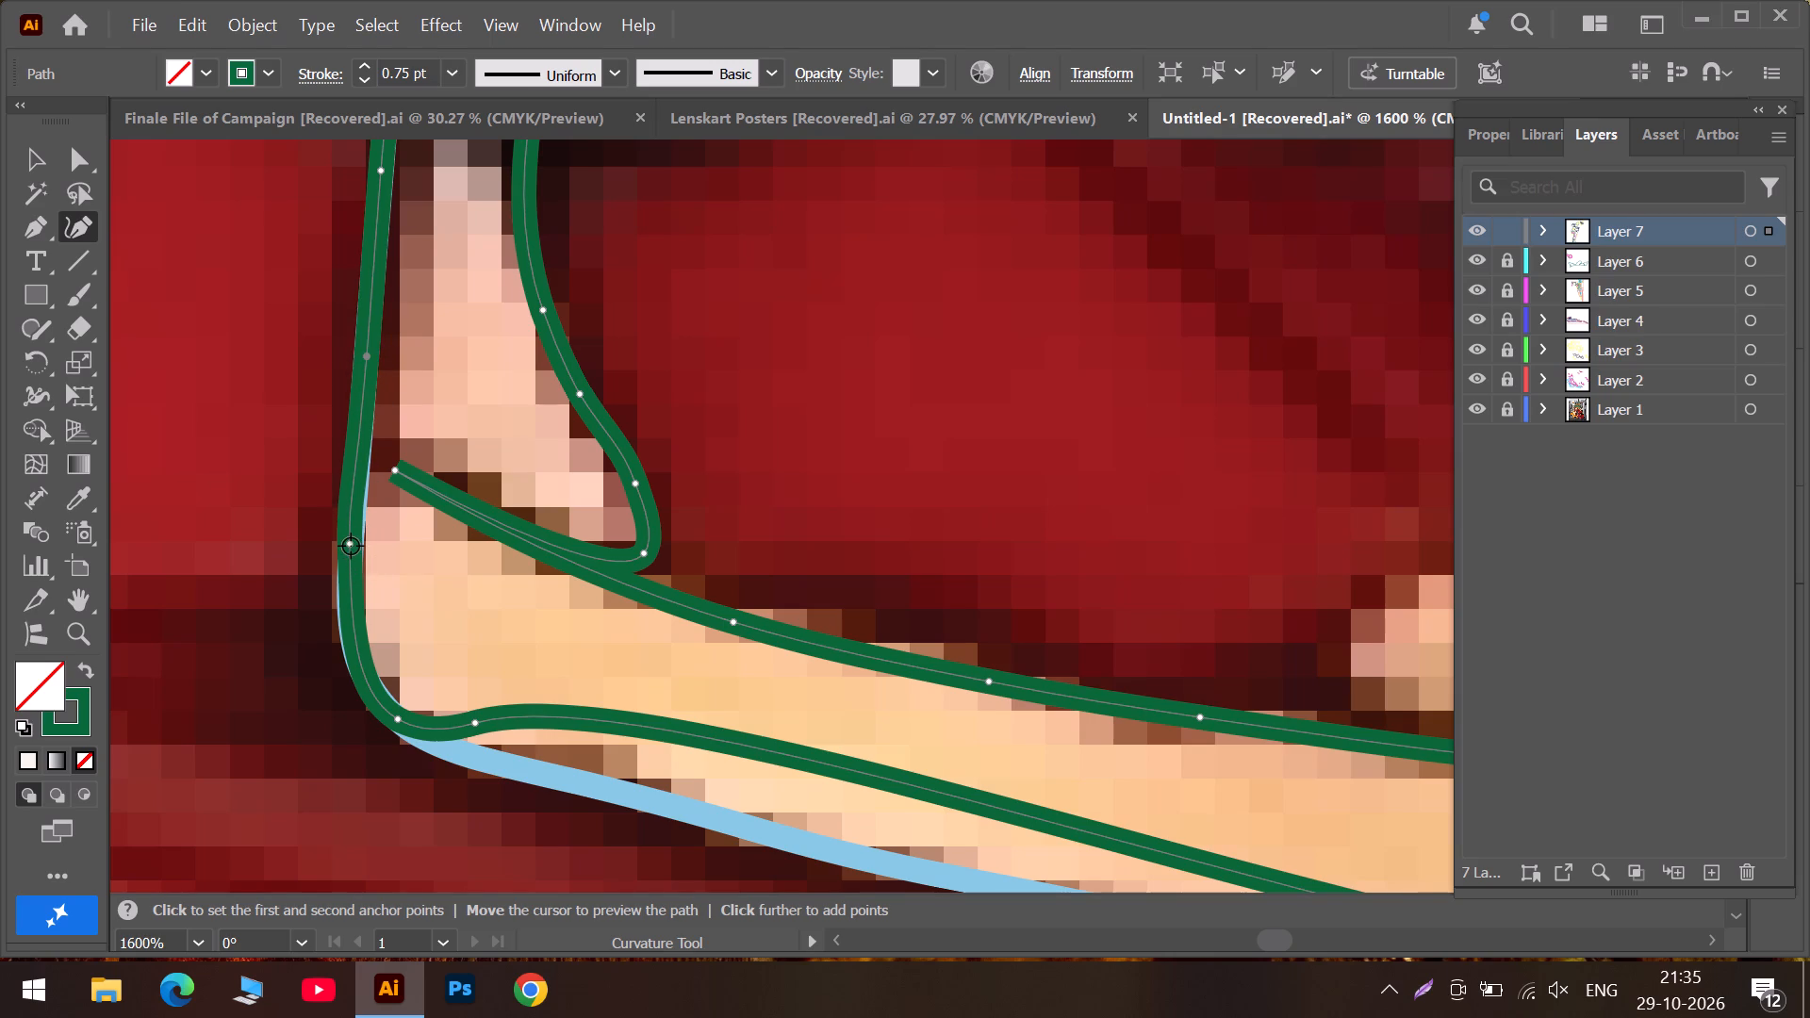
drag(351, 546, 346, 625)
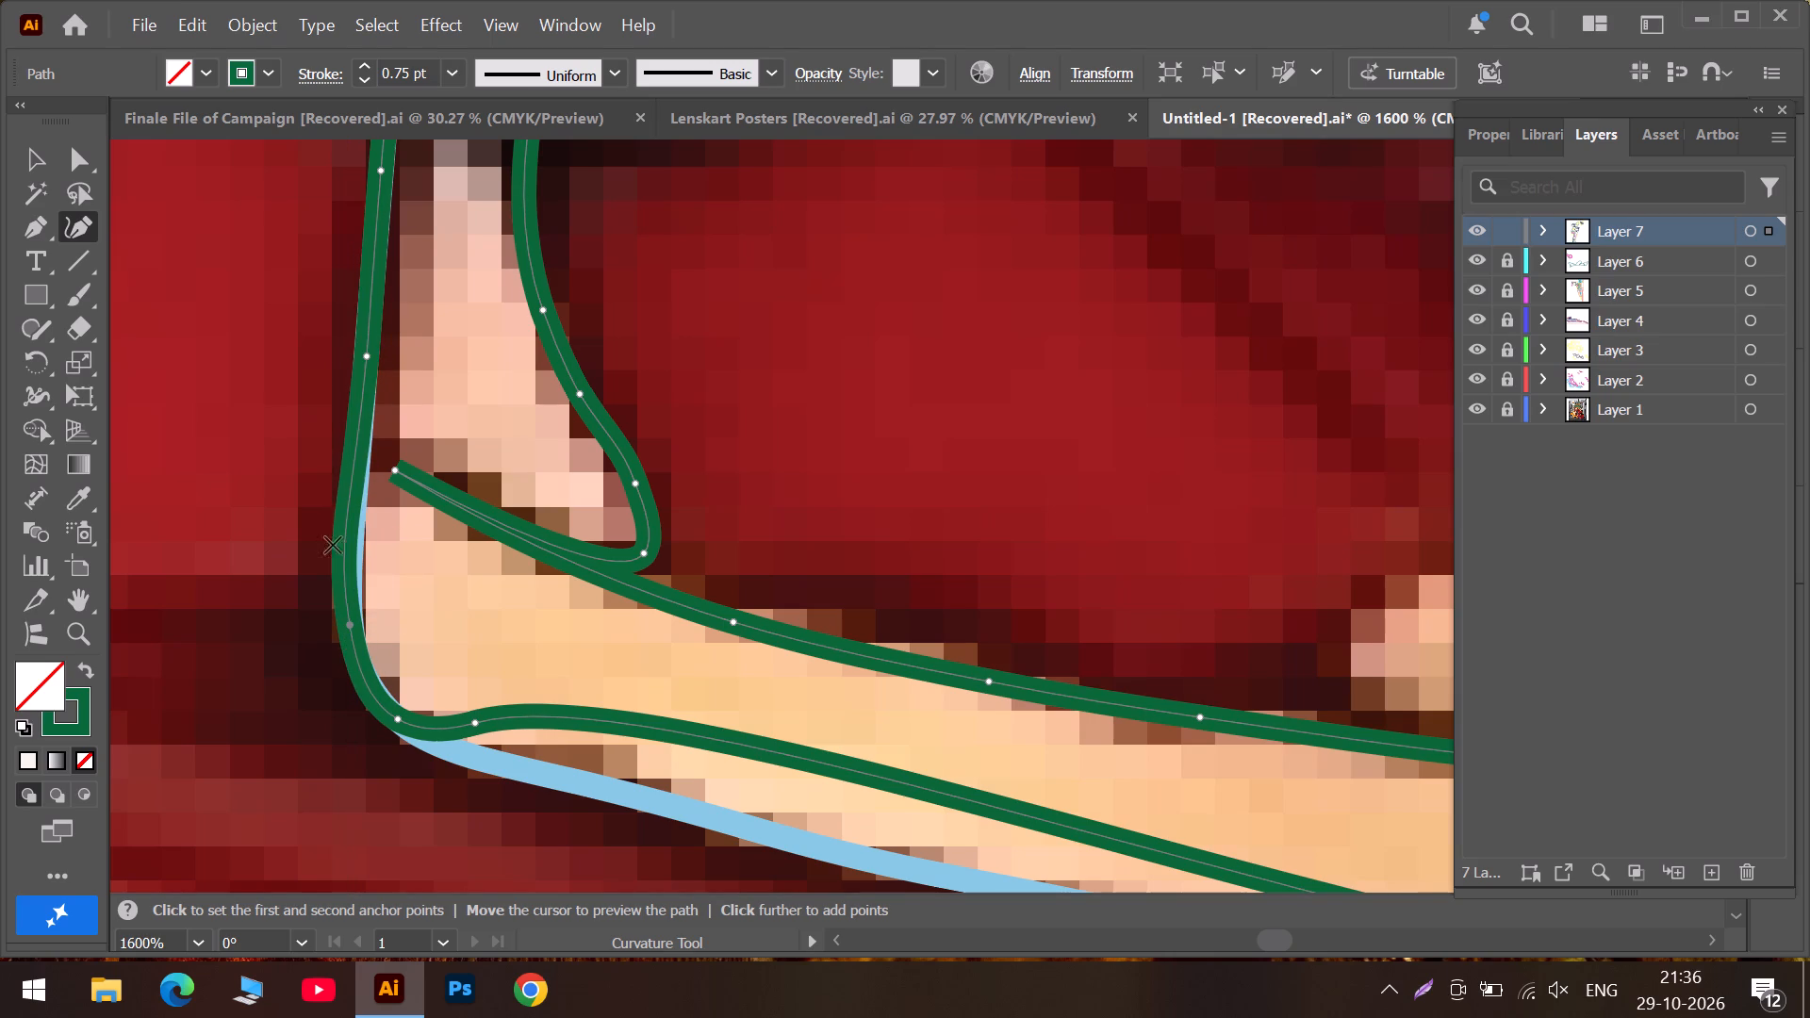
drag(347, 523, 350, 546)
Reposition the anchors on both sides of the green outline's bend so the rounded corner follows the light blue path.
scroll(350, 558, down, 5)
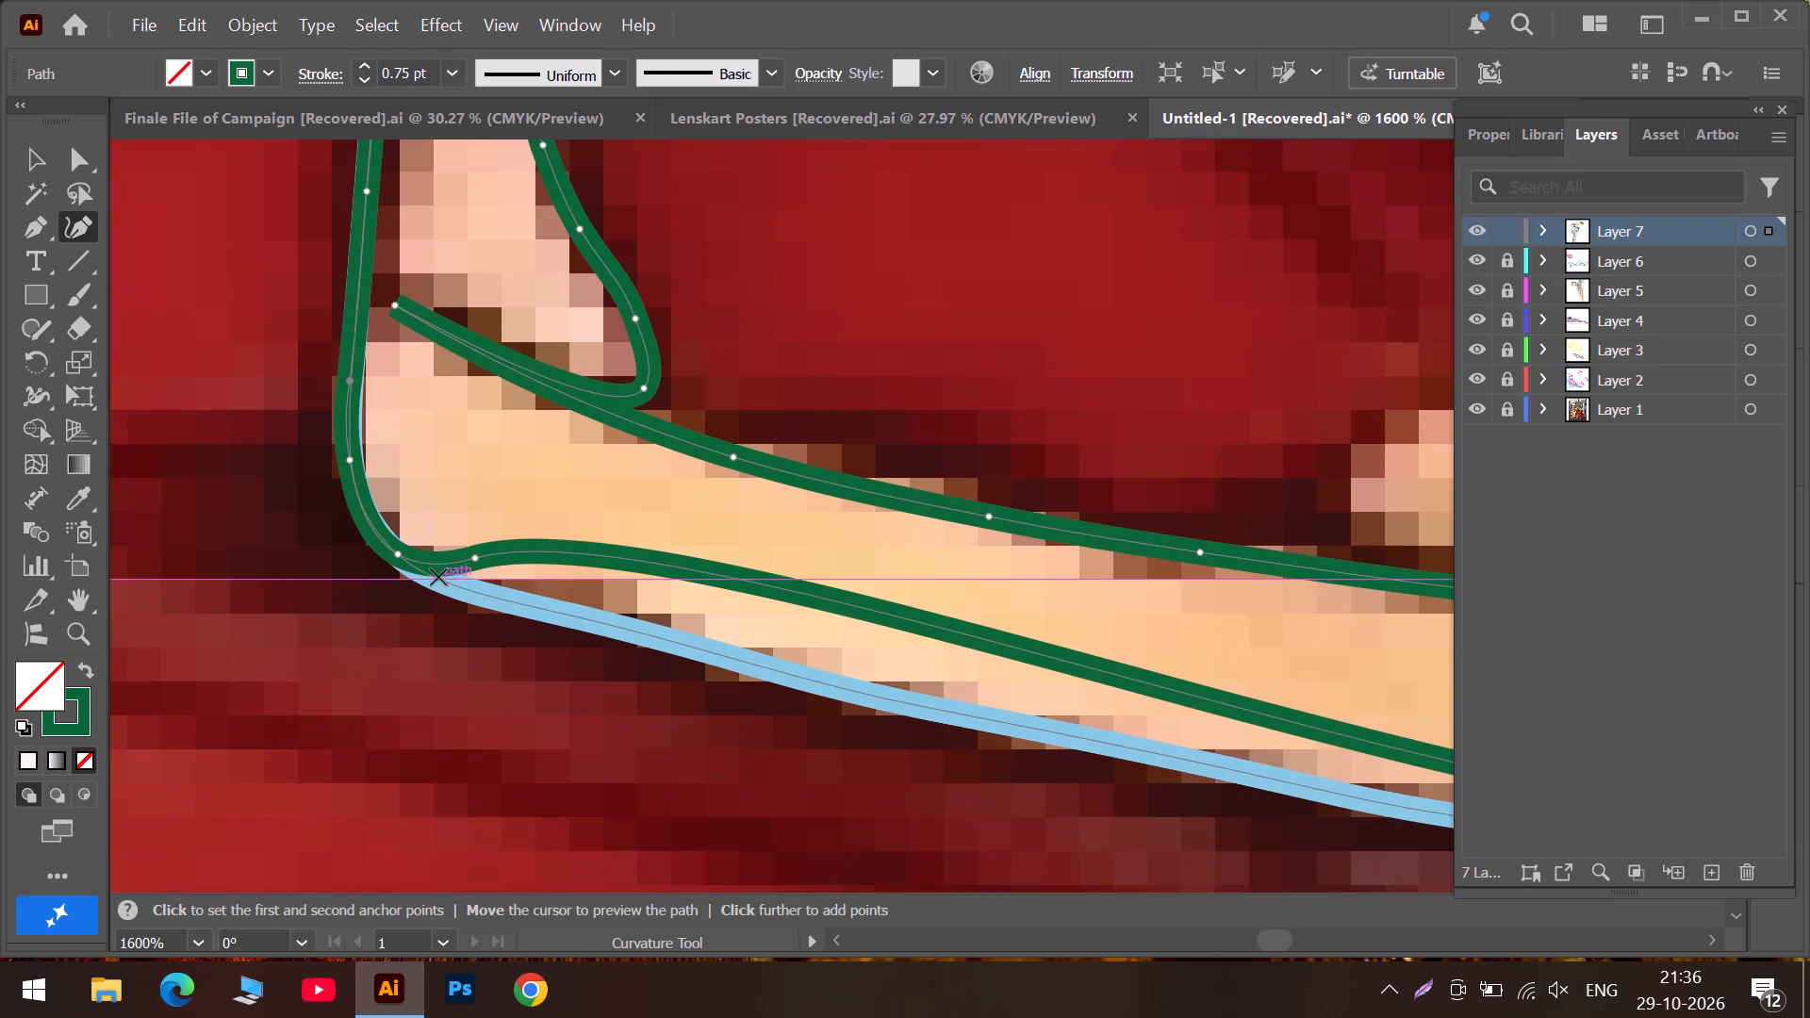
drag(477, 561, 532, 594)
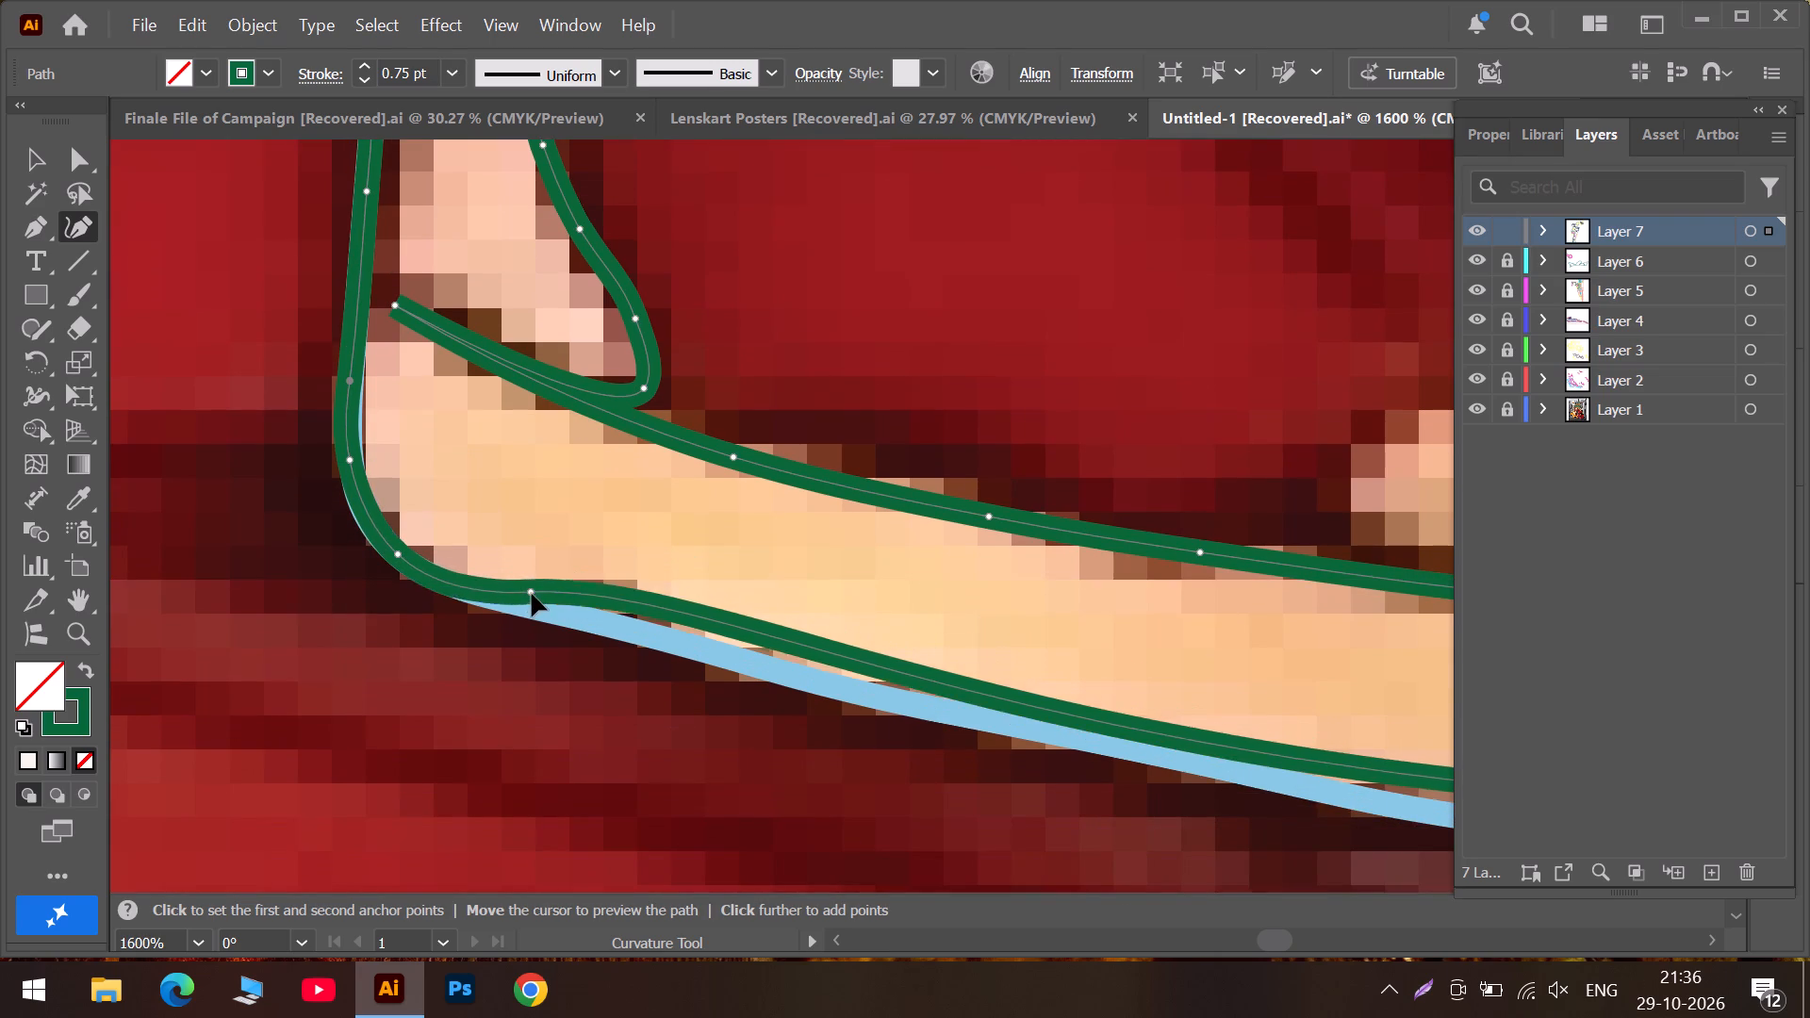
drag(532, 594, 461, 590)
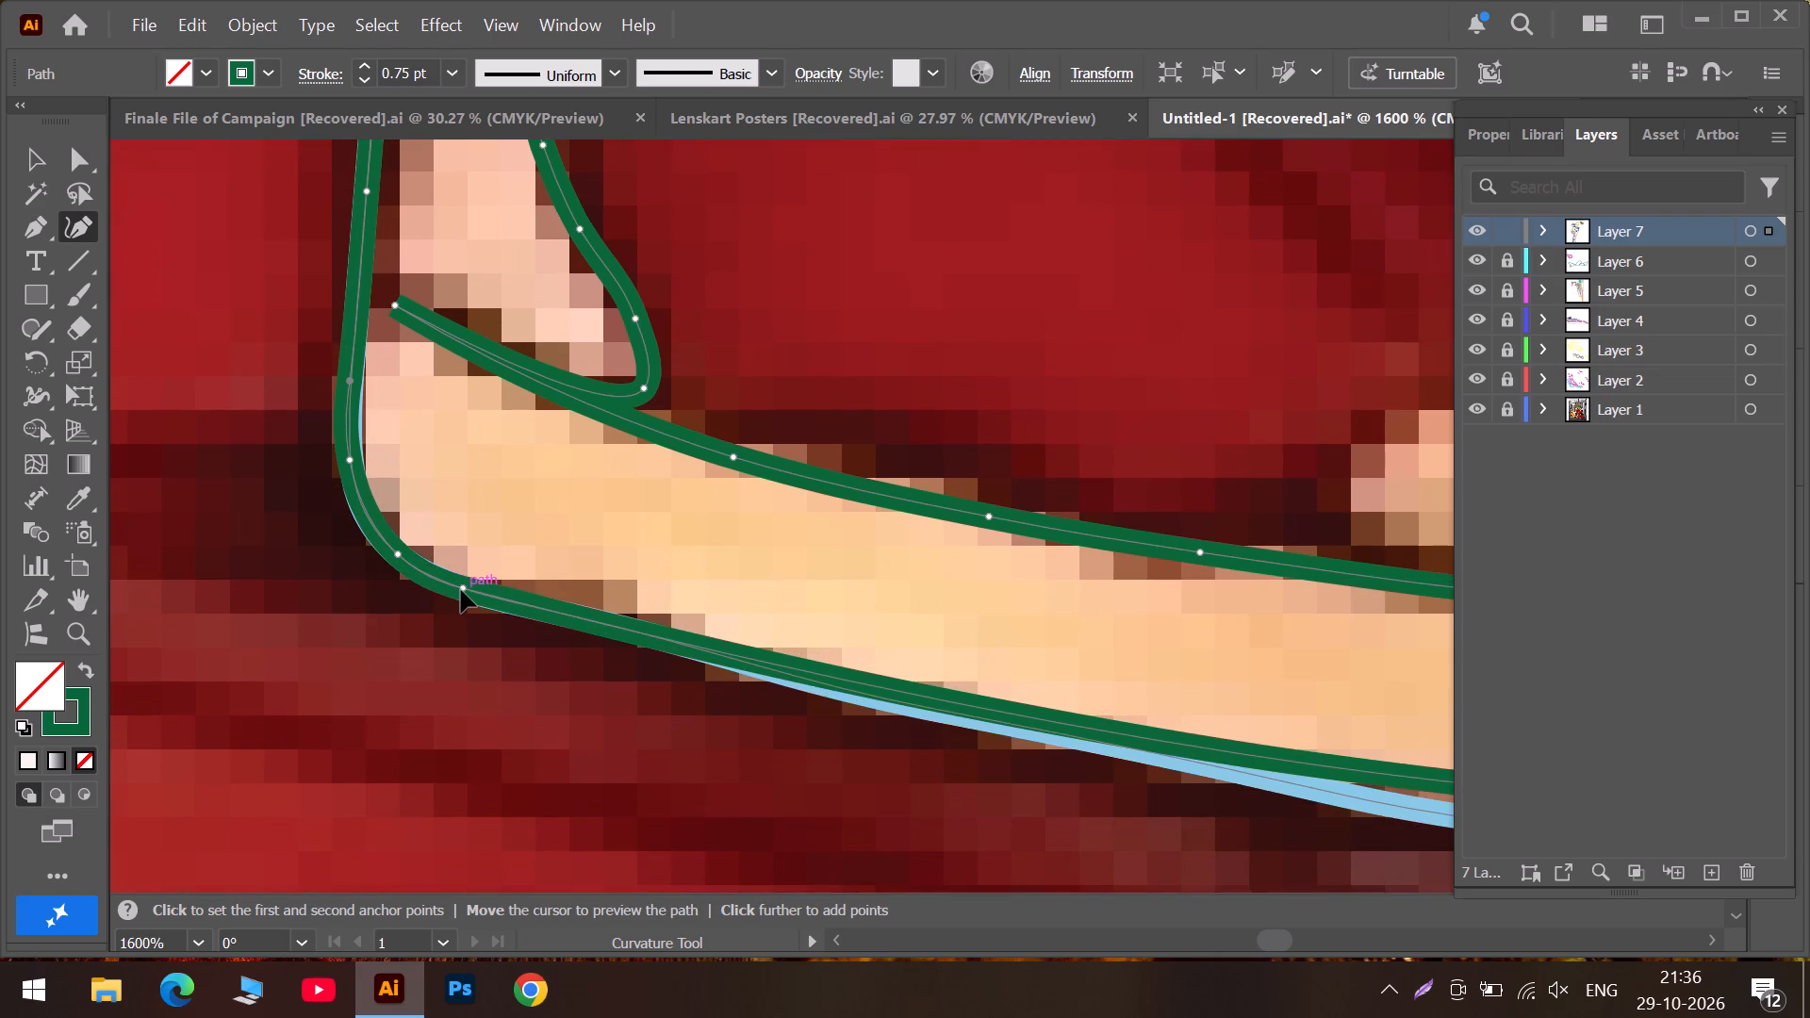
drag(461, 590, 457, 589)
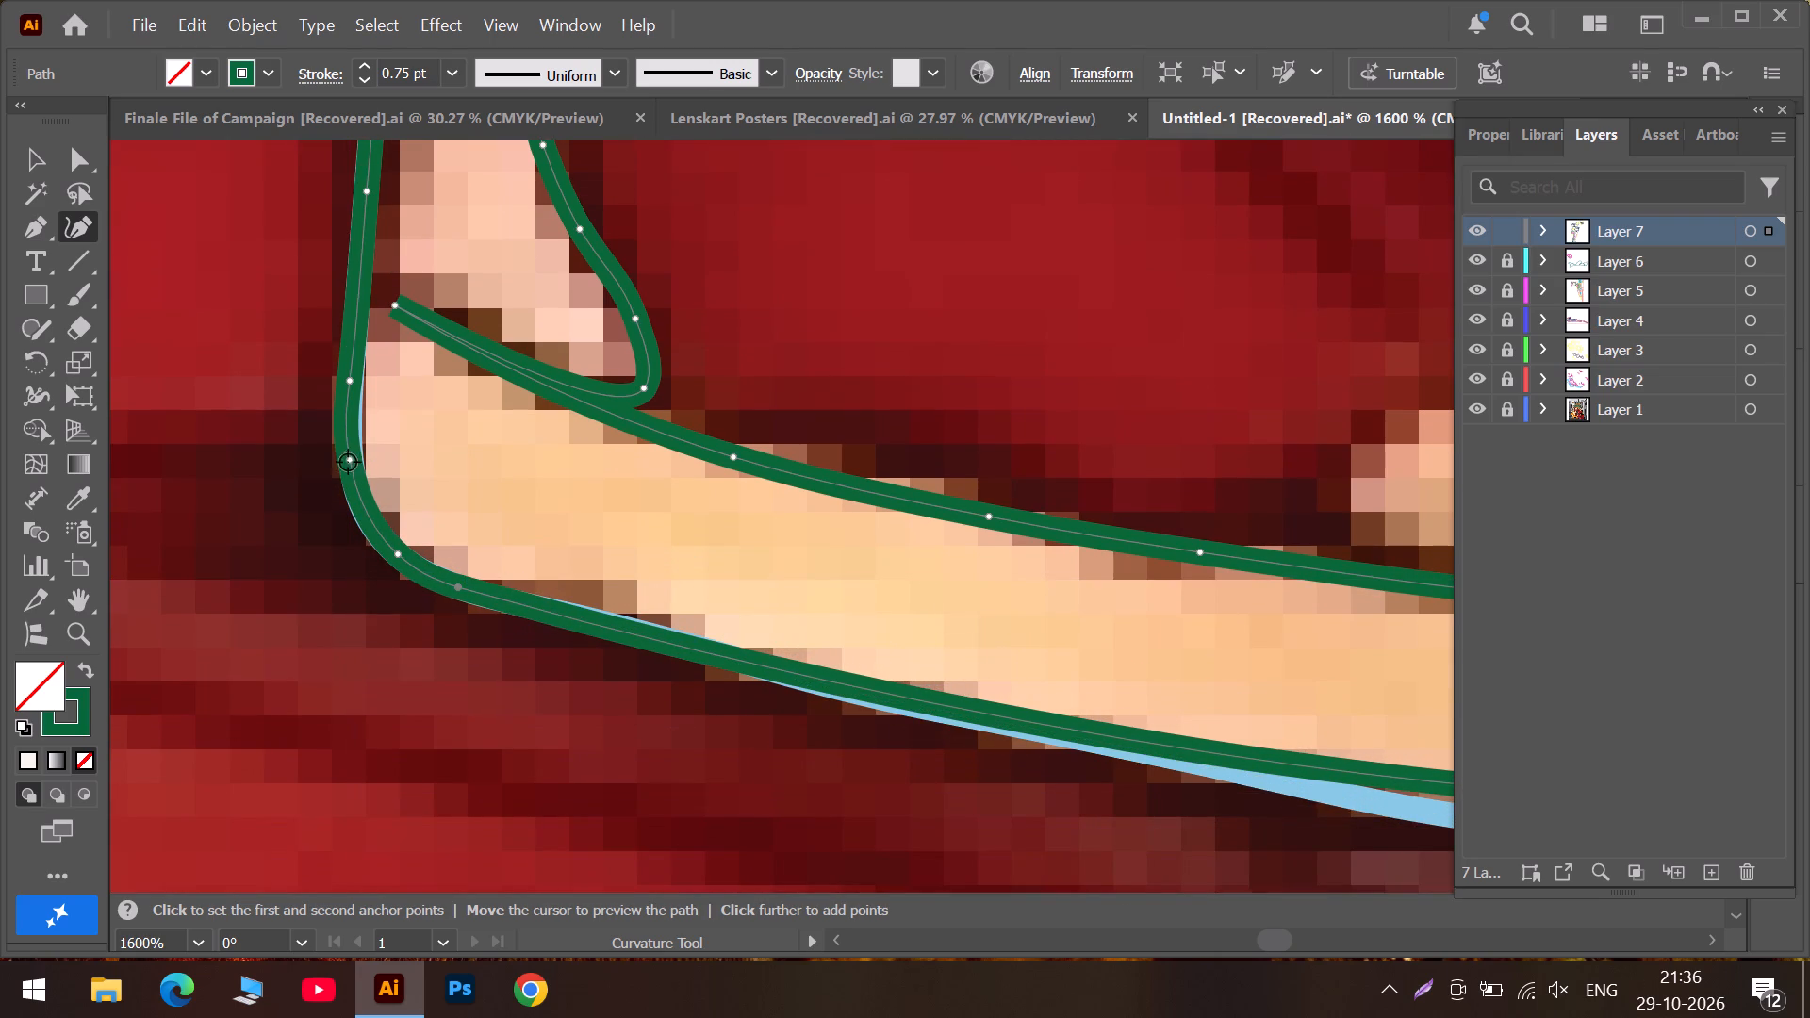
drag(351, 457, 372, 524)
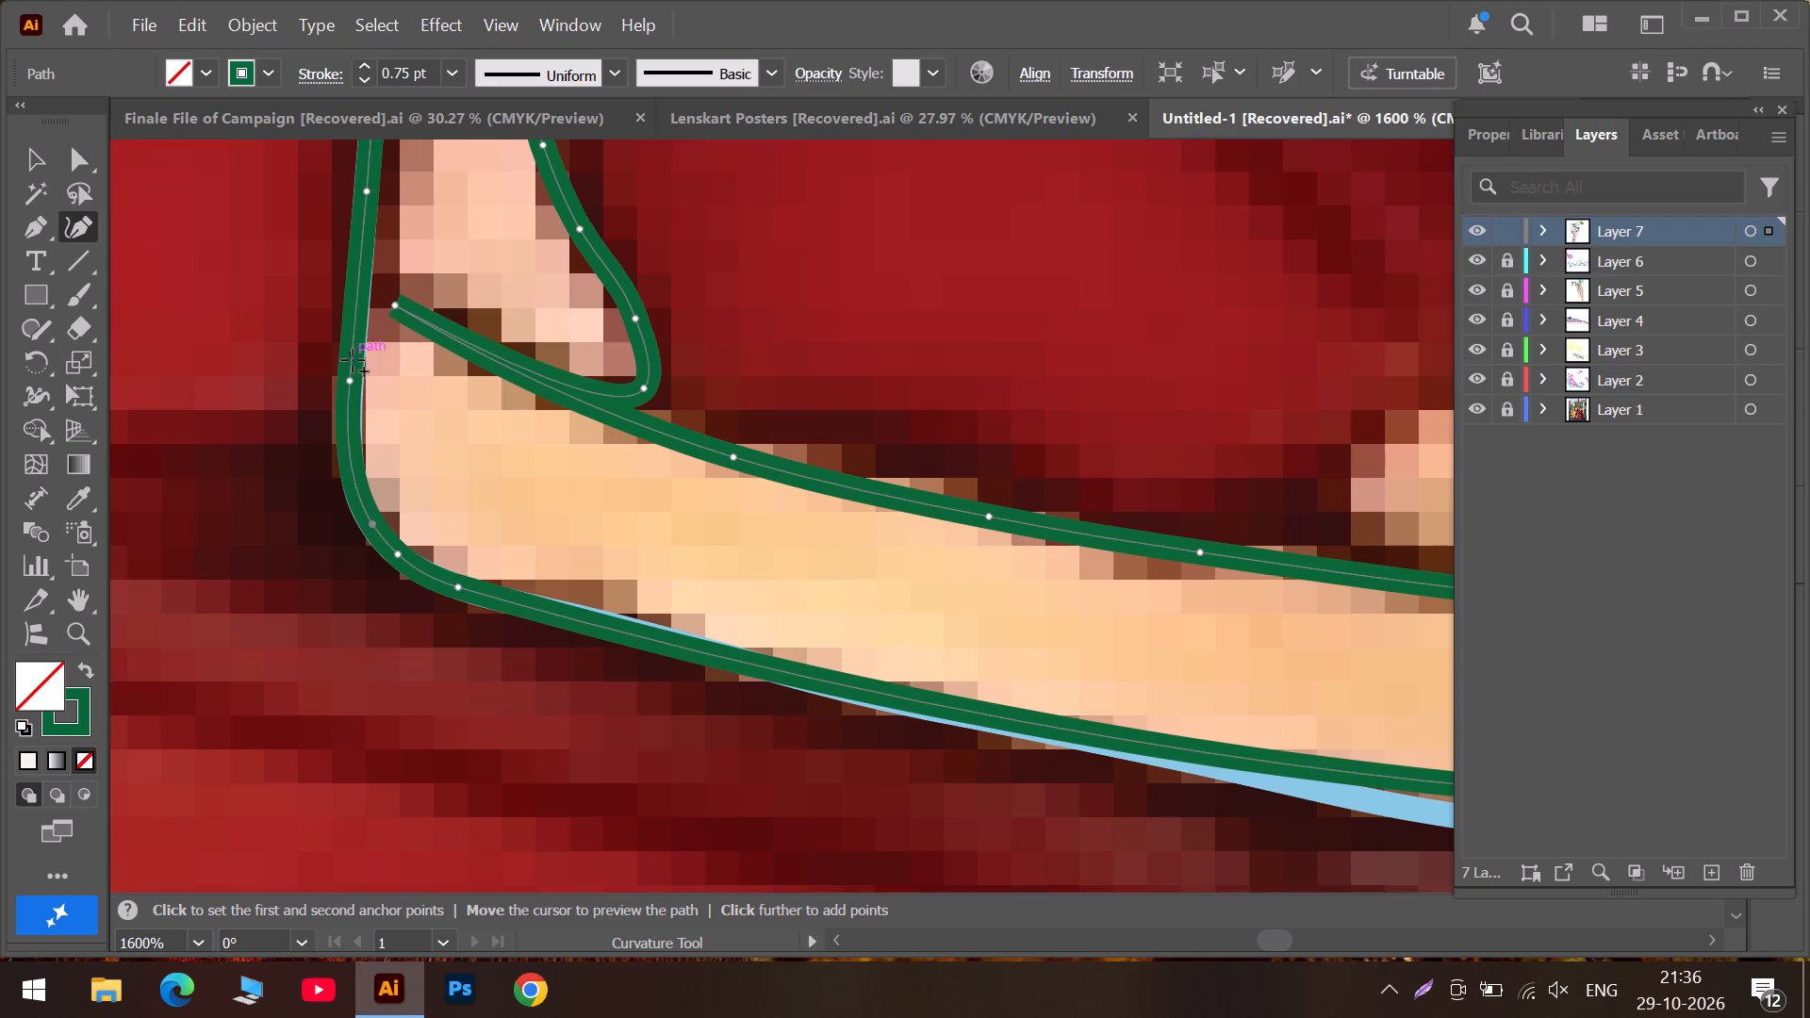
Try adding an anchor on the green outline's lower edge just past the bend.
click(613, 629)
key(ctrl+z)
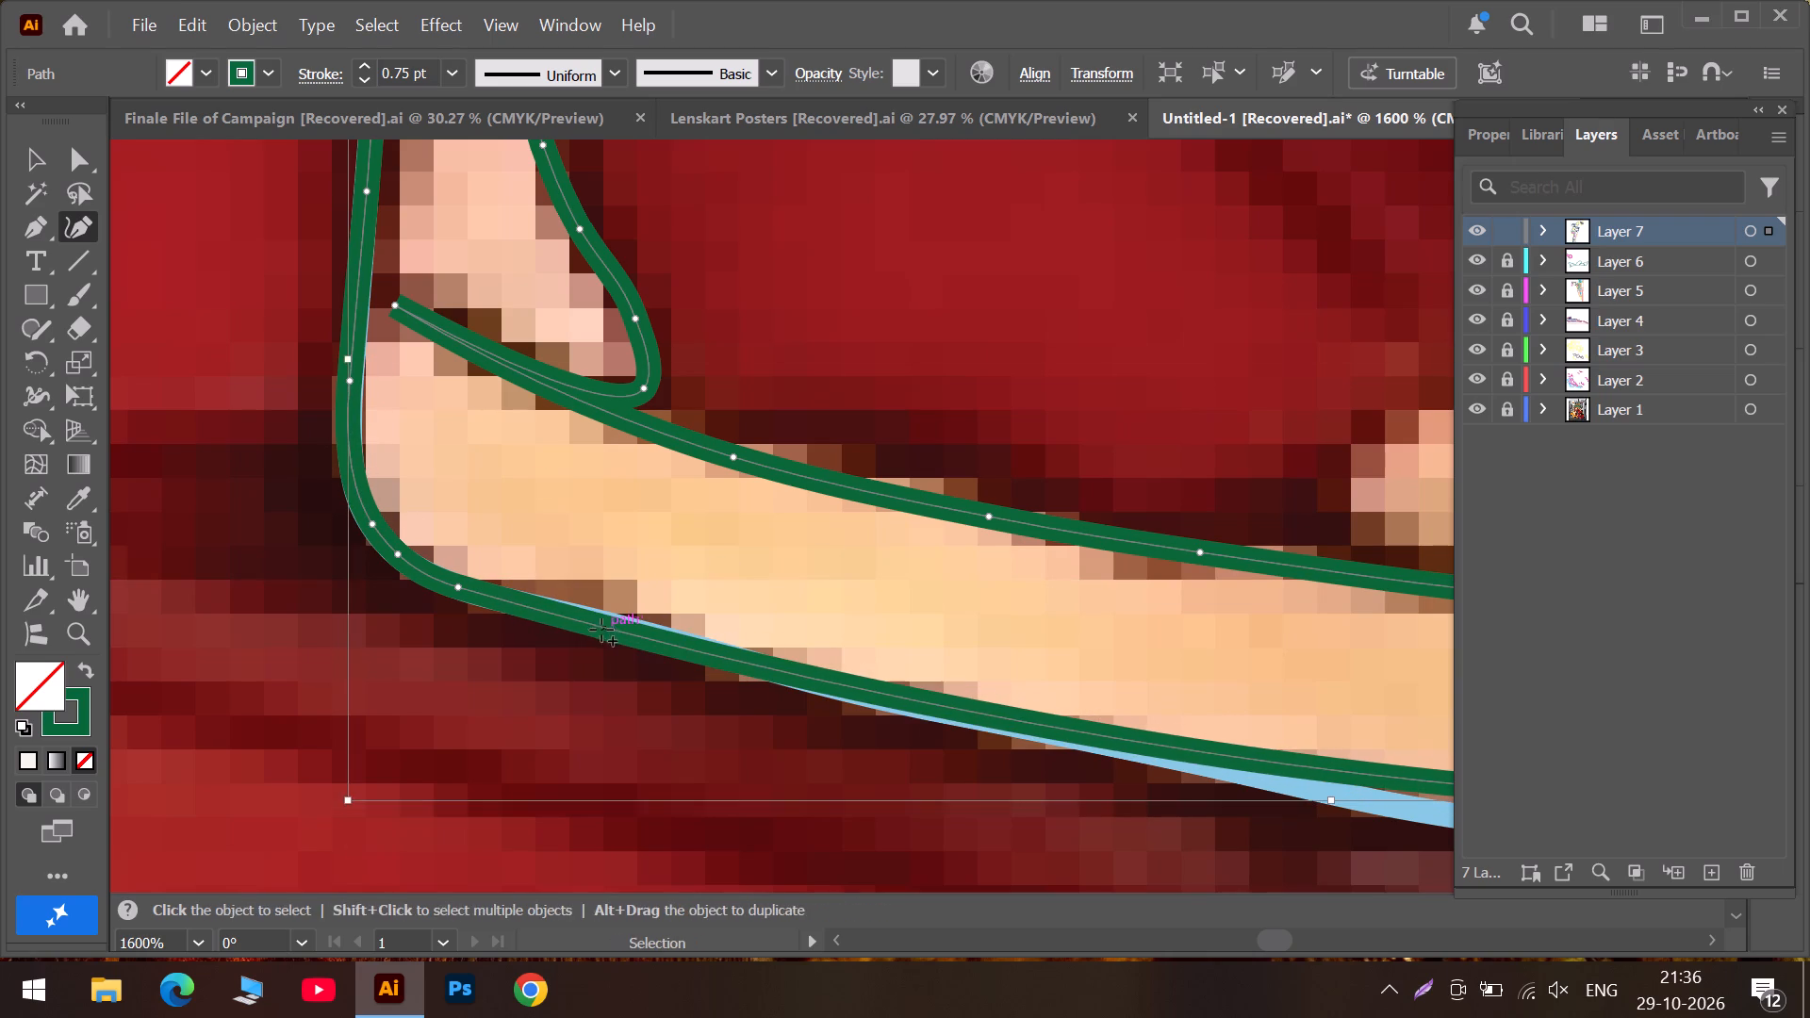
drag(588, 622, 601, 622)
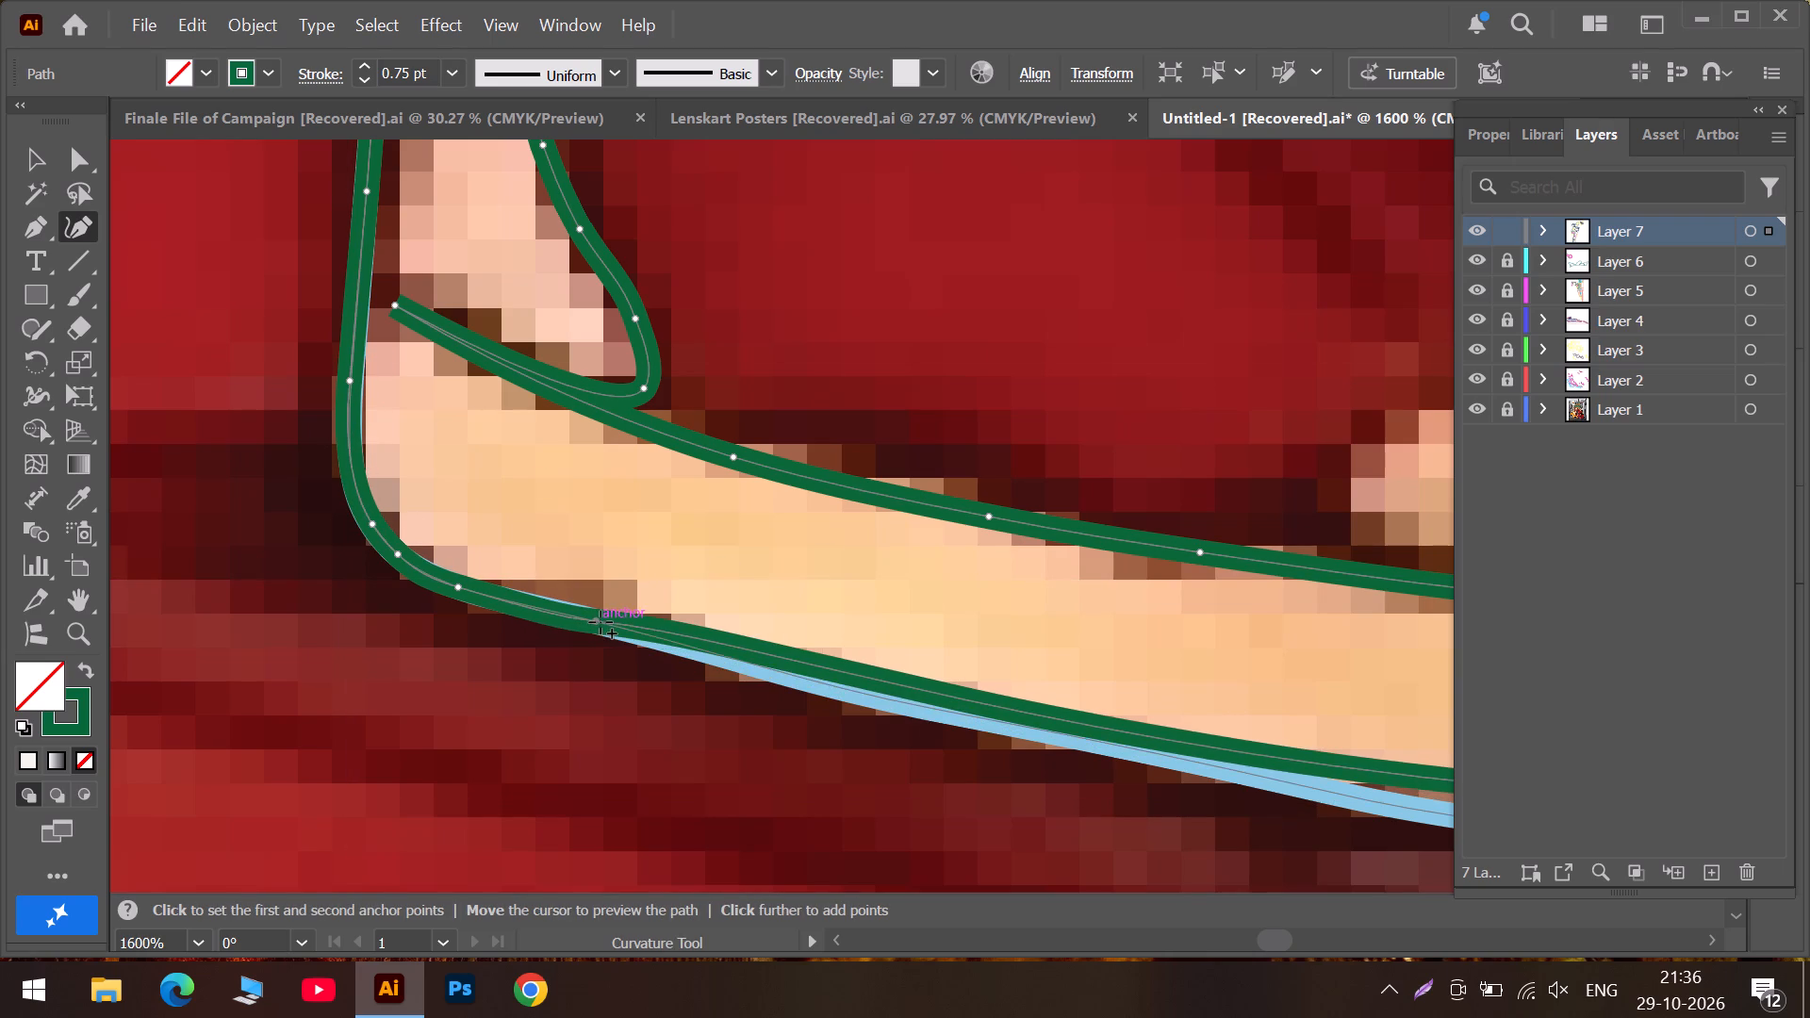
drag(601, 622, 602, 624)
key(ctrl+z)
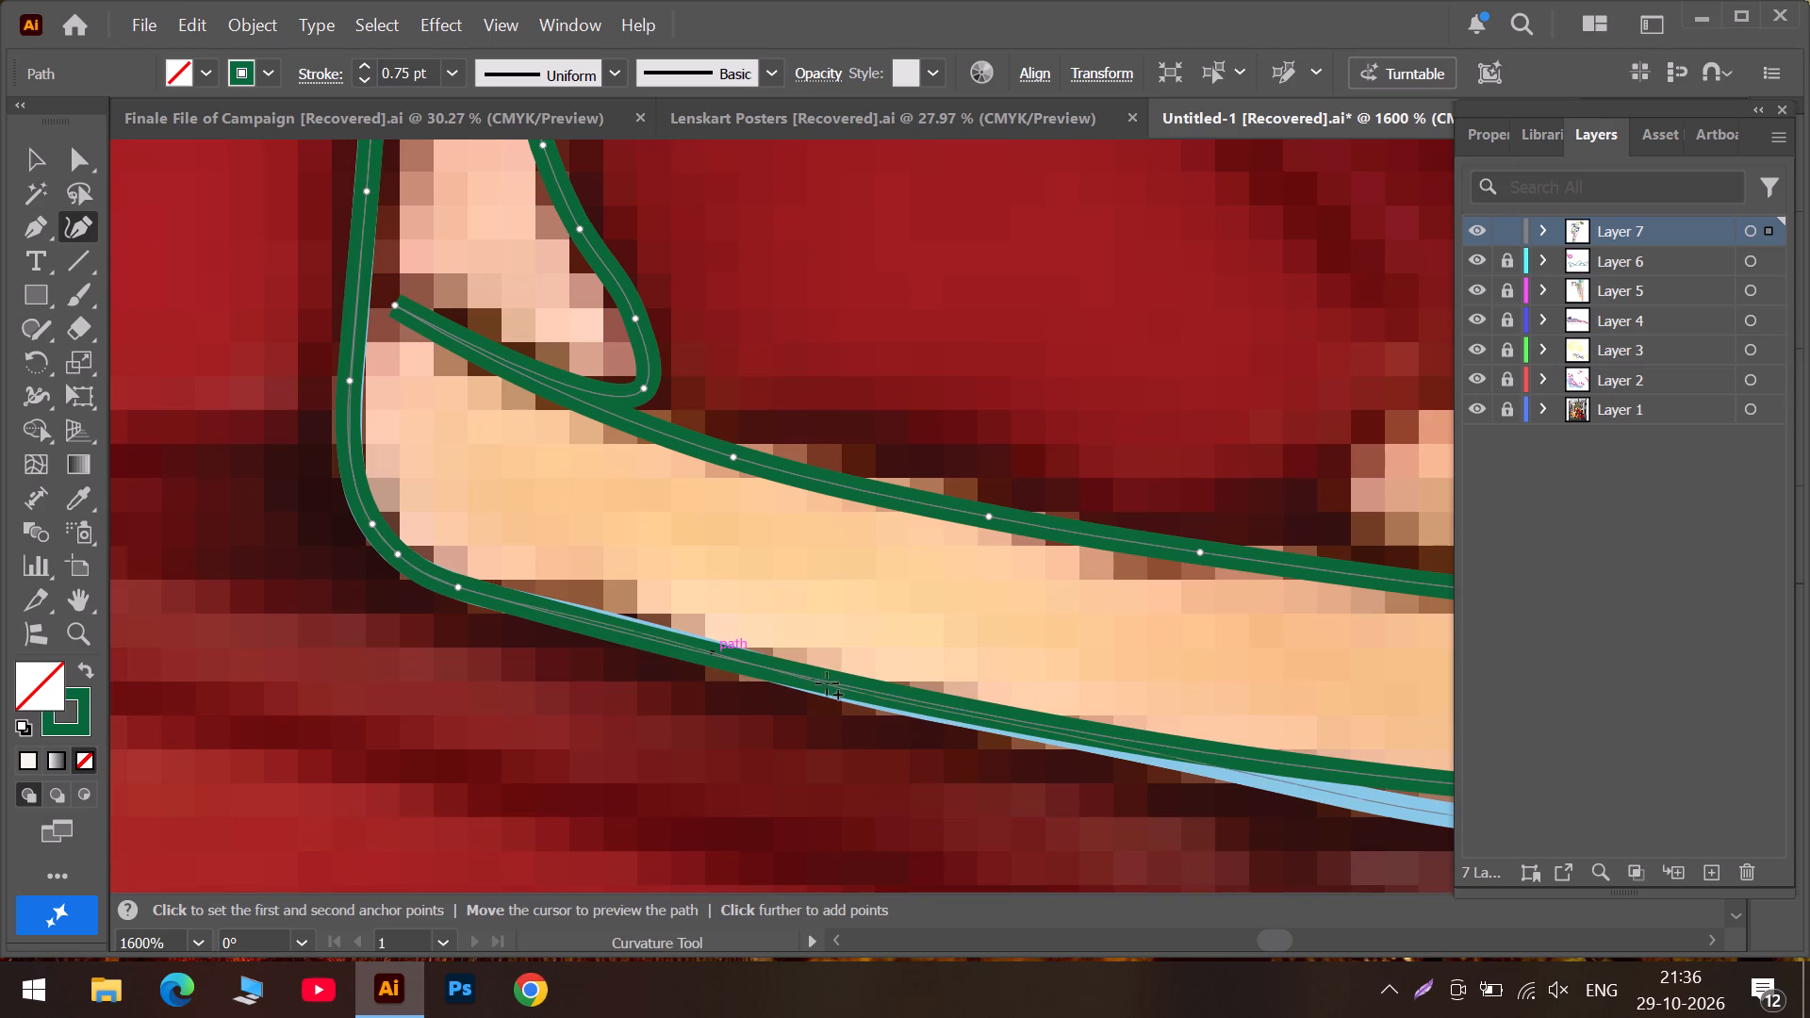
Add an anchor farther along the green outline's lower edge, undoing the stray point and the extra anchor near the bend.
click(881, 696)
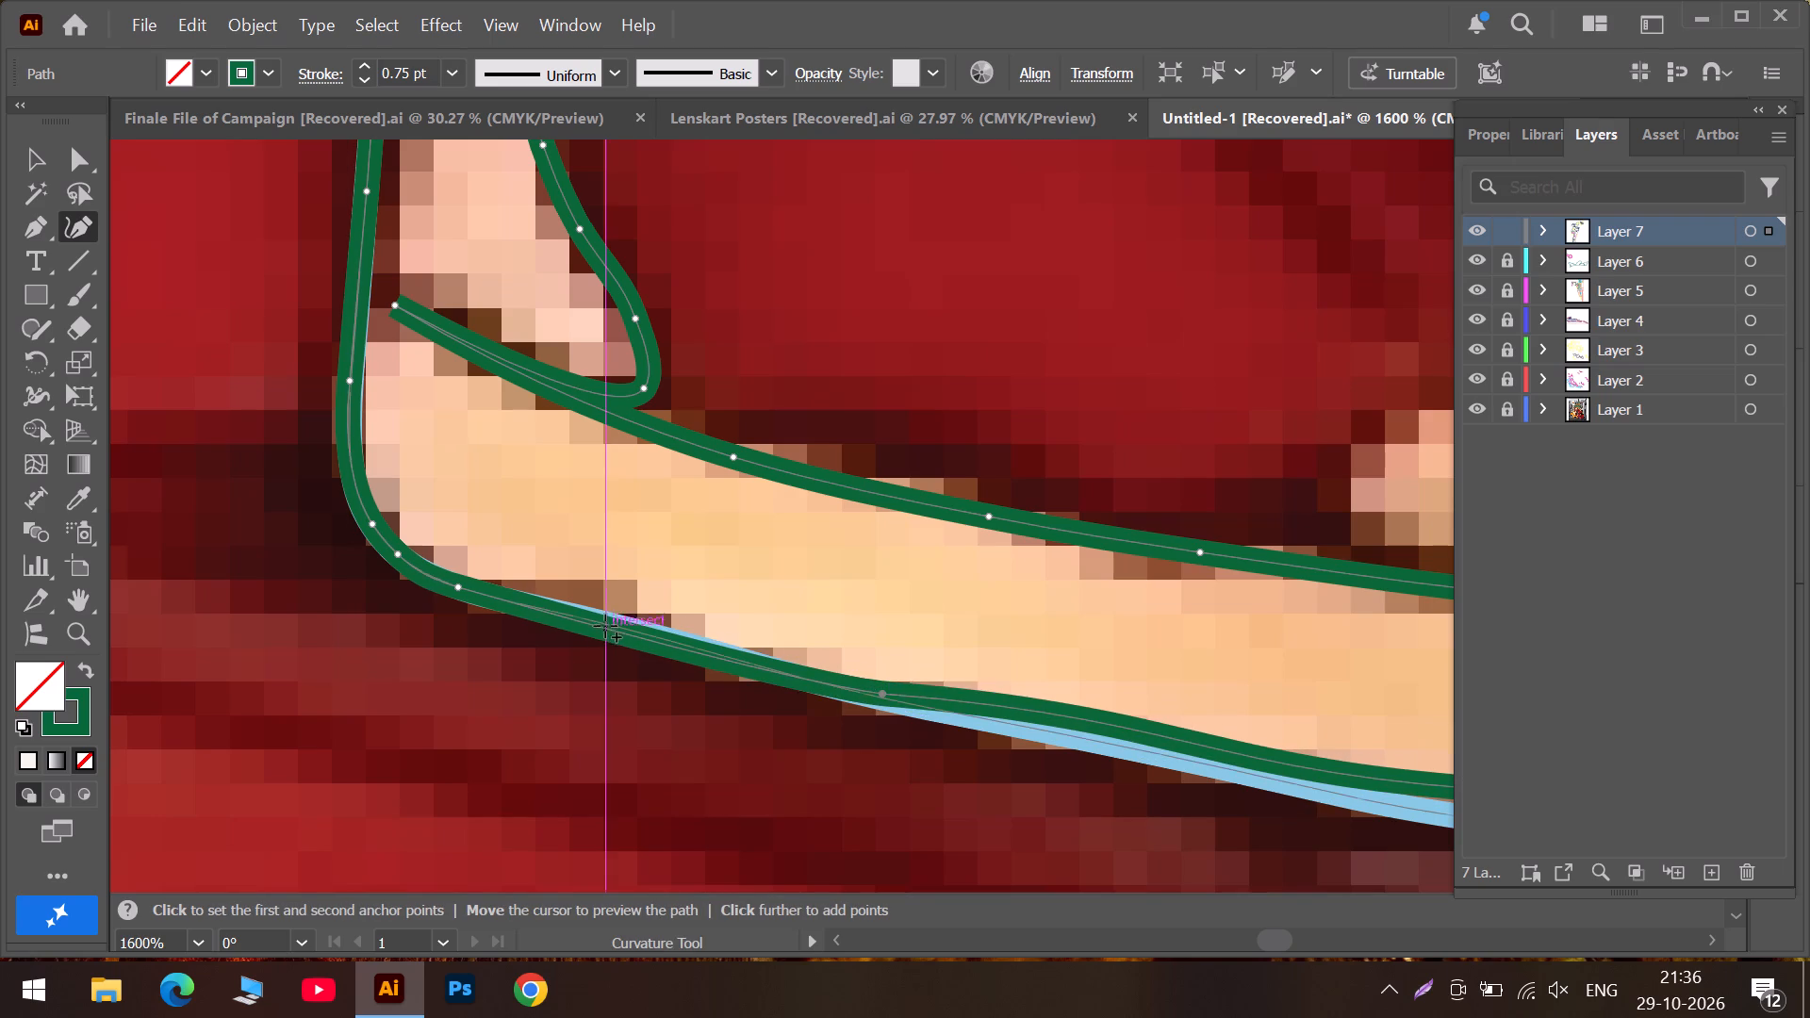
drag(618, 557, 655, 177)
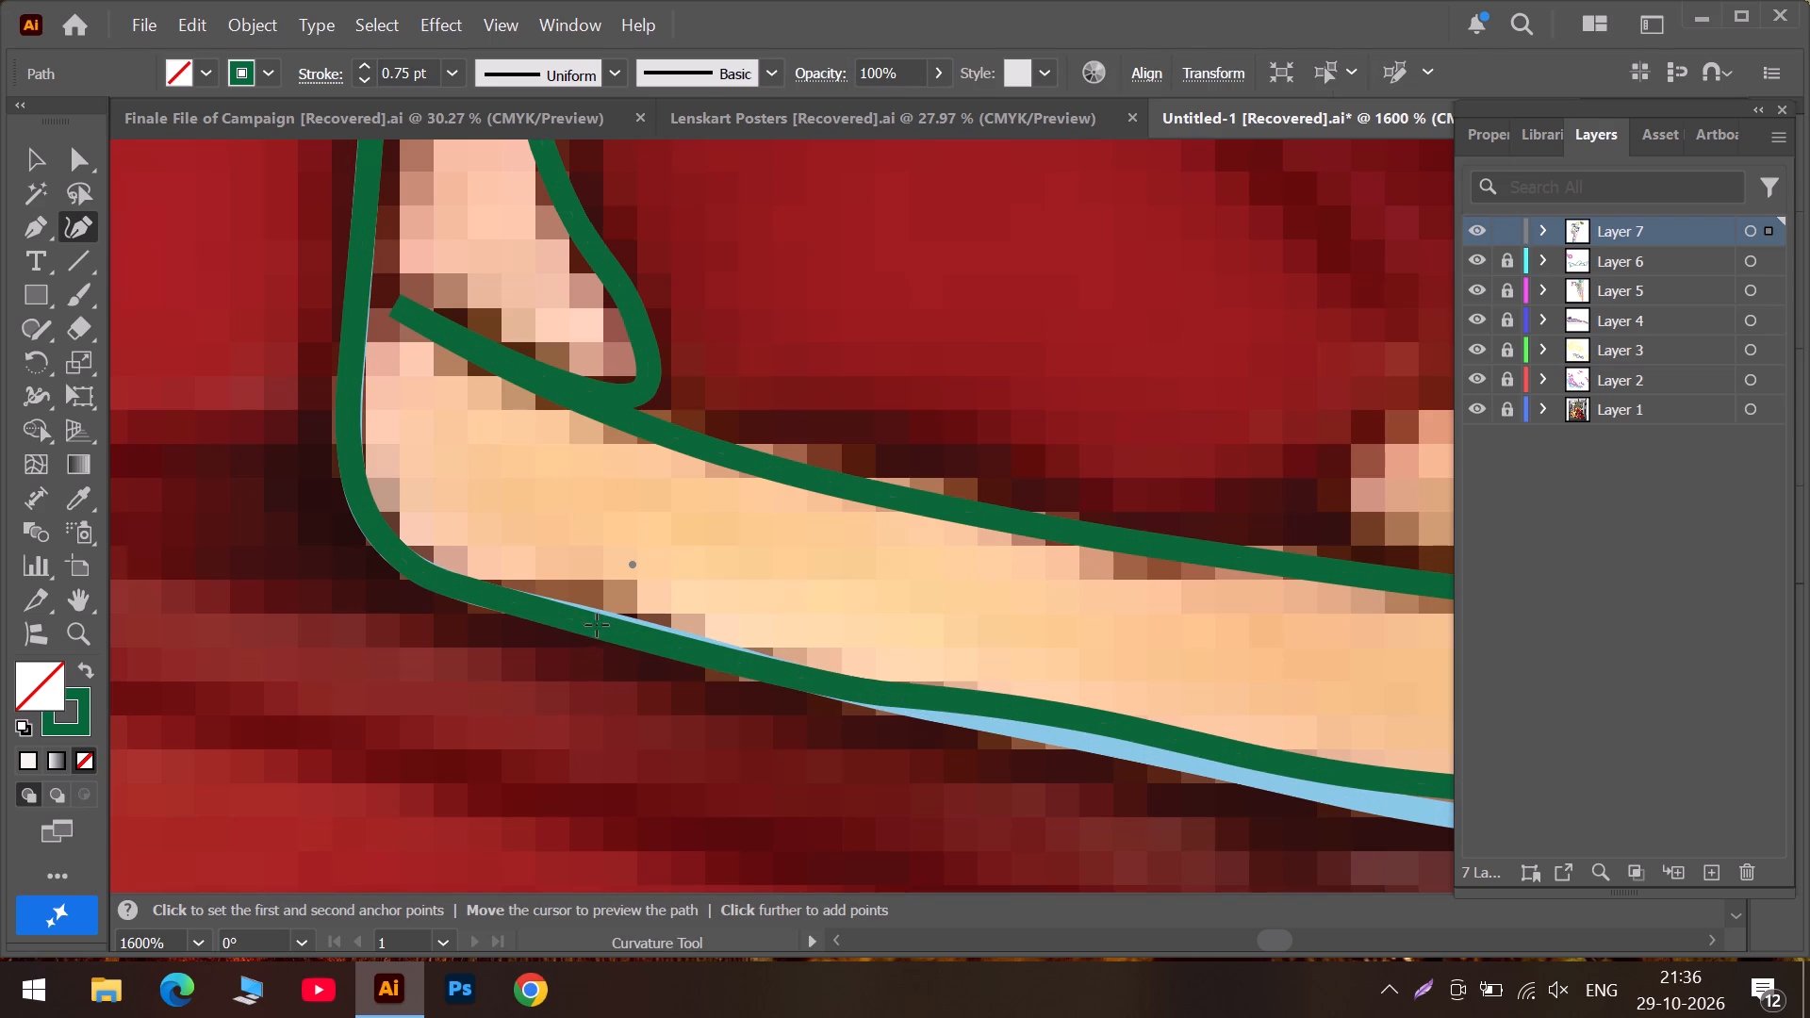
key(ctrl+z)
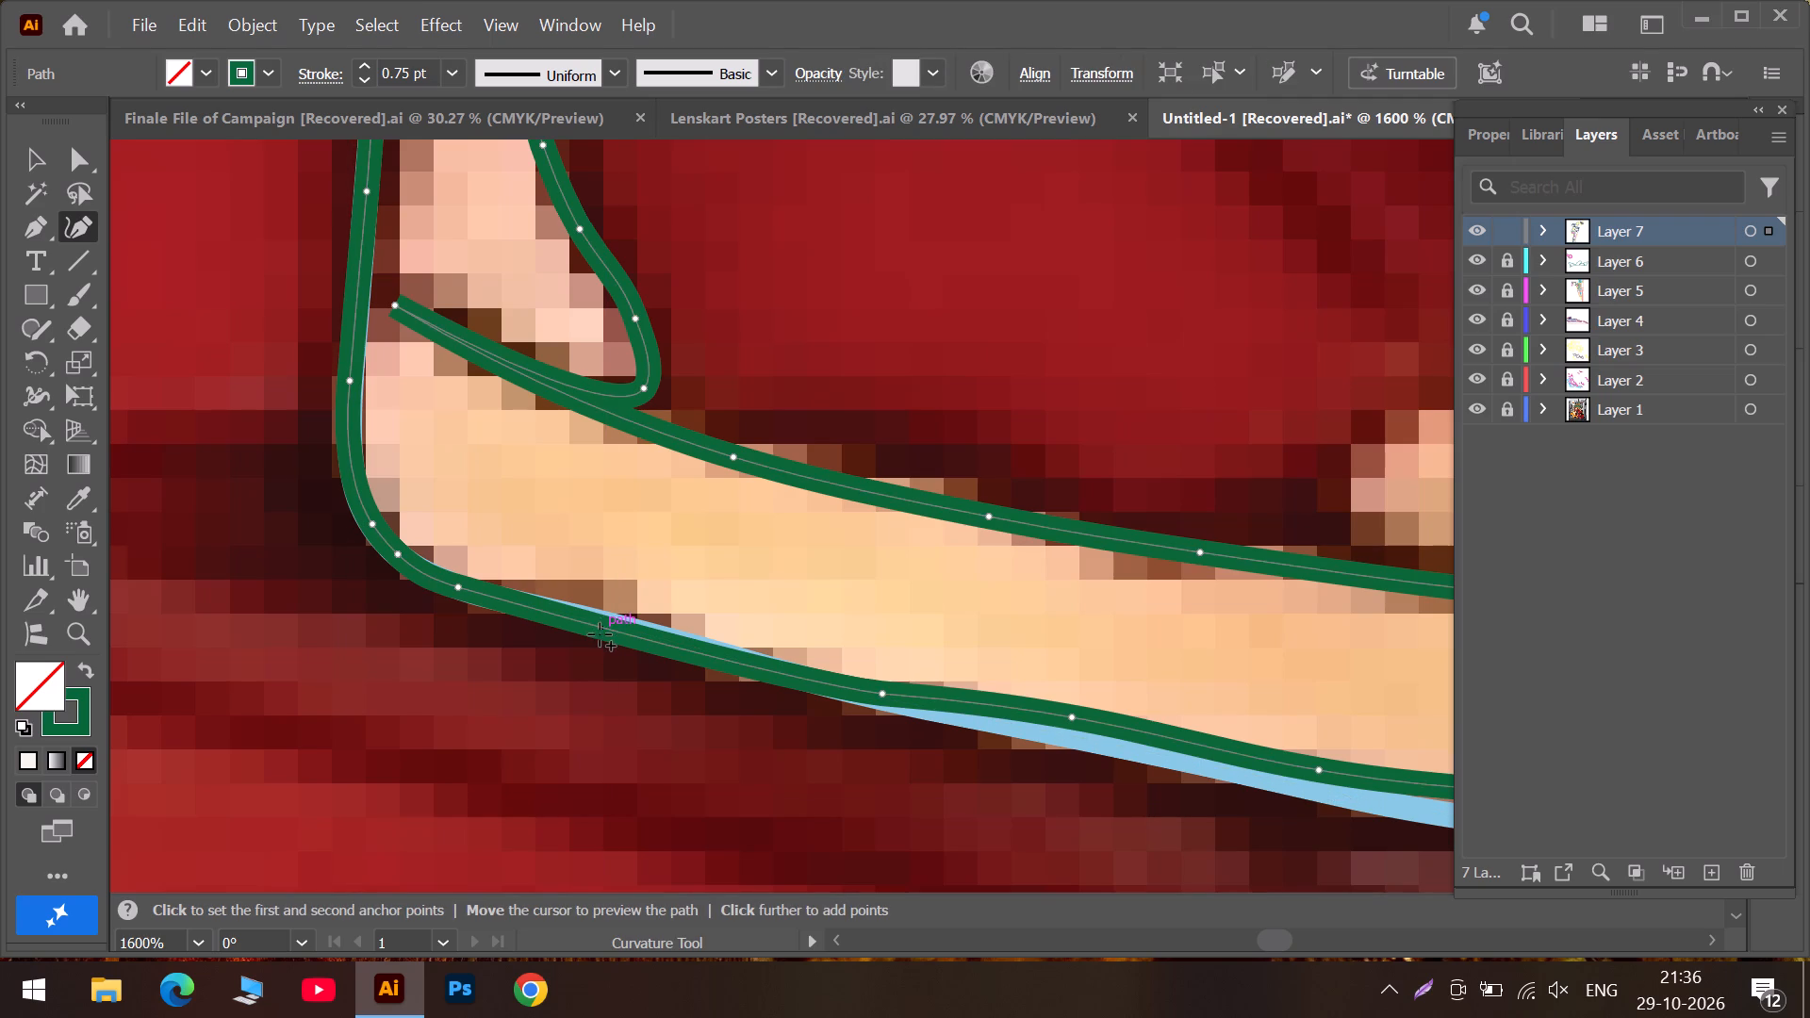
drag(603, 630, 613, 629)
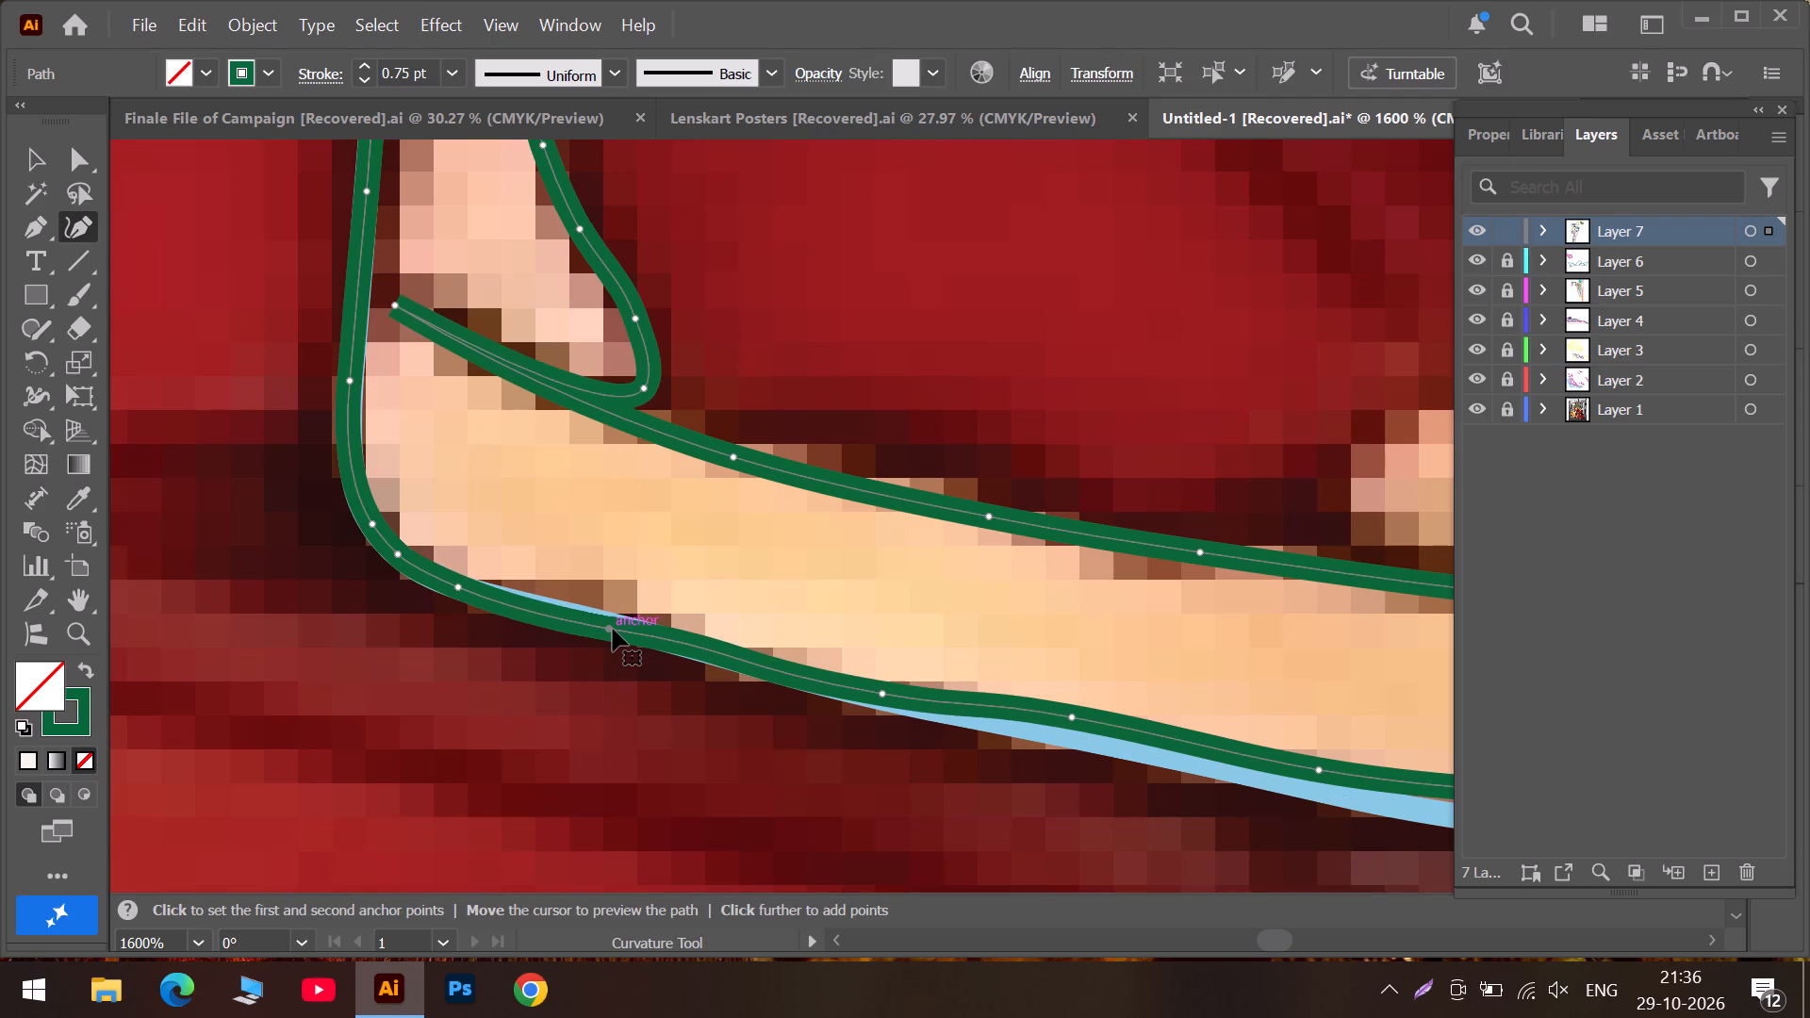
key(ctrl+z)
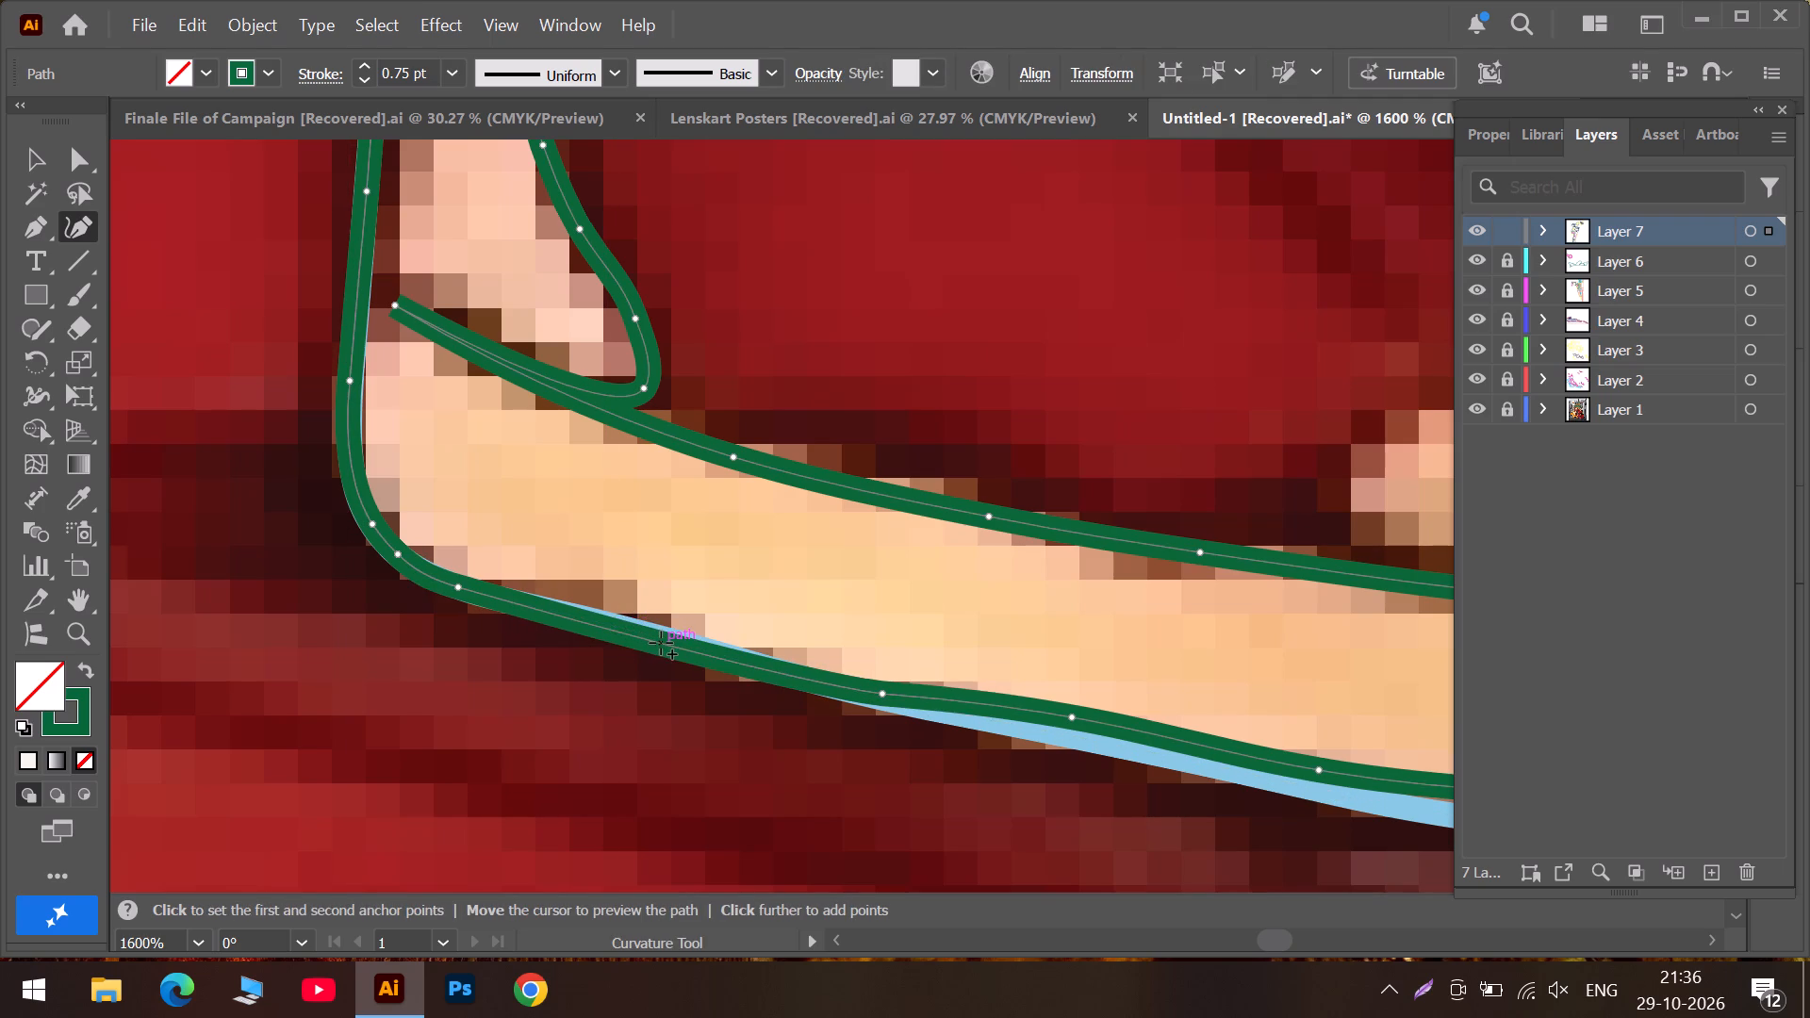
Add two anchors to the green outline's lower edge between the bend and the farther anchor, undoing the bend anchor's shift.
click(661, 643)
drag(582, 627, 599, 622)
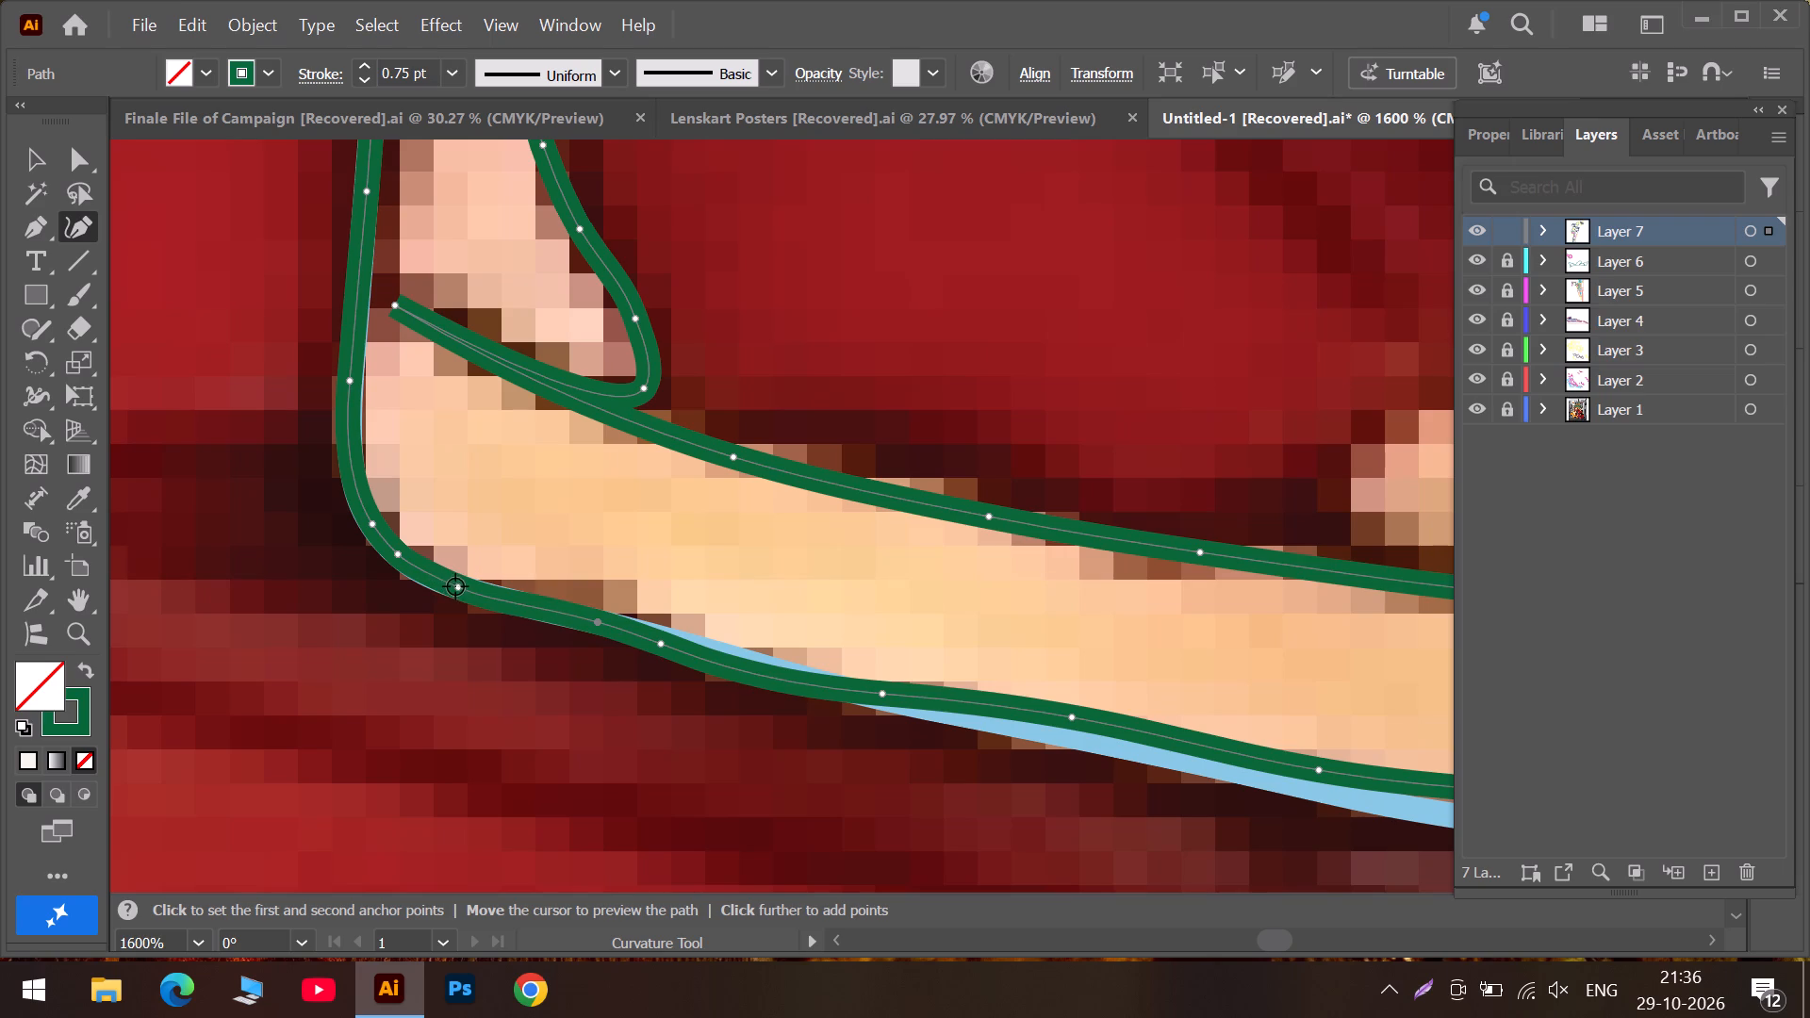
drag(457, 587, 475, 590)
key(ctrl+z)
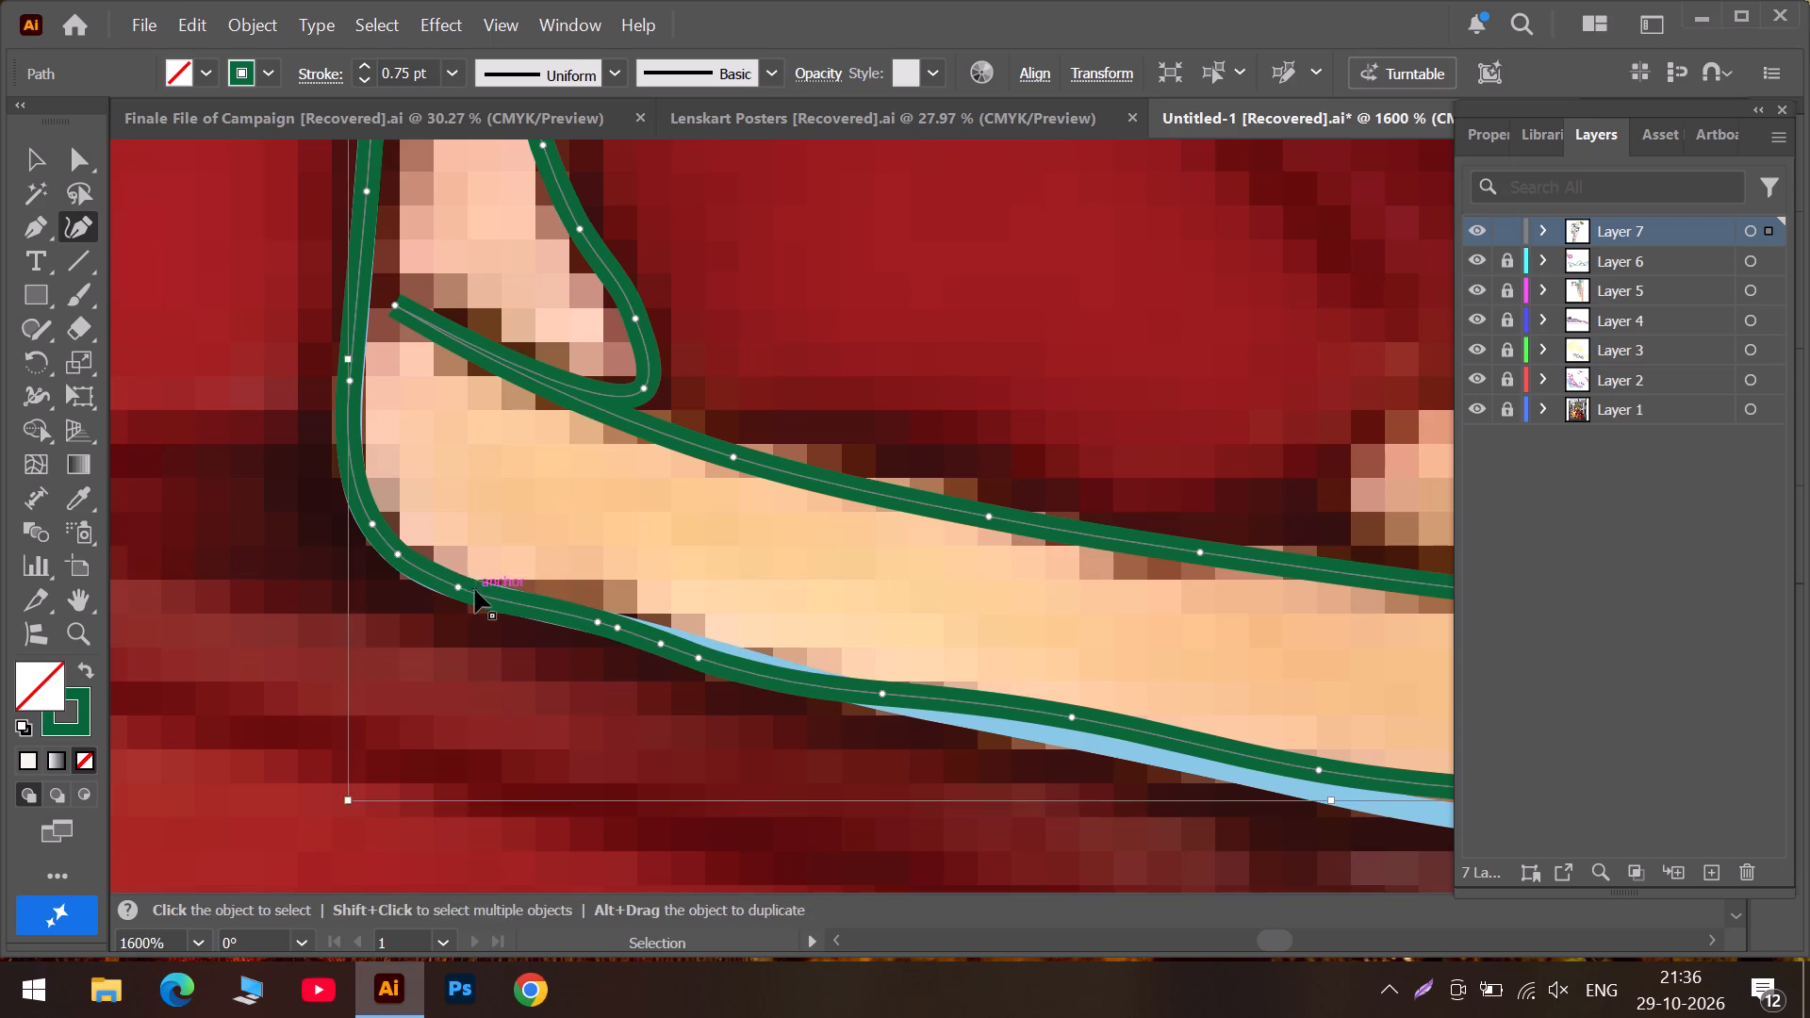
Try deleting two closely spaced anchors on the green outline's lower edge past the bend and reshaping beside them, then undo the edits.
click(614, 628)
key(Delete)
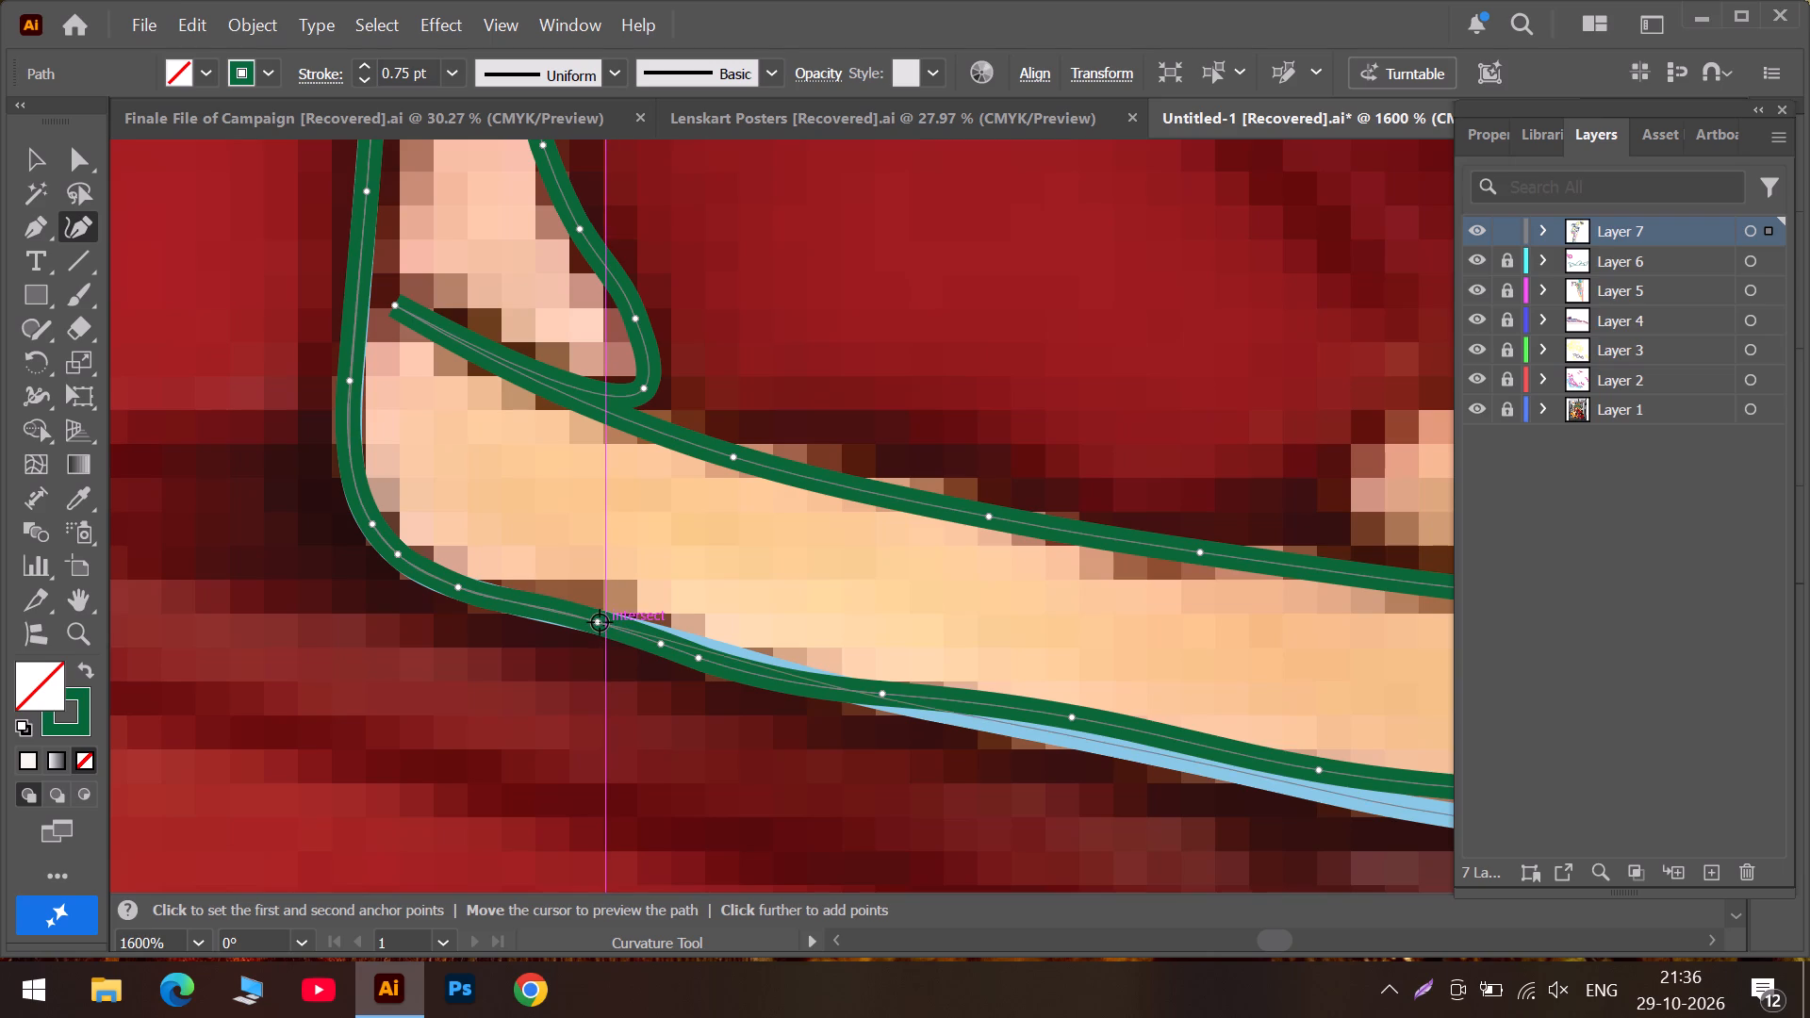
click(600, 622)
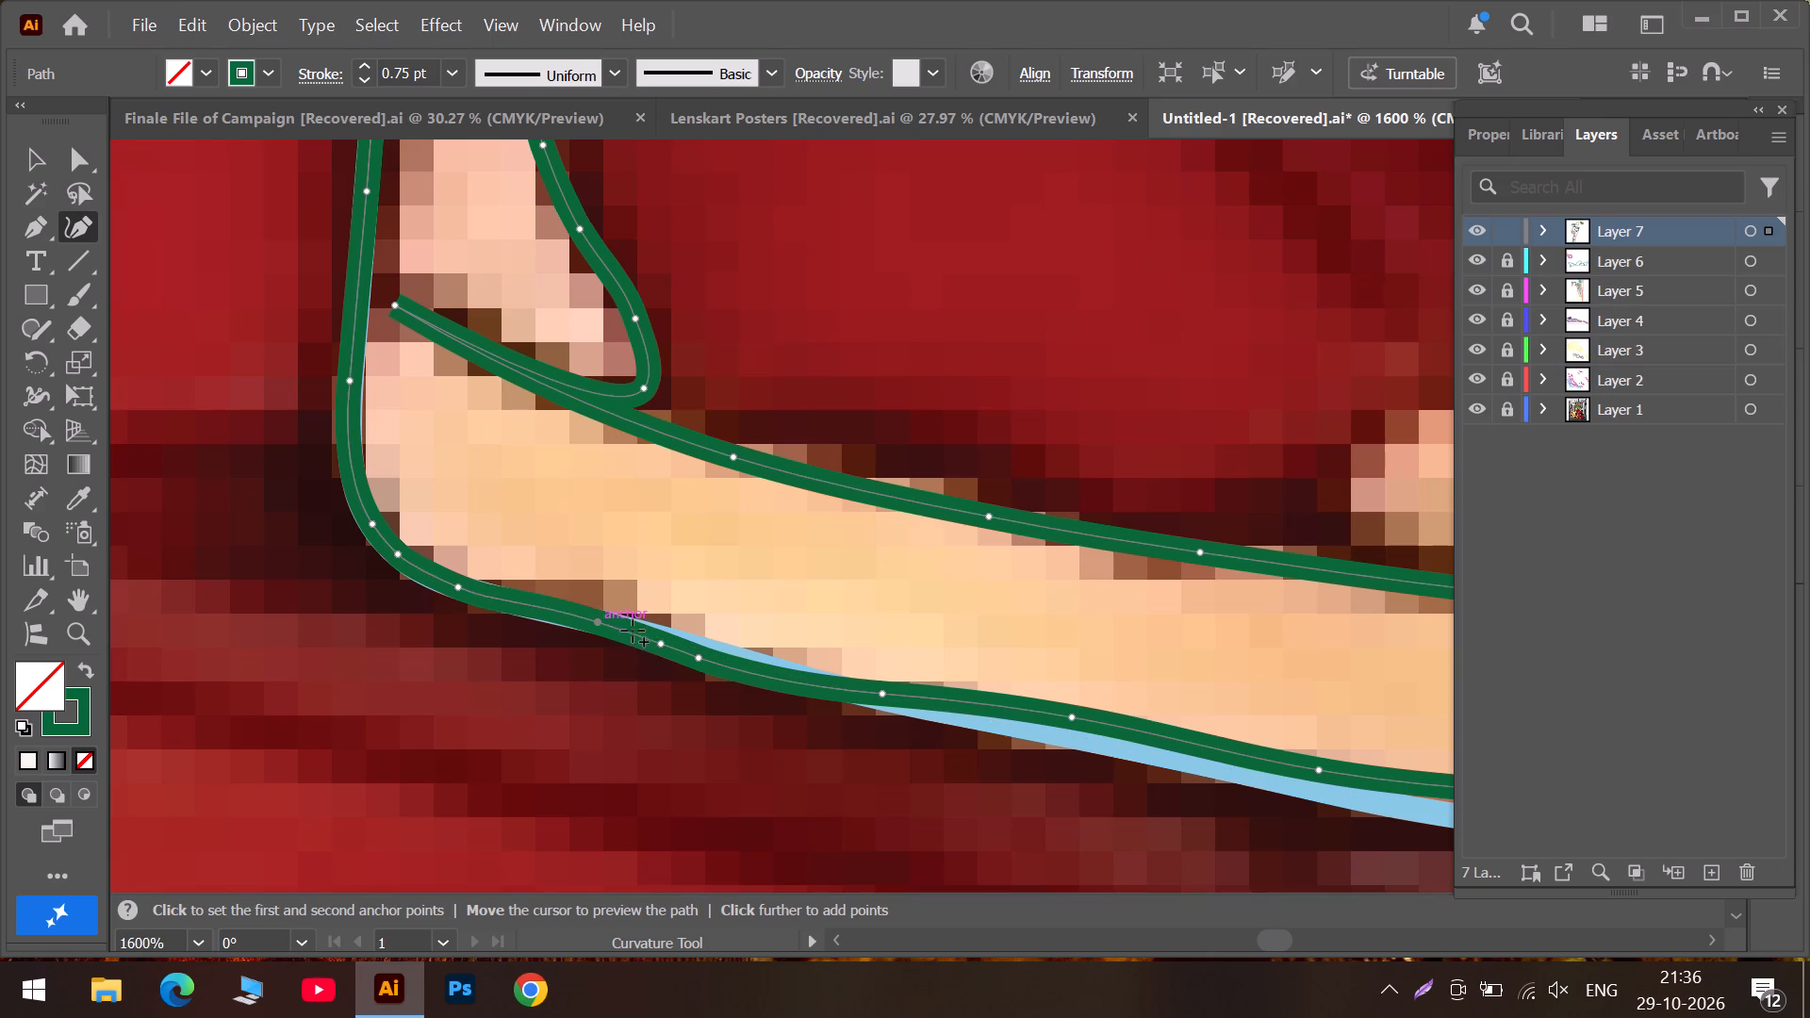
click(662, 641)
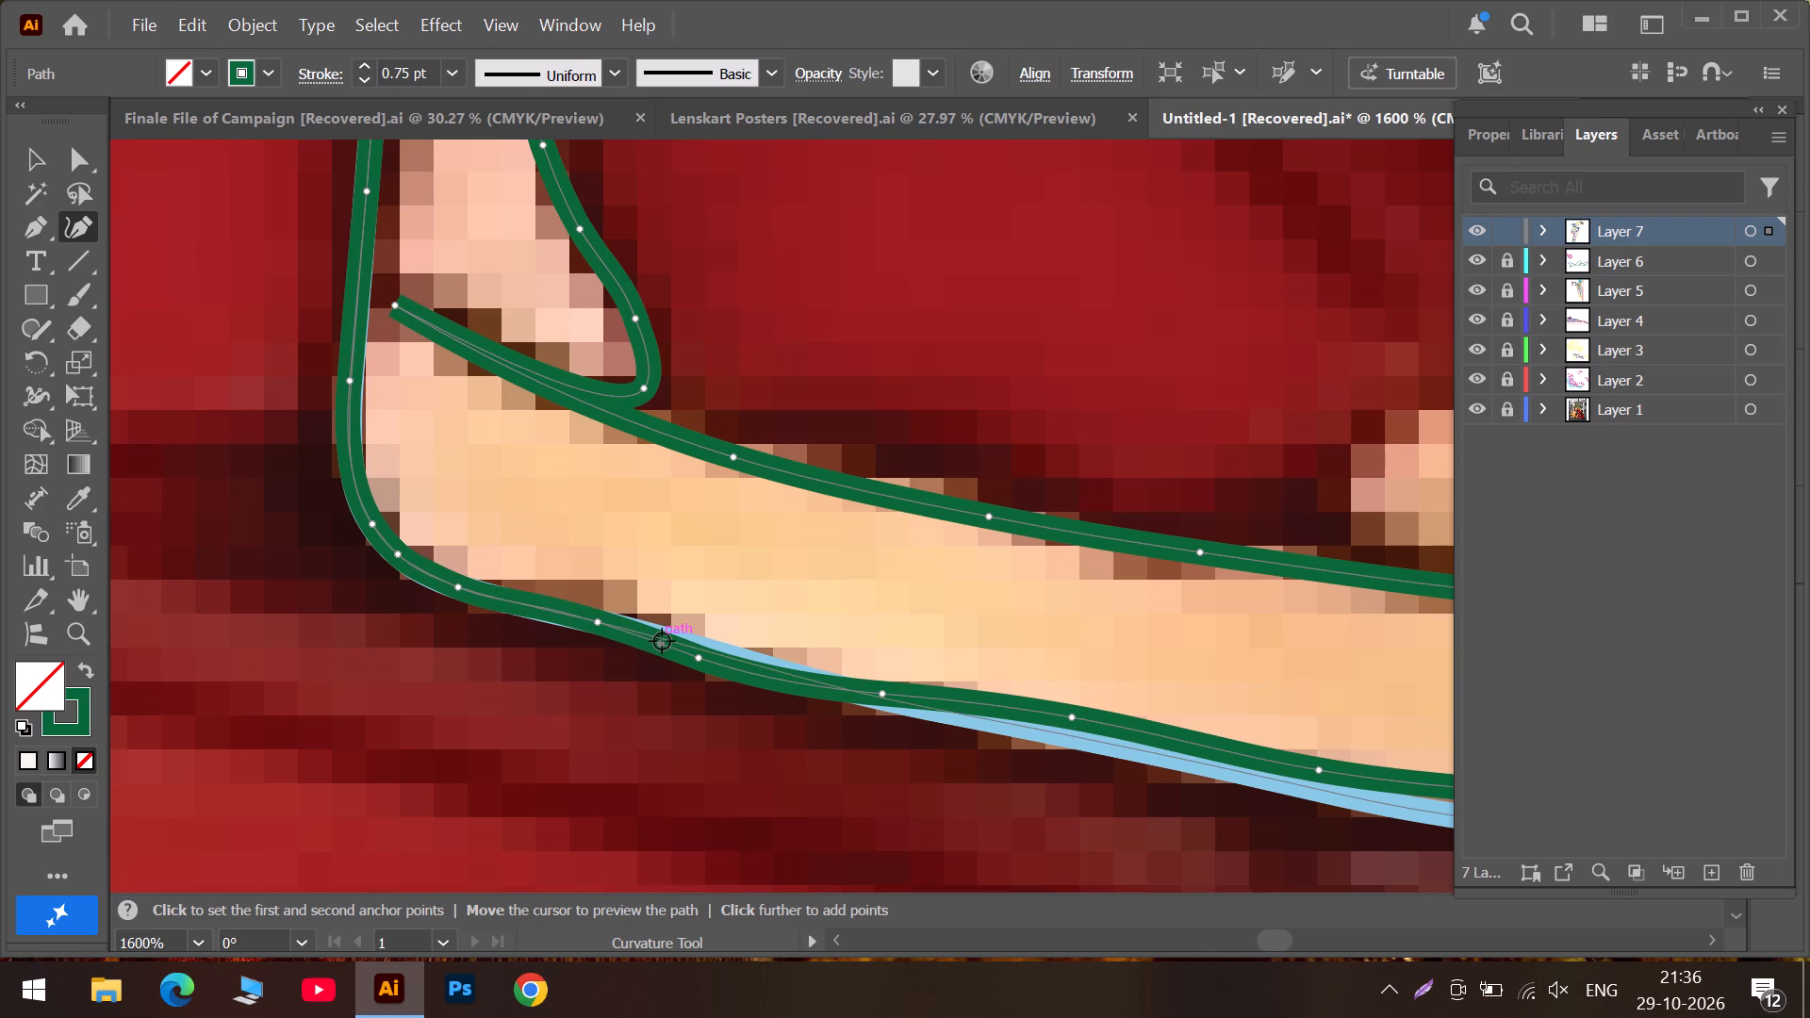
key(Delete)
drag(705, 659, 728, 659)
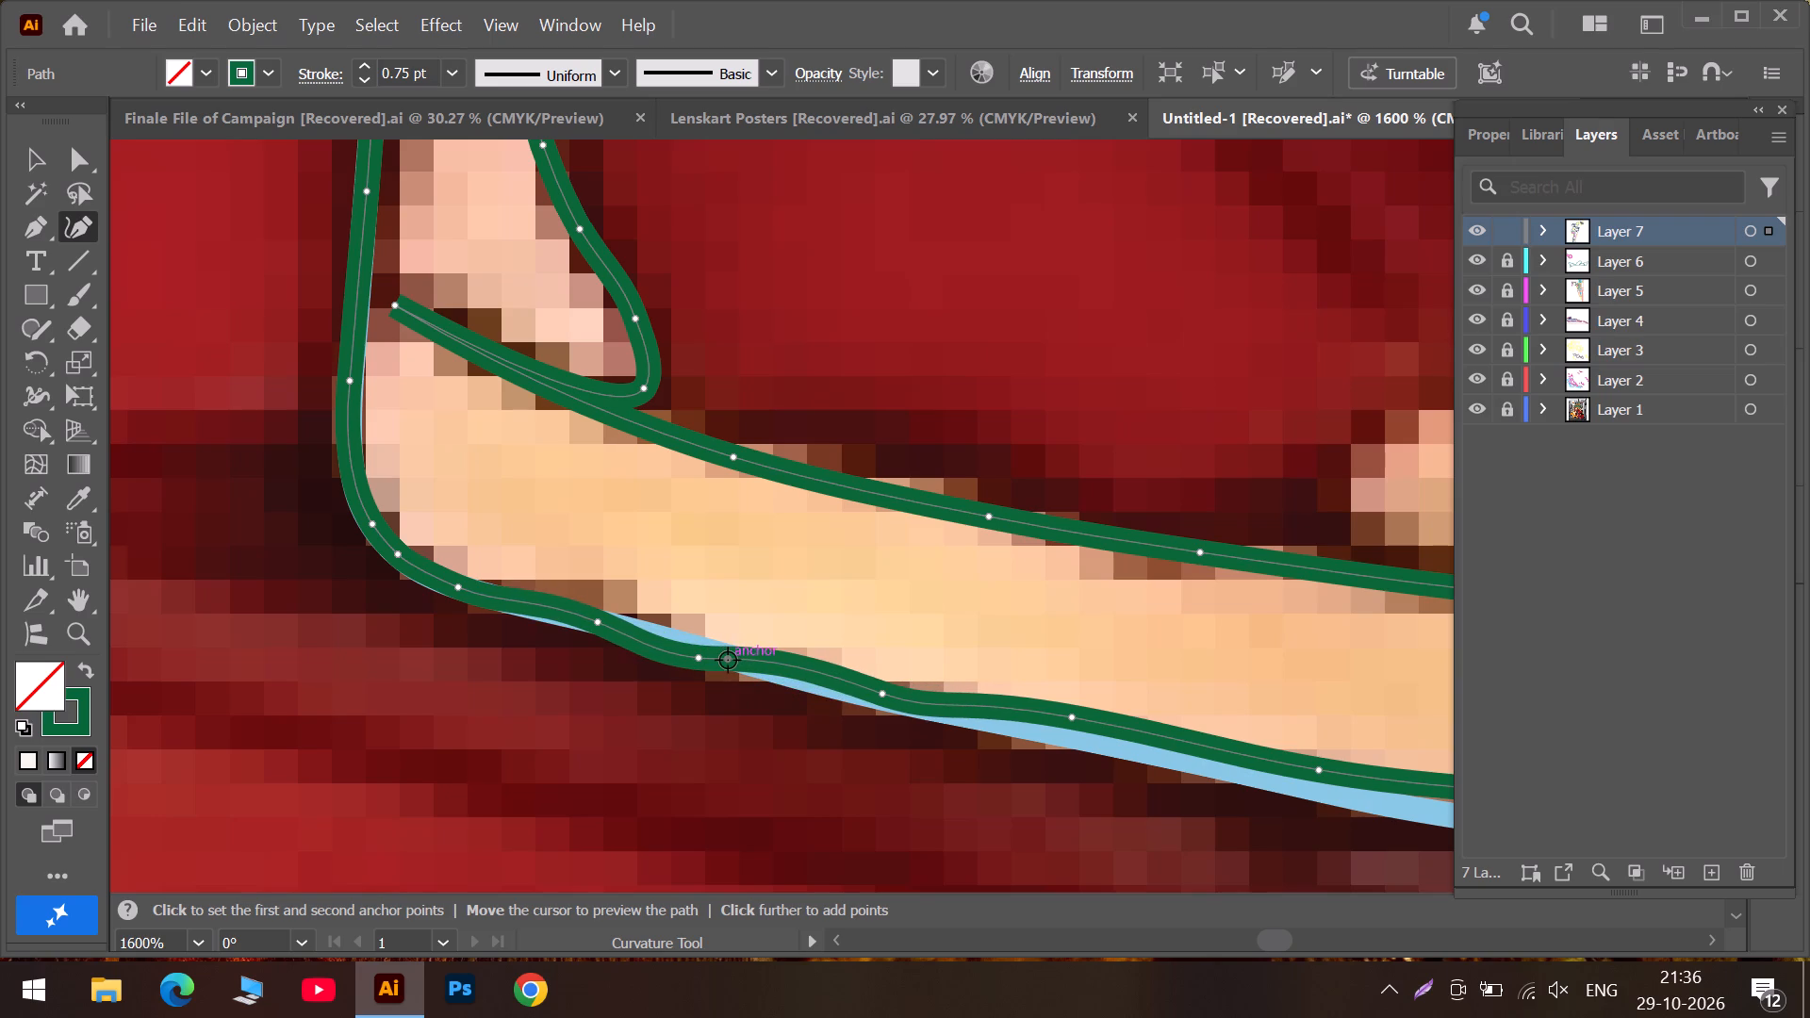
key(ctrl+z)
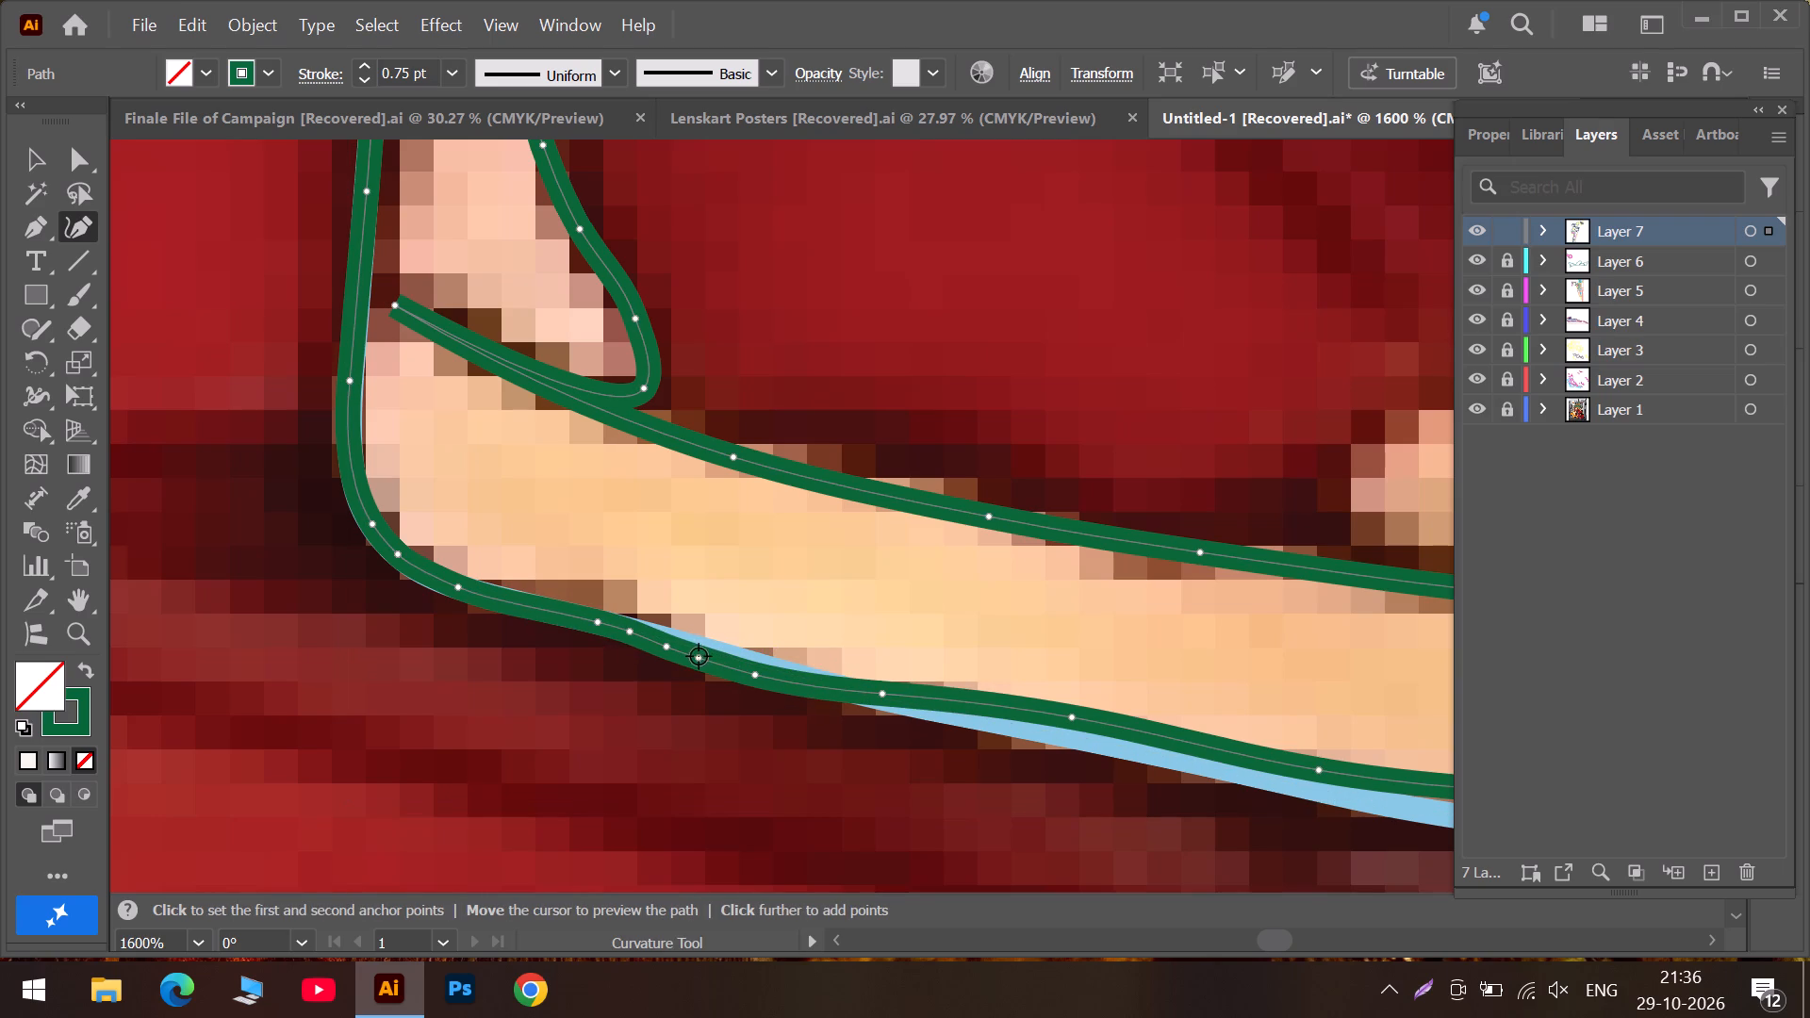
Delete the surplus anchor past the bend and shift its neighbours so the green lower edge follows the light blue path.
drag(699, 656, 715, 656)
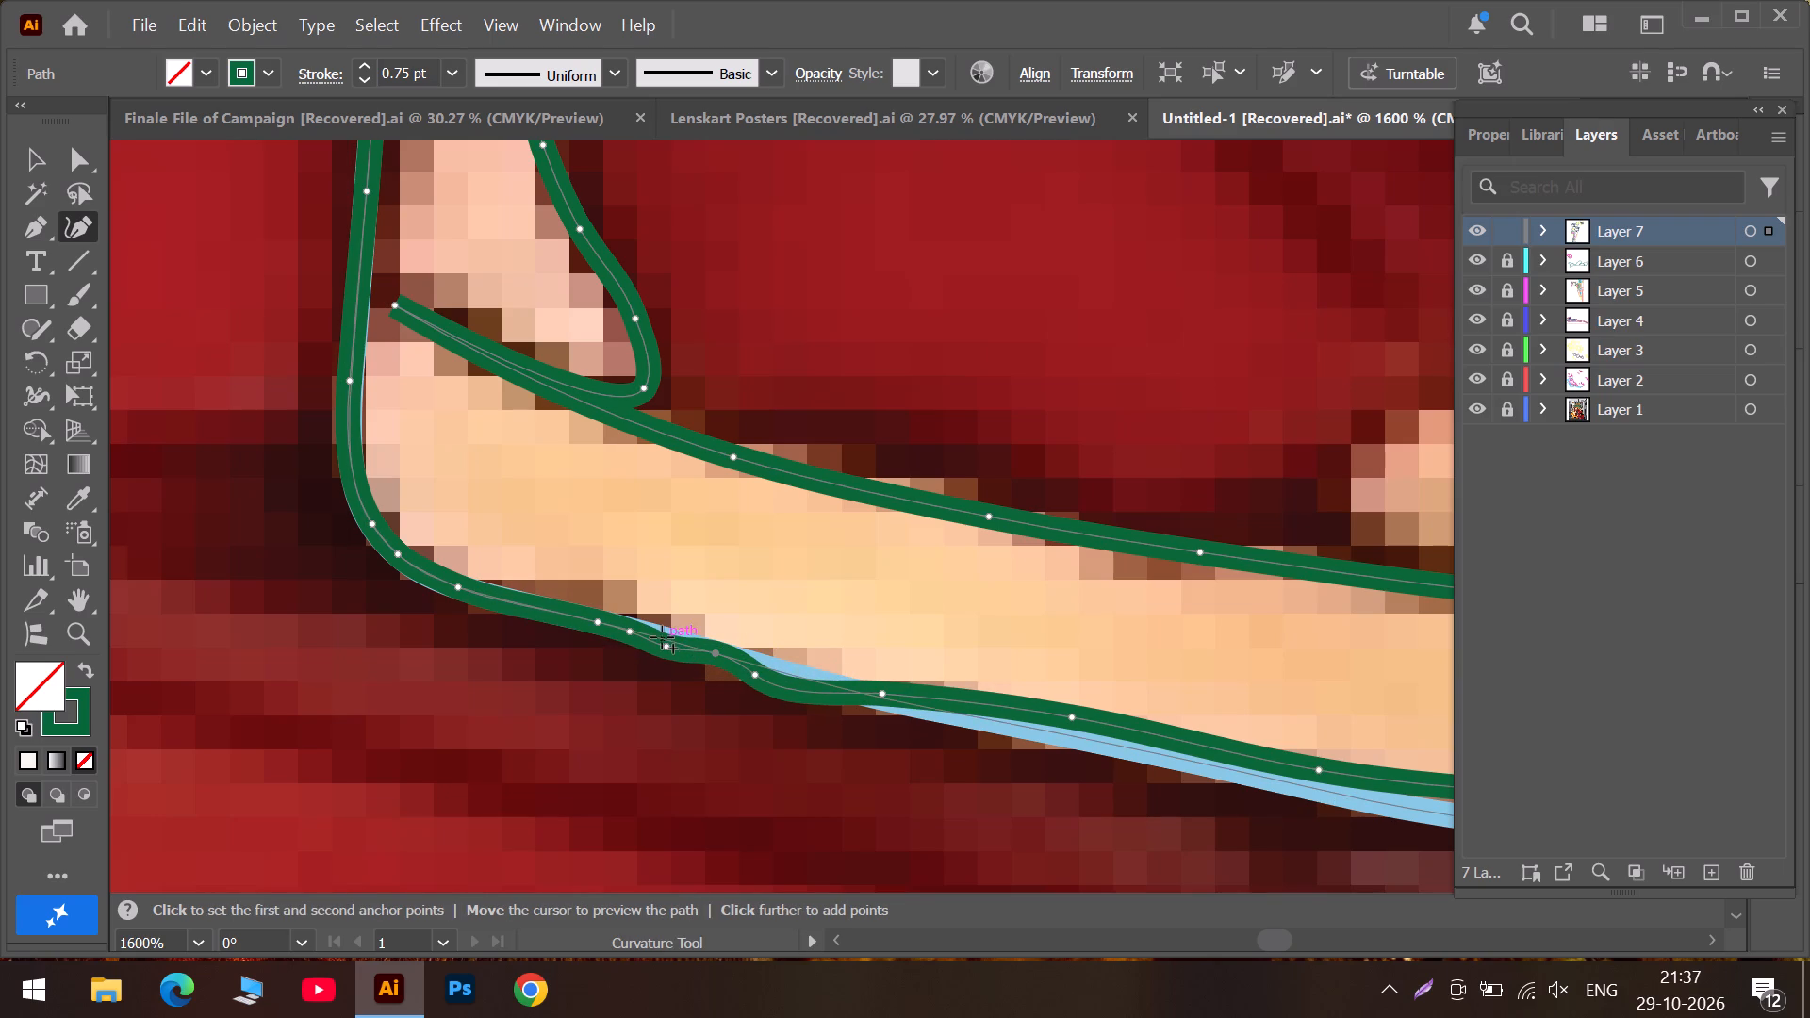
click(666, 647)
key(Delete)
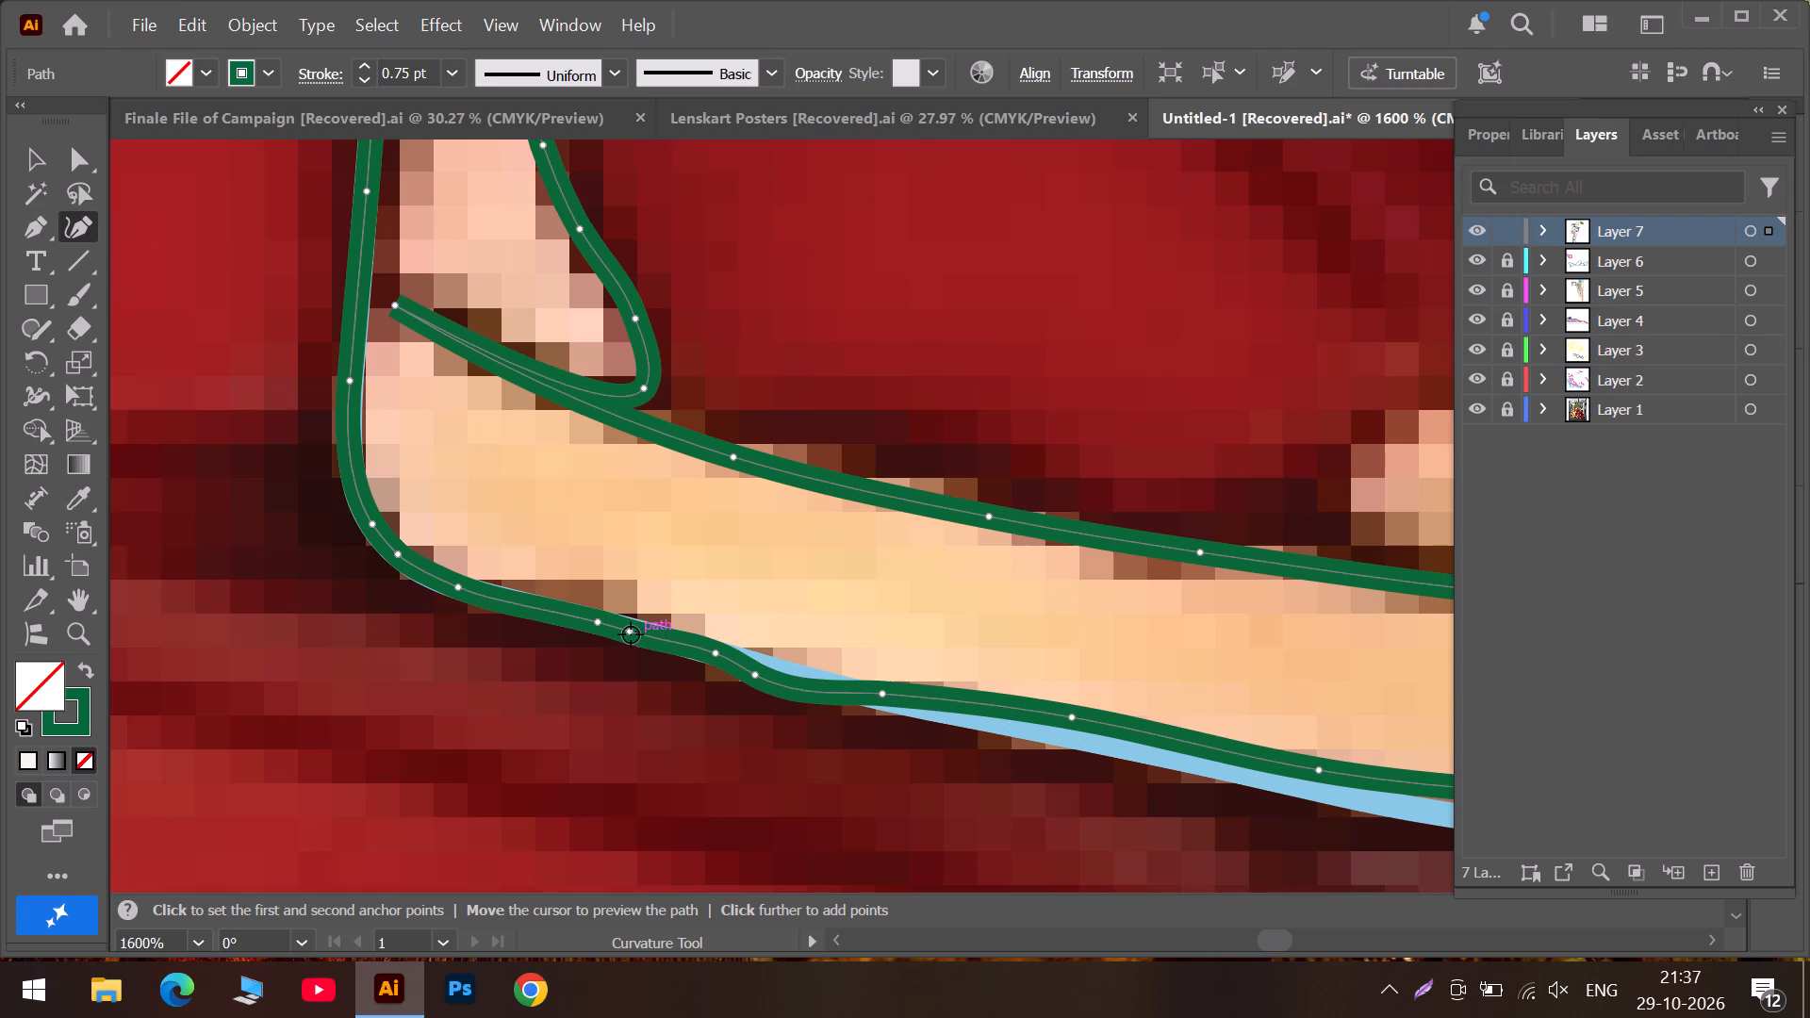
drag(631, 634, 640, 632)
drag(754, 674, 783, 676)
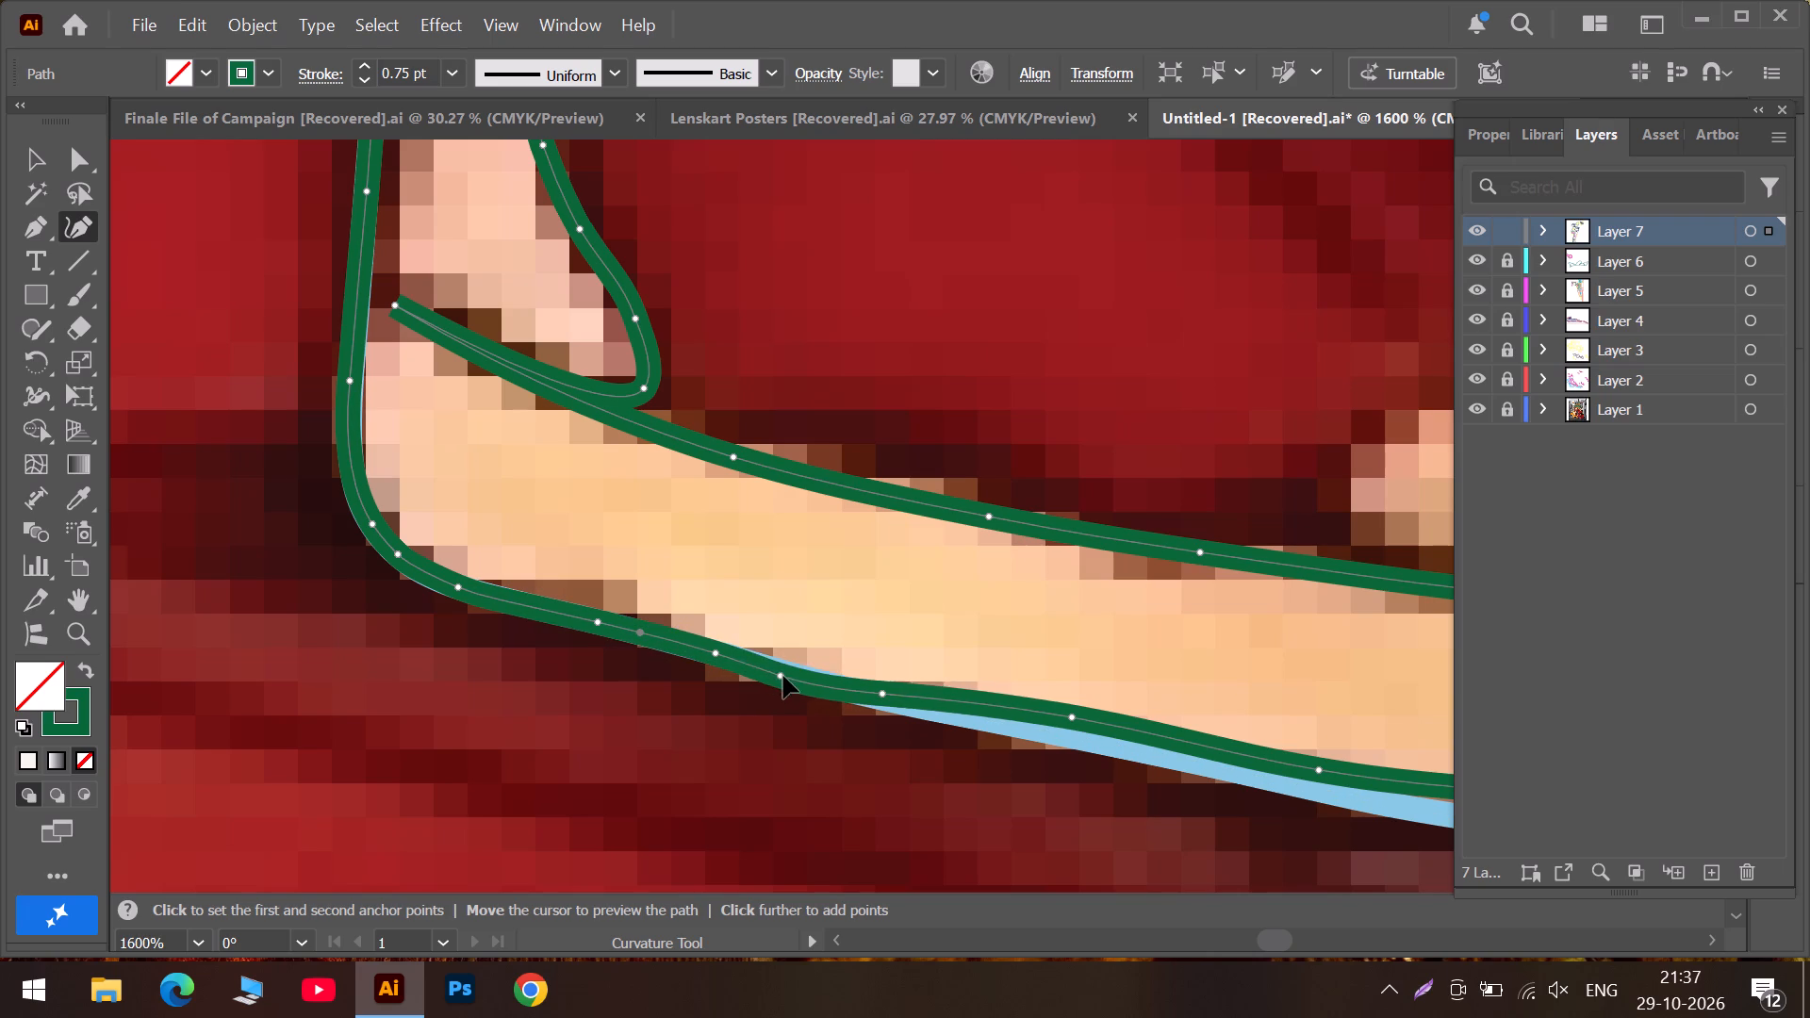
drag(783, 676, 796, 677)
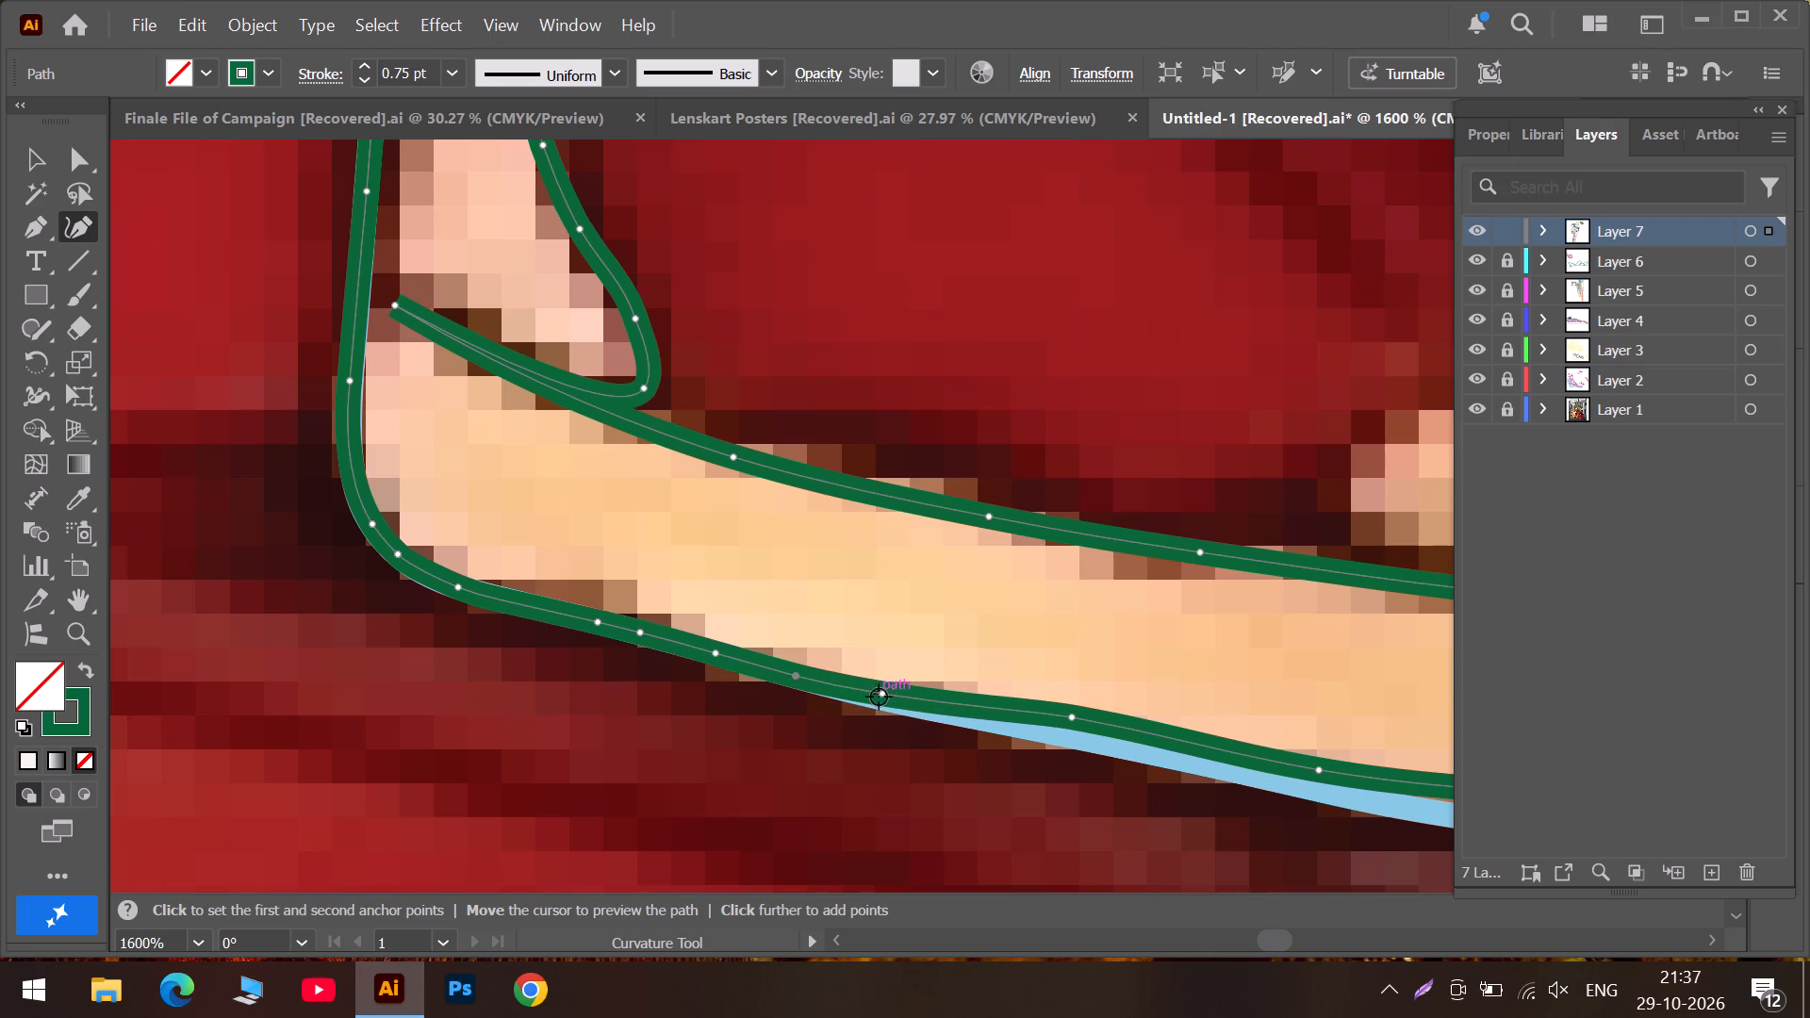
Reposition the next three anchors along the green outline's lower edge onto the light blue path.
drag(881, 698, 897, 703)
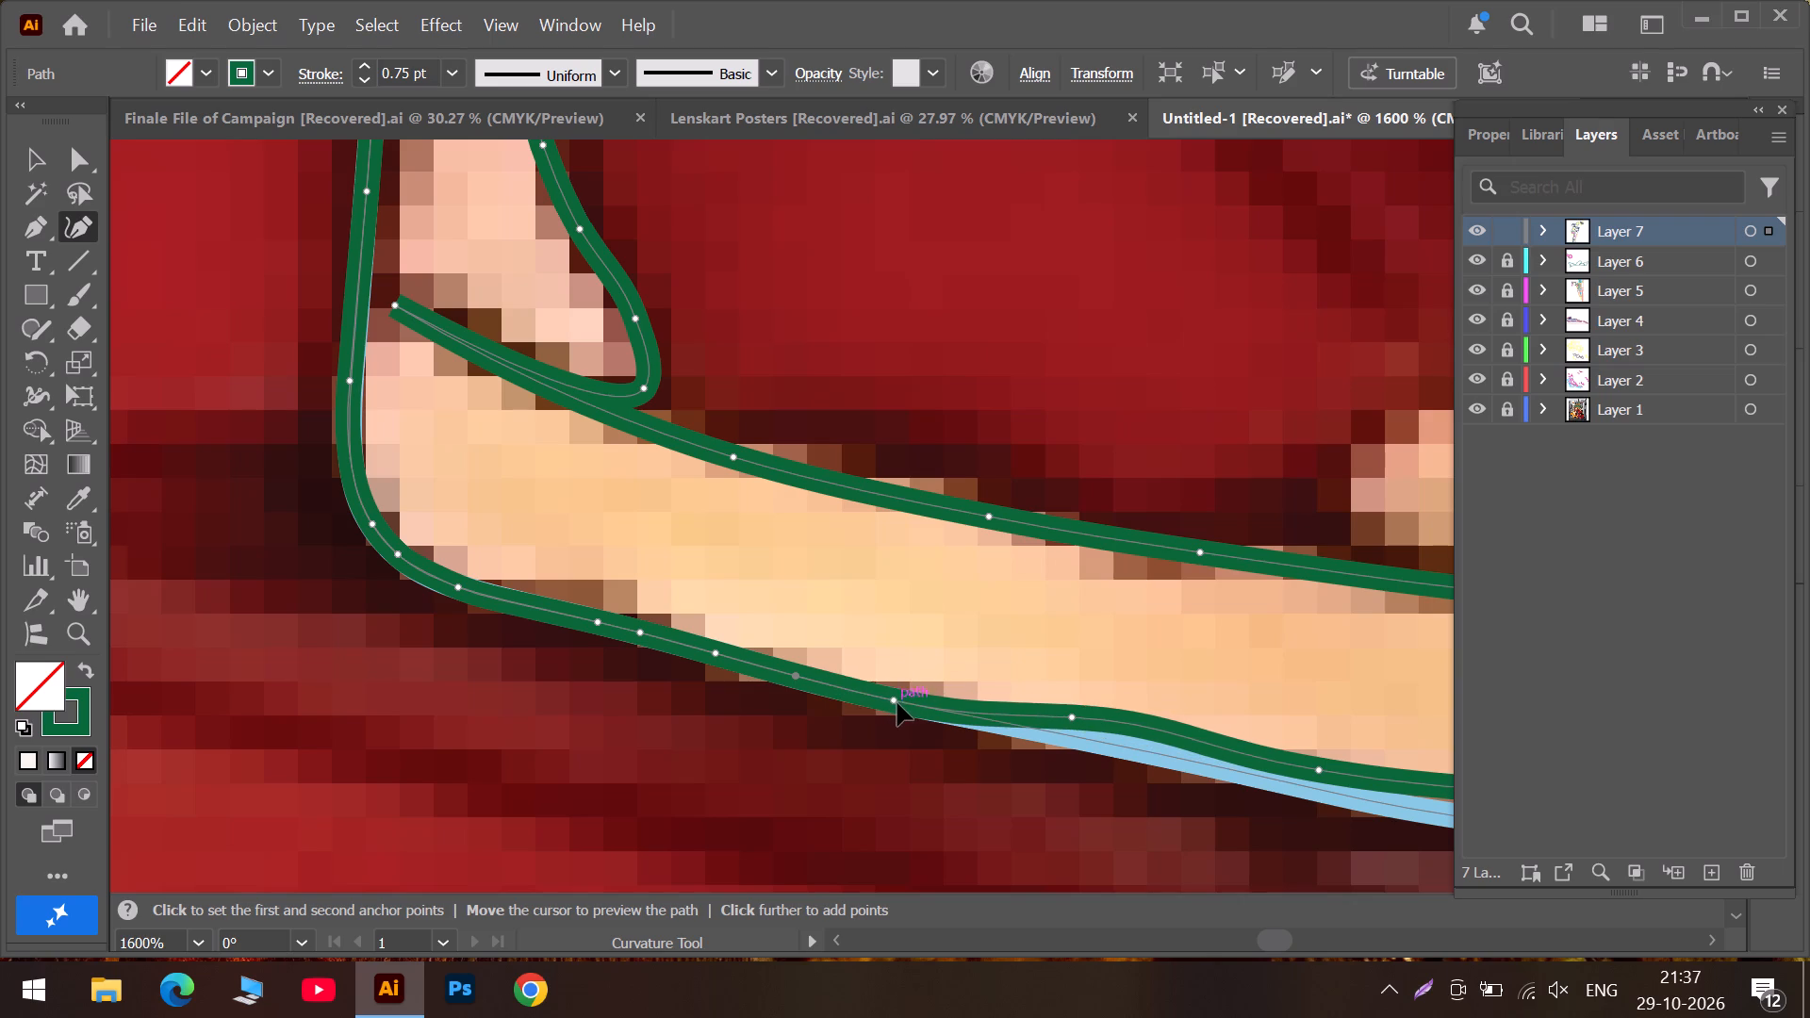
drag(897, 703, 910, 707)
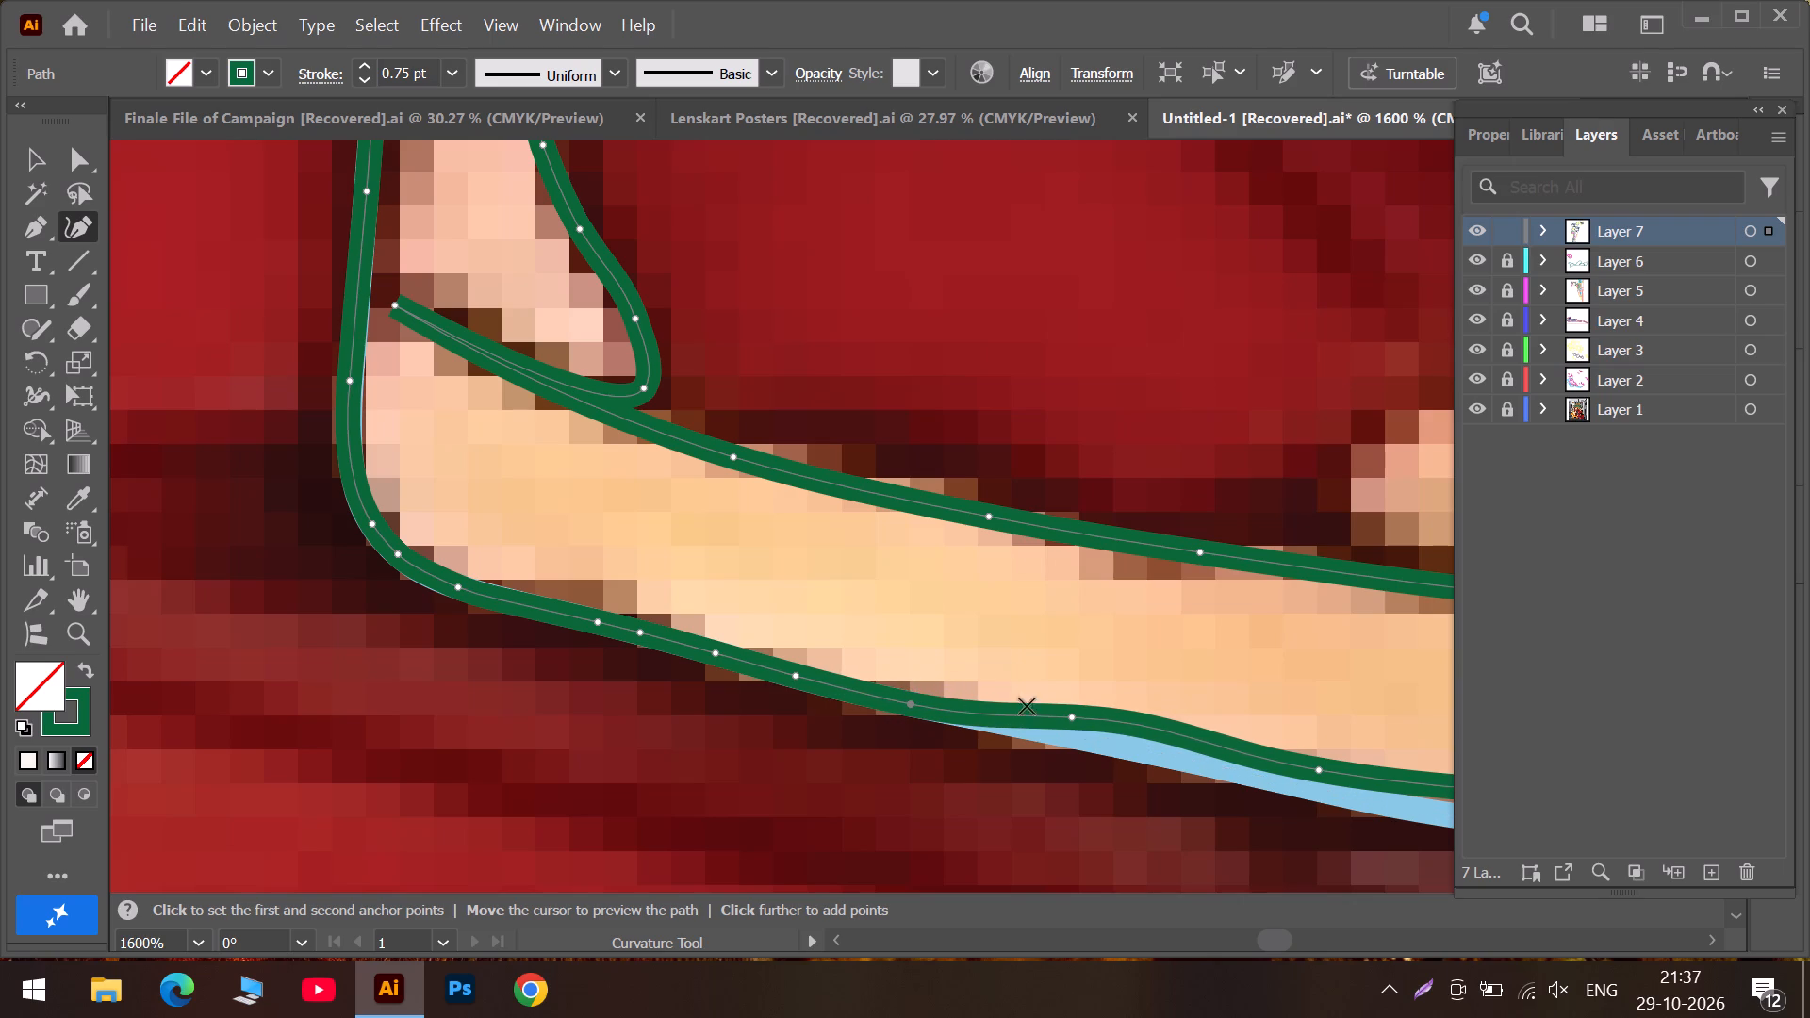
drag(1070, 721, 1094, 740)
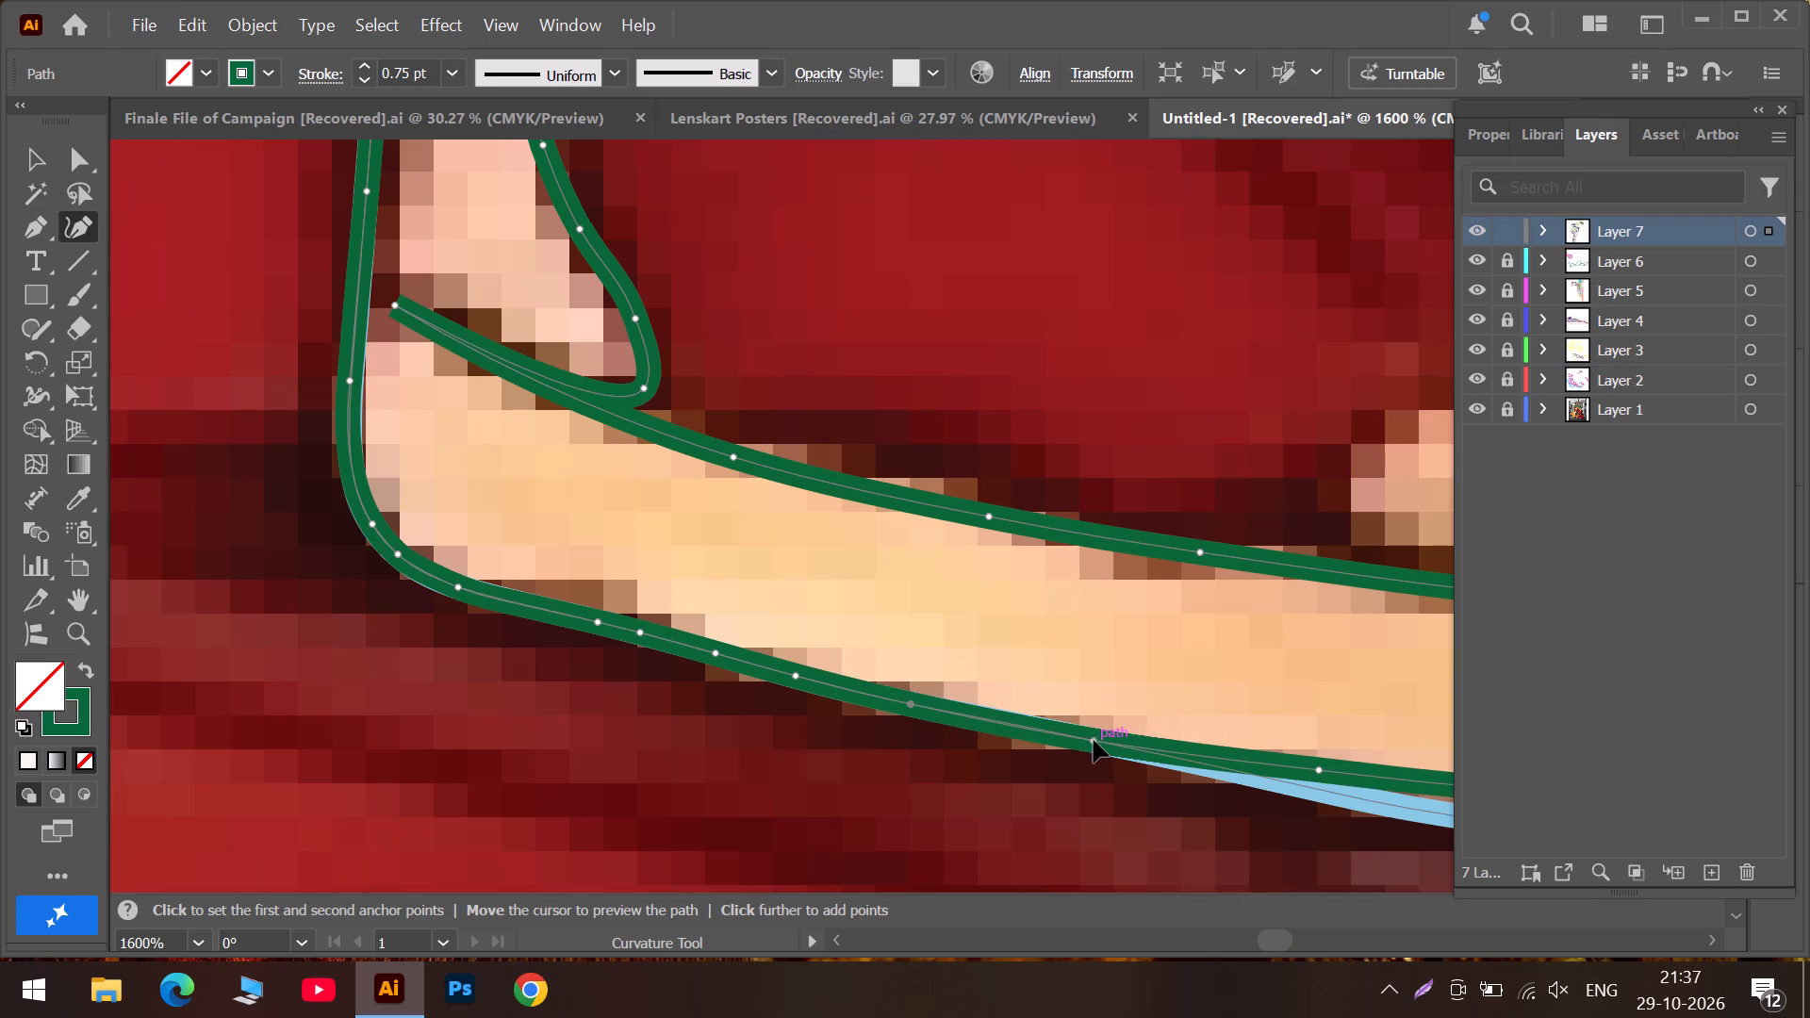
drag(1094, 740, 1094, 741)
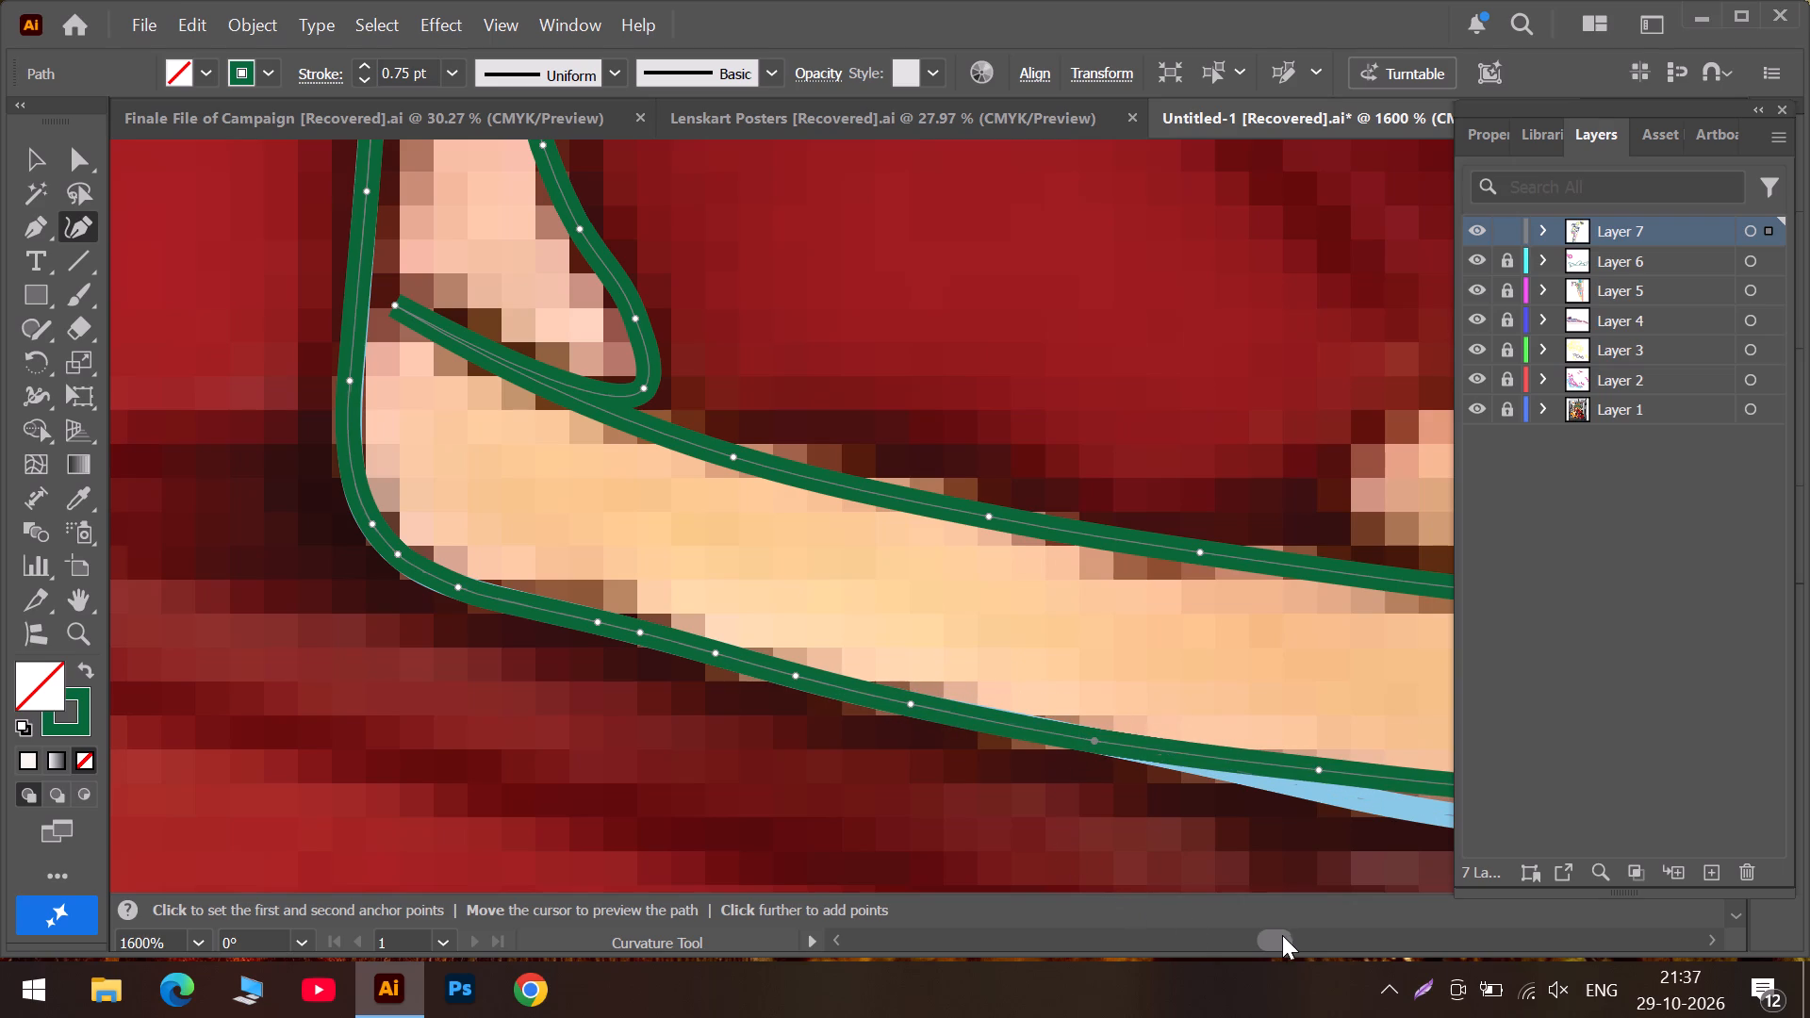
click(1291, 935)
scroll(1133, 872, down, 2)
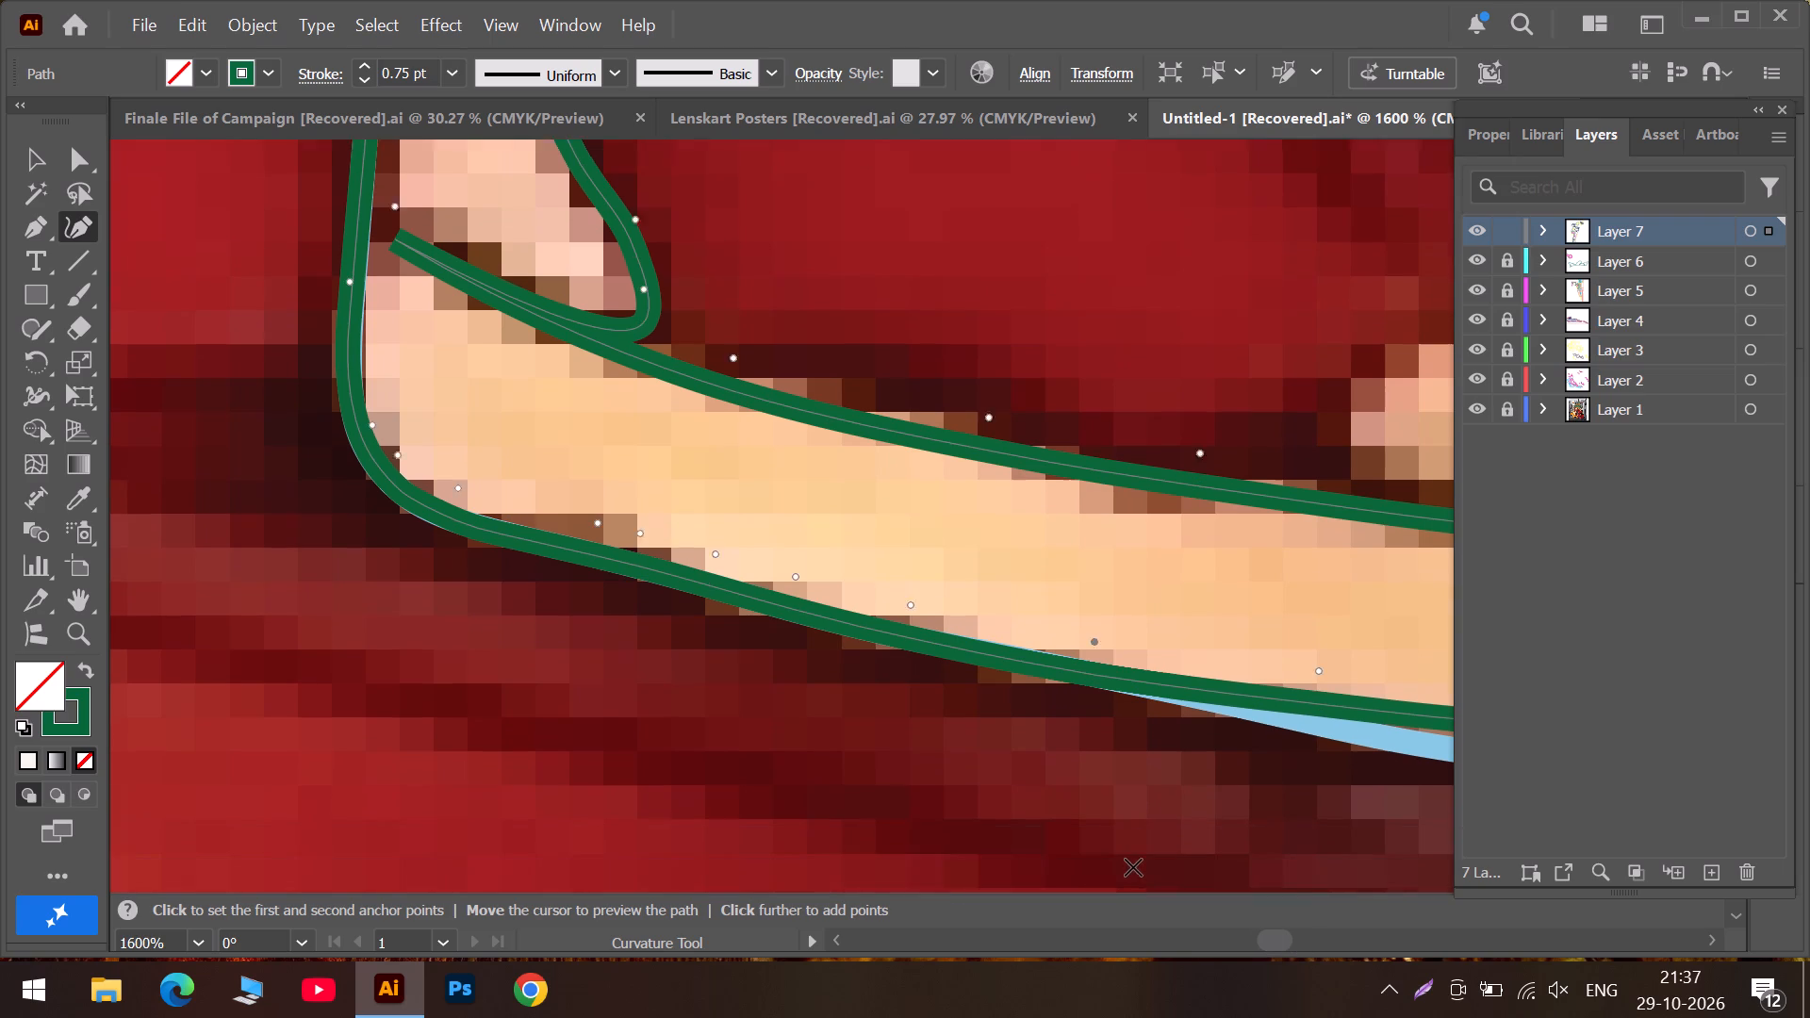
scroll(1133, 867, down, 1)
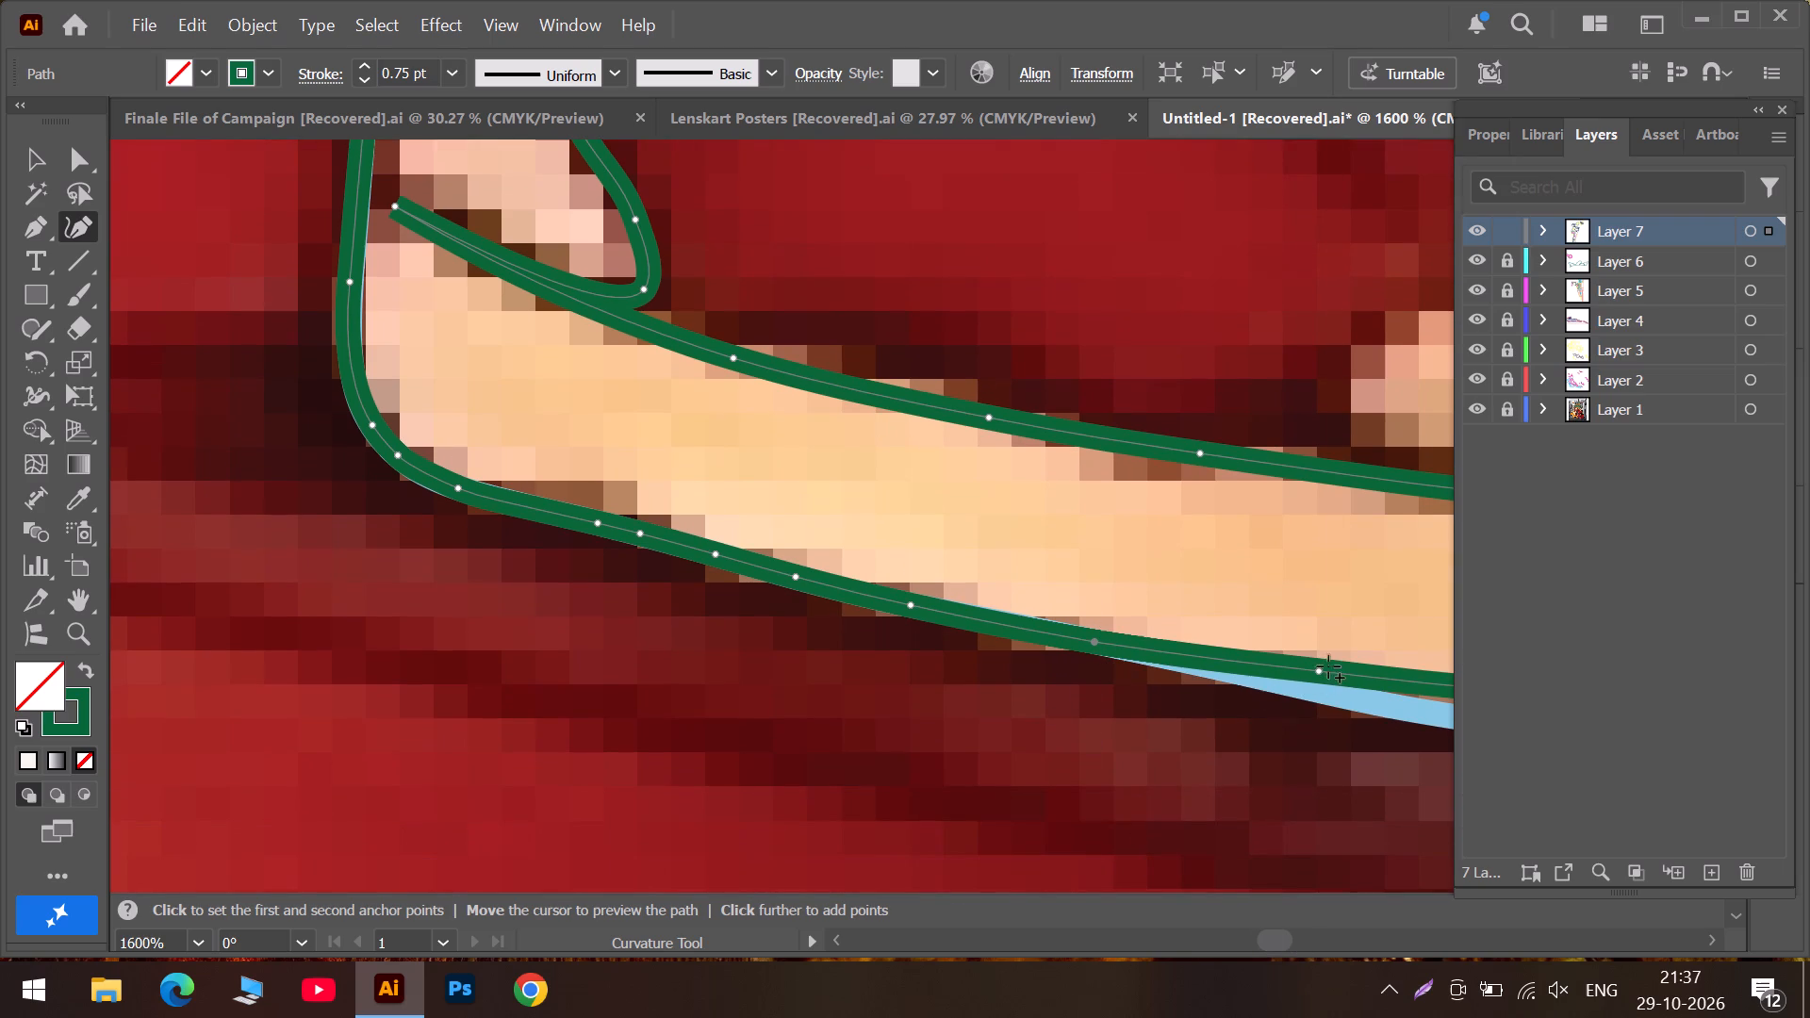
drag(1321, 677, 1322, 687)
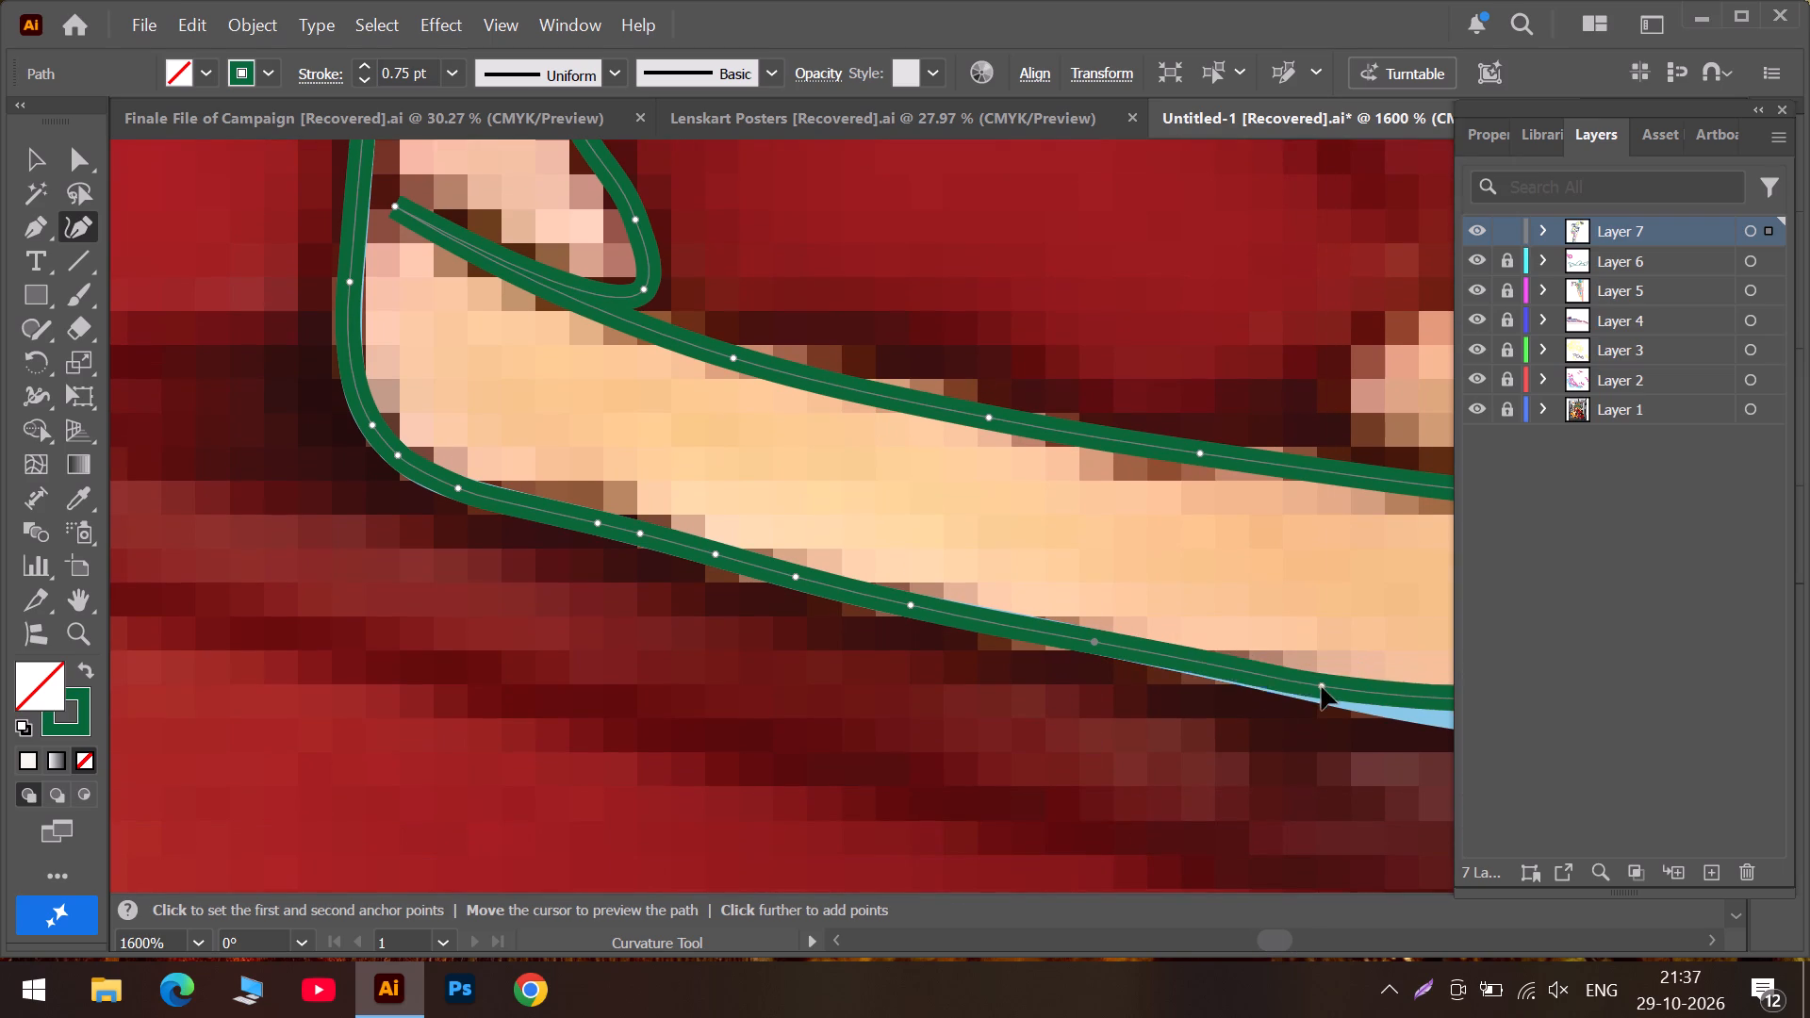
drag(1322, 687, 1330, 694)
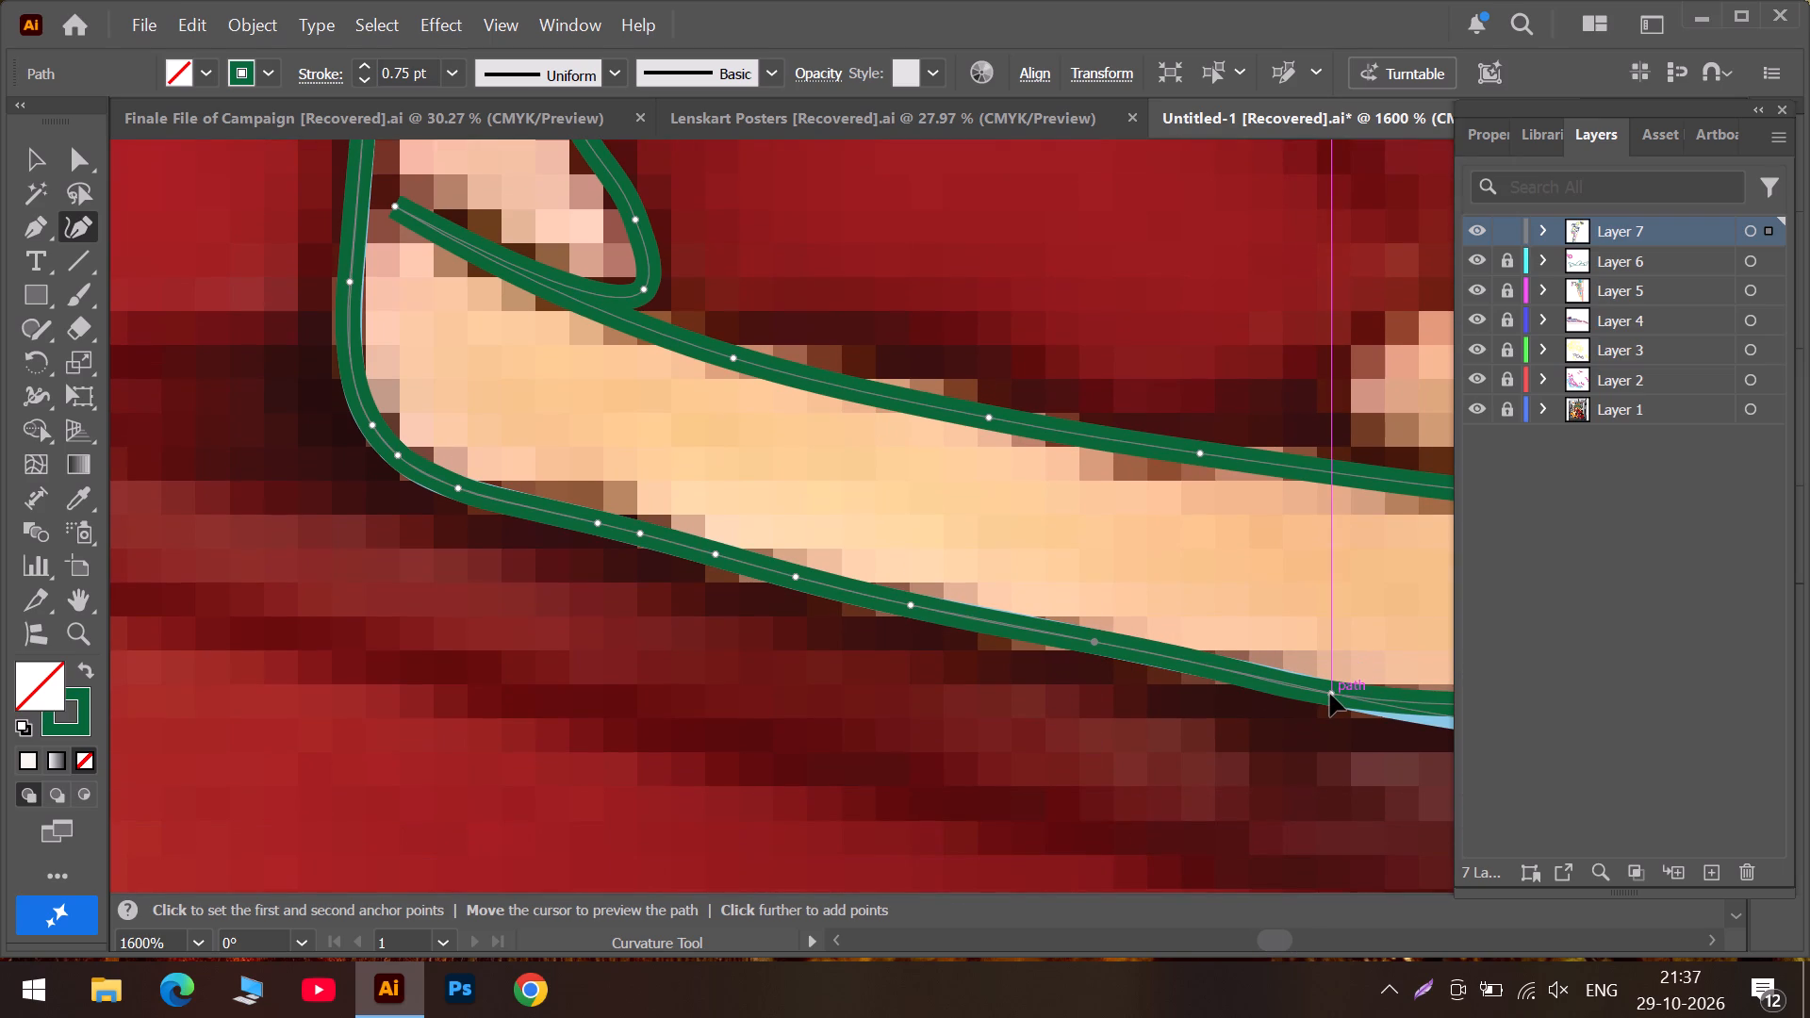
drag(1330, 694, 1287, 688)
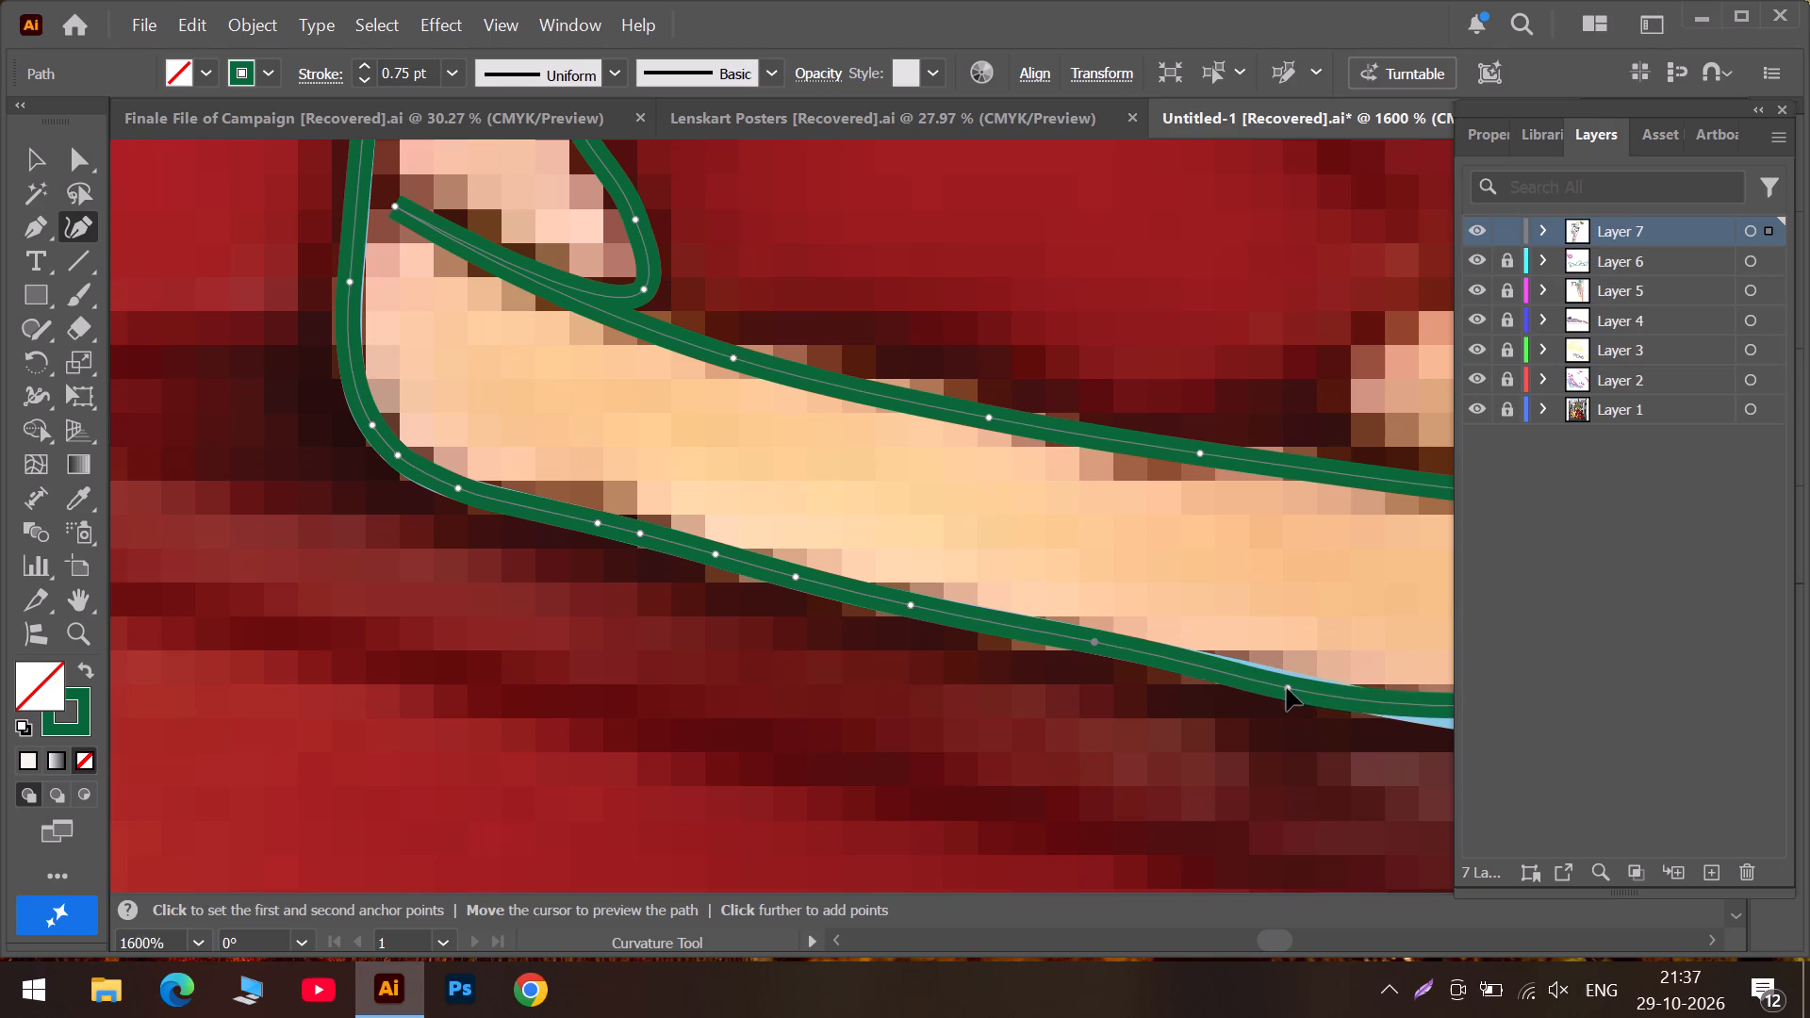
drag(1287, 688, 1293, 687)
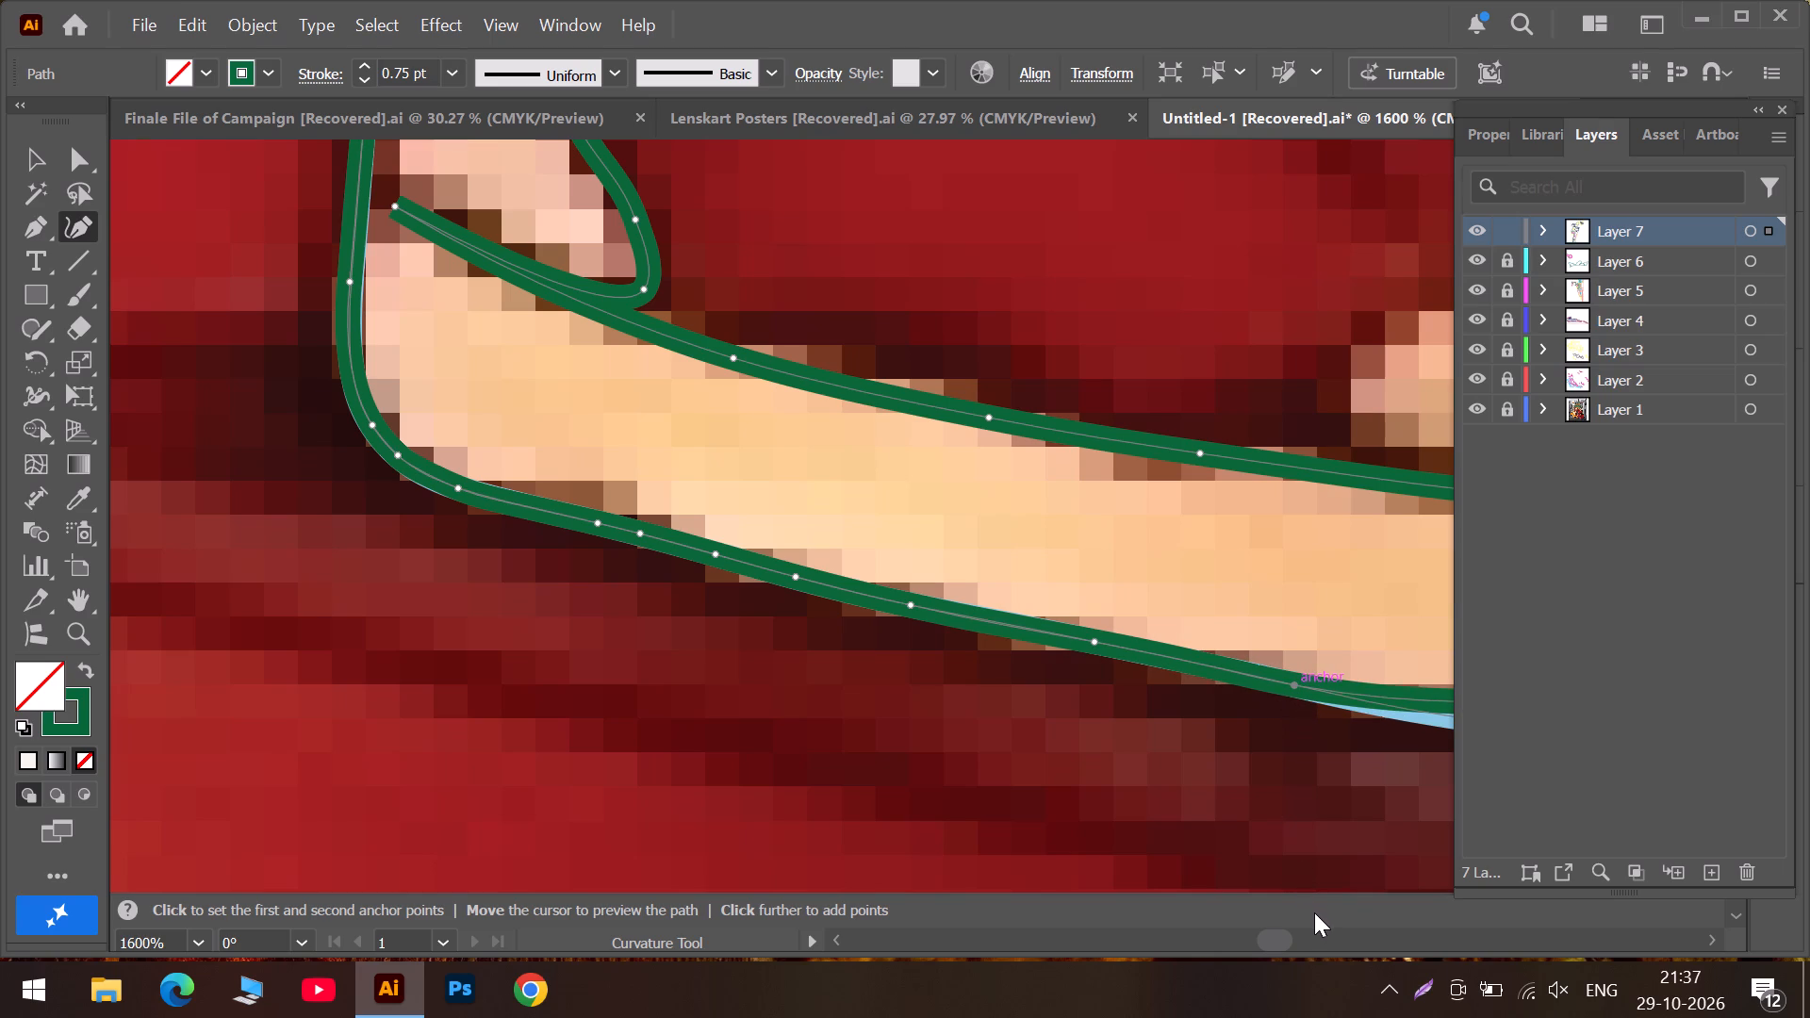
Move the next lower-edge anchor onto the light blue path and add three anchors around it to fit the shallow curve.
click(1323, 943)
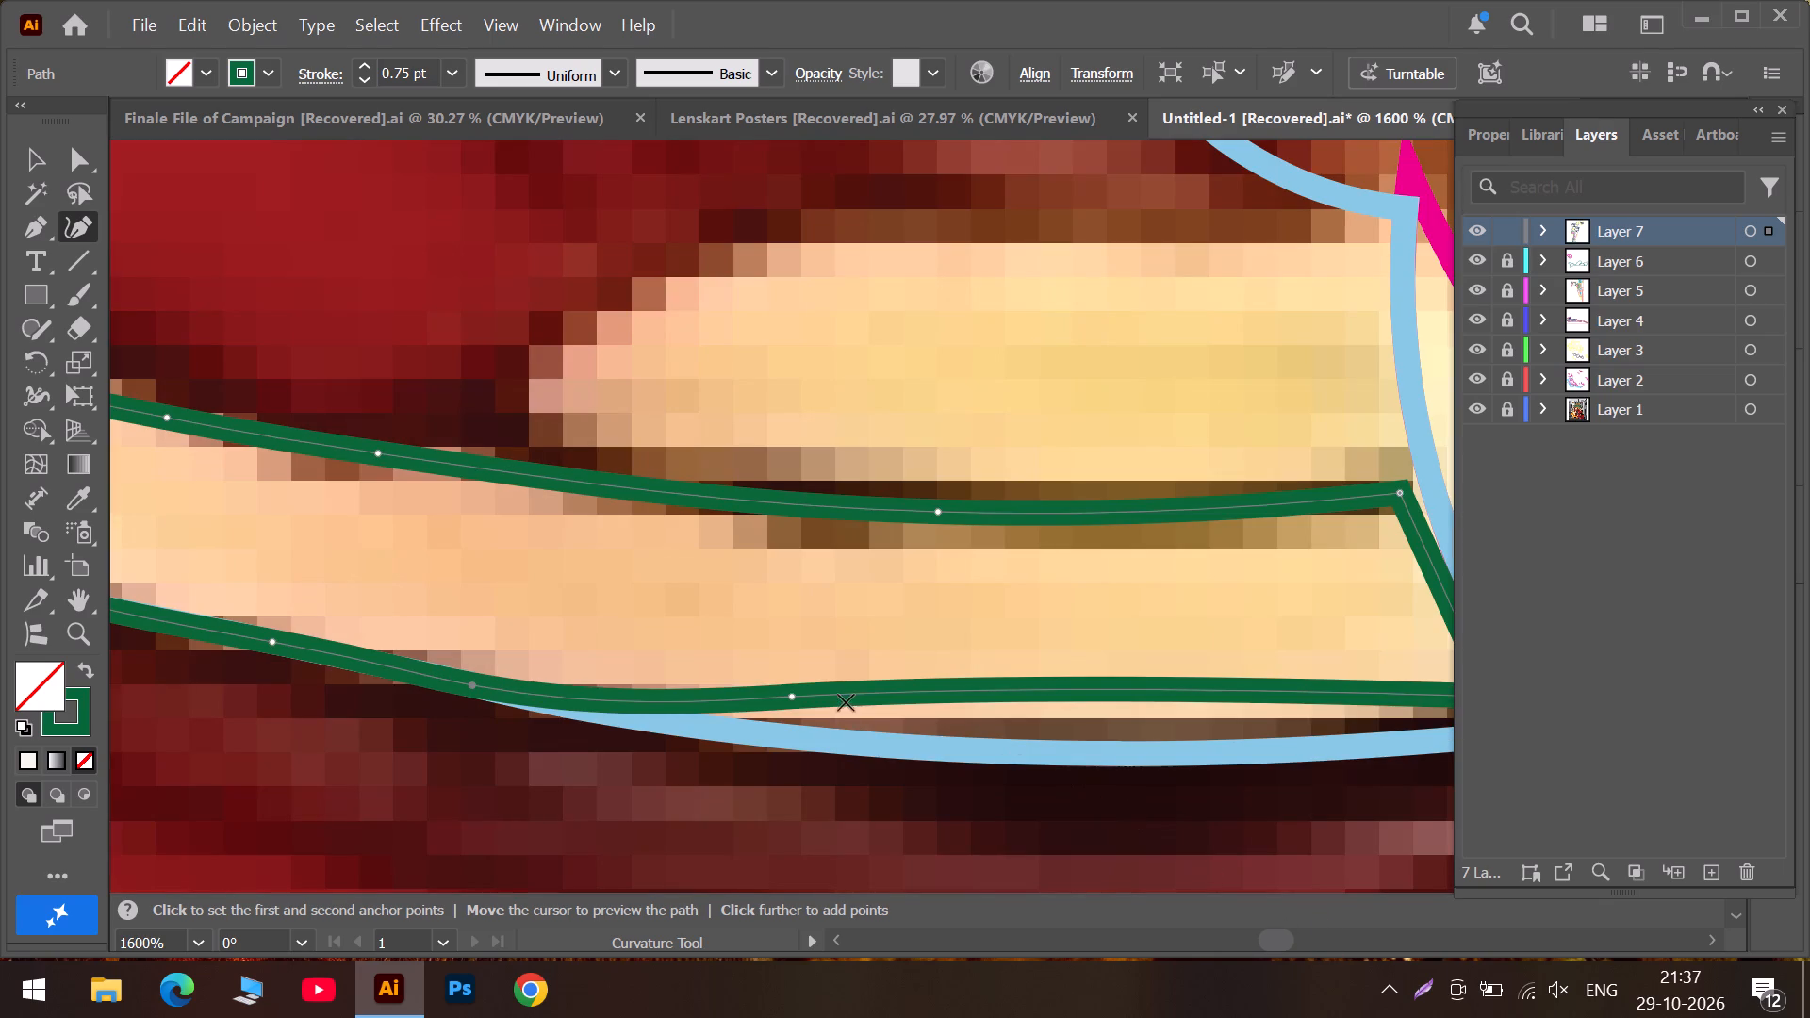
drag(791, 697, 762, 734)
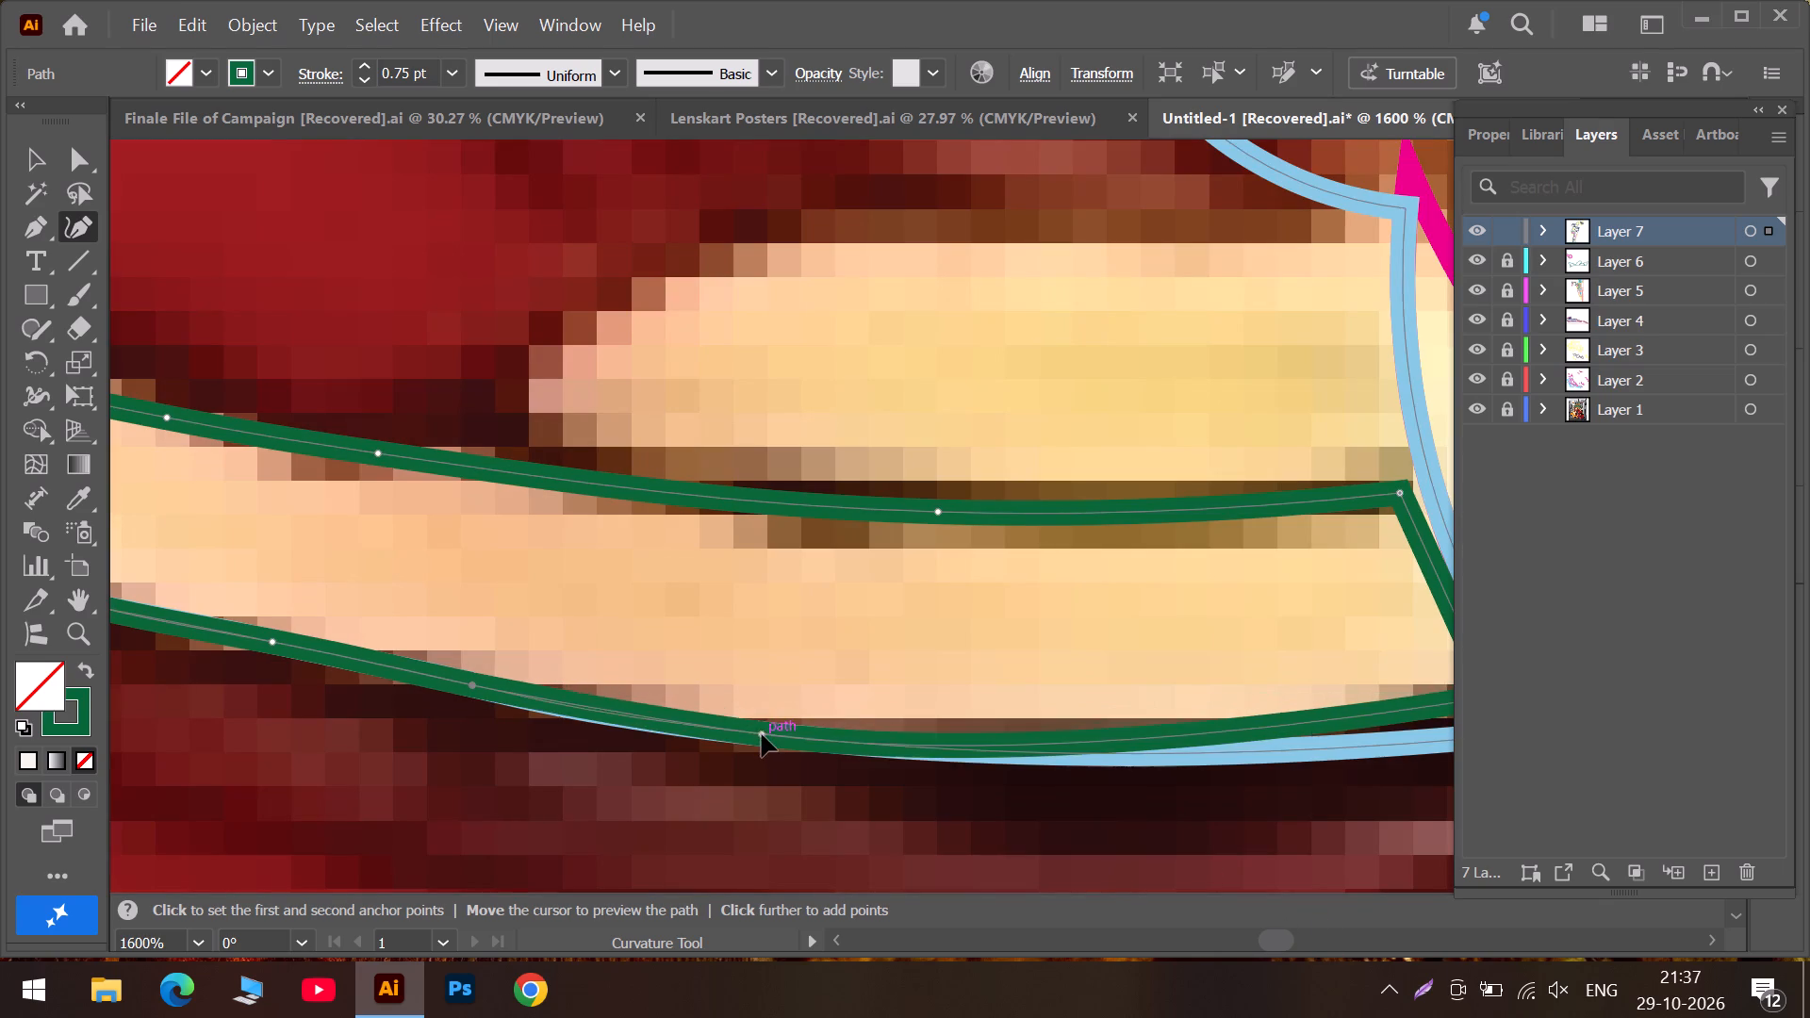
drag(762, 734, 607, 717)
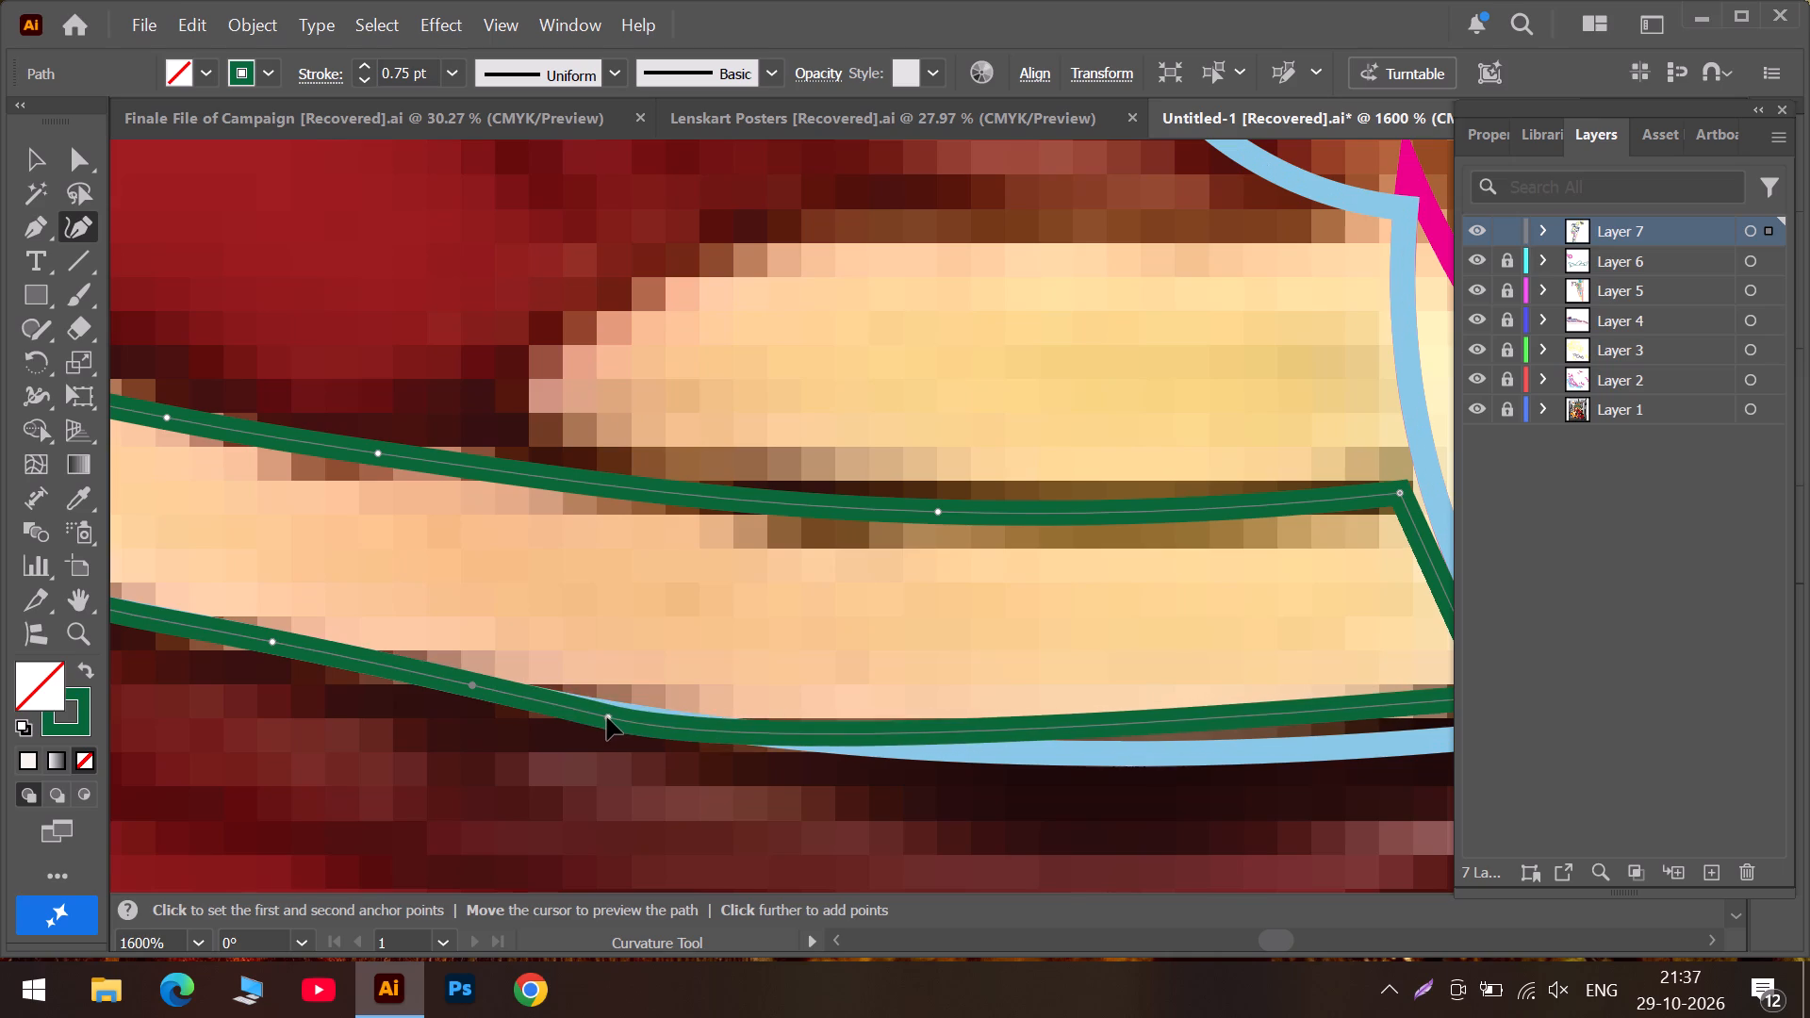
drag(607, 717, 625, 714)
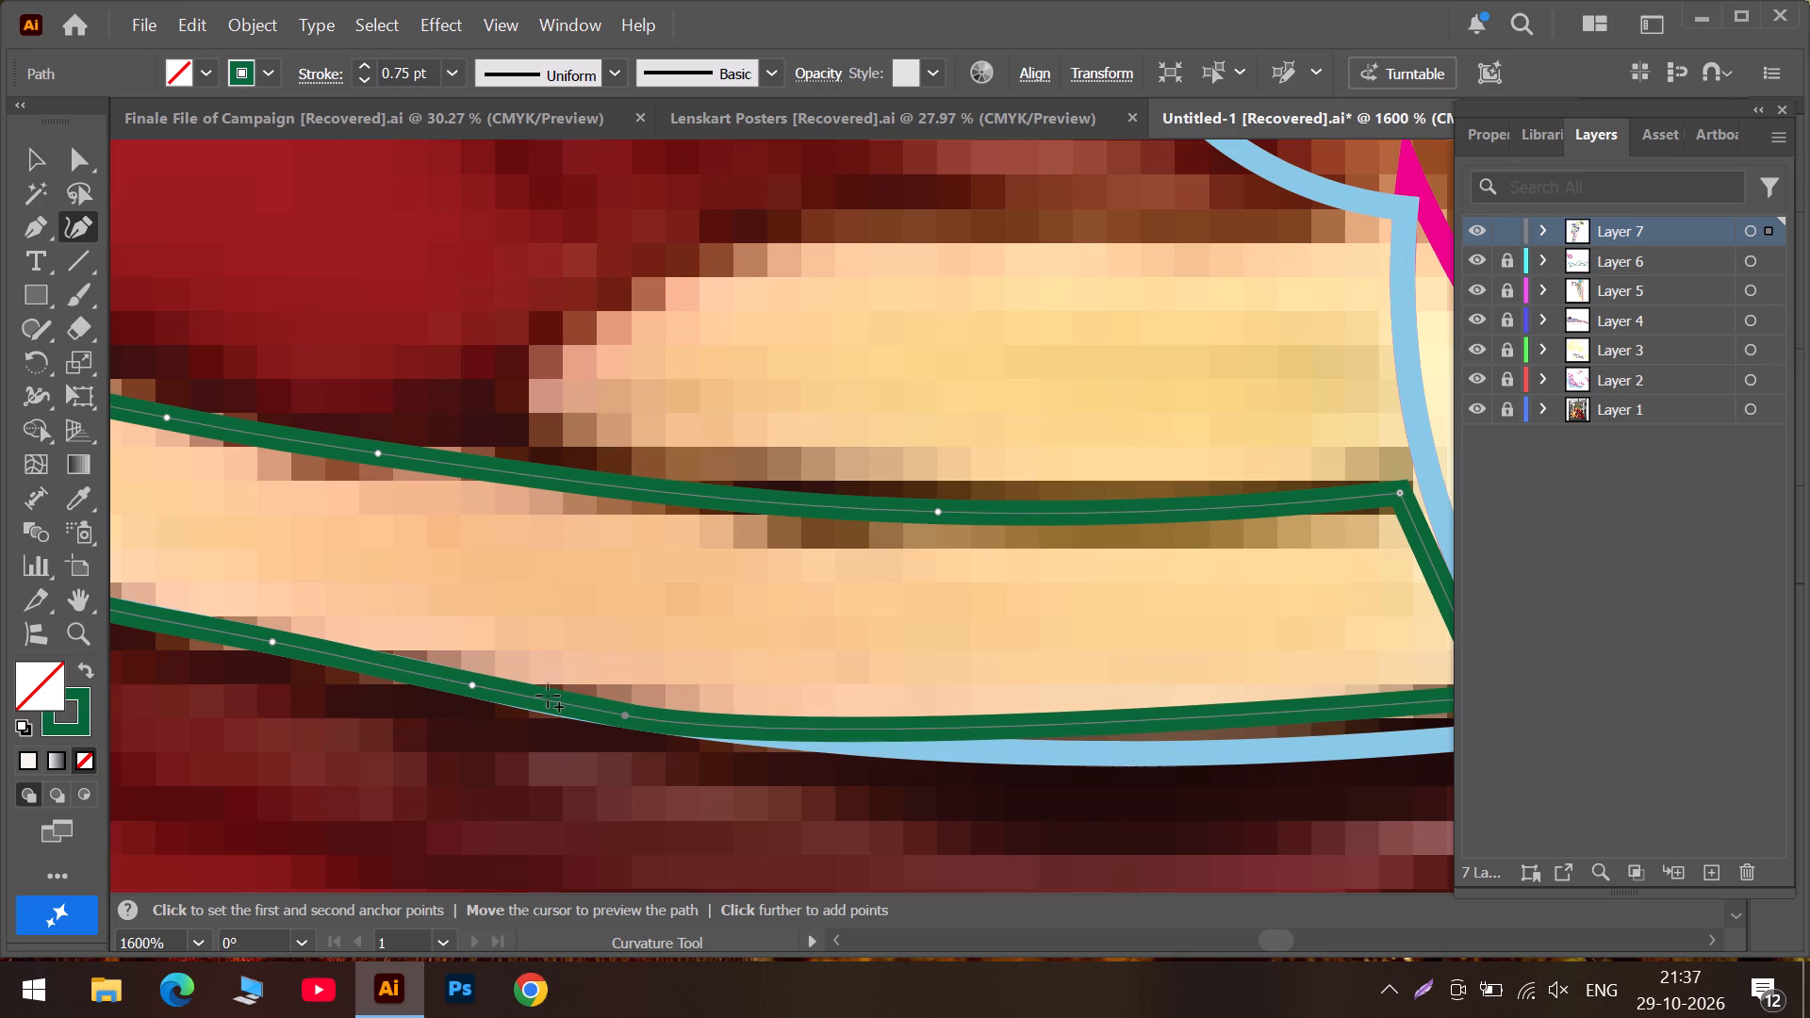
click(566, 706)
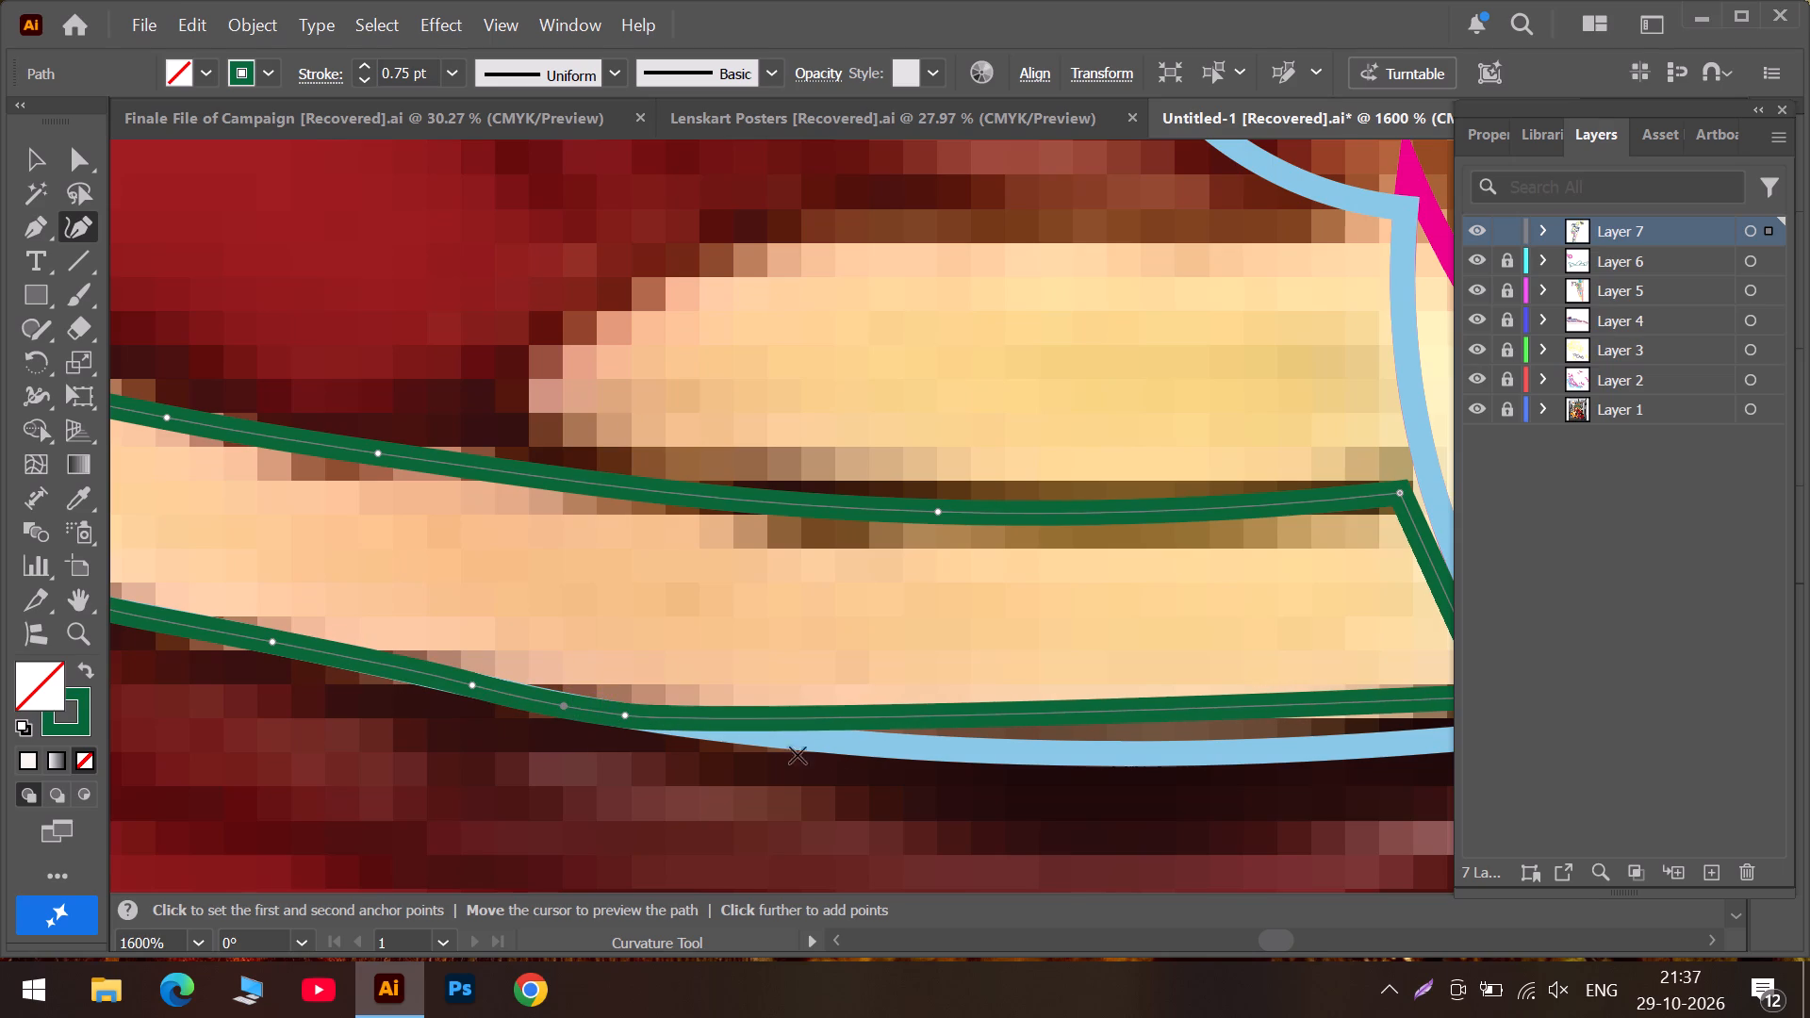
drag(991, 712, 1009, 751)
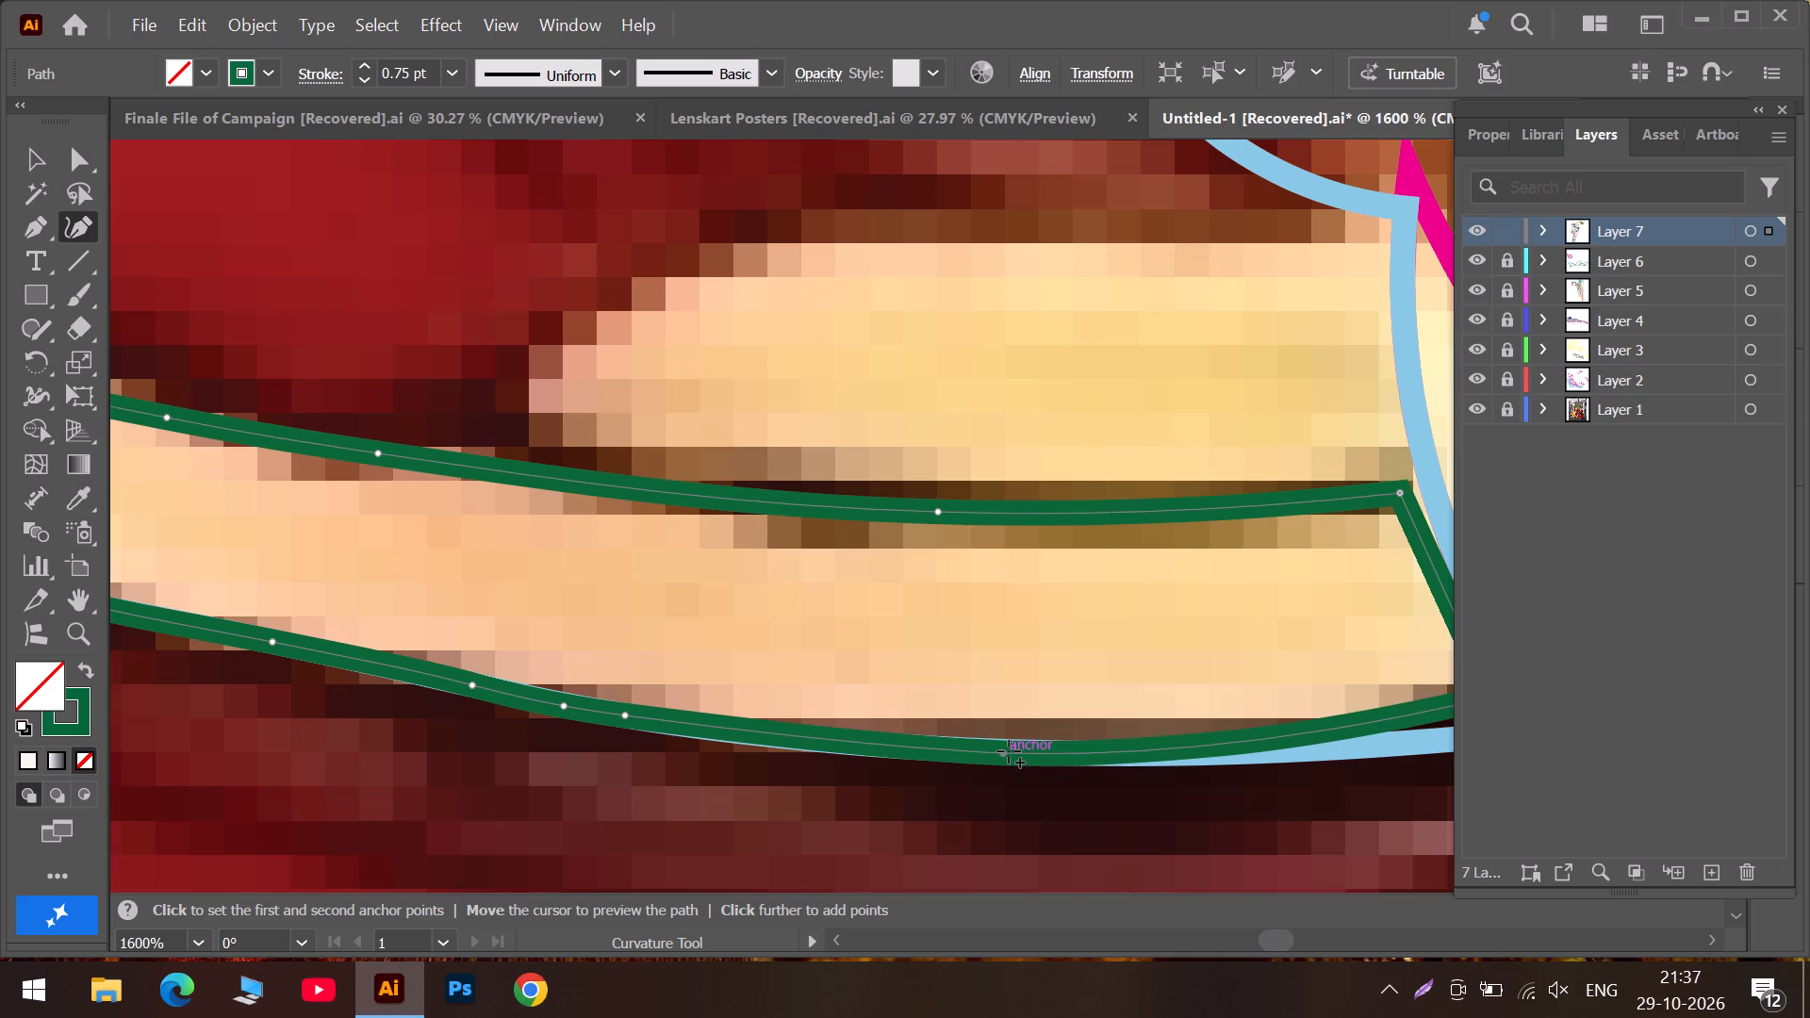
drag(1009, 751, 1010, 751)
drag(750, 731, 783, 737)
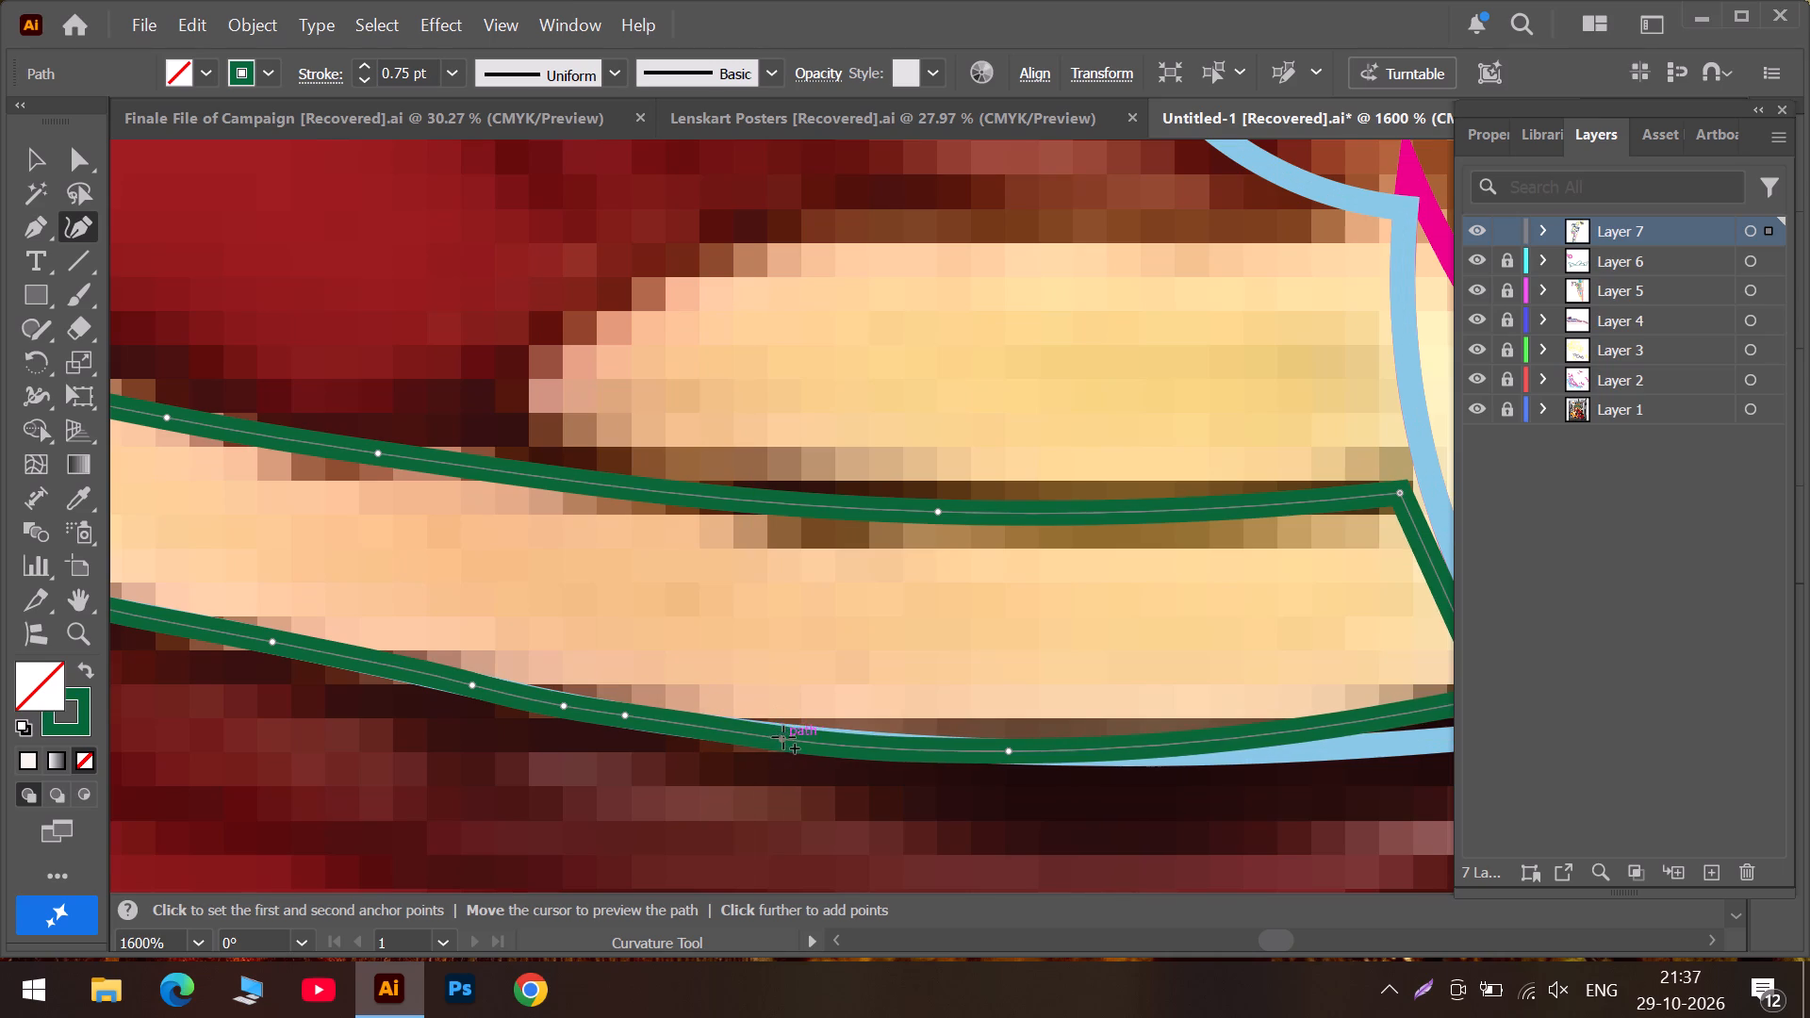
drag(783, 737, 792, 737)
Move the green outline's lower end corner to the light blue path's tip and add a lower-edge anchor before it.
drag(1334, 938, 1317, 928)
drag(670, 693, 722, 715)
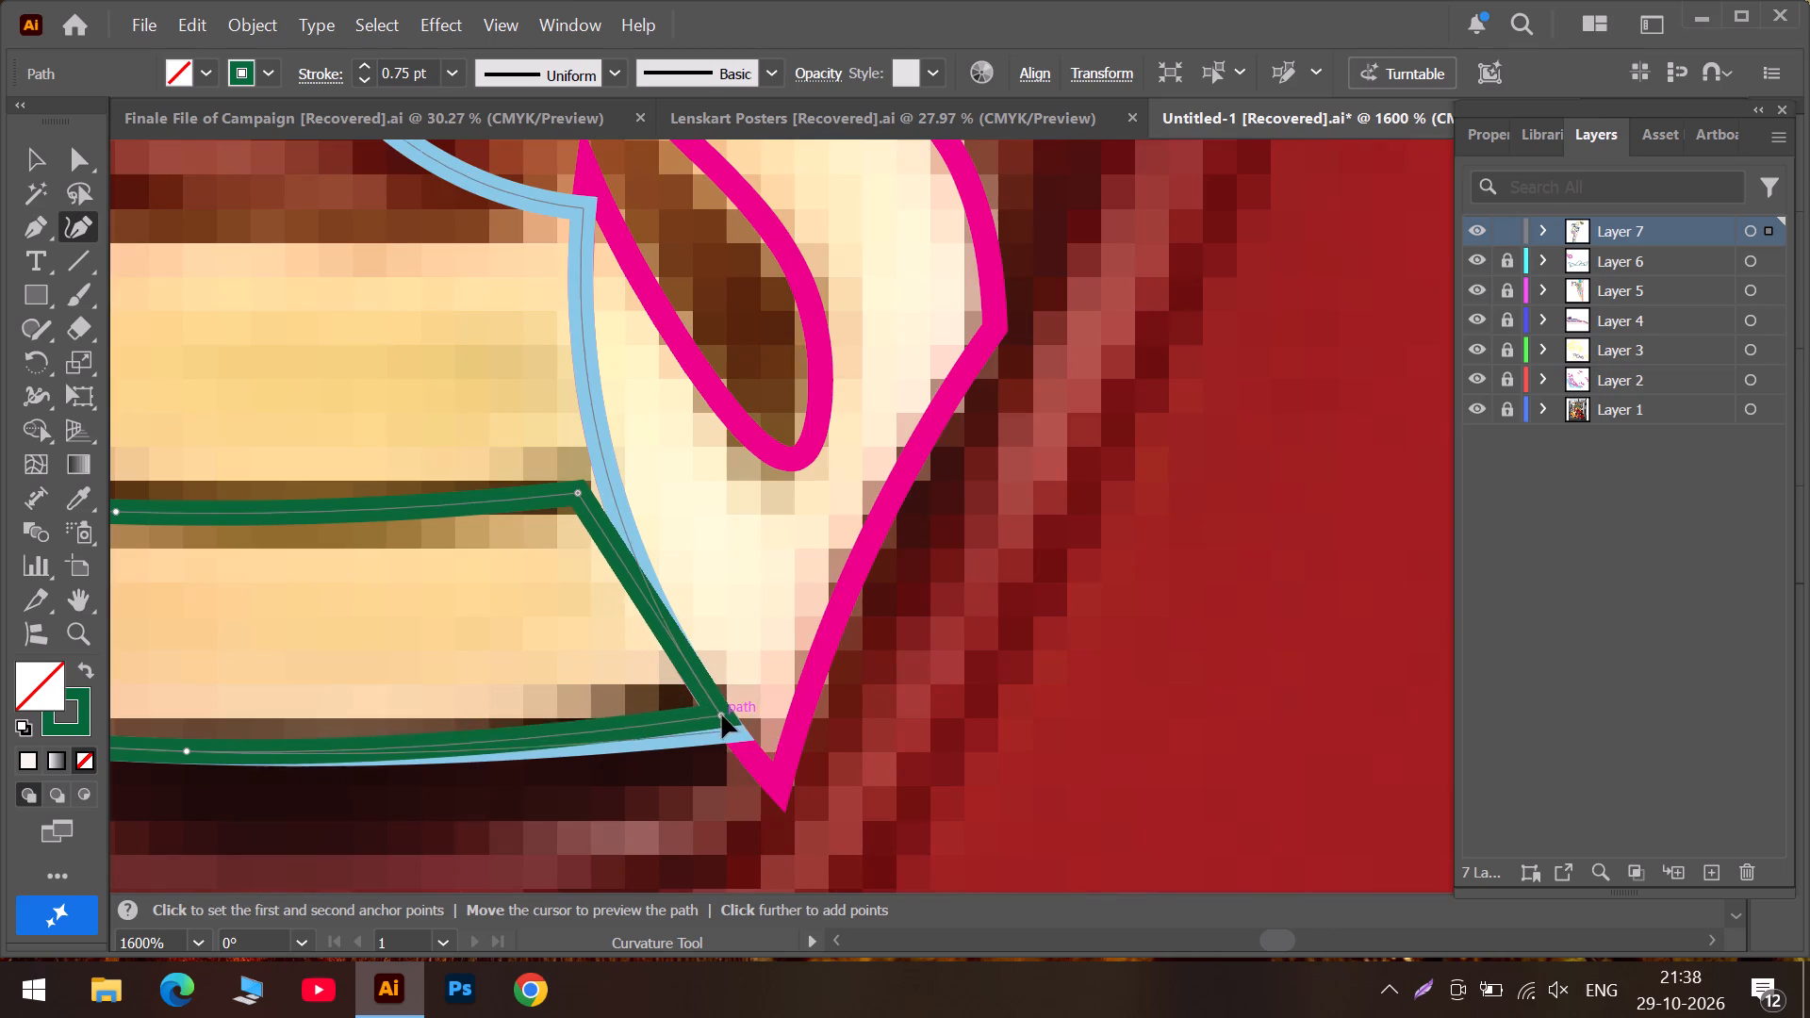
drag(722, 715, 734, 728)
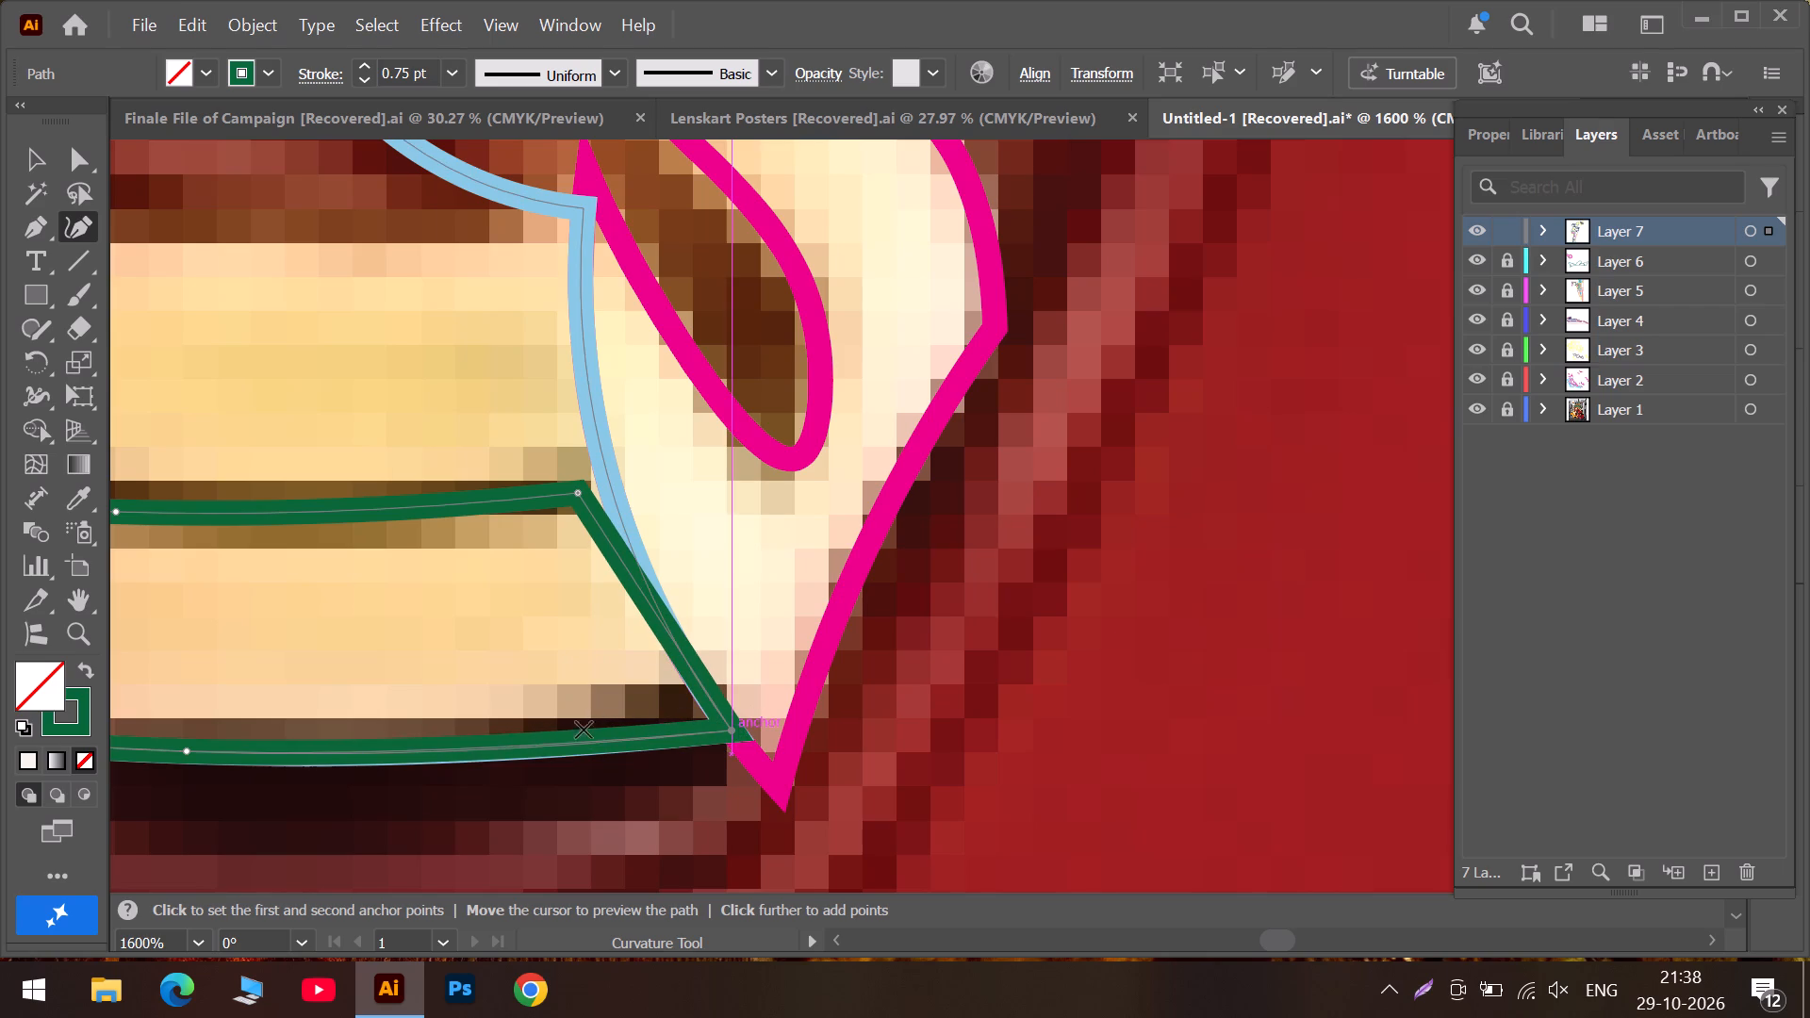
drag(470, 750, 481, 748)
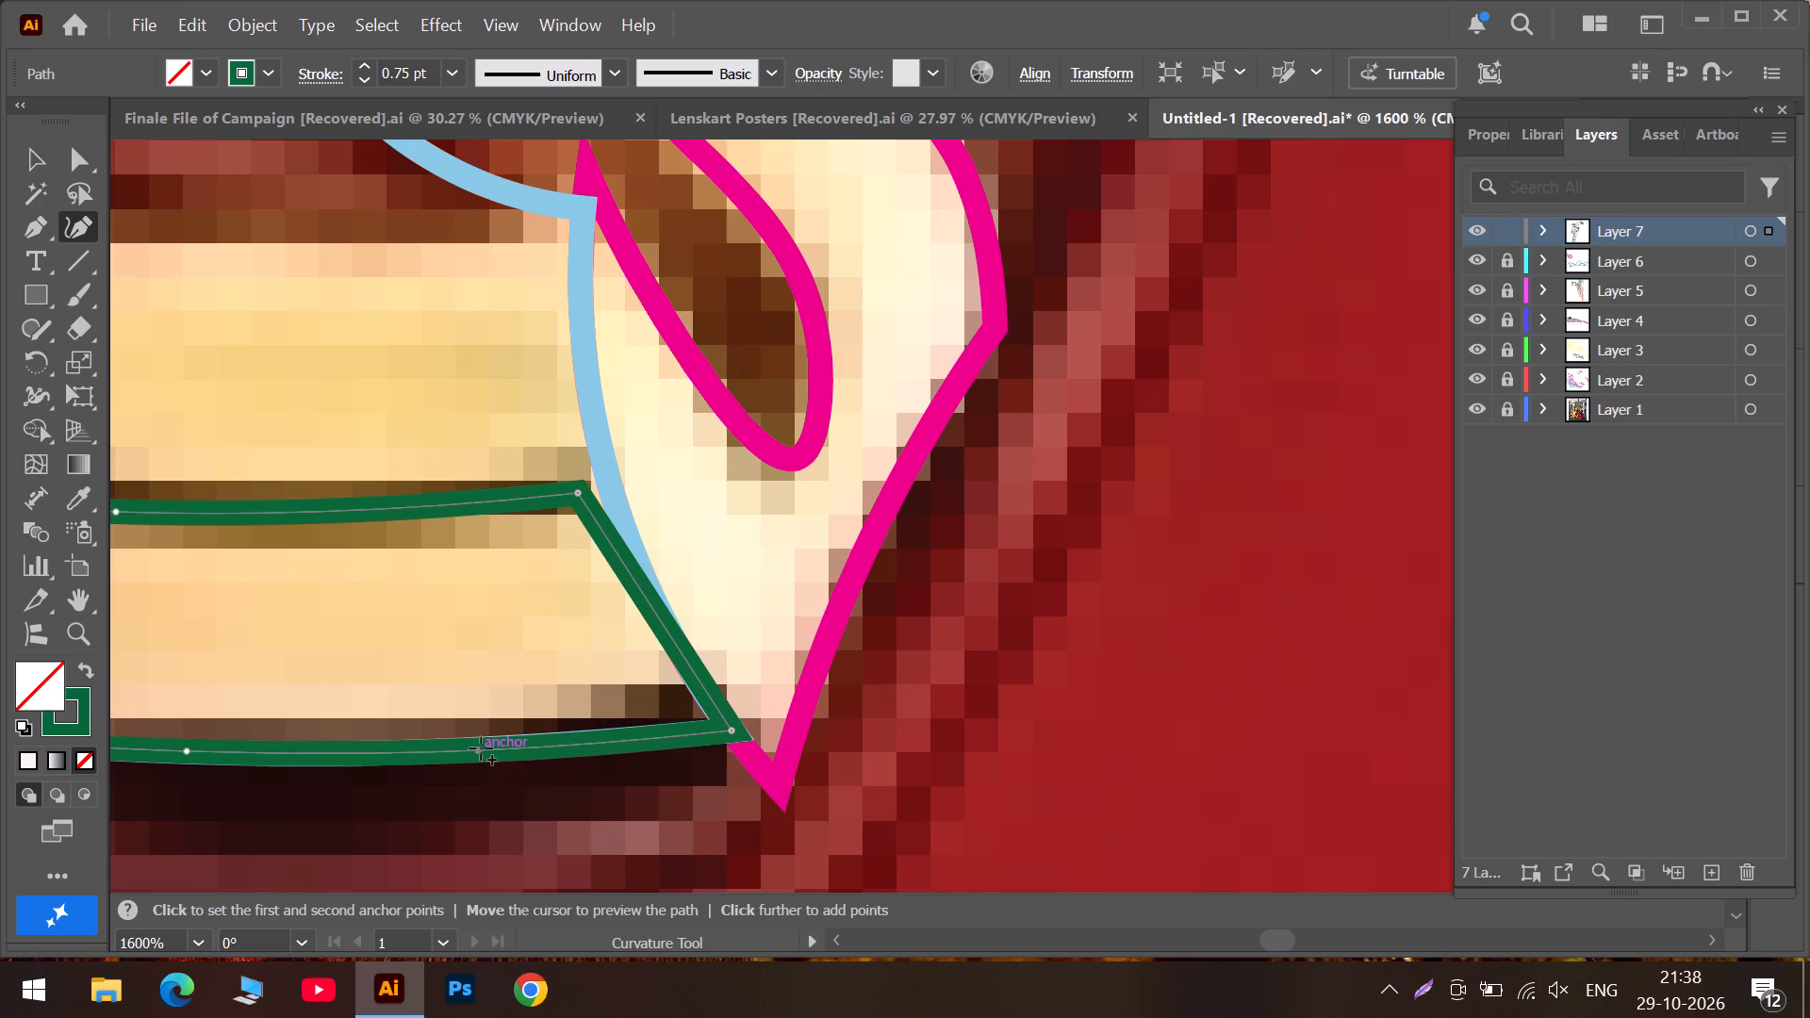
drag(481, 748, 484, 748)
Move the green outline's upper end corner onto the light blue path and curve the short end edge along it.
drag(582, 494, 590, 496)
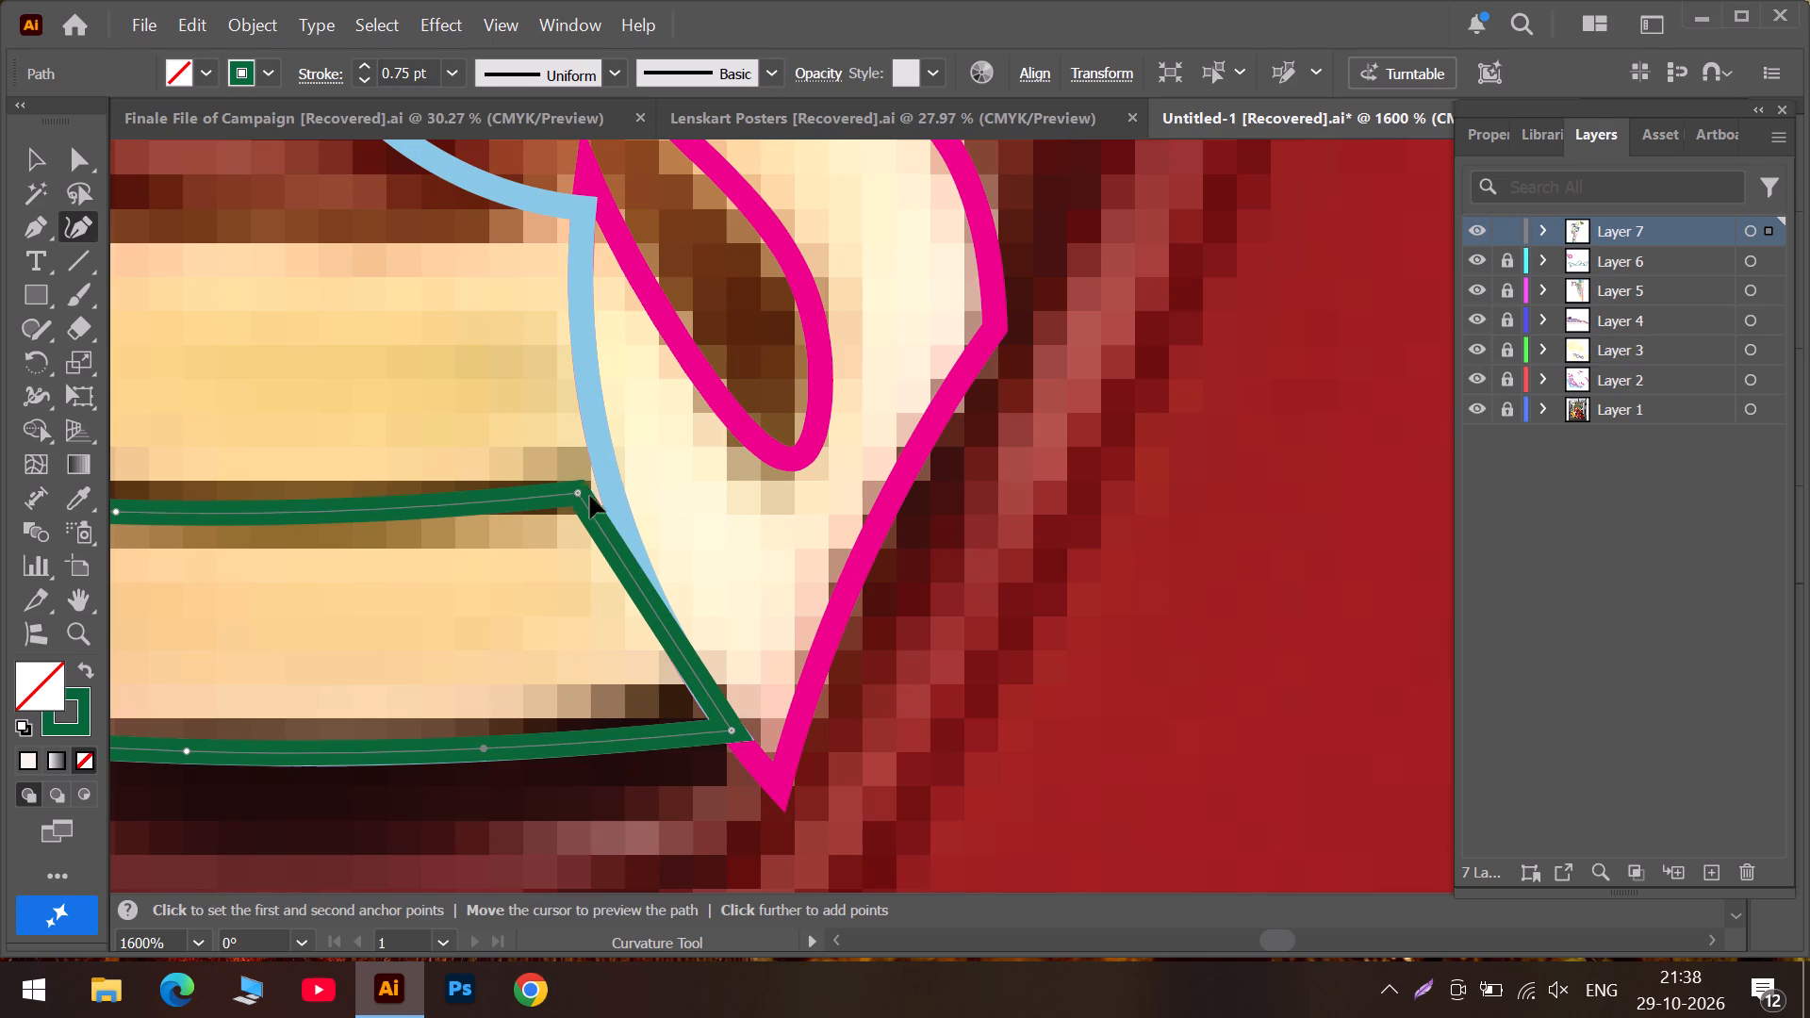
drag(590, 496, 610, 485)
drag(662, 589, 650, 595)
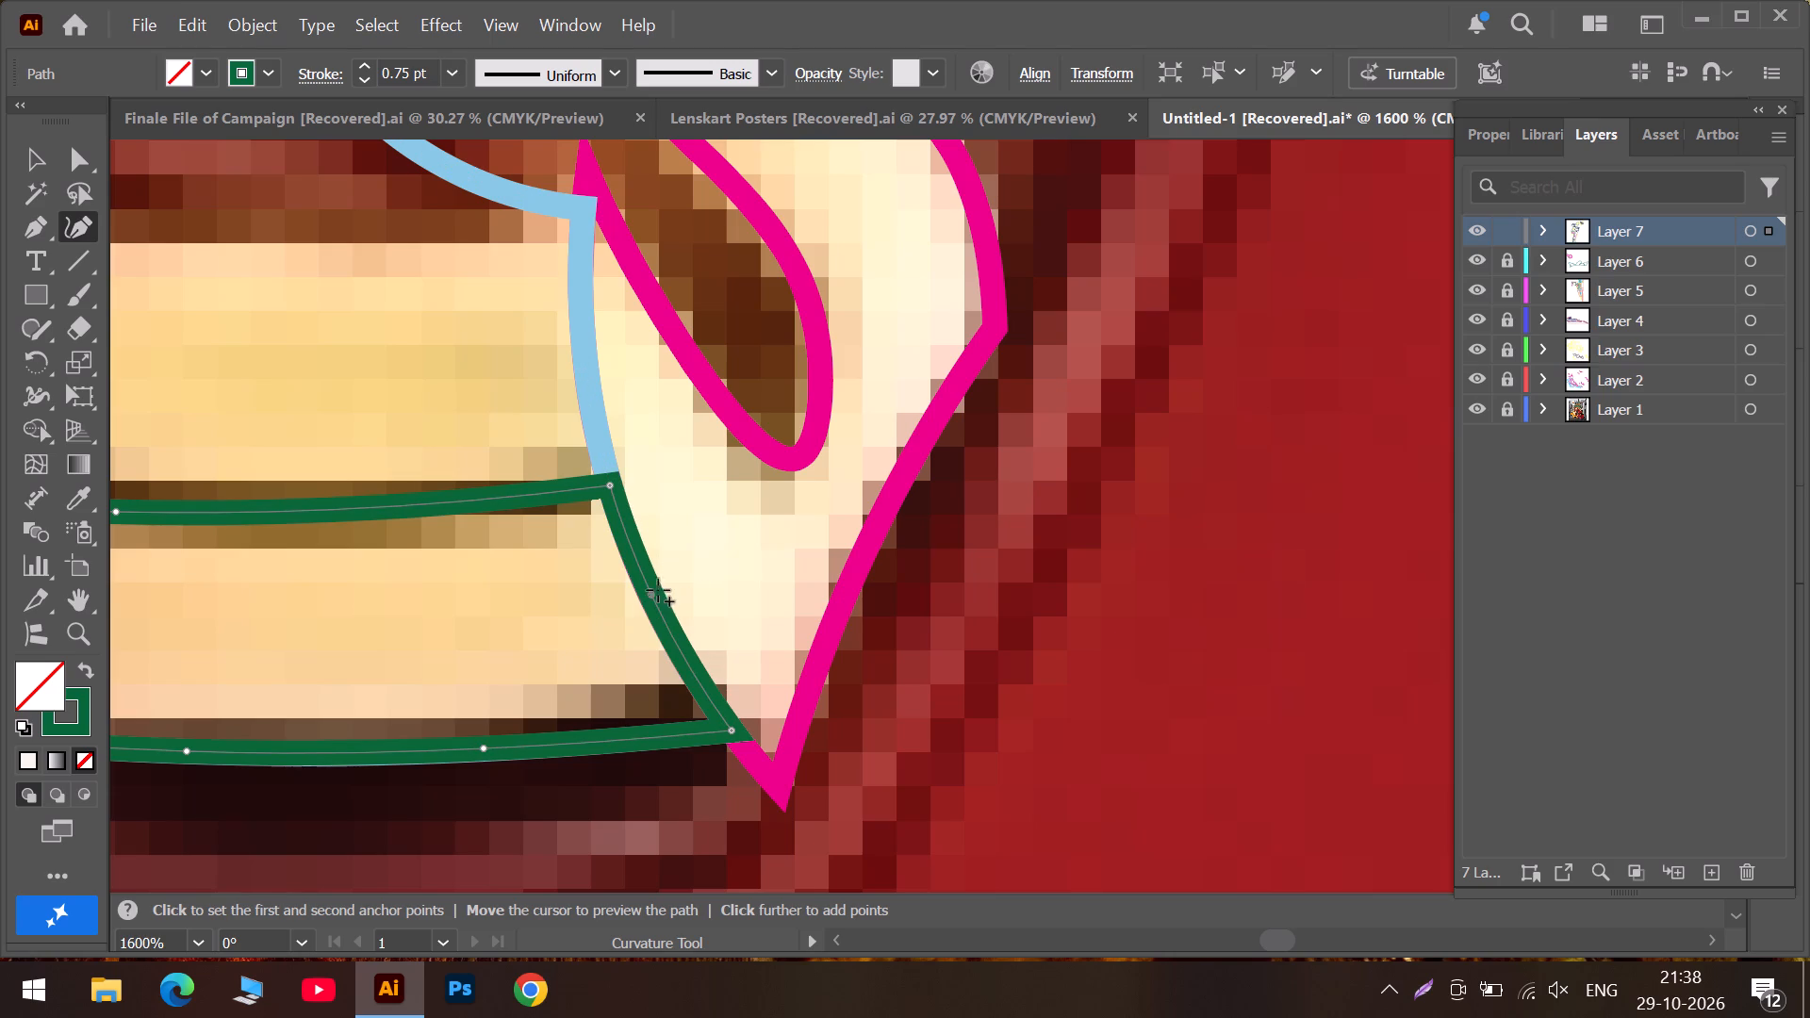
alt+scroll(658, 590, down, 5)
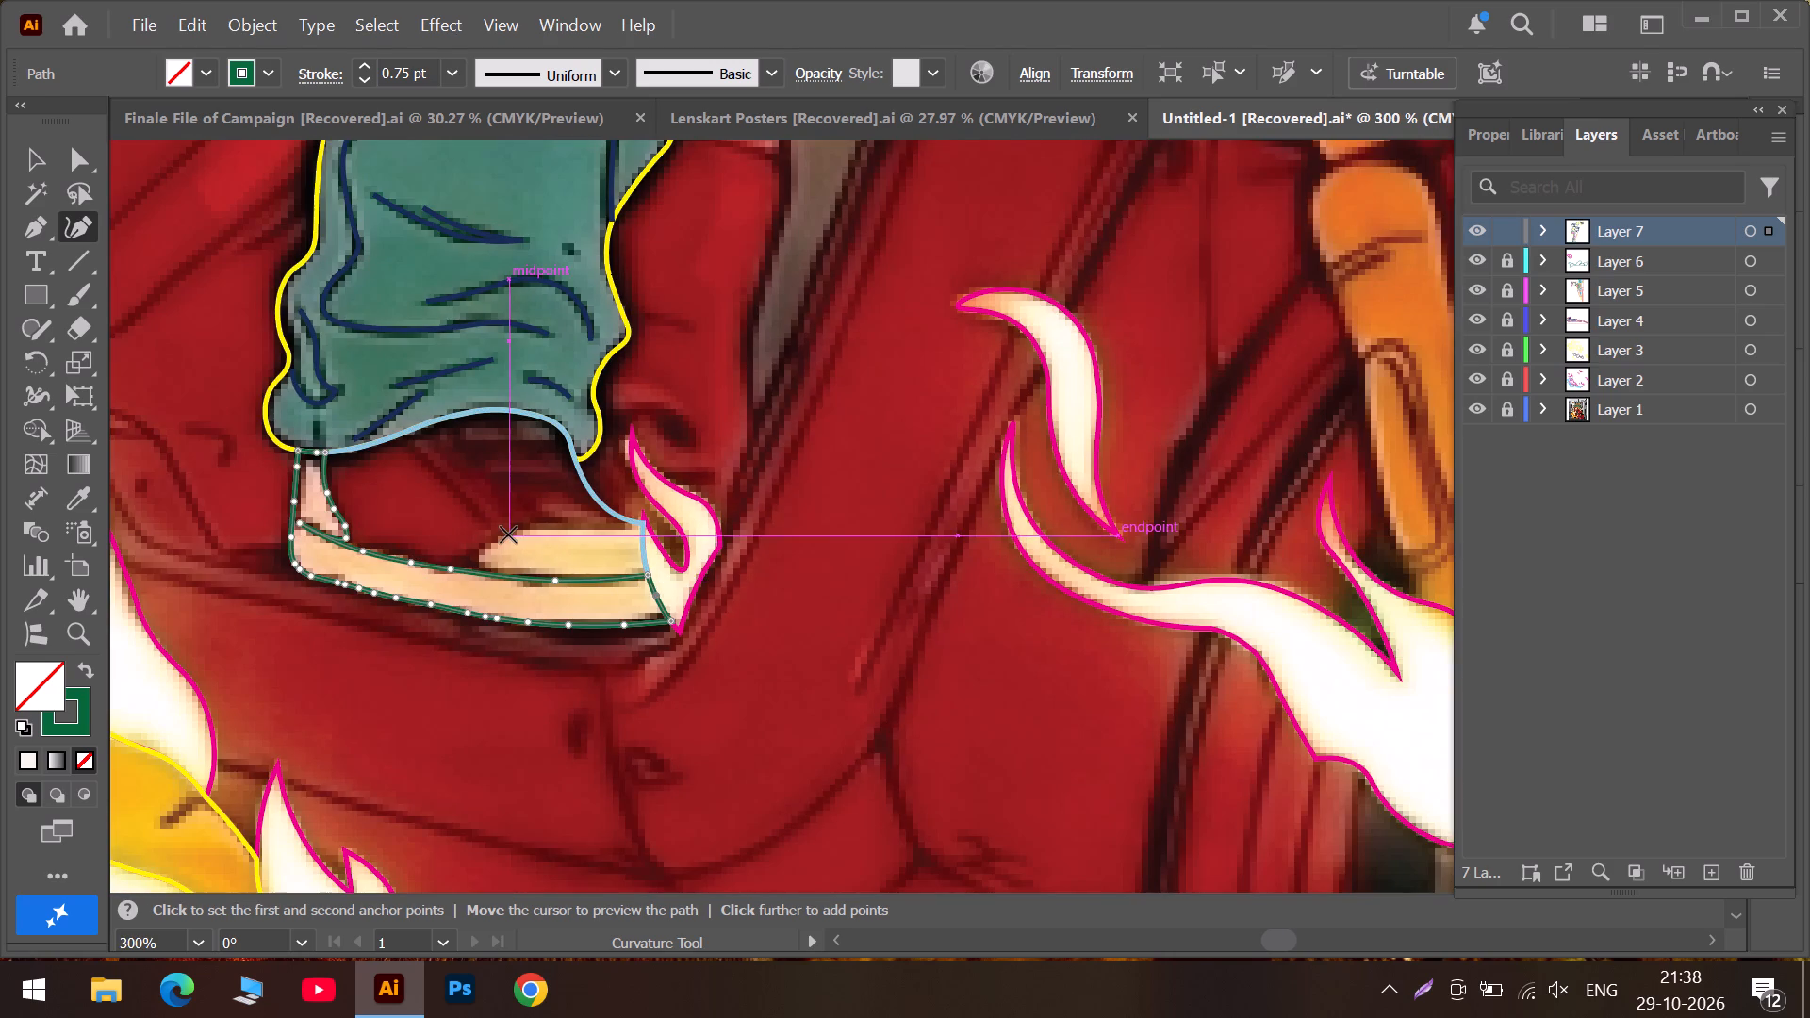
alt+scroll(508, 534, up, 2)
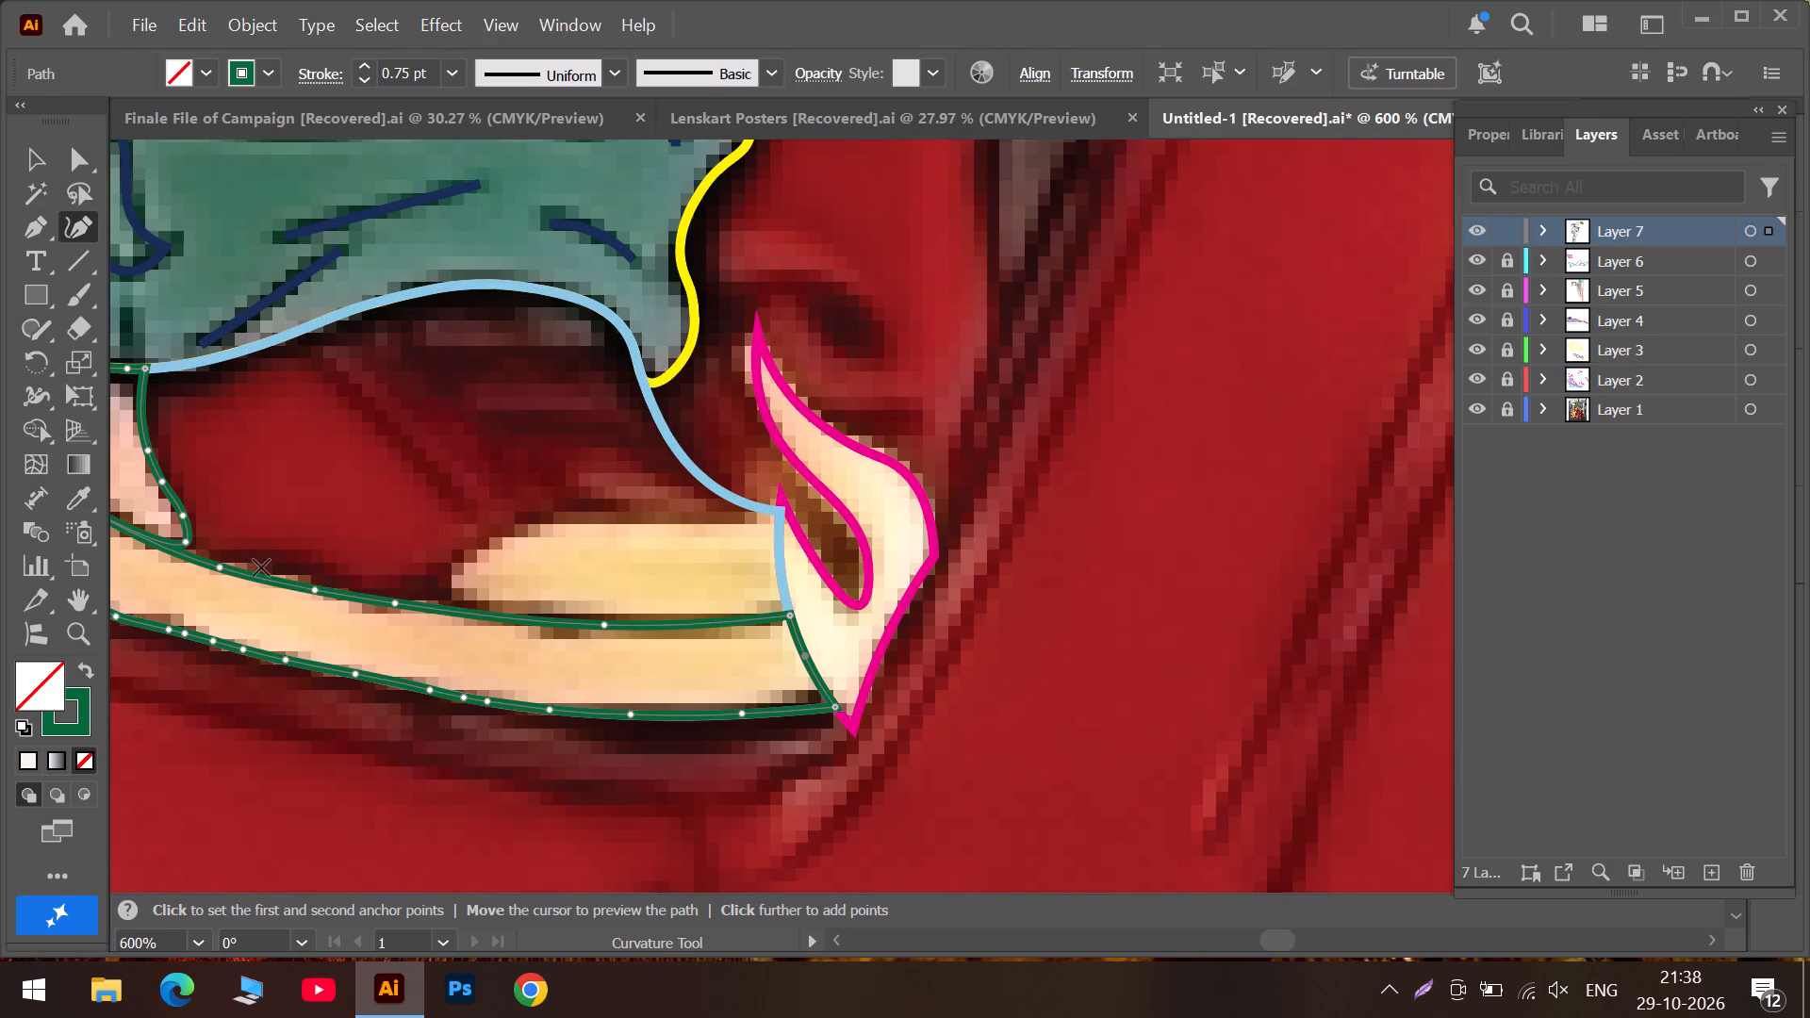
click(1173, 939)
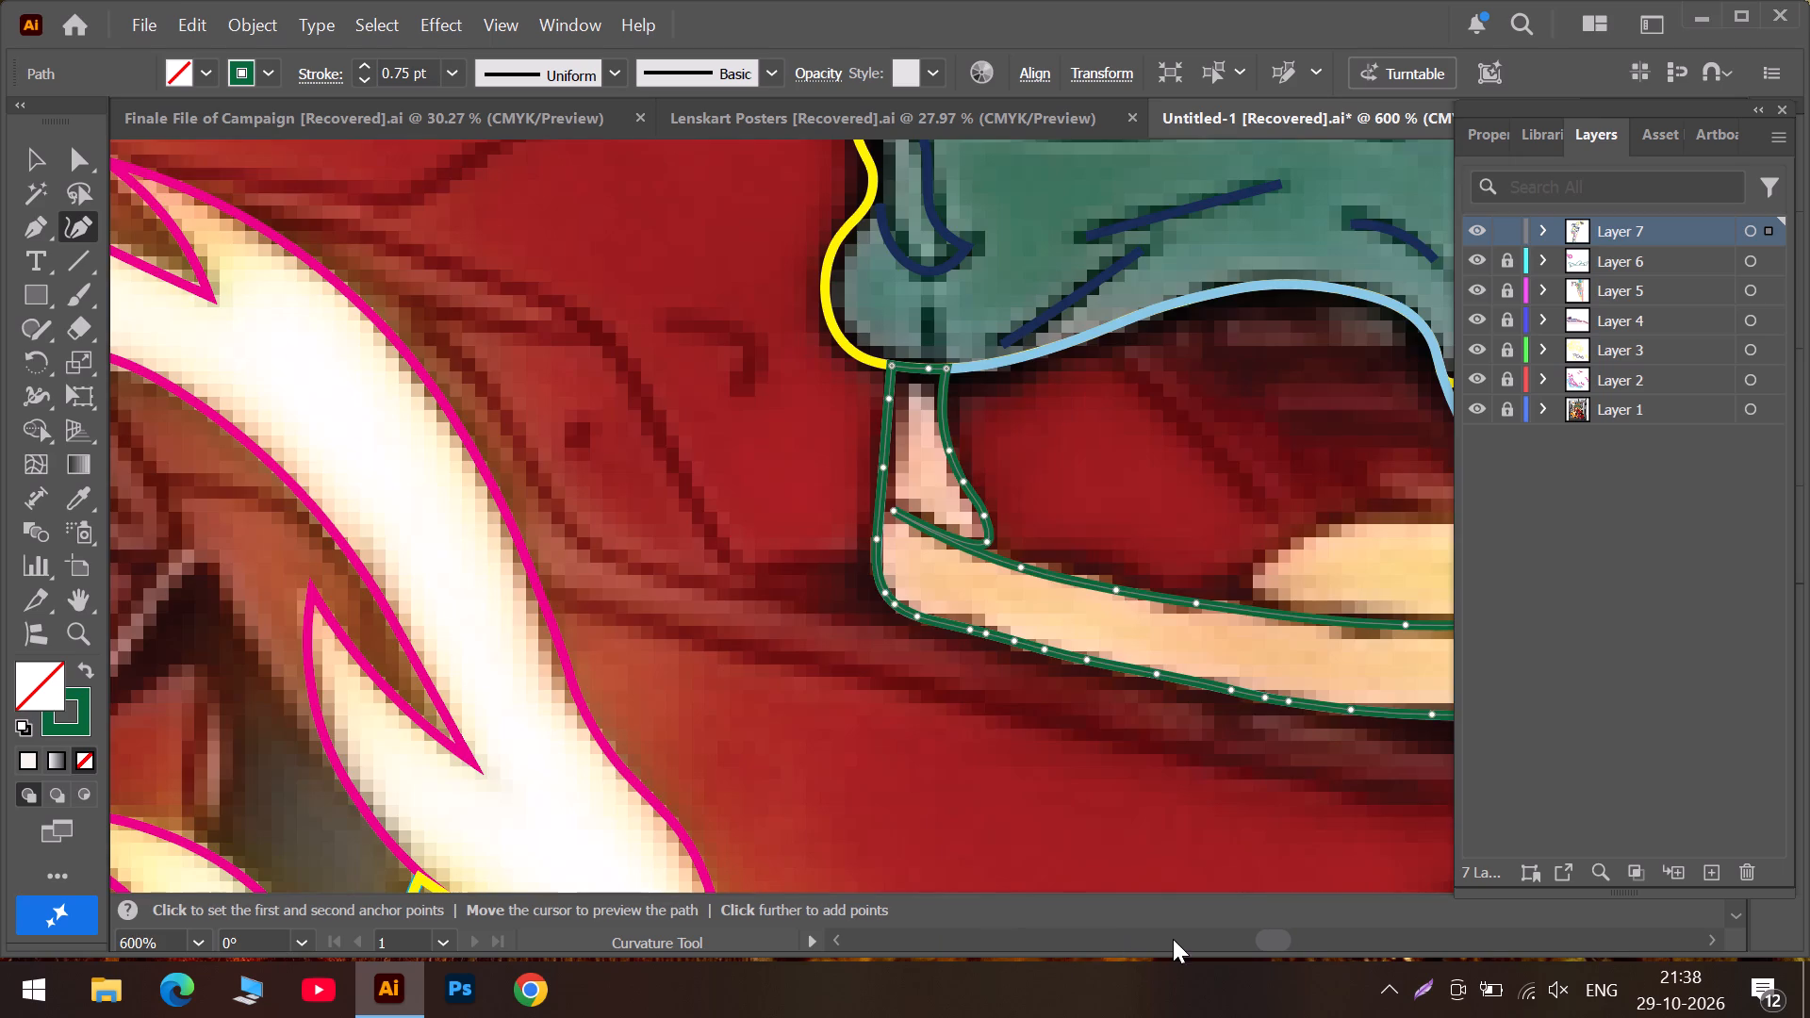
Make the green outline's inner tip a corner on the strap's upper edge, move the dividing edge's other end onto the outer edge, and curve between.
alt+scroll(1015, 567, up, 2)
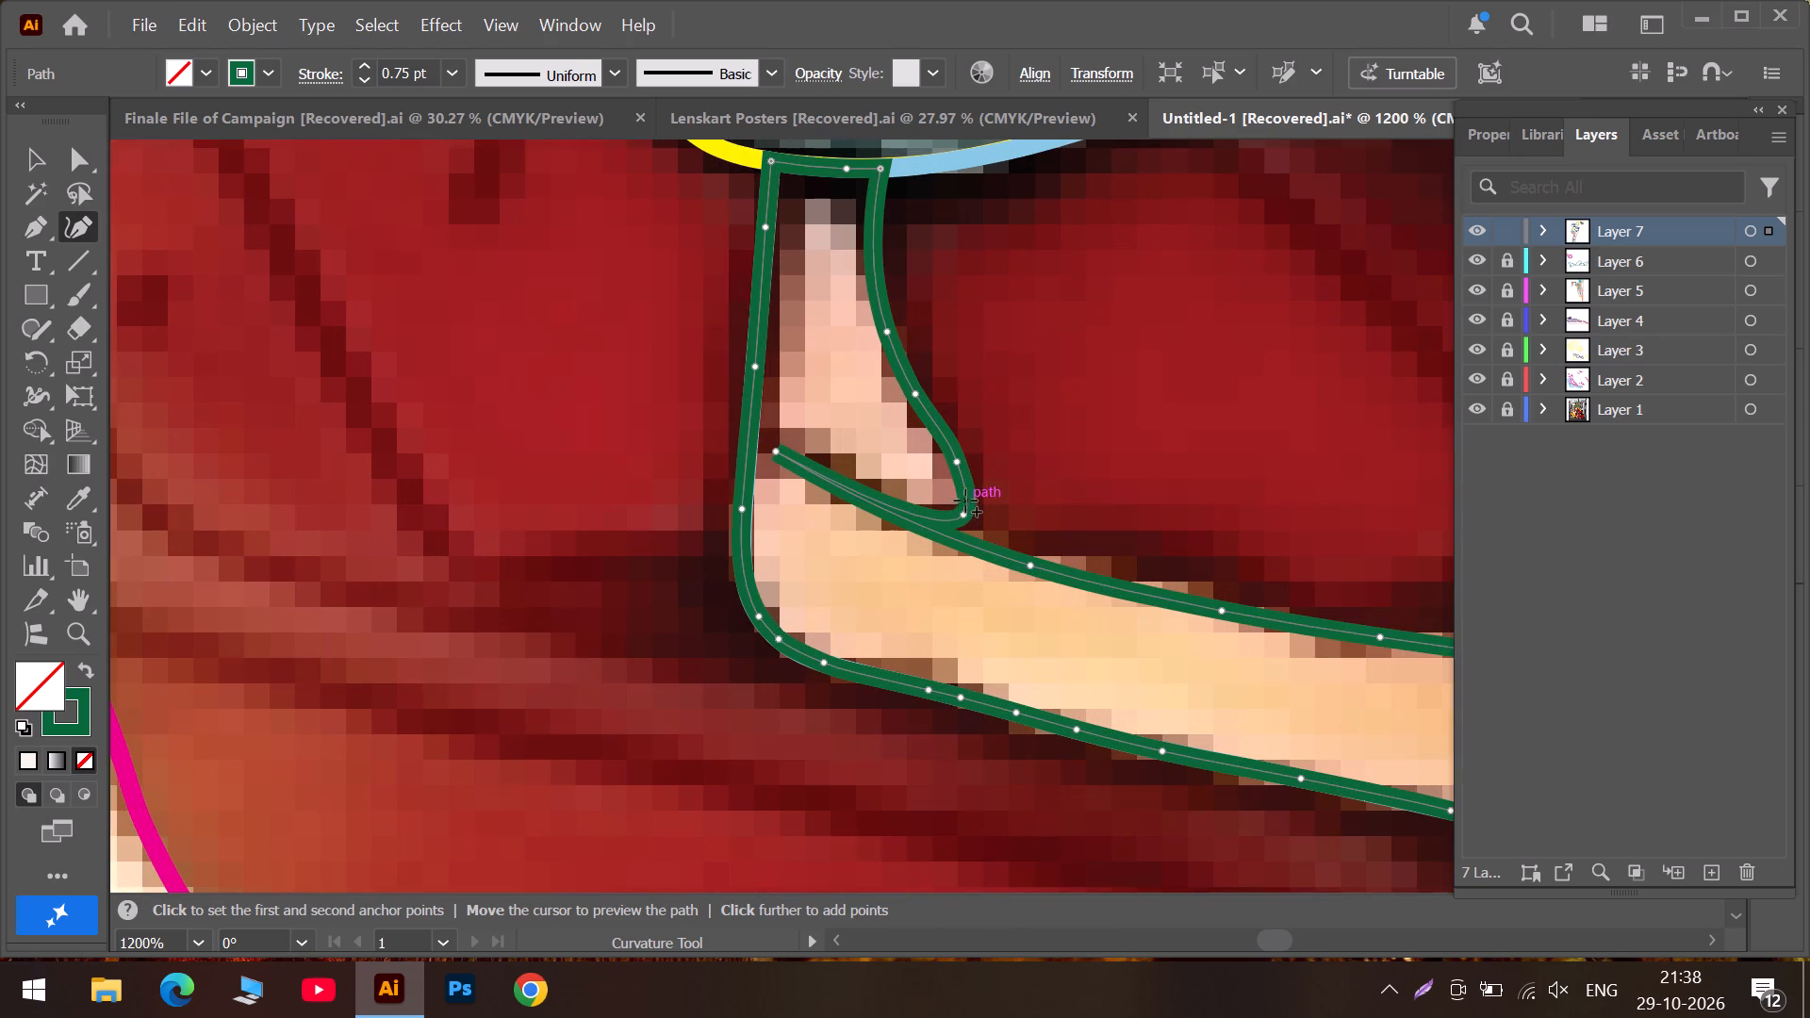
double_click(963, 513)
drag(963, 513, 961, 527)
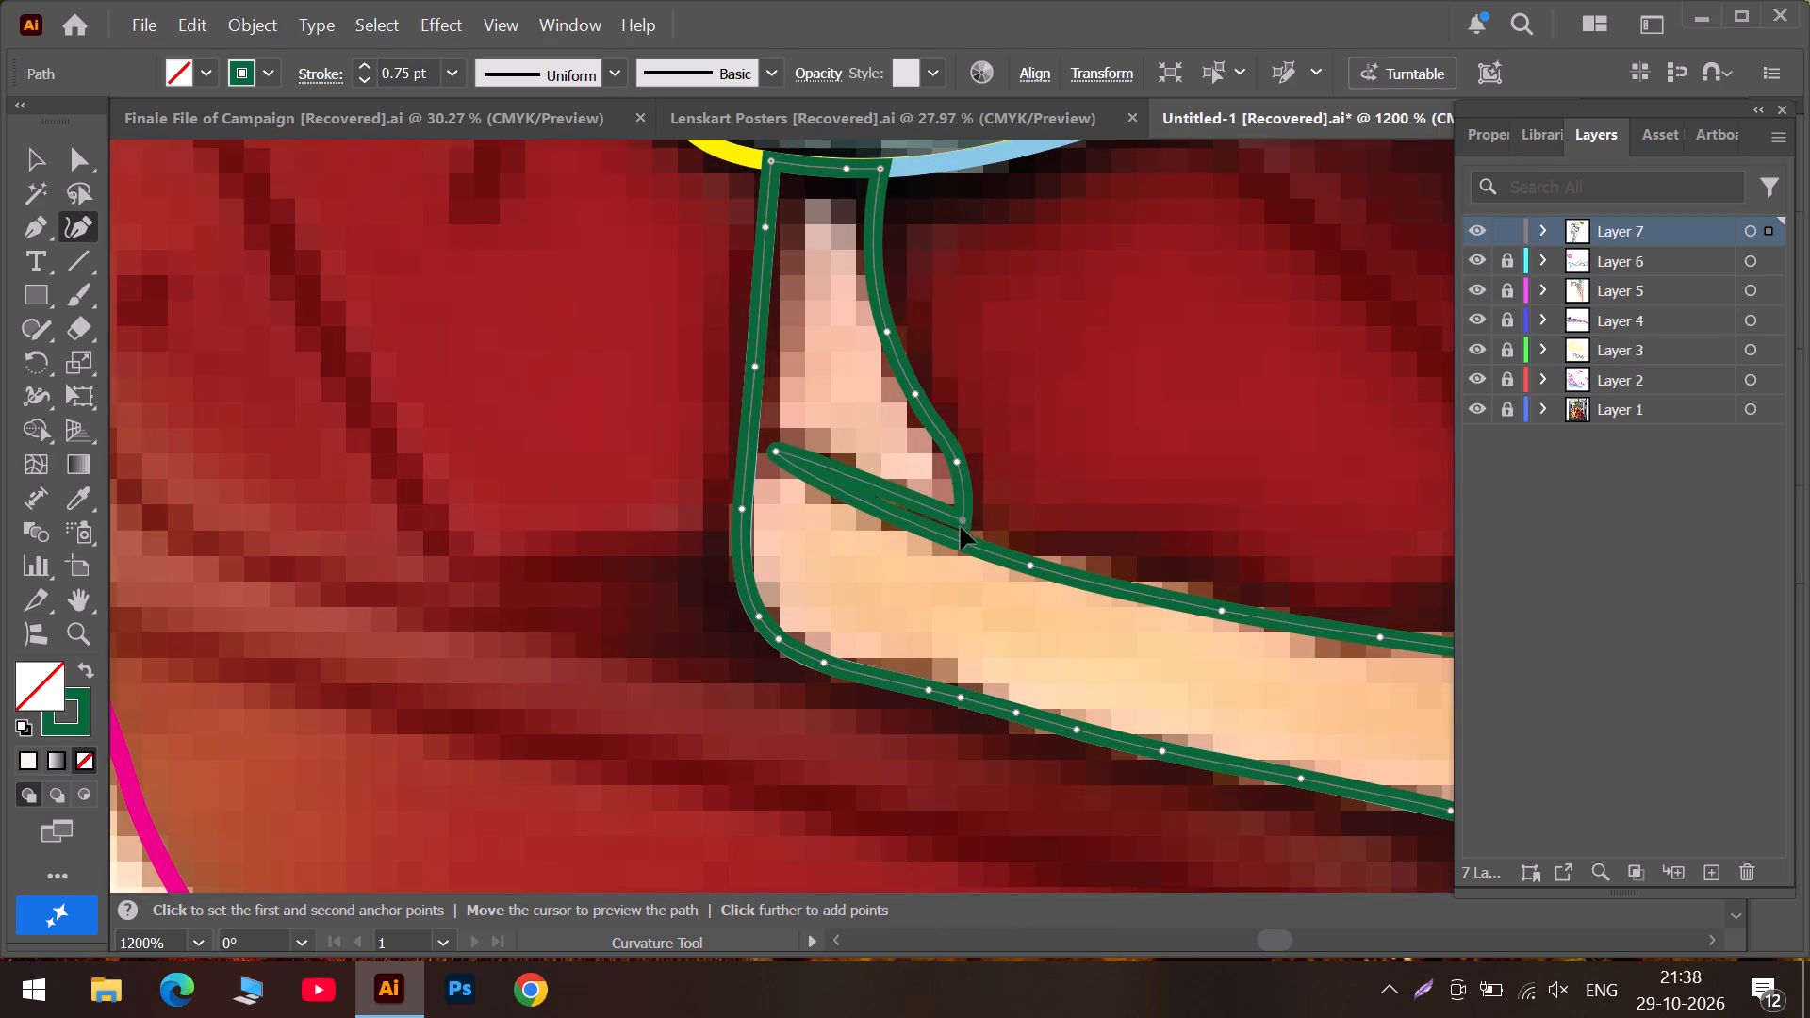
drag(961, 527, 961, 538)
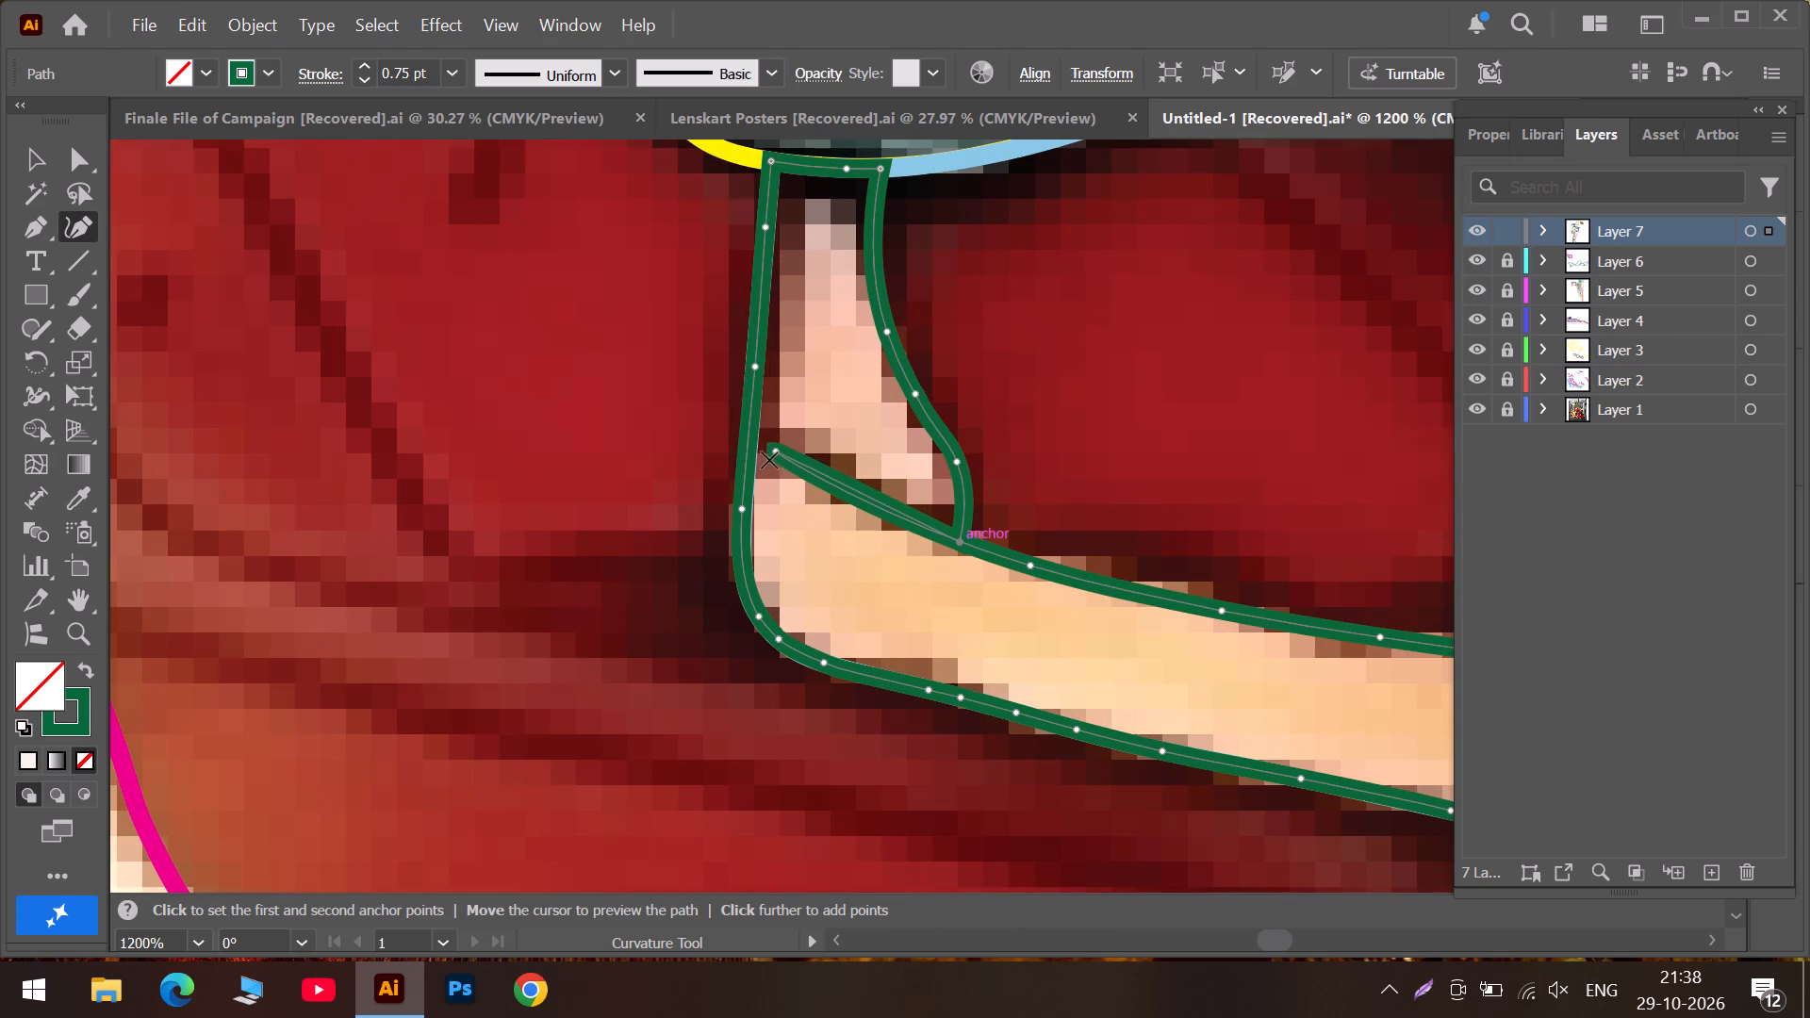
drag(773, 449, 753, 447)
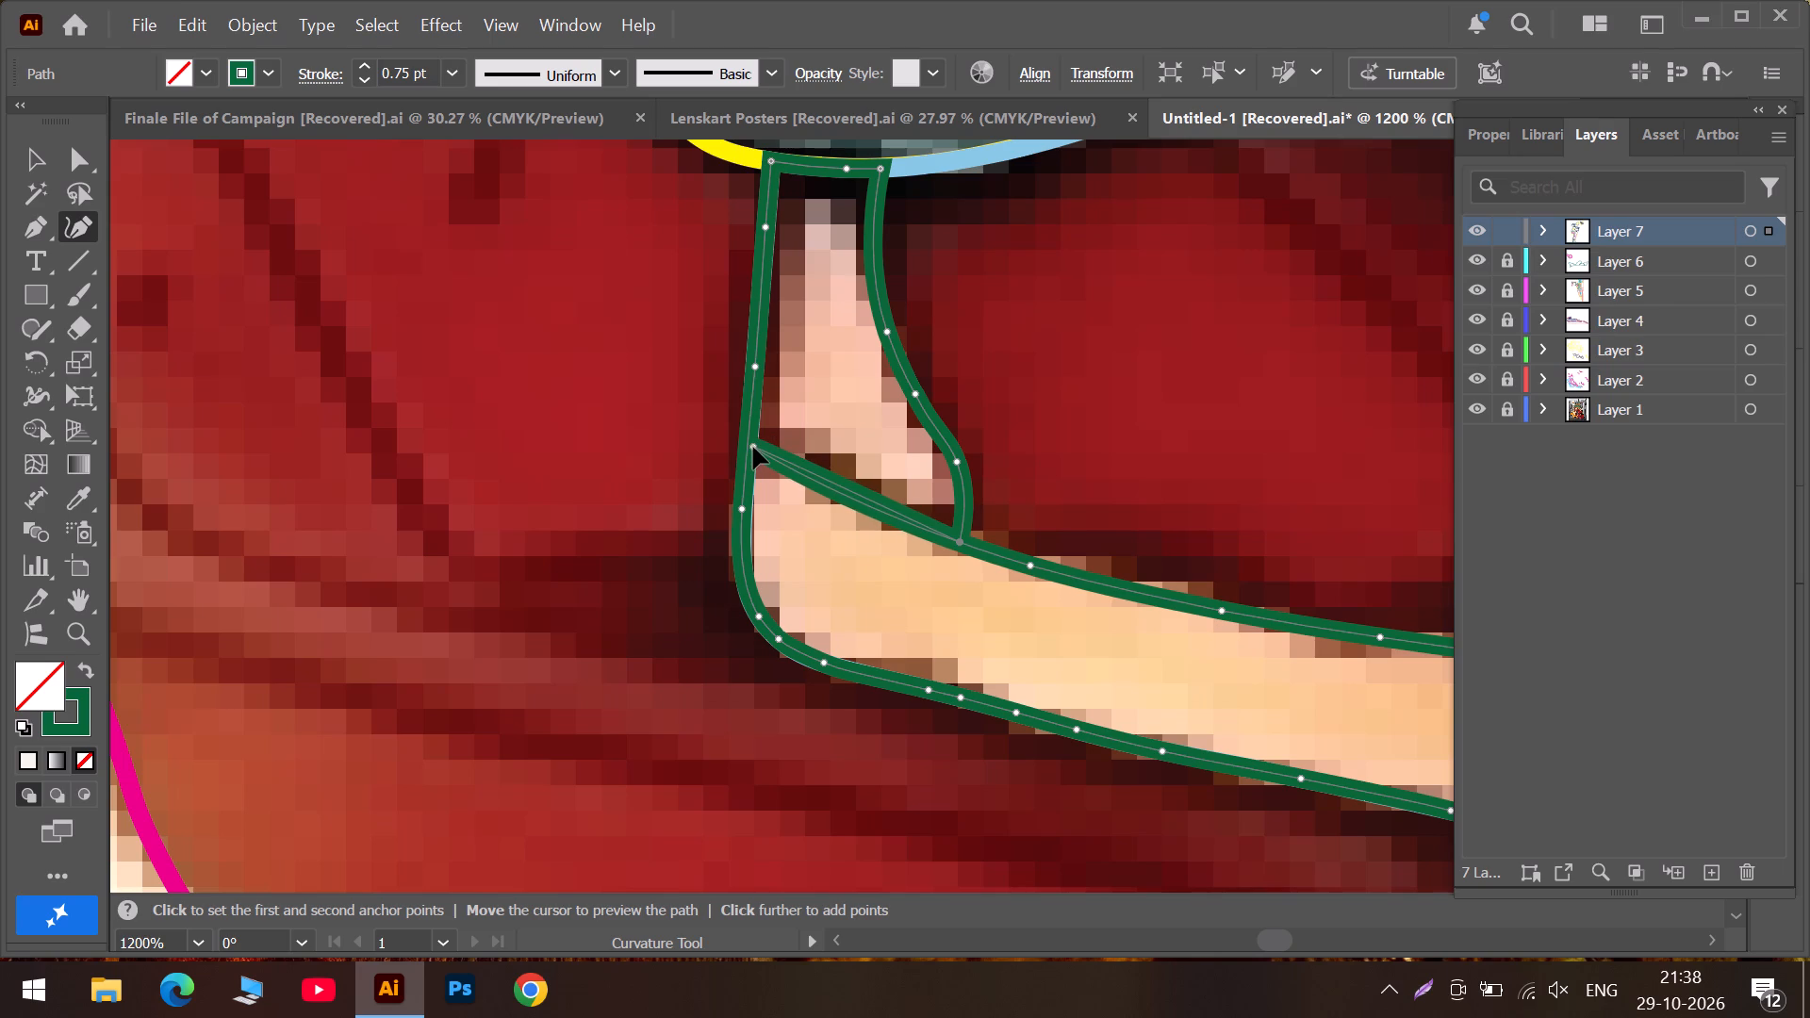
drag(753, 447, 749, 446)
drag(846, 490, 844, 499)
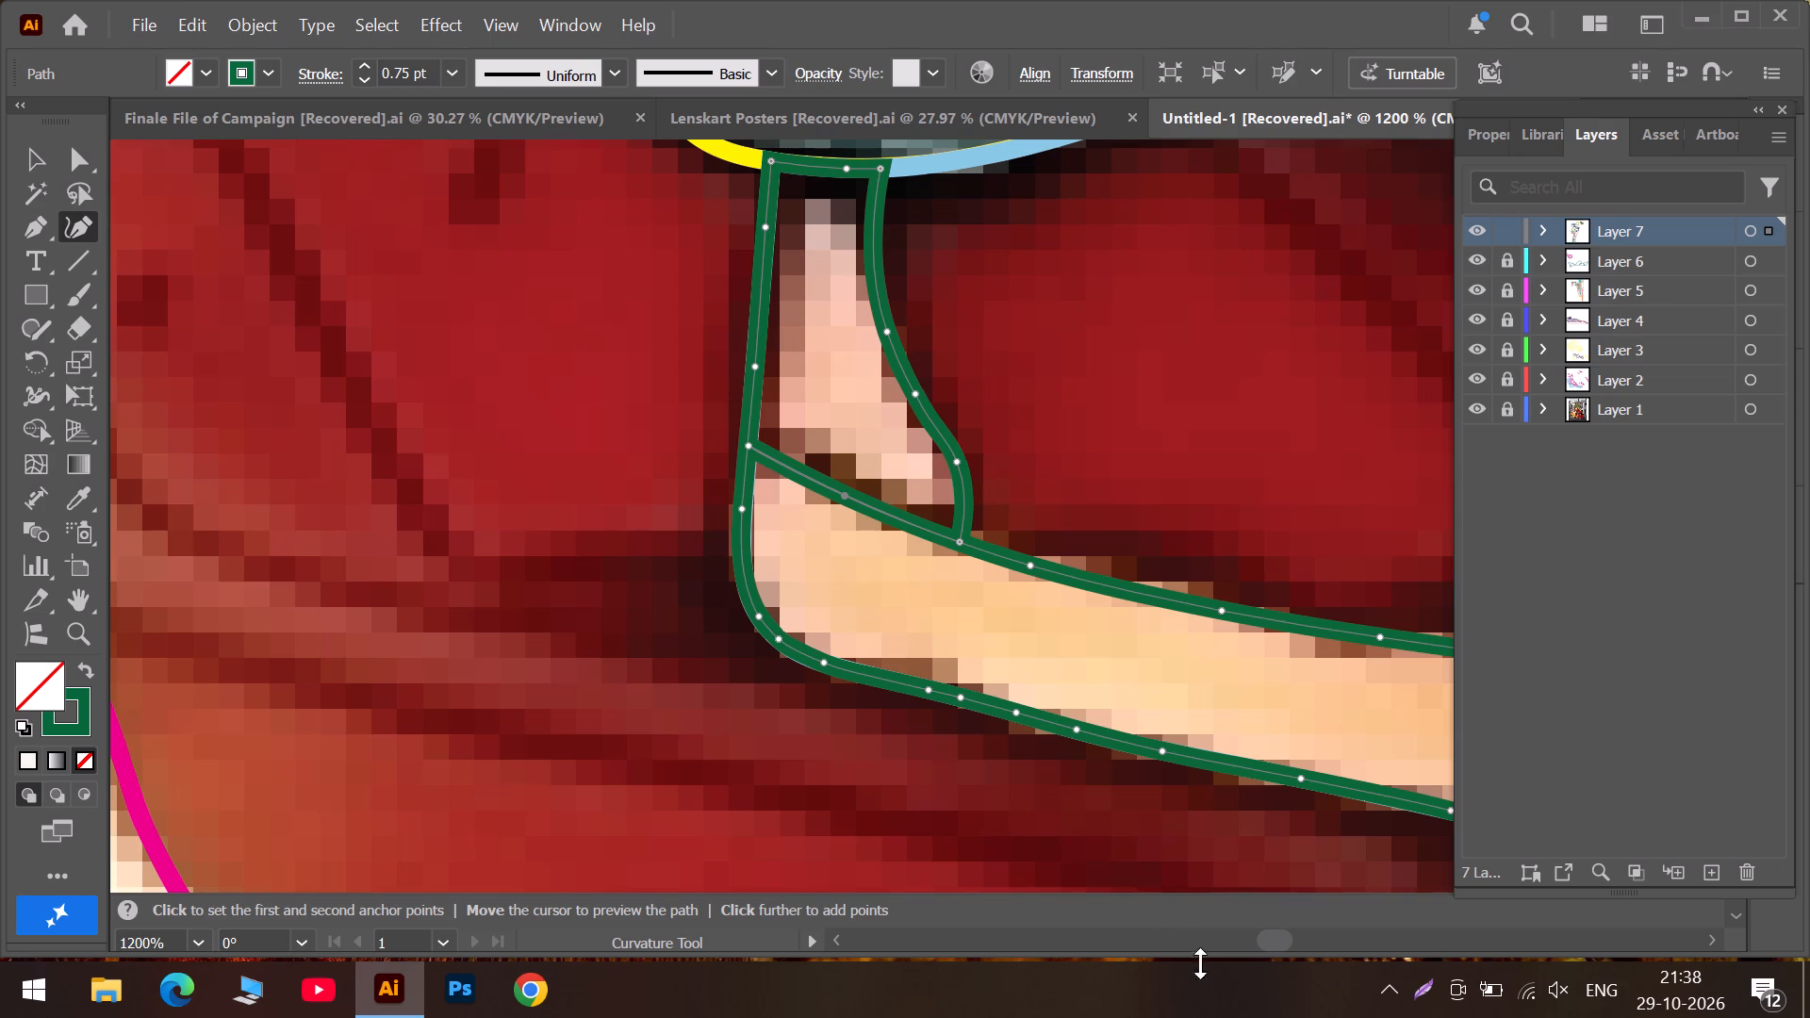
Trace the cream shape above the green outline as a closed path with a curved top, pointed tip and straight end edge.
click(1295, 938)
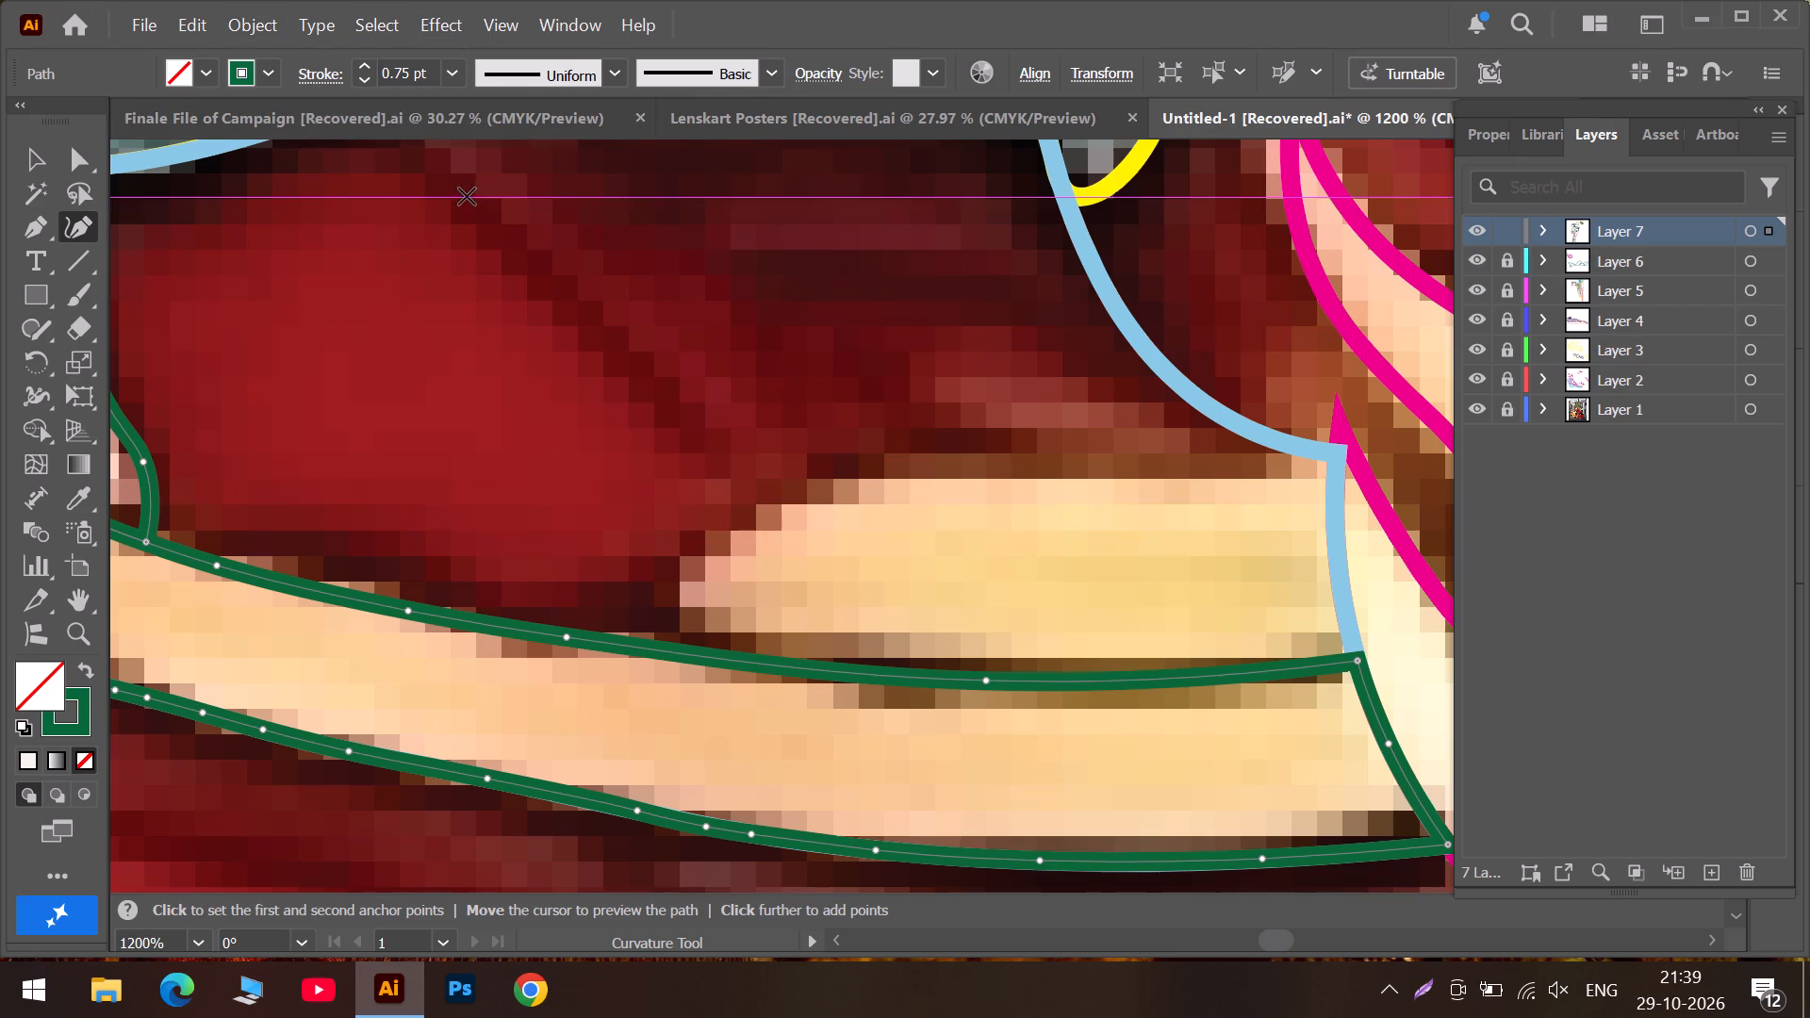
scroll(1387, 690, up, 4)
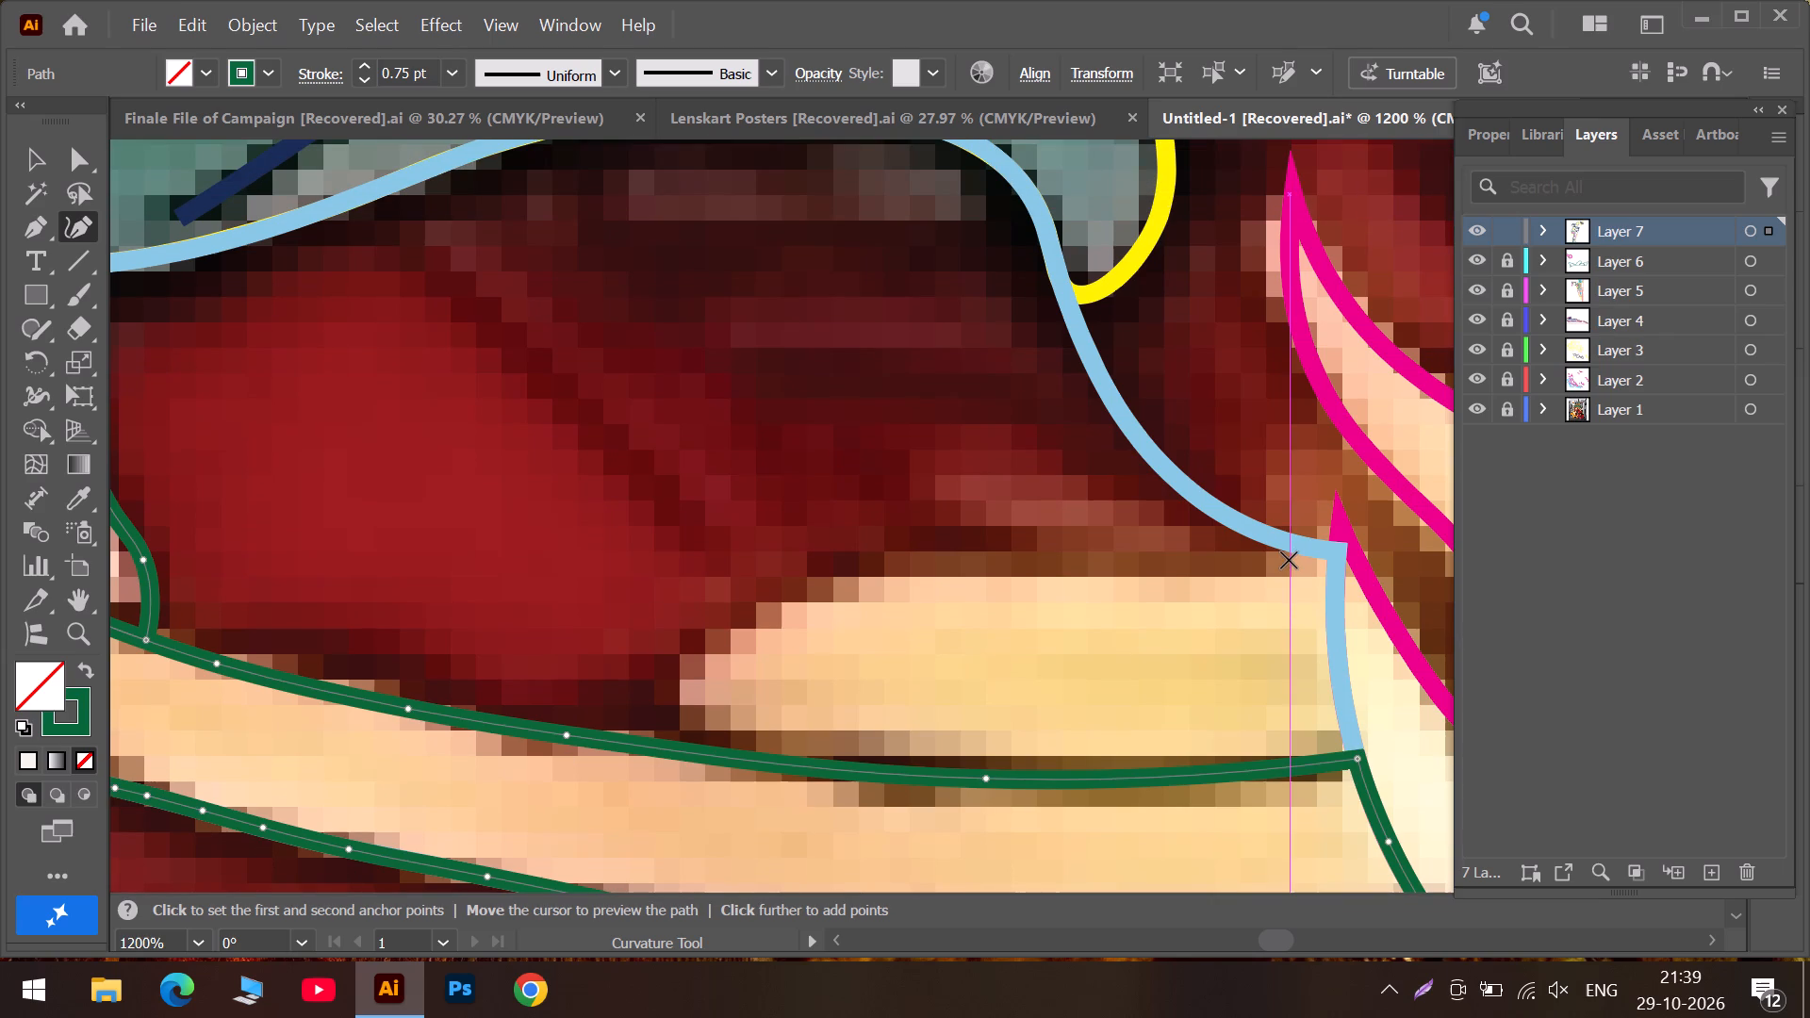
click(1289, 560)
click(1069, 545)
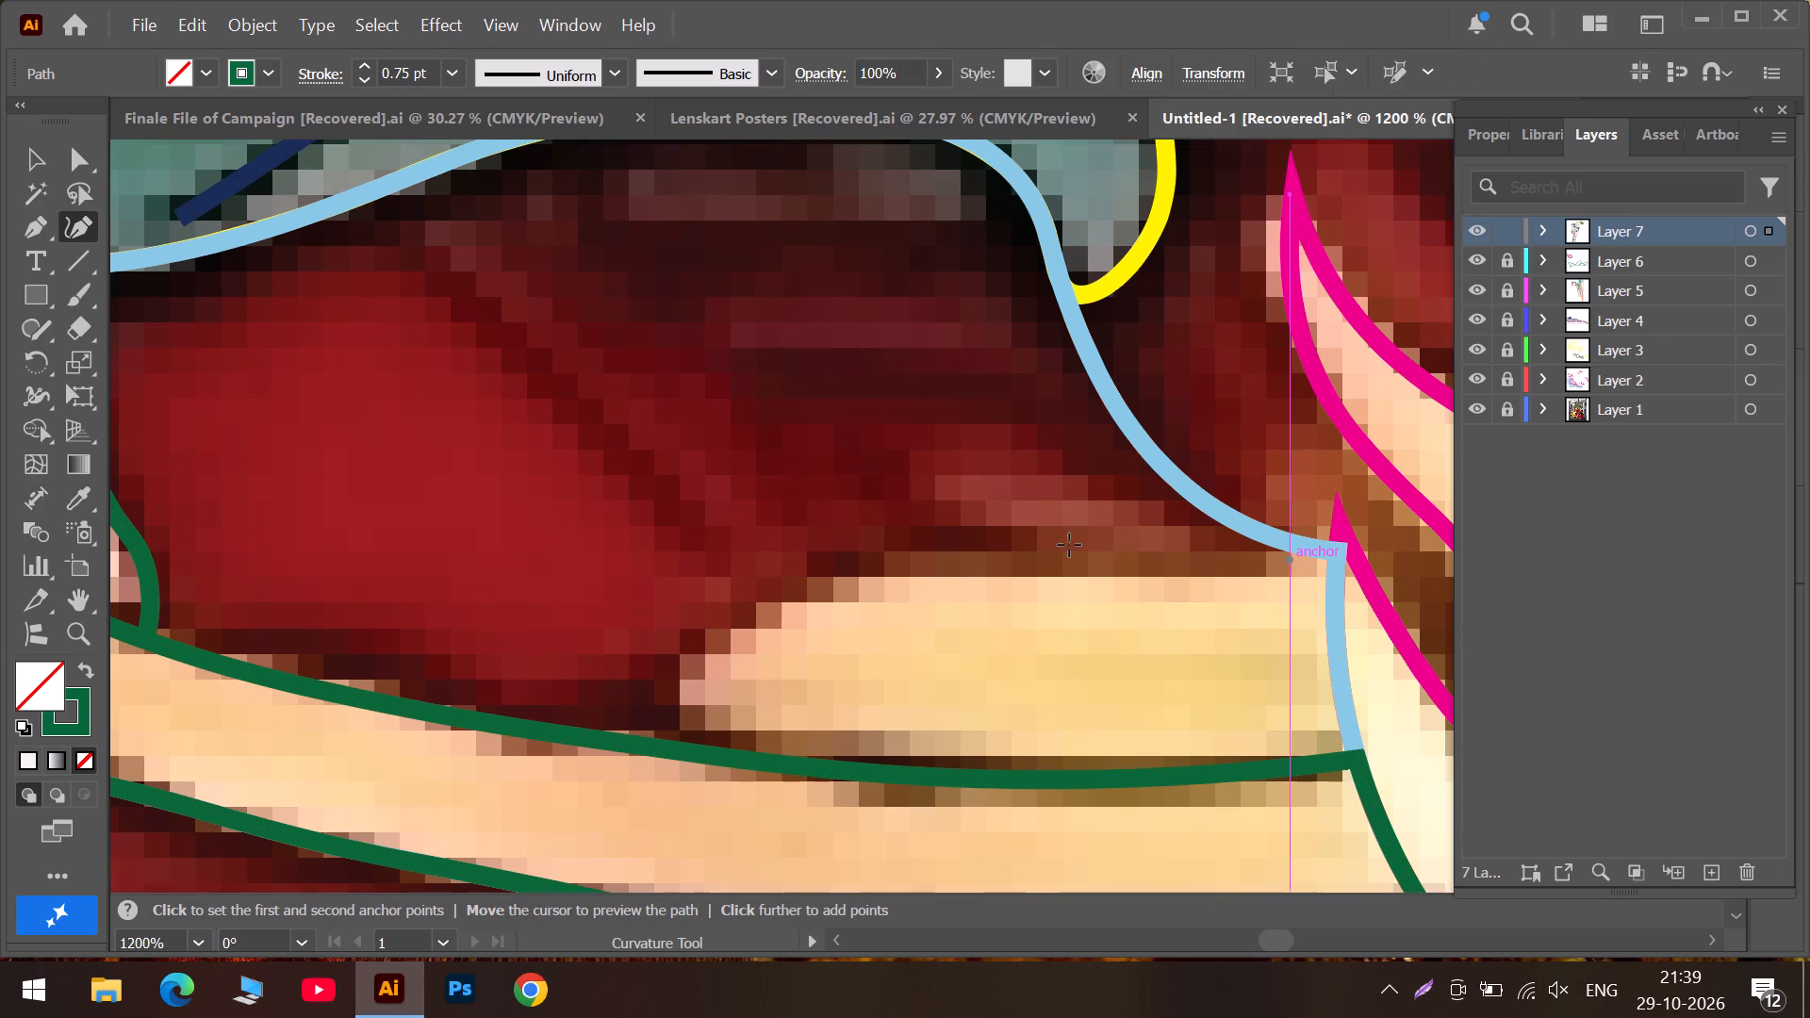
click(727, 629)
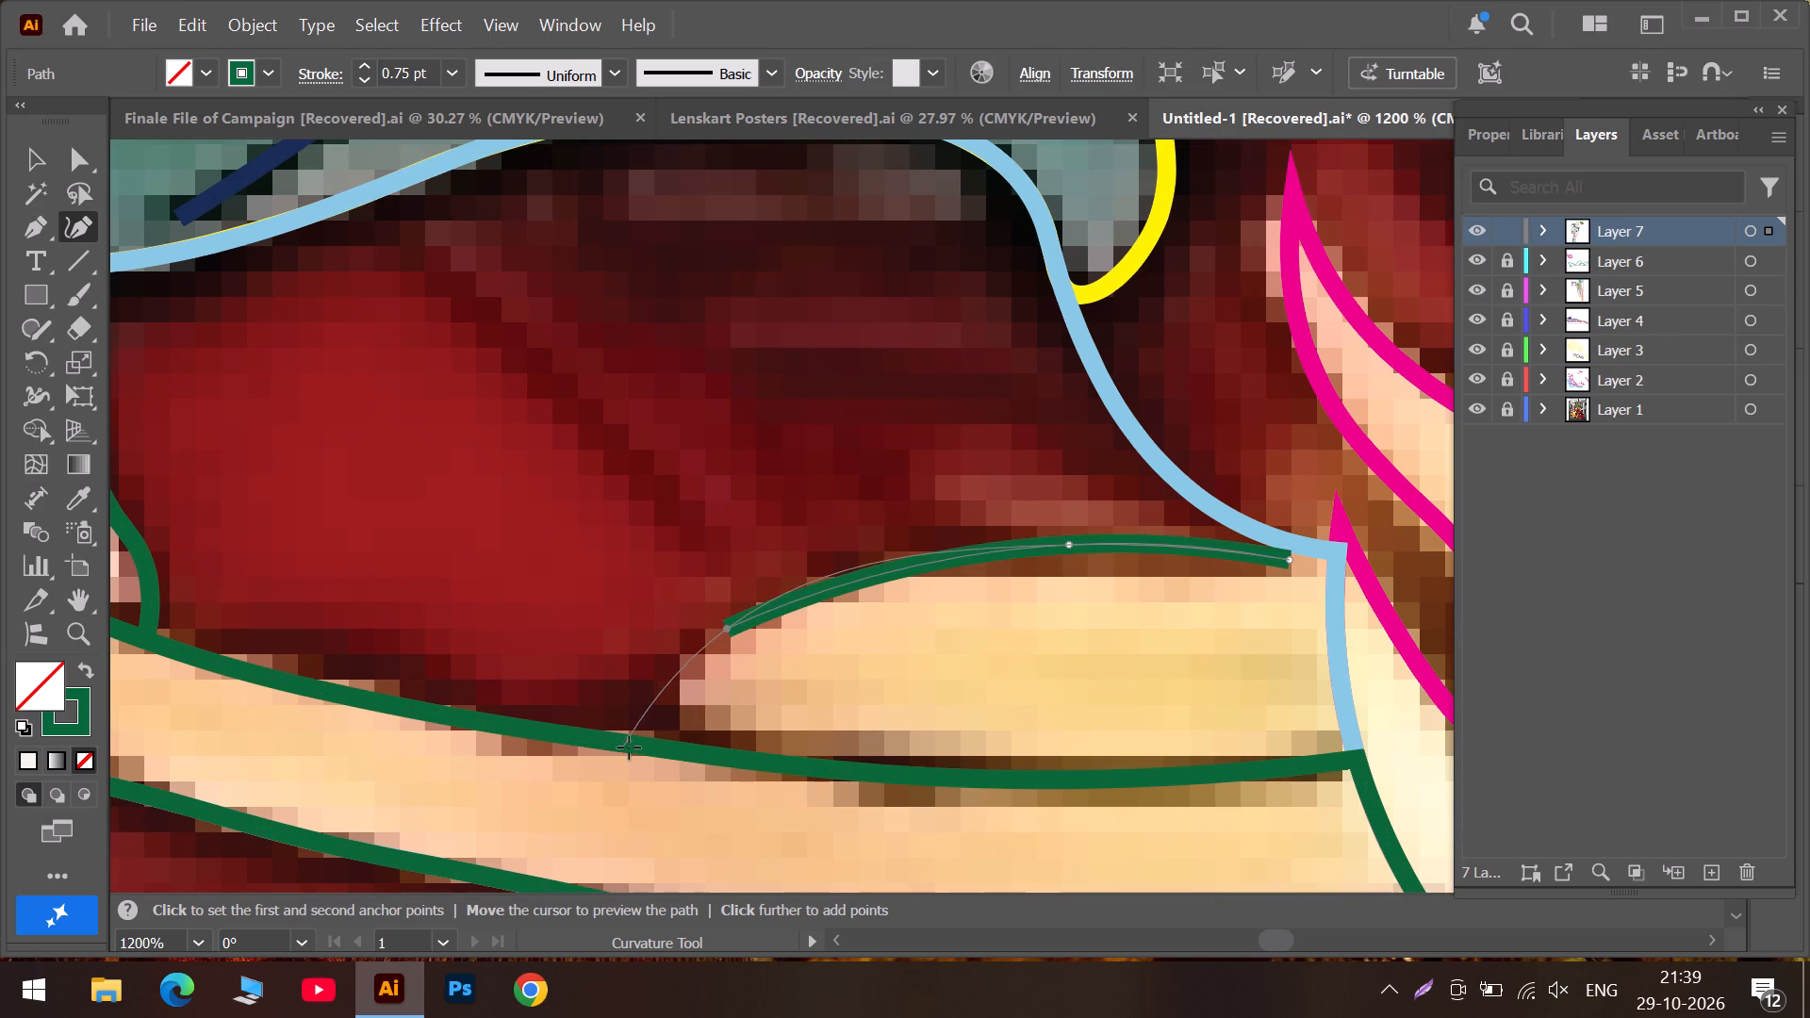
triple_click(650, 704)
click(969, 741)
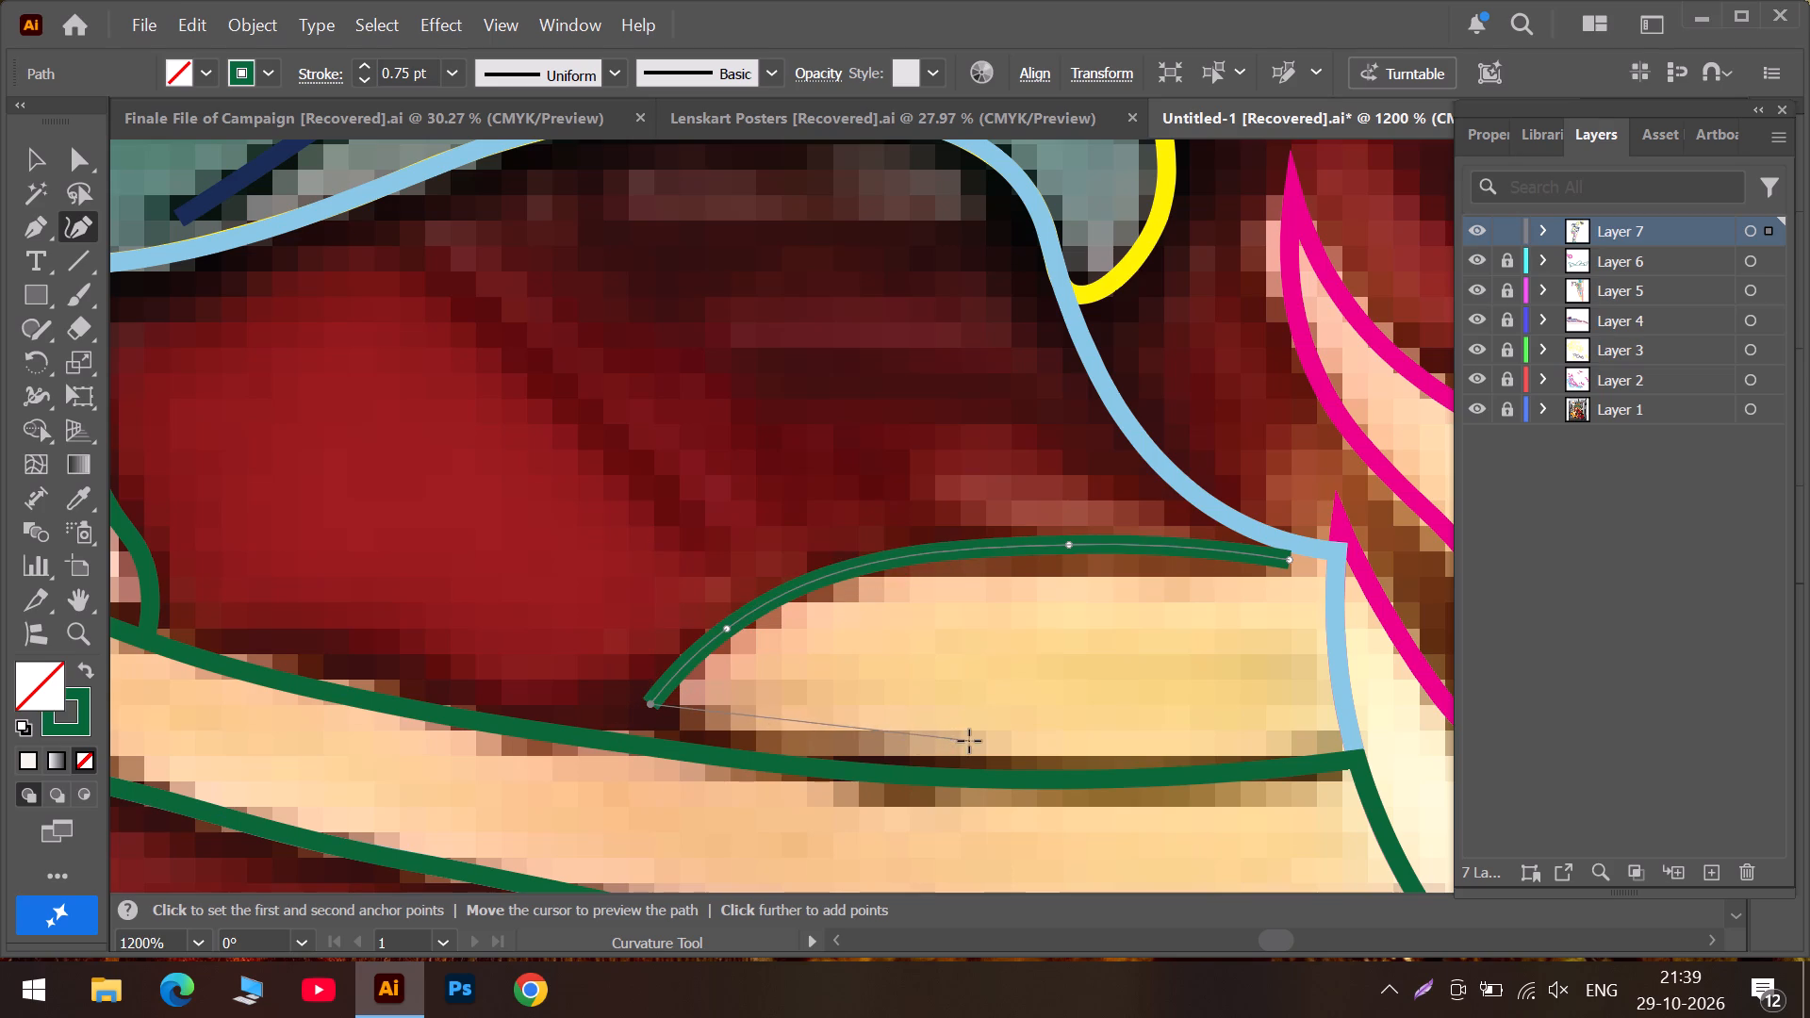
double_click(1317, 734)
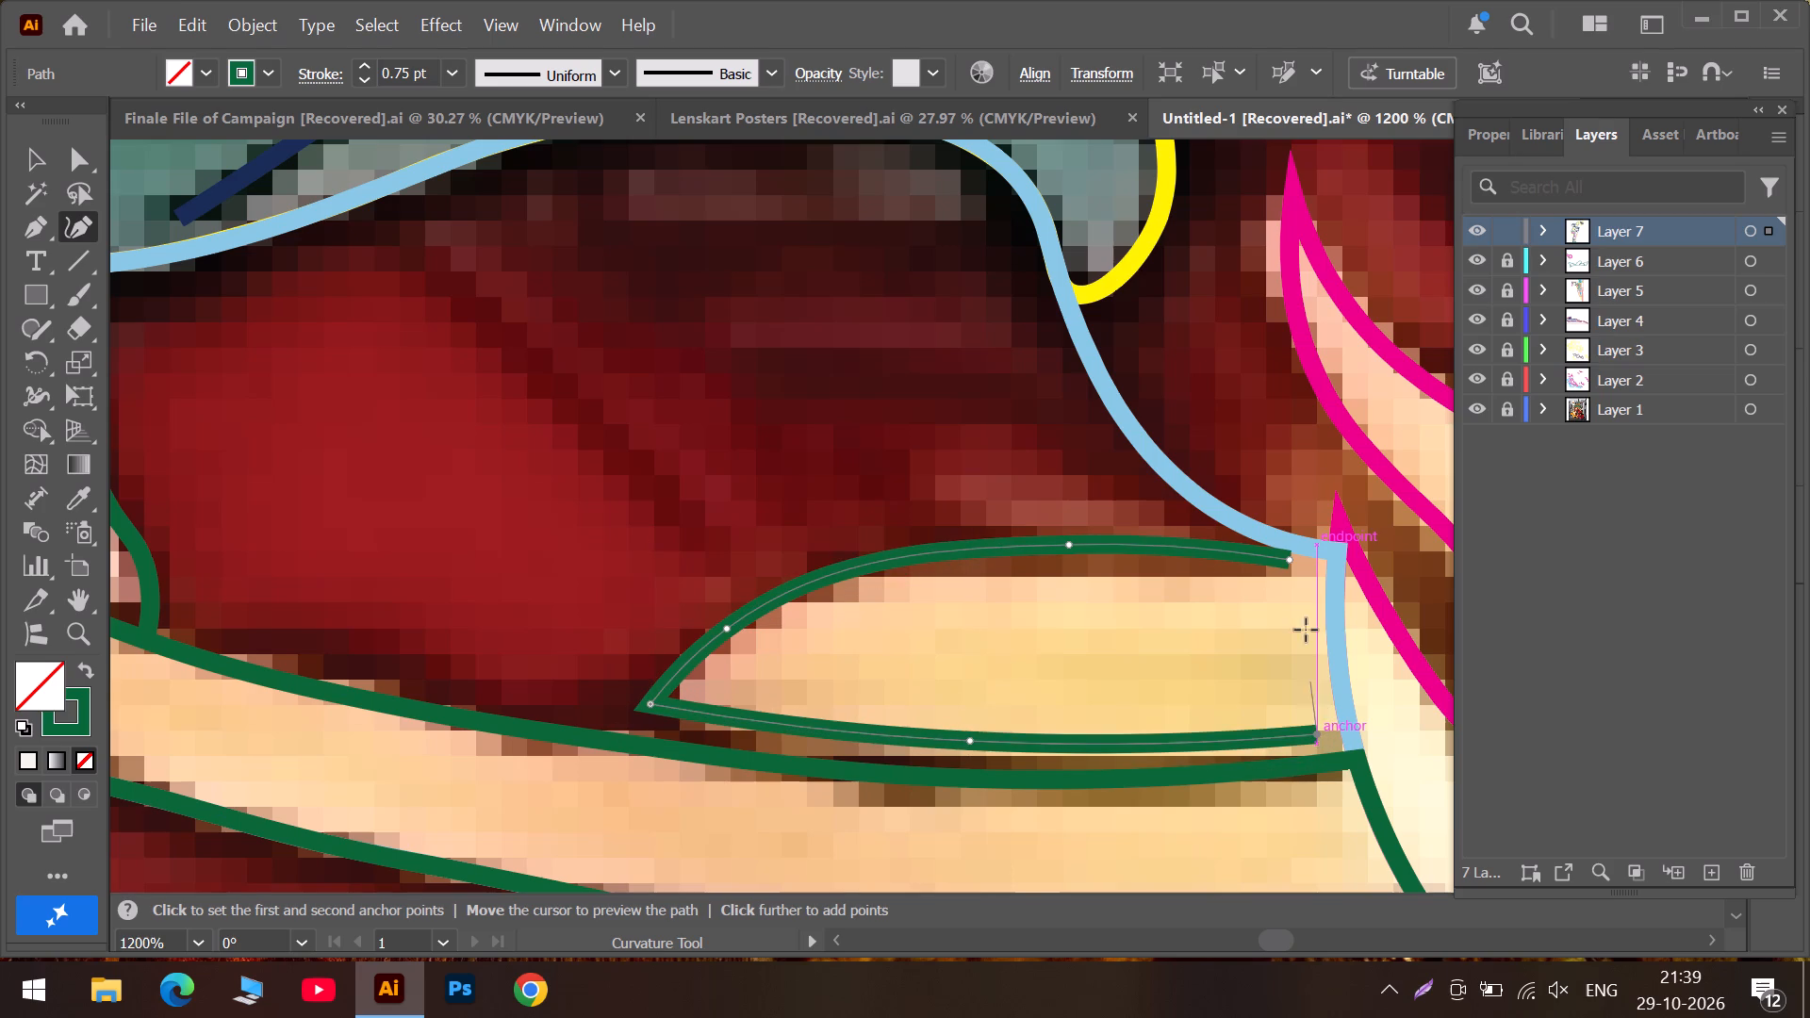
double_click(1288, 557)
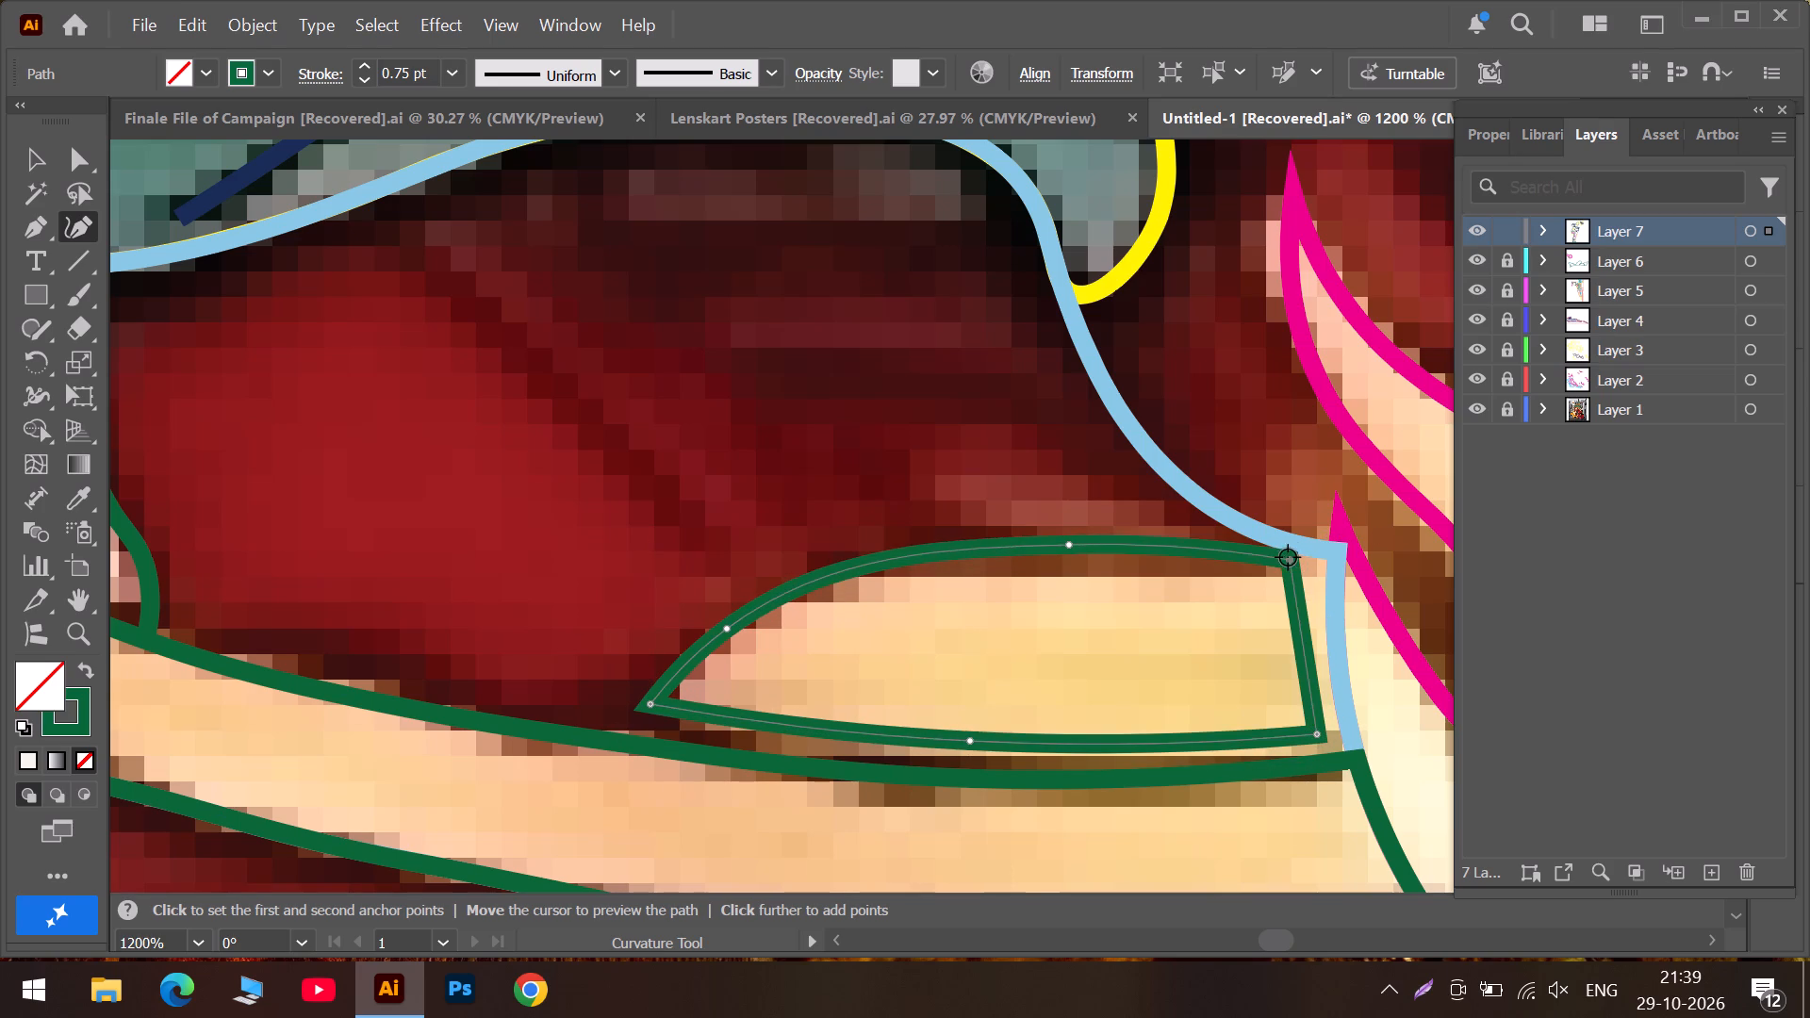
Change the new closed outline's stroke to the dark teal-blue recent colour.
click(261, 72)
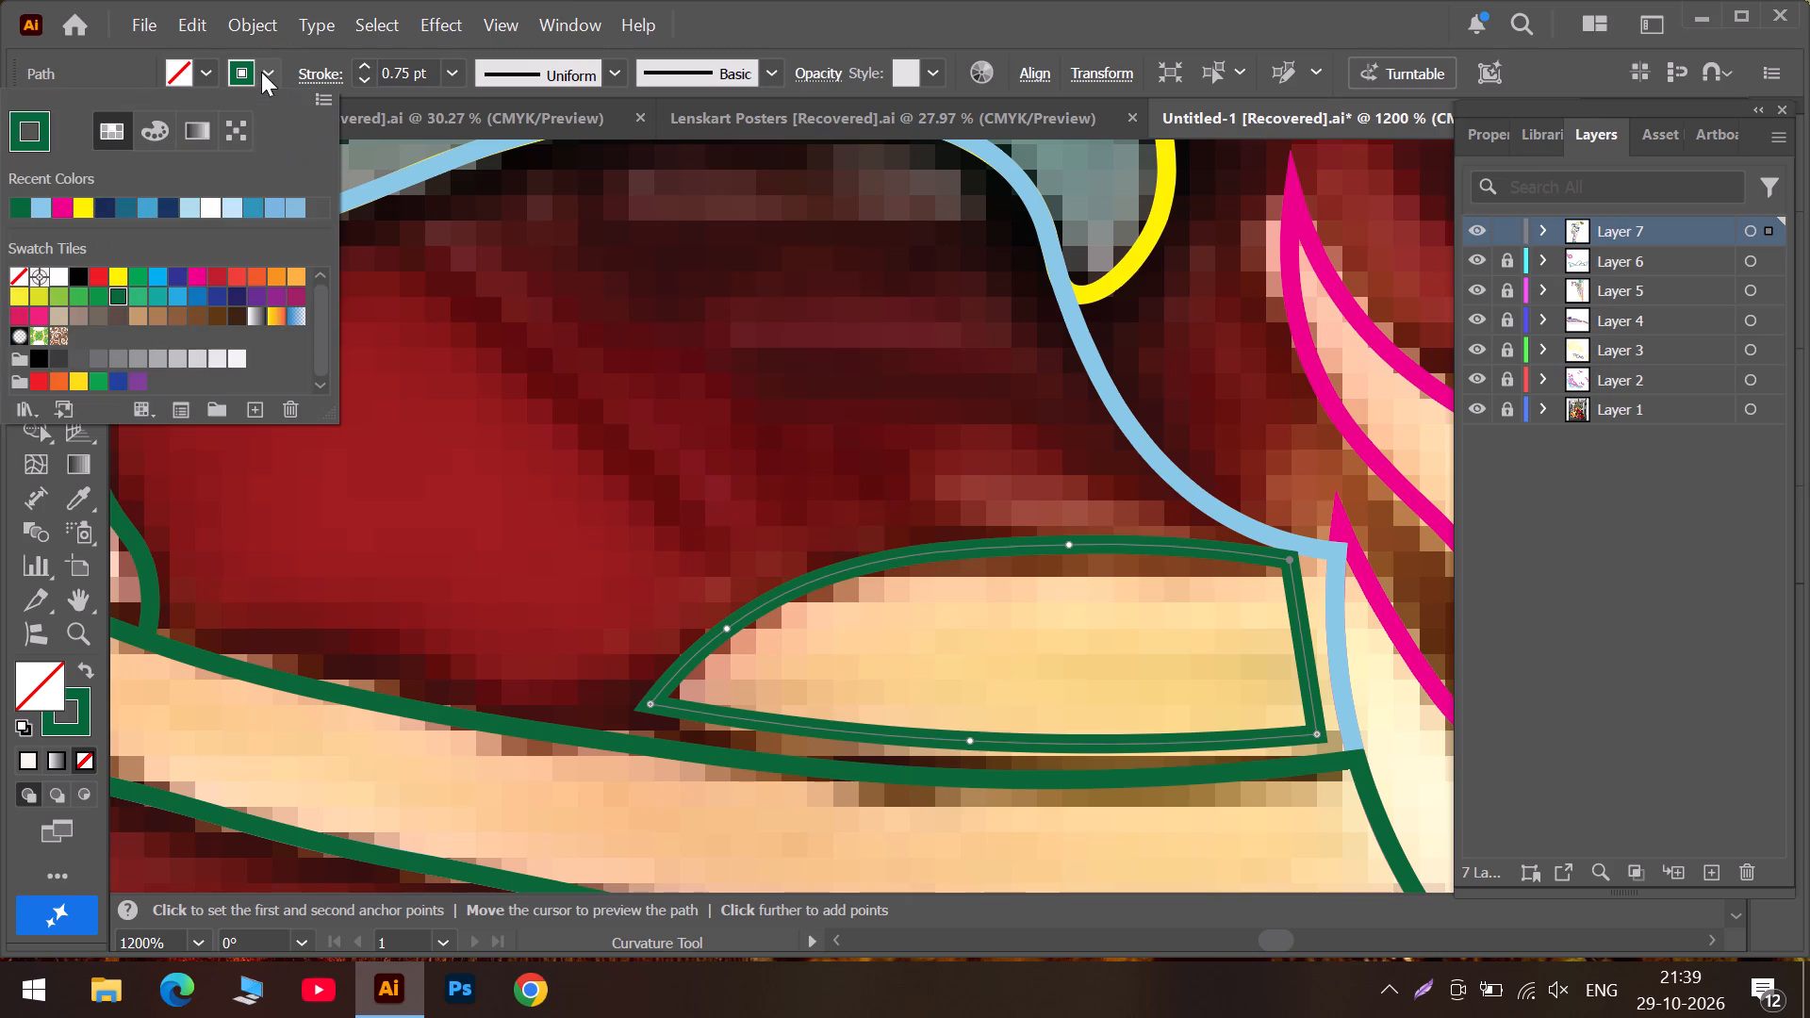
click(130, 208)
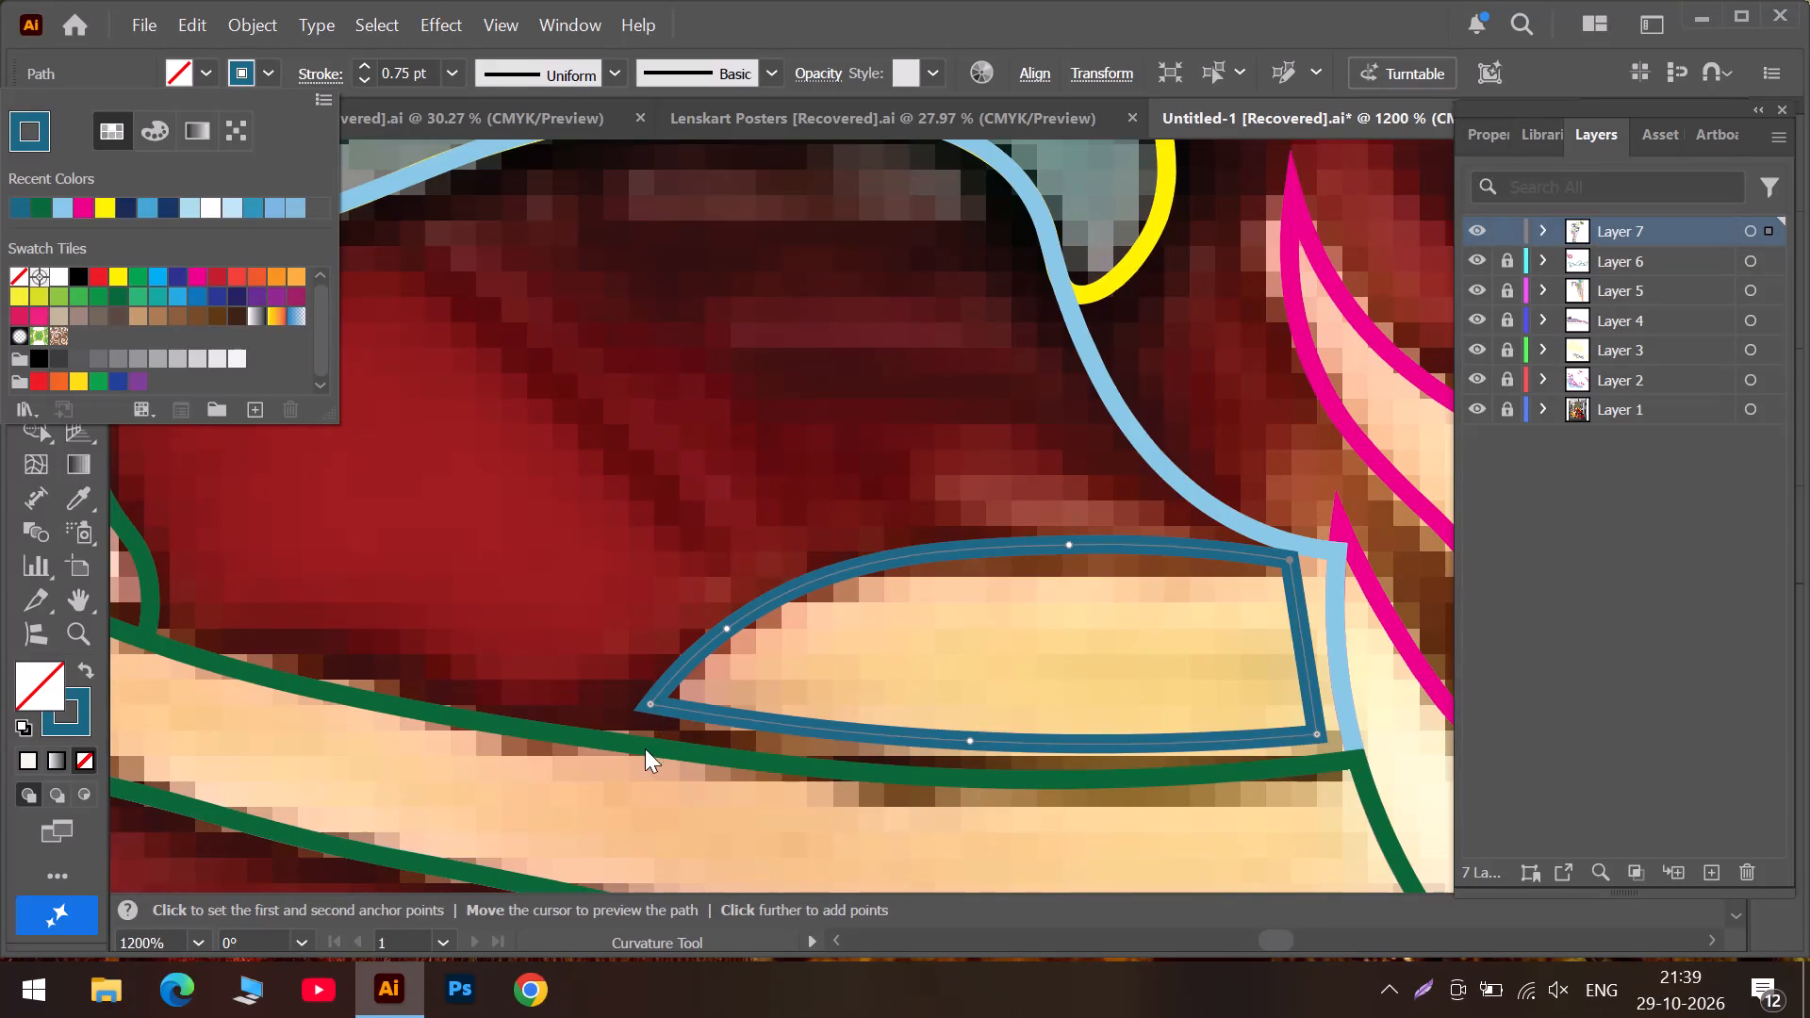
Move the teal-blue outline's pointed tip and lower-edge midpoint onto the green outline so the two edges line up.
click(649, 706)
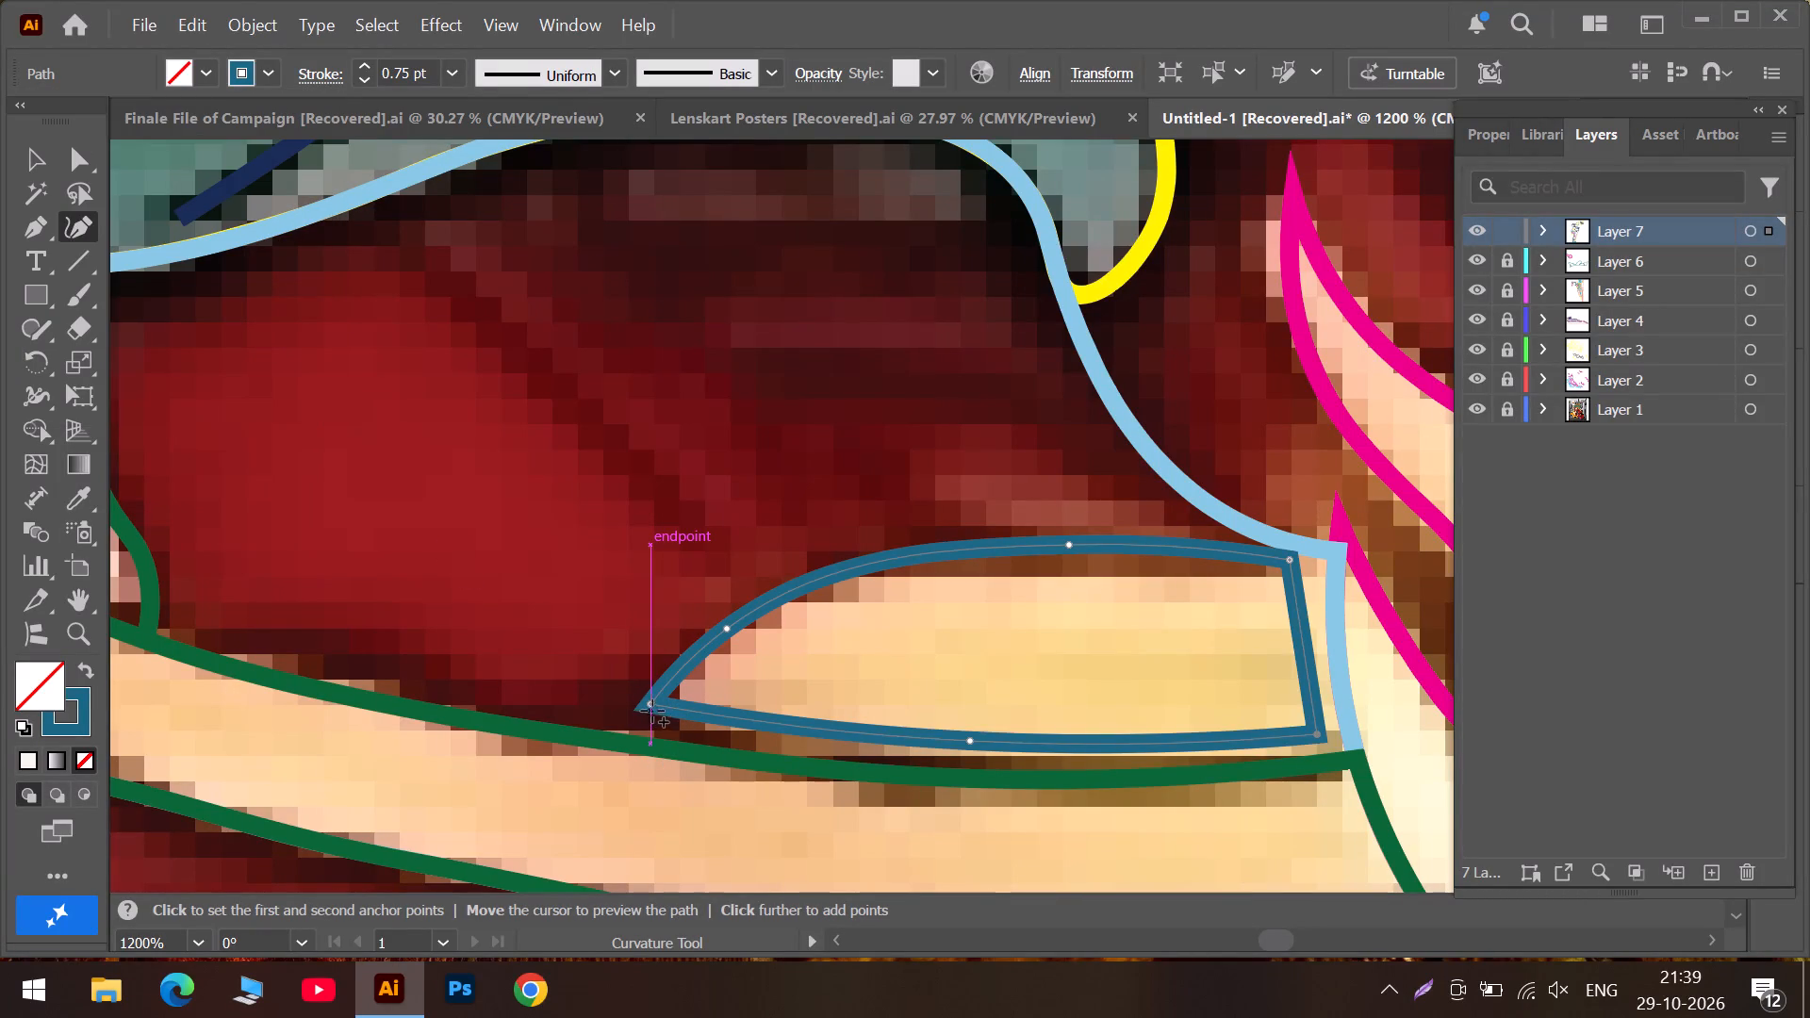
drag(650, 707, 644, 725)
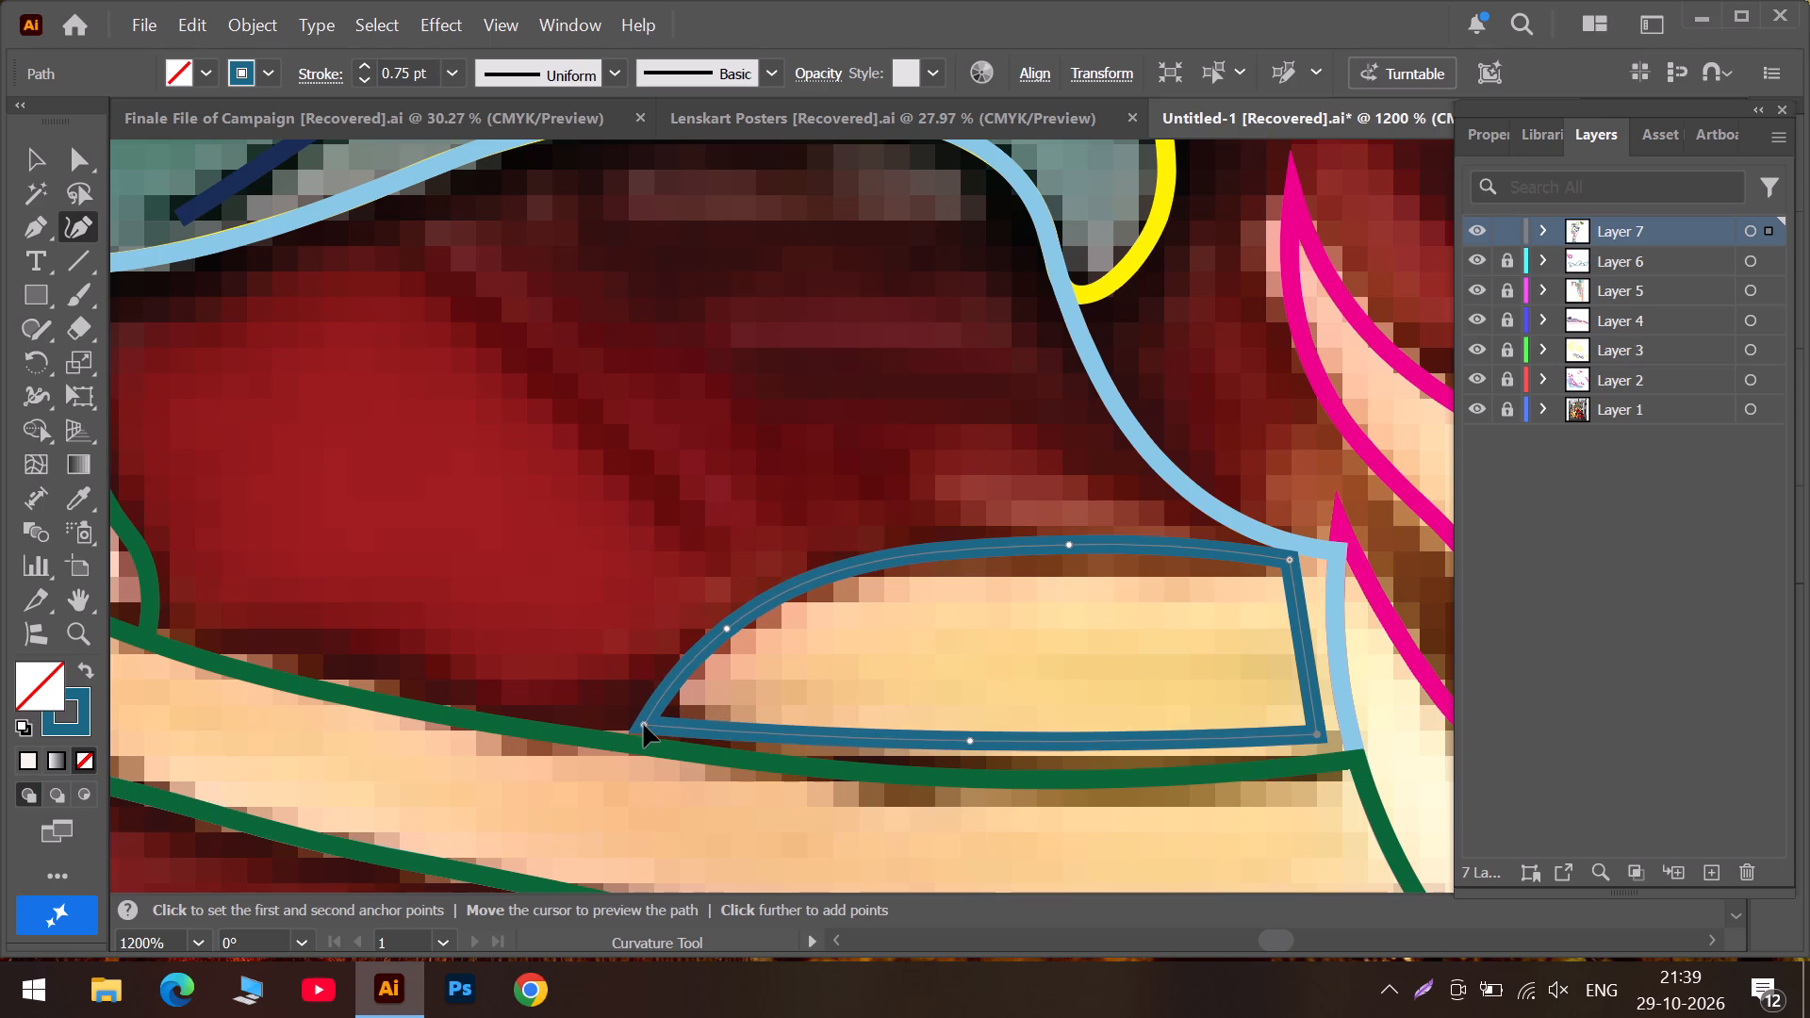
drag(644, 725, 628, 738)
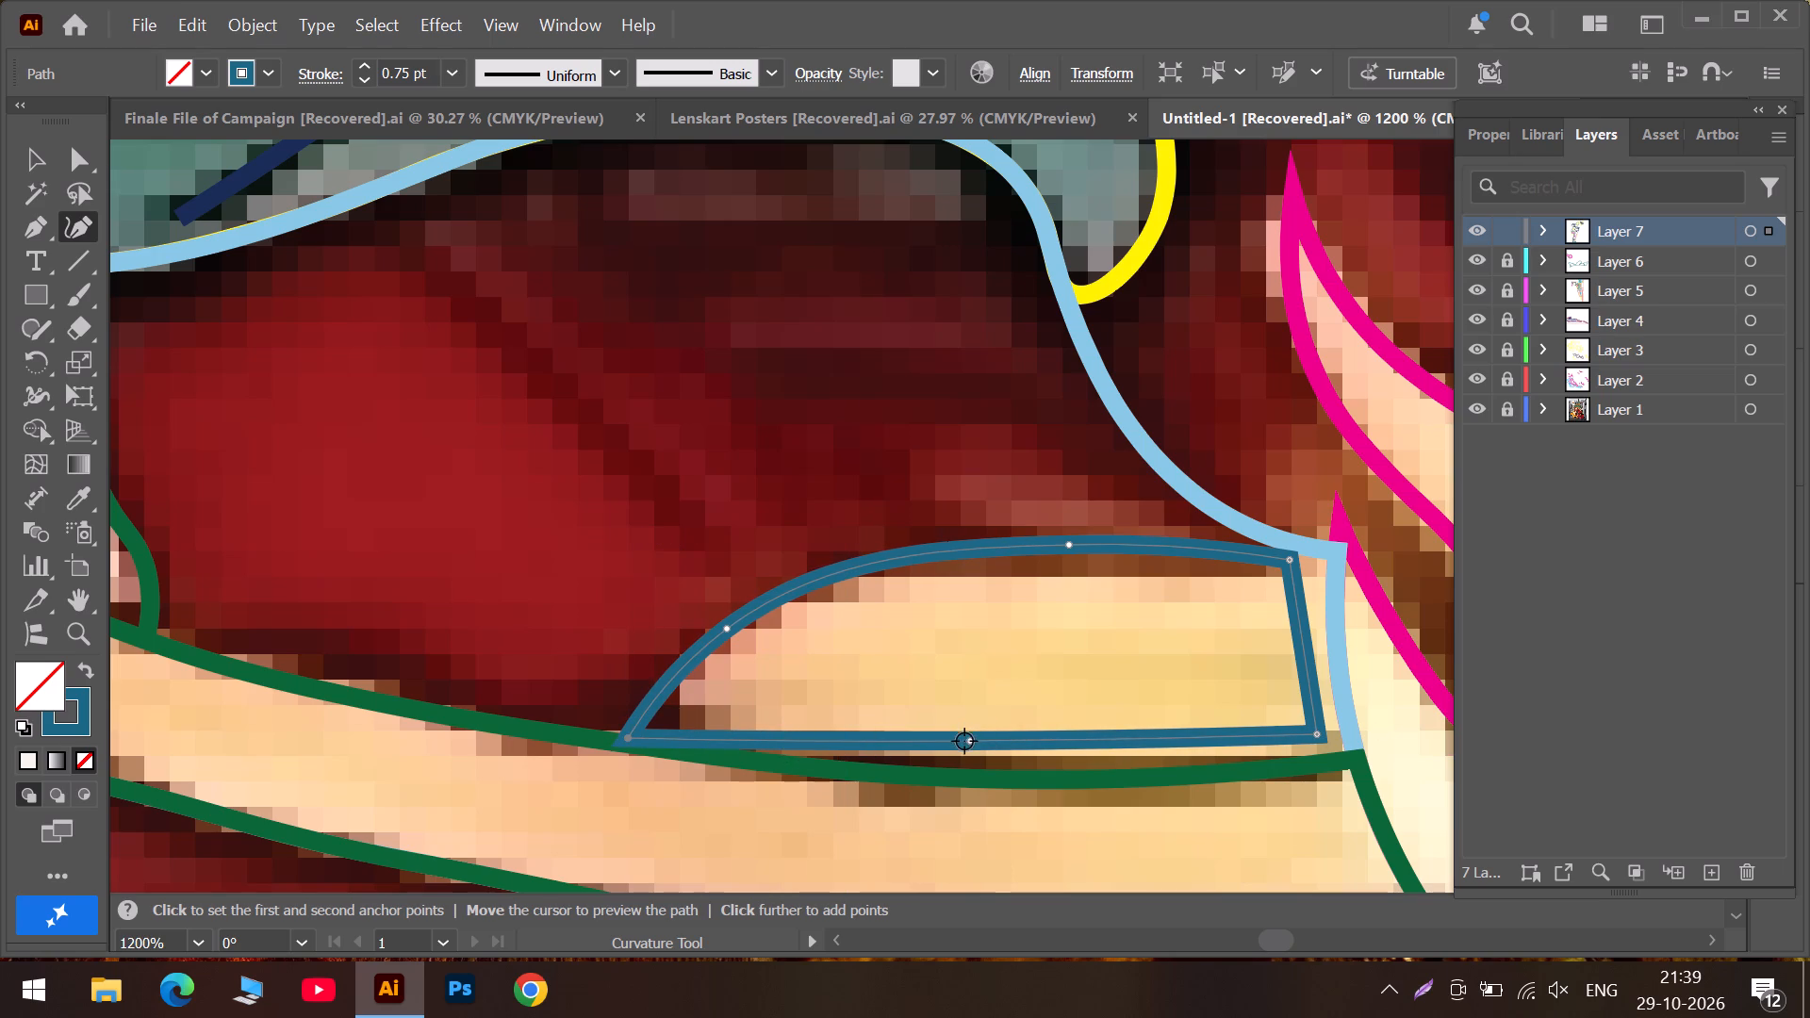
drag(973, 742, 970, 763)
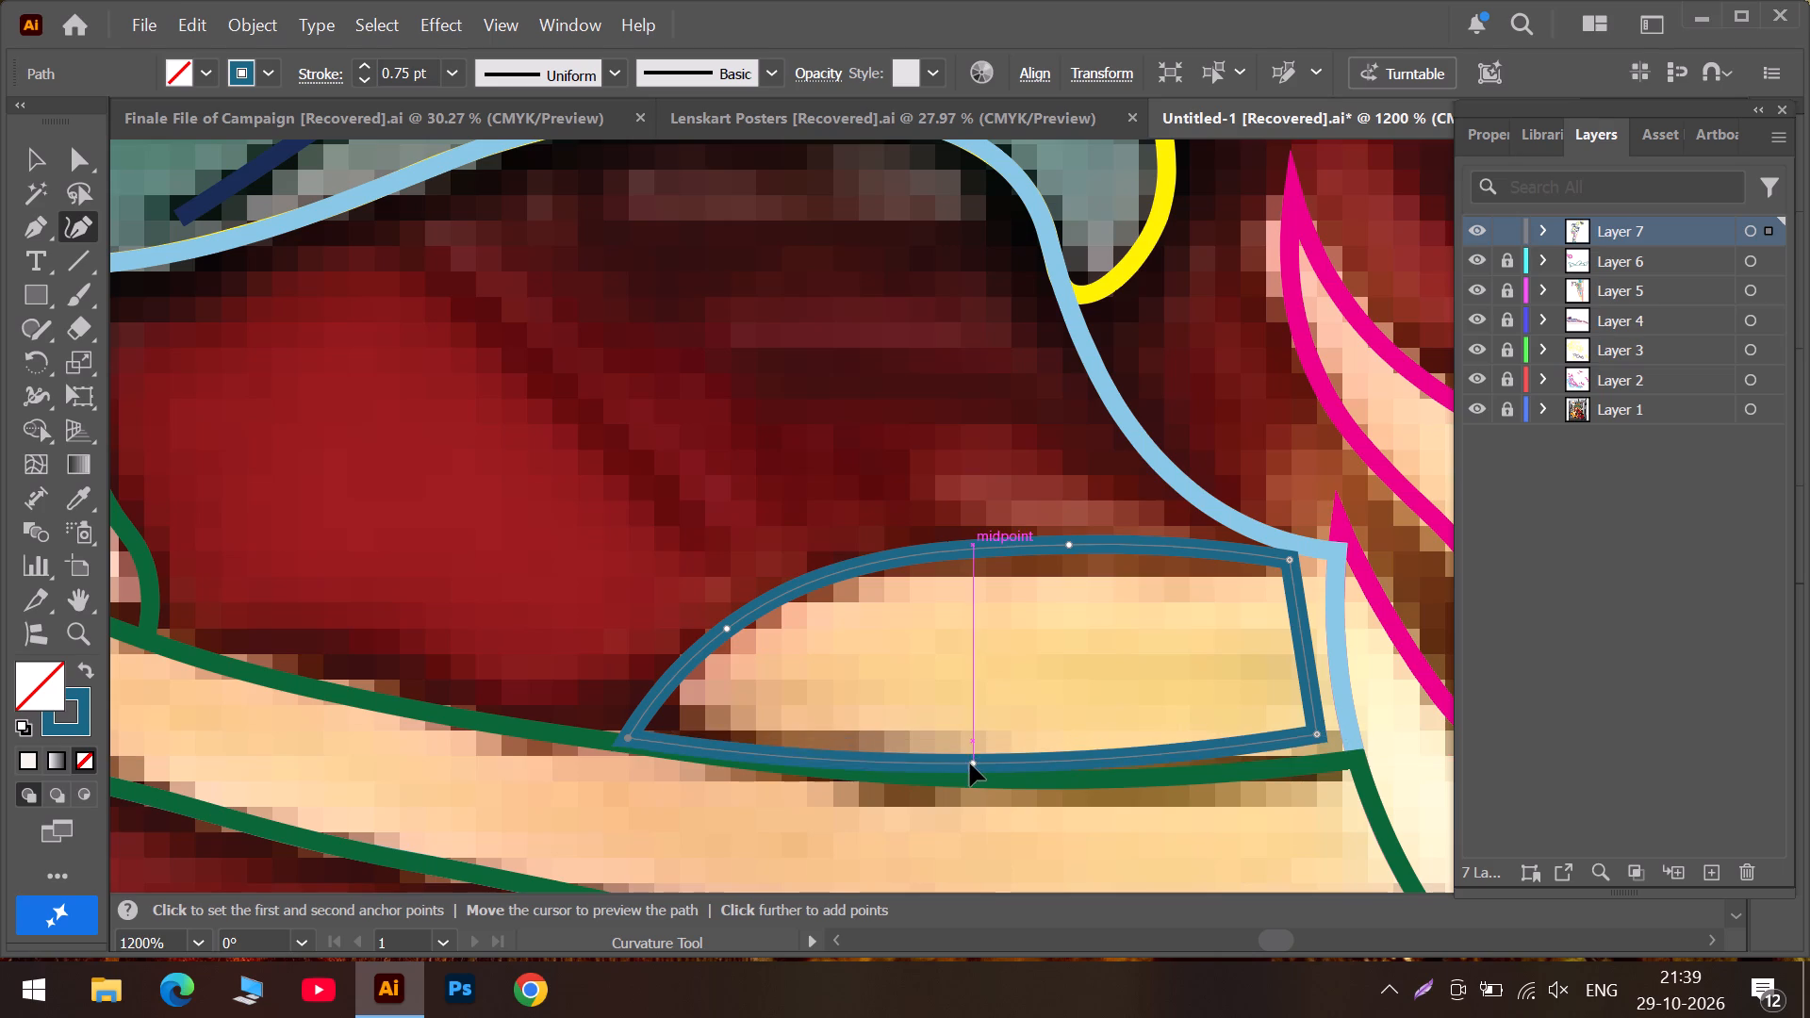
drag(970, 763, 965, 772)
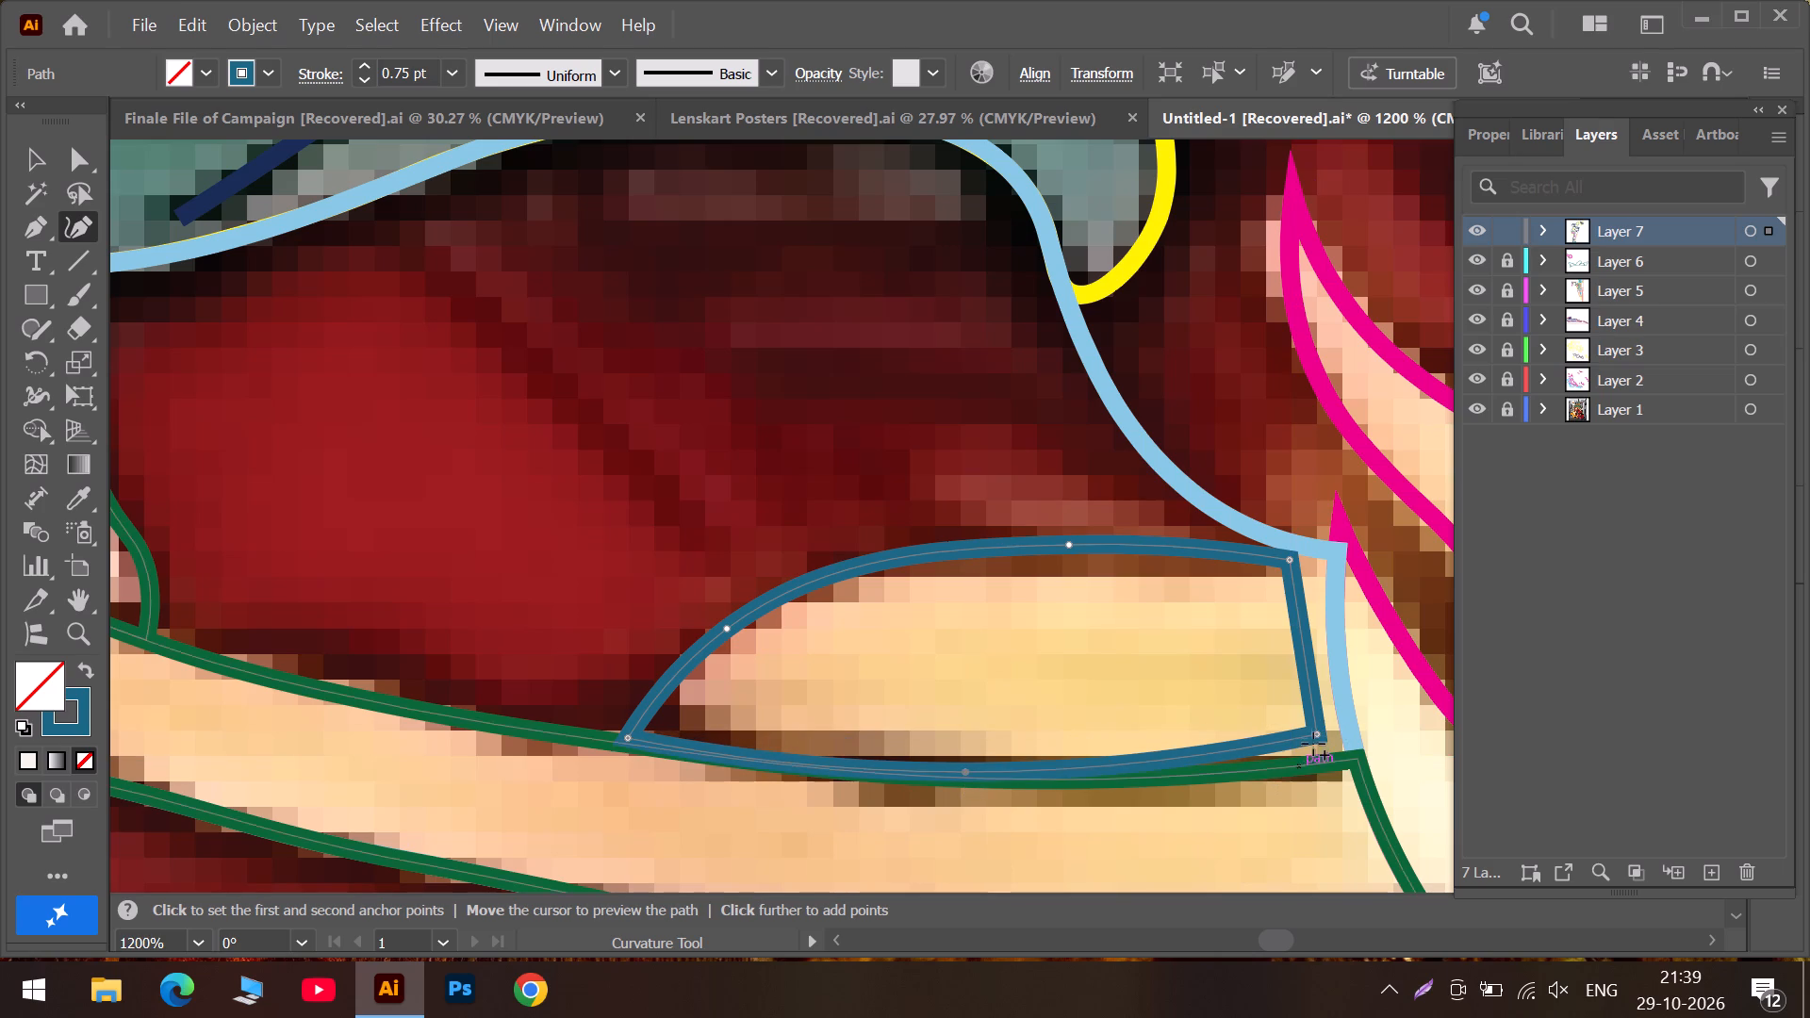
Move the teal-blue outline's two end corners onto the light blue path's ends and curve the short edge between them along it.
drag(1315, 732, 1340, 751)
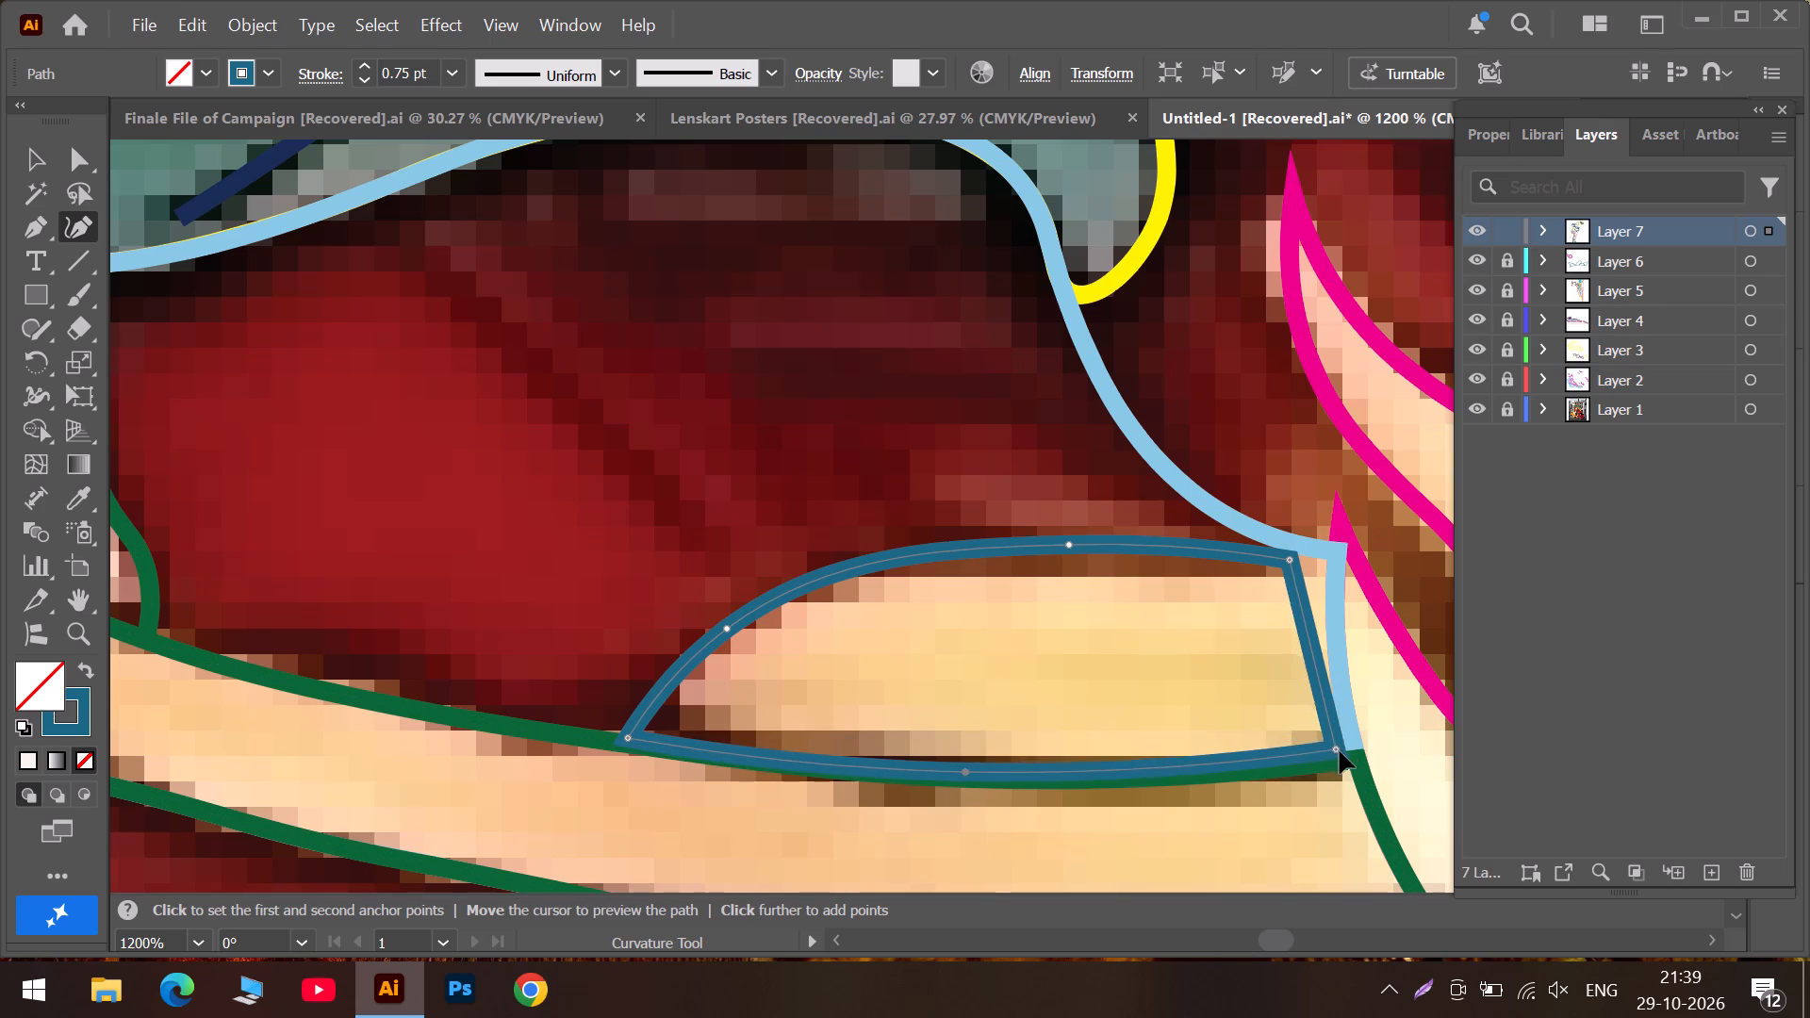
drag(1340, 751, 1358, 755)
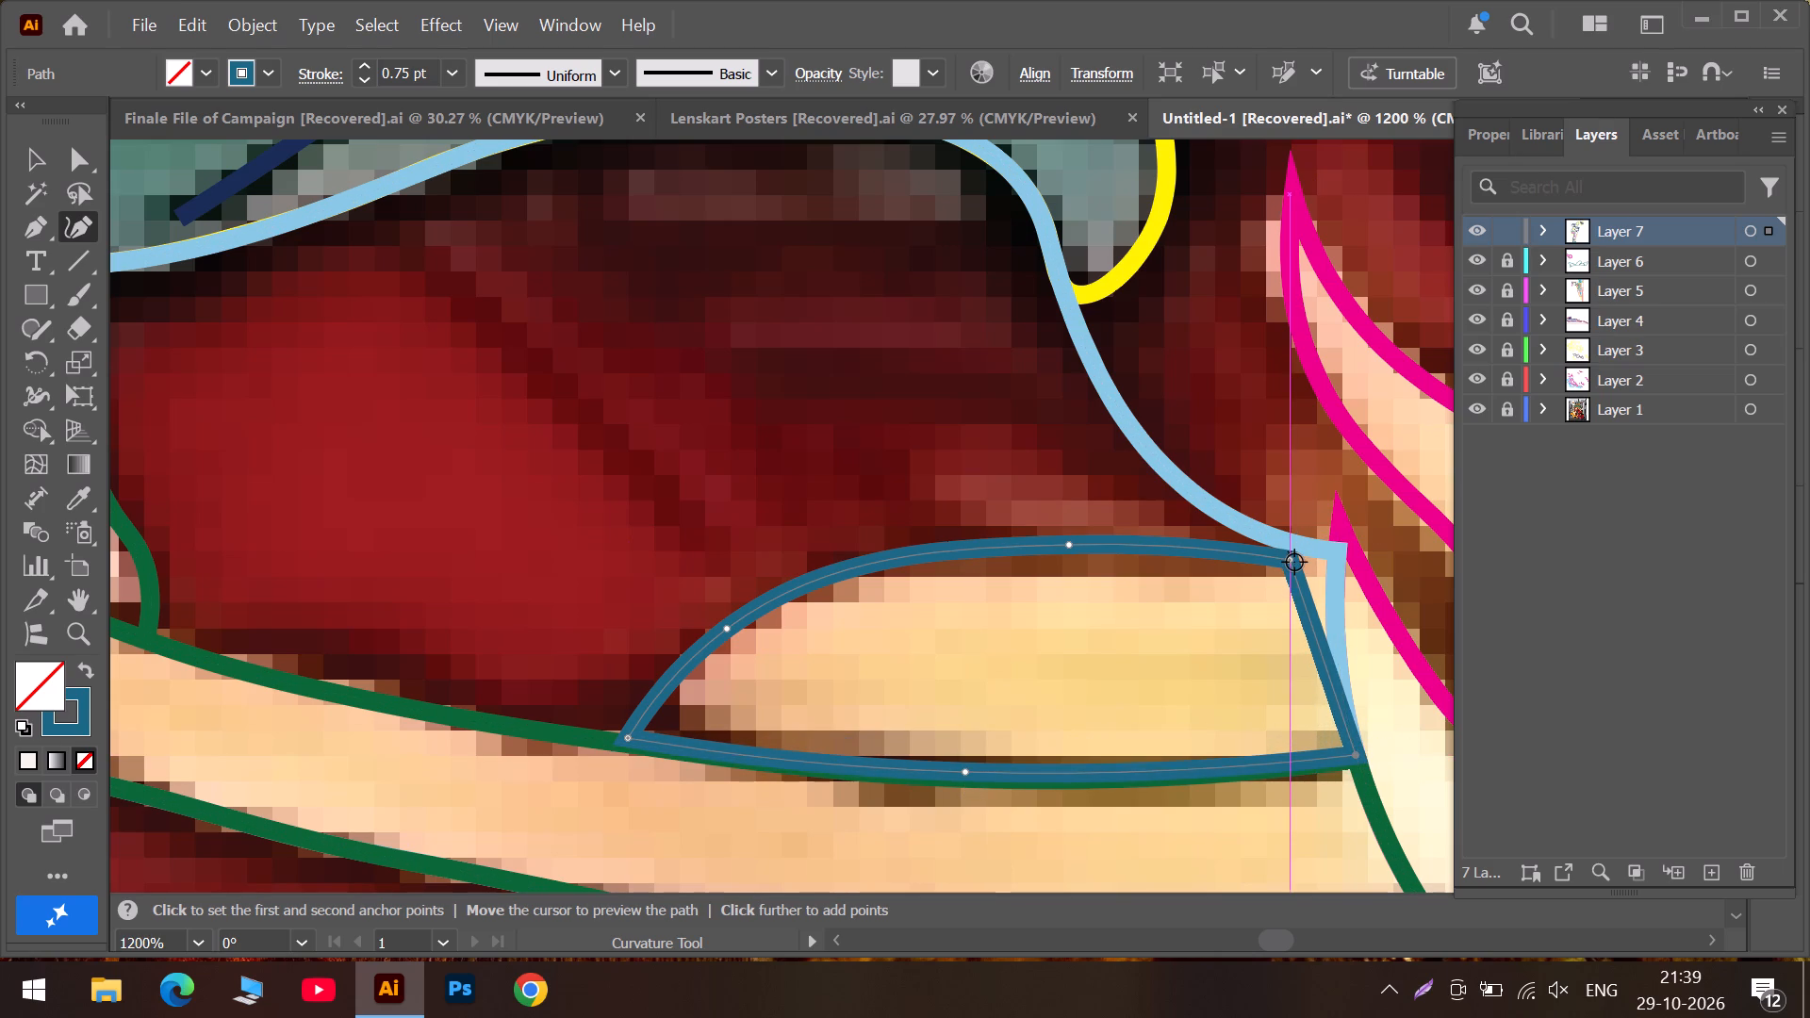
drag(1289, 561, 1327, 567)
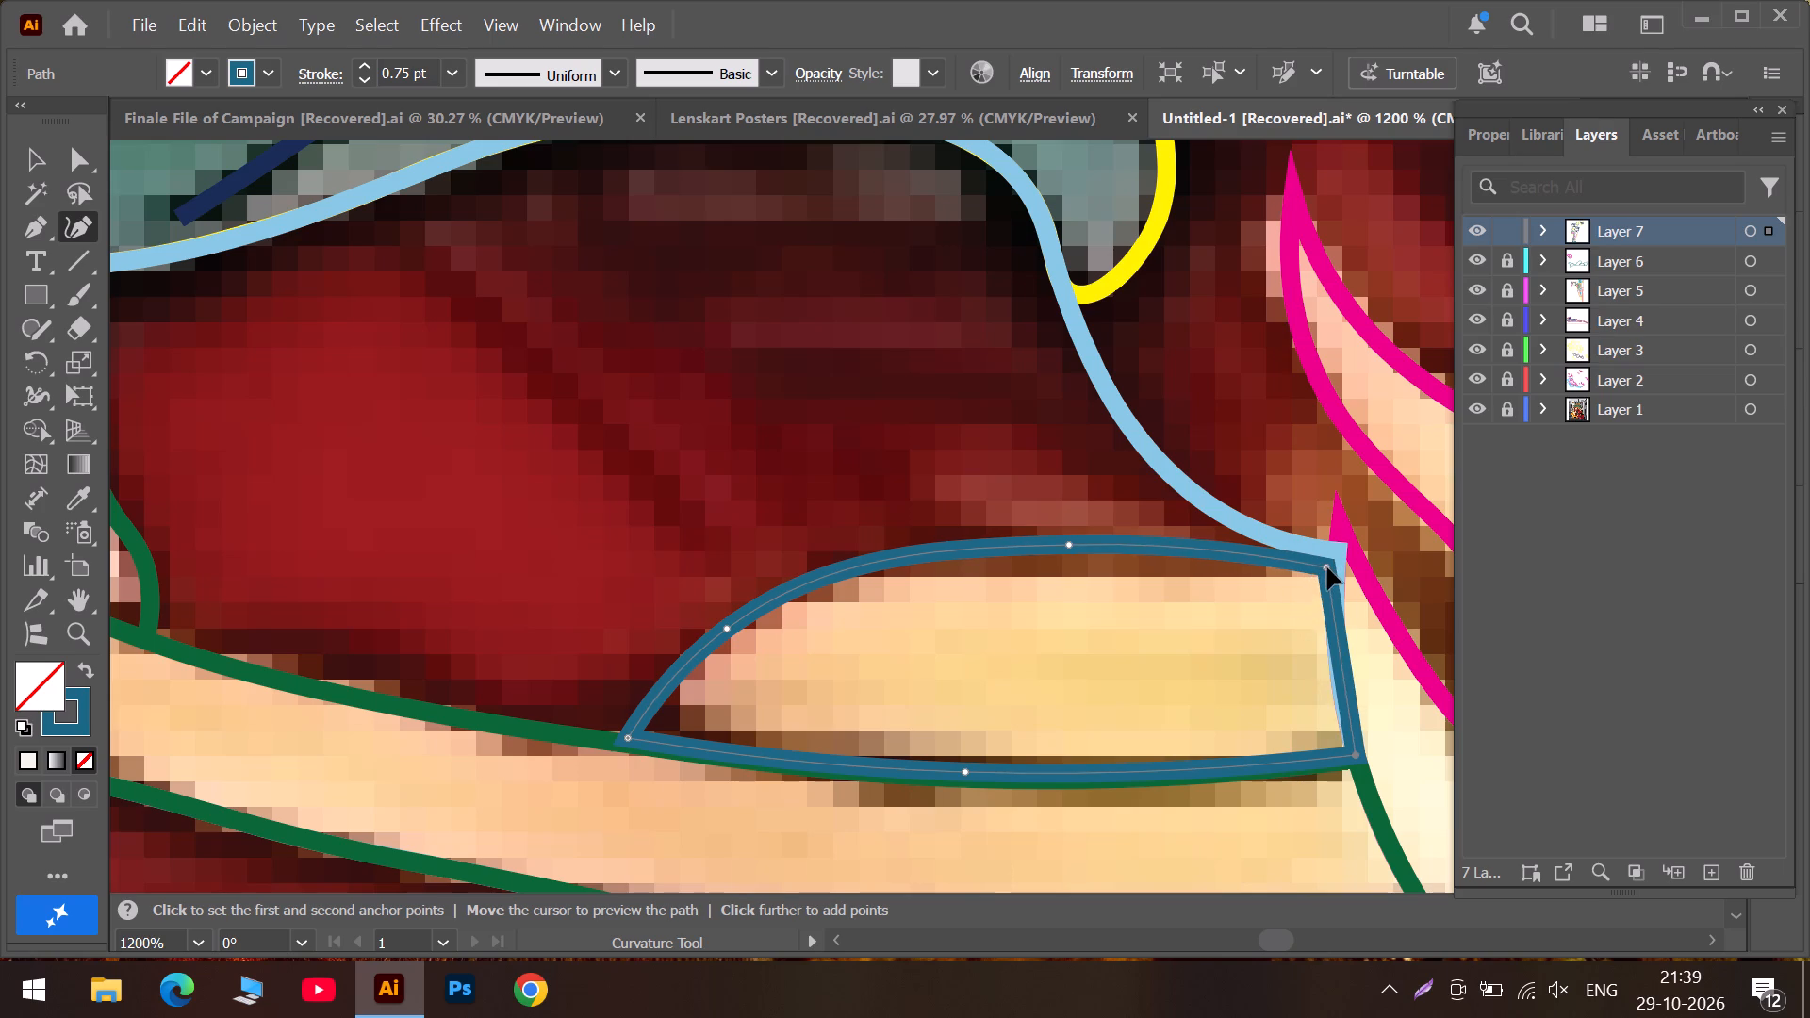
drag(1327, 567, 1338, 553)
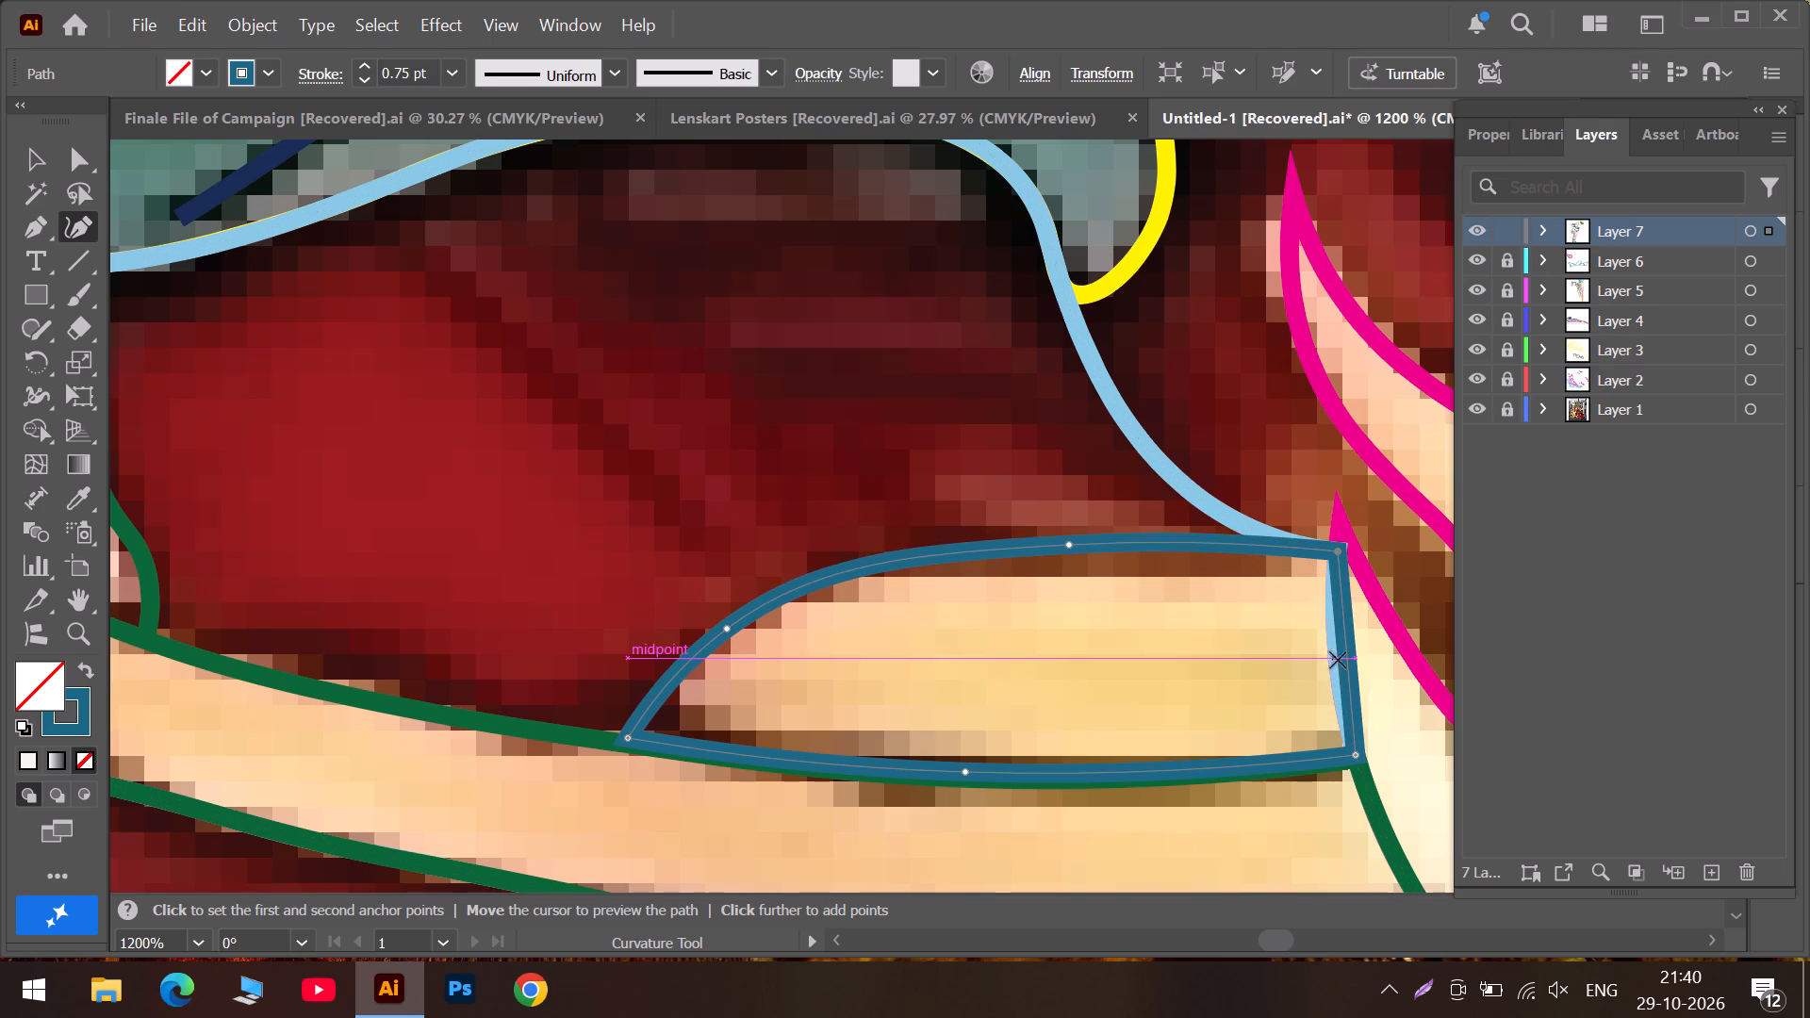
drag(1345, 657, 1343, 657)
drag(1343, 657, 1334, 657)
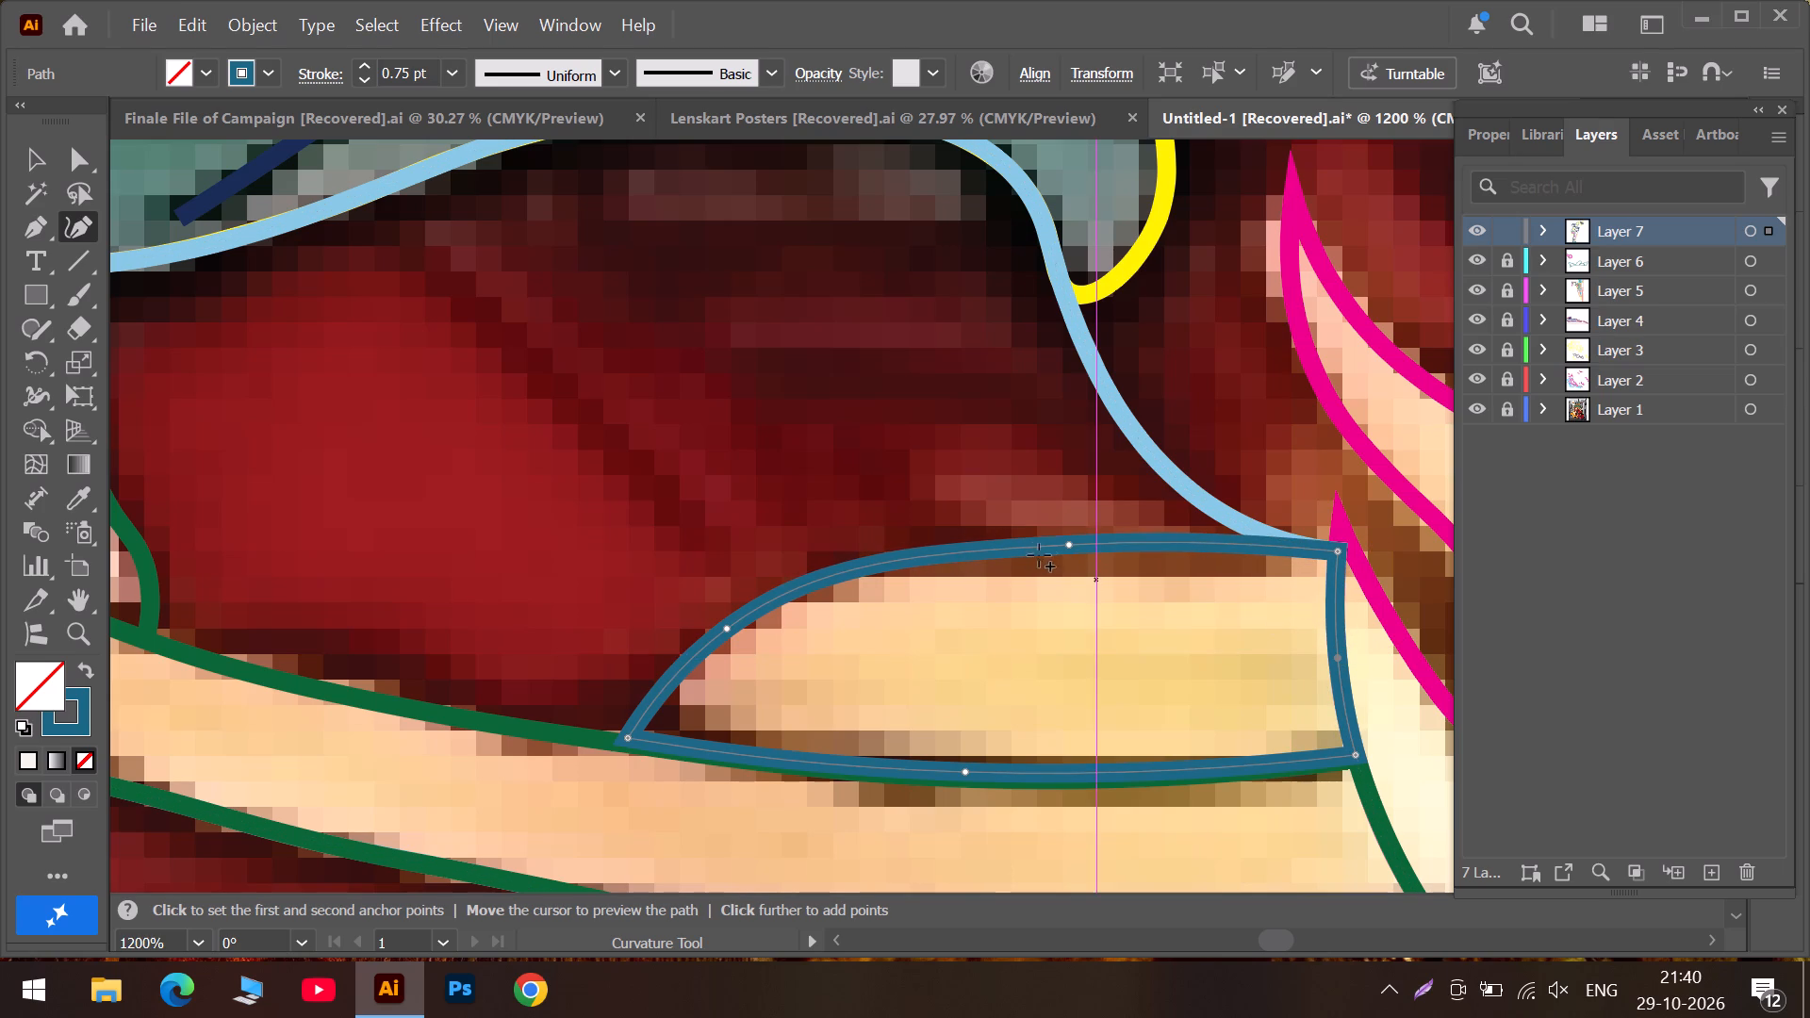
Shift the teal-blue outline's top-edge anchor slightly toward the end edge and lower it to flatten the curve.
drag(1072, 543, 1088, 548)
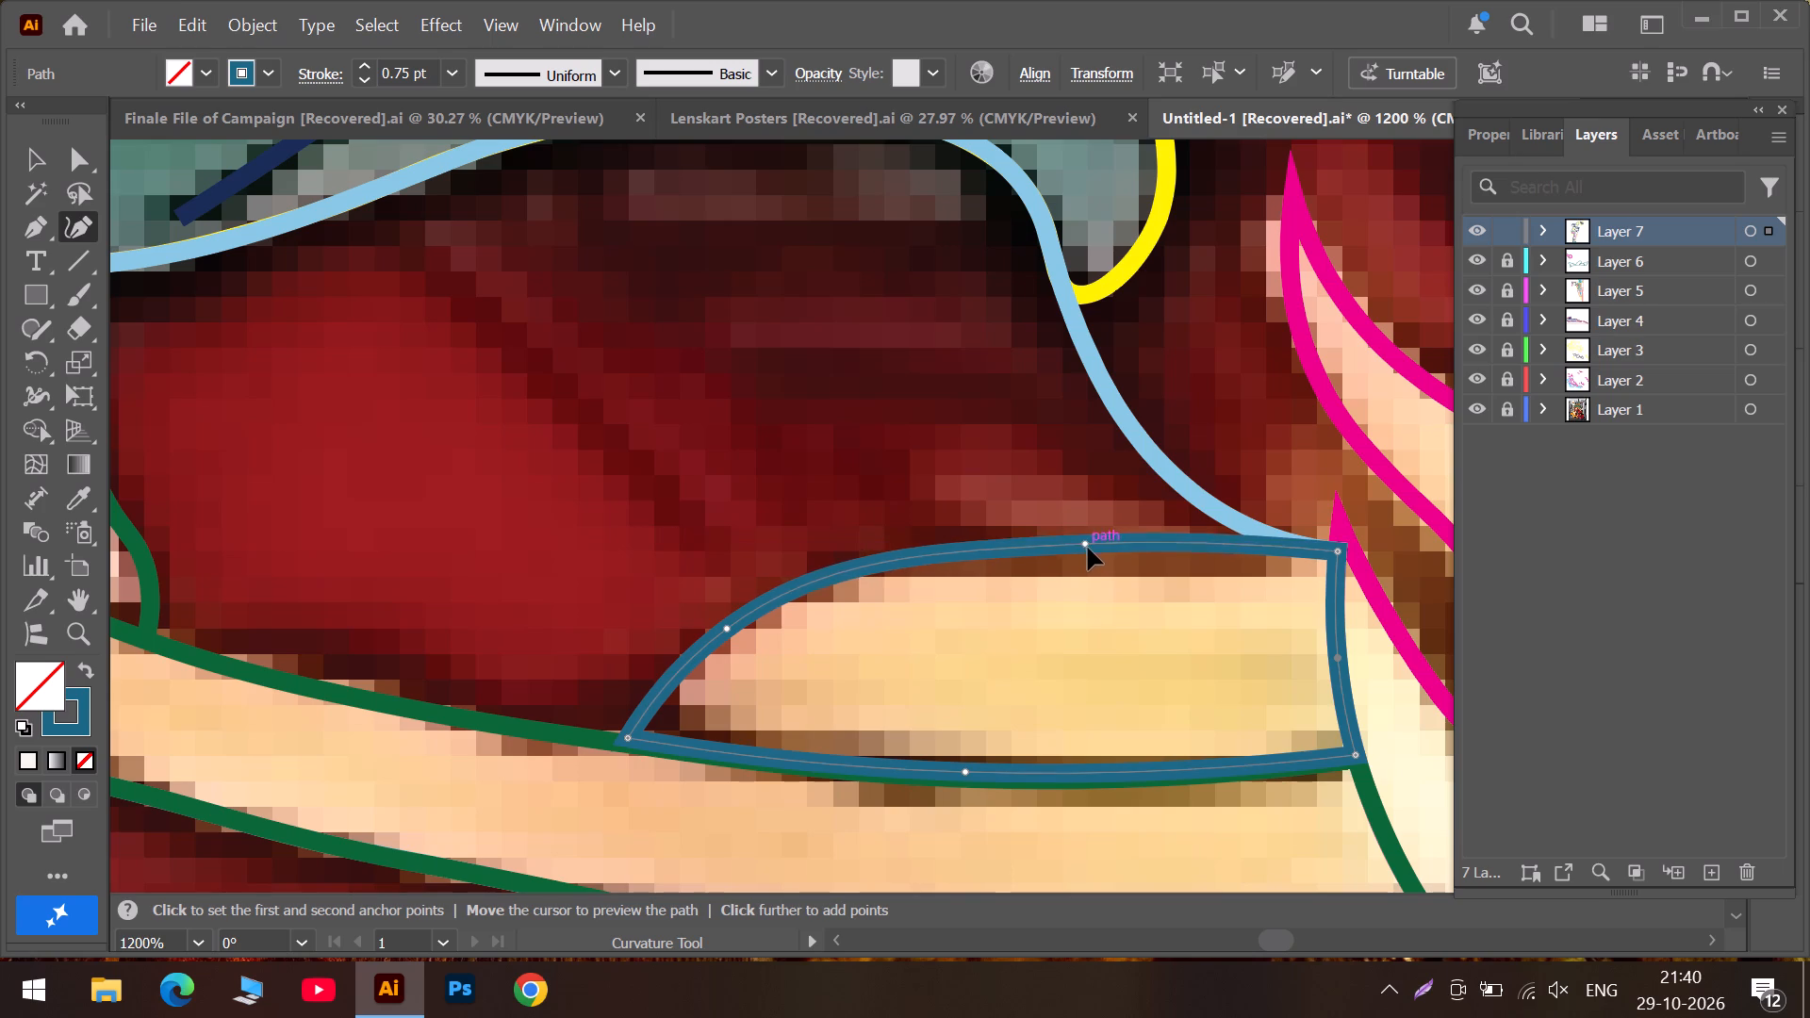
drag(1088, 548, 1100, 554)
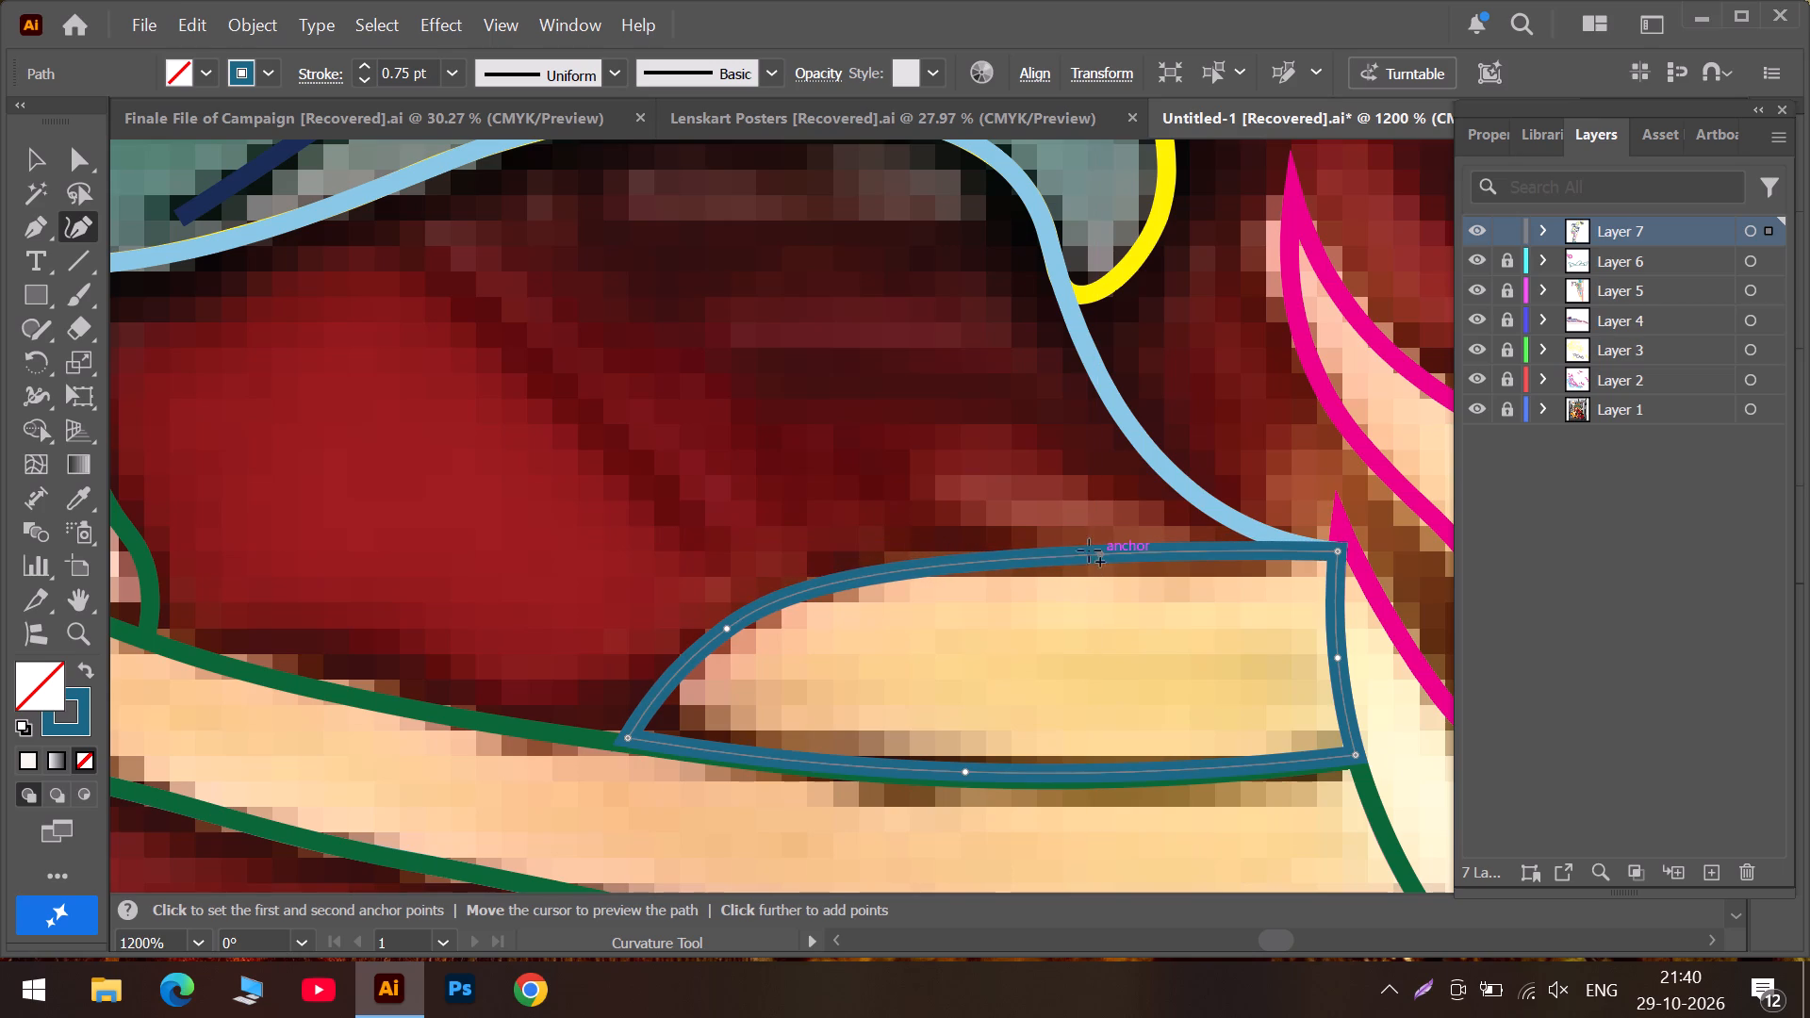
Draw an open diagonal teal-blue line with three anchors along the dark fold between the light blue path and the teal-blue outline.
alt+scroll(533, 526, down, 2)
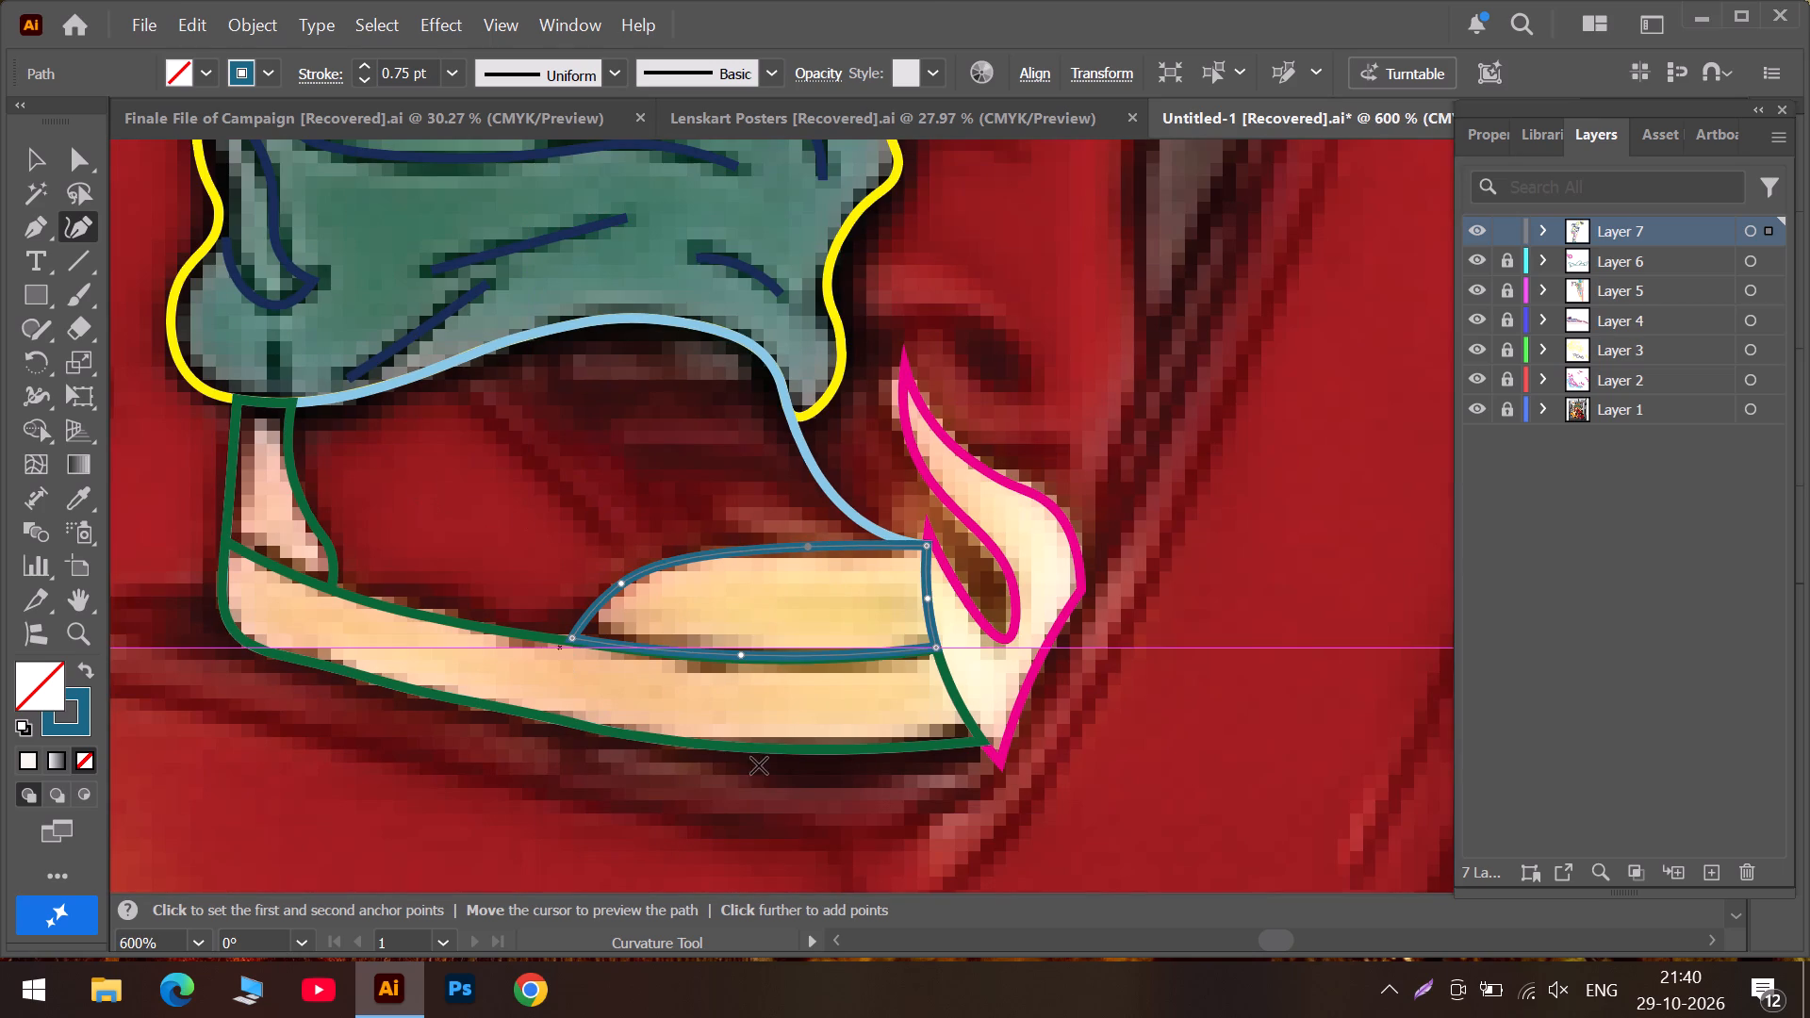
alt+scroll(493, 454, up, 2)
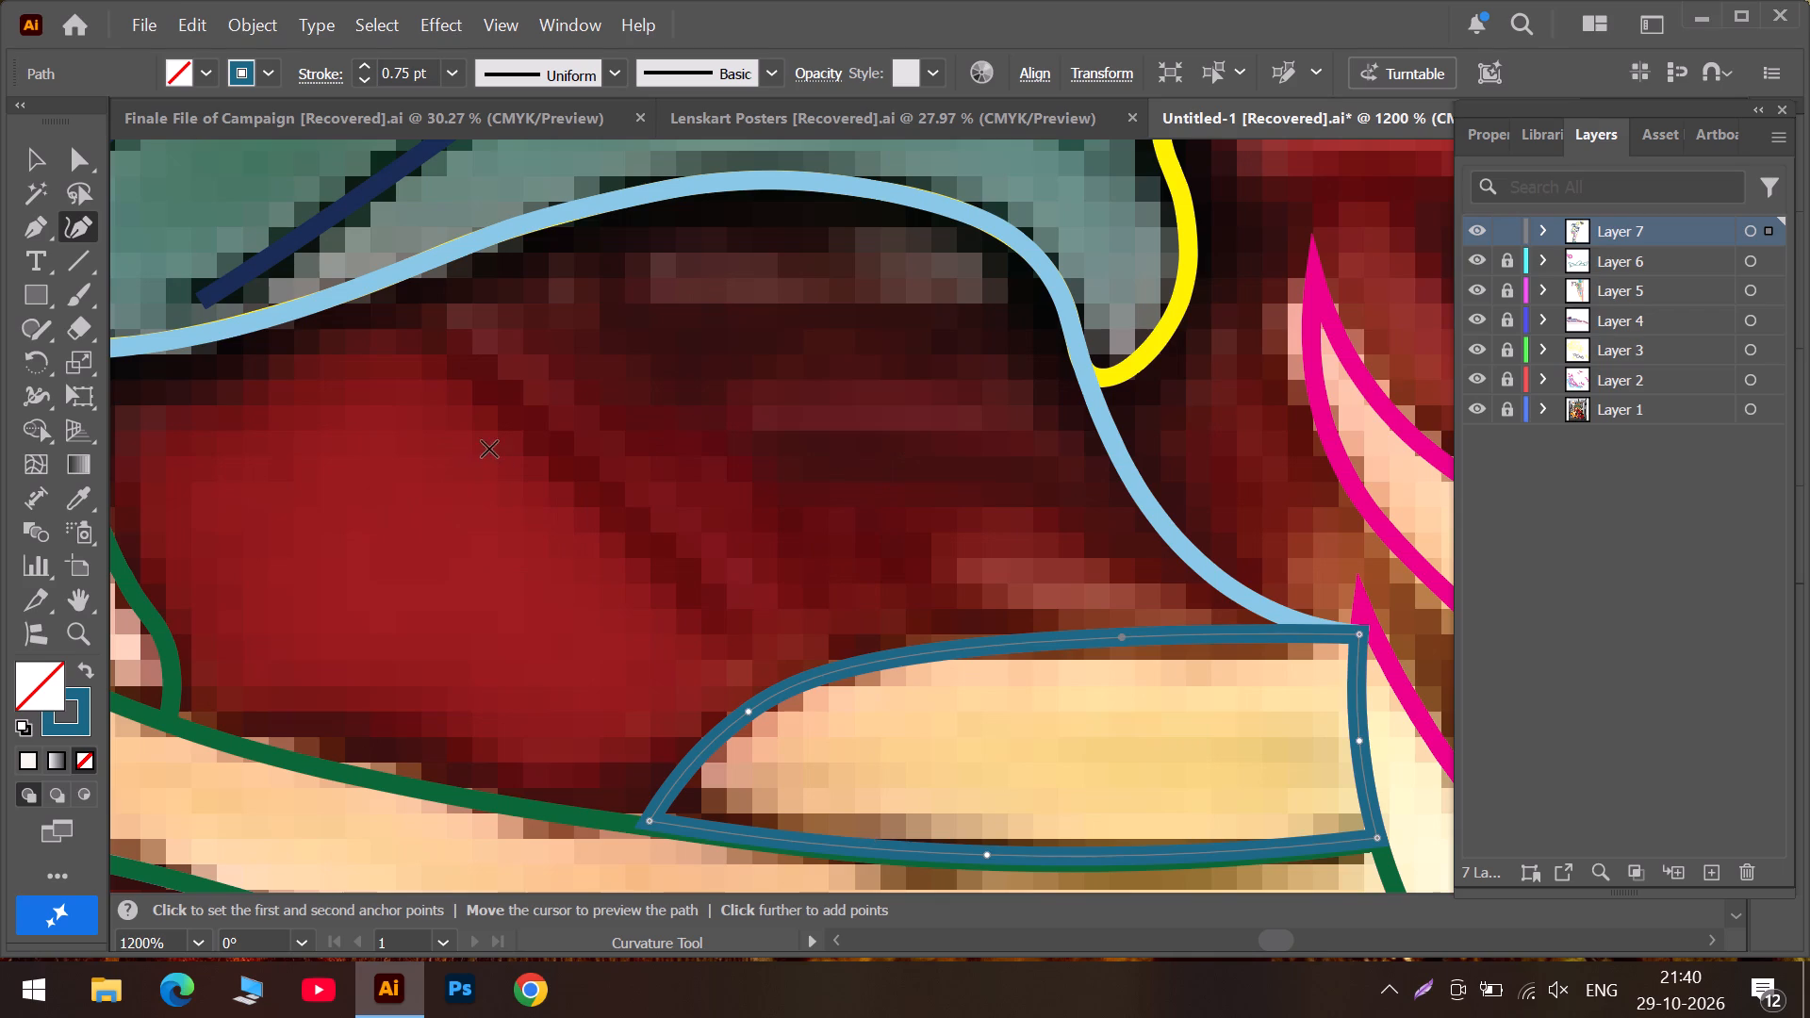
click(418, 324)
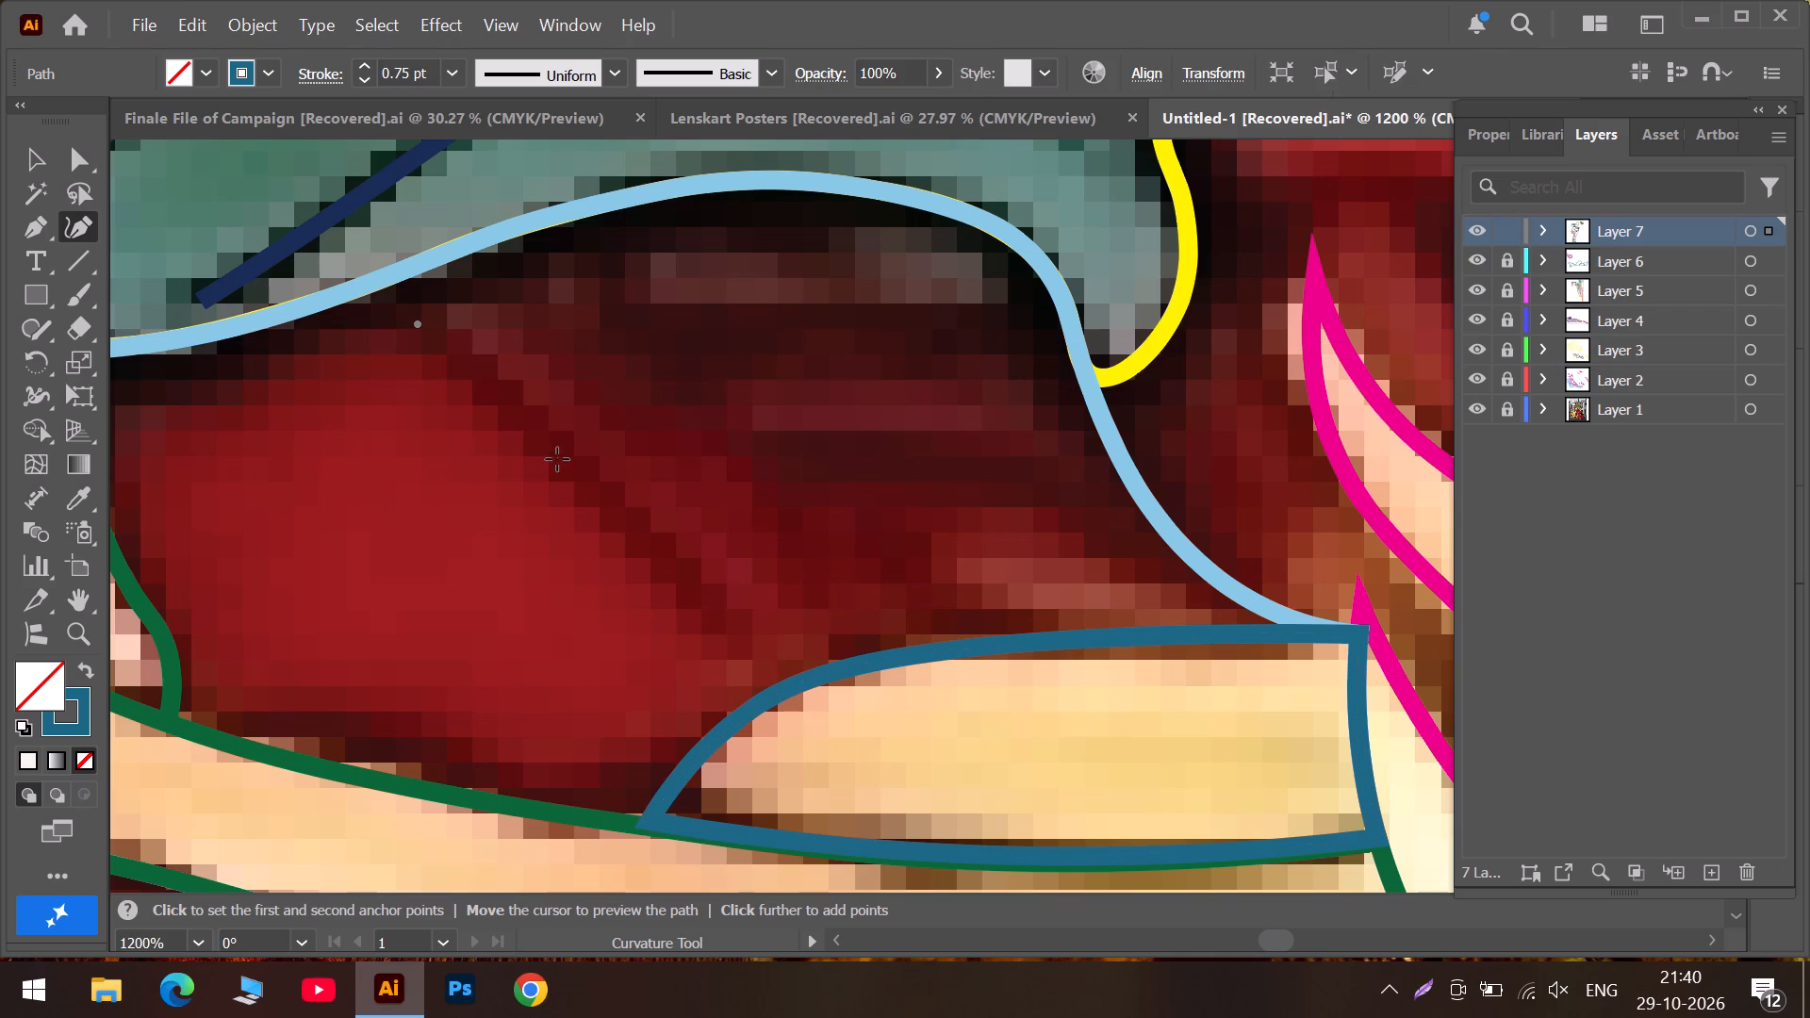
click(558, 459)
click(742, 647)
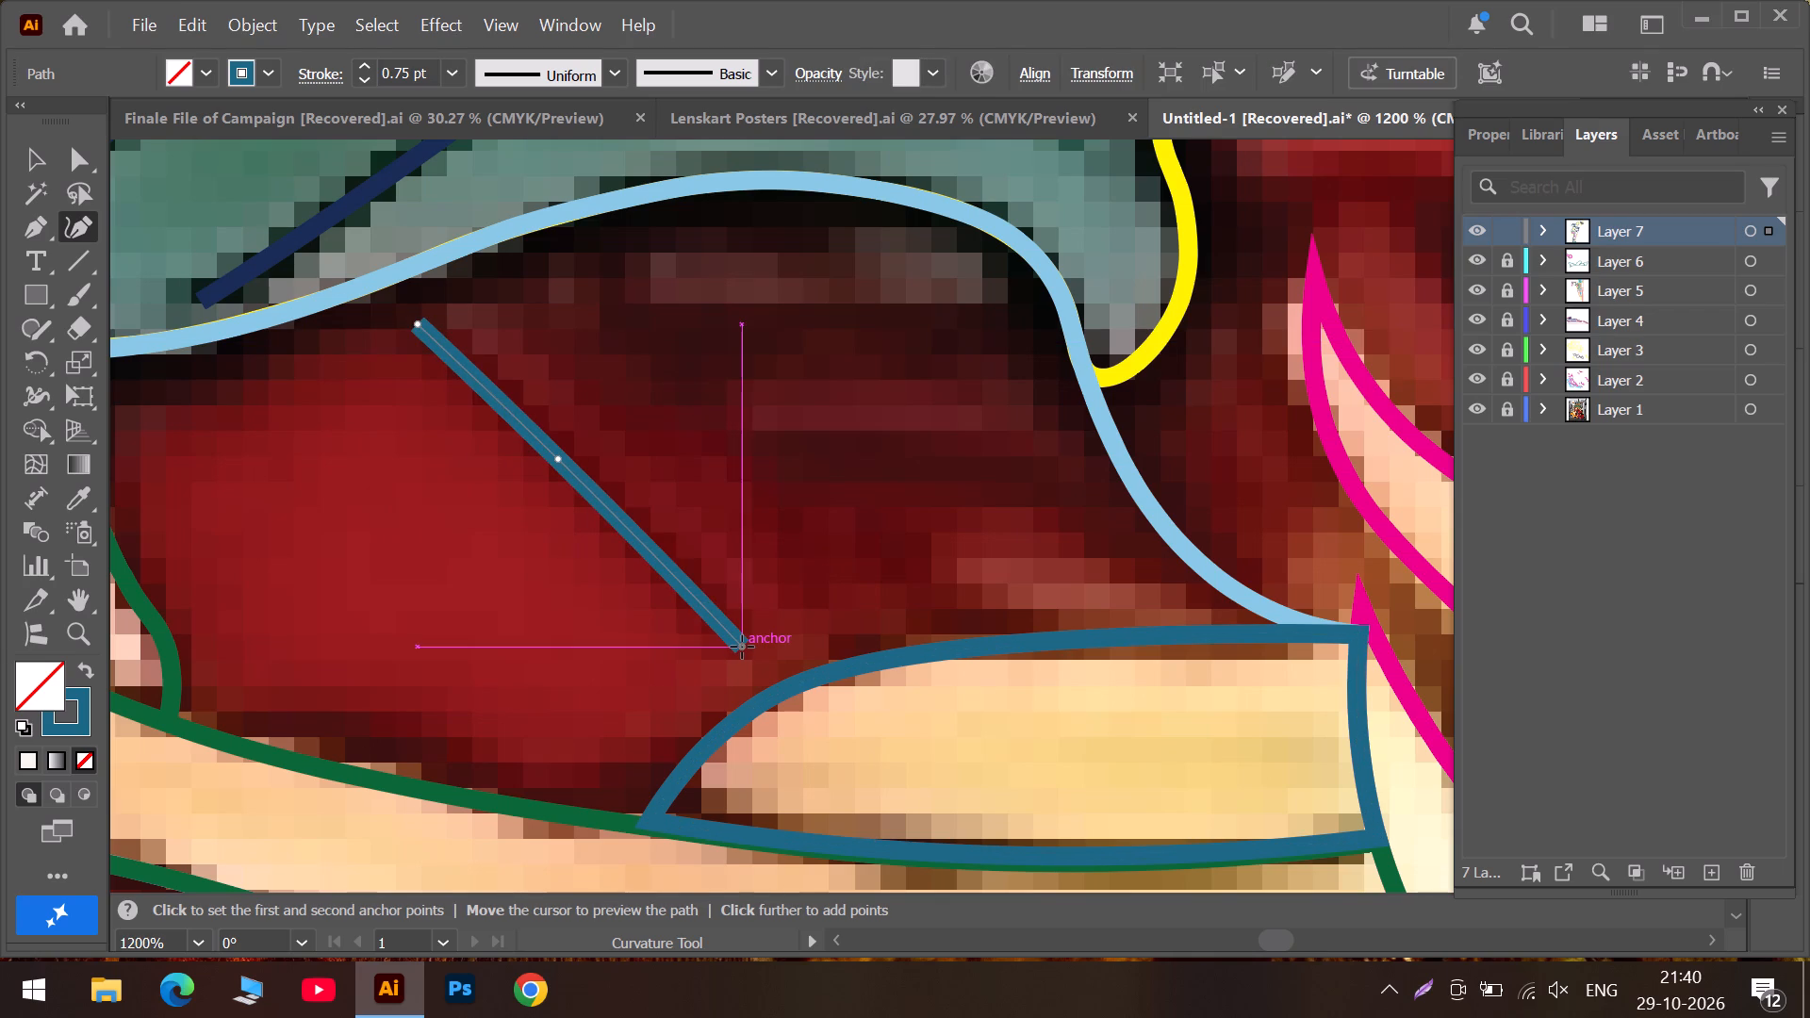
key(Escape)
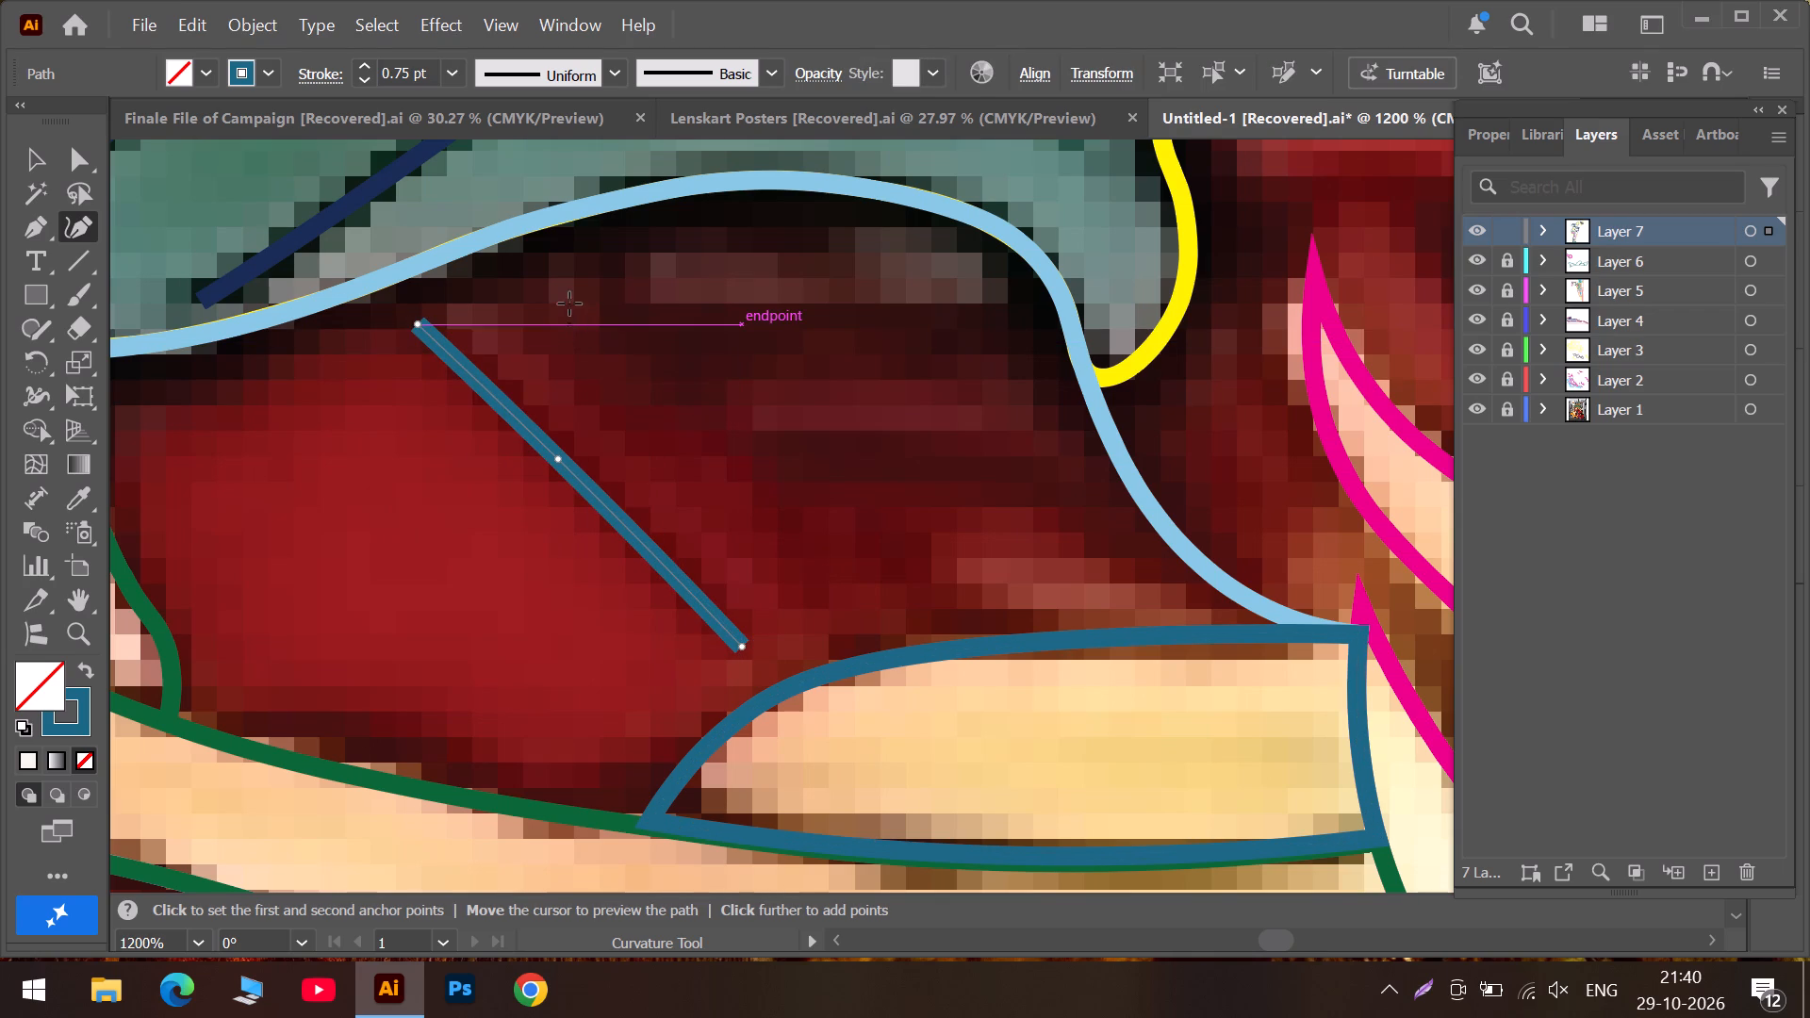
Draw a second diagonal teal-blue line beside the first, from below the light blue path to just above the teal-blue outline.
click(579, 294)
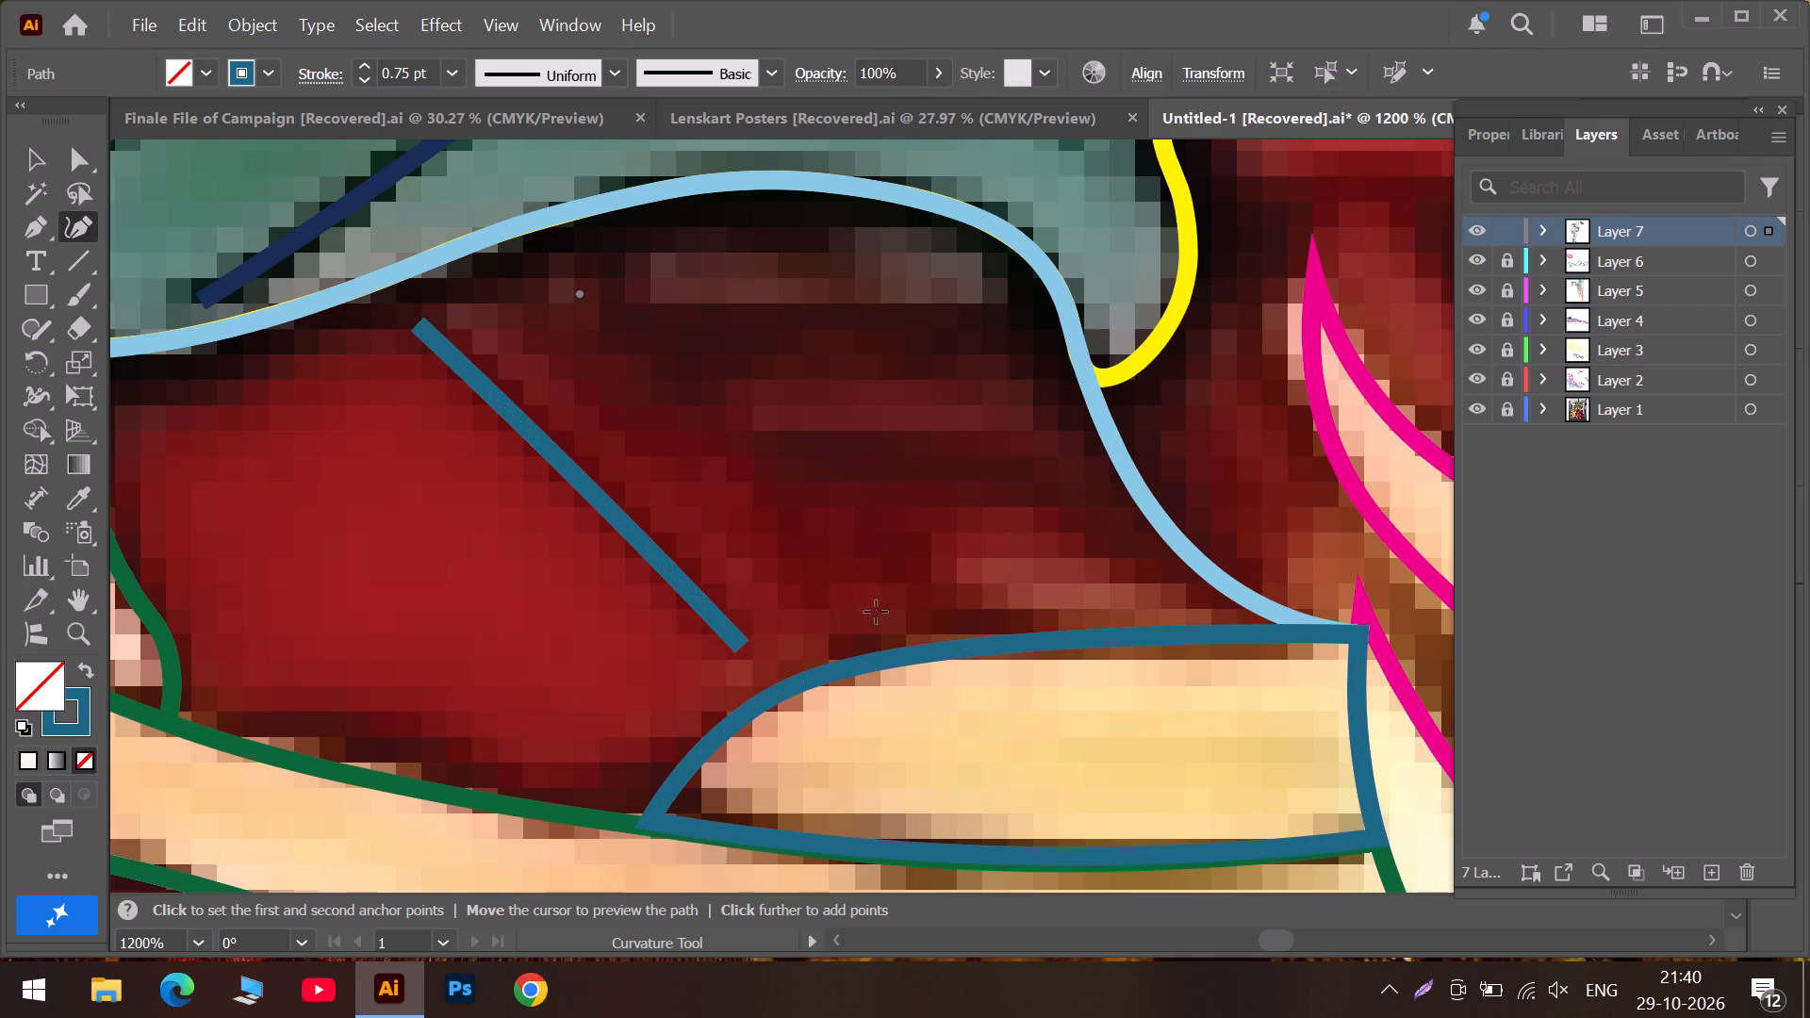
click(885, 631)
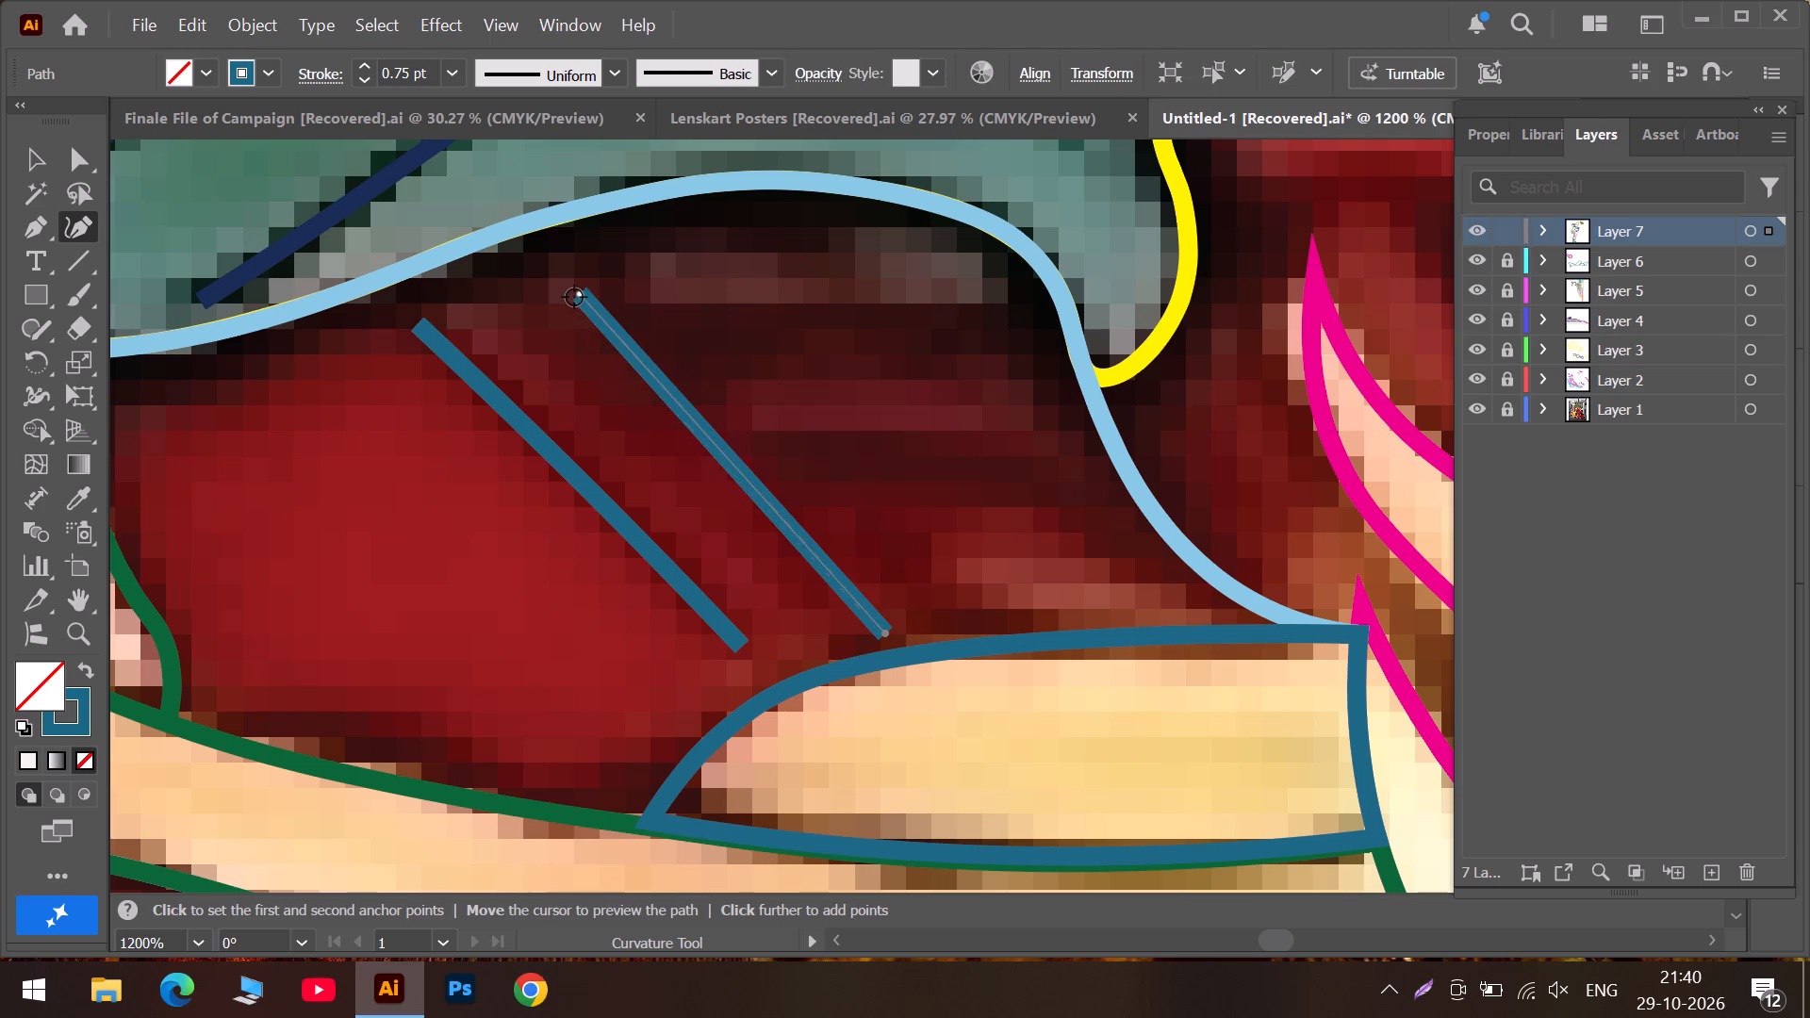
Extend the second diagonal teal-blue line's ends onto the light blue path and the teal-blue outline's top edge.
drag(576, 290, 513, 231)
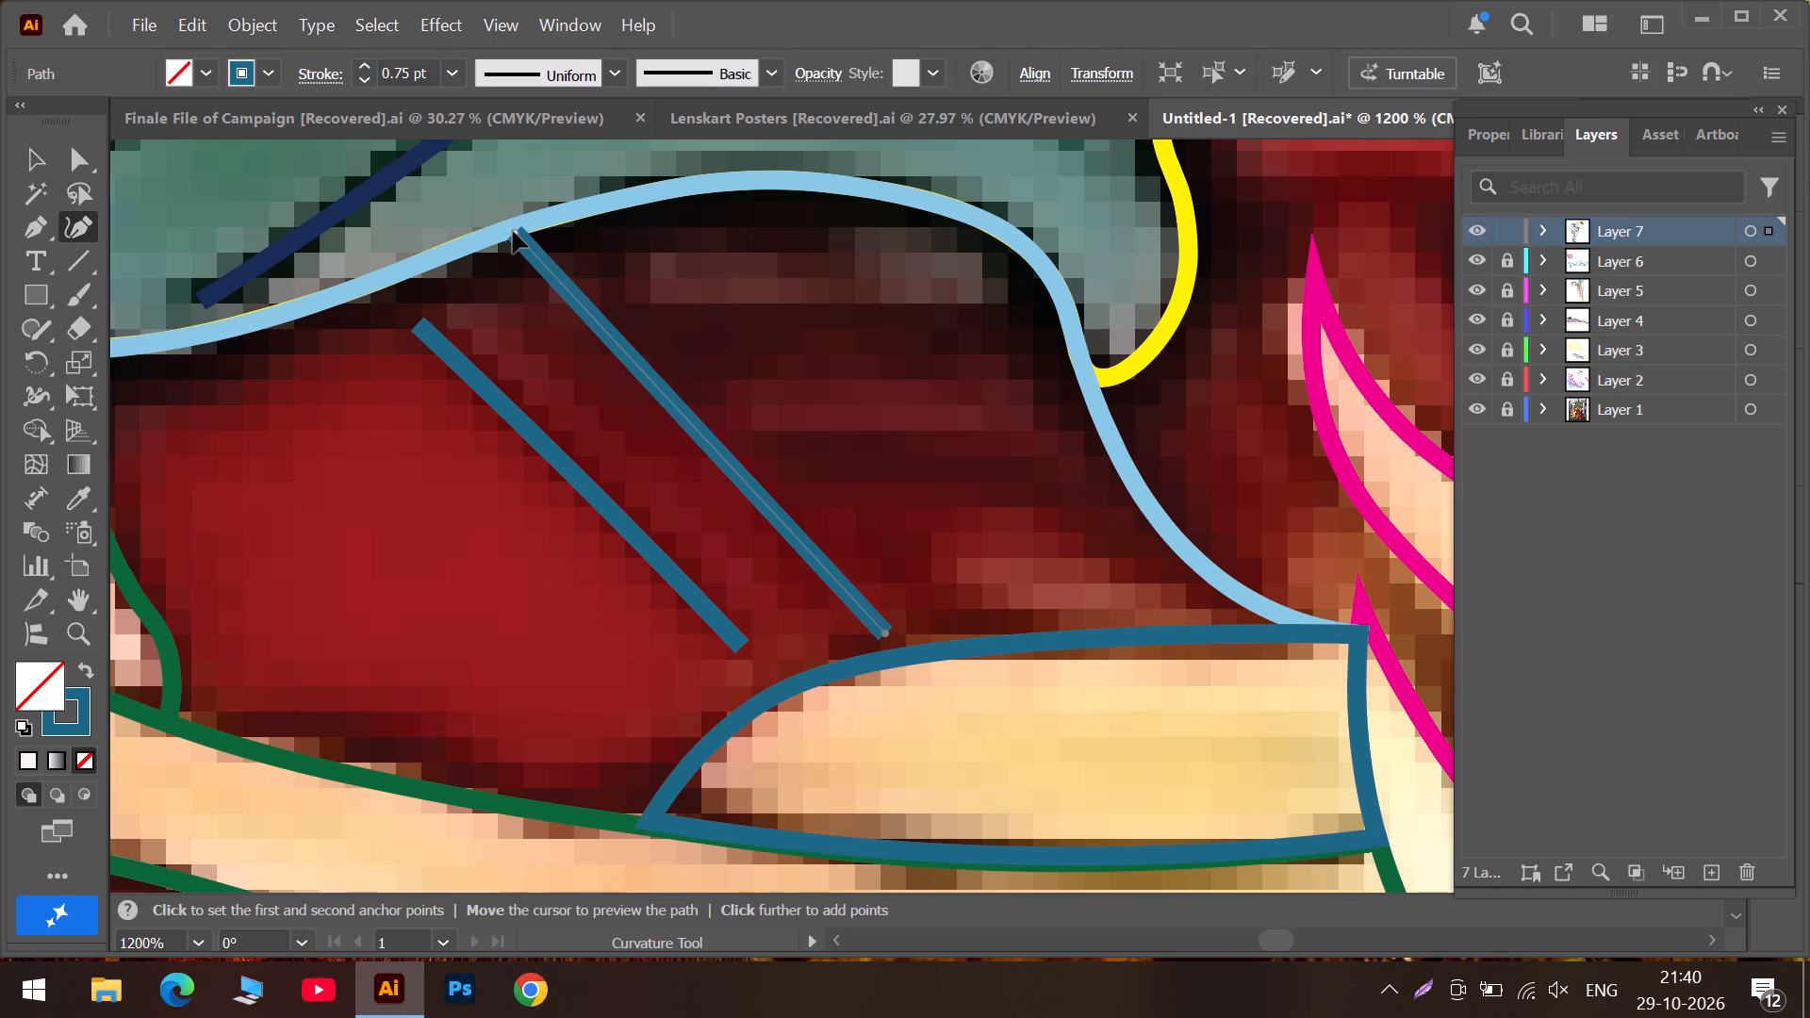
drag(513, 231, 509, 228)
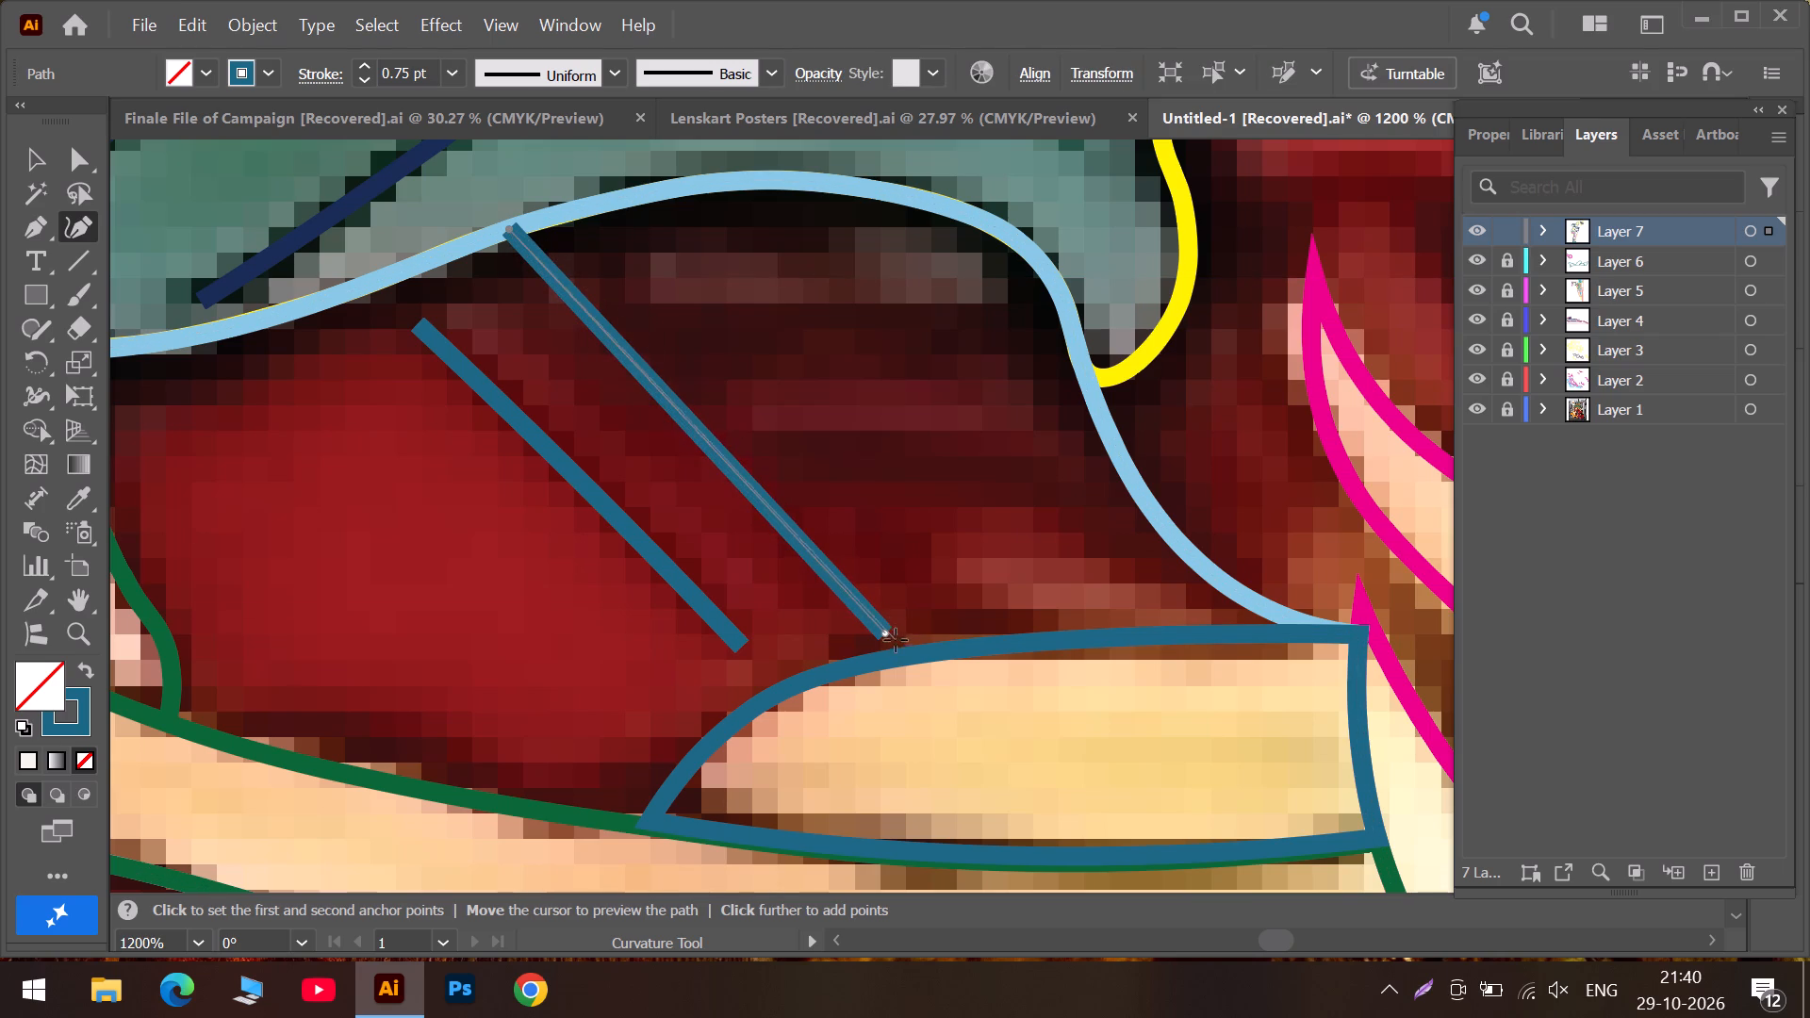
drag(883, 629, 905, 649)
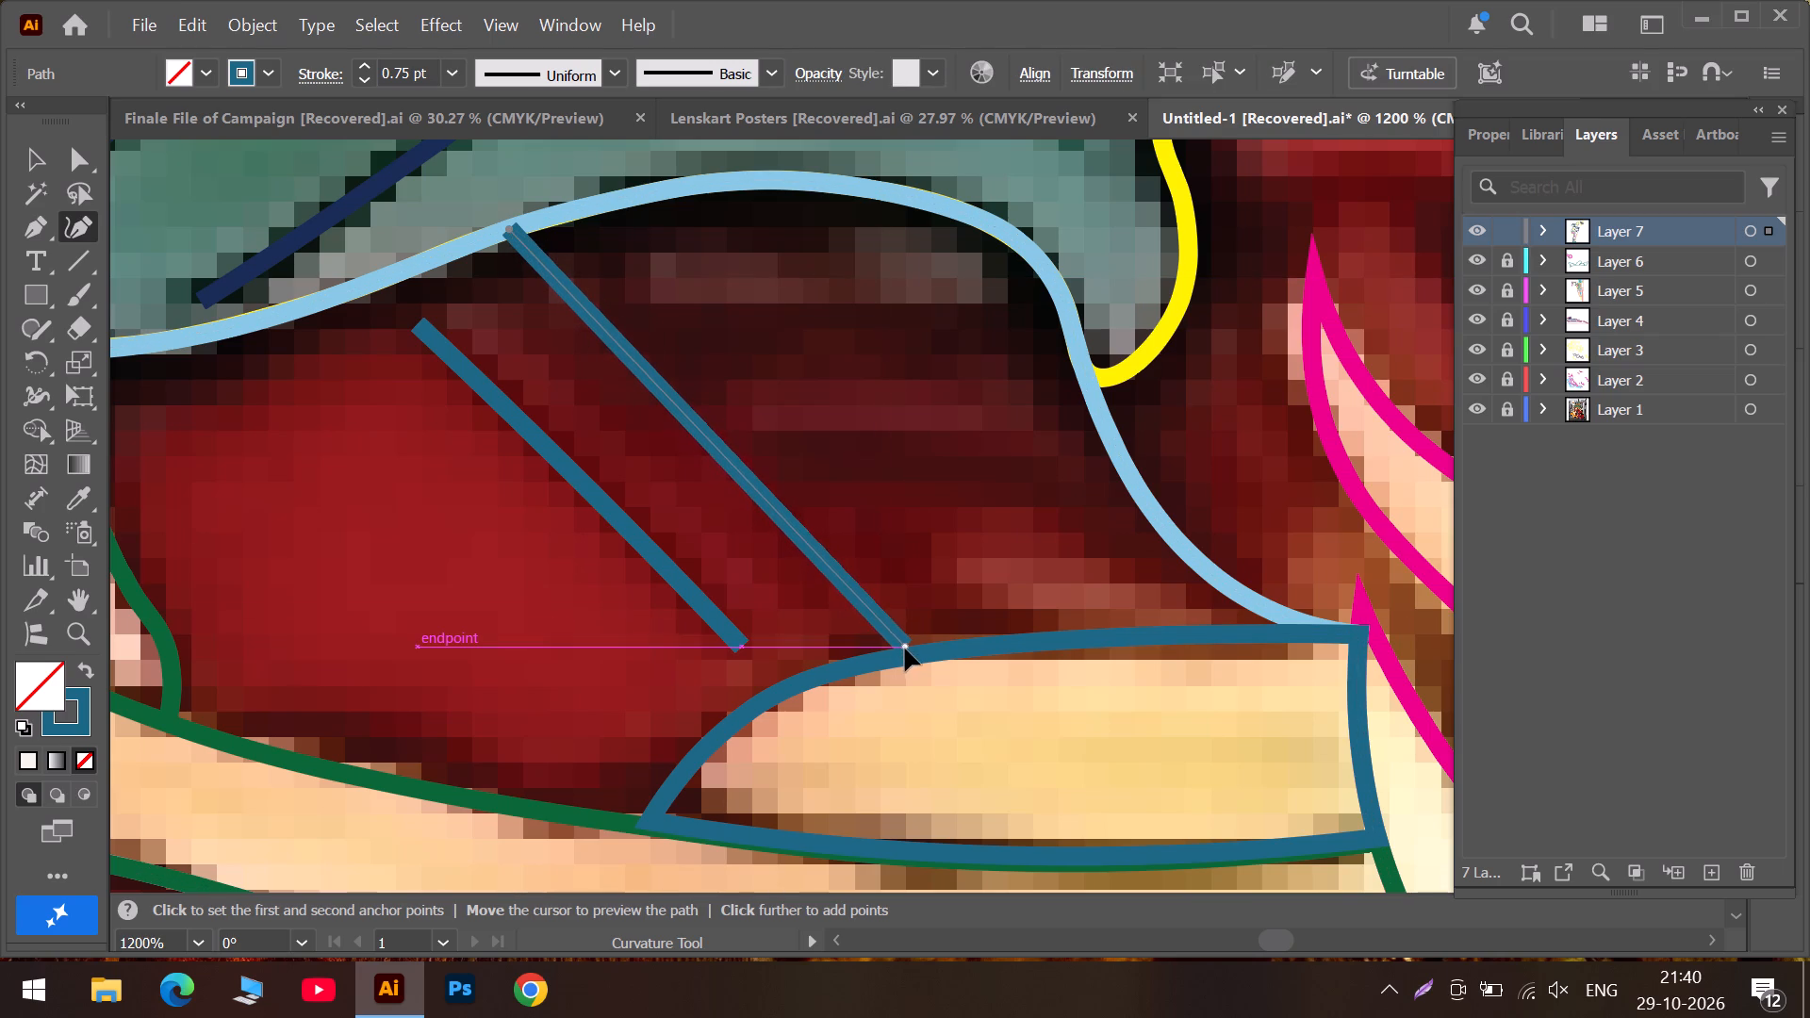
drag(905, 649, 913, 653)
key(Escape)
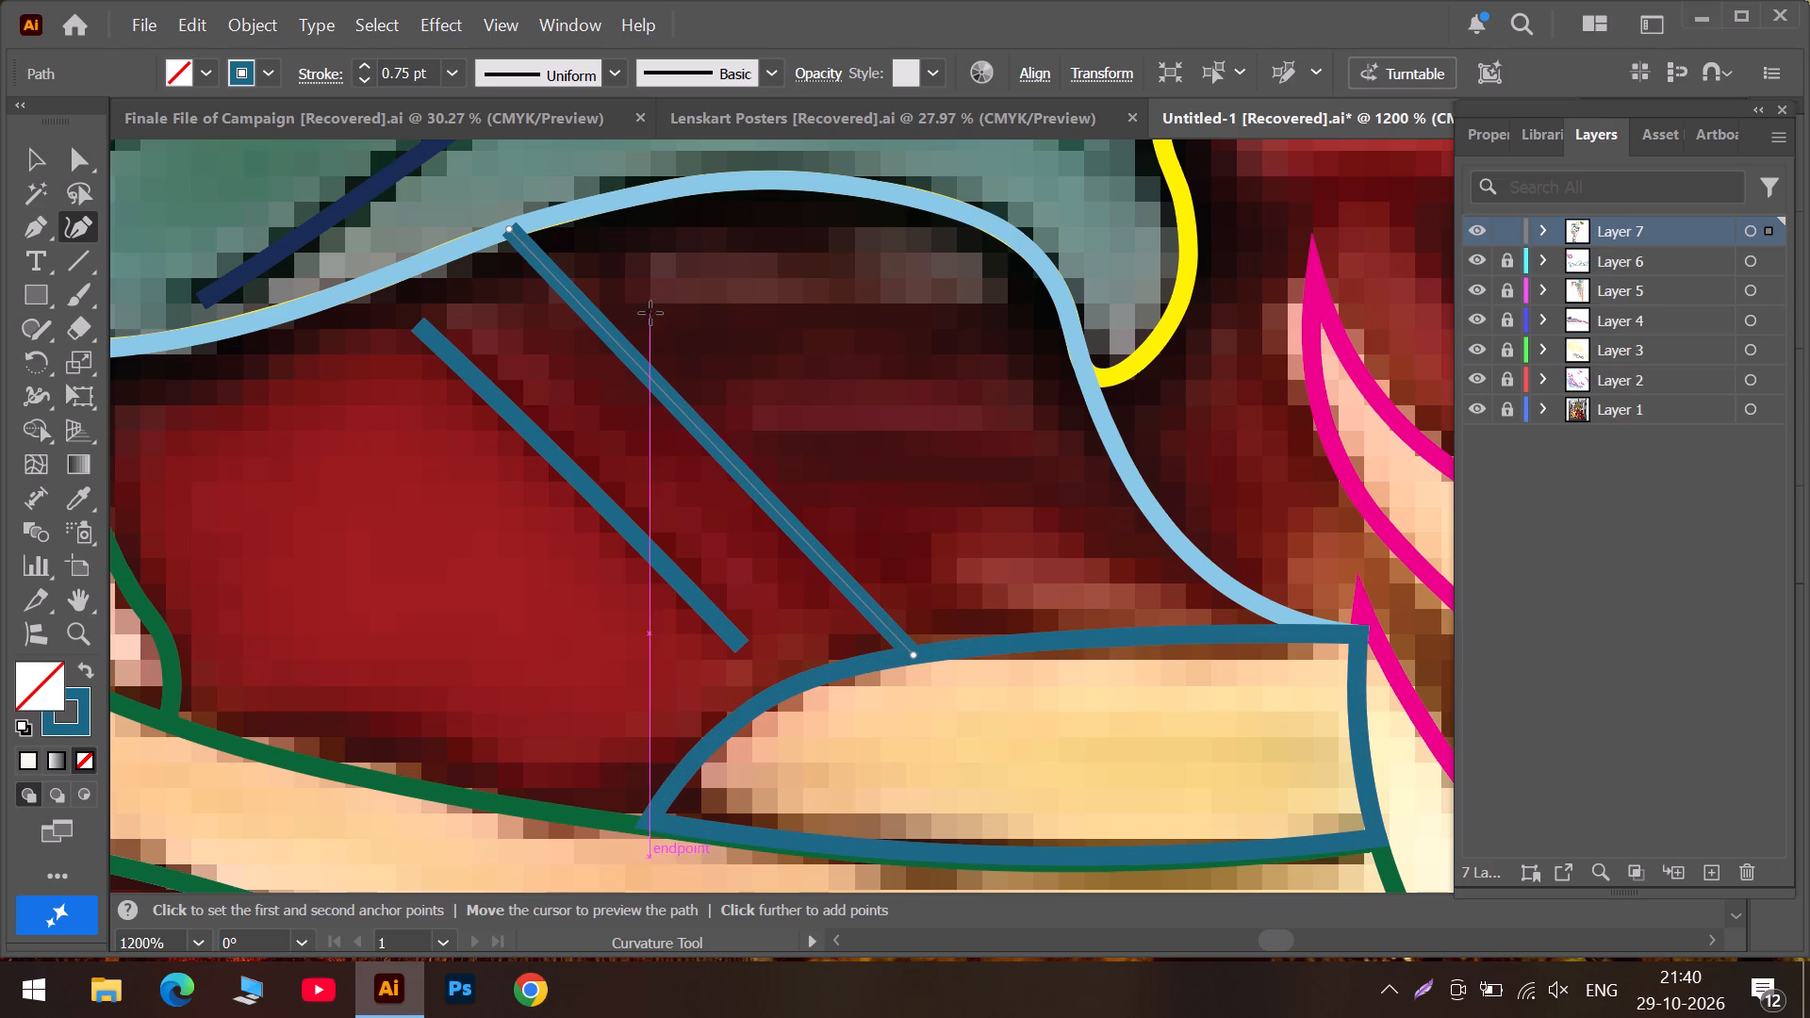
Draw an arched three-anchor teal-blue fold line from the second diagonal's upper part across to the light blue path.
drag(641, 328, 655, 332)
drag(800, 315, 825, 315)
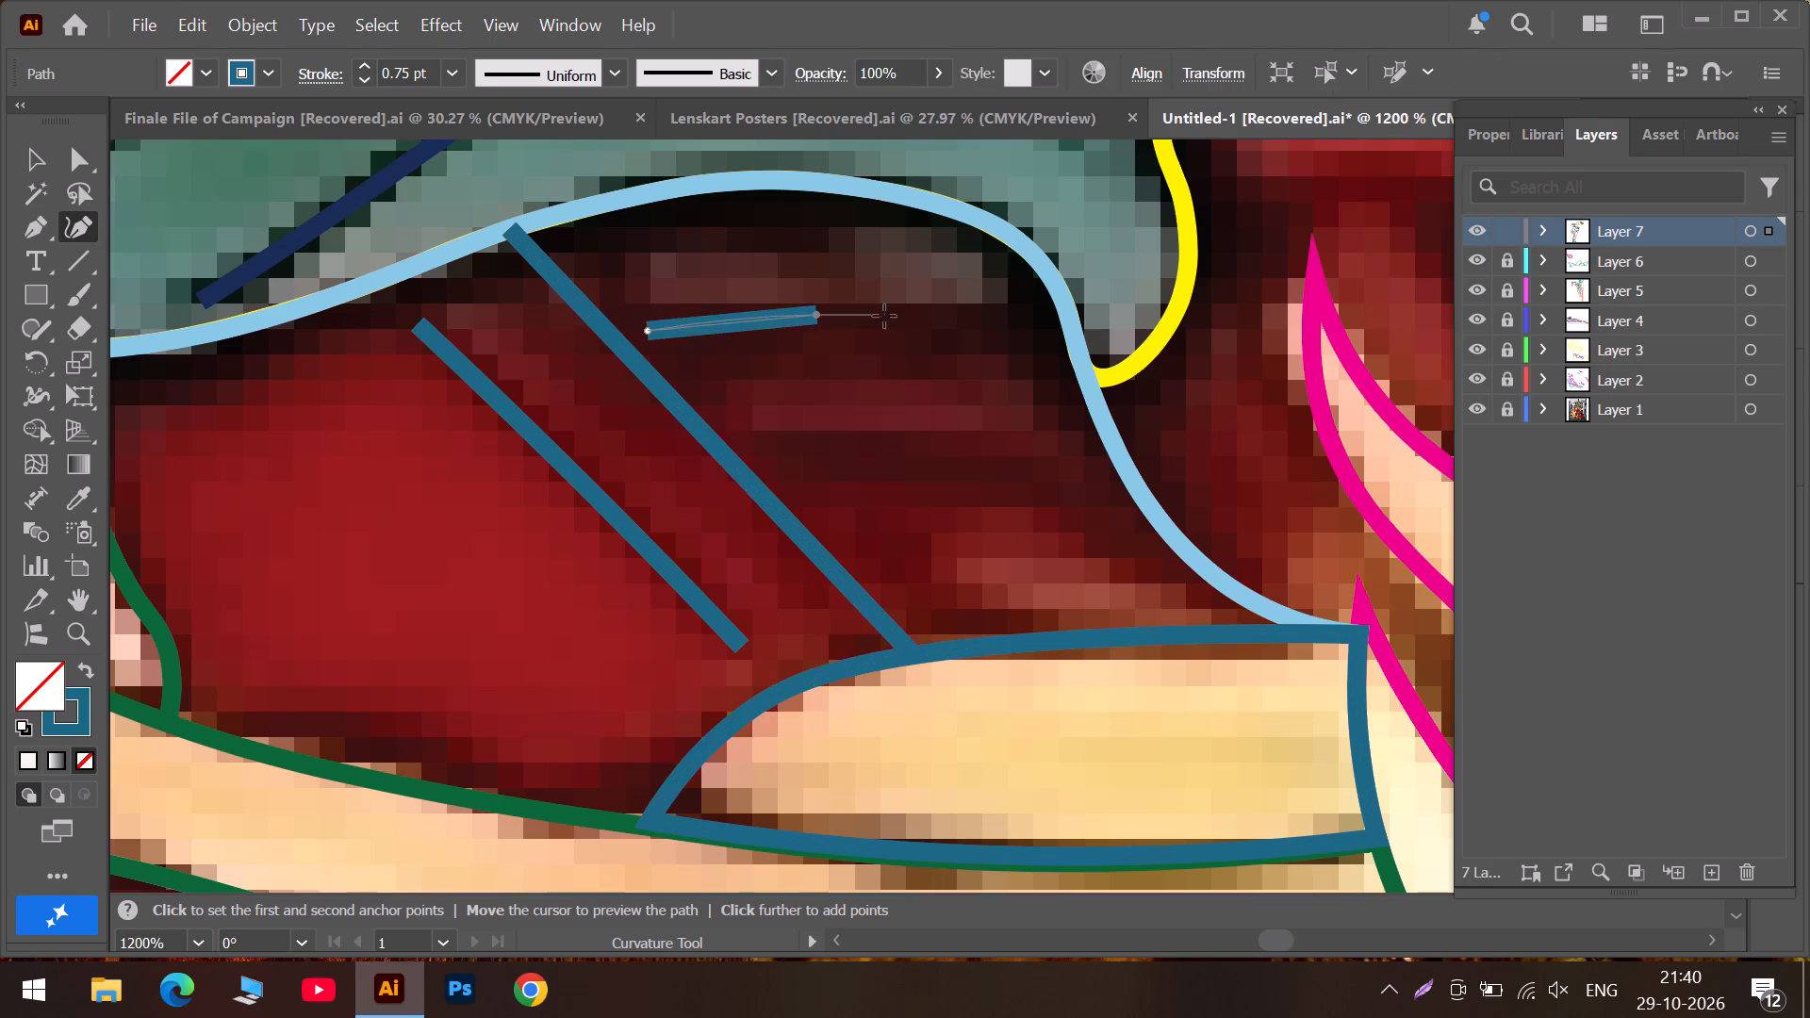
click(1037, 331)
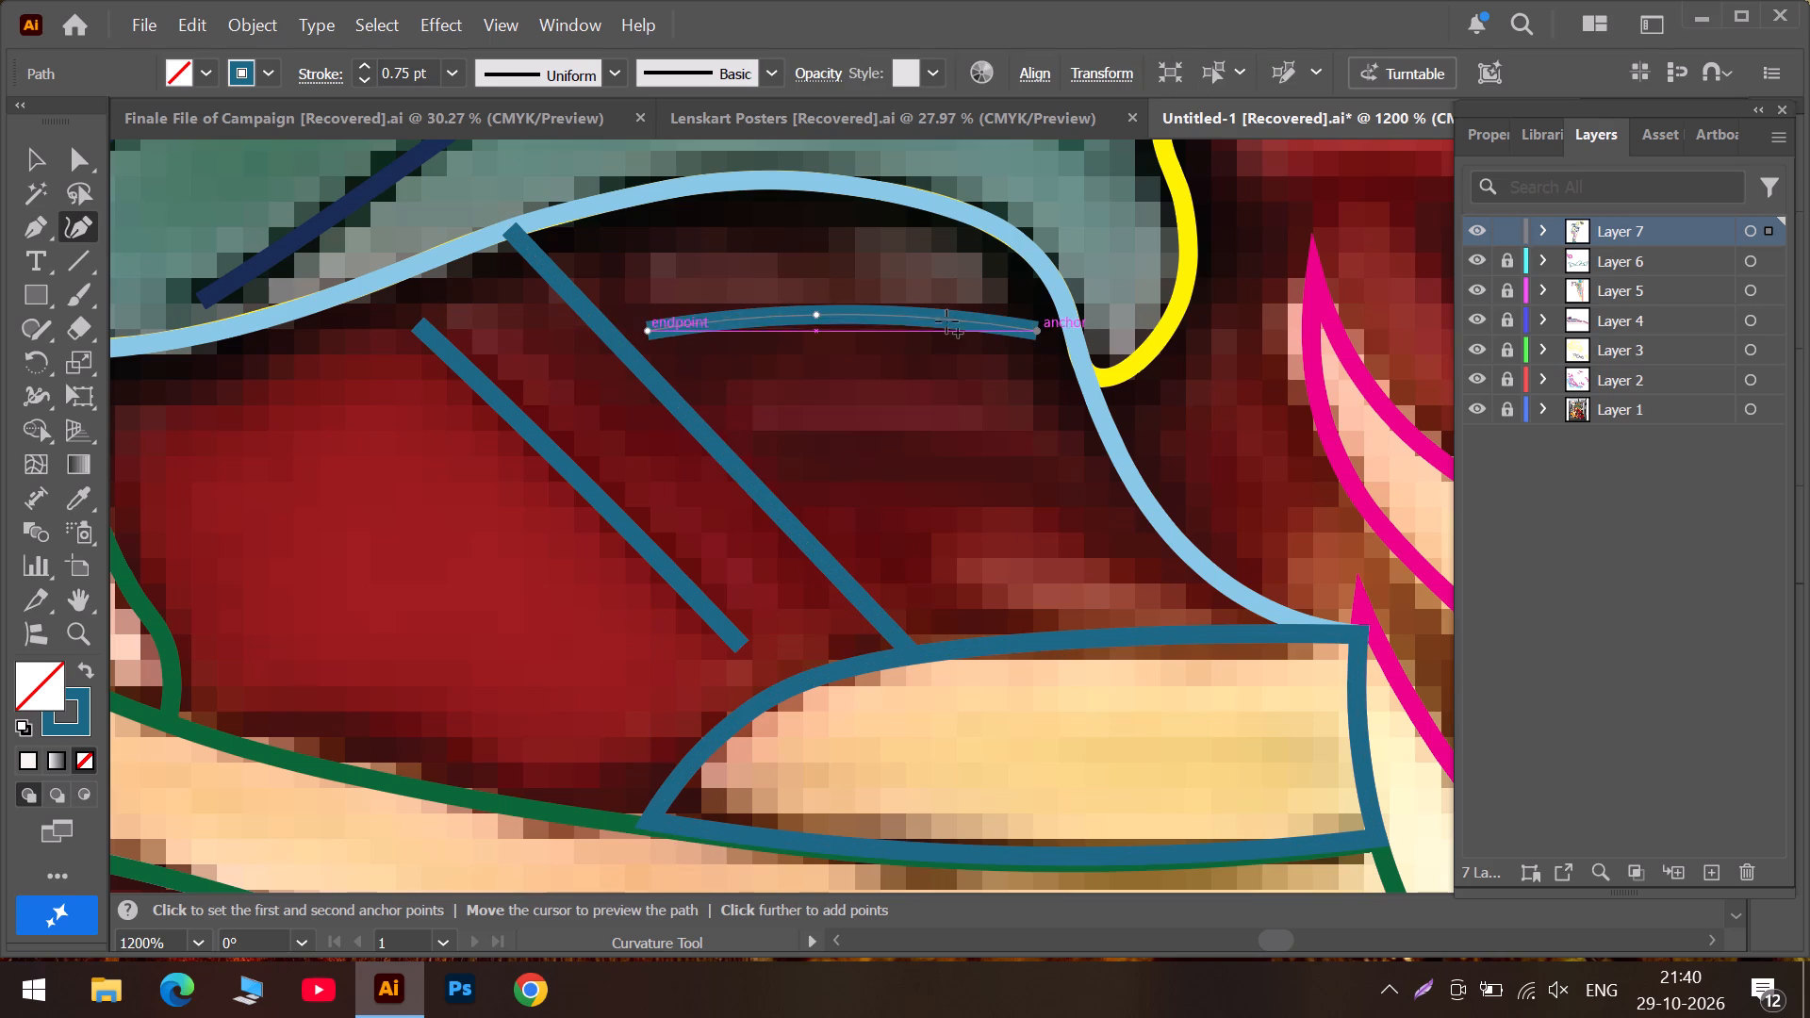
drag(652, 328, 636, 331)
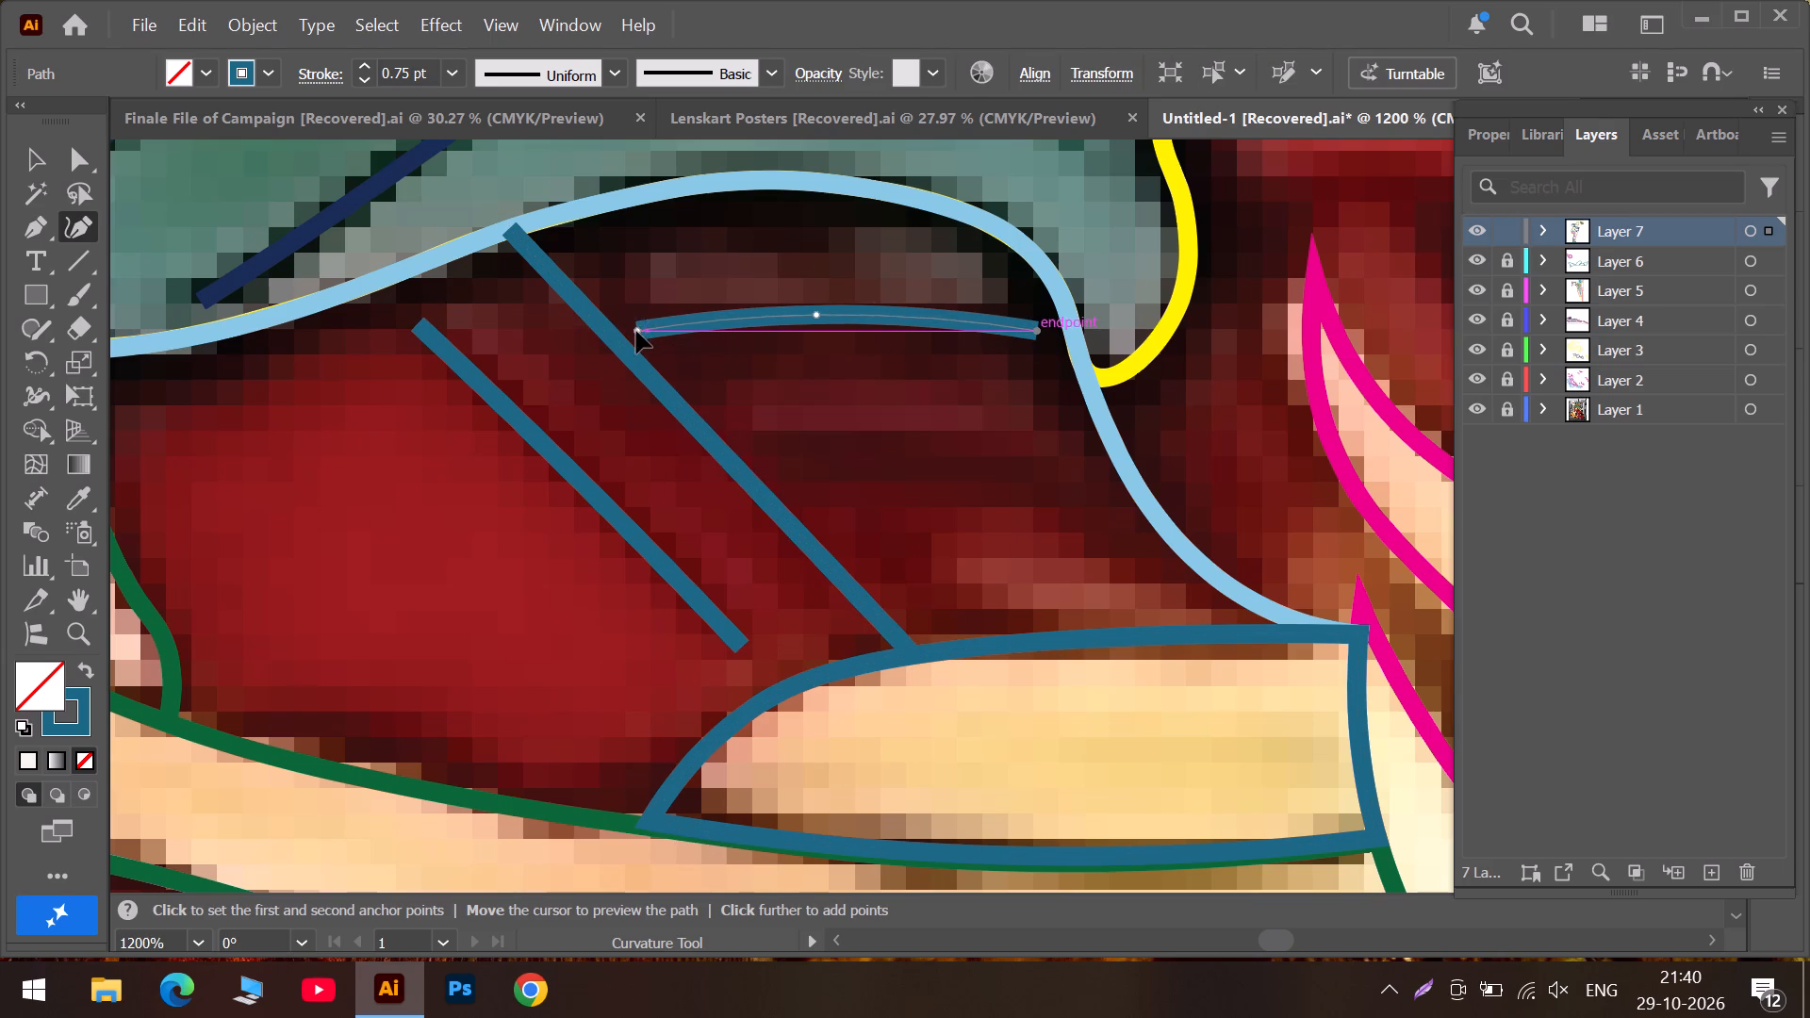
drag(636, 331, 617, 339)
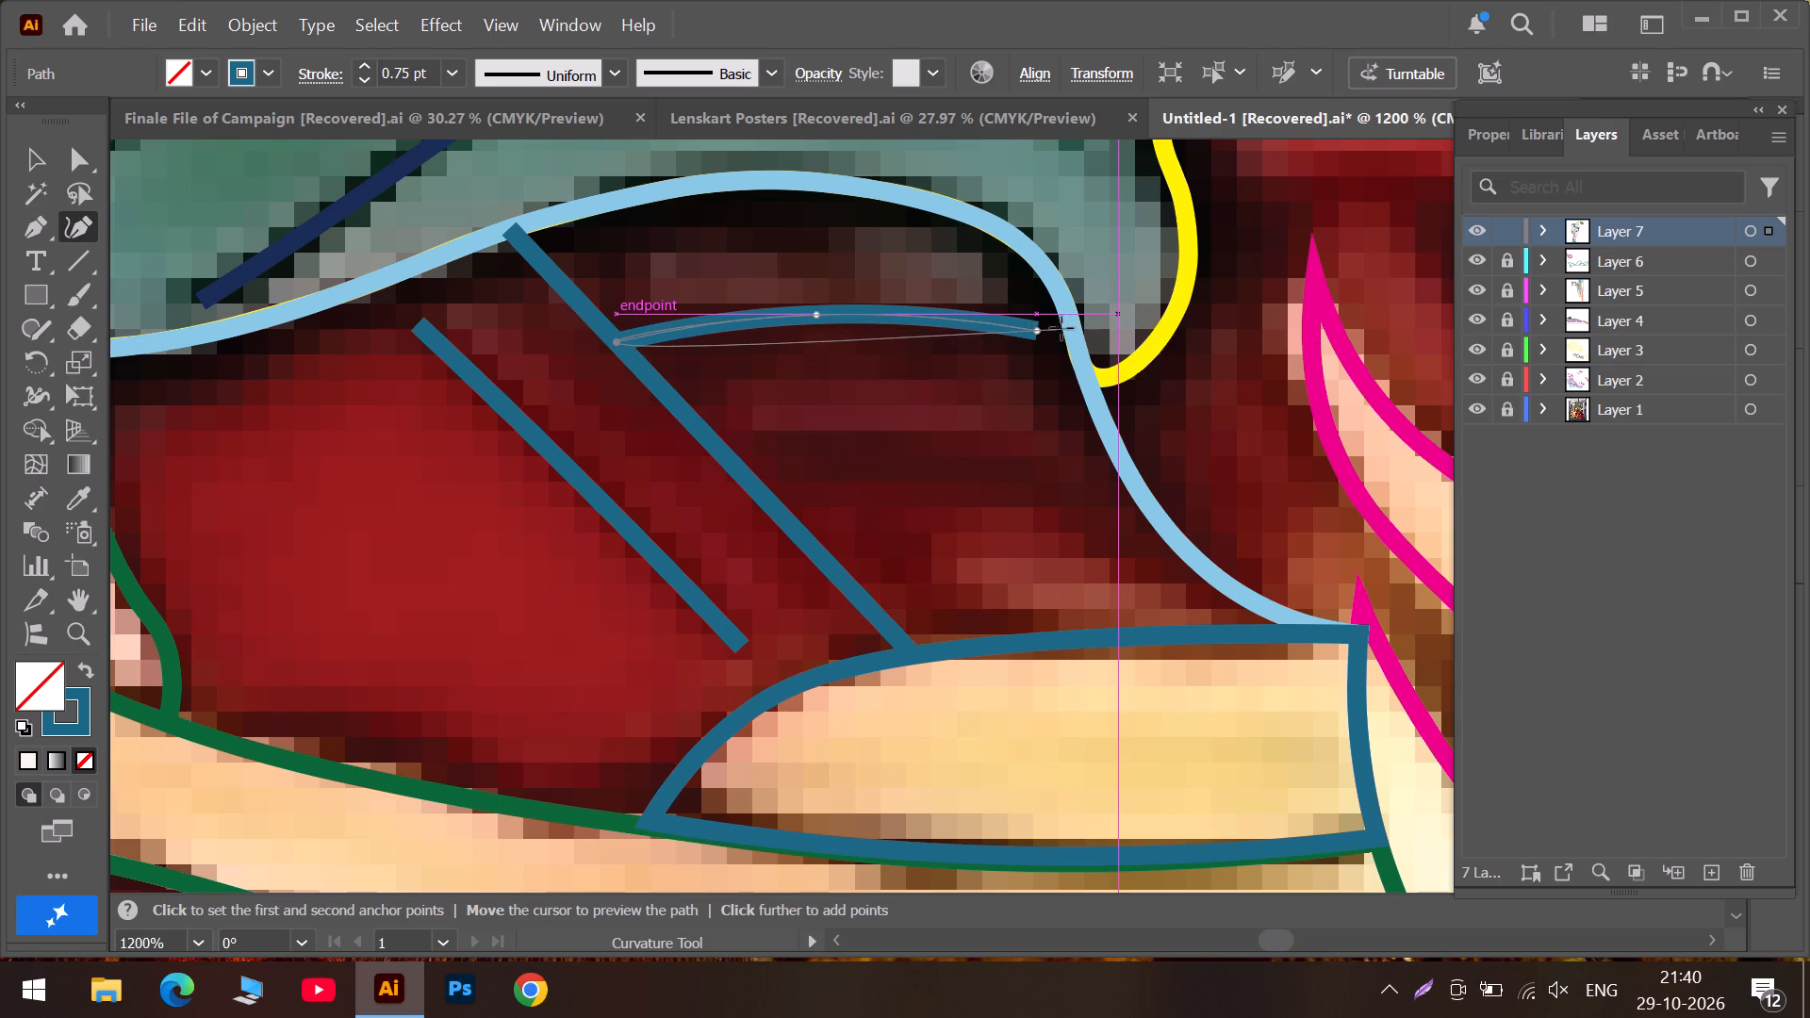
drag(1041, 332, 1057, 333)
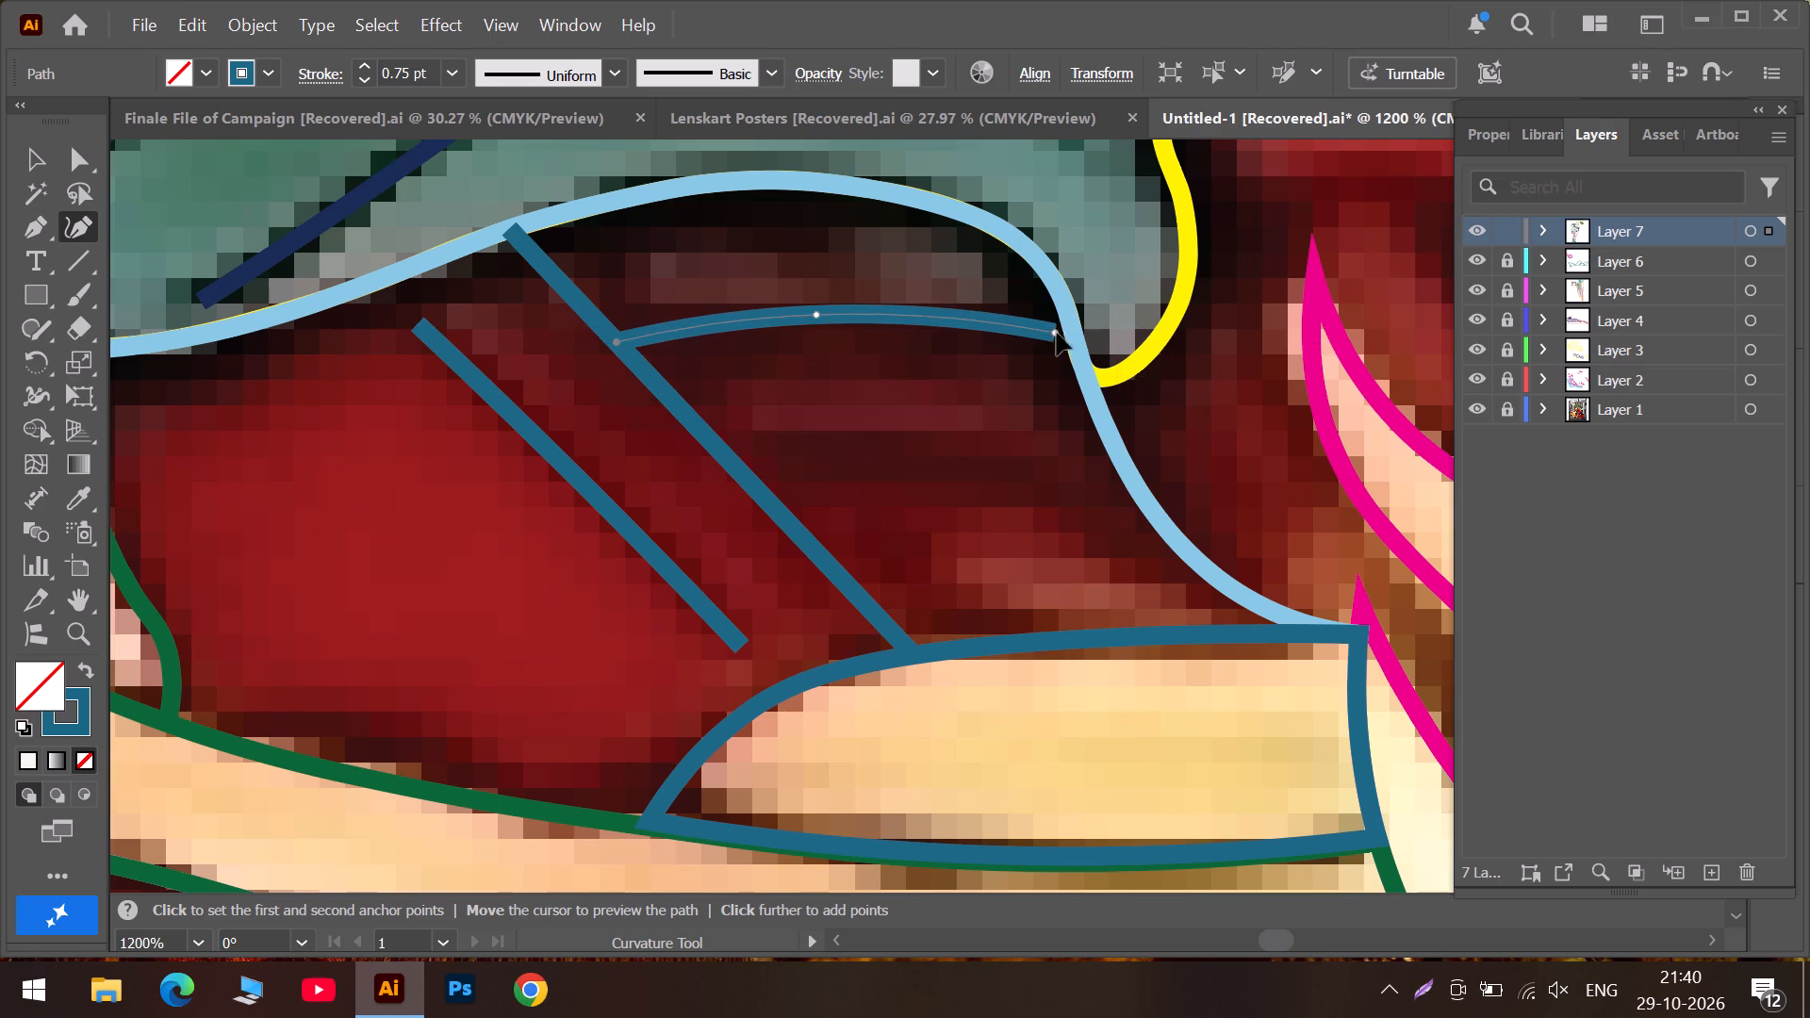
drag(1057, 333, 1079, 336)
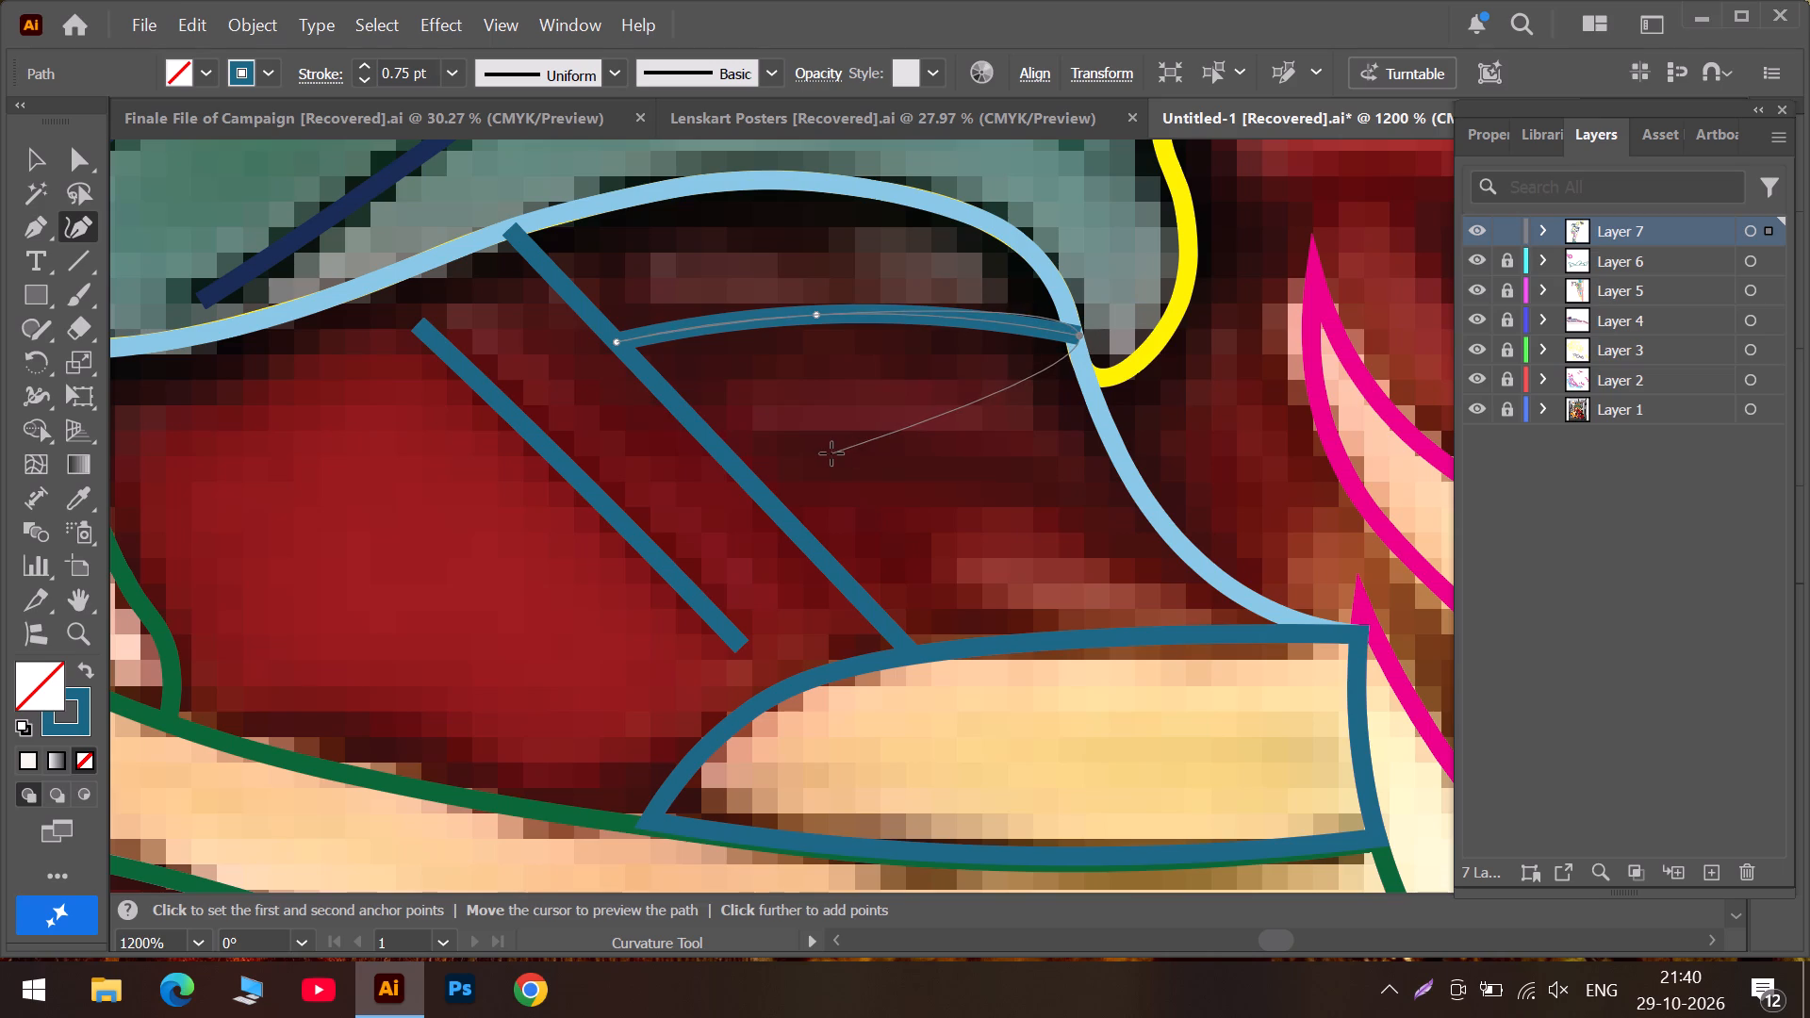
key(Escape)
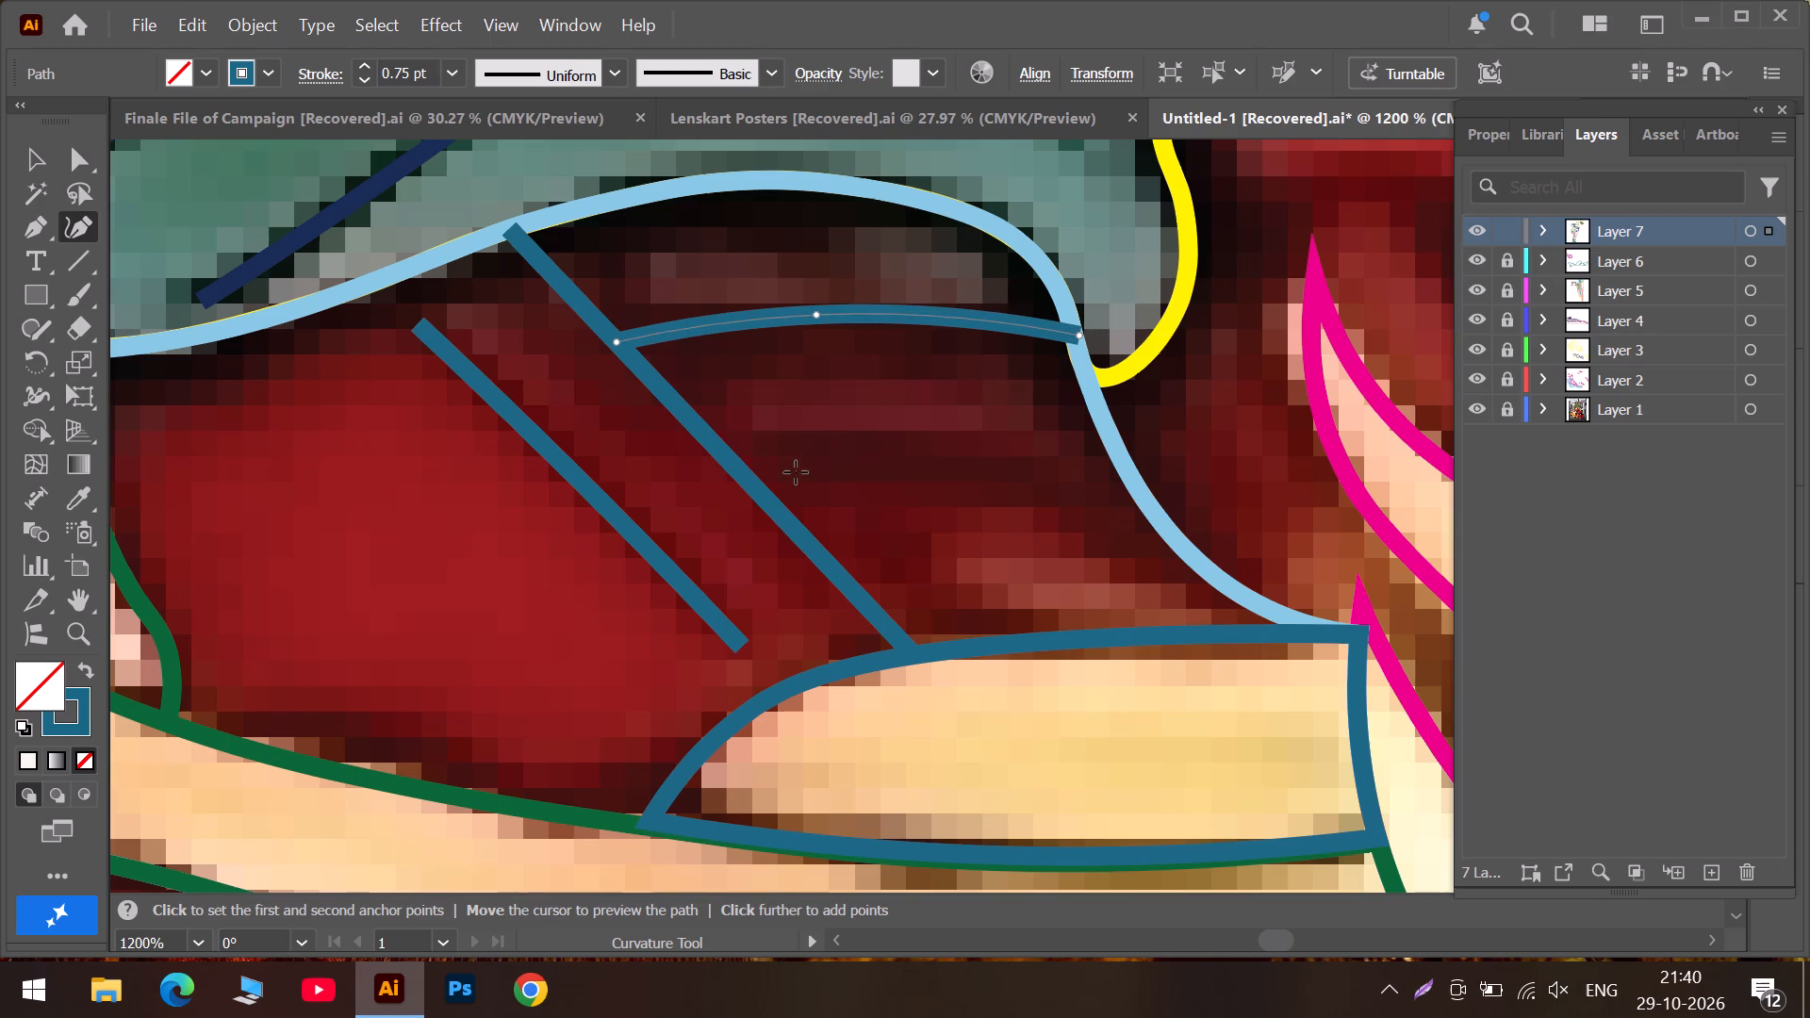
Draw a second three-anchor fold line below the first arch, with its ends on the second diagonal and the light blue path.
click(765, 446)
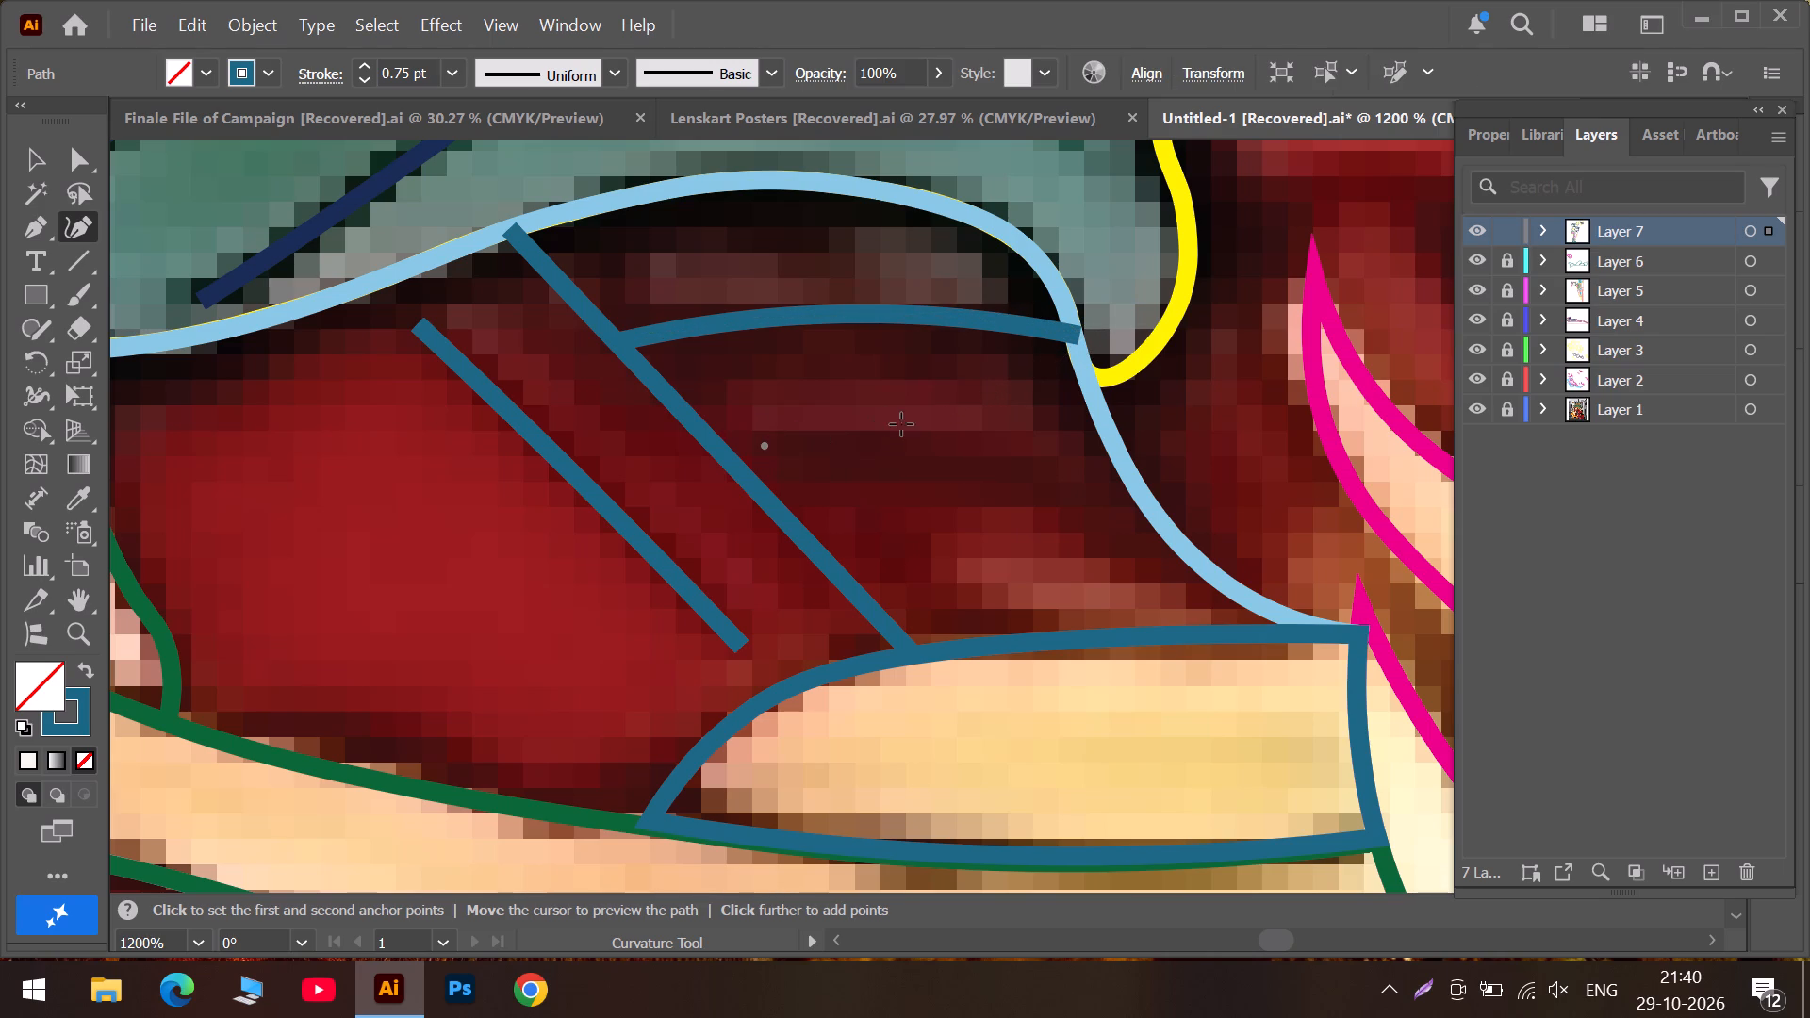
click(907, 429)
click(1065, 422)
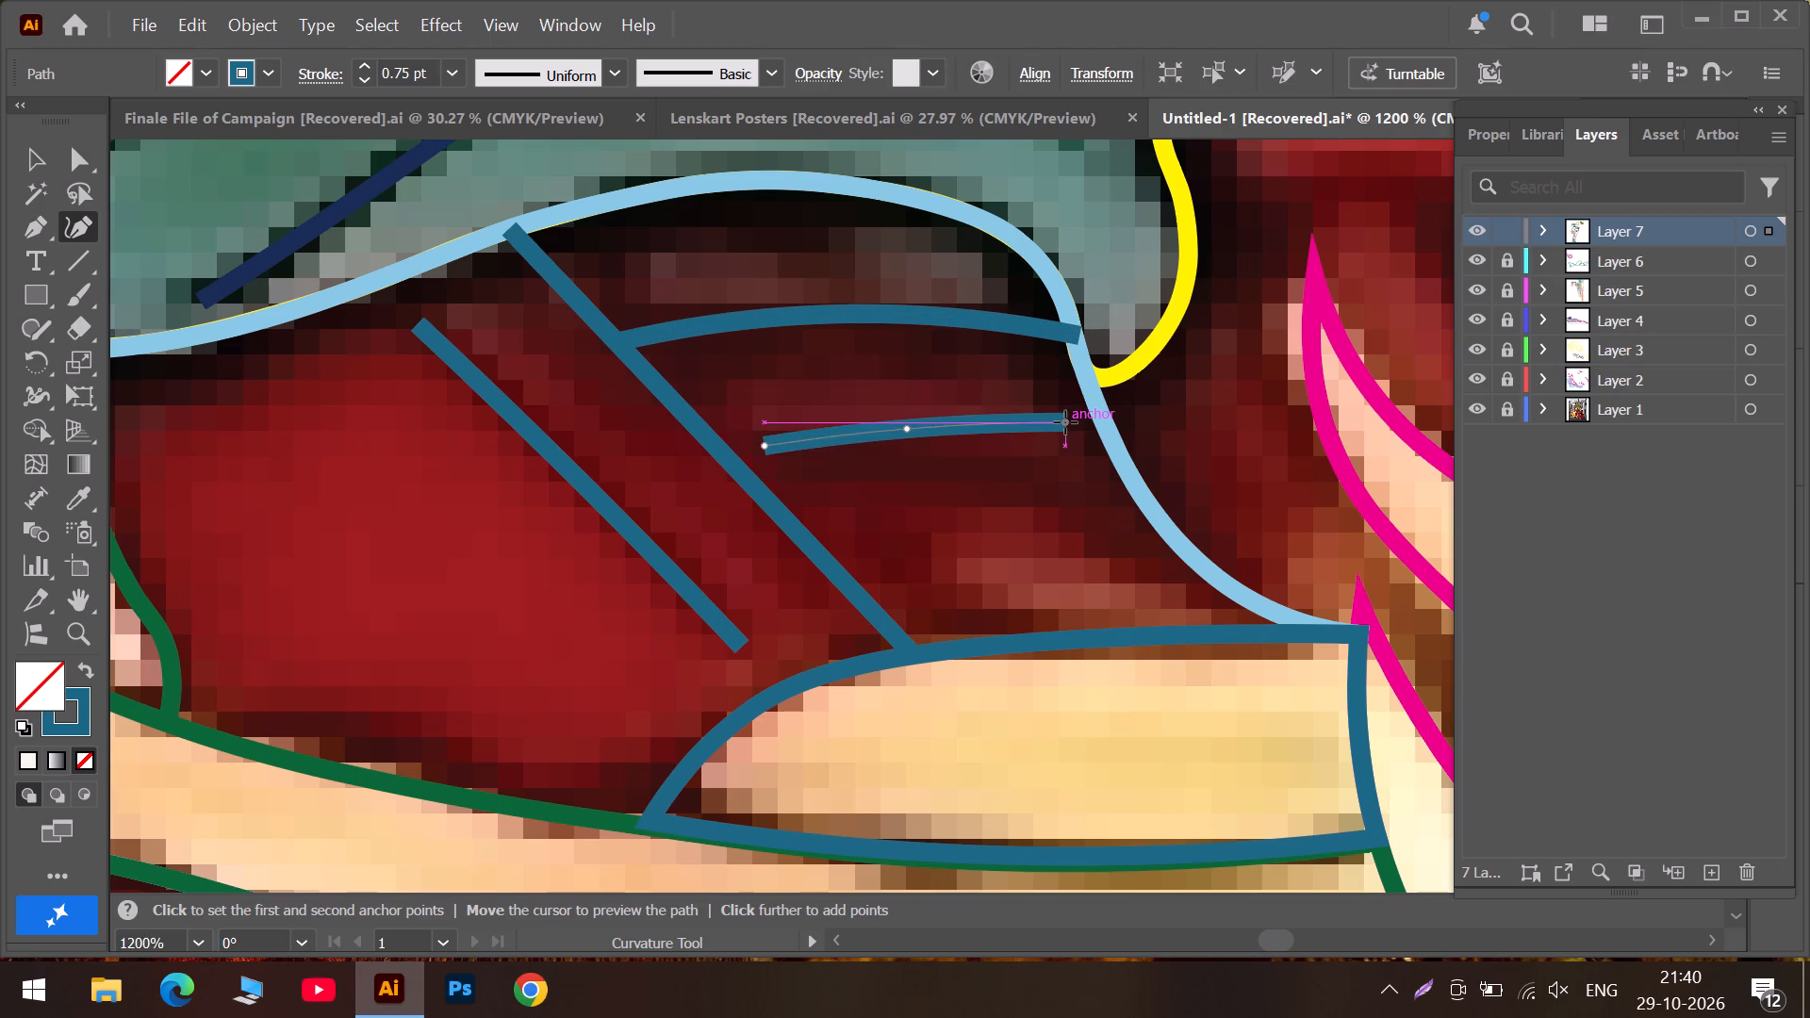
drag(1068, 420, 1111, 422)
drag(1111, 422, 1104, 420)
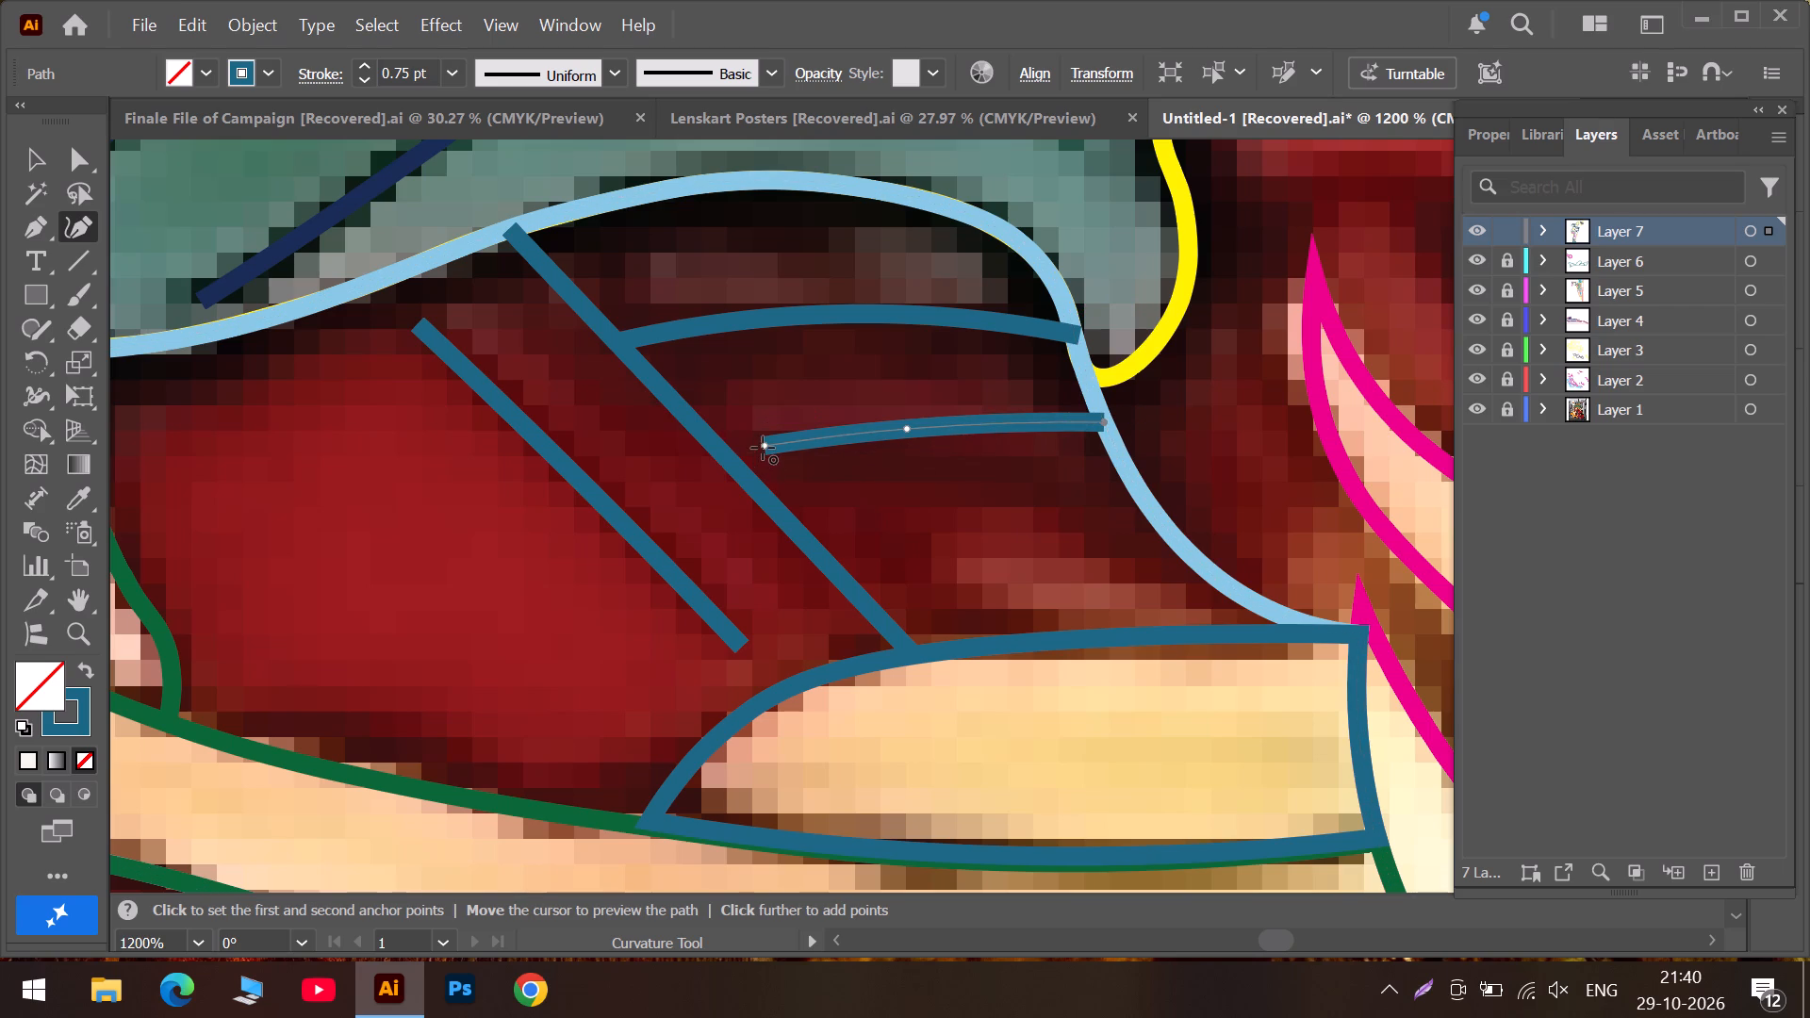
drag(763, 448, 718, 445)
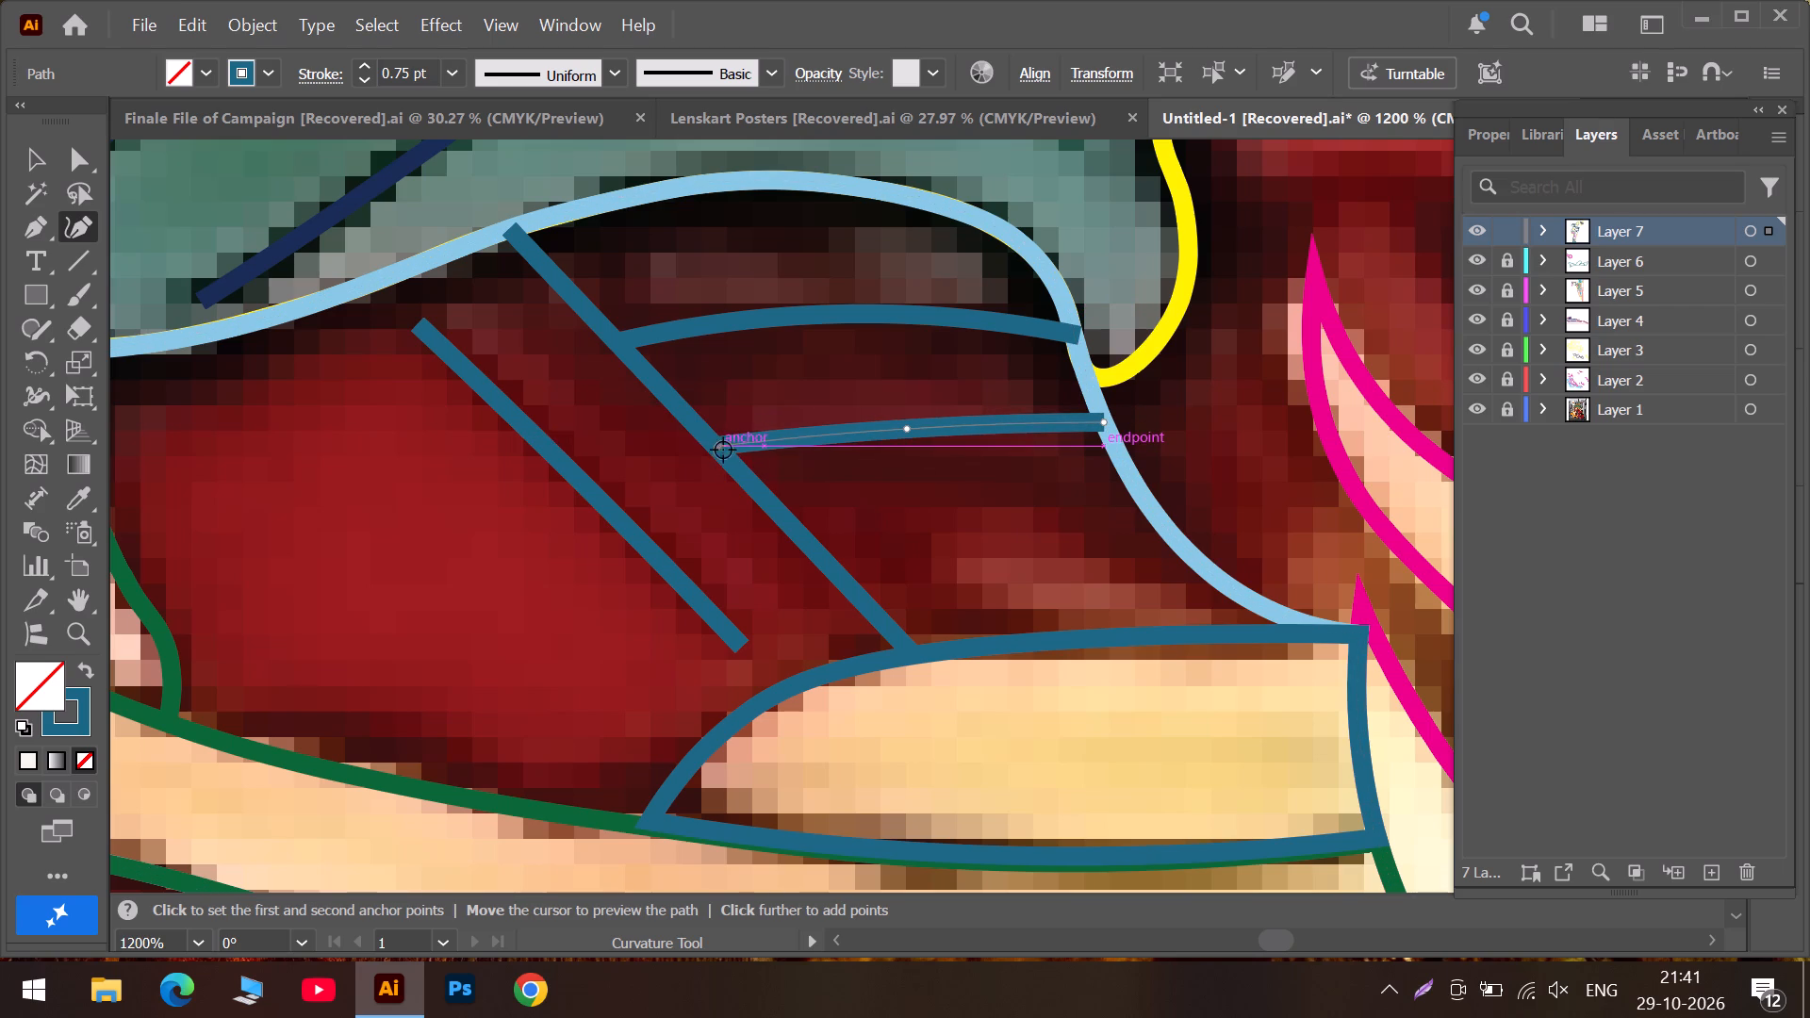
key(Escape)
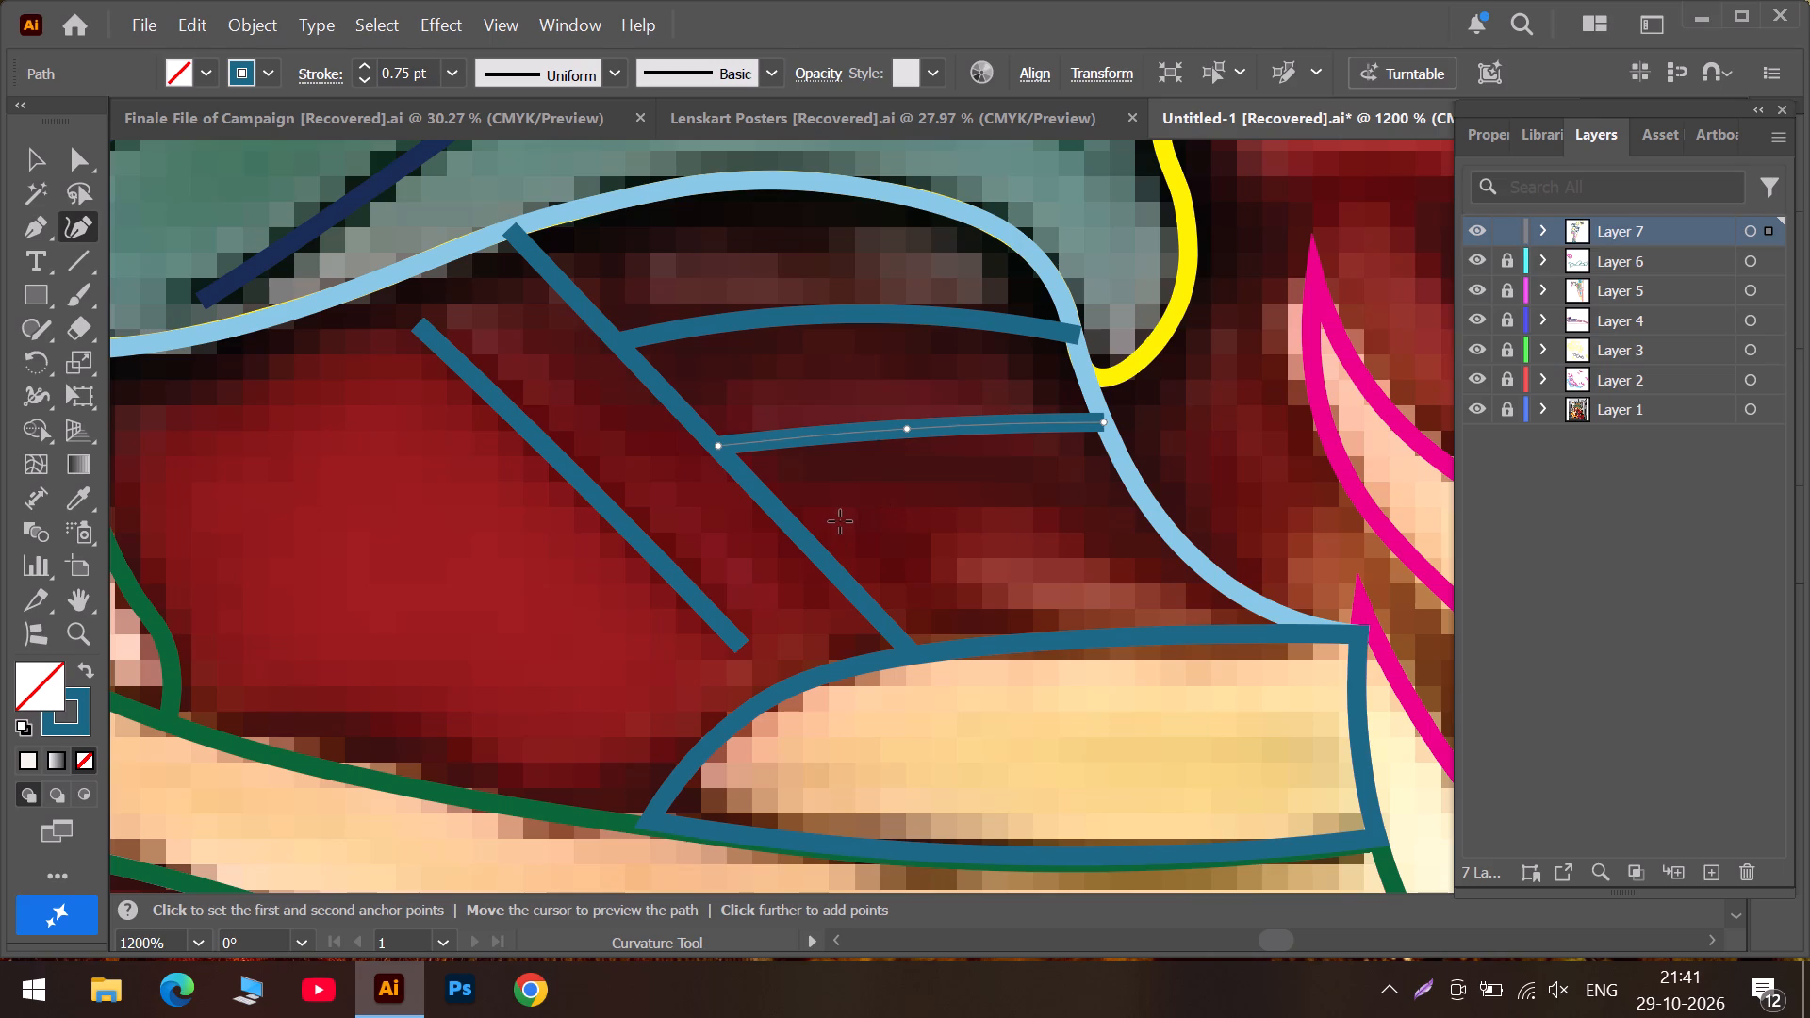
Draw a third fold line below the second, joining the diagonal to the light blue path, and lower its middle anchor to flatten it.
click(839, 526)
click(954, 492)
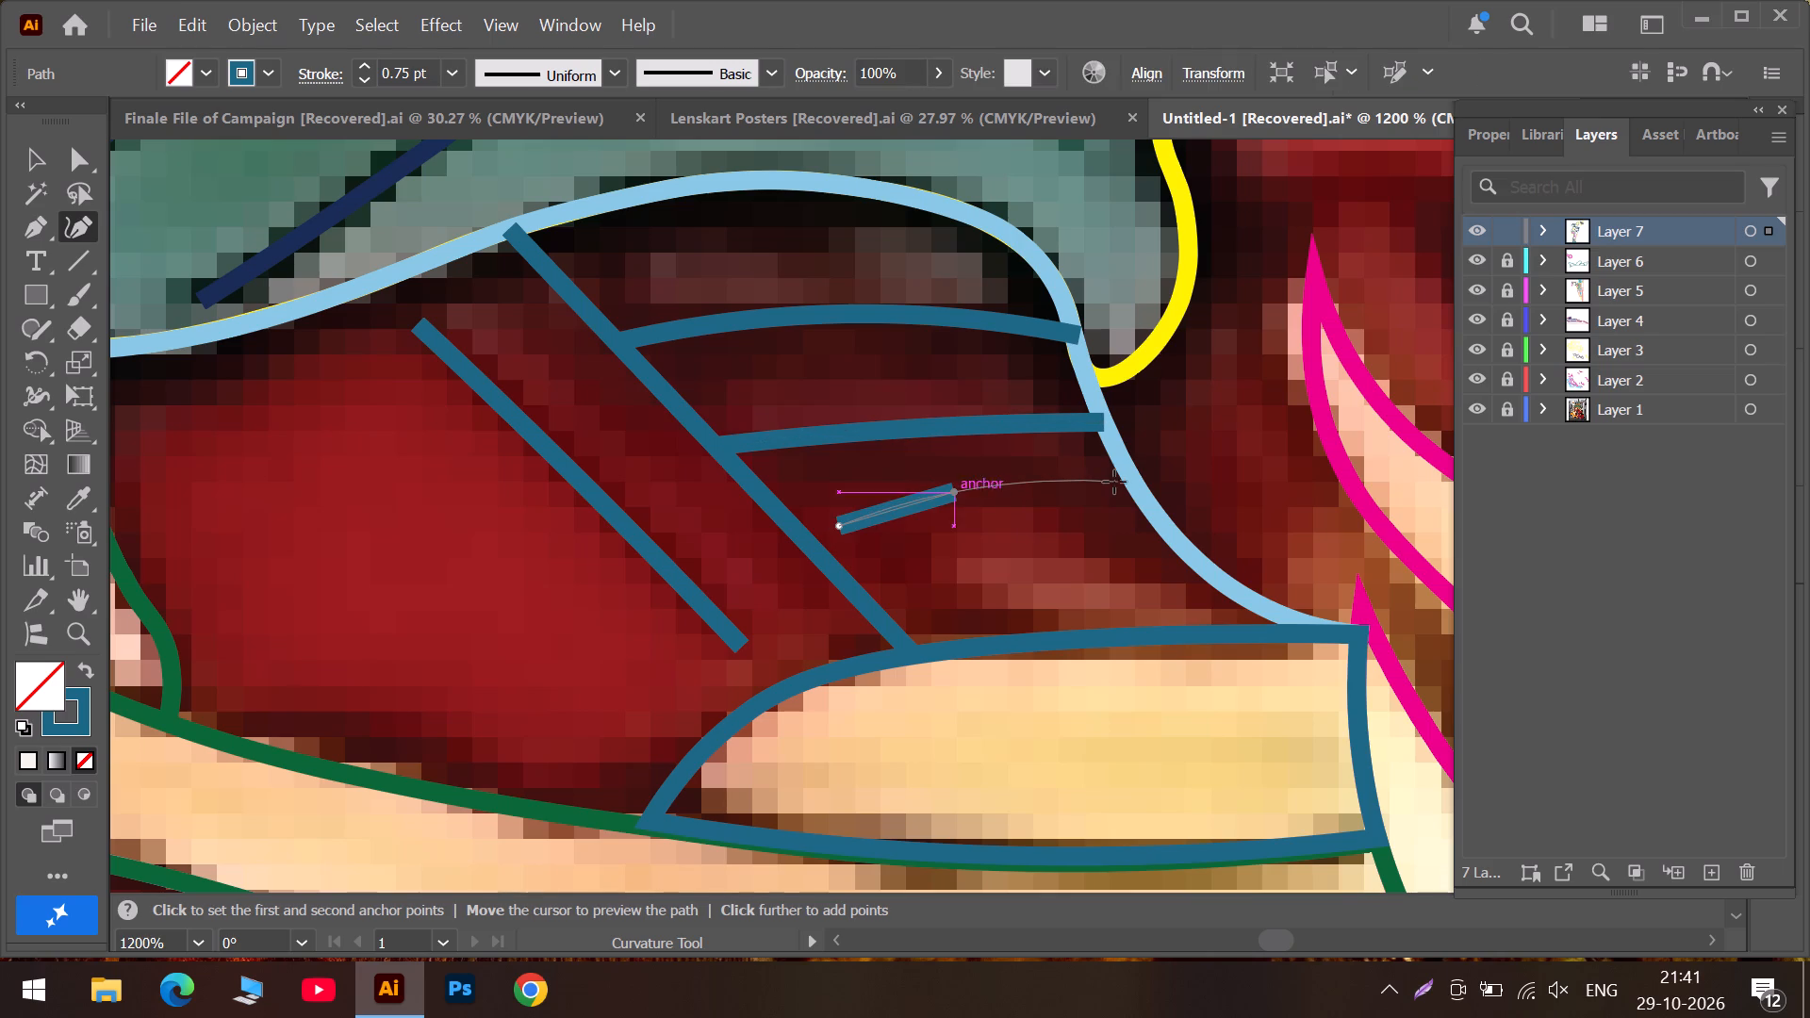
click(1101, 478)
drag(1101, 478, 1131, 481)
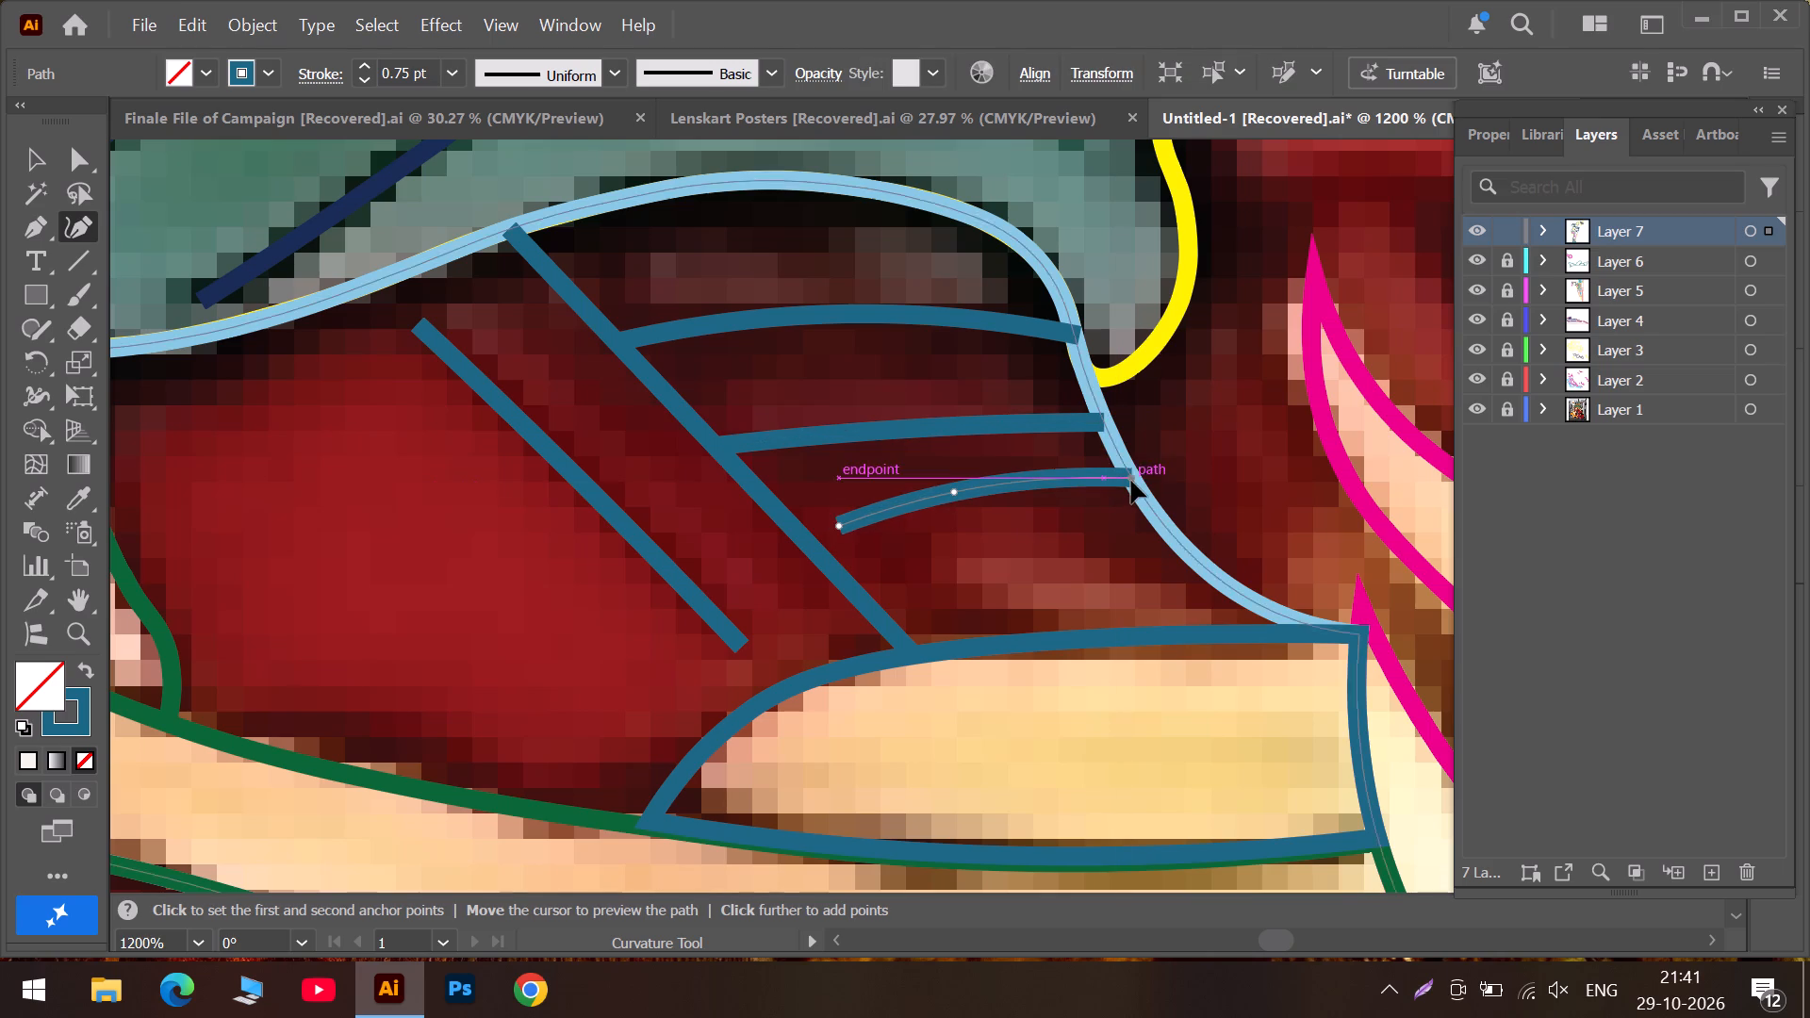
drag(1131, 481, 1135, 480)
drag(837, 528, 827, 530)
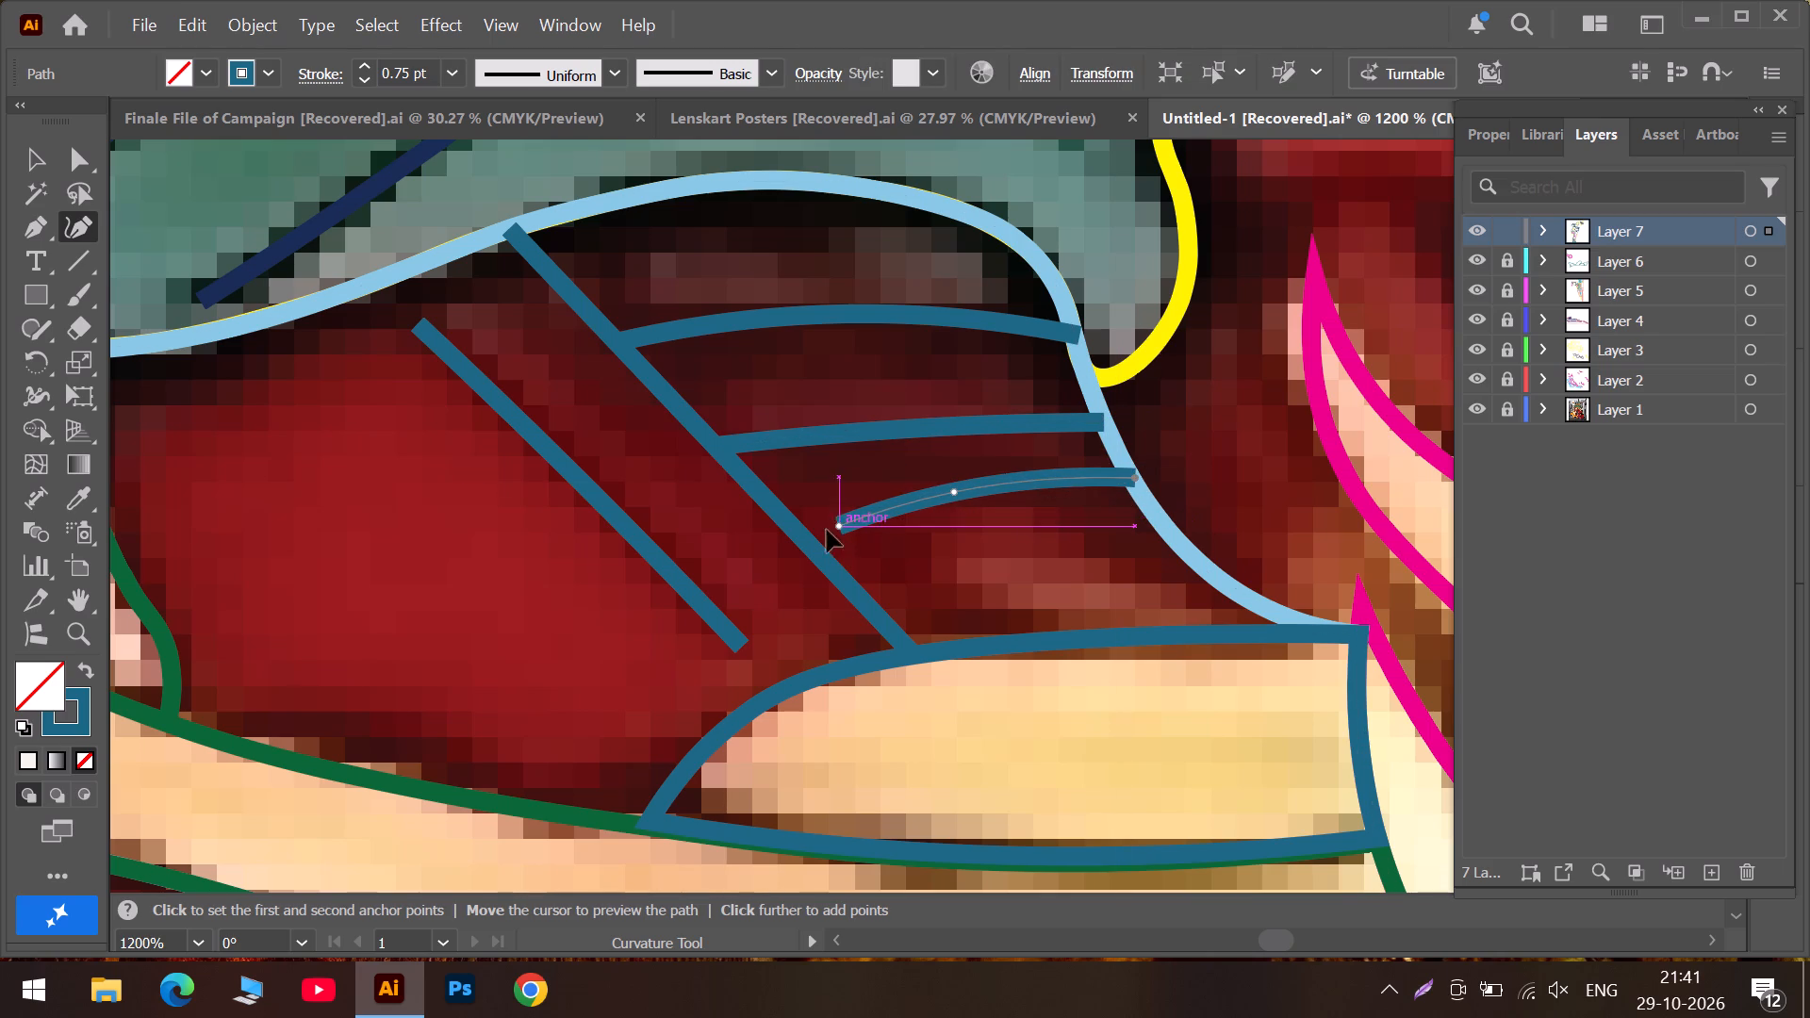
drag(827, 530, 807, 537)
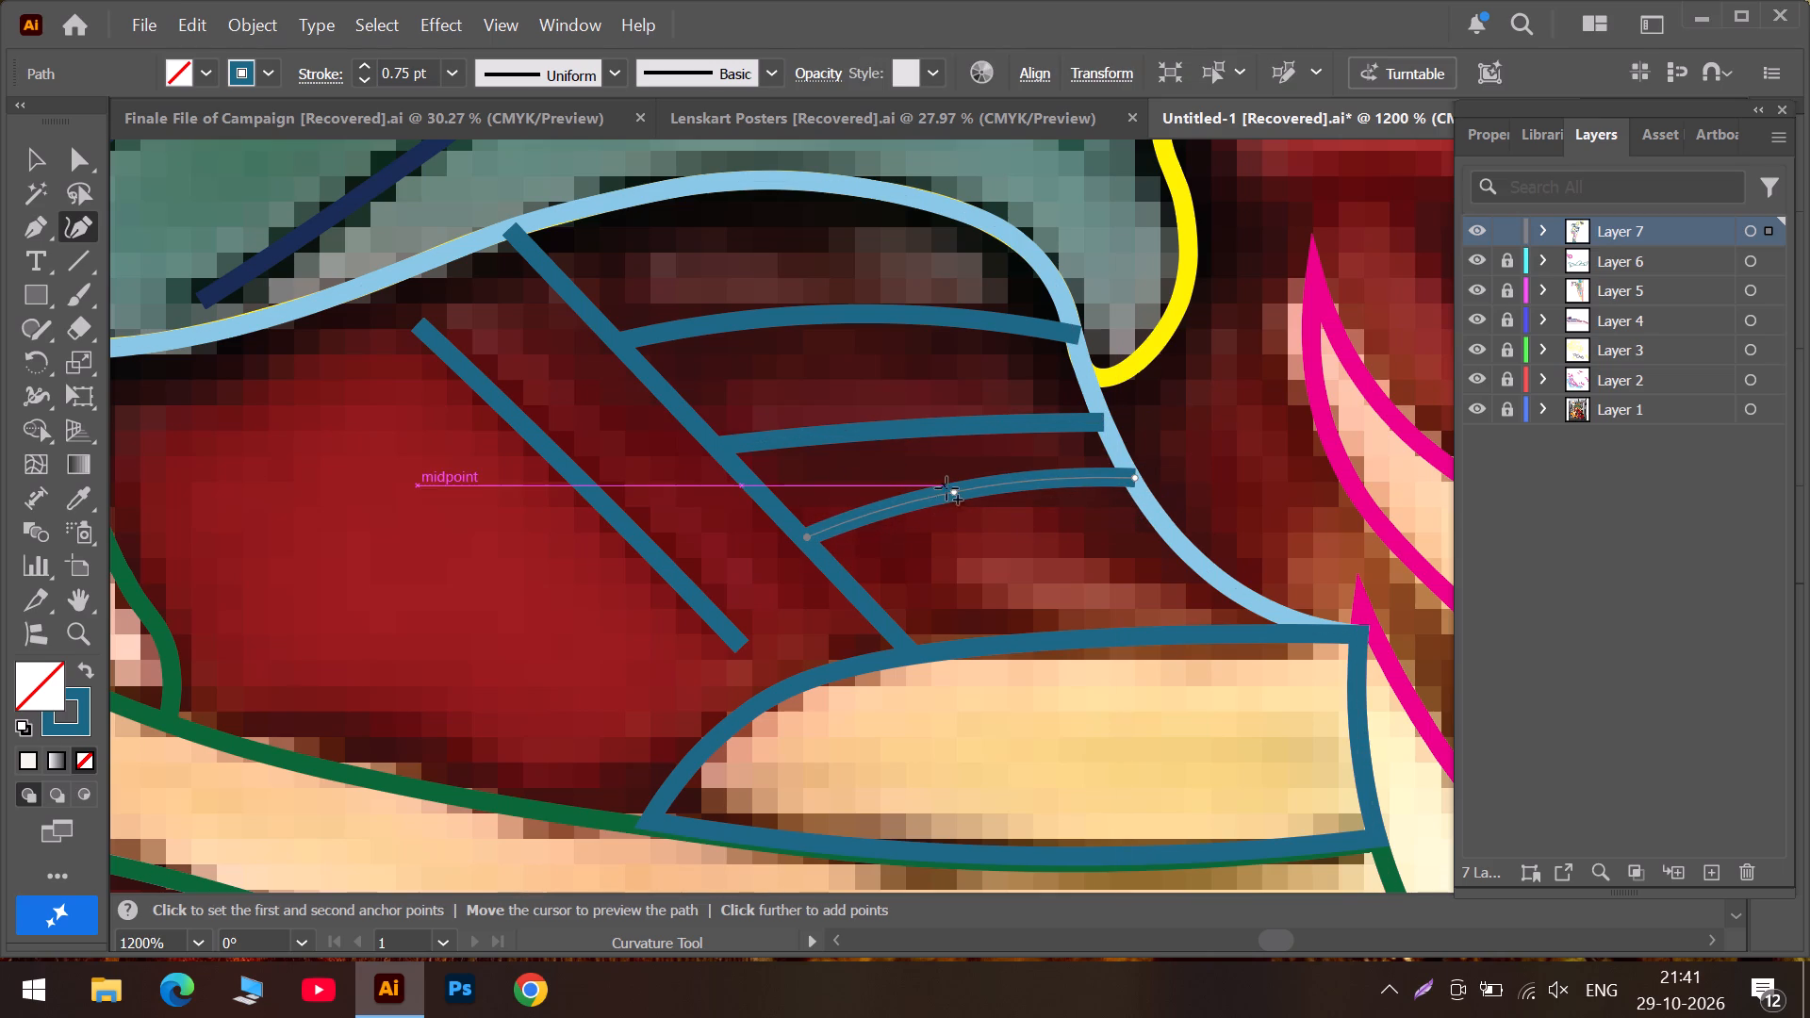
drag(953, 488, 967, 513)
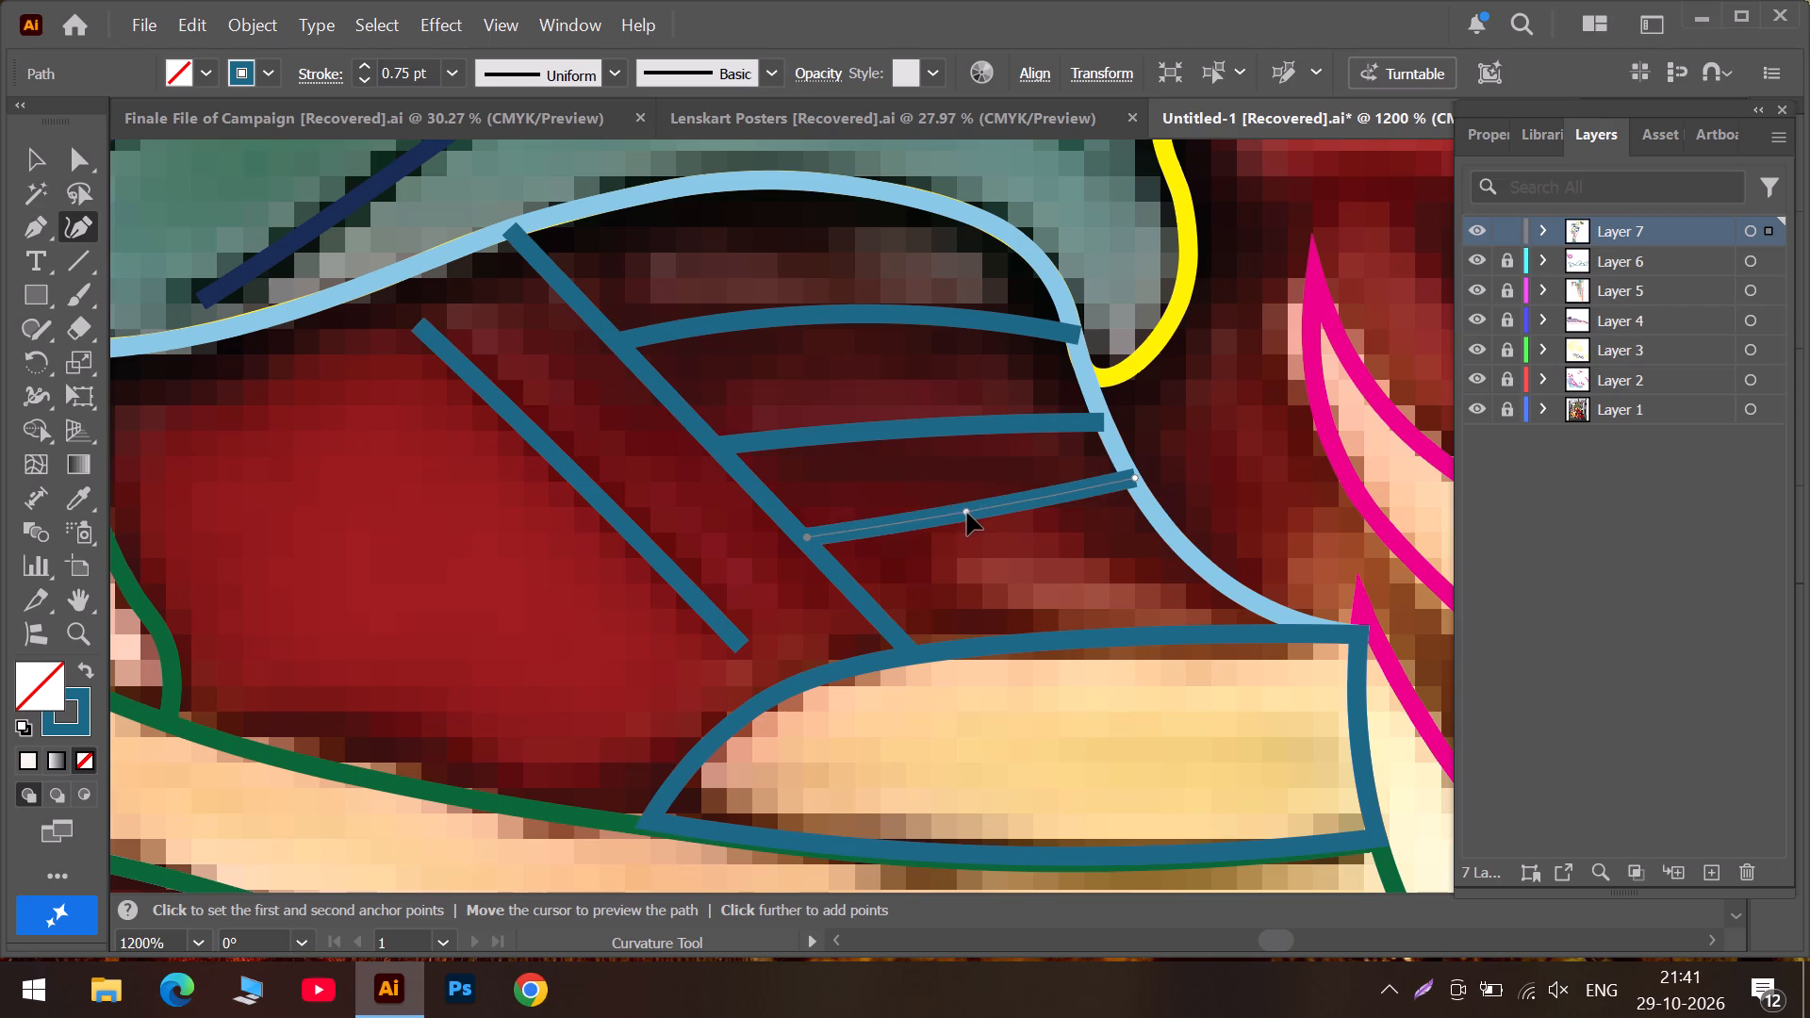
drag(967, 513, 970, 506)
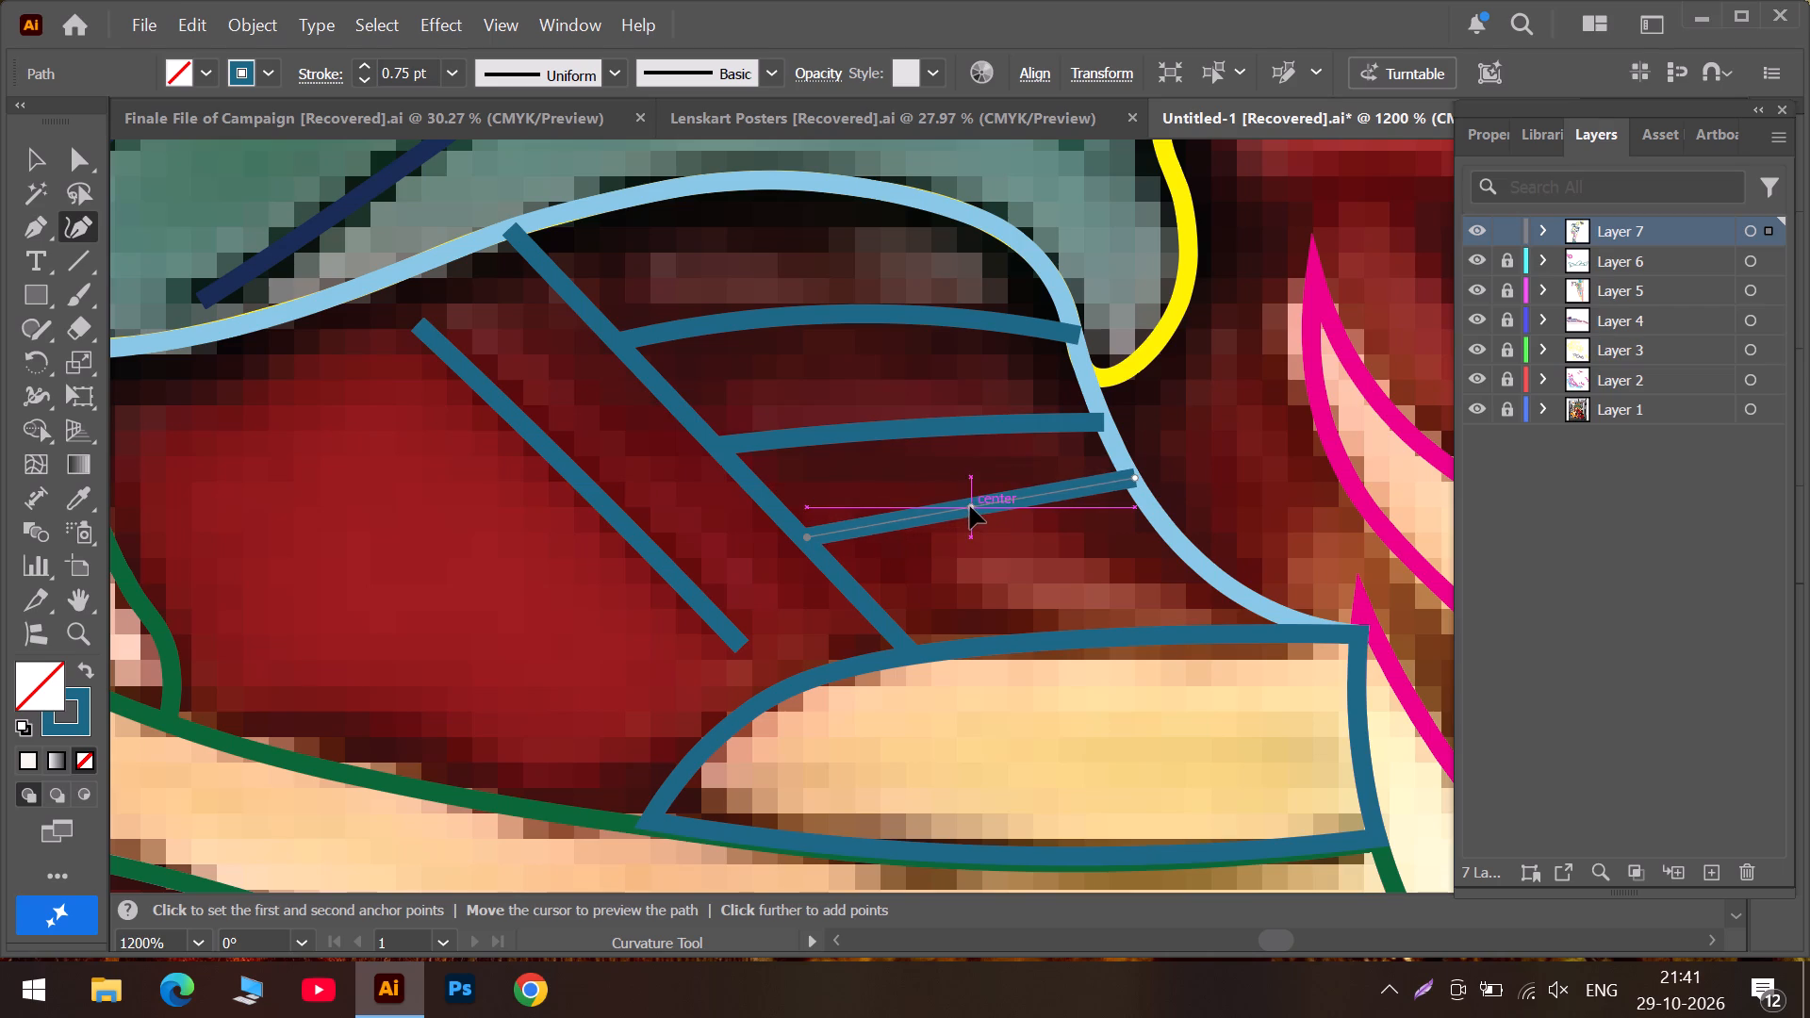
drag(970, 506, 963, 502)
key(Escape)
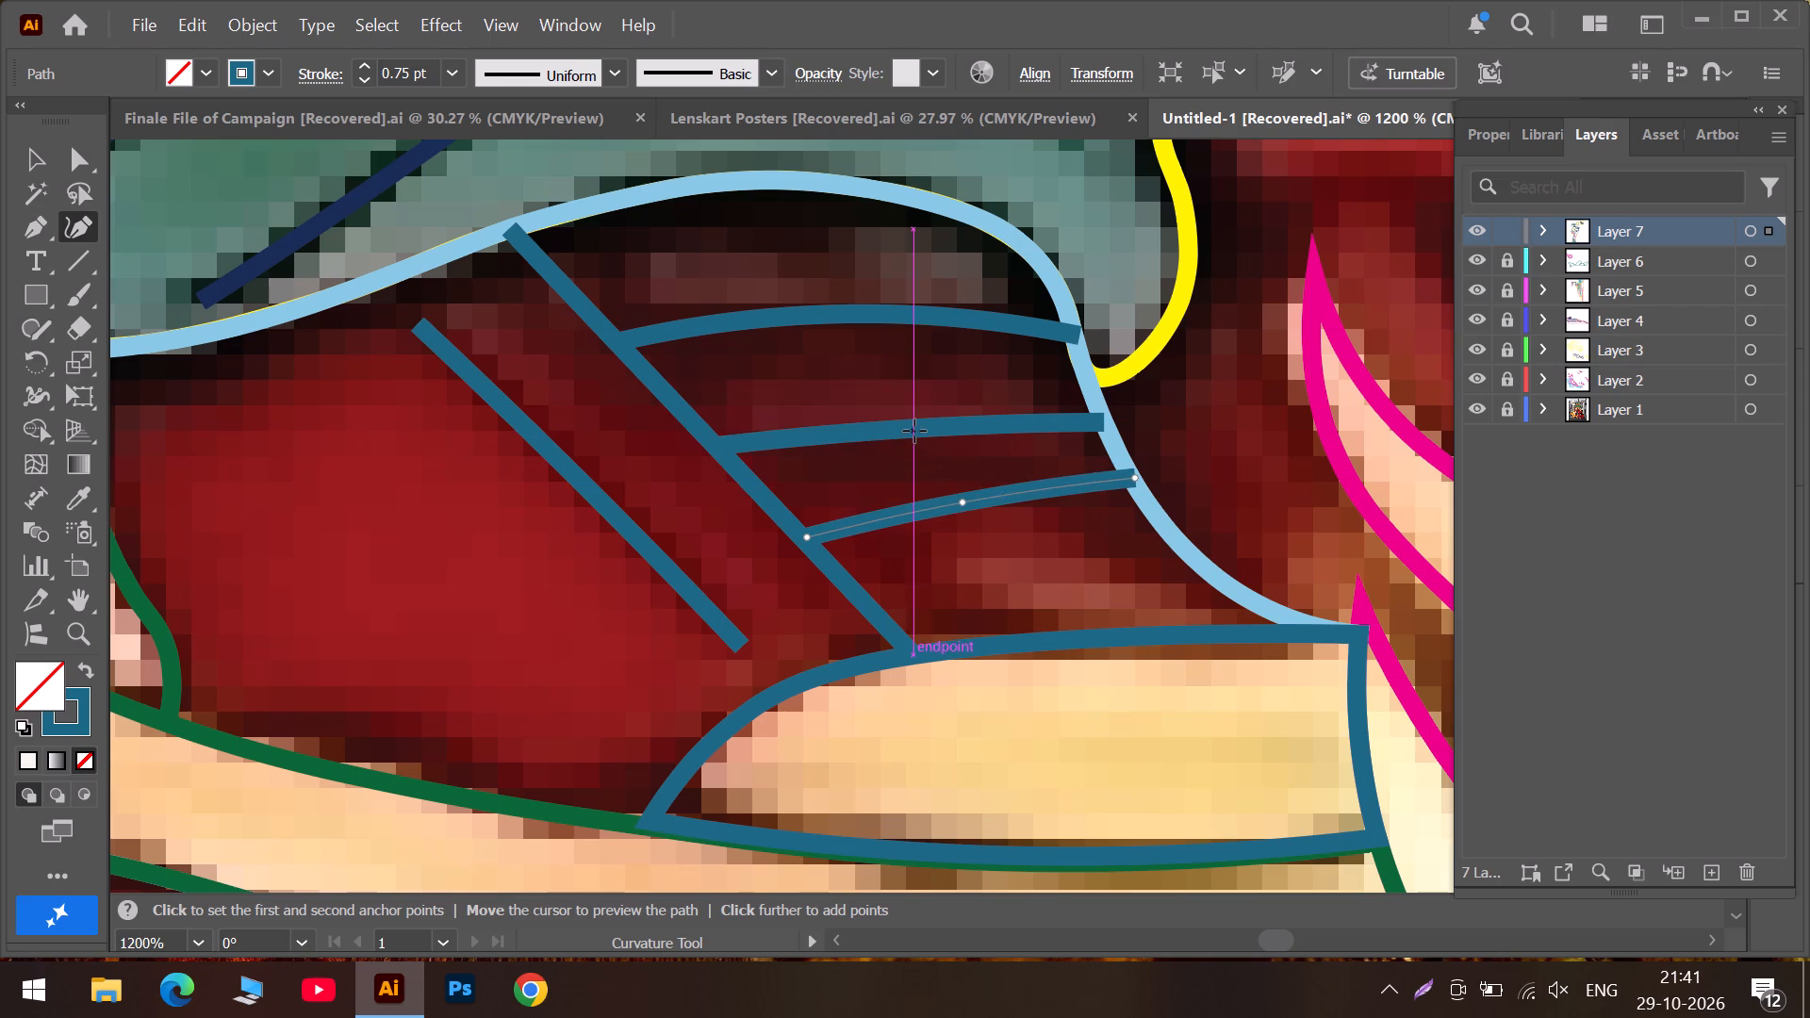
Raise the second fold line's middle anchor so it arches like the first fold line.
click(914, 431)
drag(905, 429, 900, 410)
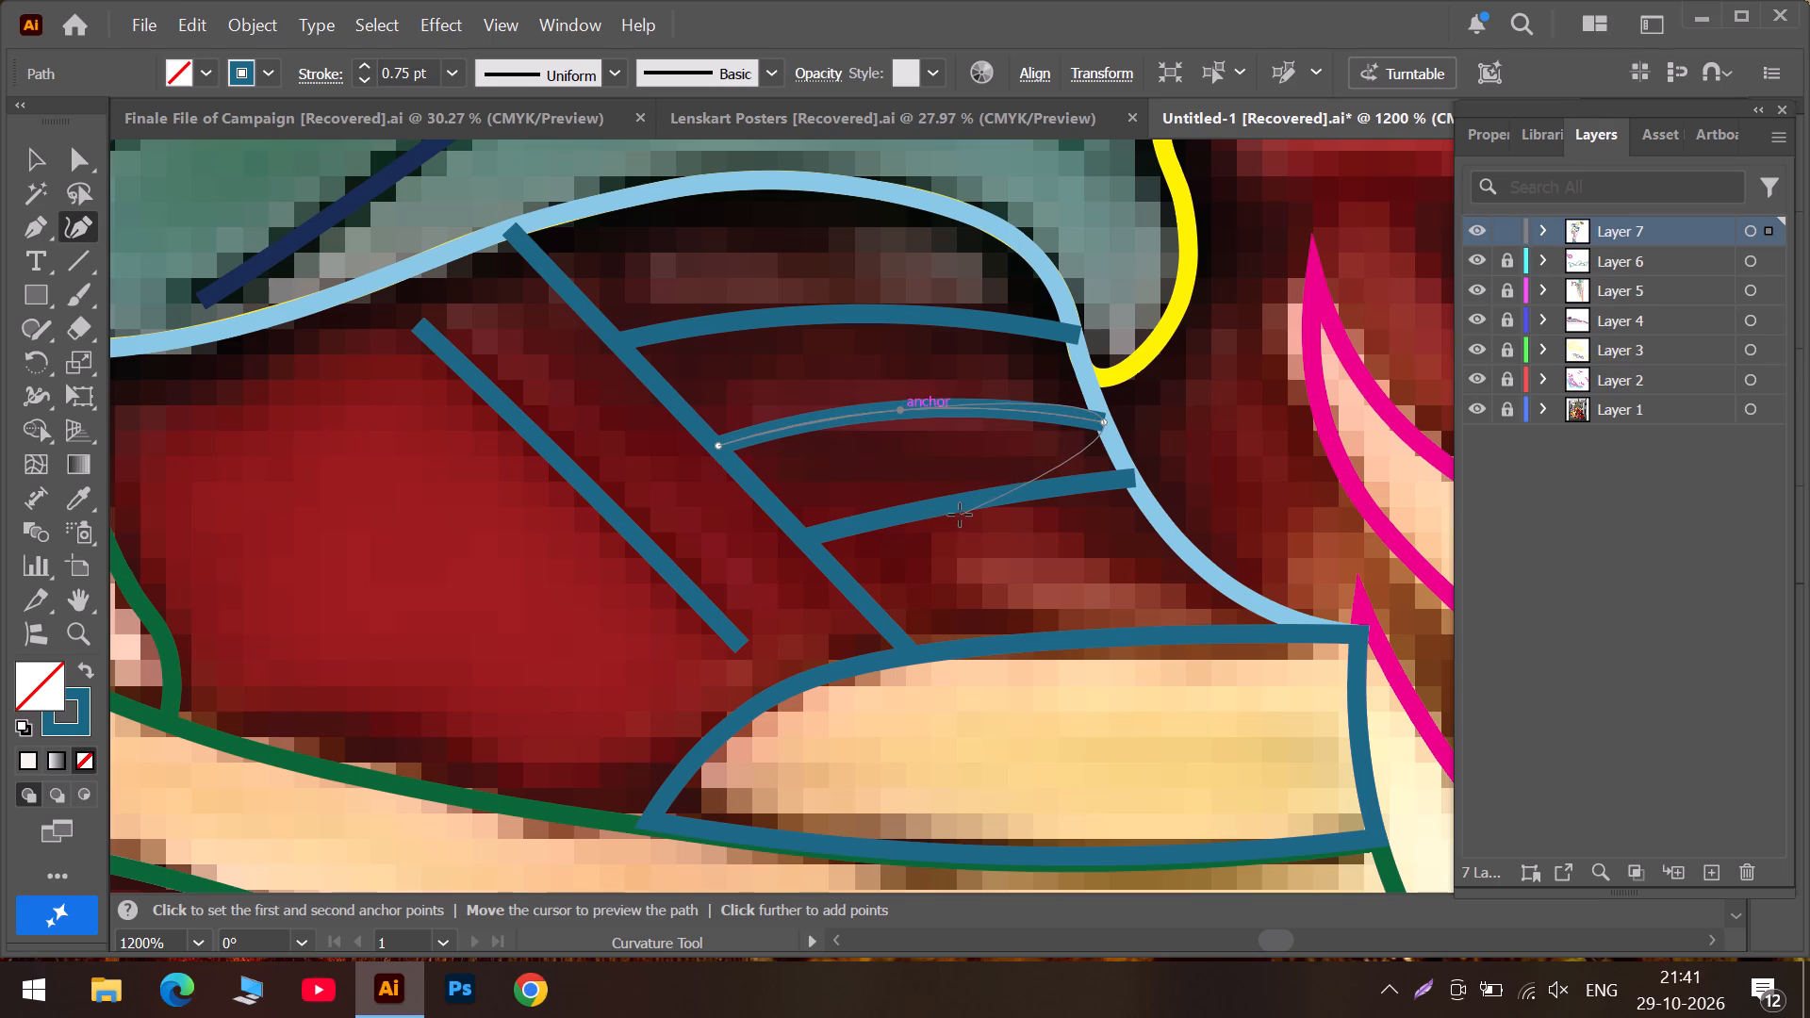
key(Escape)
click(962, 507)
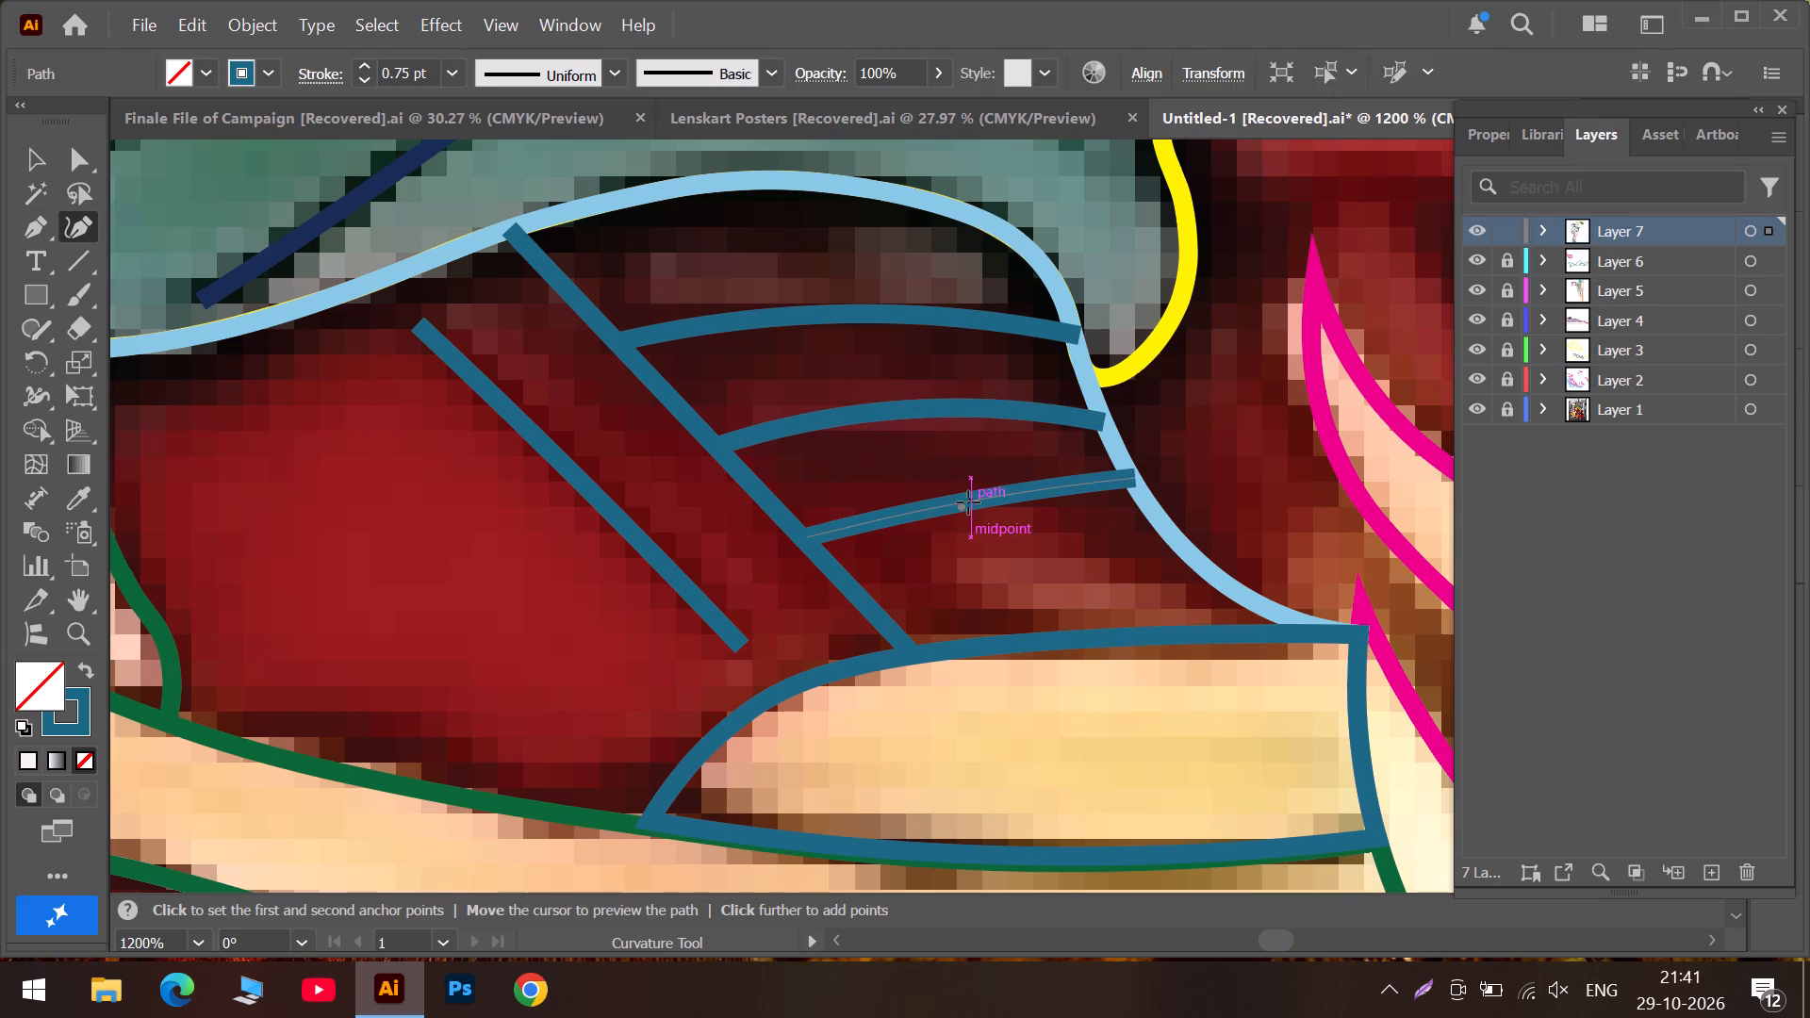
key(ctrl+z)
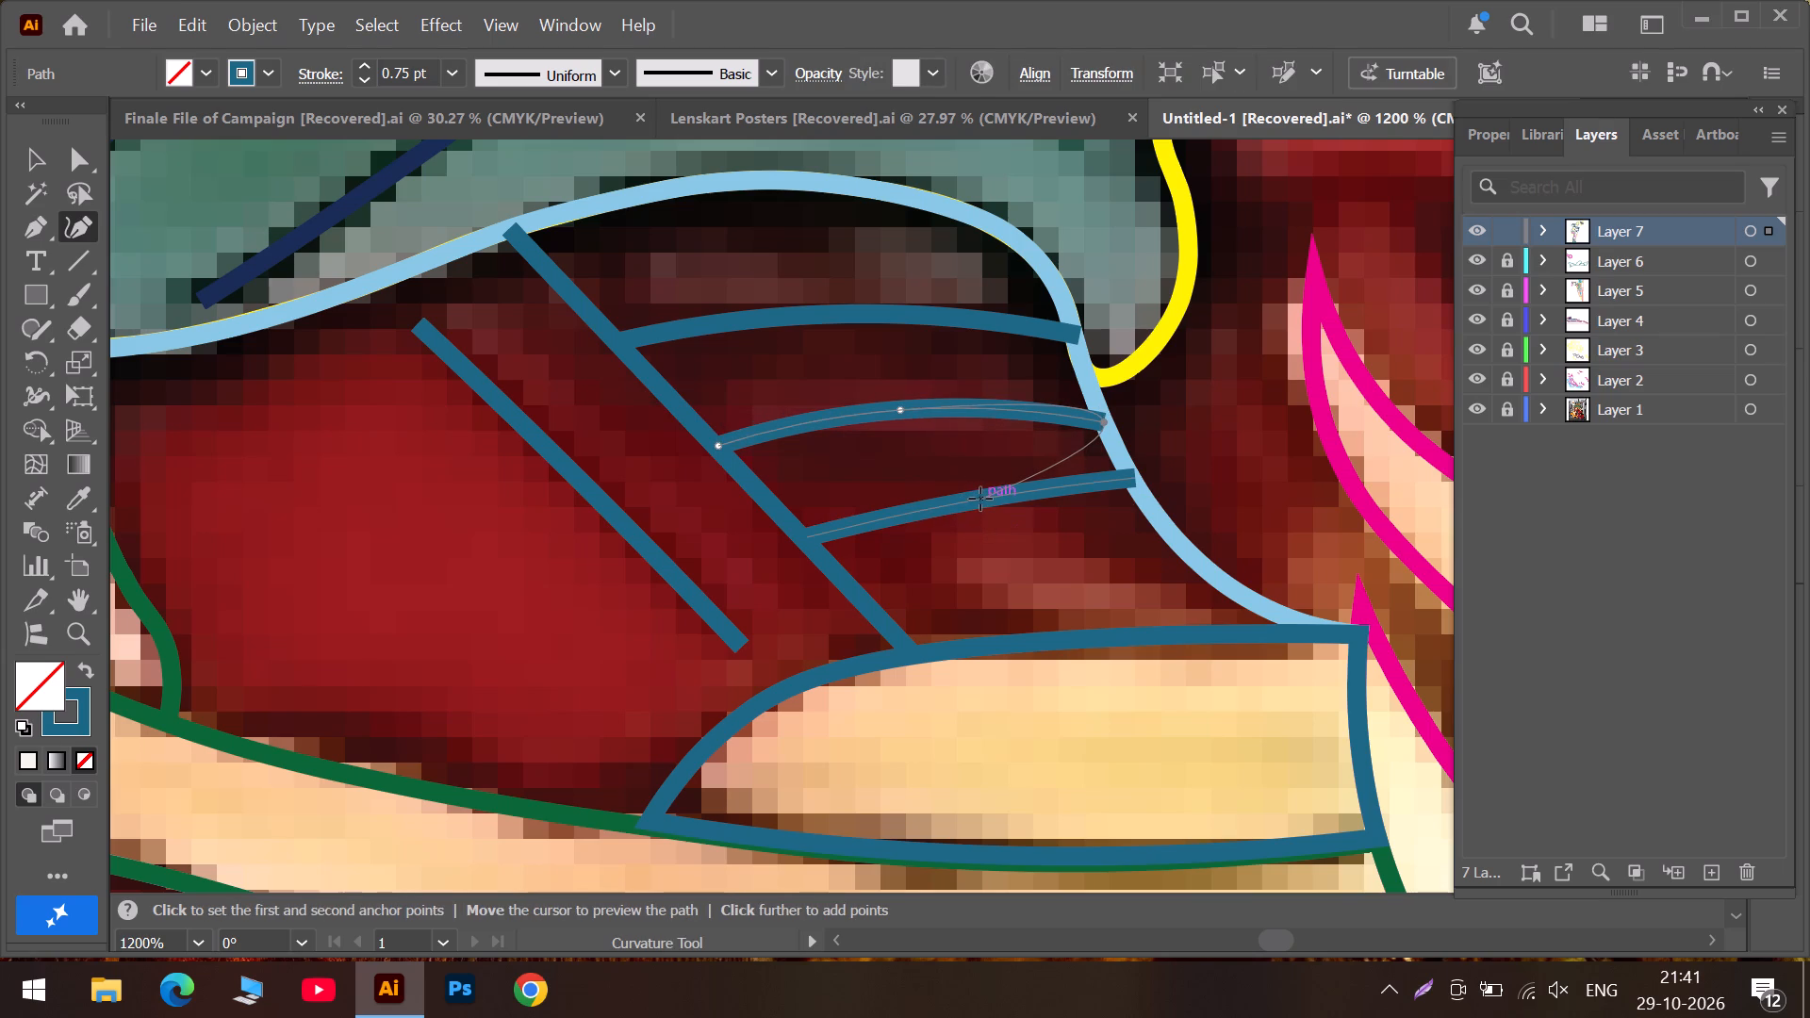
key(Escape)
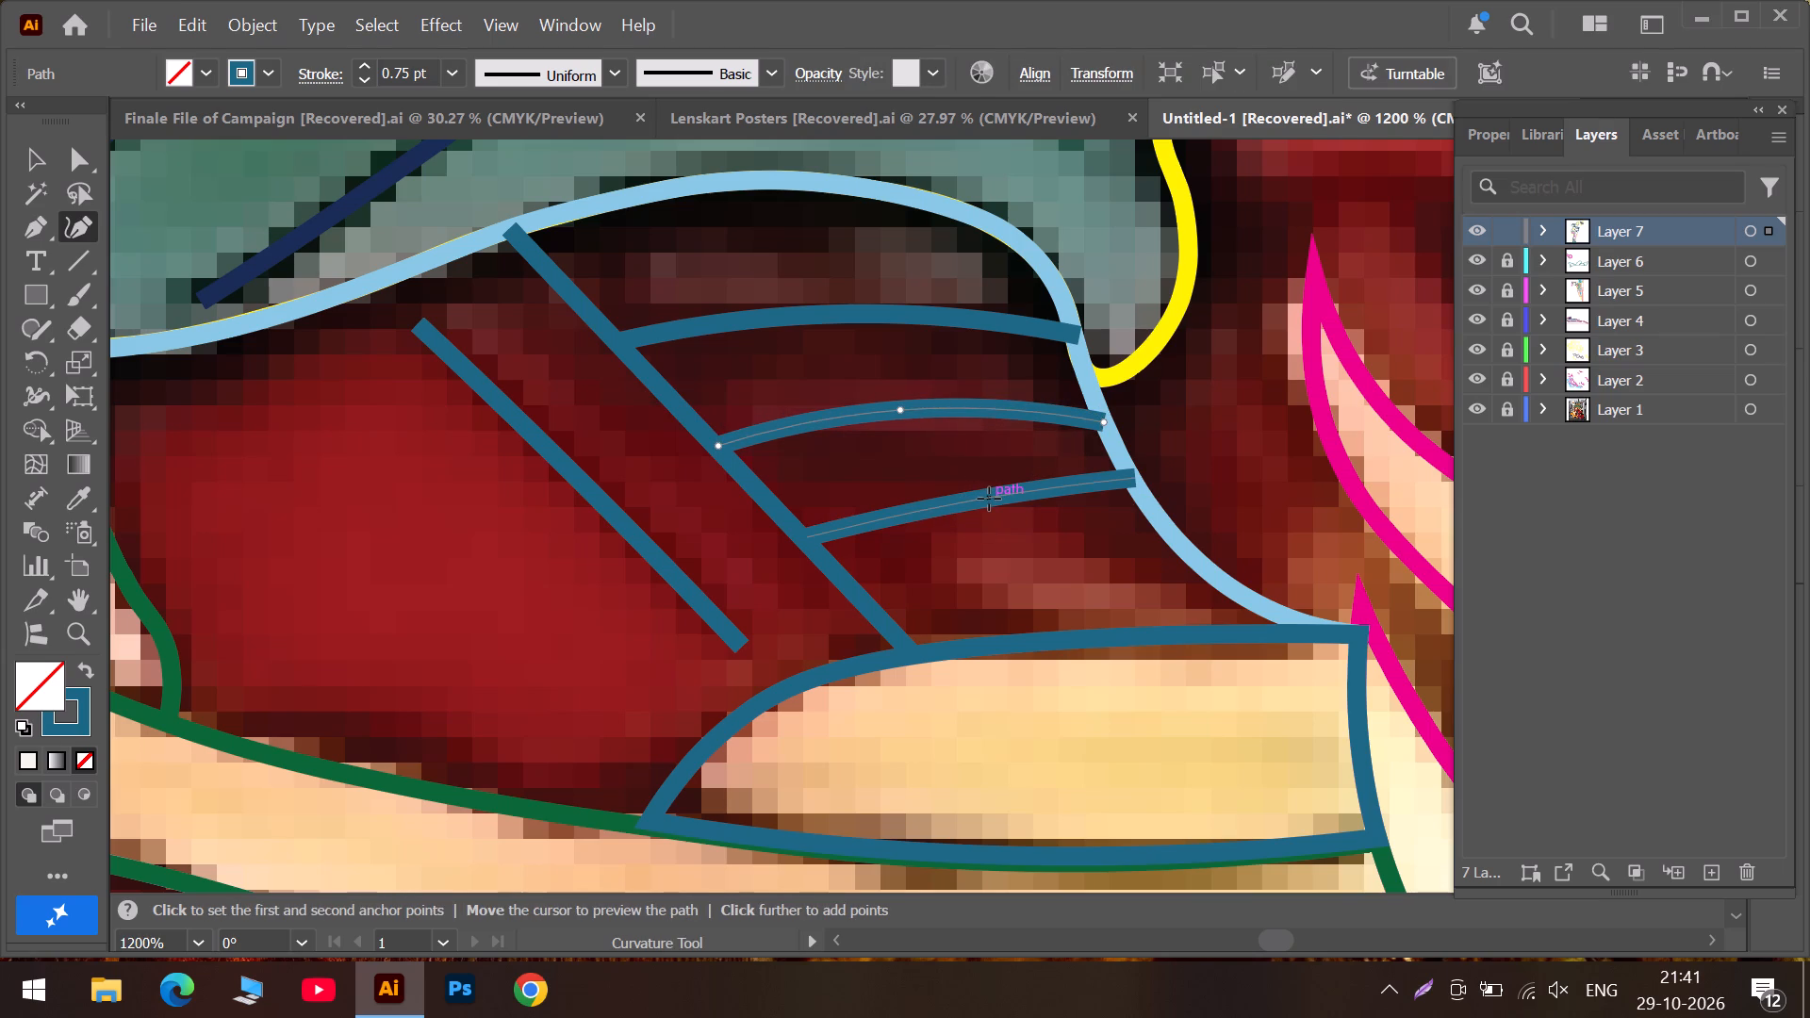
Arch the third fold line by raising its middle anchor and lowering its end along the light blue path.
click(989, 499)
drag(963, 502, 959, 495)
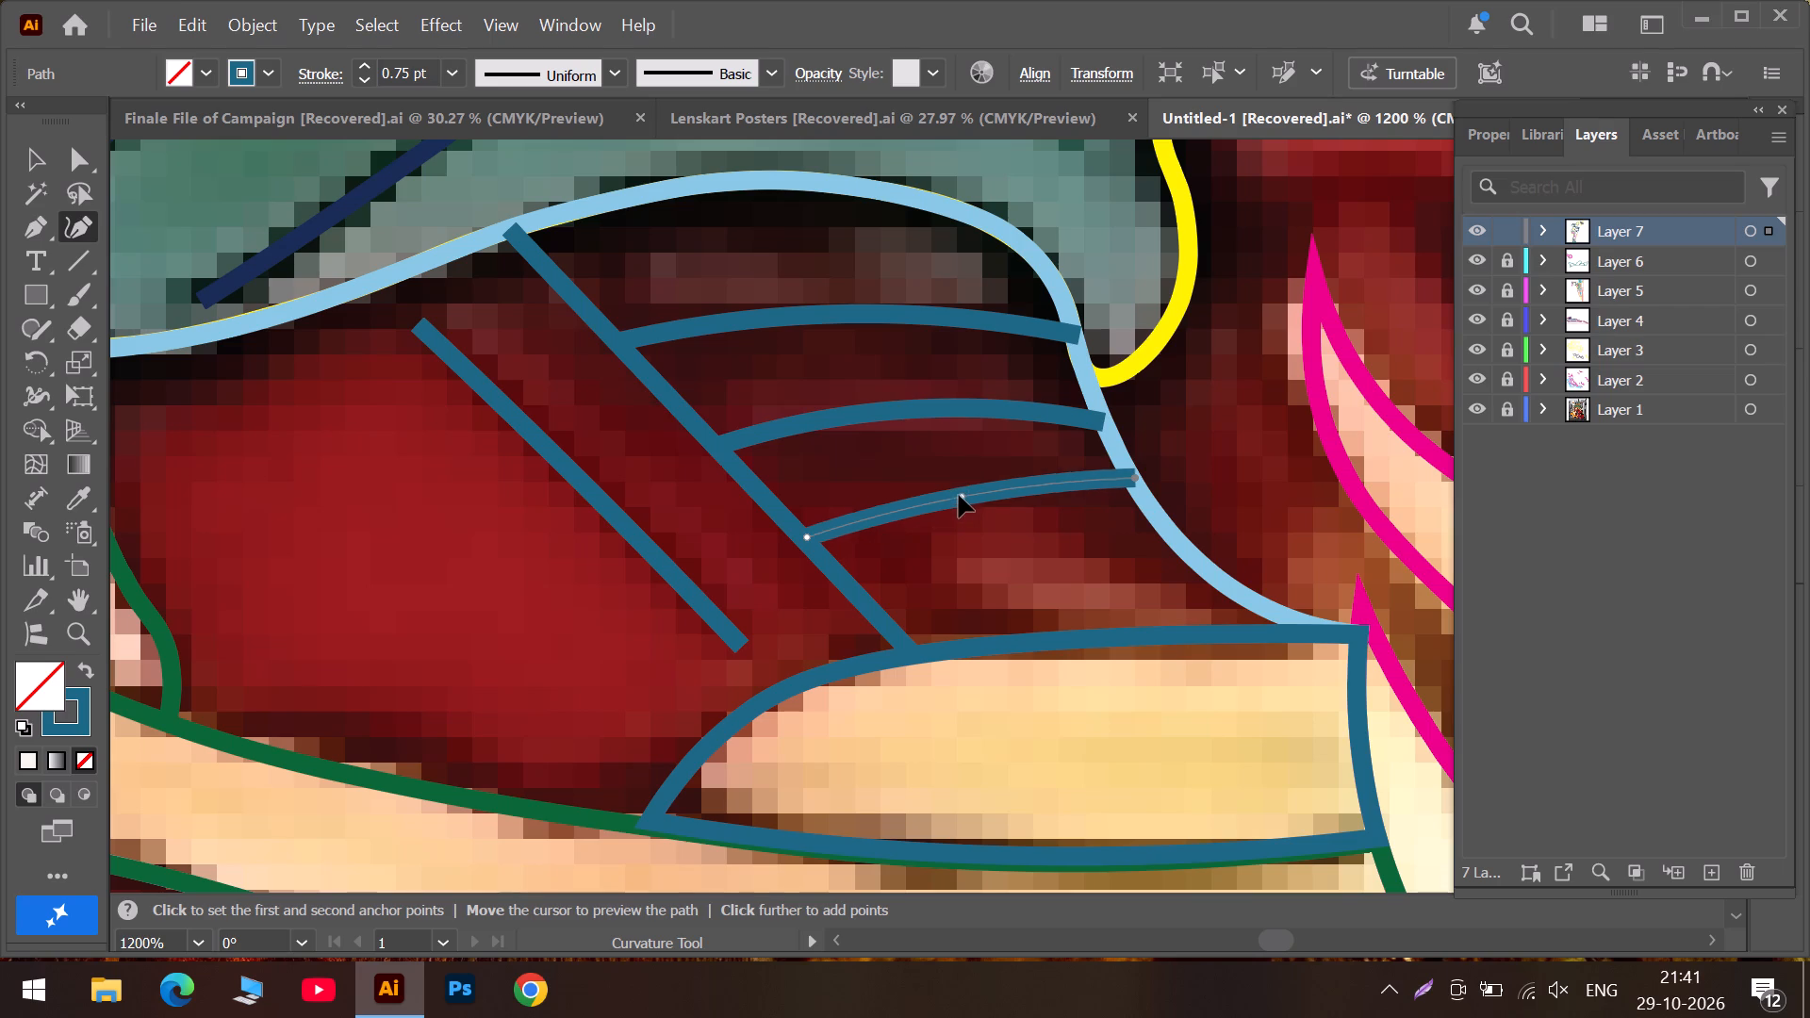
drag(959, 495, 950, 491)
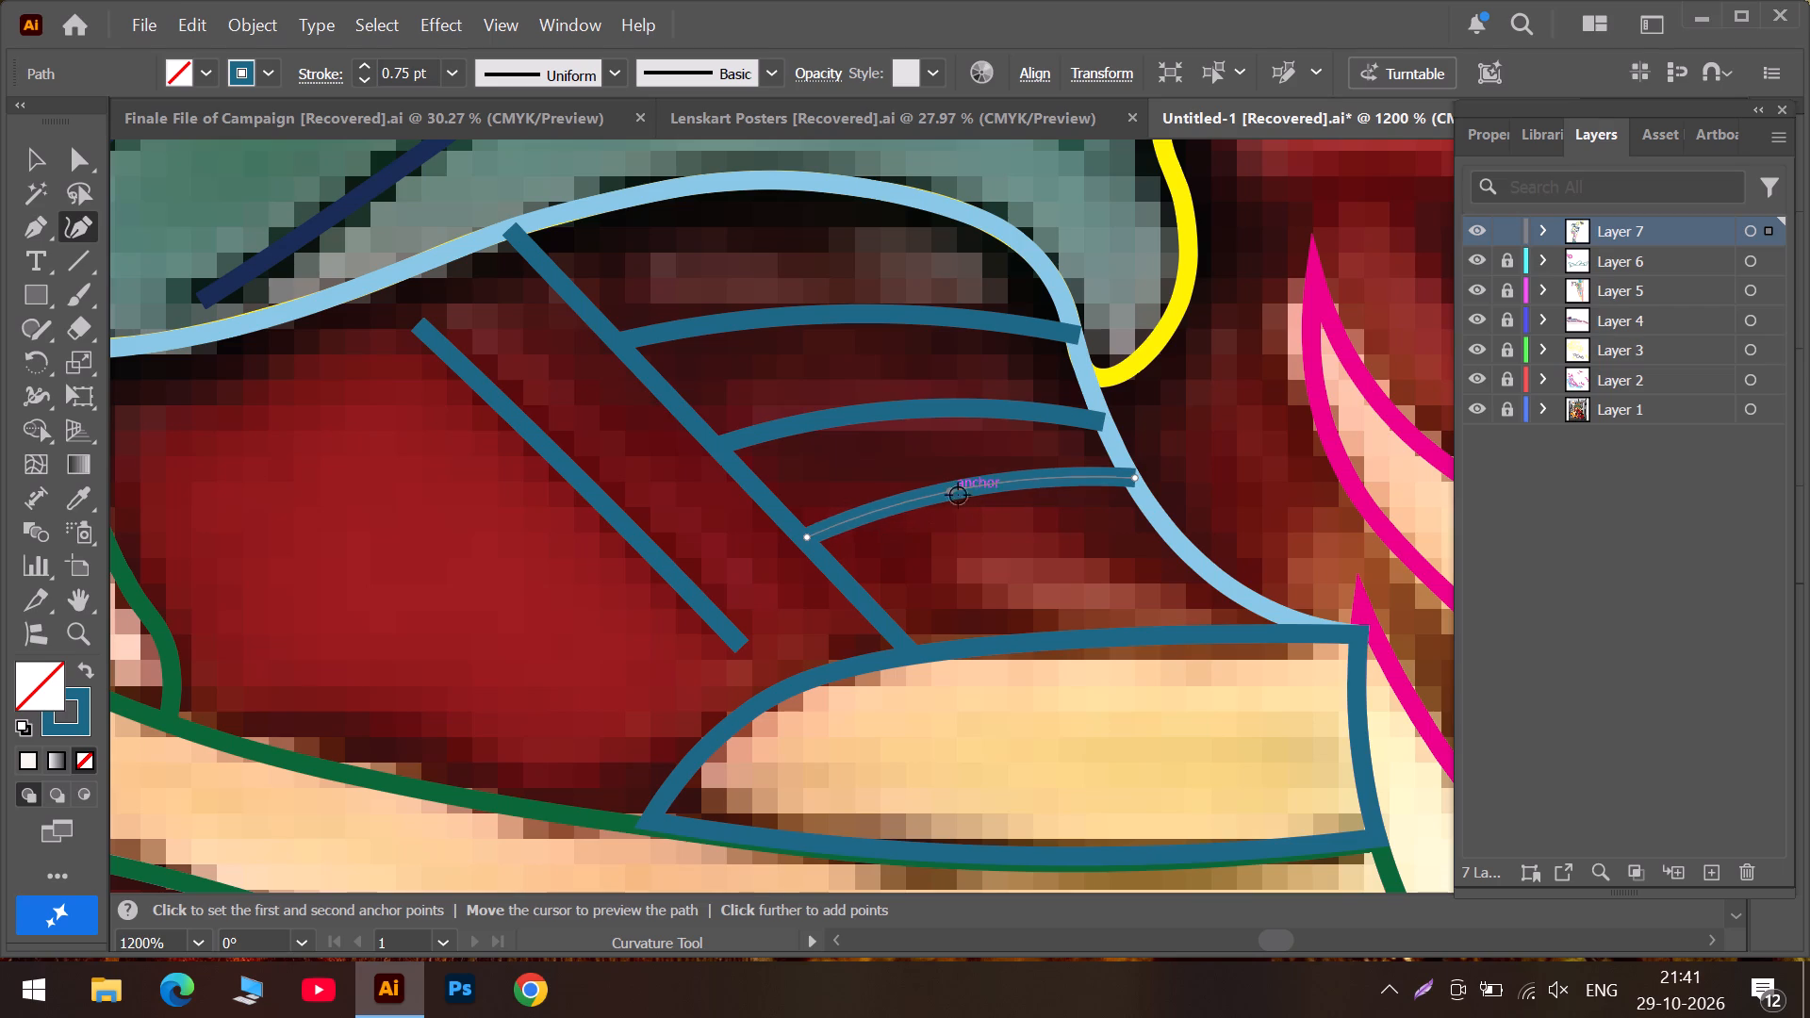
drag(1138, 480, 1138, 492)
key(Escape)
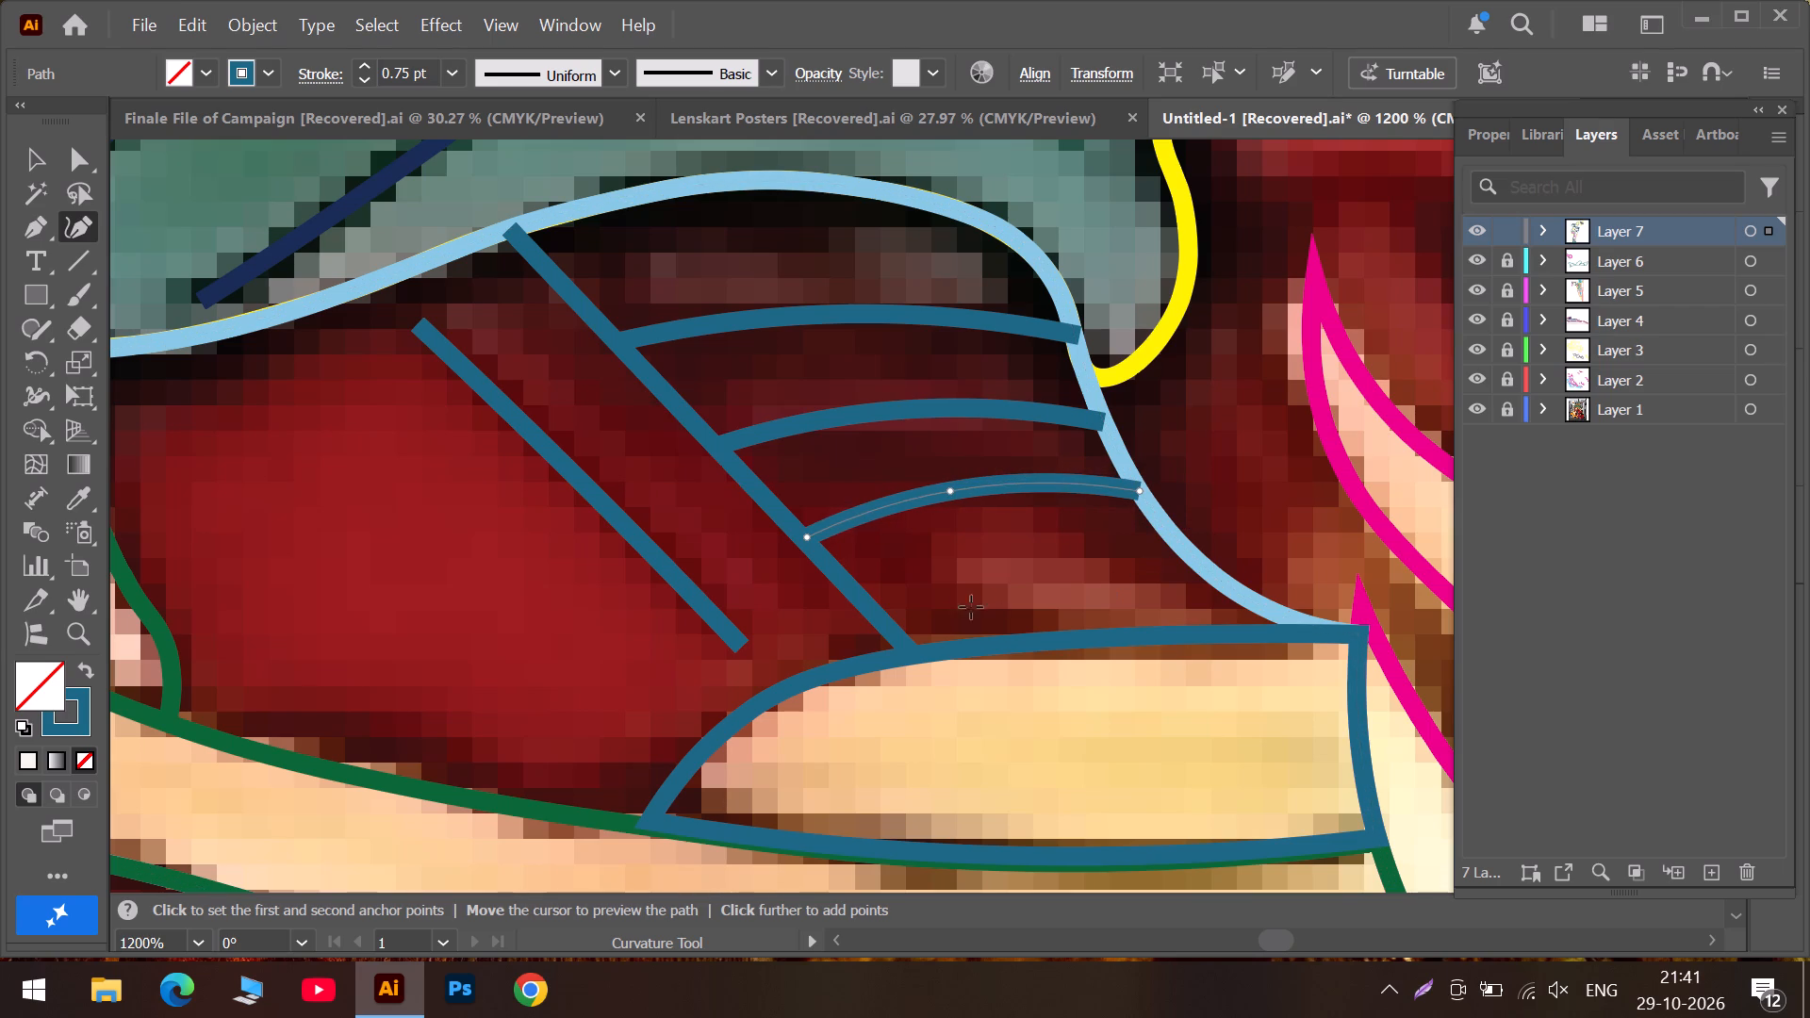
Draw a fourth arched fold line below the third, with its ends on the second diagonal and the light blue path.
drag(904, 603, 908, 595)
click(1040, 566)
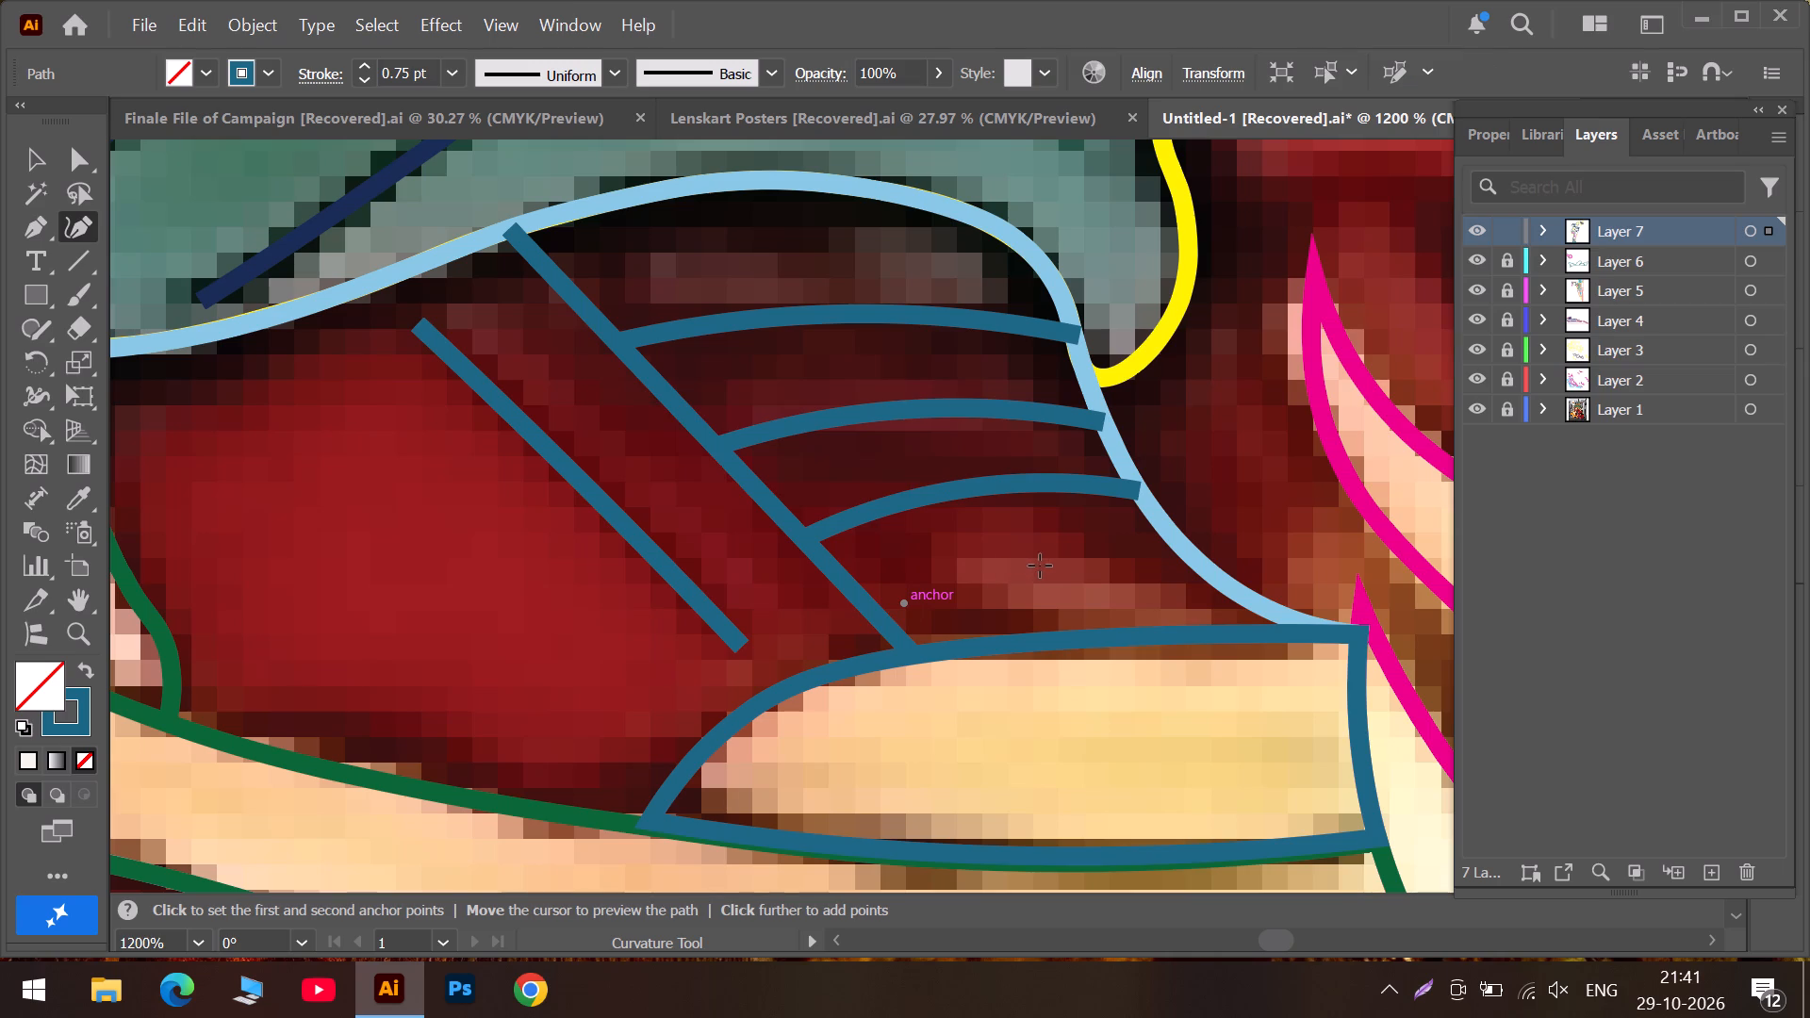
click(1161, 560)
drag(1161, 560, 1191, 557)
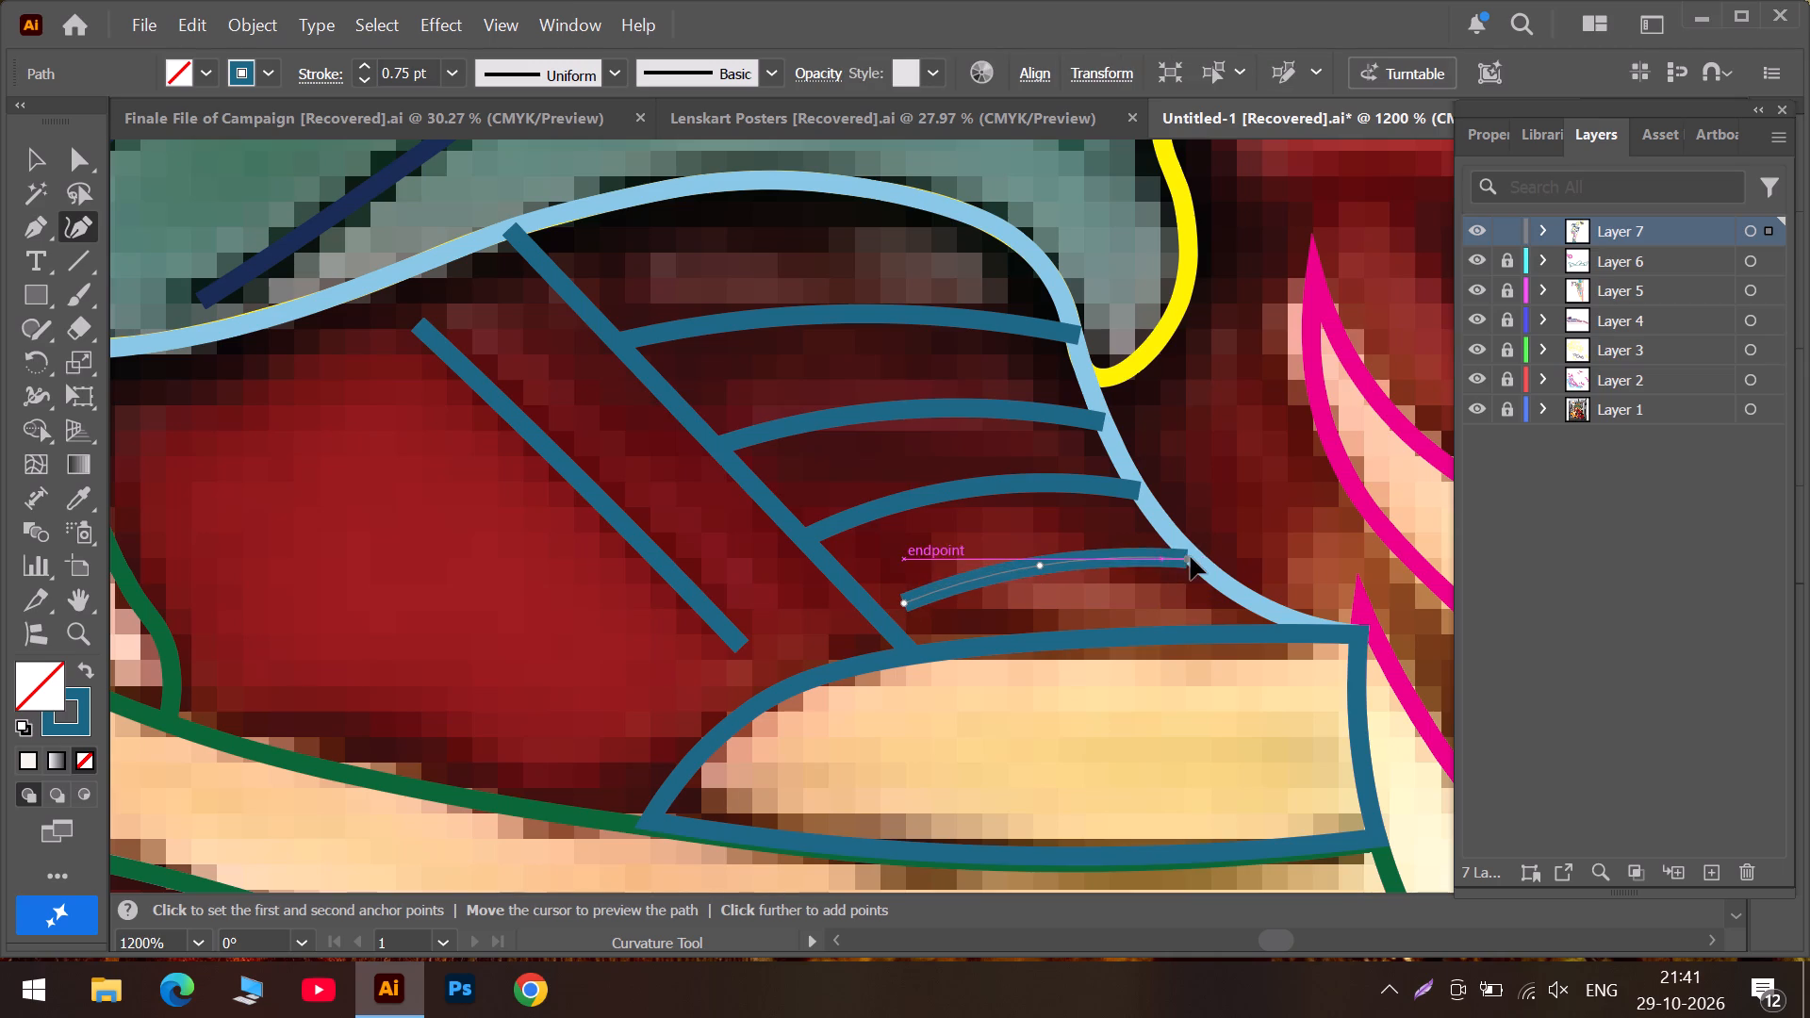
drag(1191, 557, 1193, 557)
key(Escape)
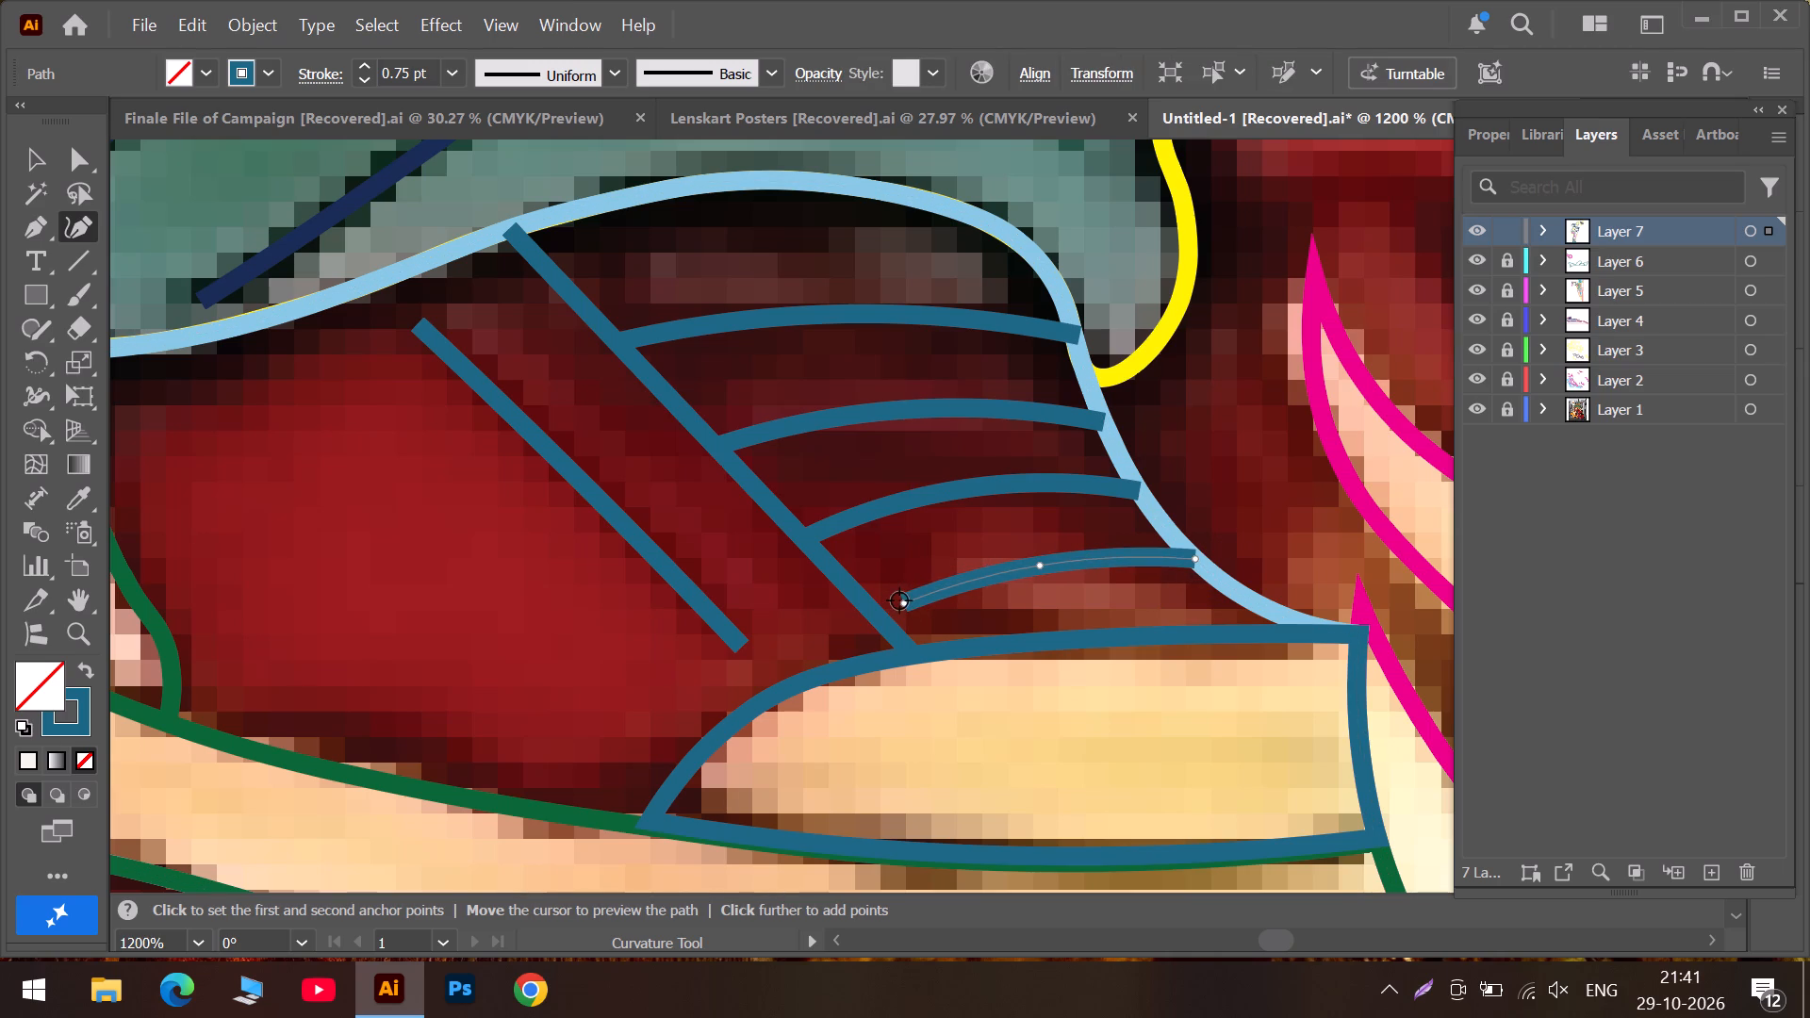
drag(900, 600, 872, 610)
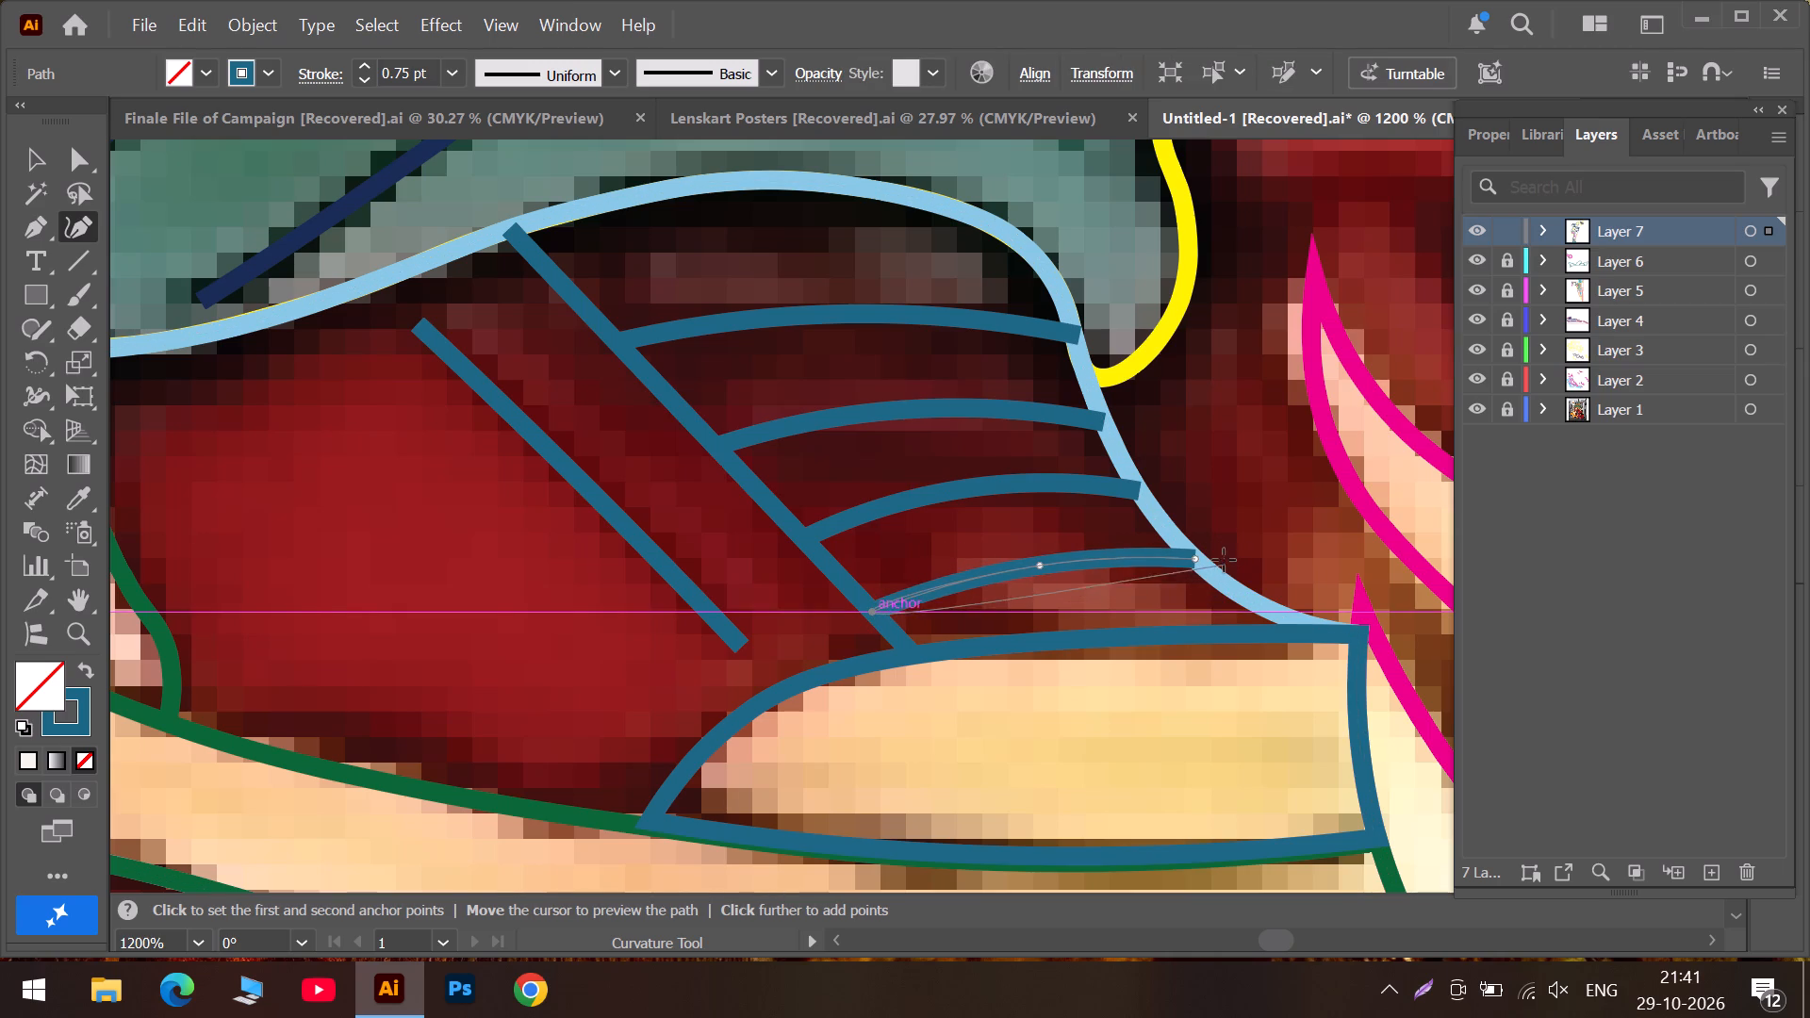
Extend the end of the fourth fold line onto the light blue path and finish the line.
key(Escape)
click(1199, 560)
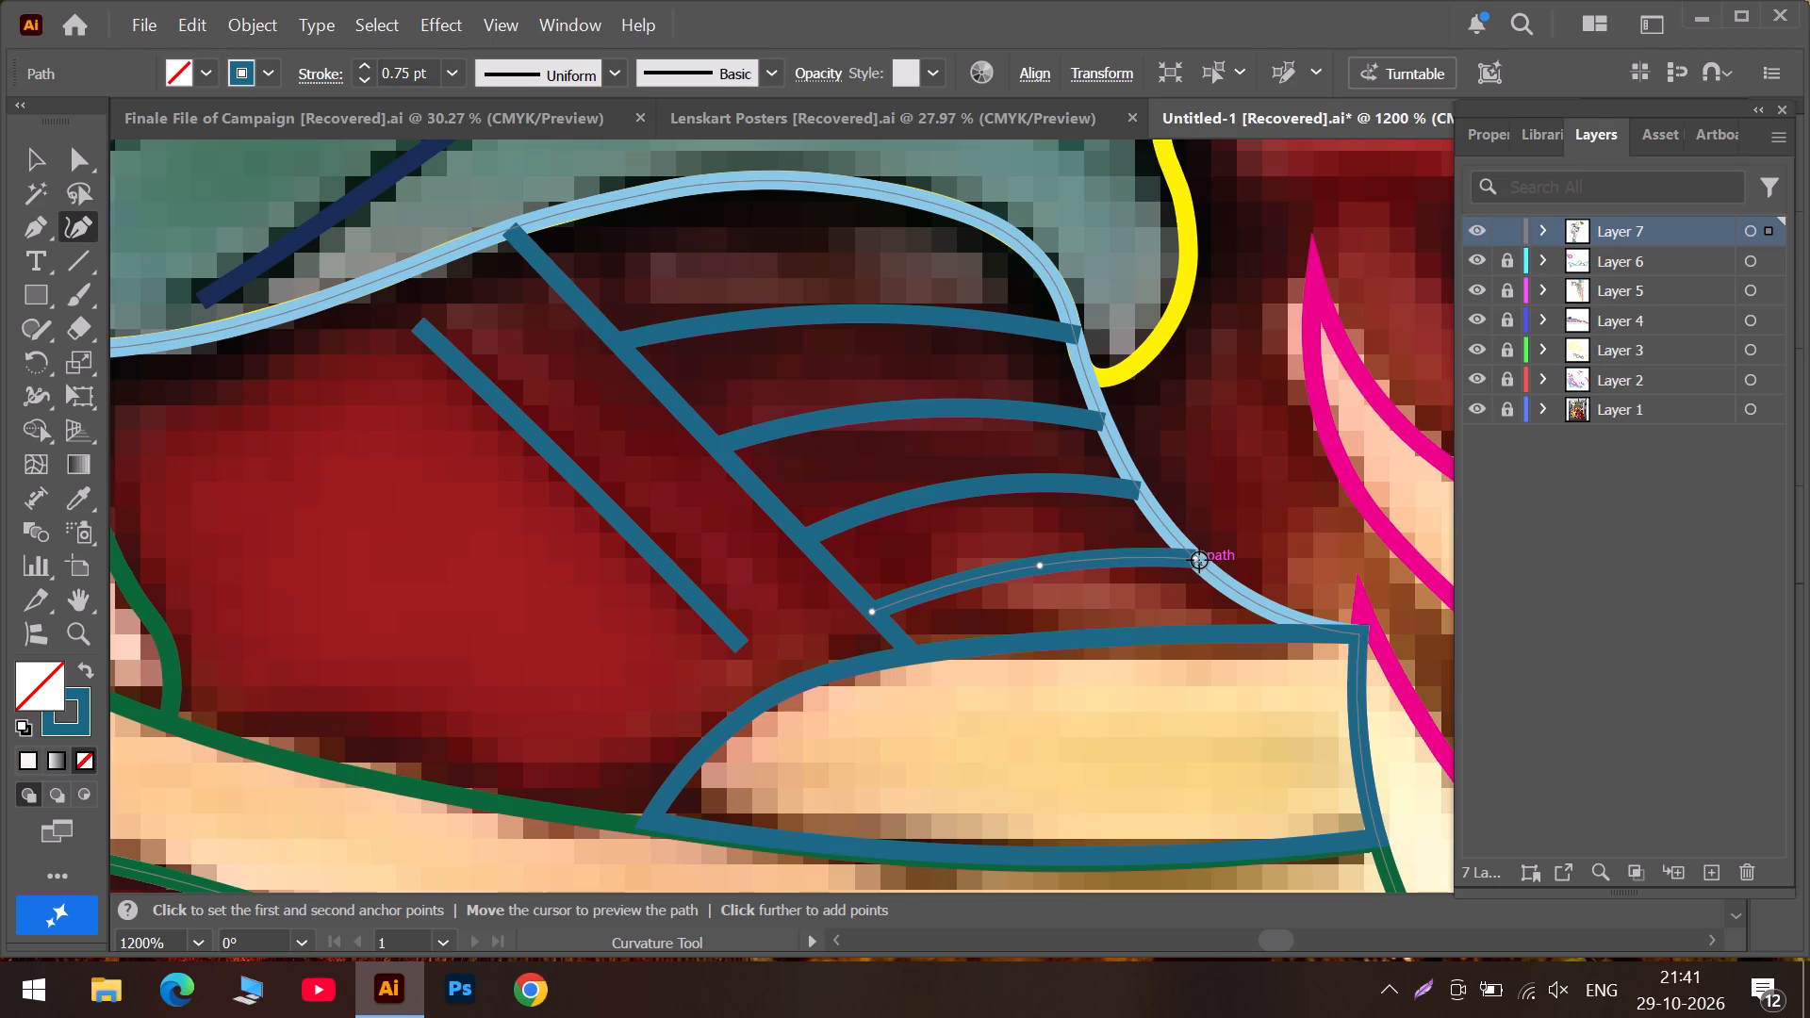
key(Escape)
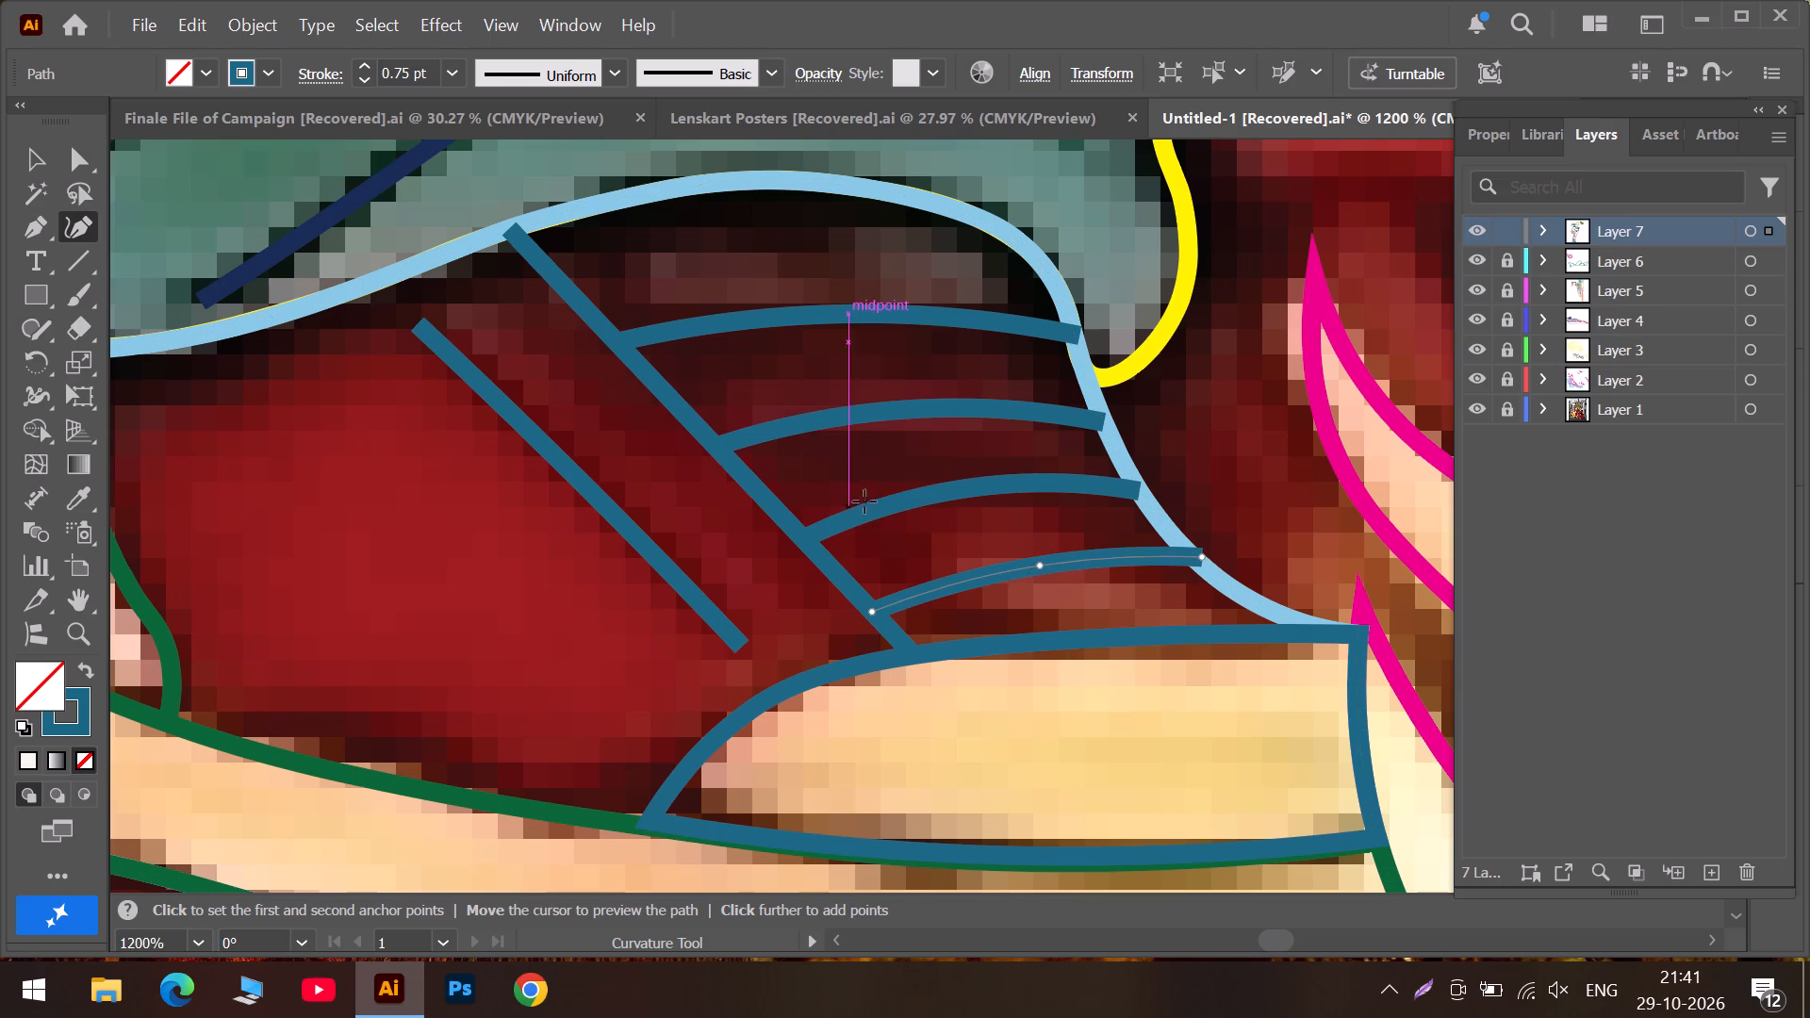
Smooth the upper edge of the shoe's green sole outline by repositioning three anchors, moving the last to the toe cap's lower corner.
alt+scroll(864, 501, down, 2)
alt+scroll(1012, 582, down, 1)
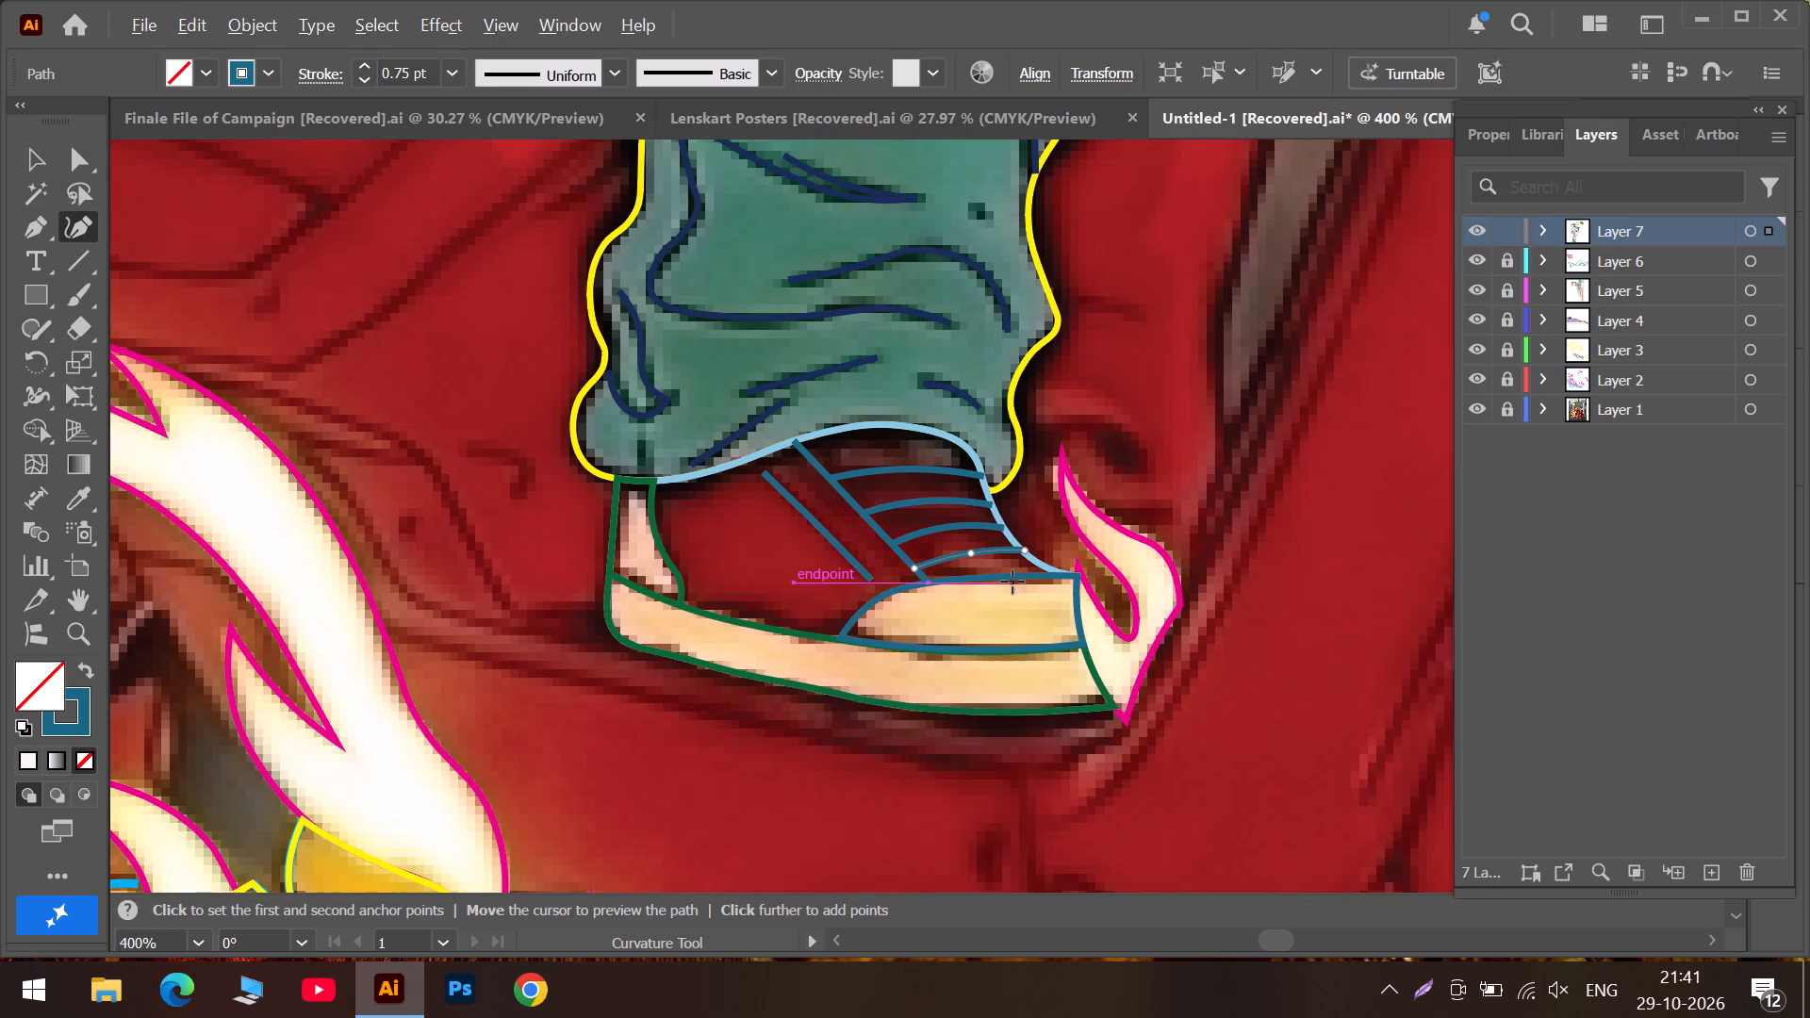
alt+scroll(967, 575, up, 1)
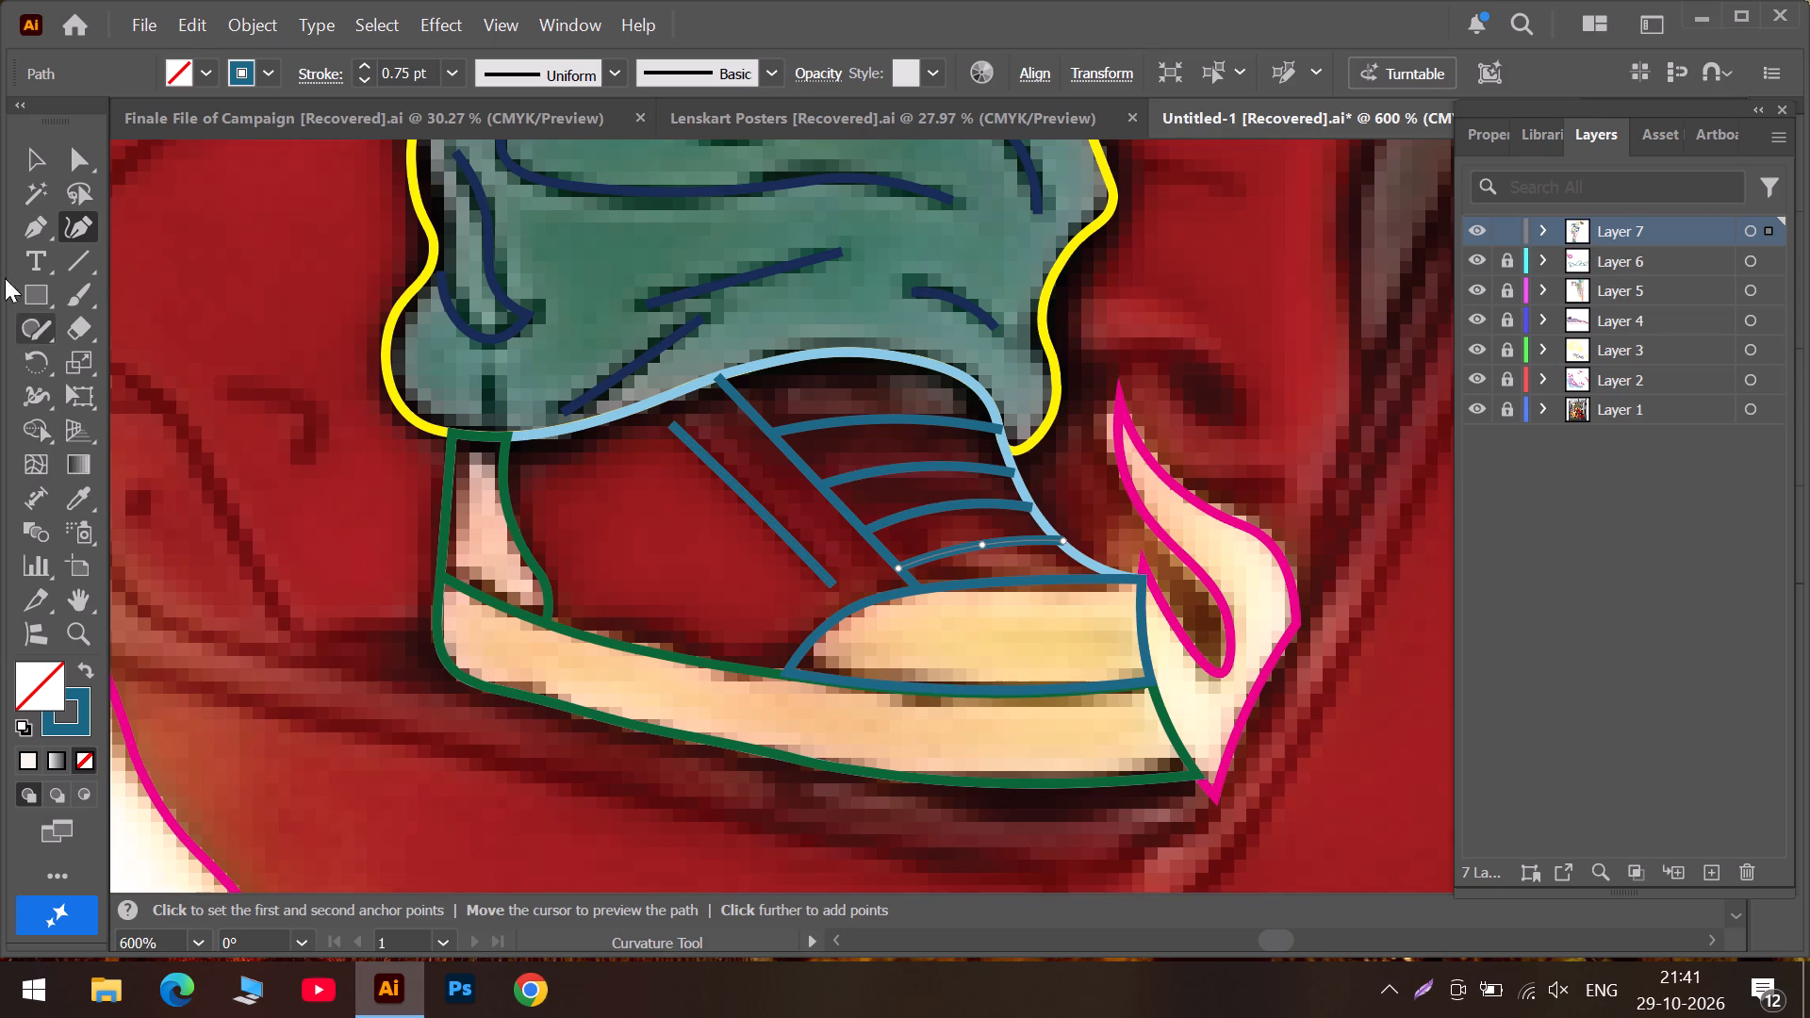
click(25, 155)
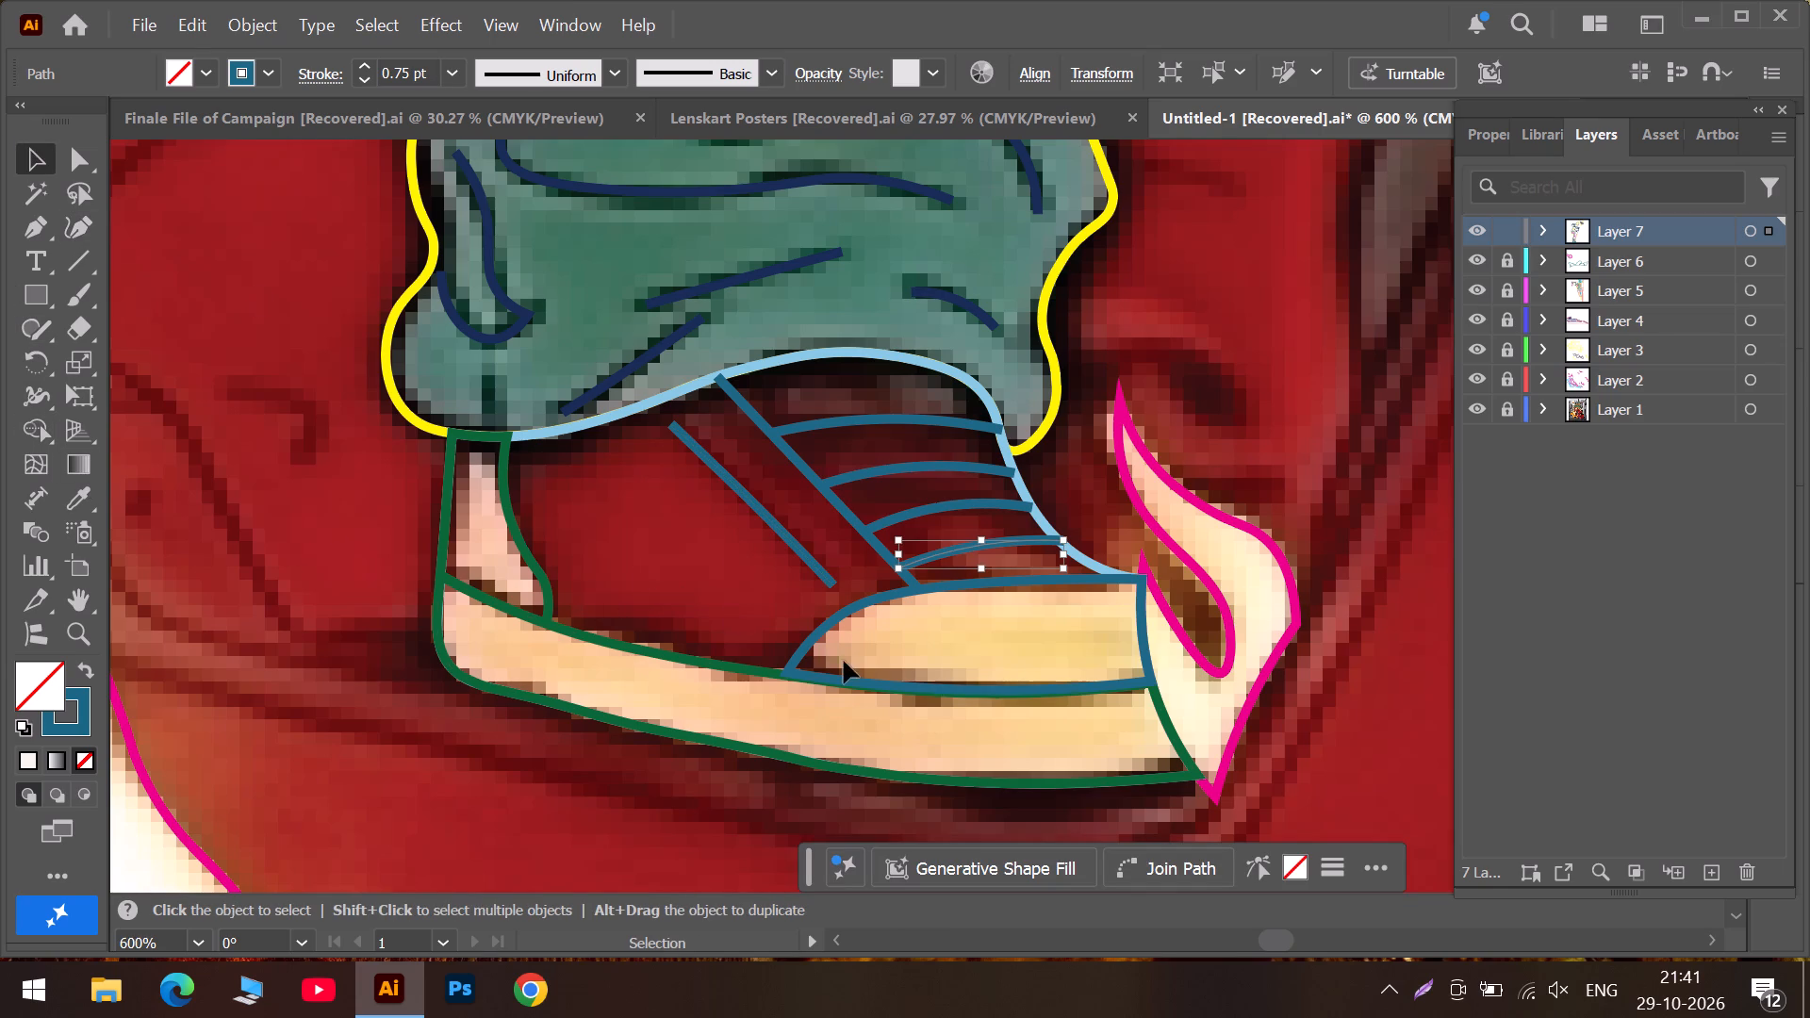
click(659, 652)
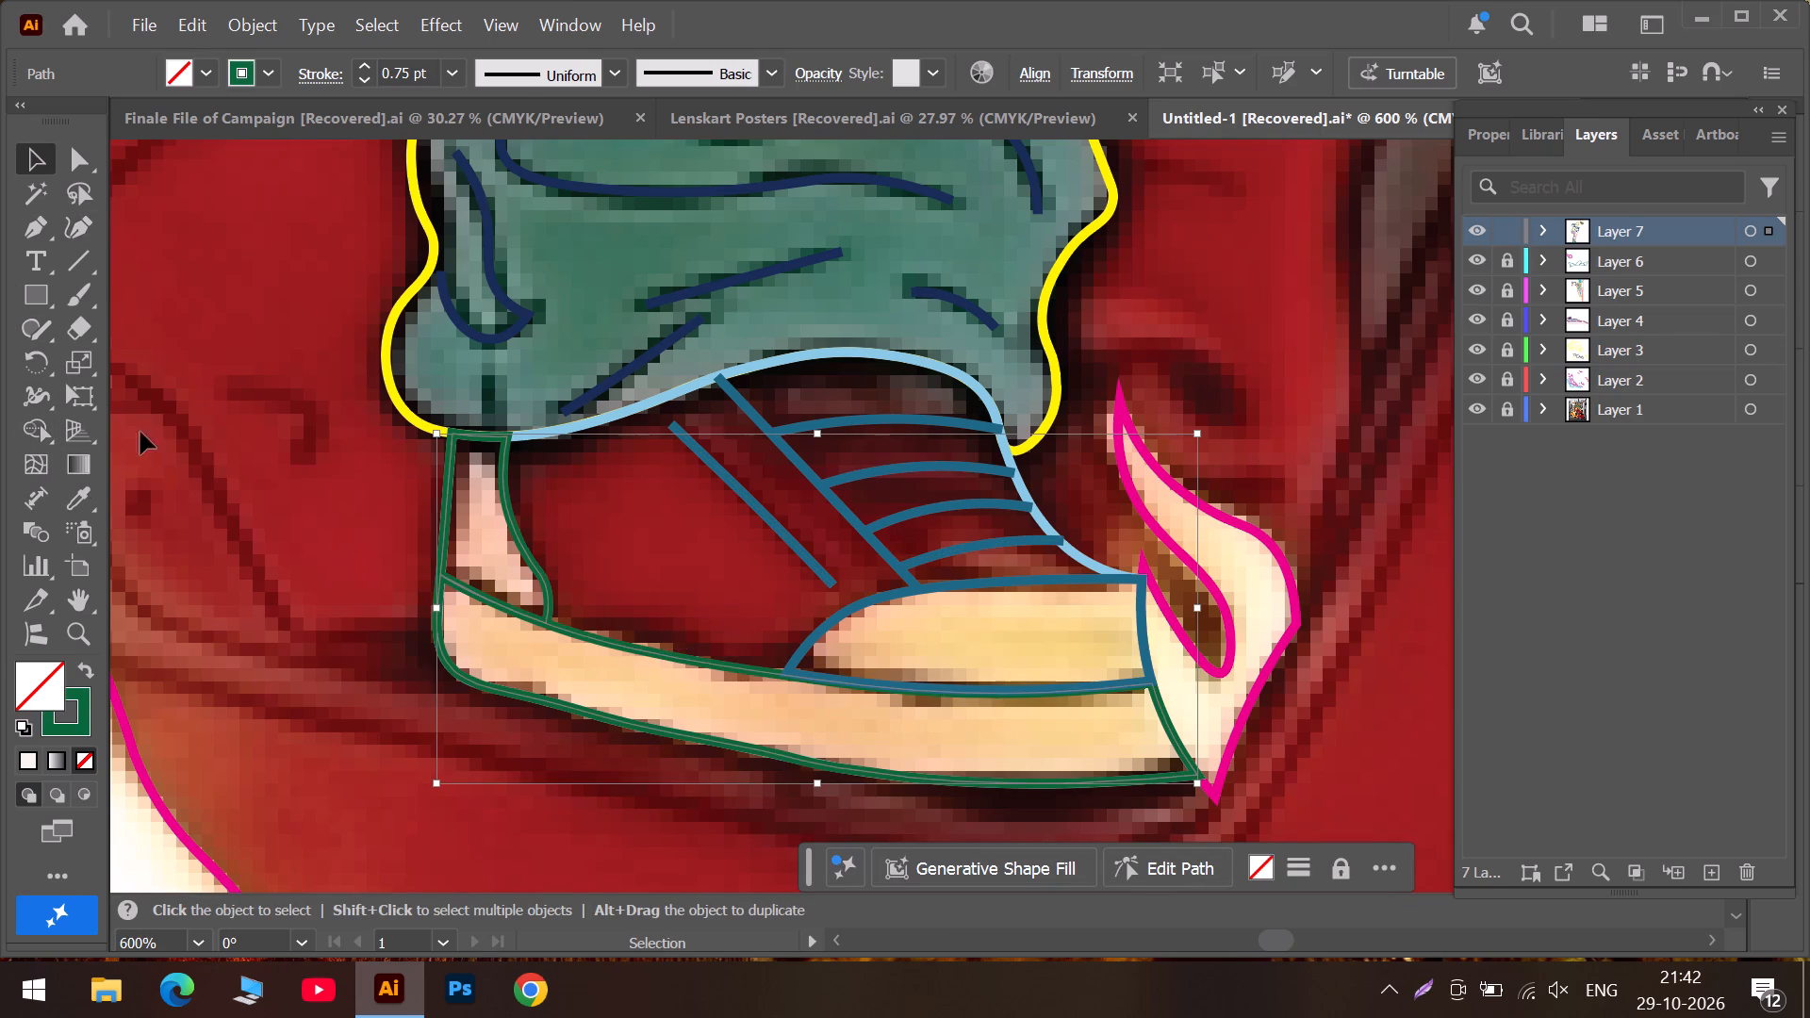
click(78, 221)
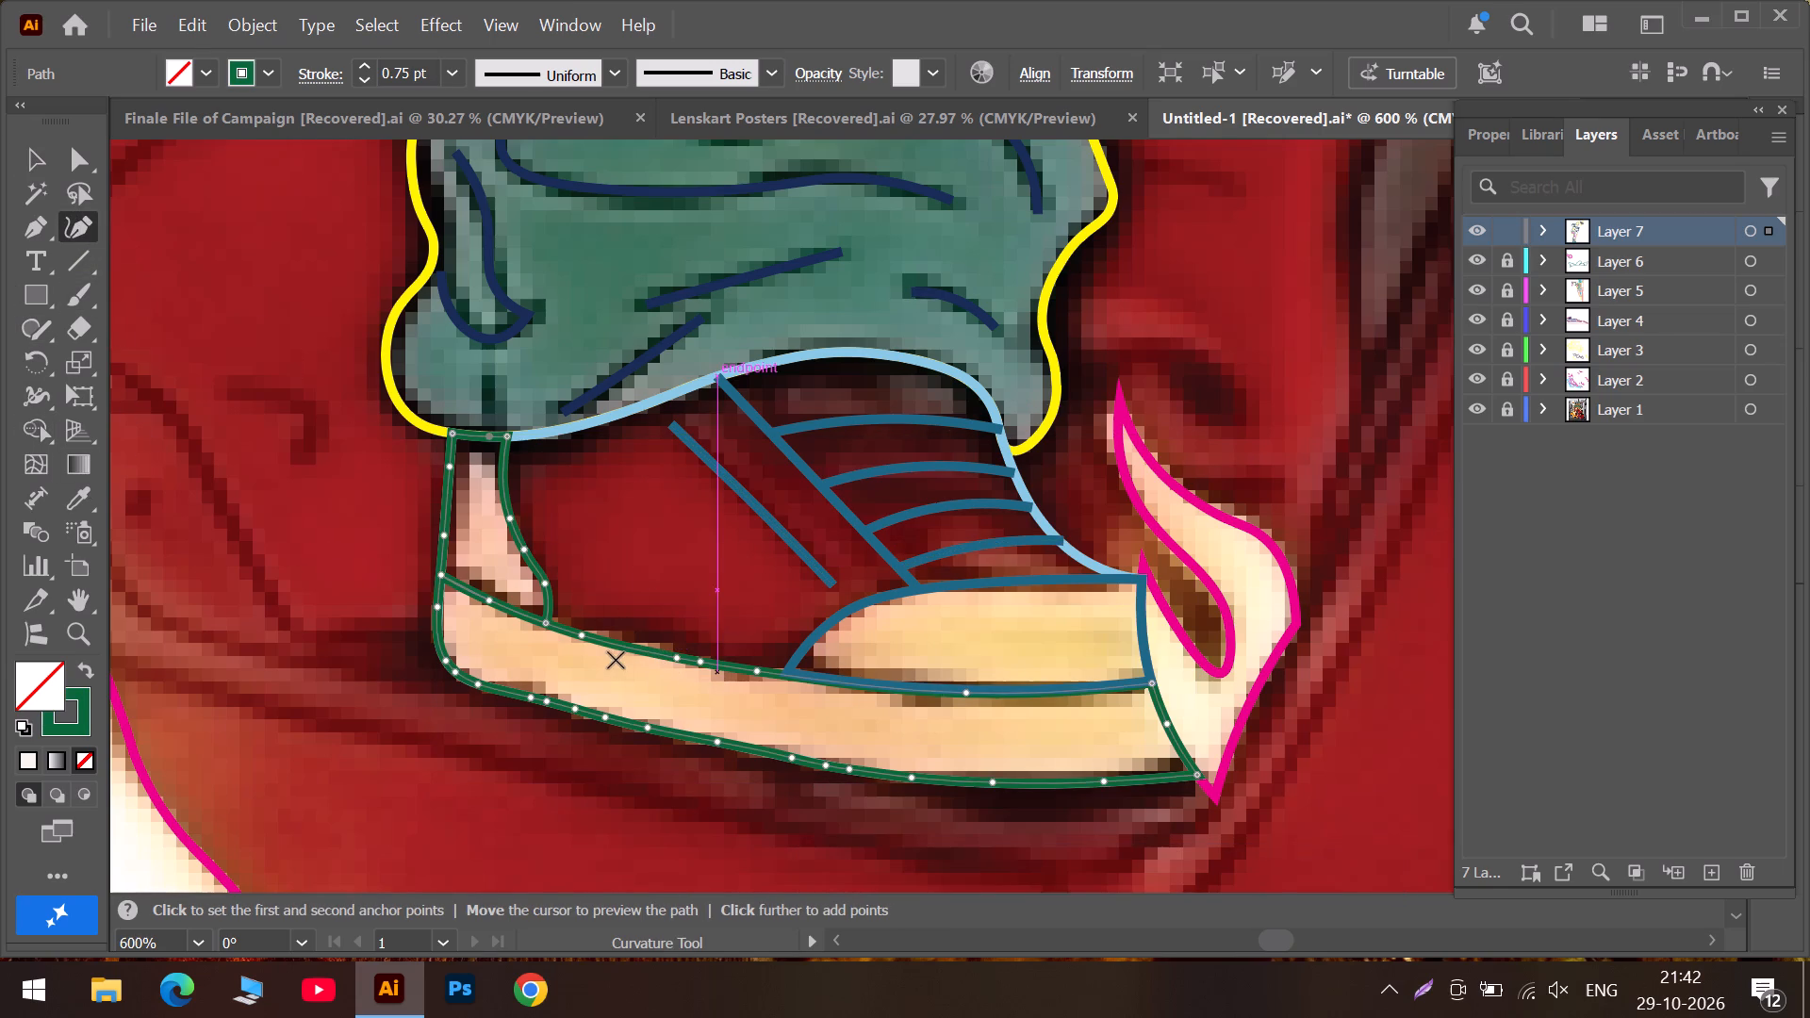
click(587, 637)
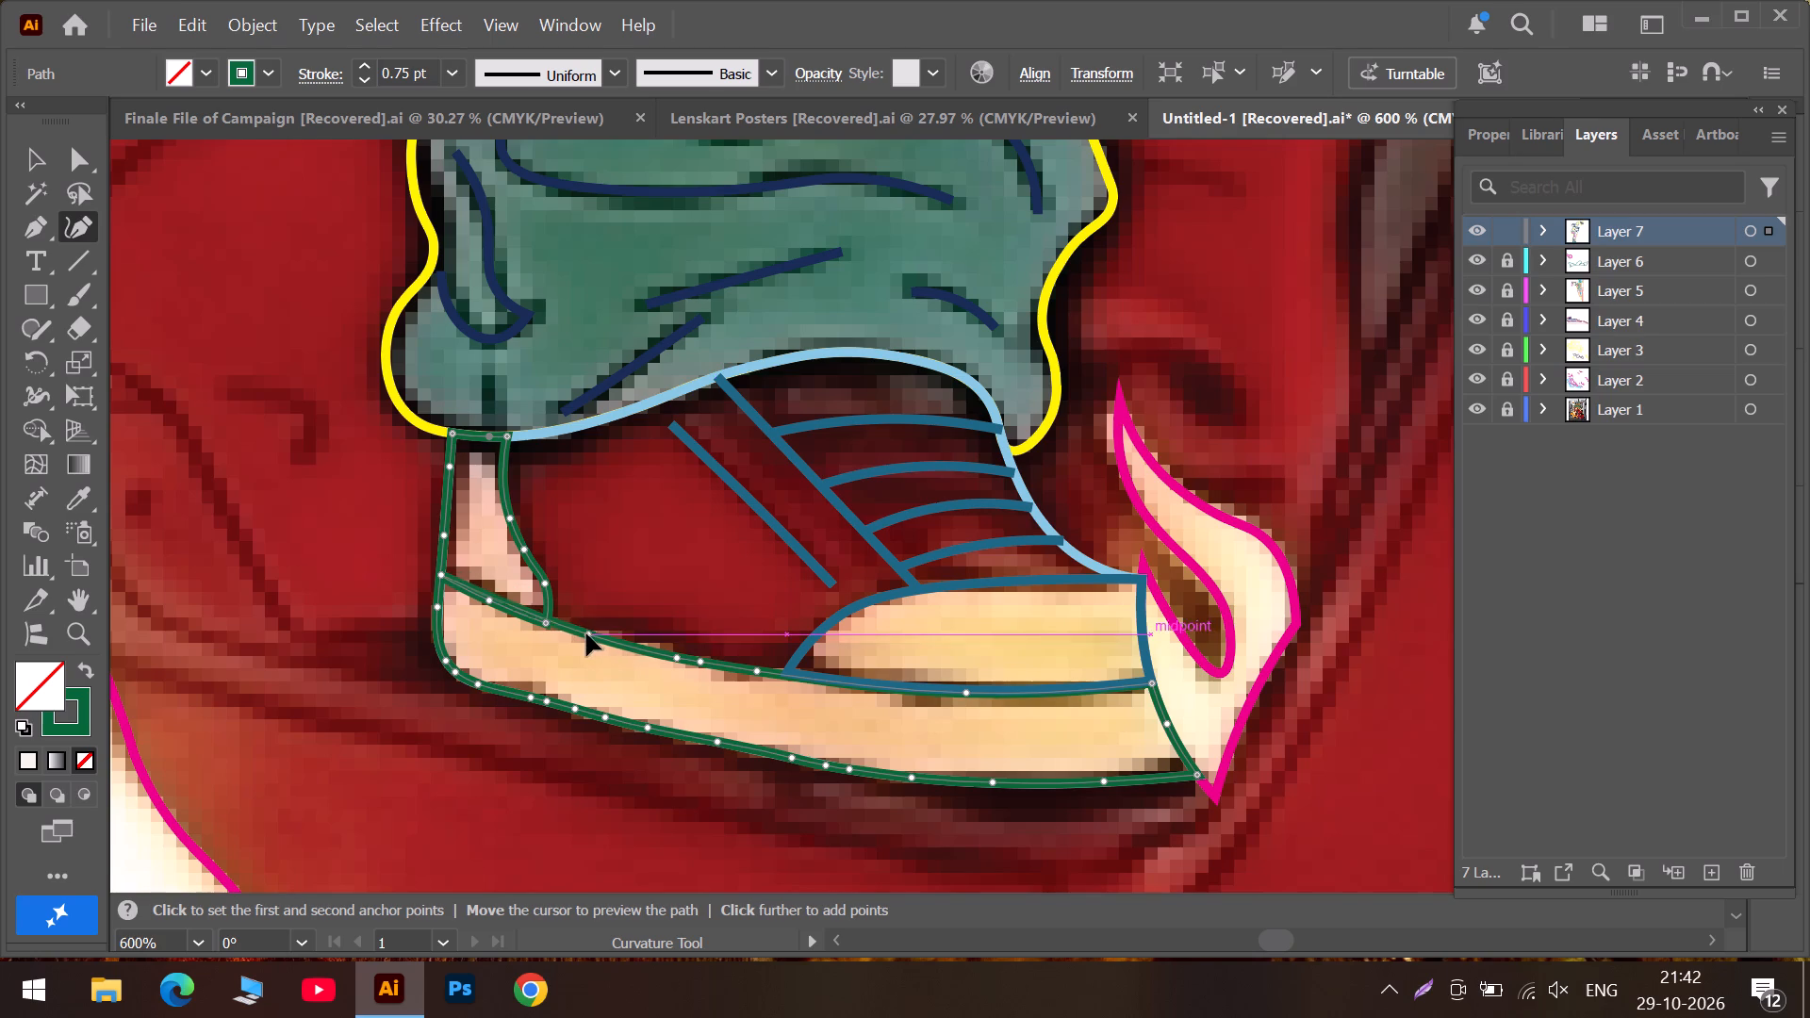
drag(680, 657, 651, 646)
drag(703, 665, 702, 663)
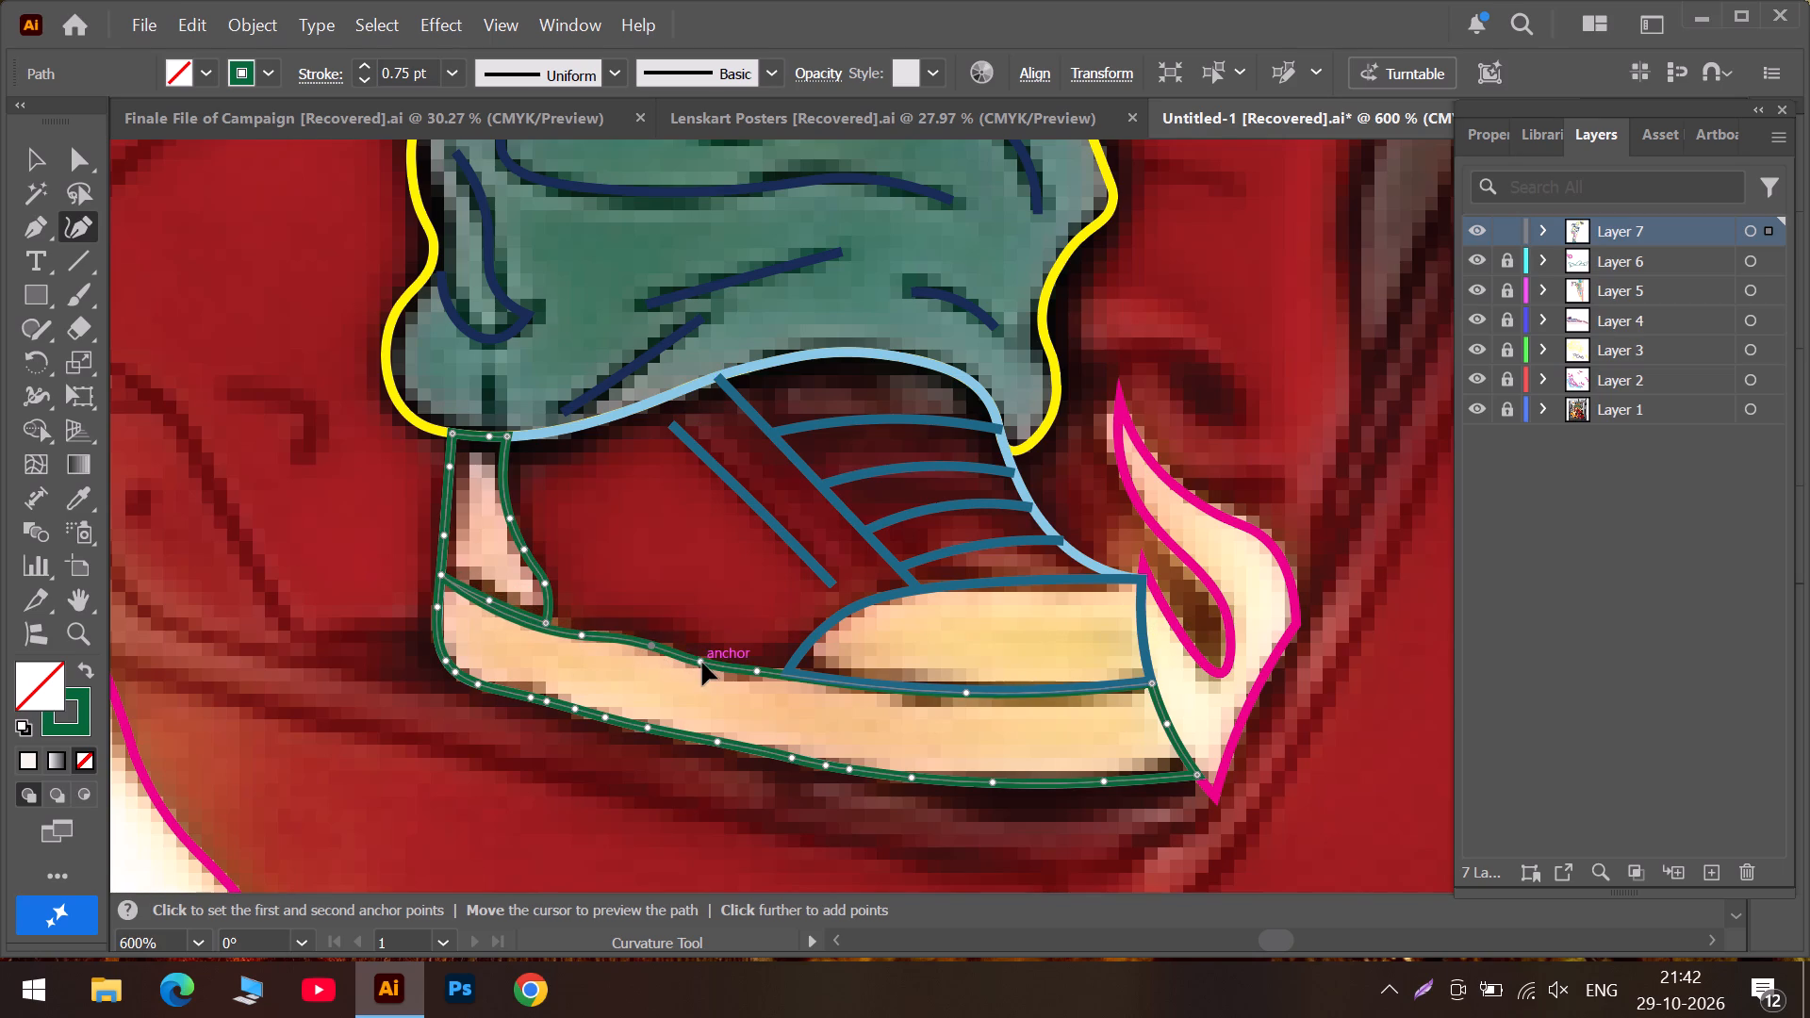
drag(702, 663, 712, 658)
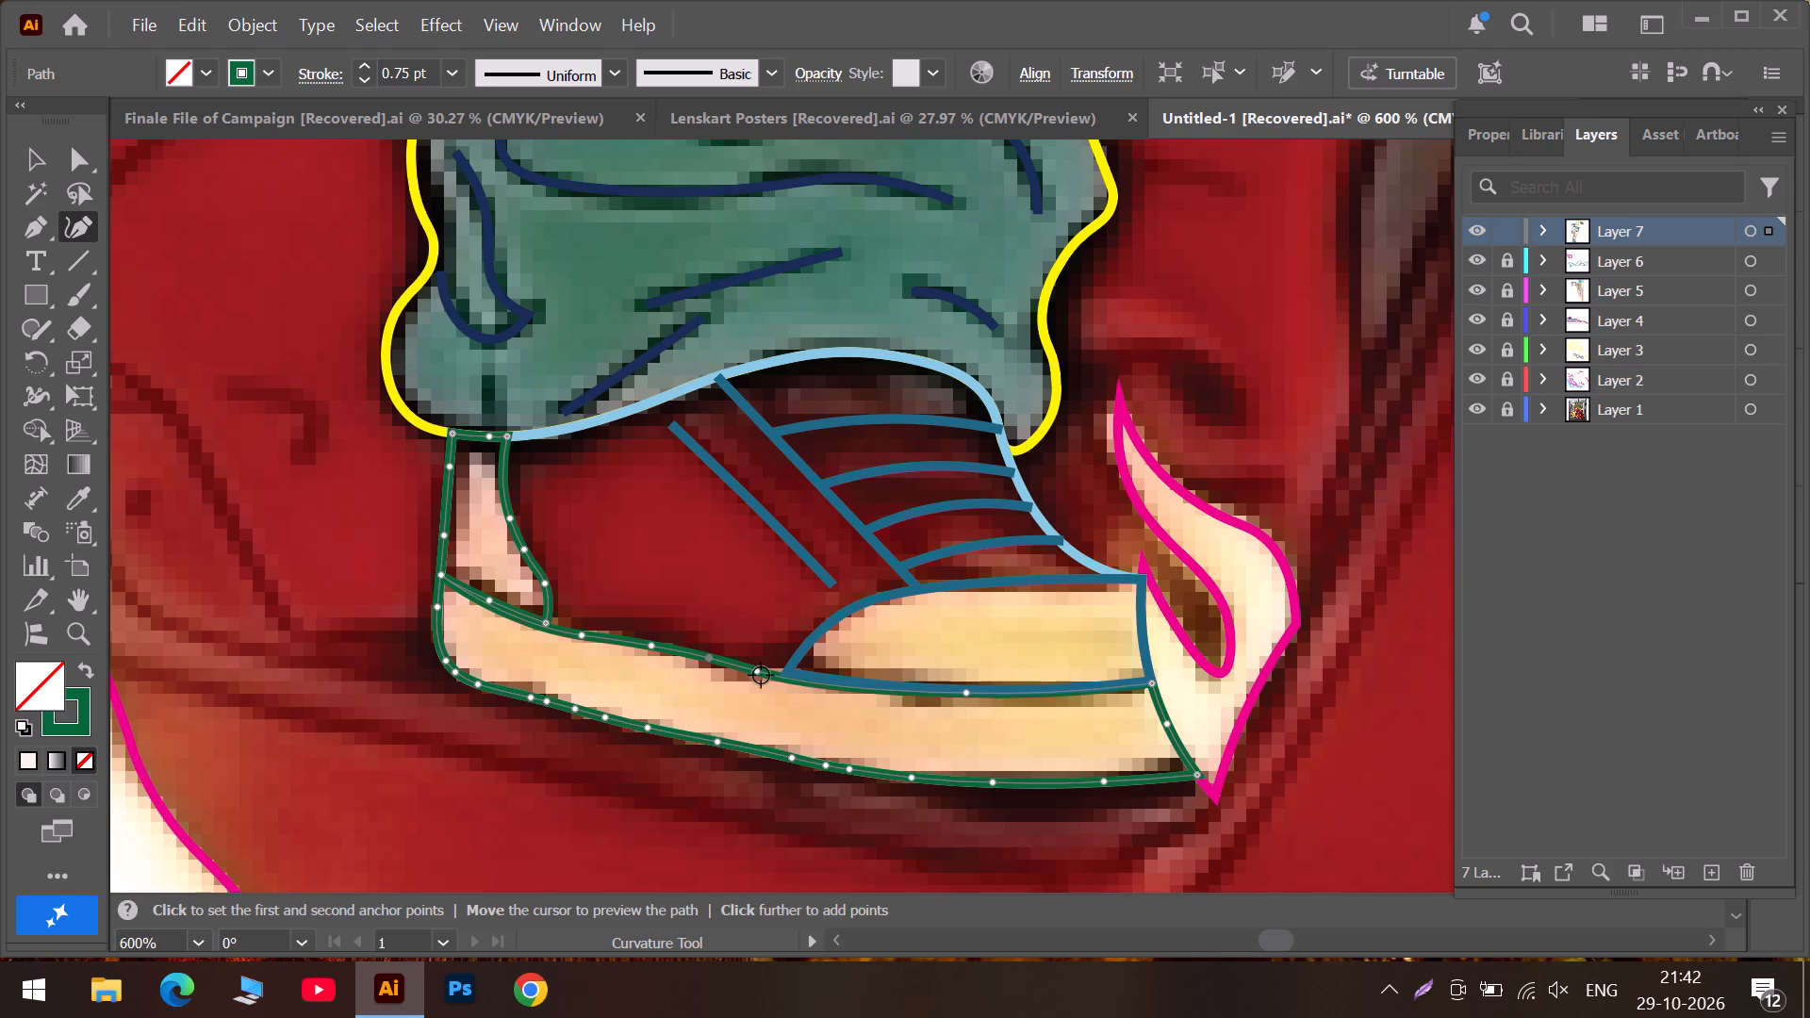
drag(761, 675, 784, 672)
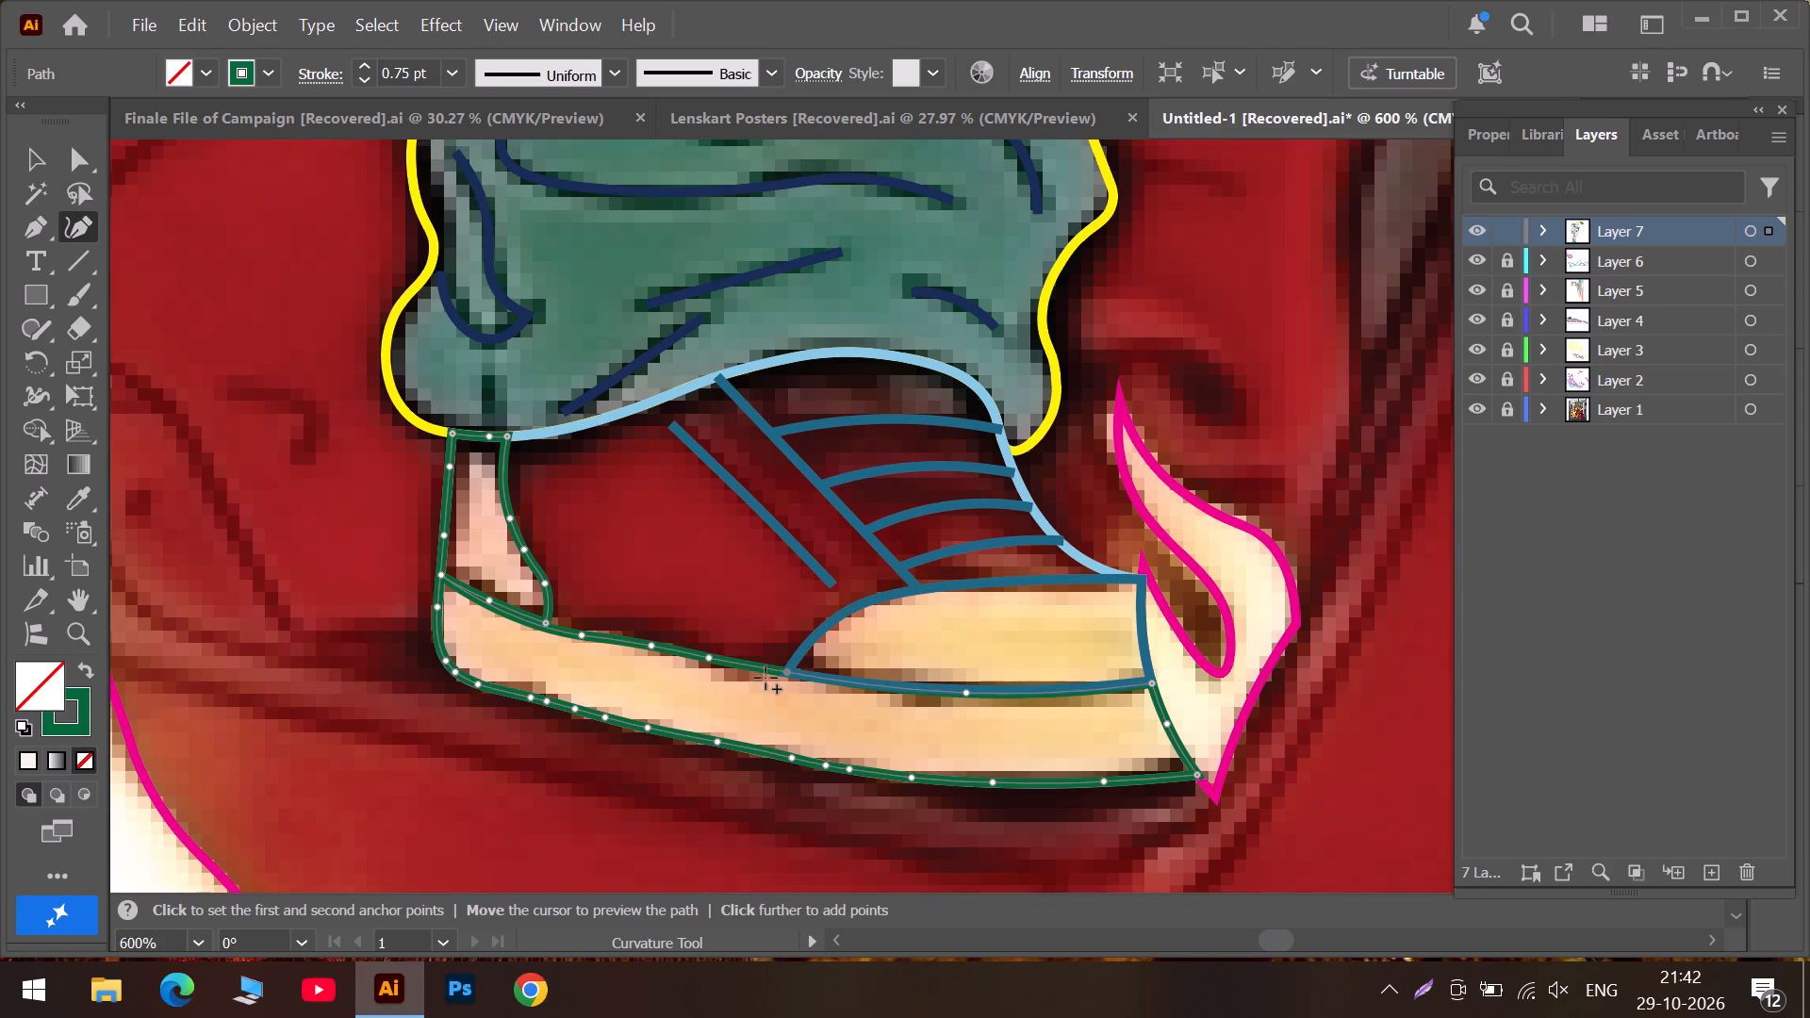
Delete the anchor on the sole's upper edge just past the heel piece junction to straighten the edge.
alt+scroll(930, 729, up, 2)
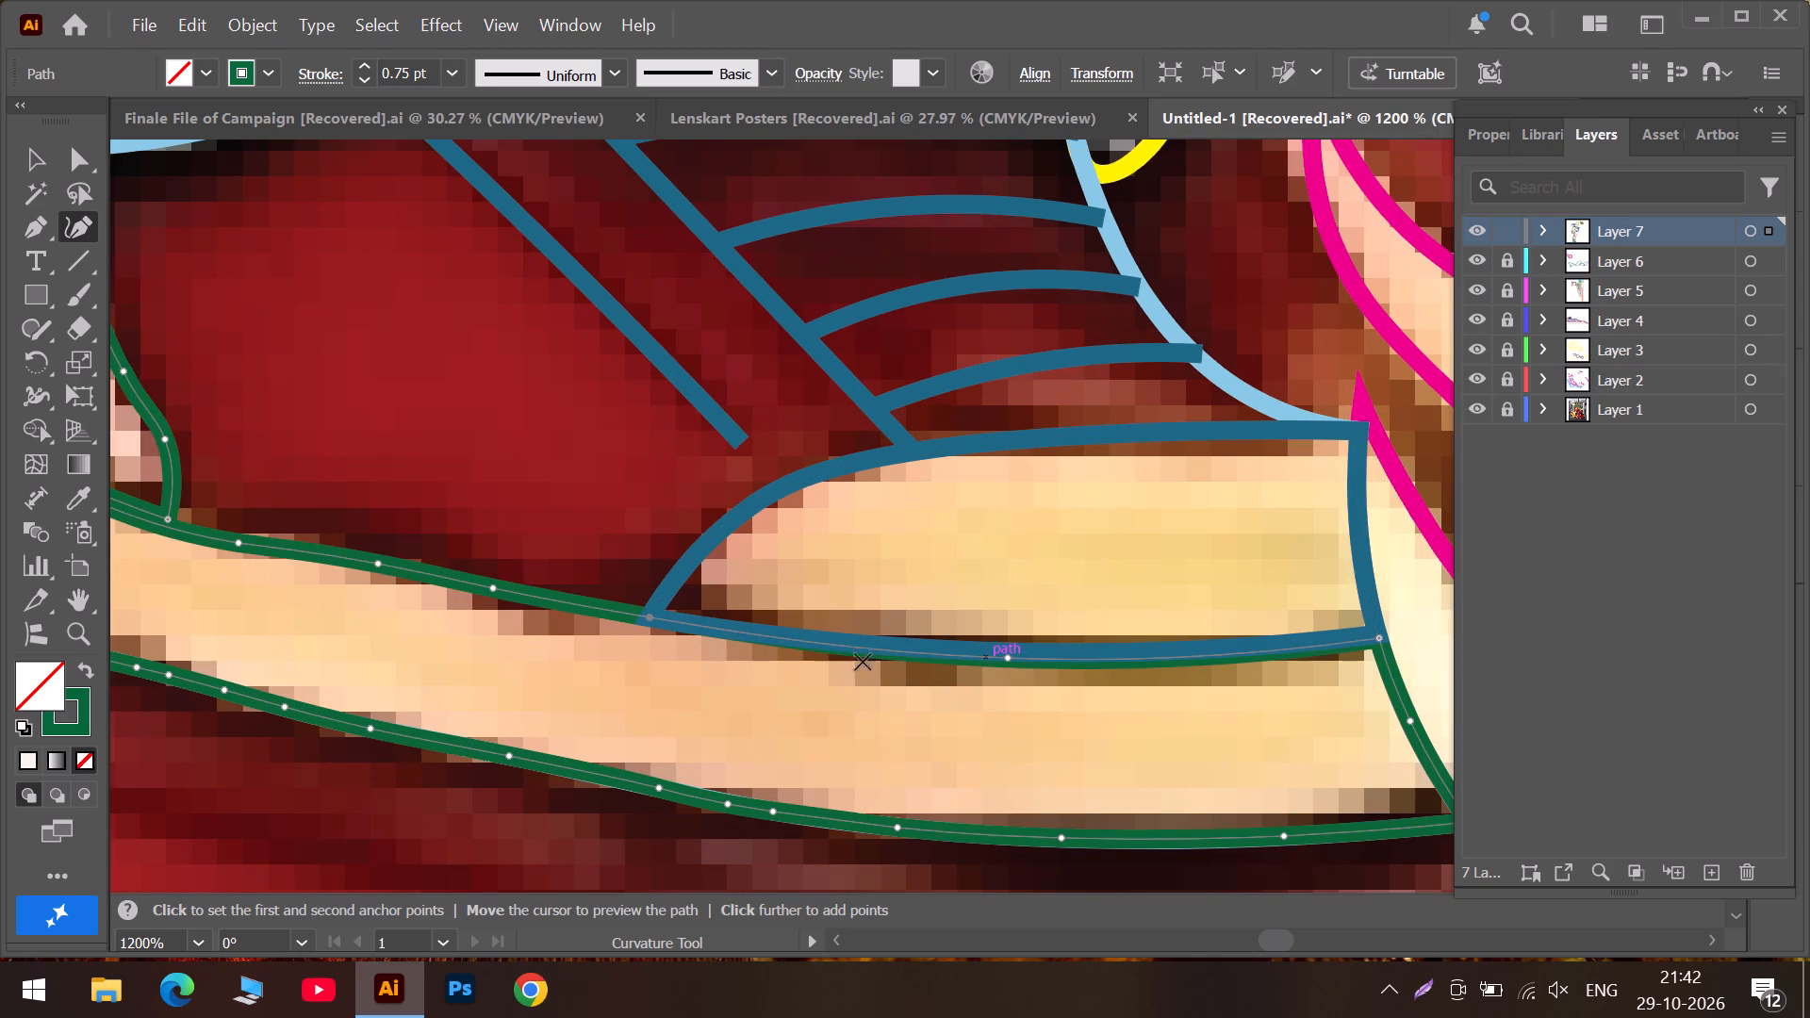
alt+scroll(789, 665, down, 1)
scroll(789, 665, down, 1)
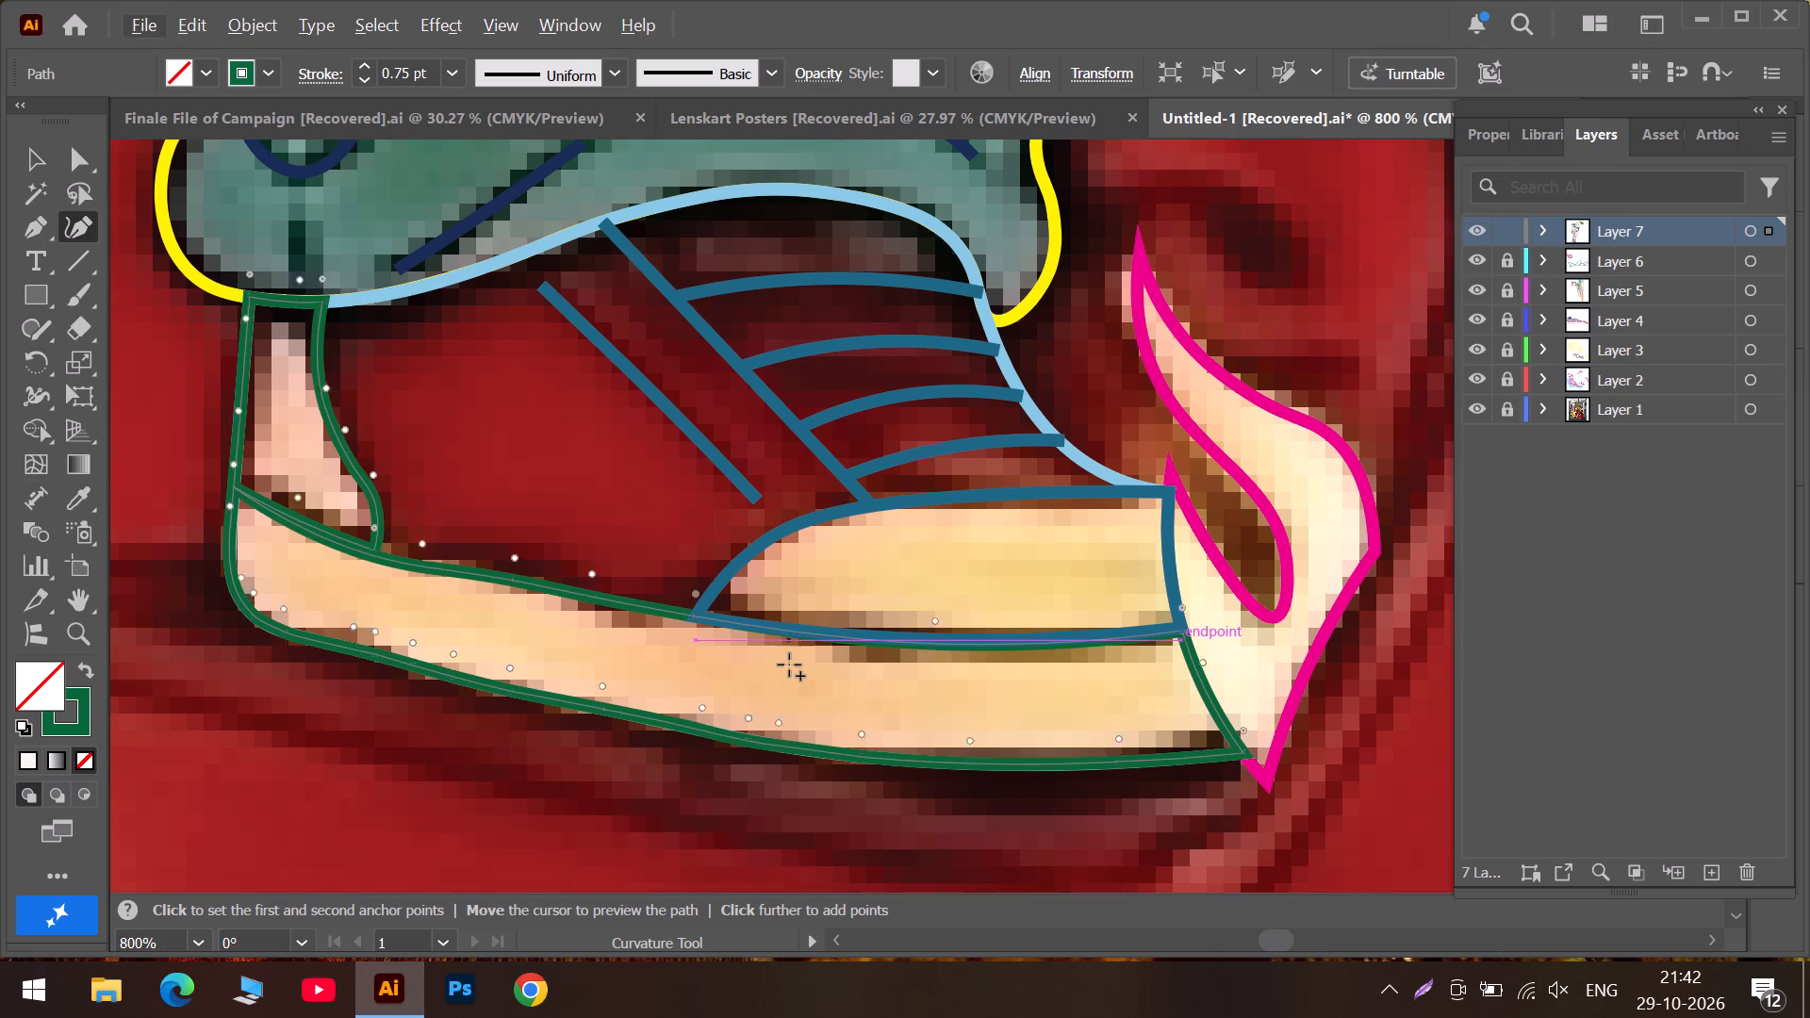
alt+scroll(789, 665, down, 1)
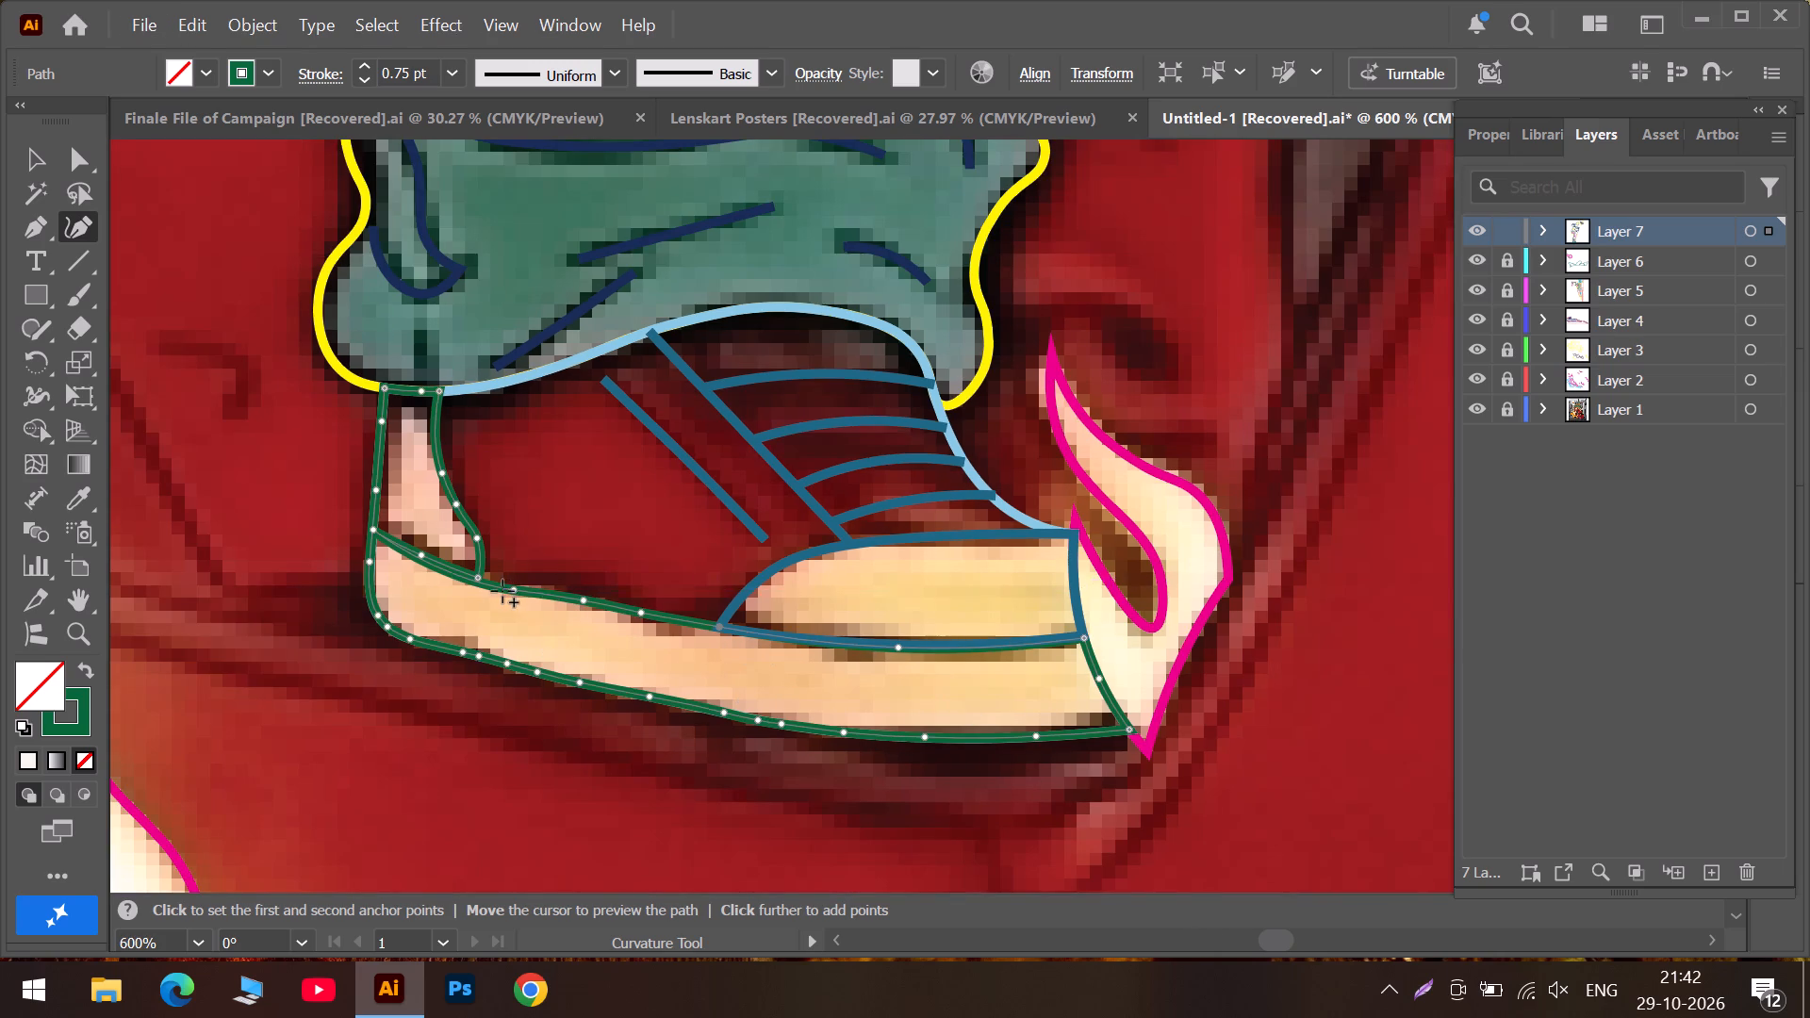
alt+scroll(502, 591, up, 2)
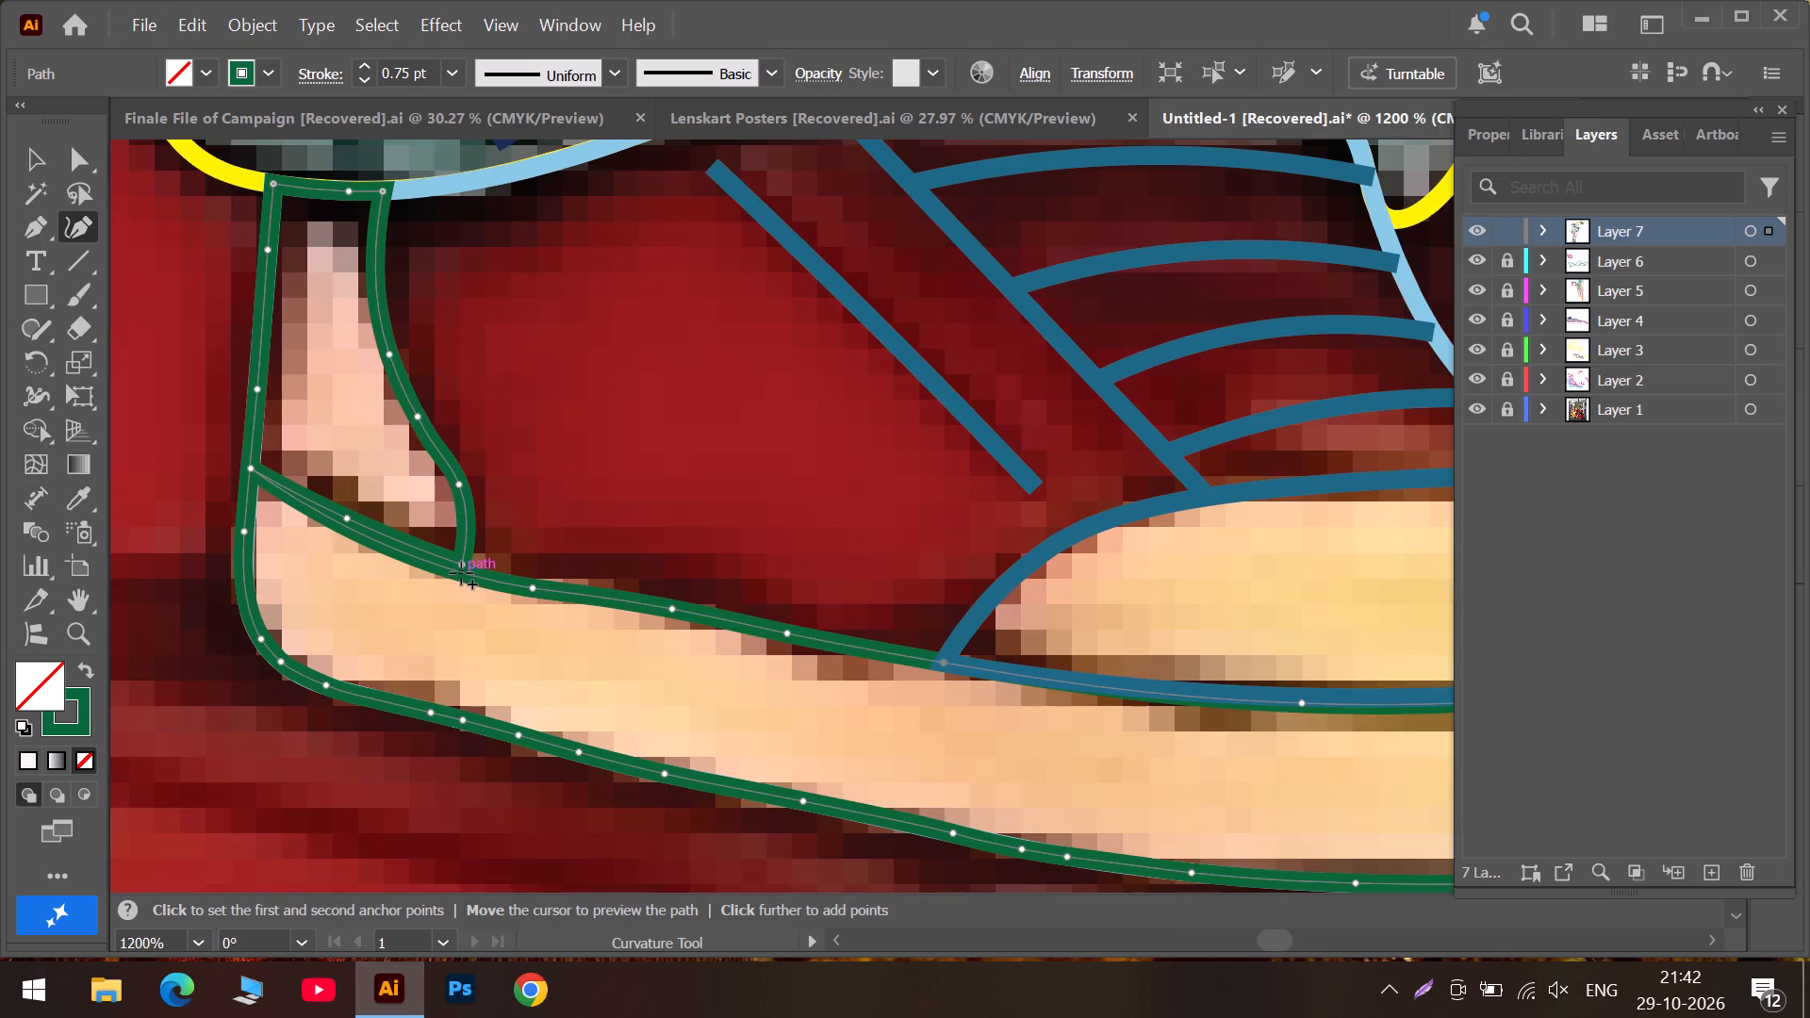
click(461, 573)
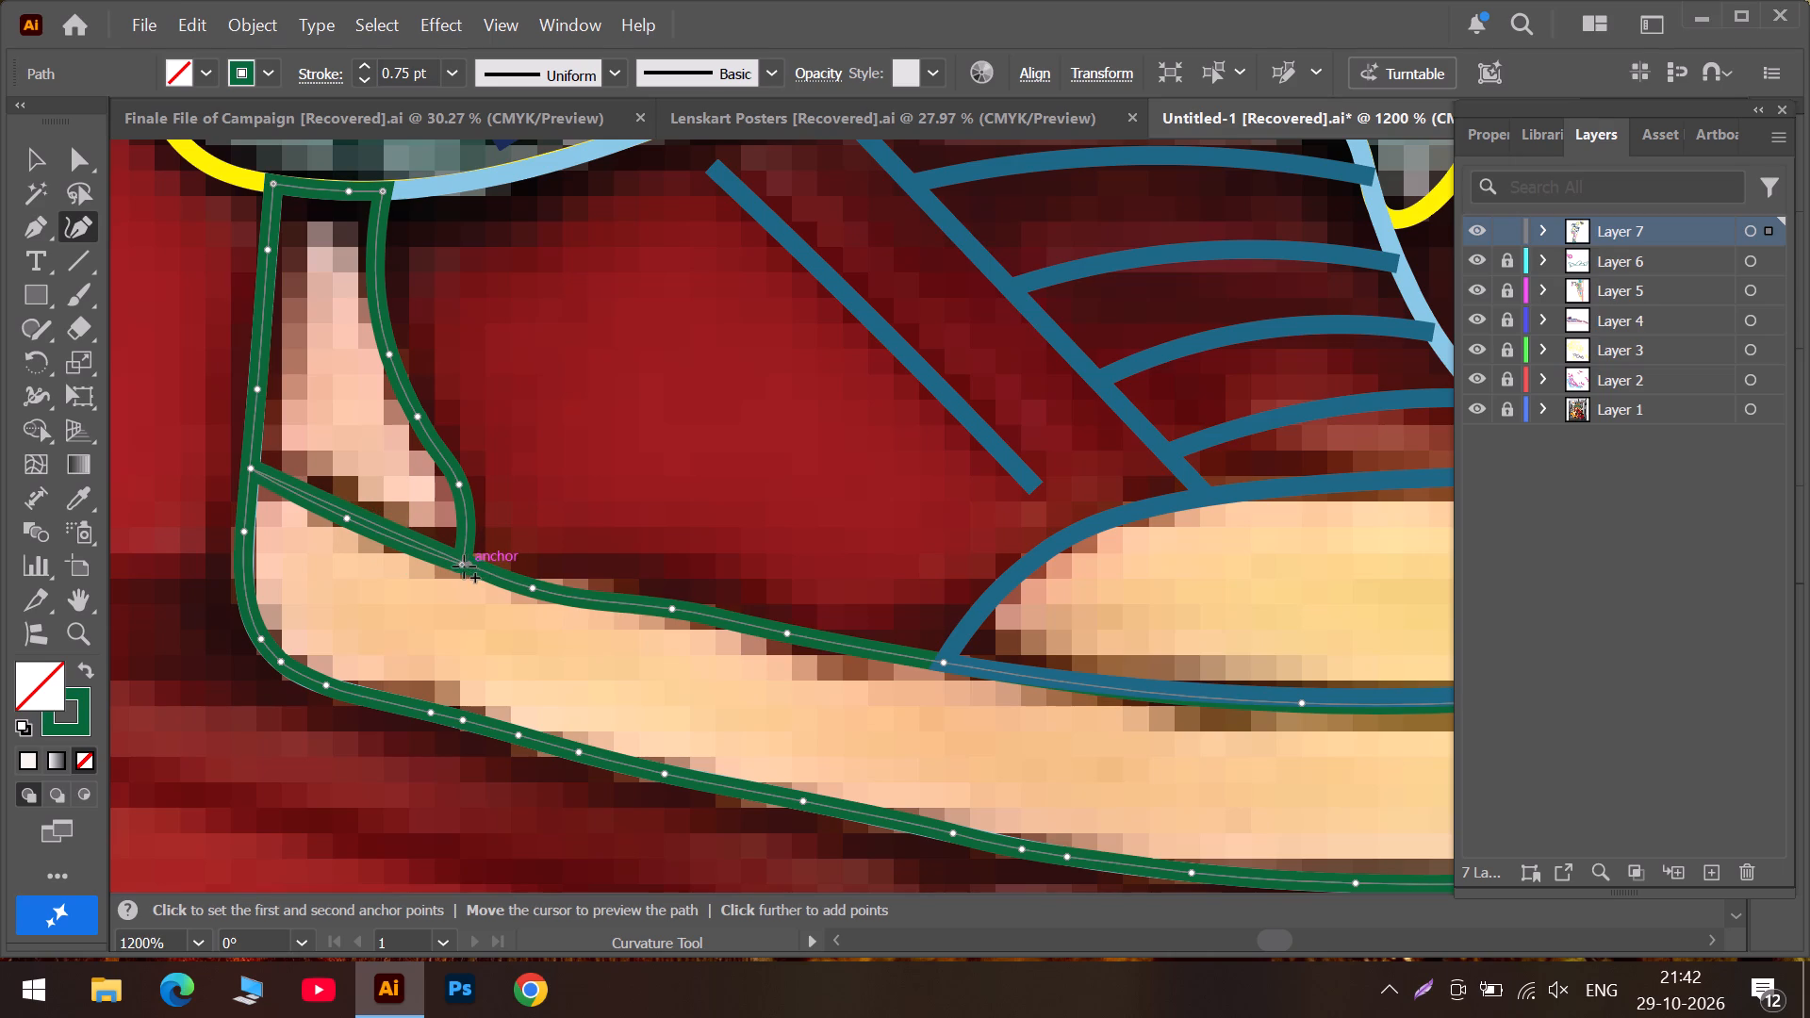
click(530, 586)
key(Delete)
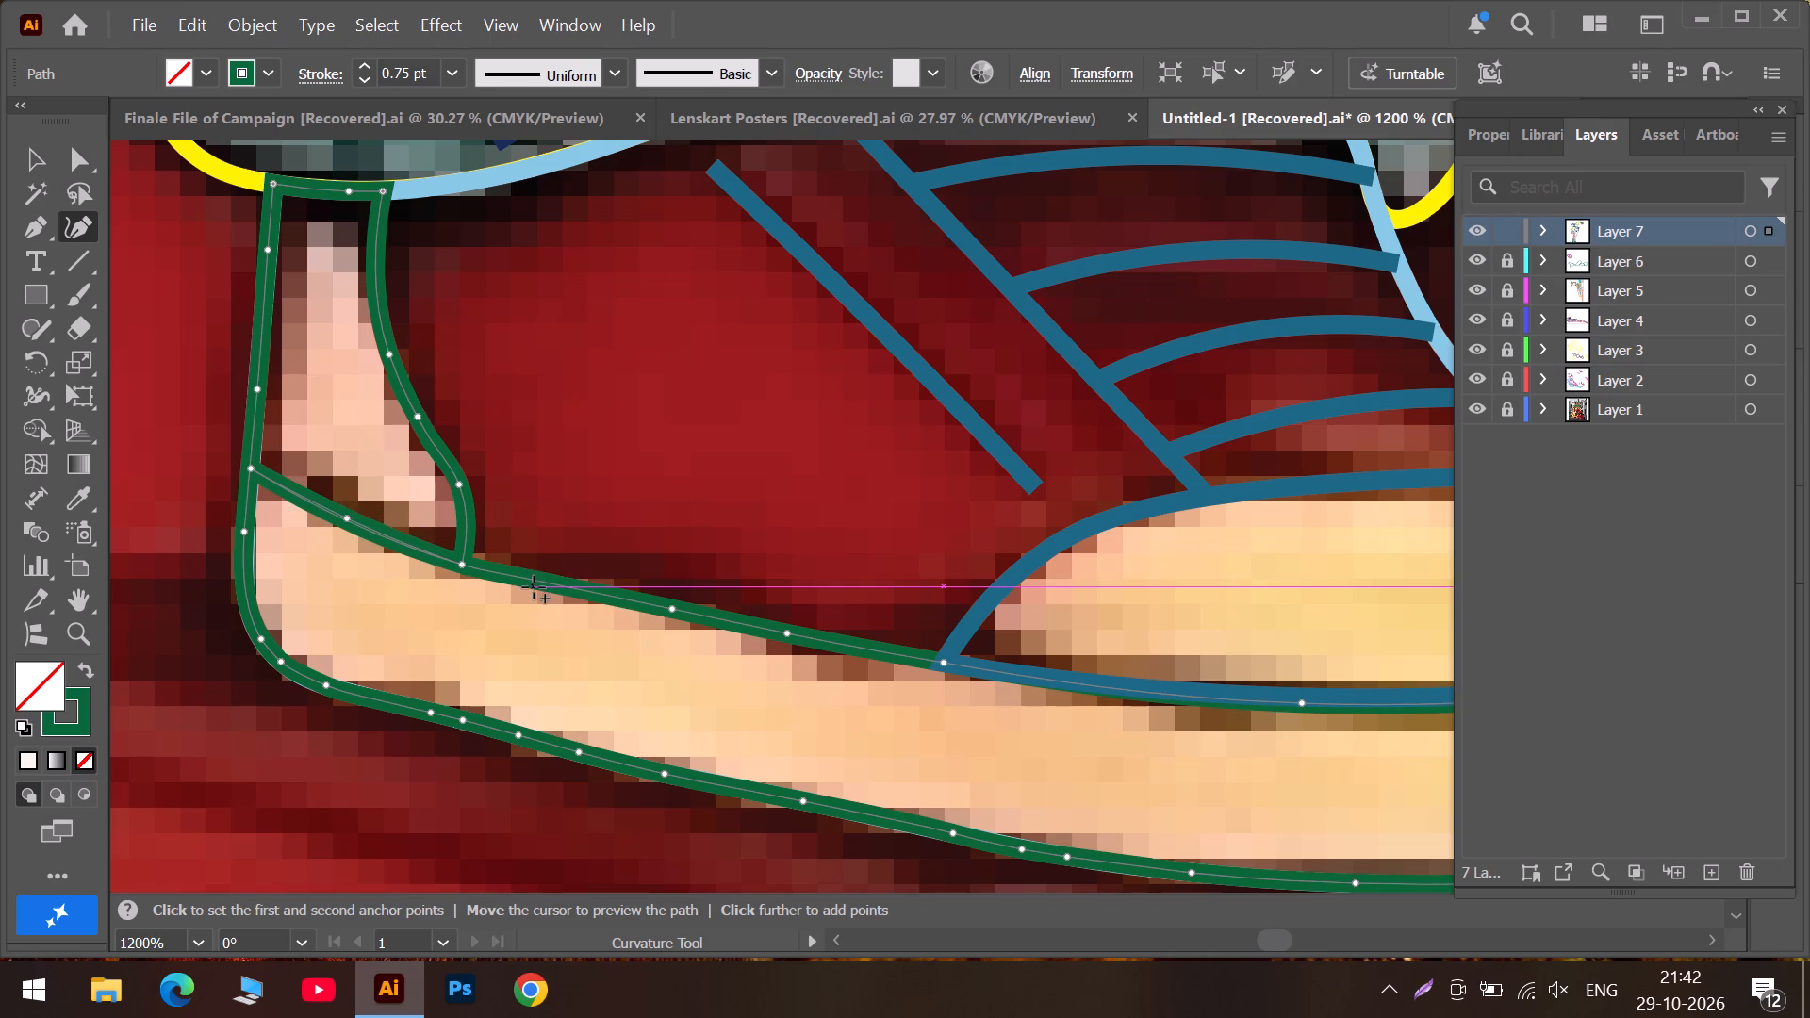
click(32, 148)
Trace the teal ear flap's inner contour with a green curve from the yellow strap's lower edge around to the yellow helmet outline.
scroll(963, 728, down, 5)
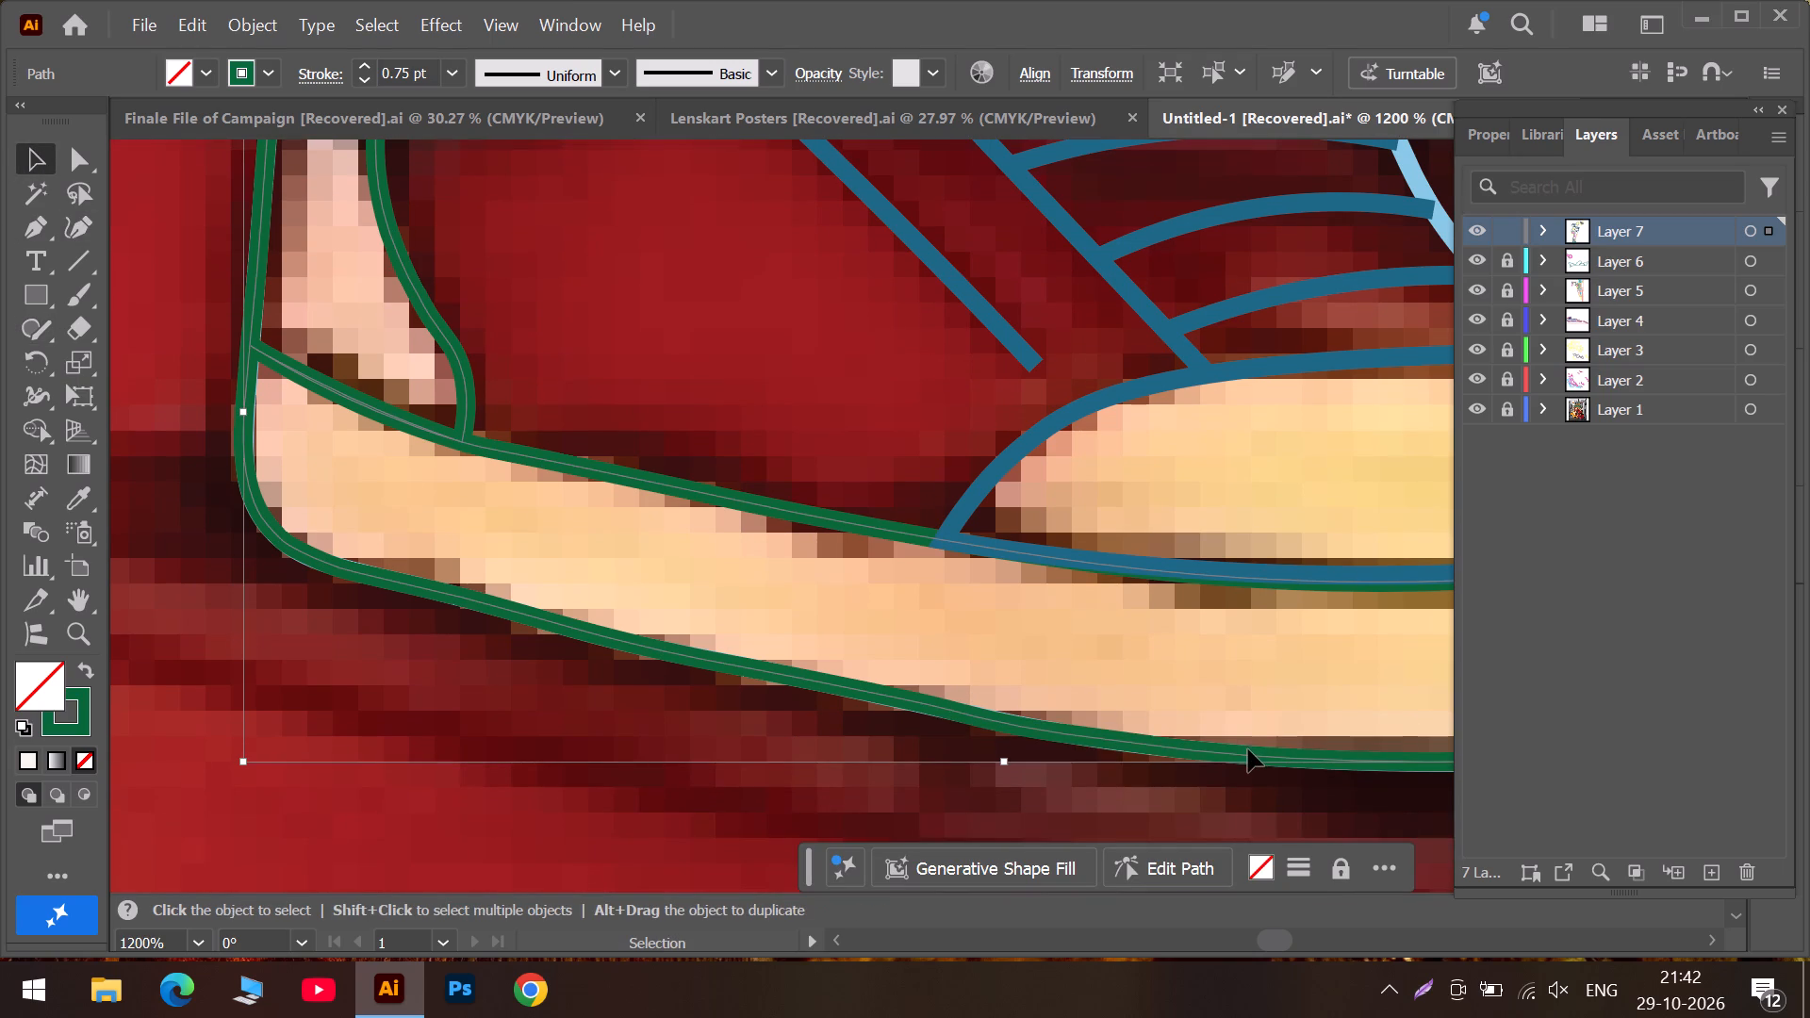
alt+scroll(1246, 748, down, 2)
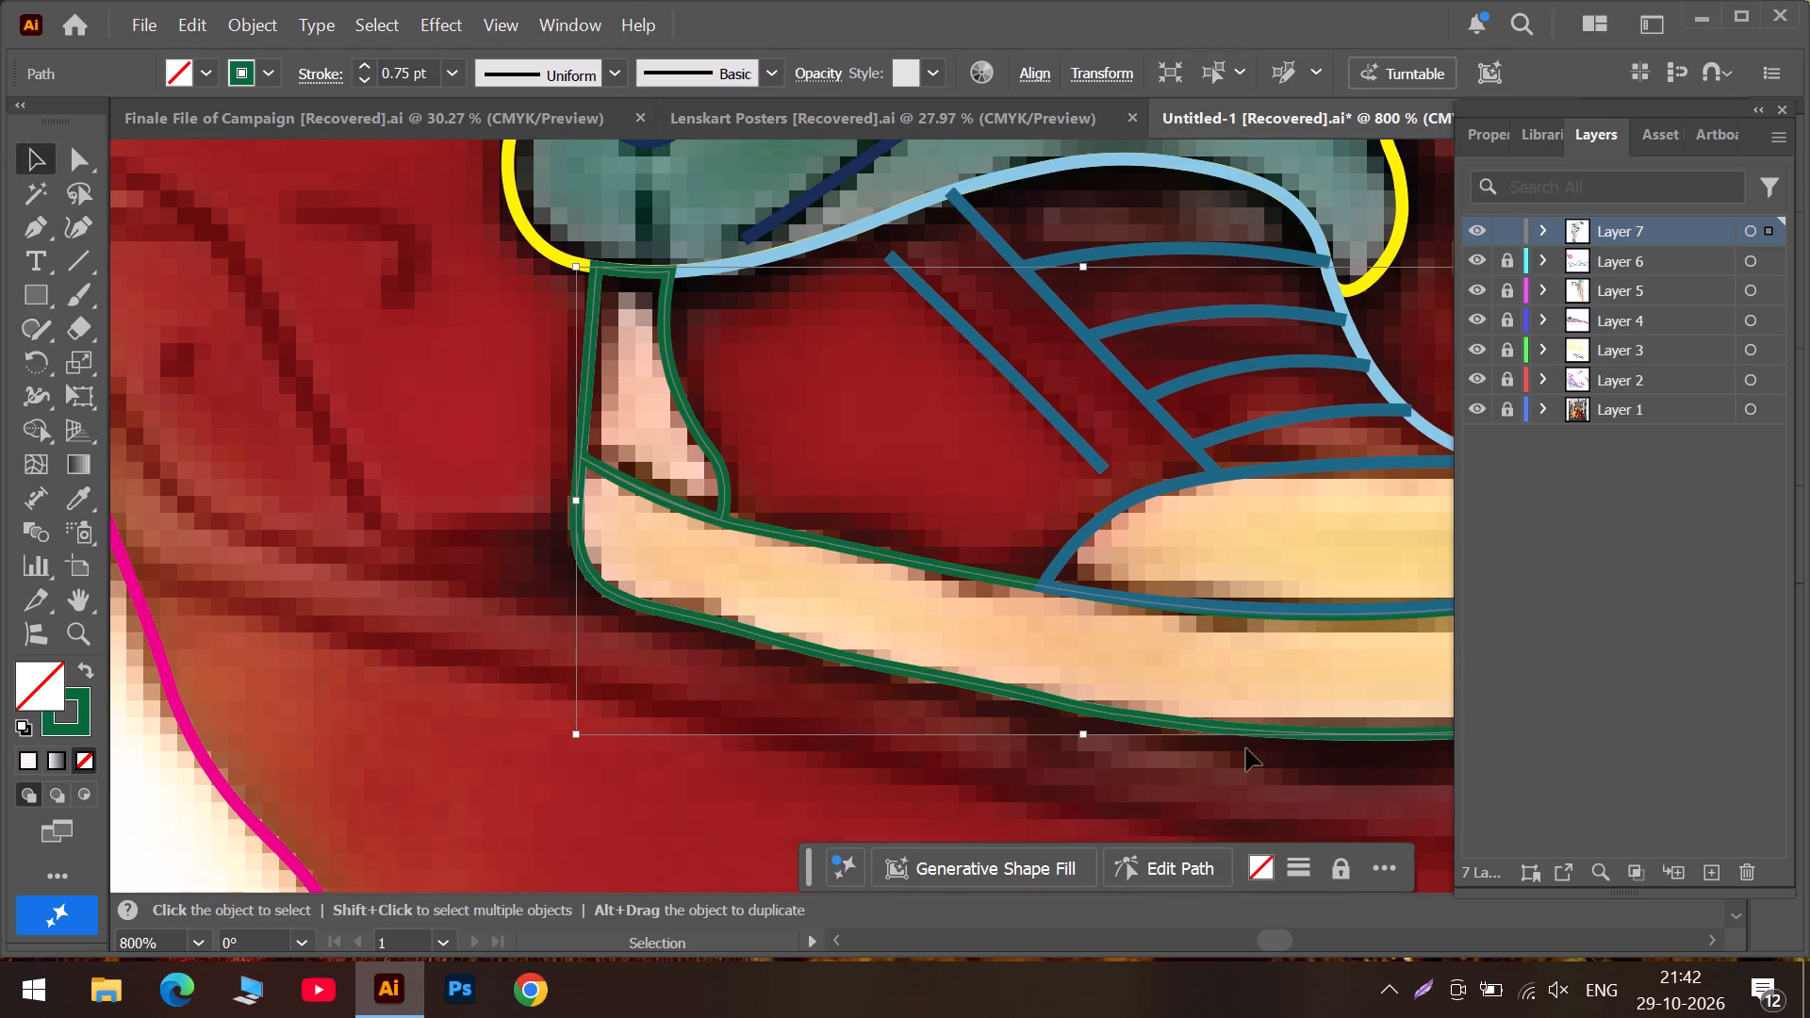
alt+scroll(1246, 748, down, 2)
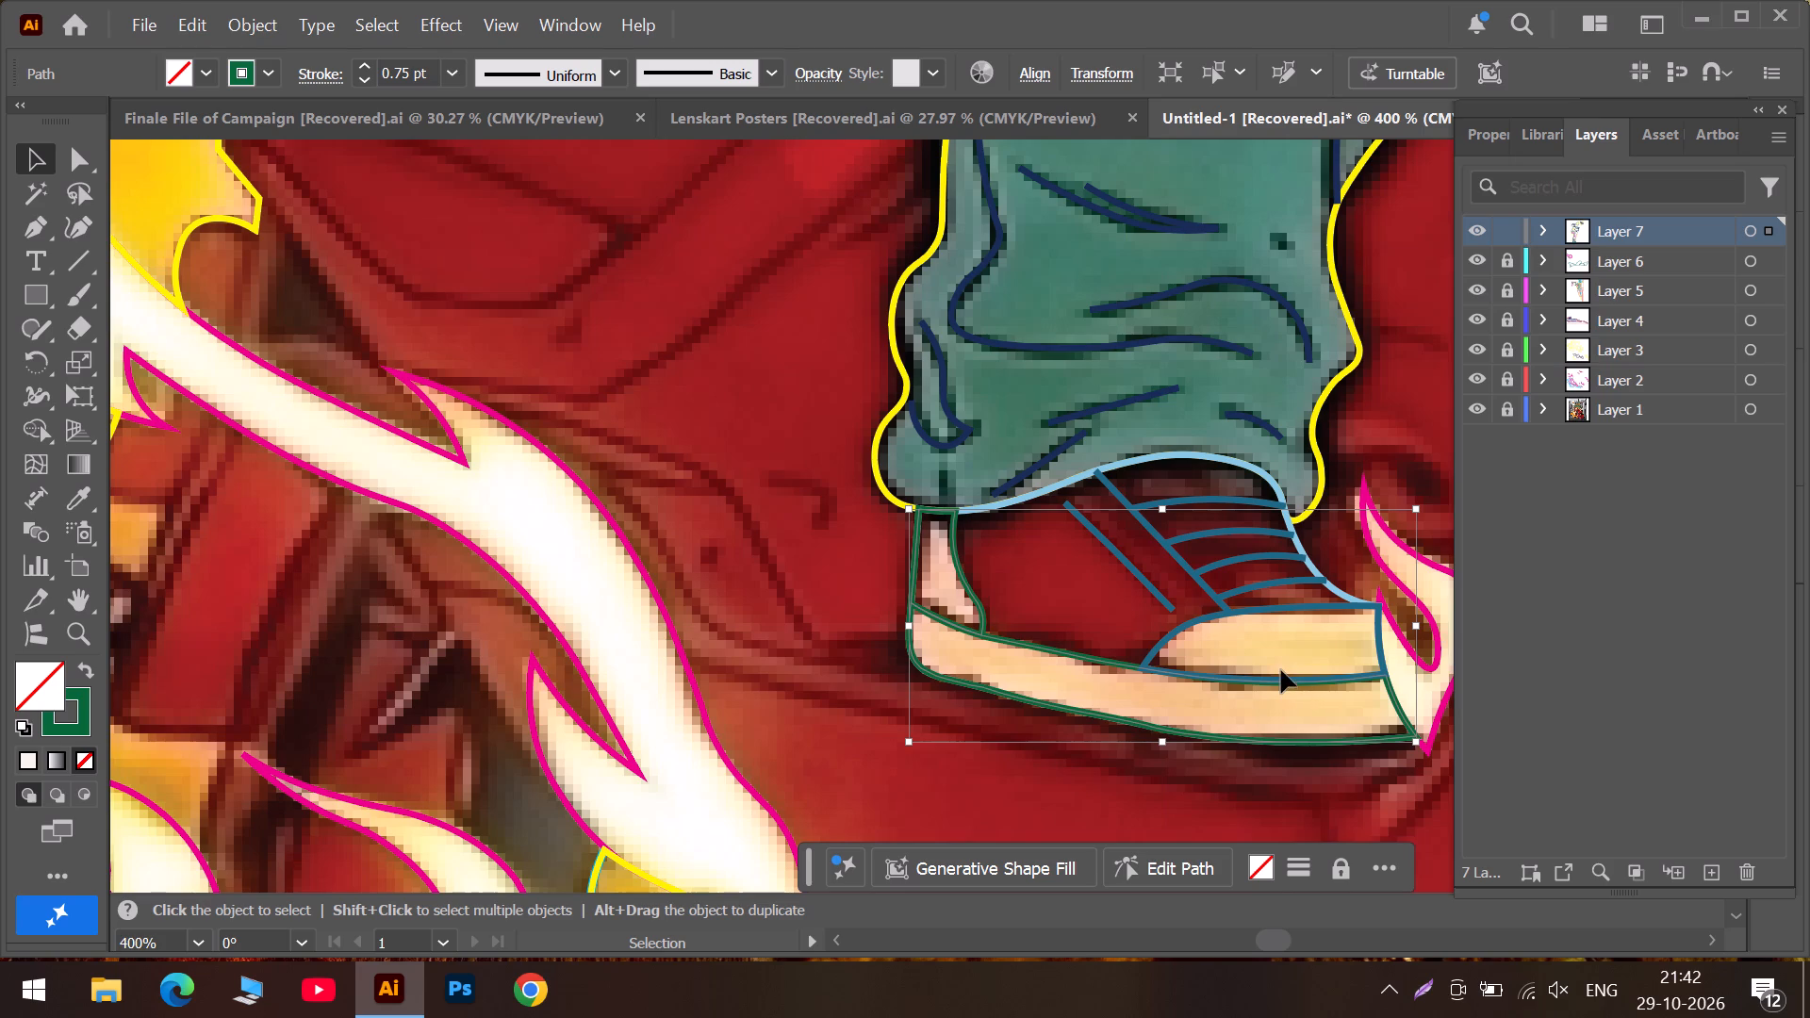
click(1320, 938)
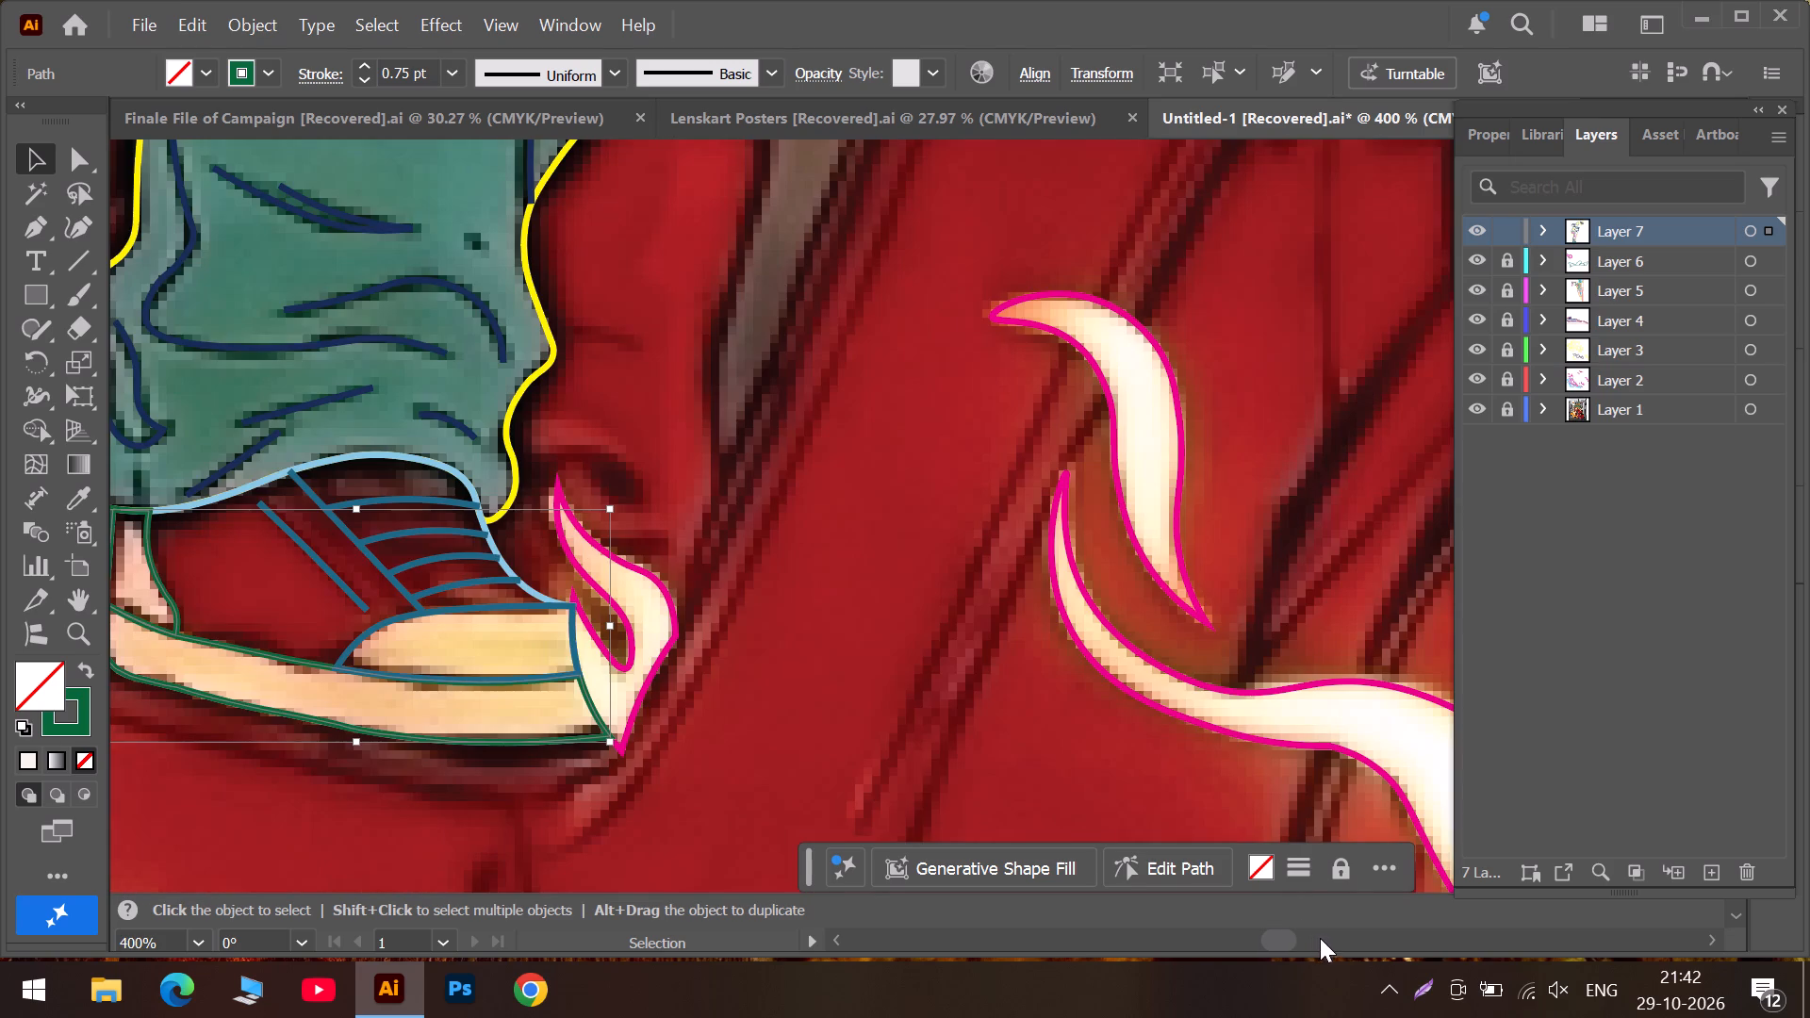
scroll(587, 444, up, 4)
alt+scroll(646, 398, down, 2)
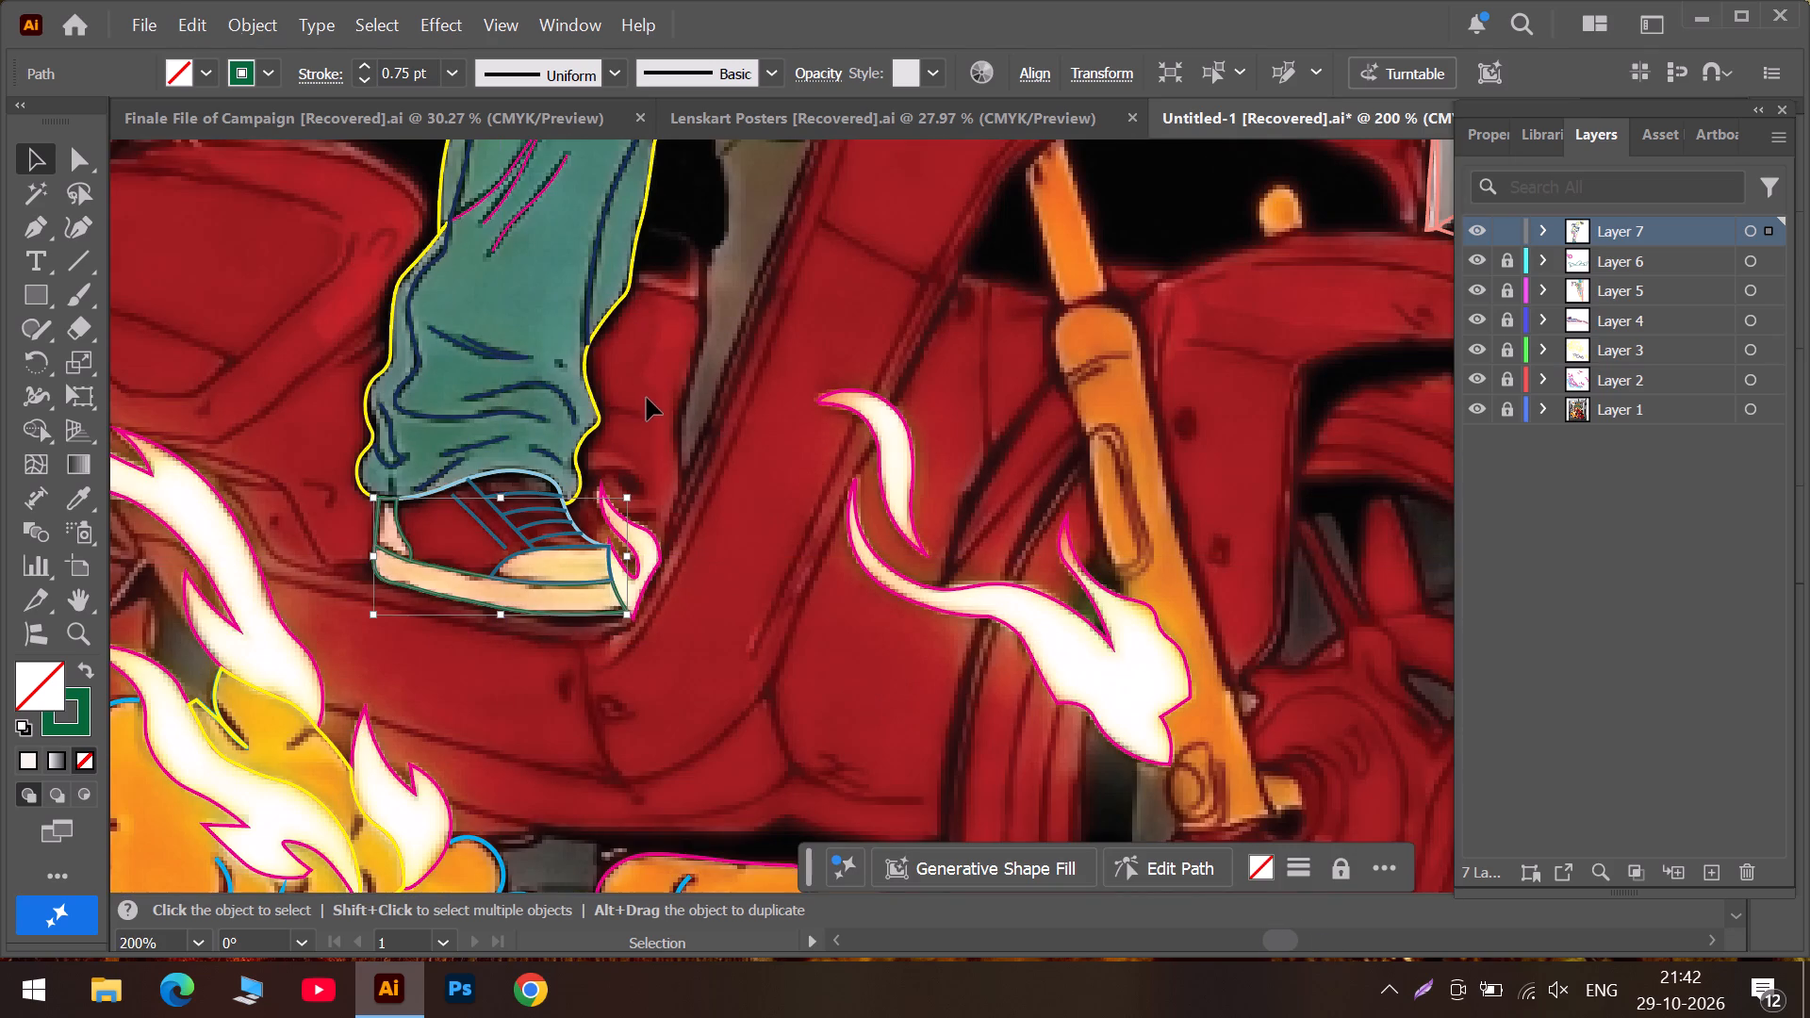
alt+scroll(651, 399, down, 1)
scroll(680, 393, up, 1)
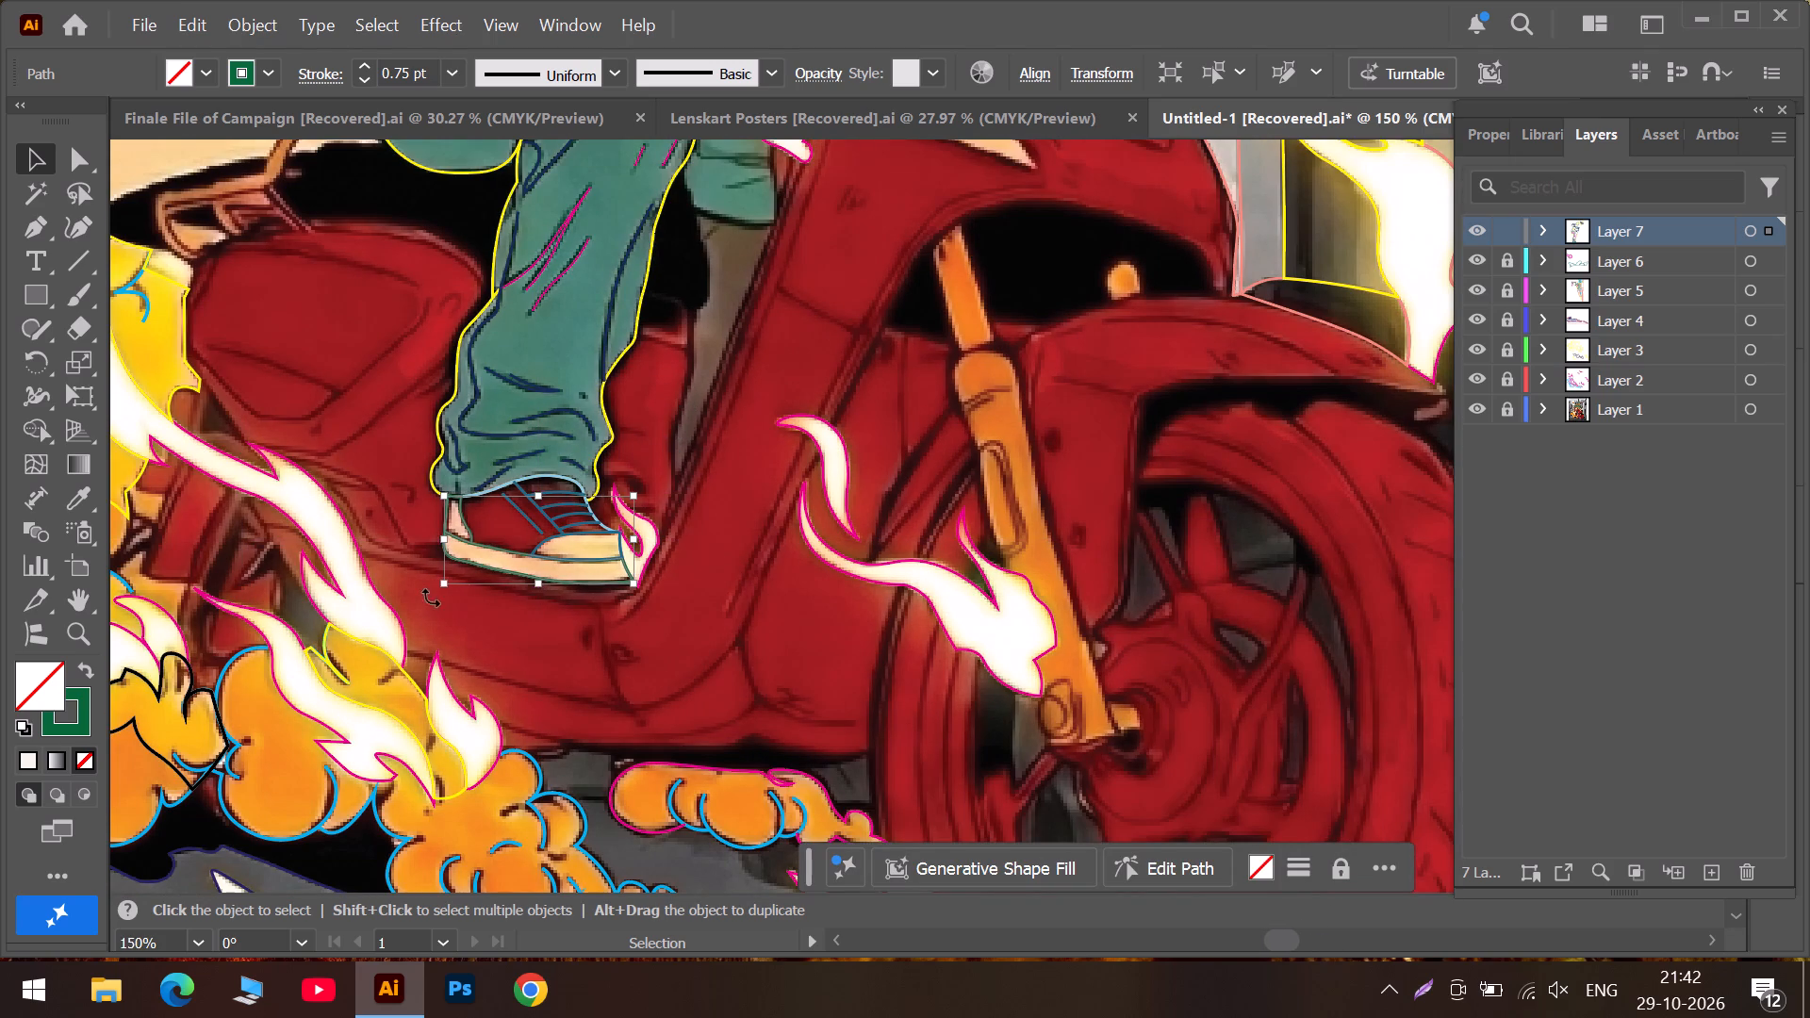
scroll(791, 430, up, 6)
scroll(711, 376, up, 12)
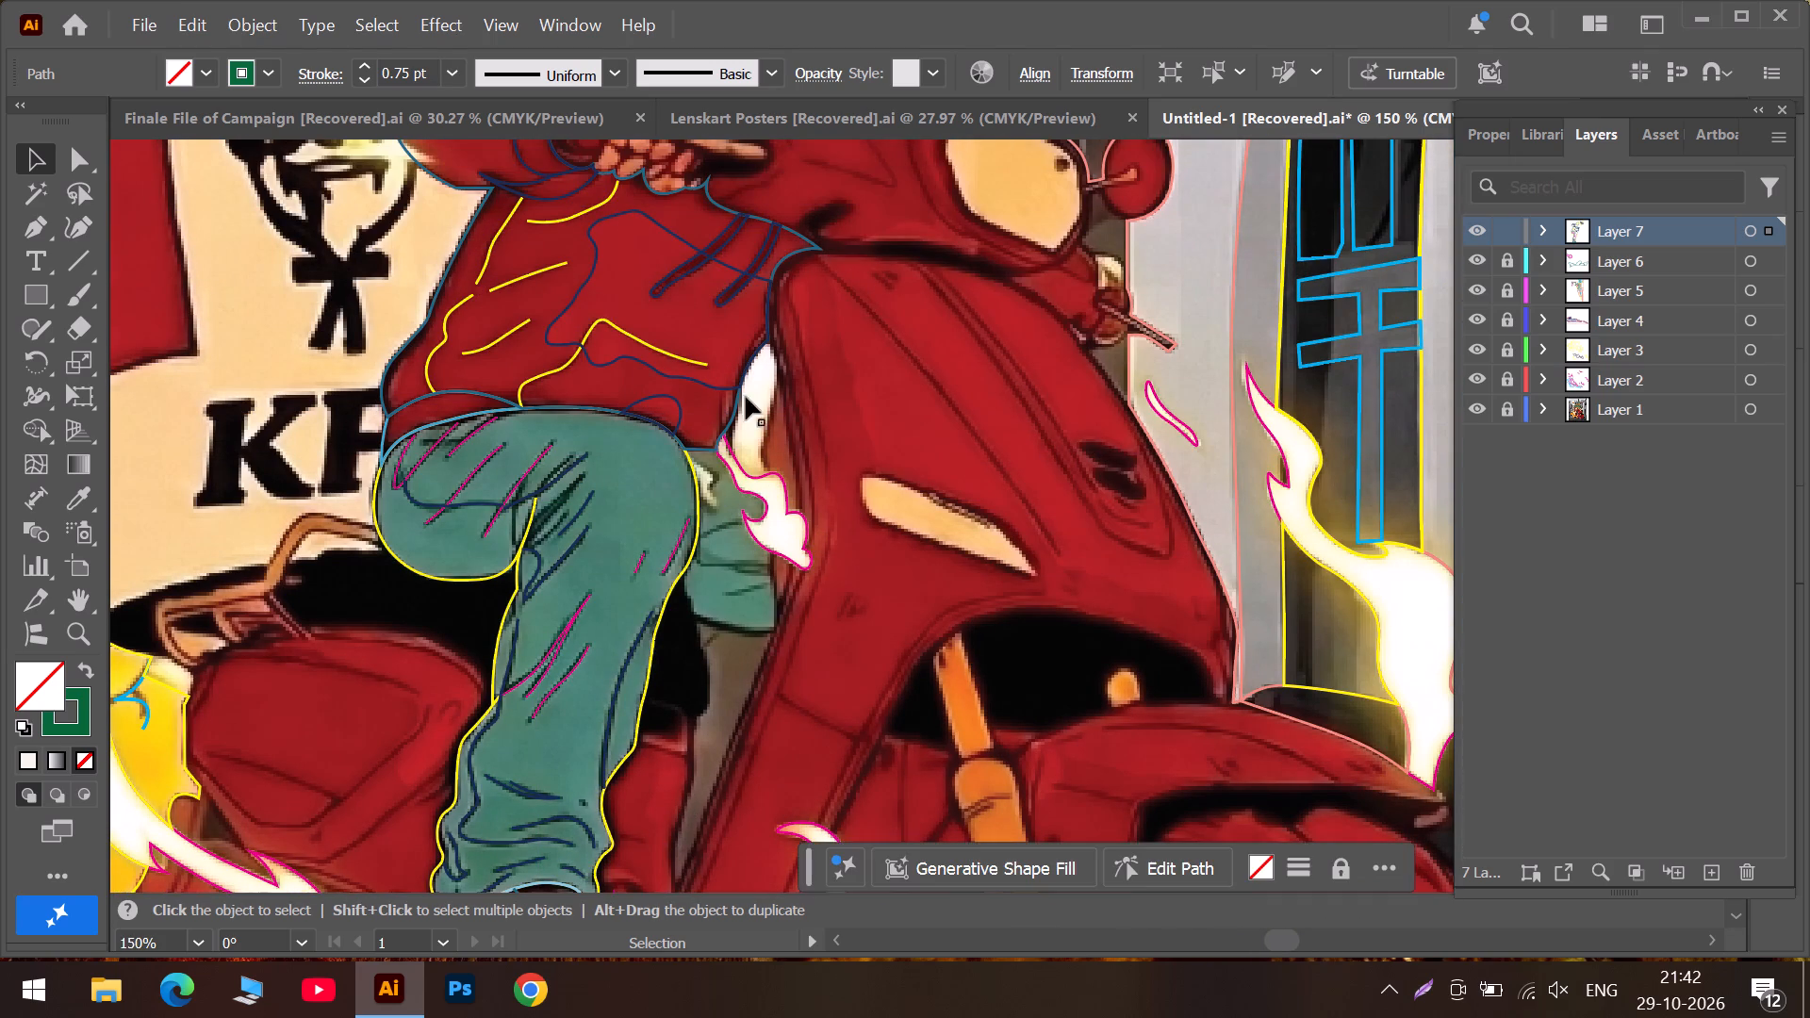
scroll(766, 403, up, 6)
scroll(602, 304, up, 5)
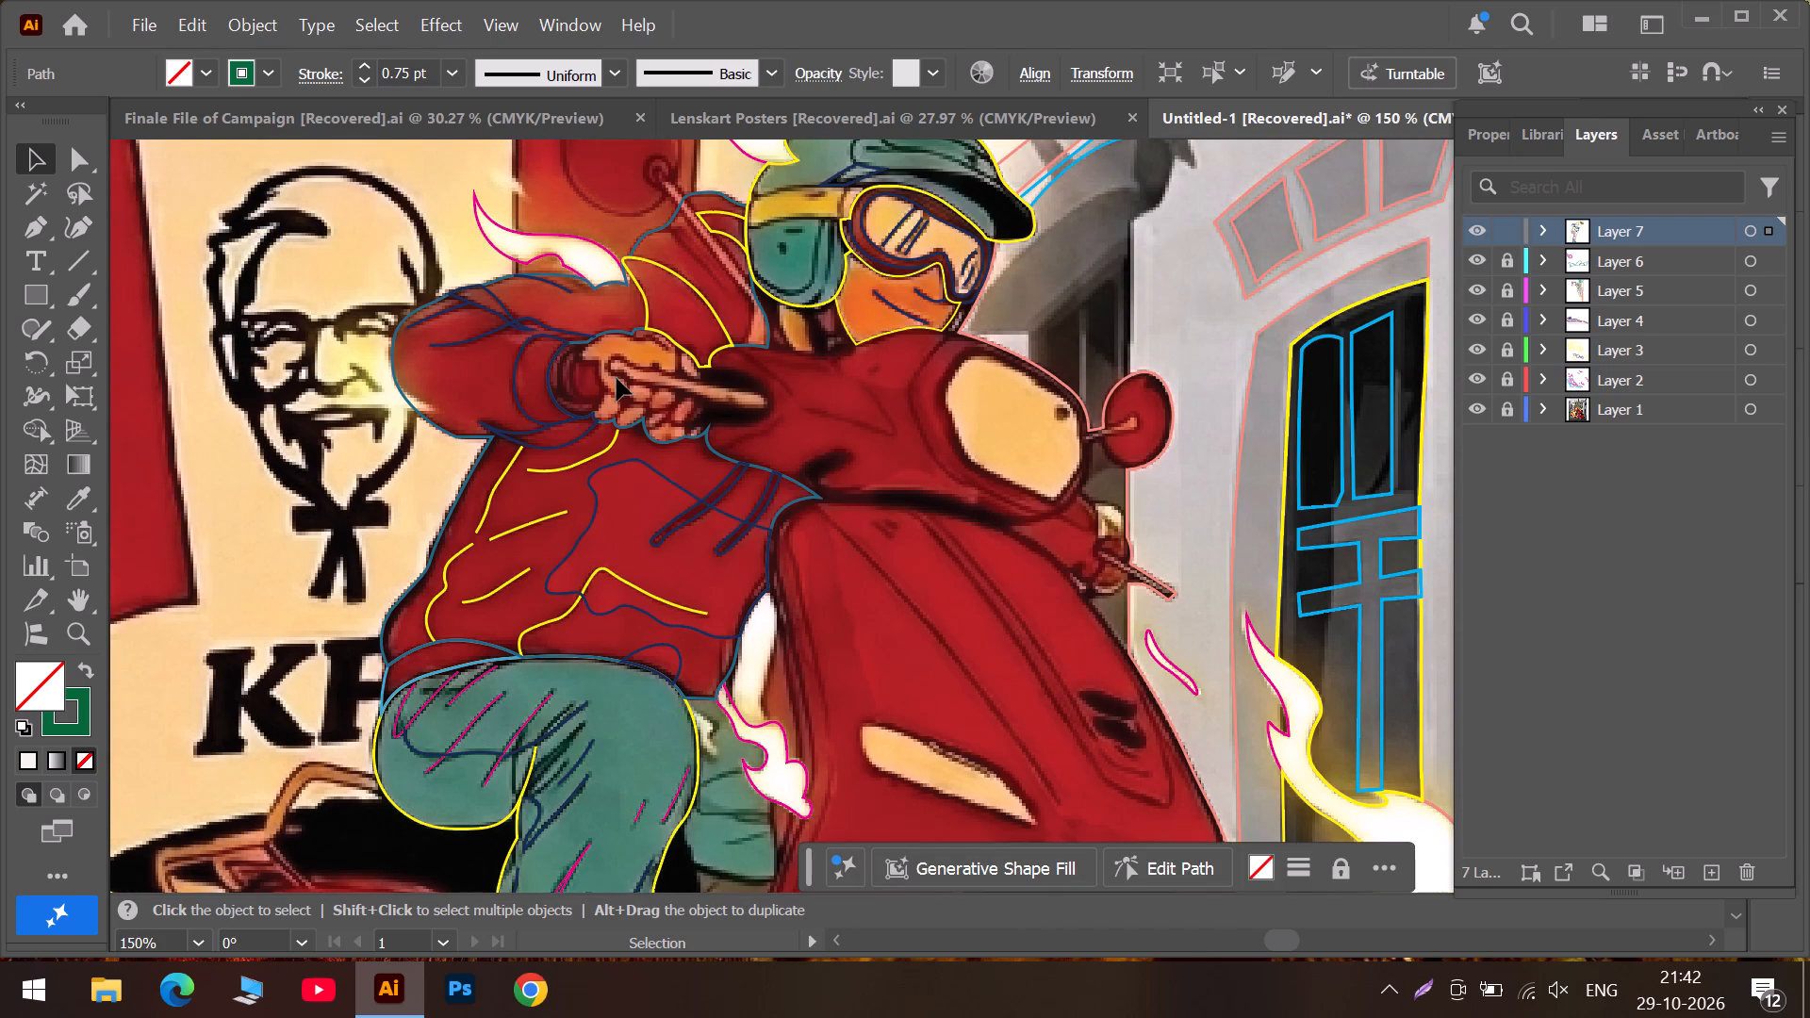
scroll(732, 382, up, 5)
alt+scroll(886, 311, up, 4)
scroll(833, 302, up, 4)
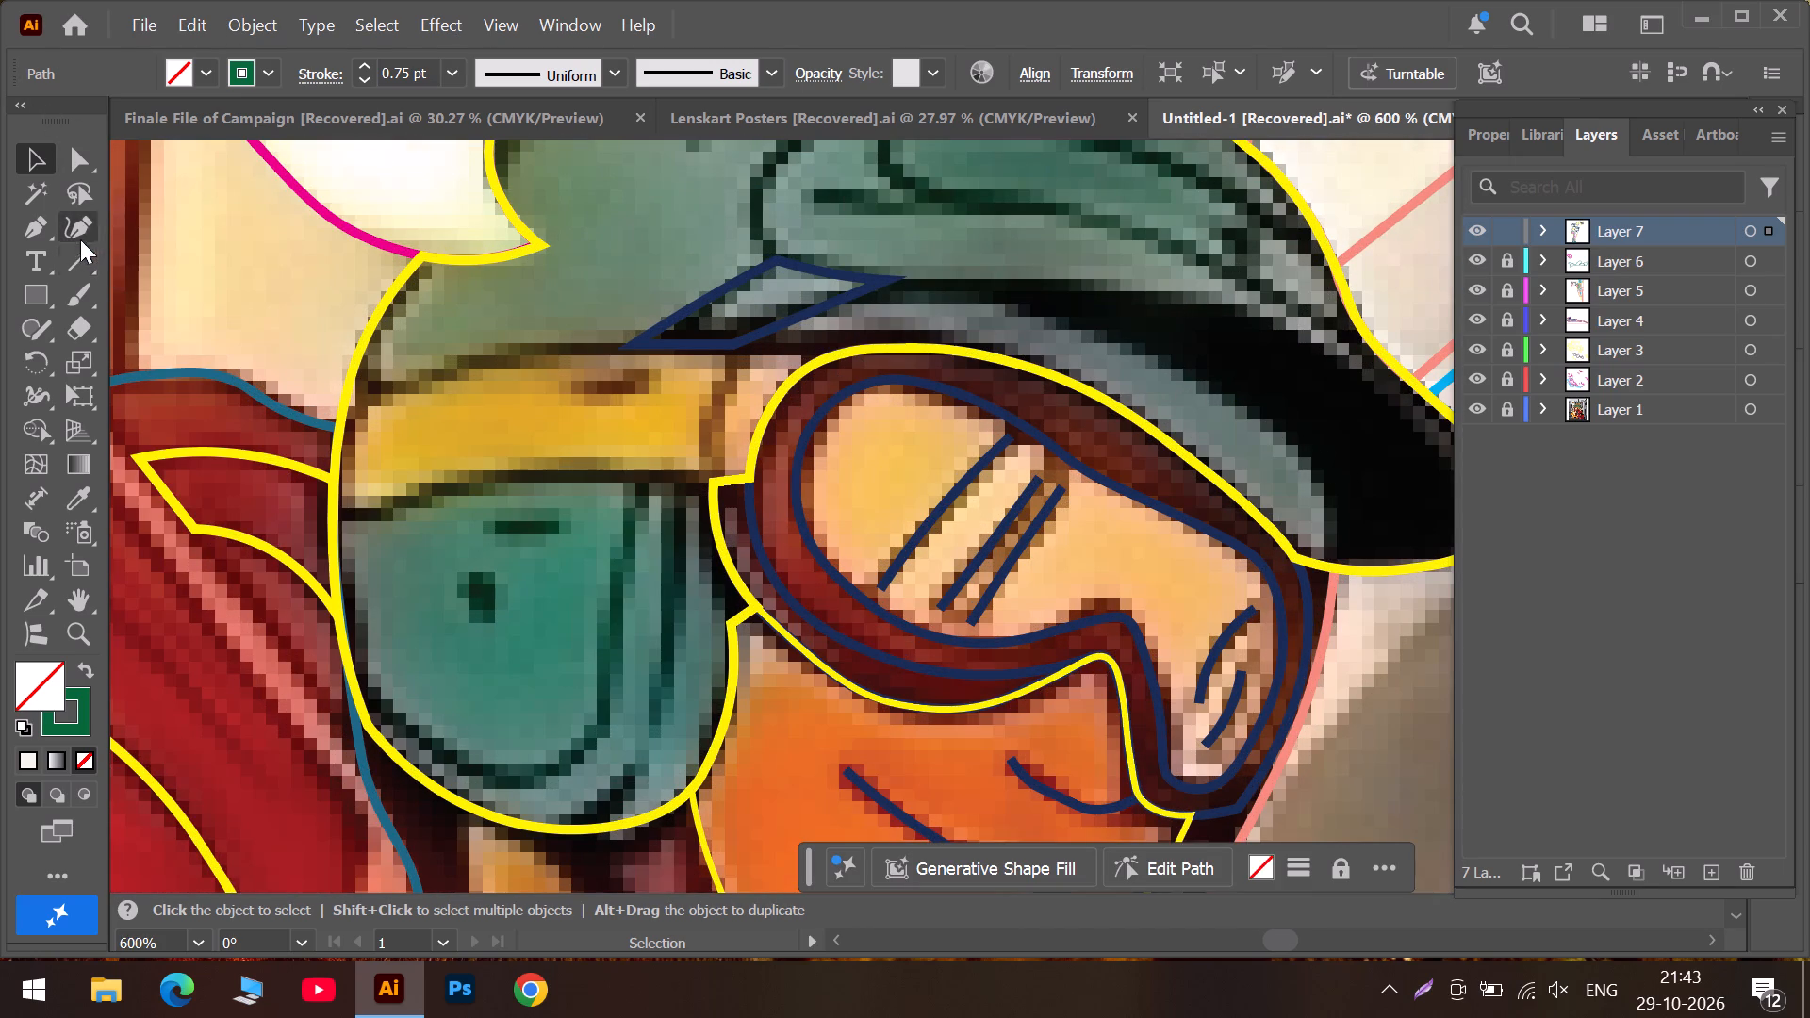
click(82, 211)
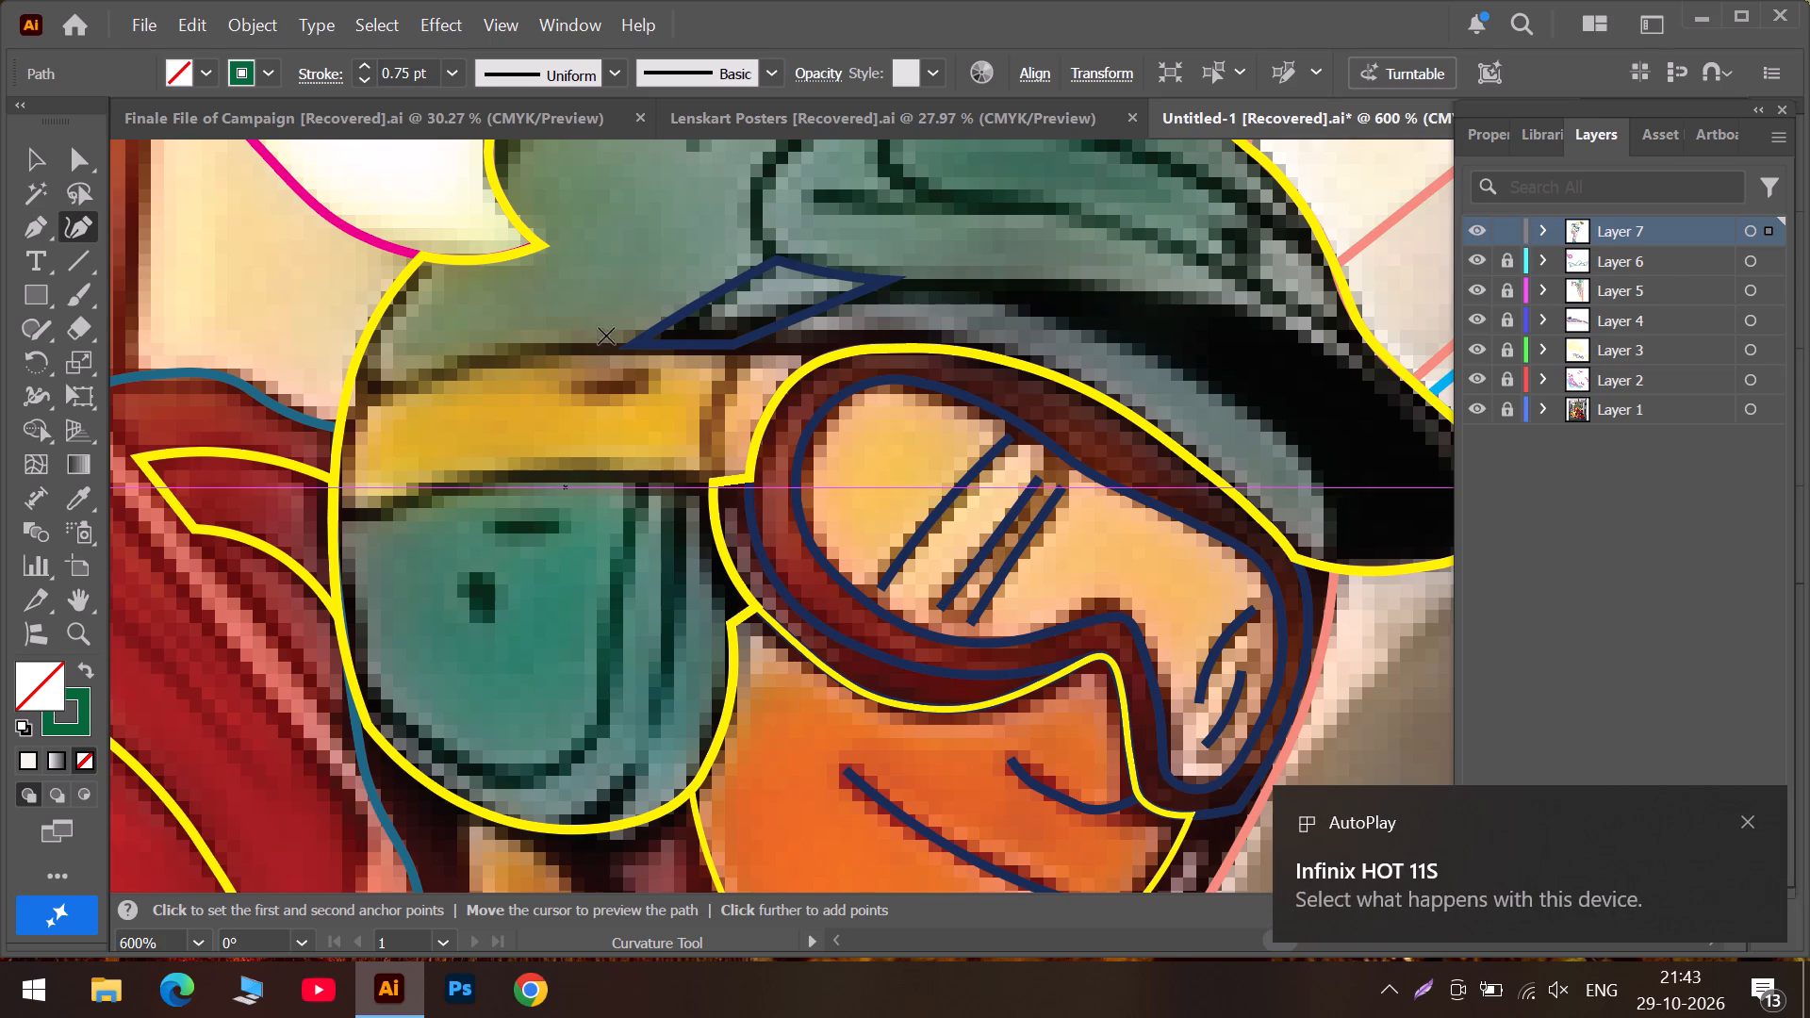
scroll(871, 385, up, 1)
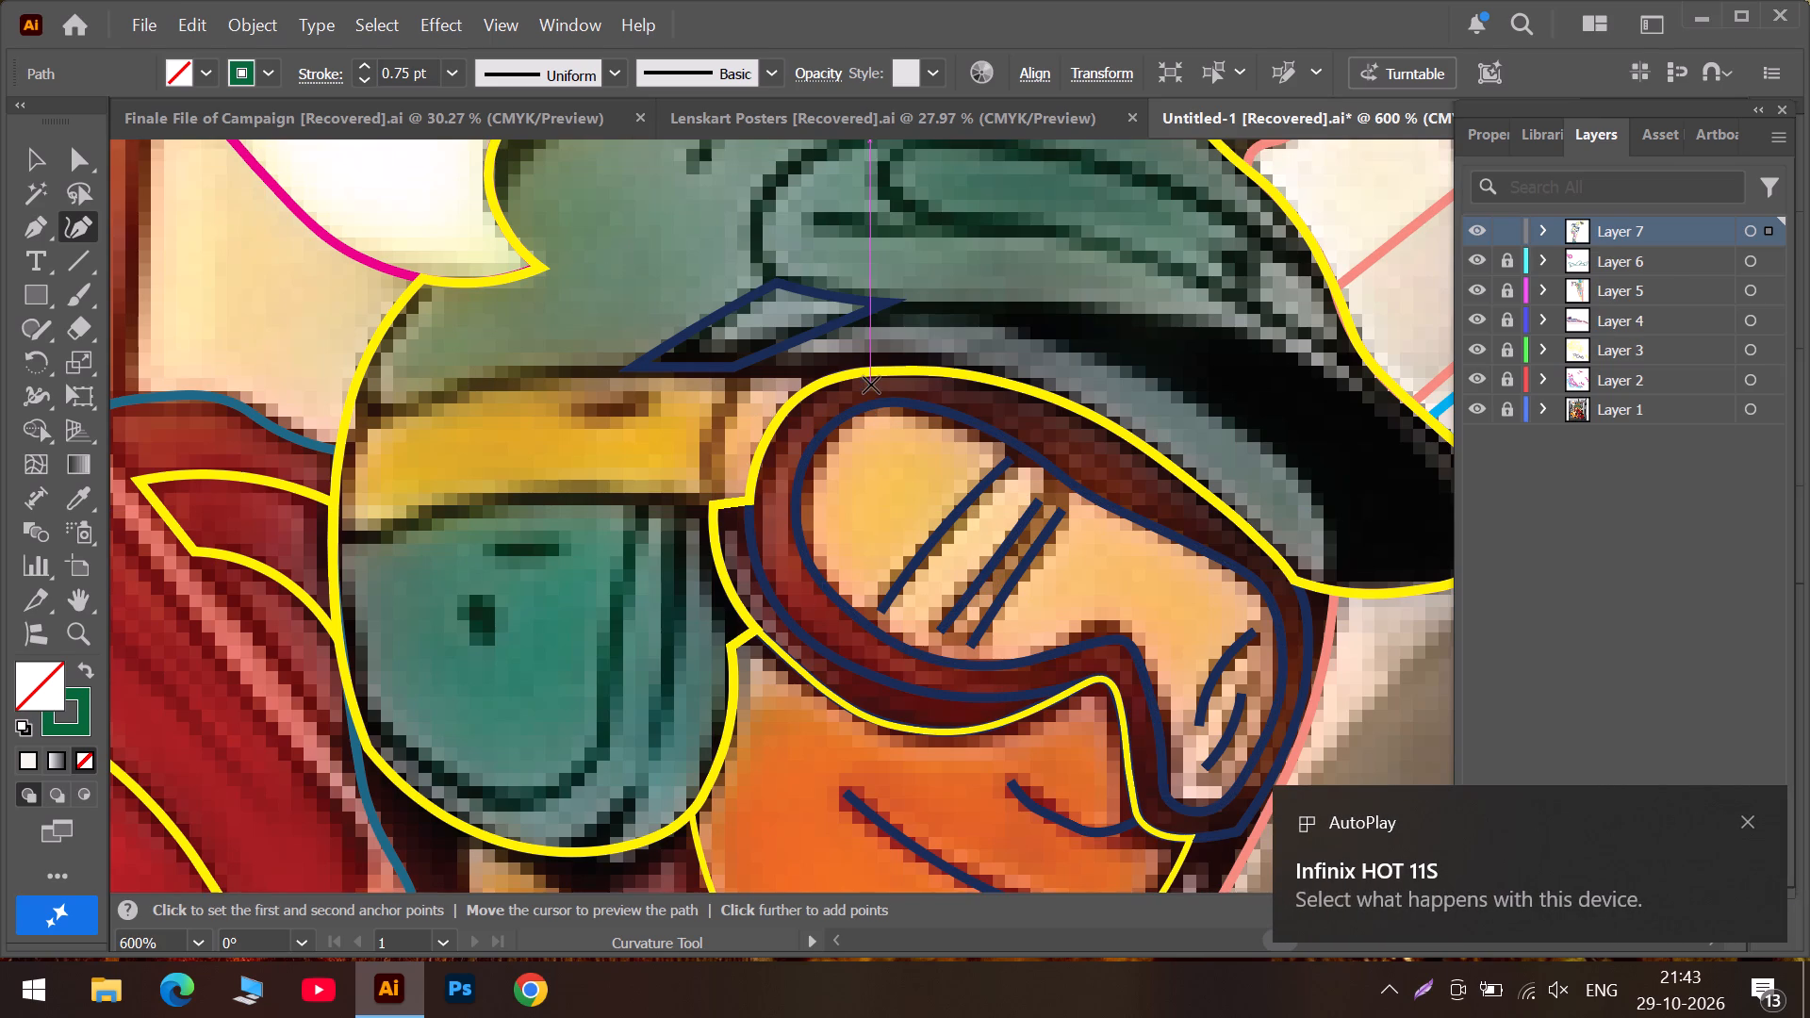
scroll(871, 385, up, 1)
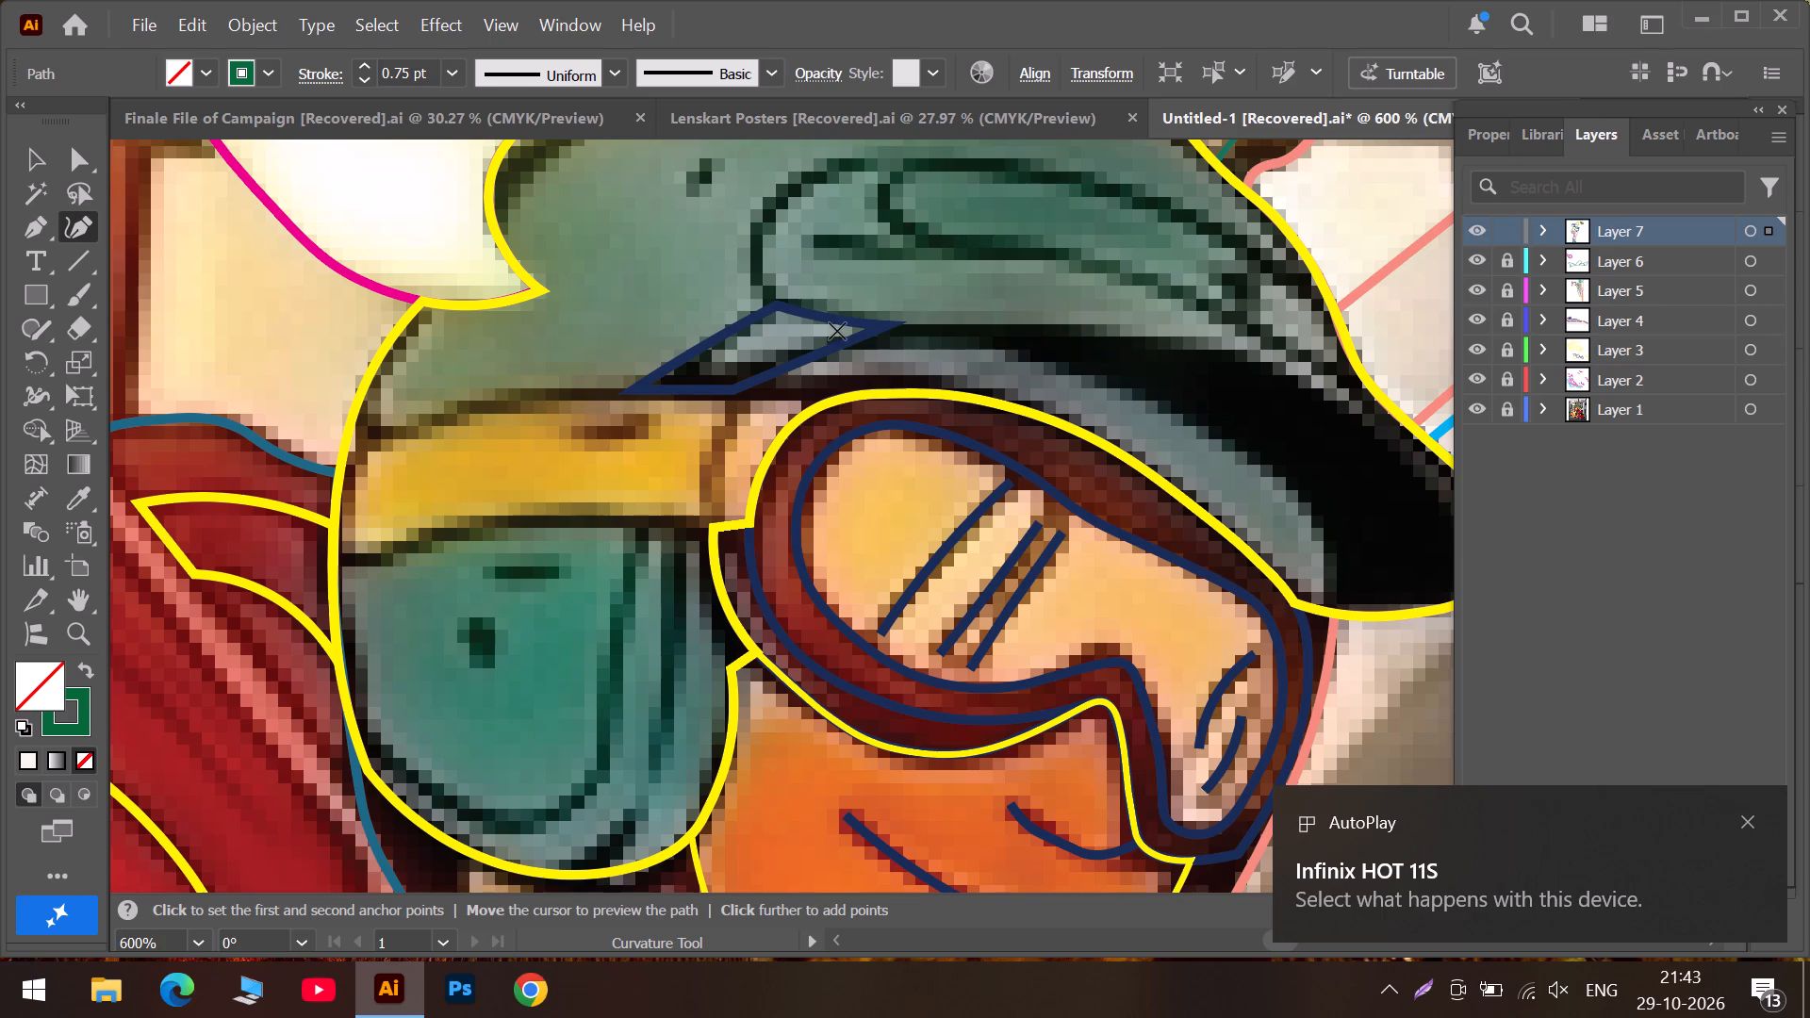
scroll(666, 236, up, 5)
scroll(693, 262, down, 6)
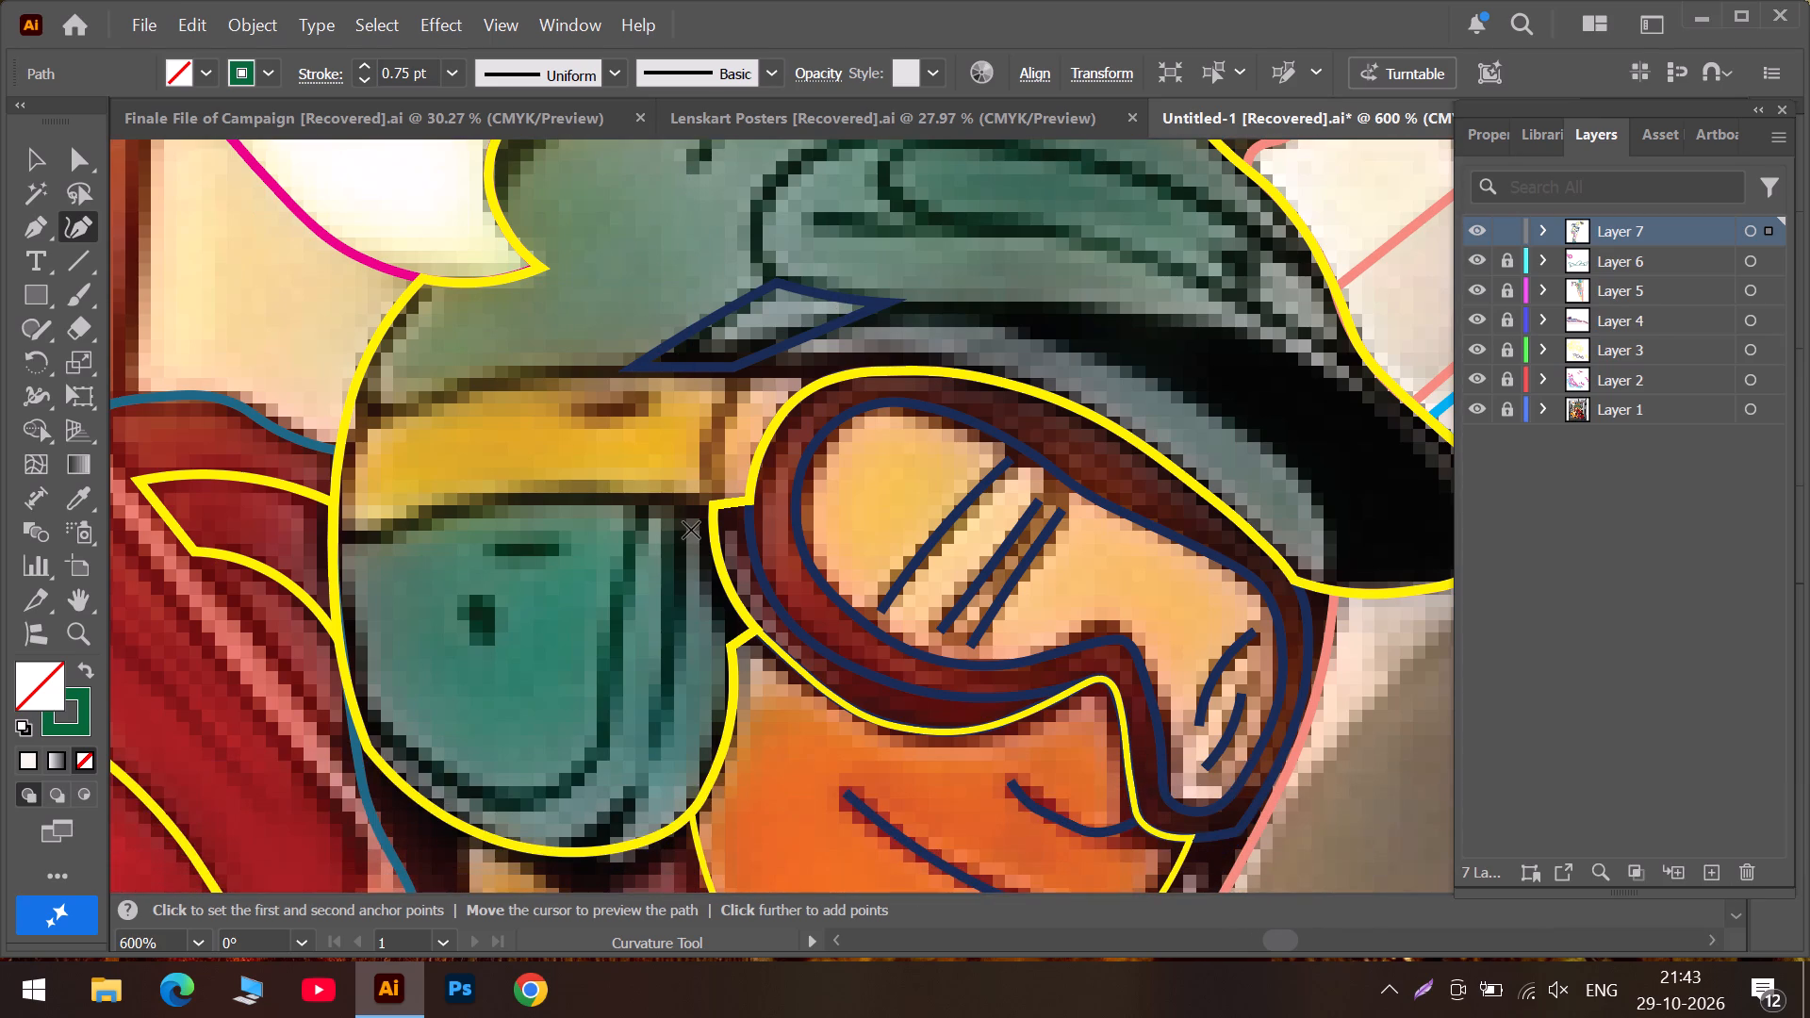
click(638, 507)
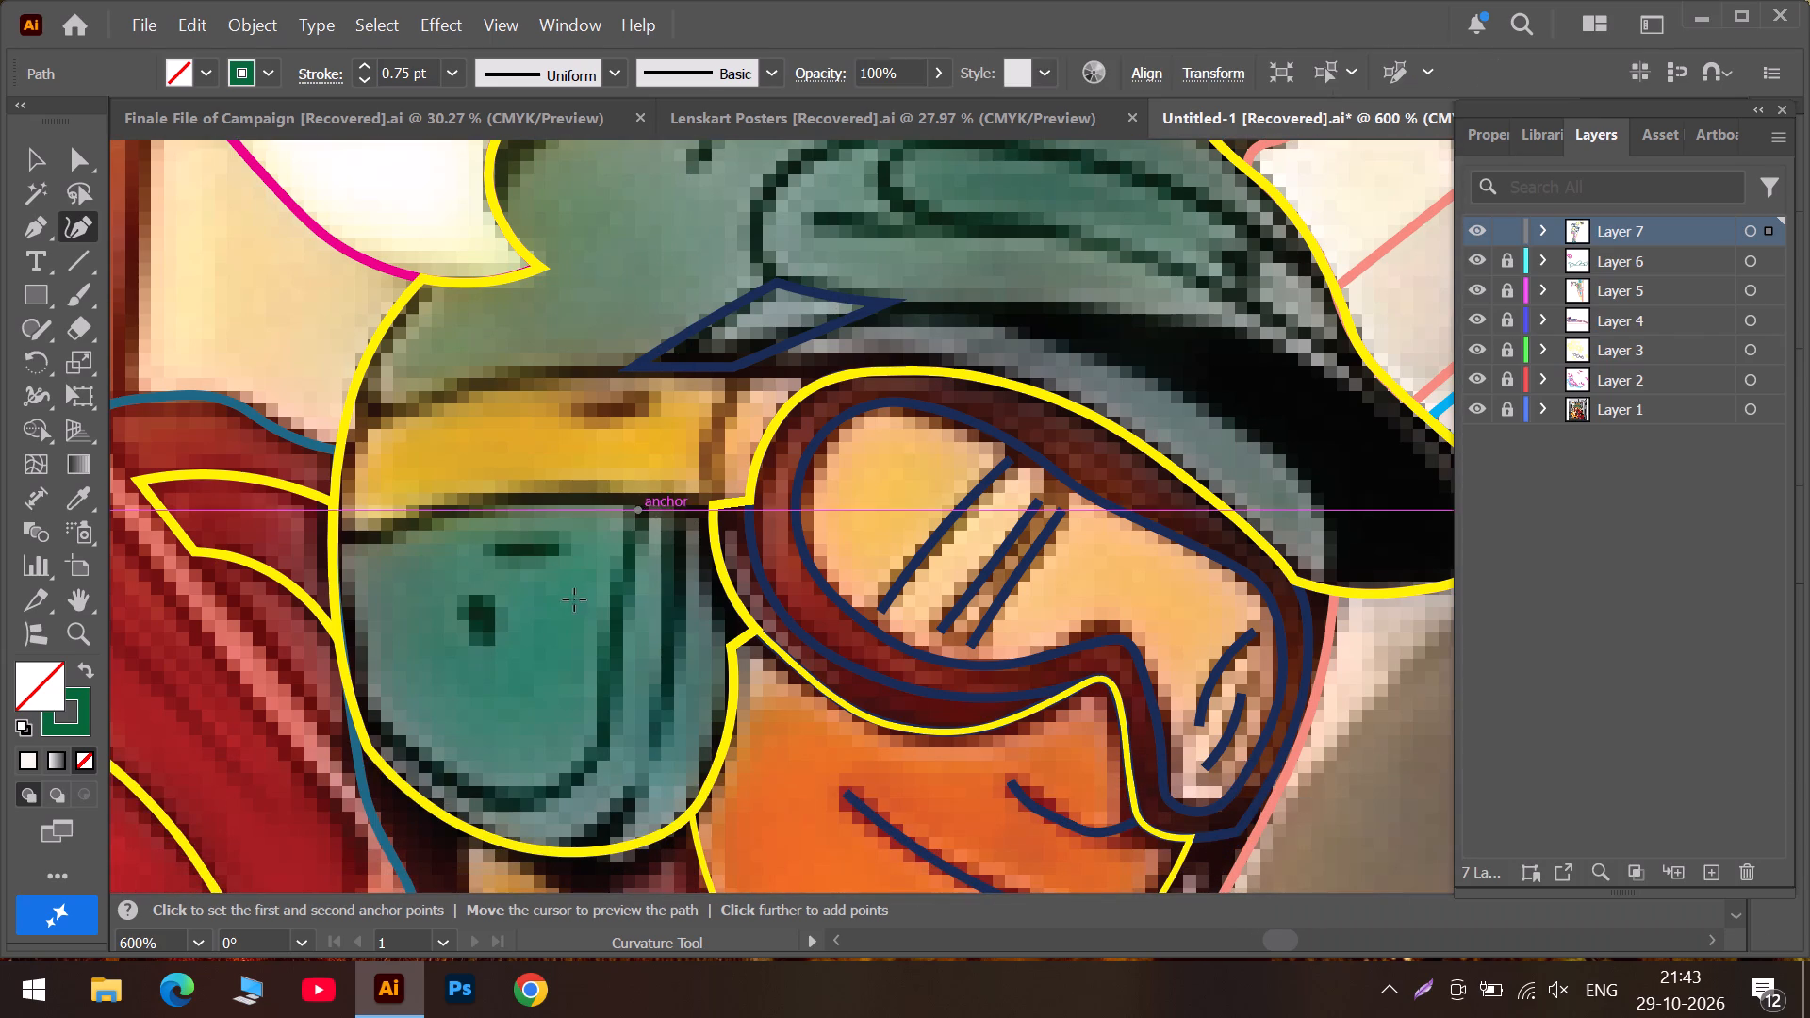
click(608, 641)
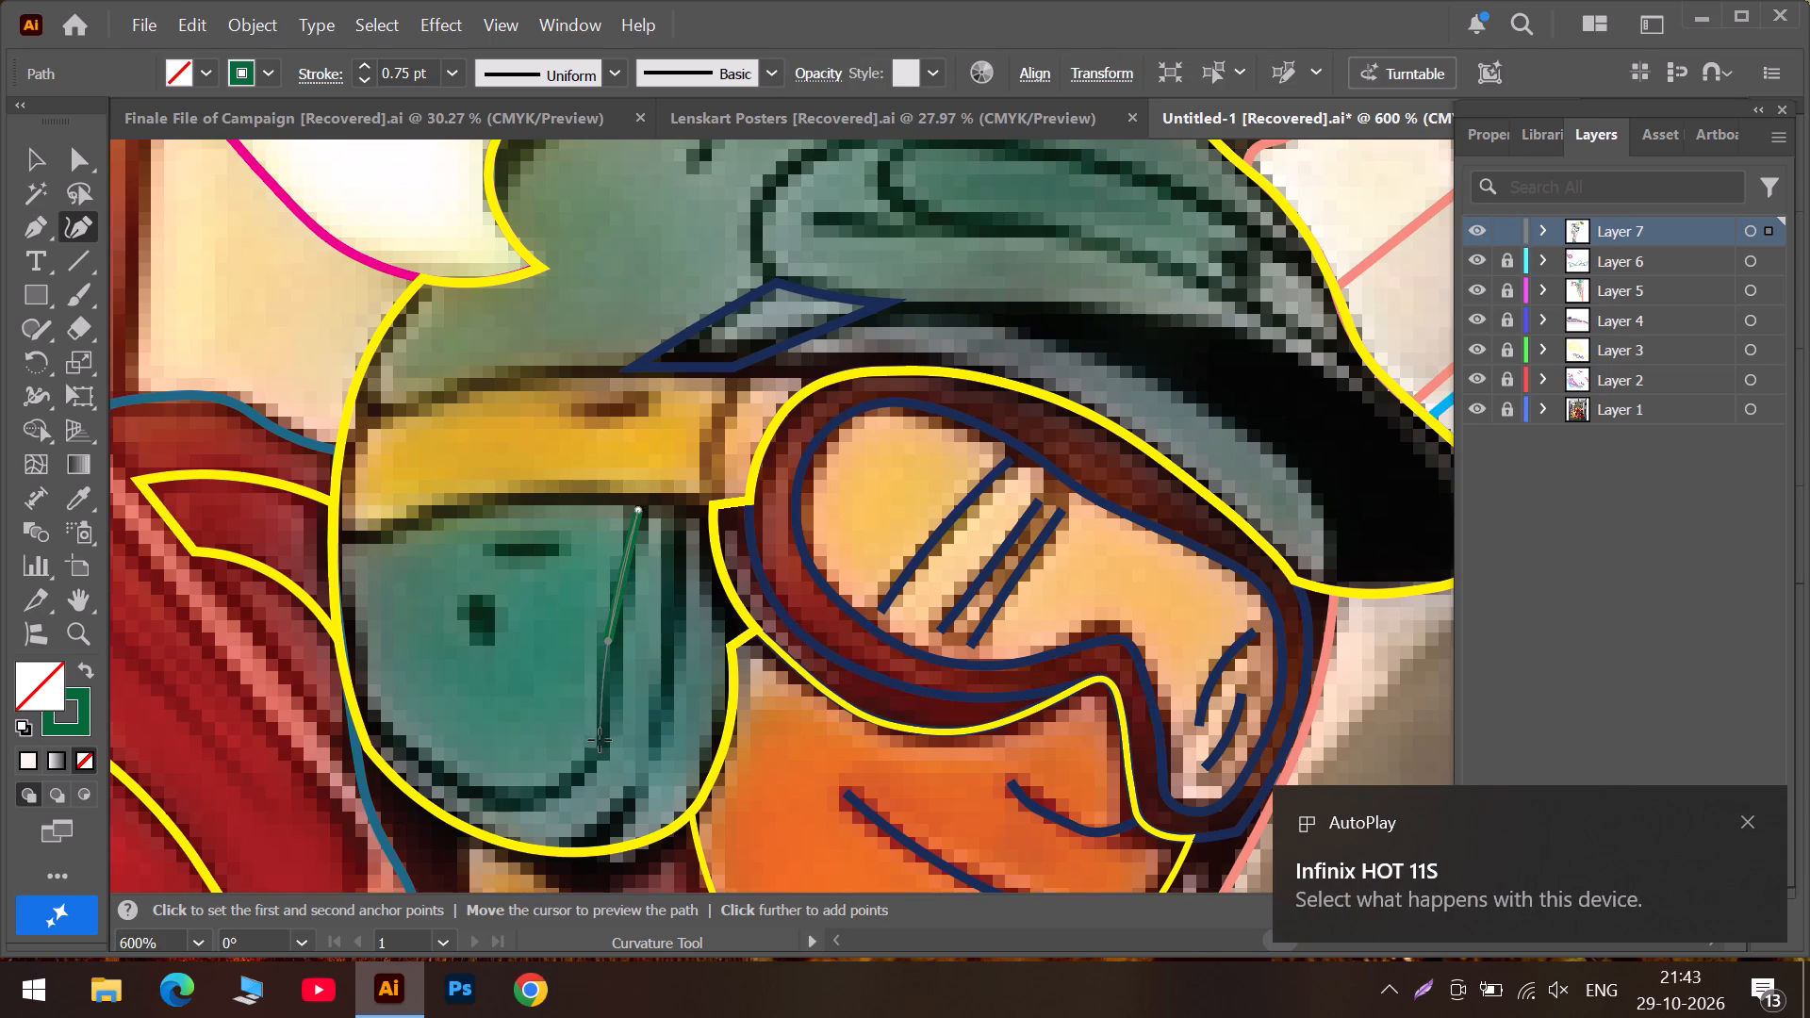
click(603, 742)
click(496, 799)
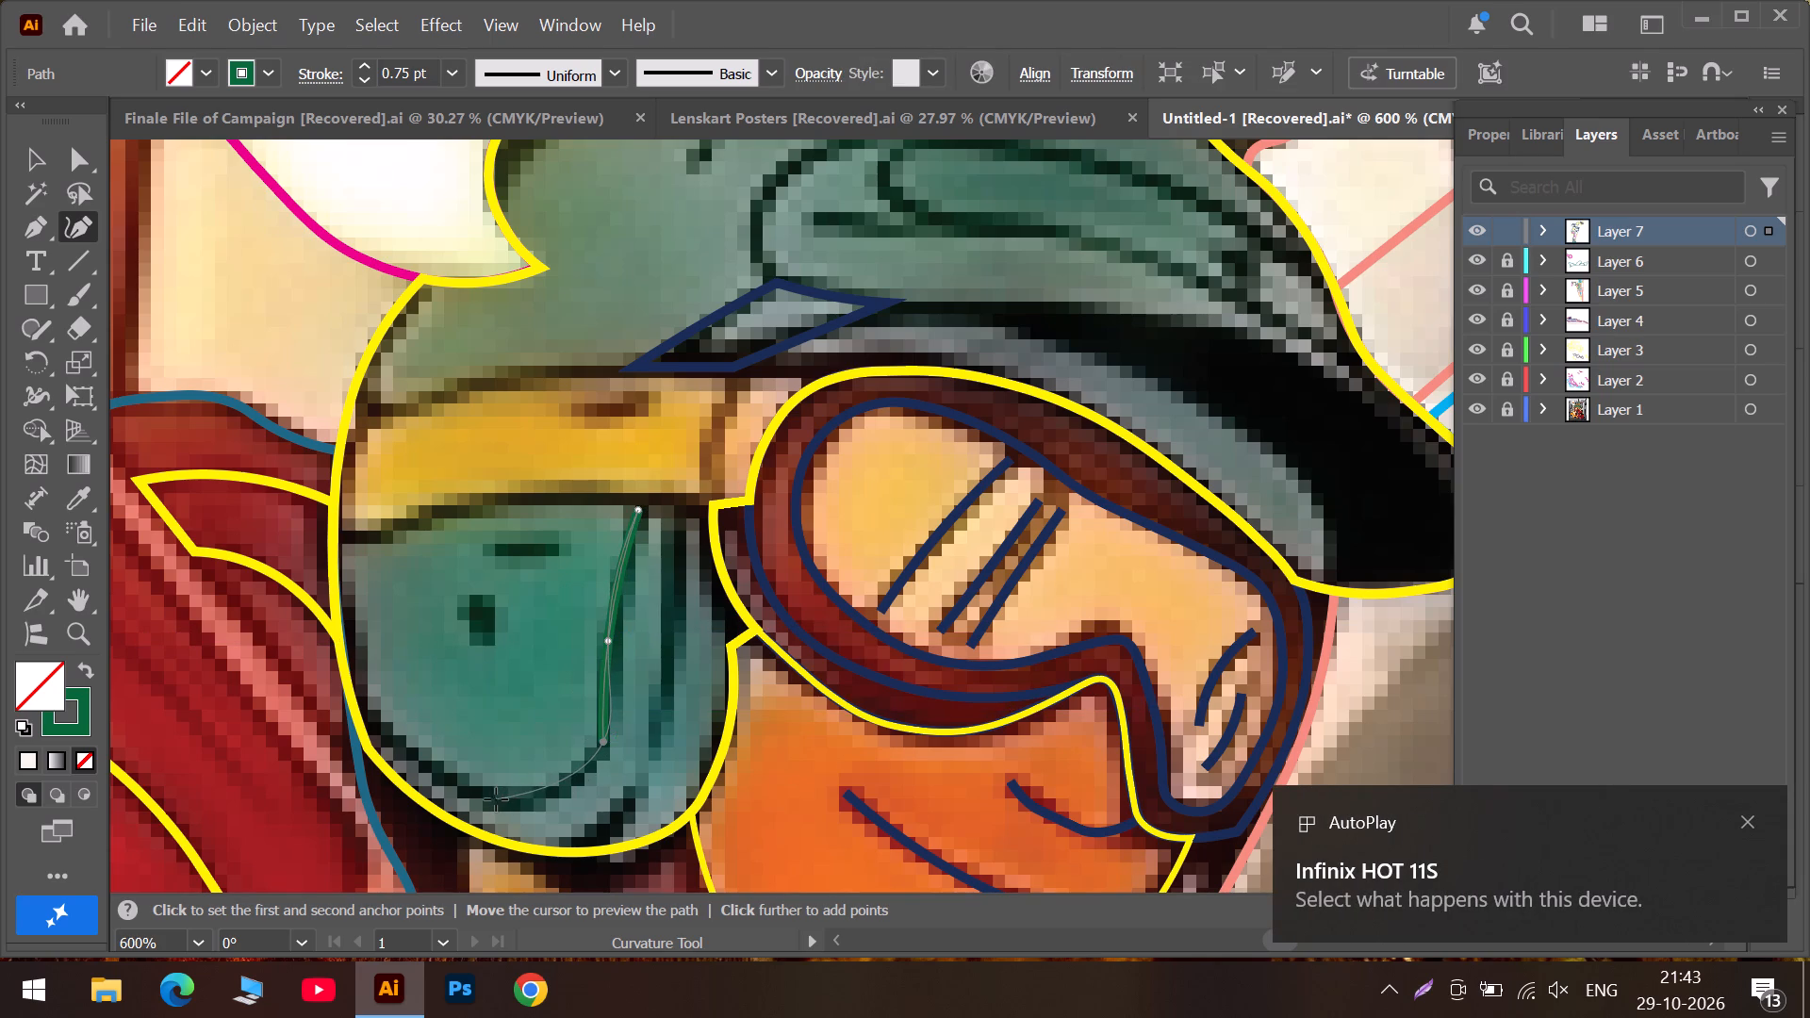
click(372, 713)
drag(372, 713, 355, 703)
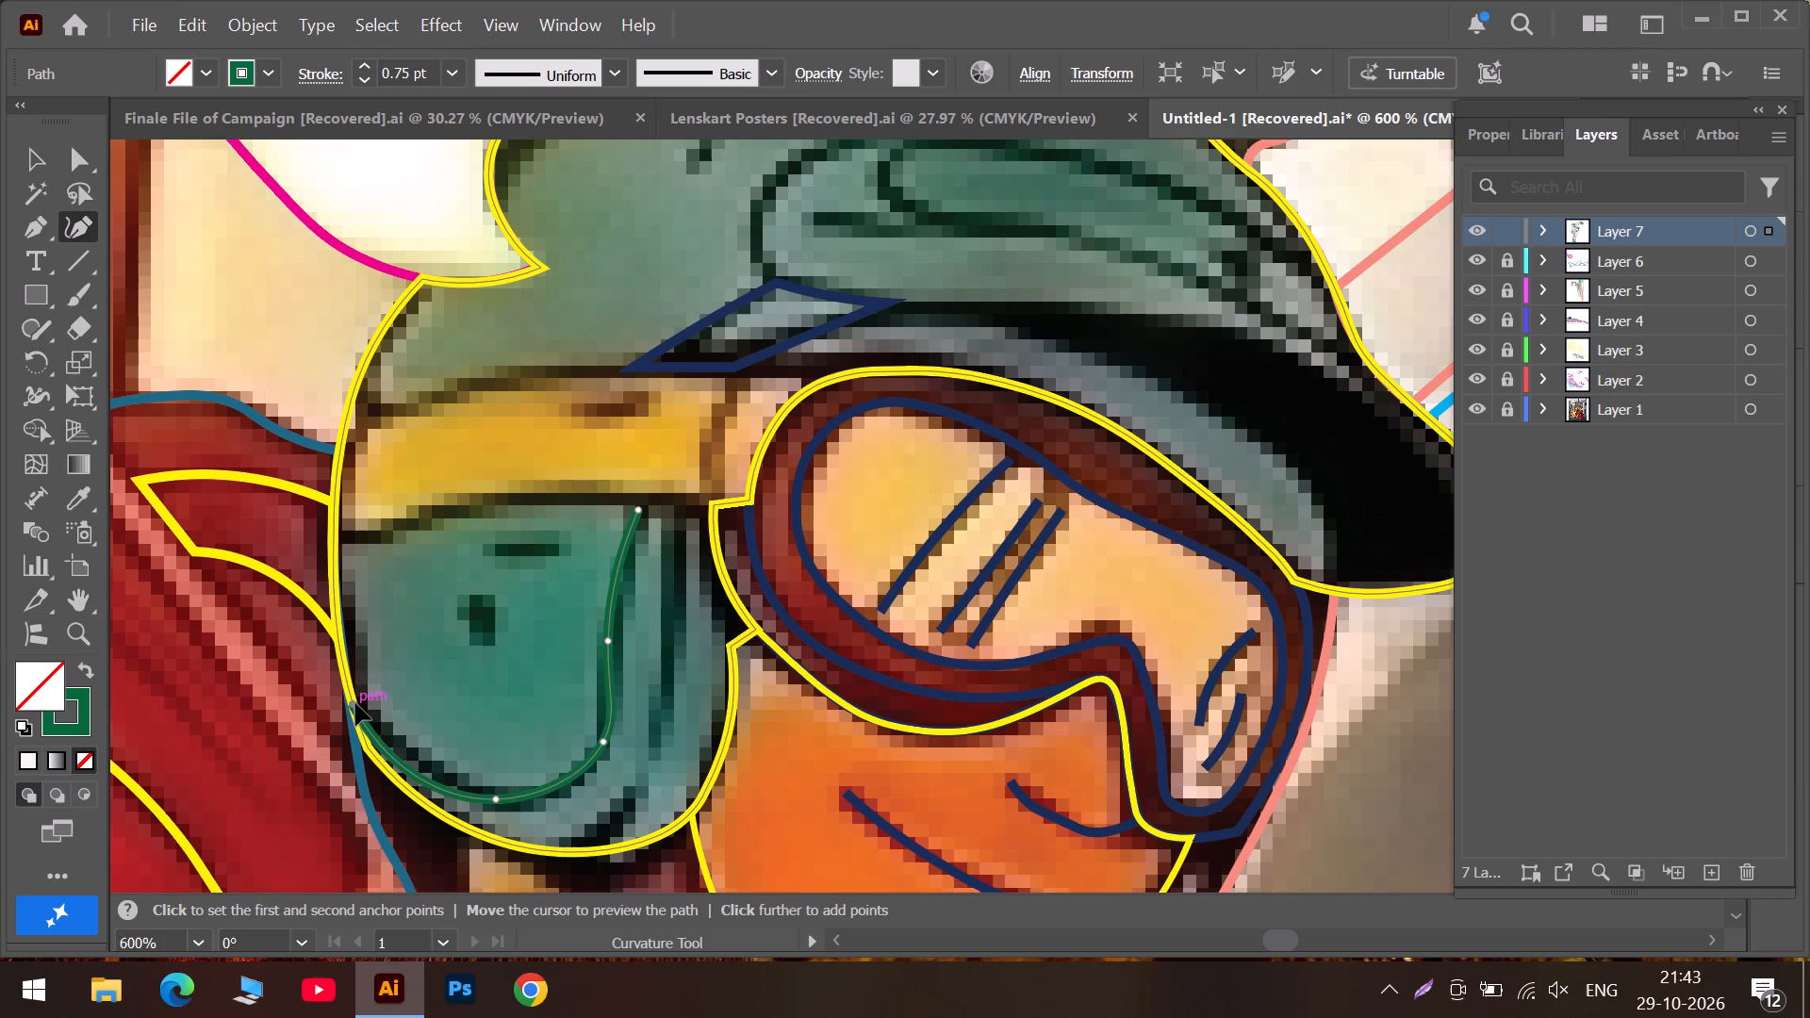
drag(355, 703, 355, 702)
drag(405, 773, 408, 759)
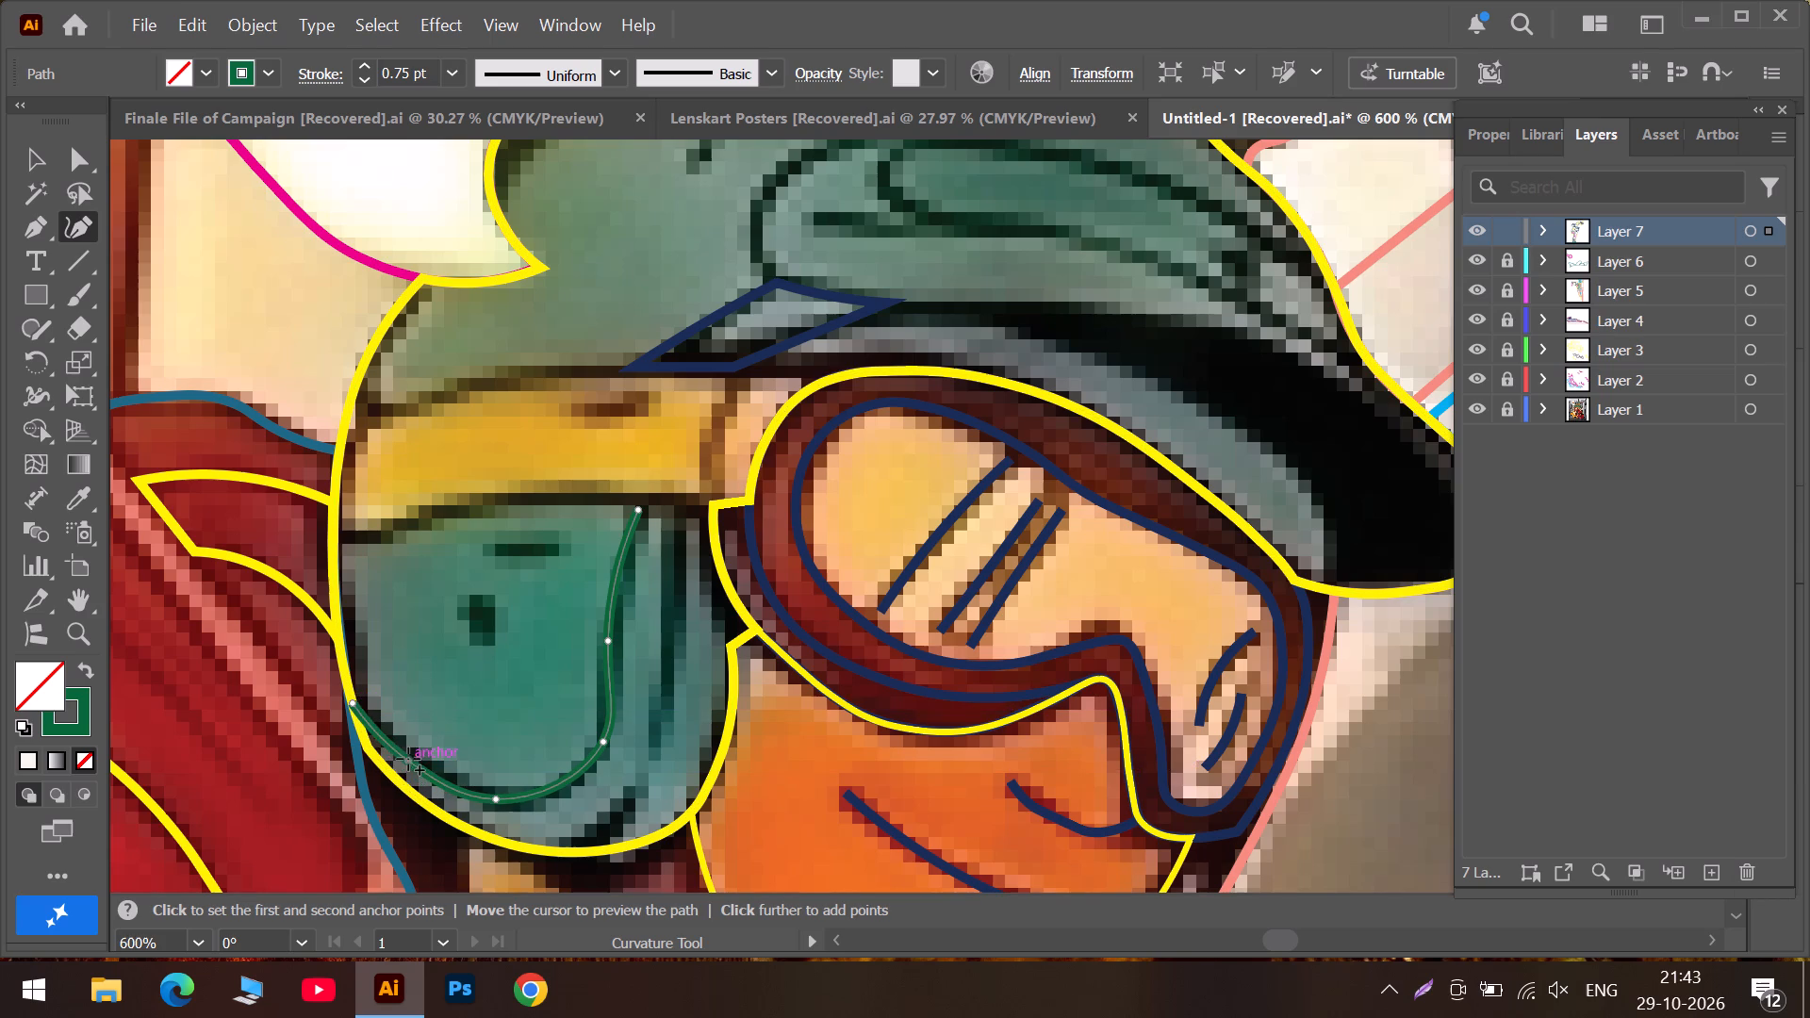
Add an anchor to the ear flap's green inner contour just before its lower end at the yellow helmet outline.
drag(408, 759, 408, 755)
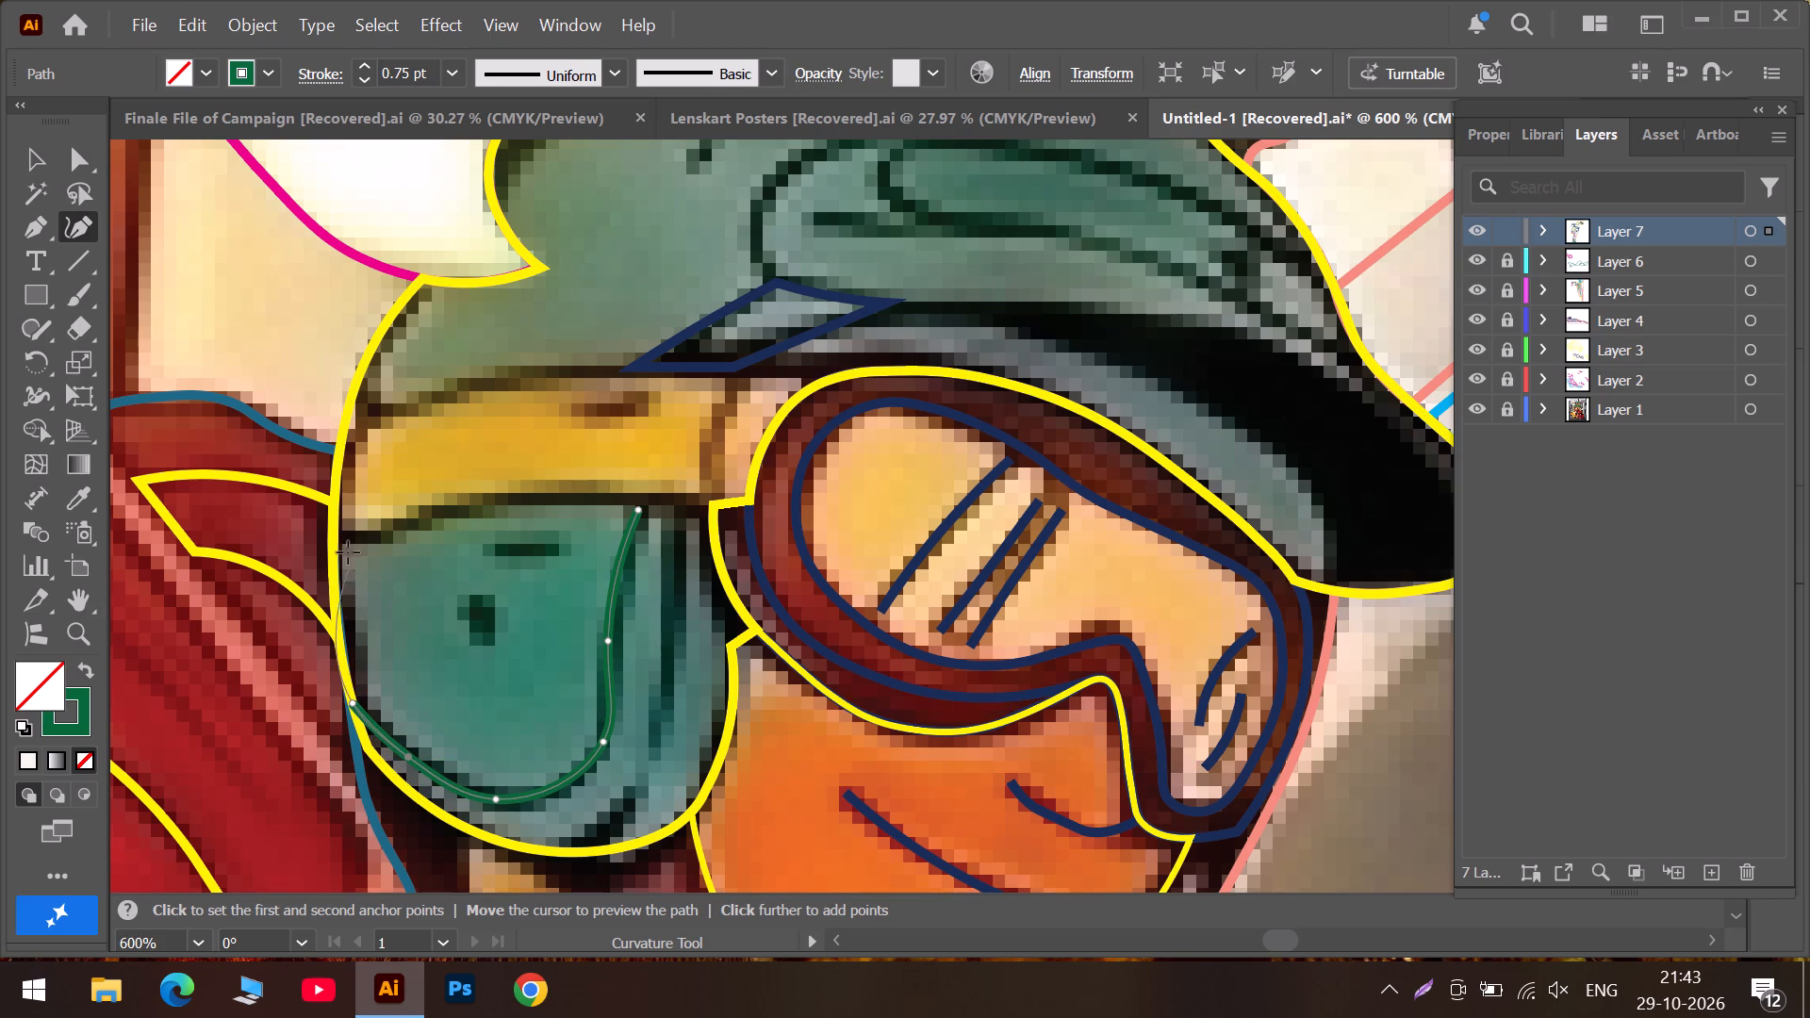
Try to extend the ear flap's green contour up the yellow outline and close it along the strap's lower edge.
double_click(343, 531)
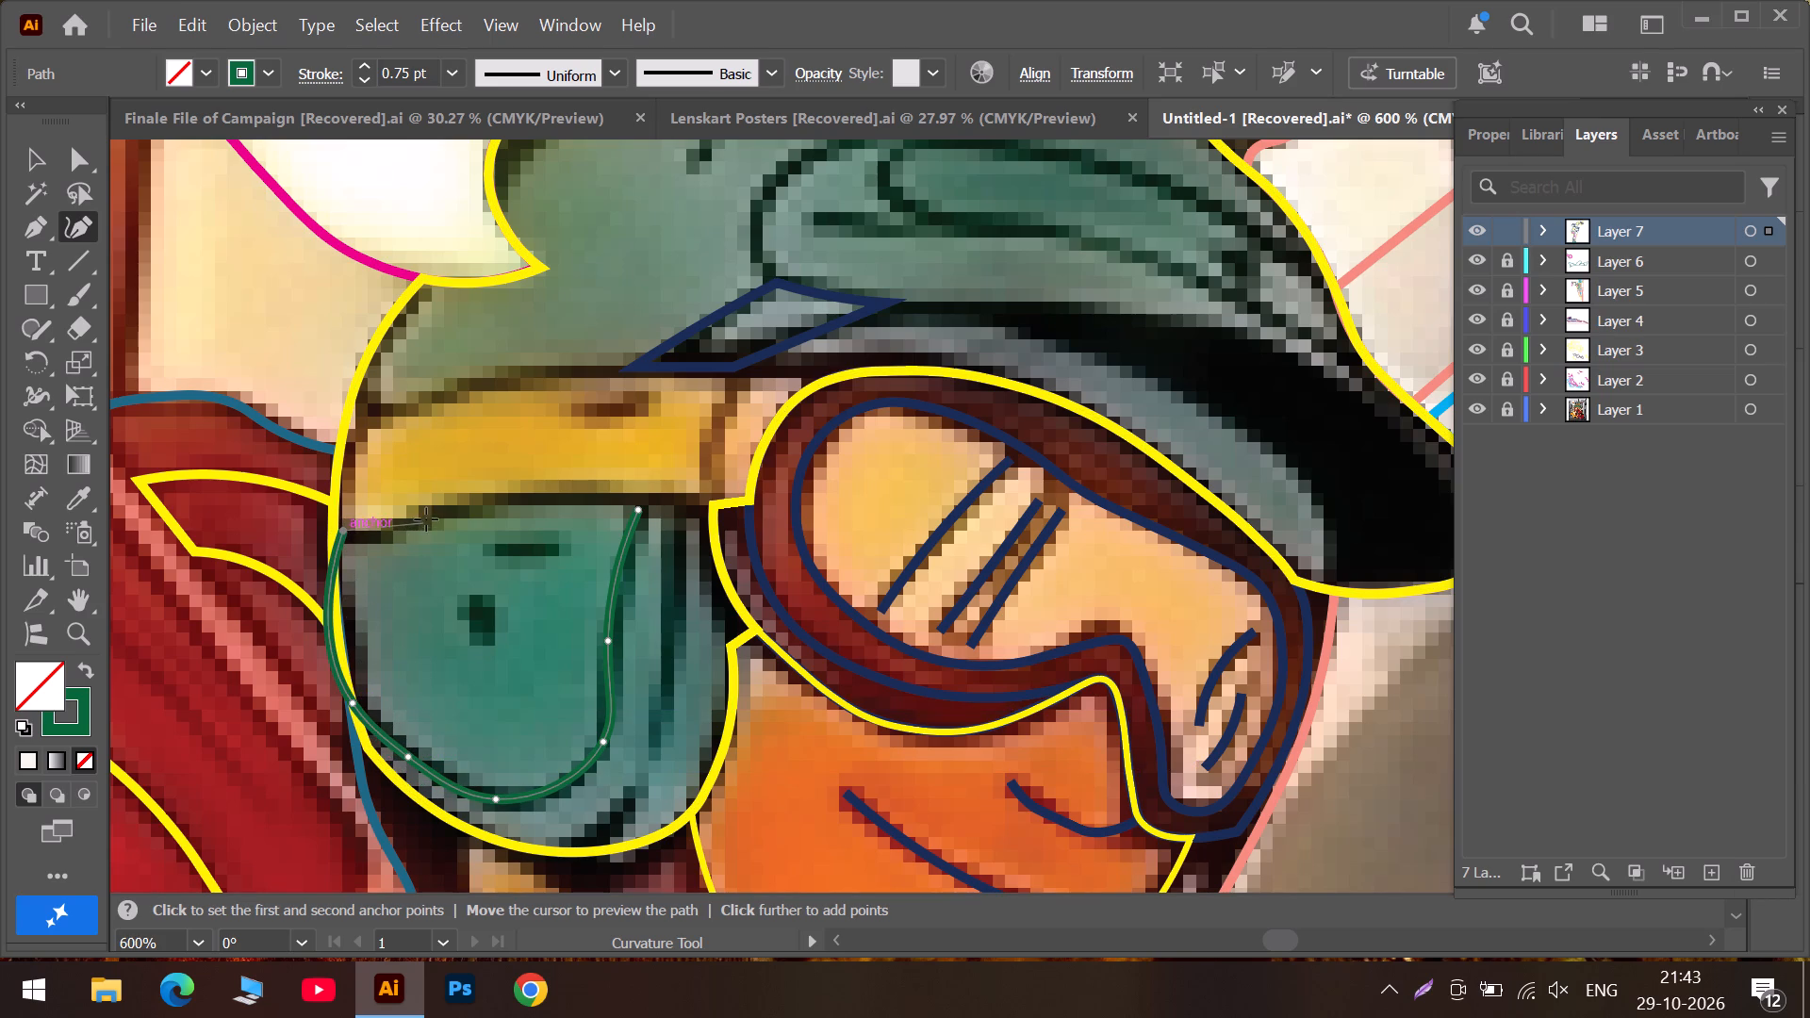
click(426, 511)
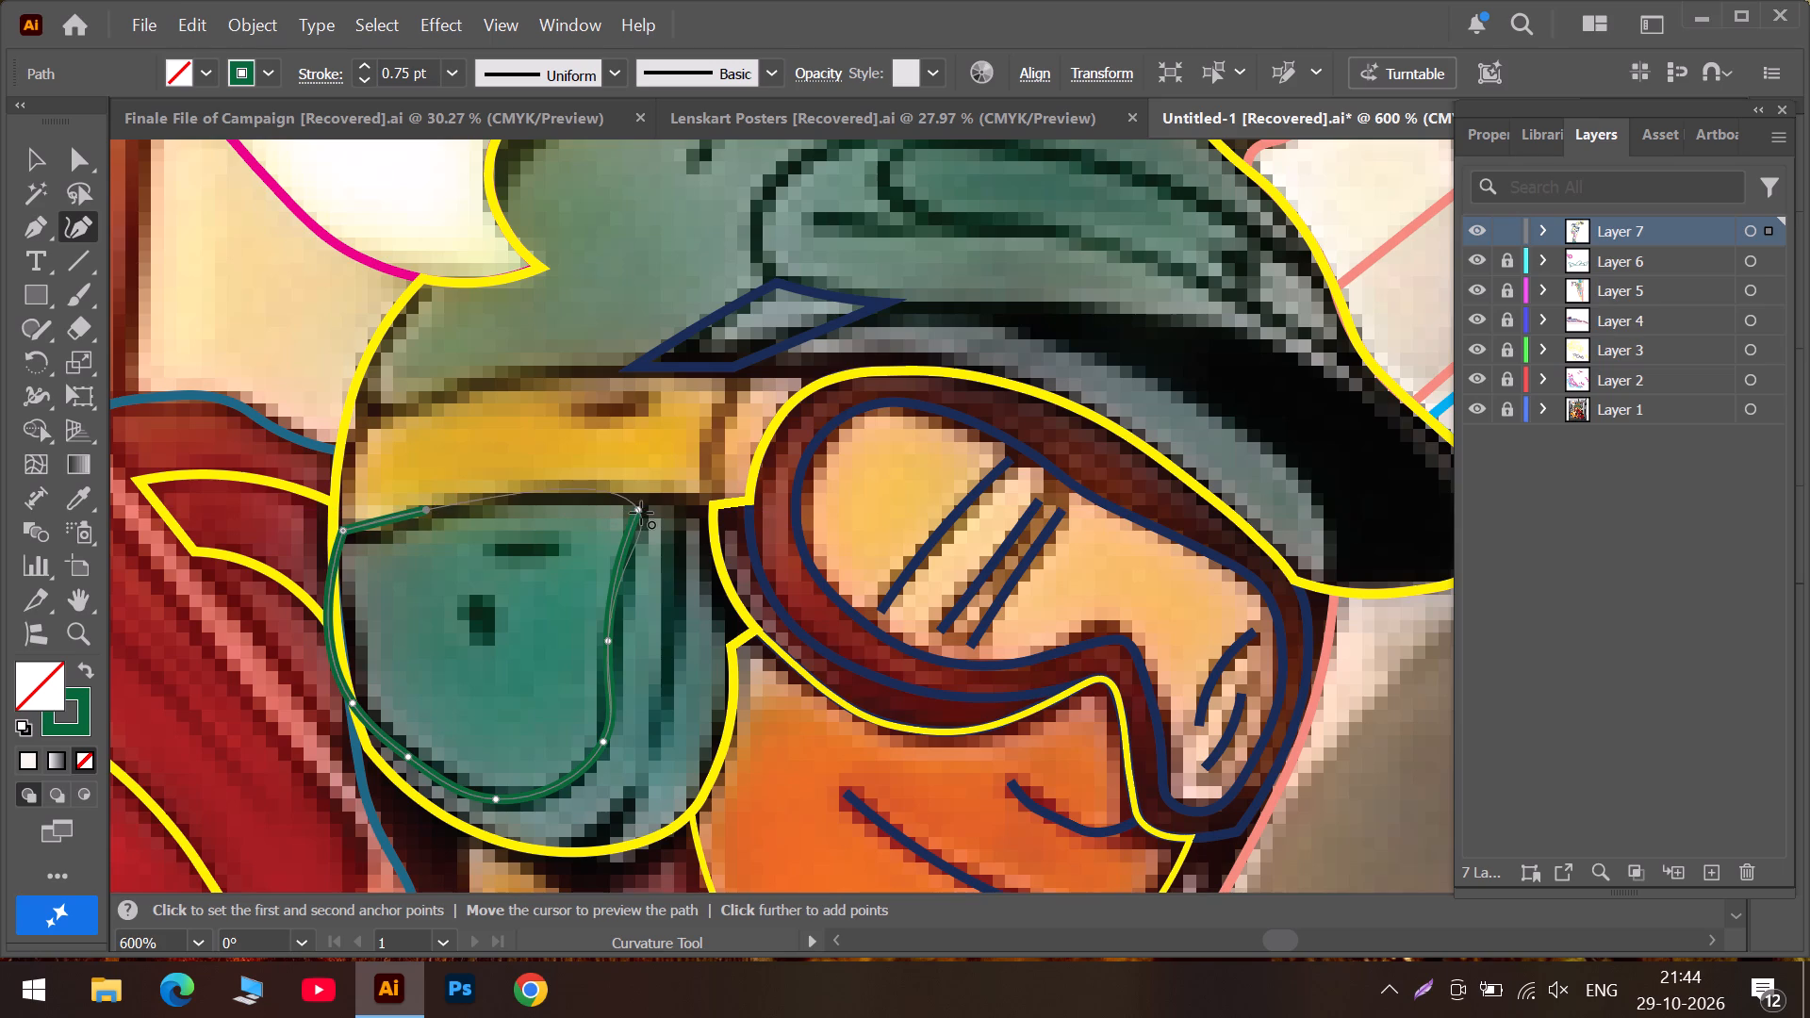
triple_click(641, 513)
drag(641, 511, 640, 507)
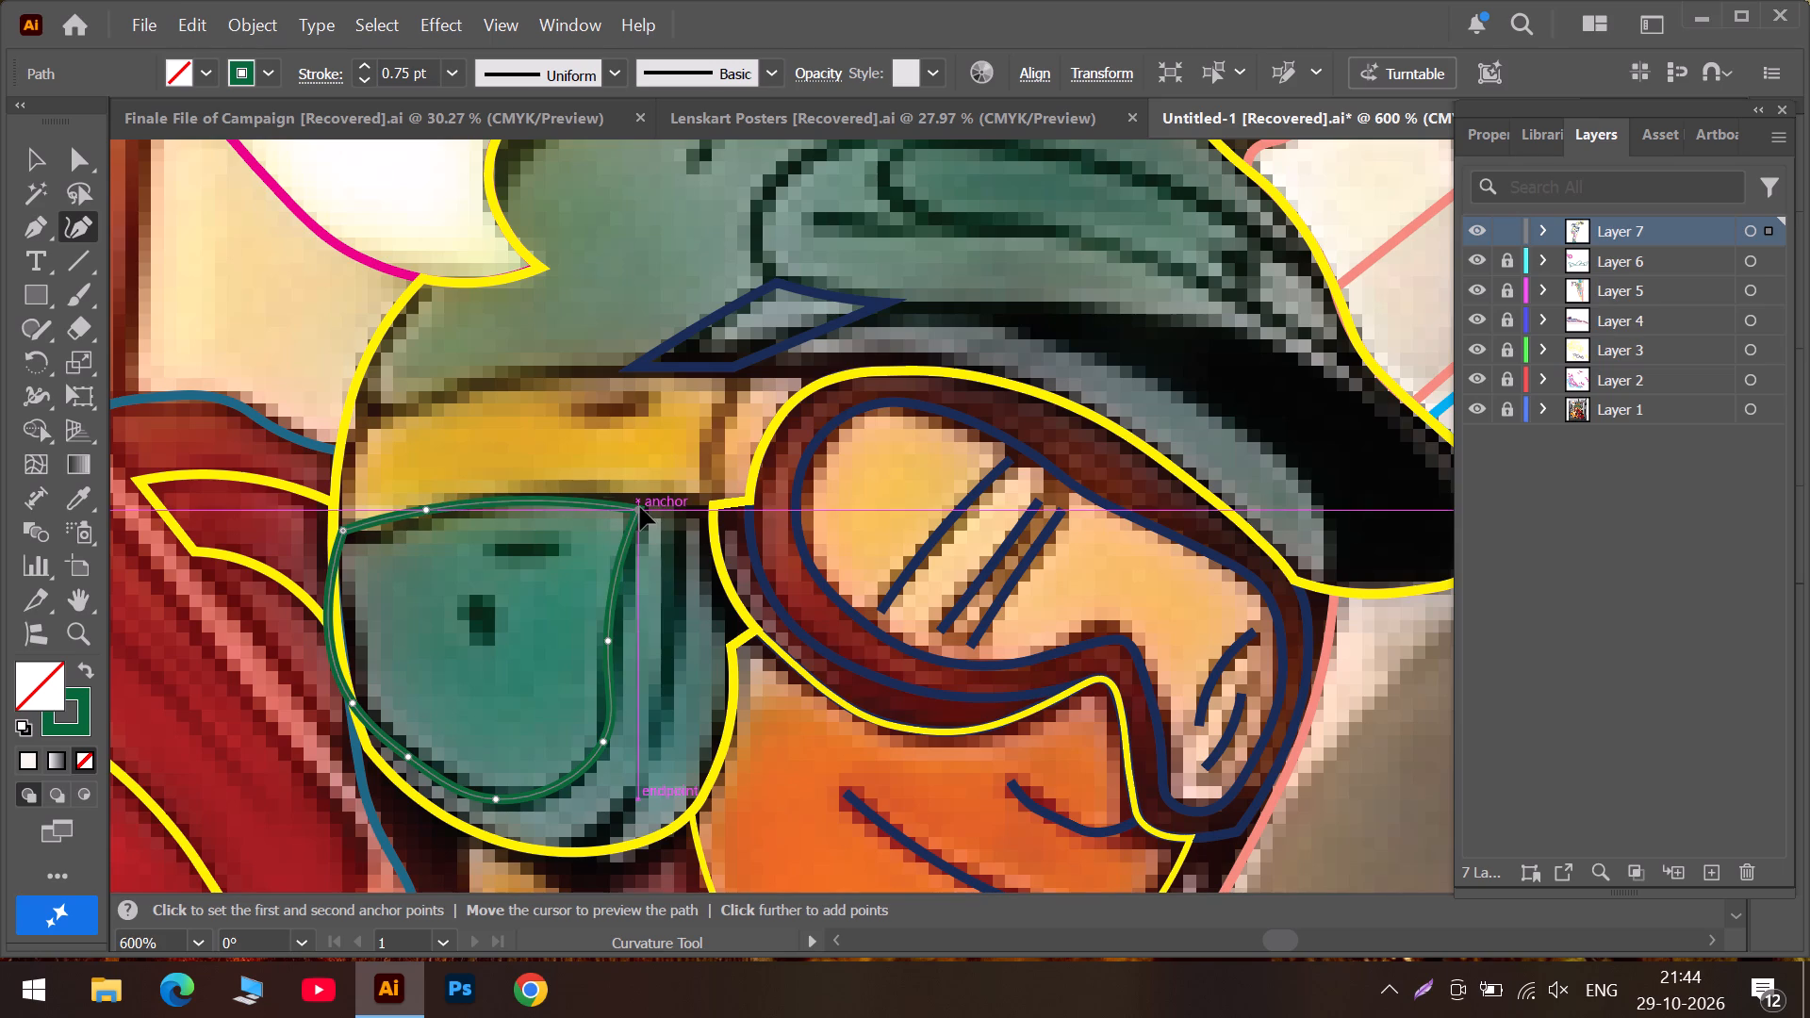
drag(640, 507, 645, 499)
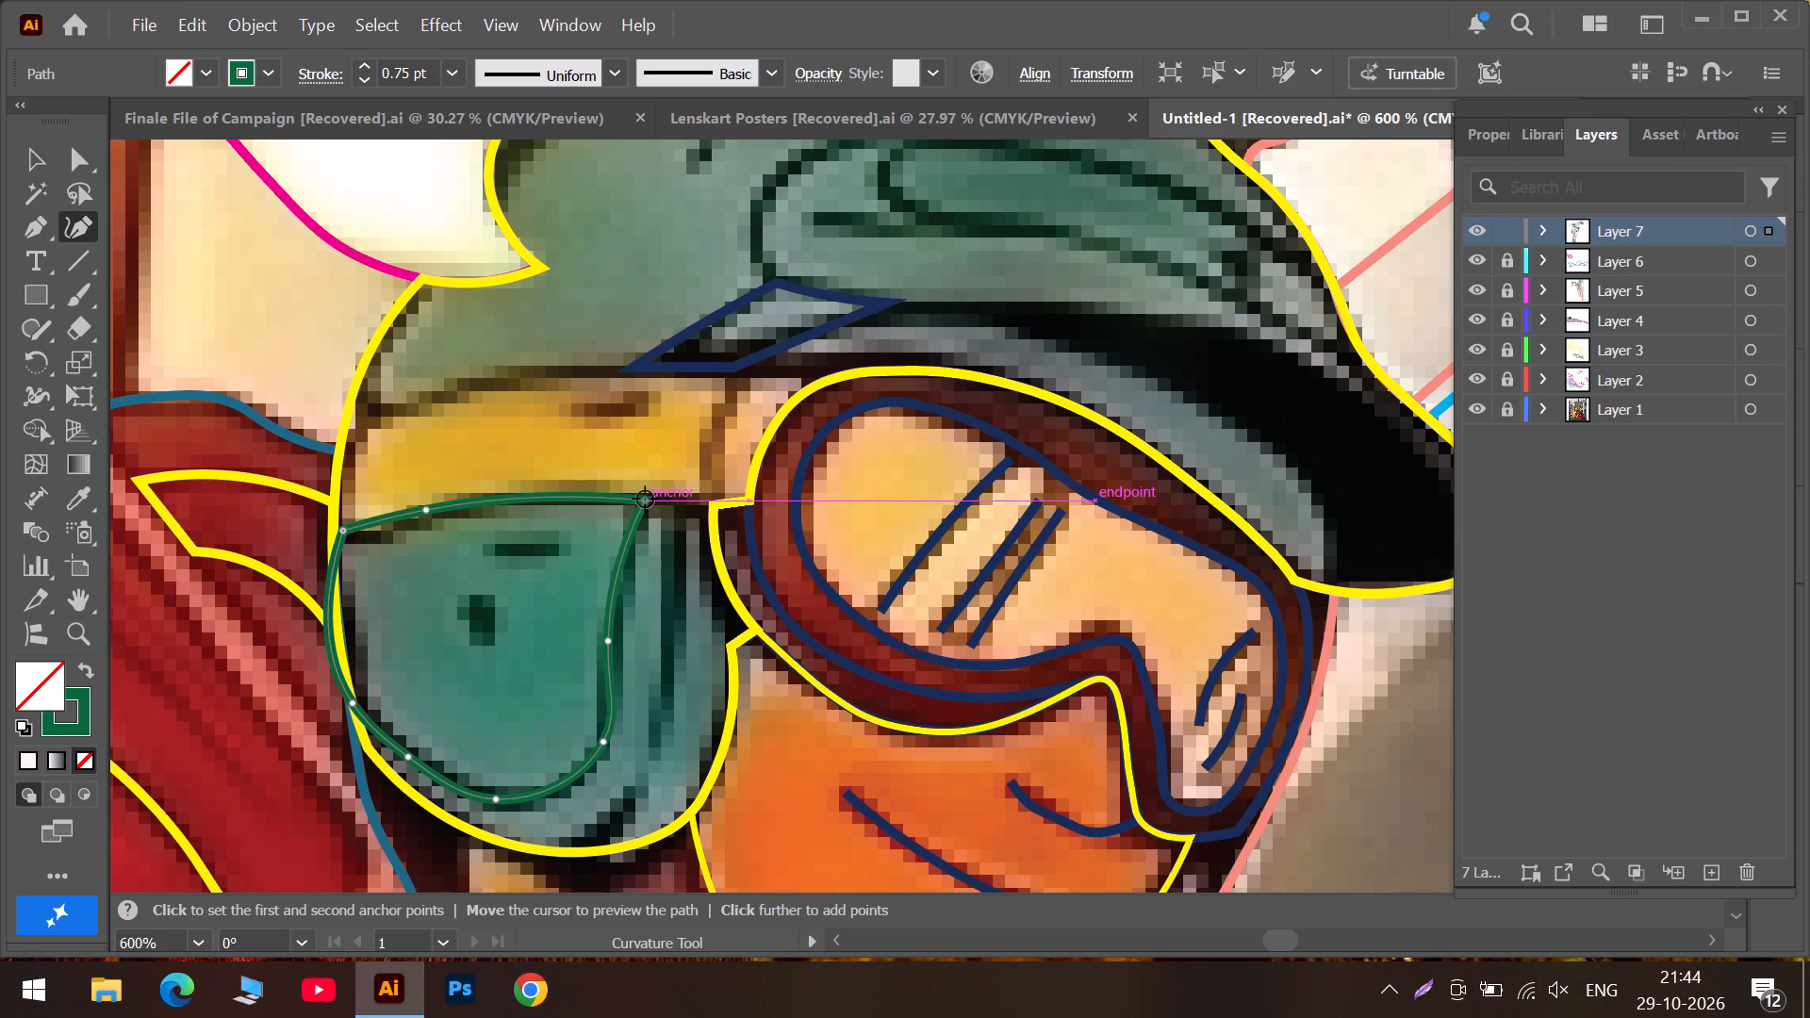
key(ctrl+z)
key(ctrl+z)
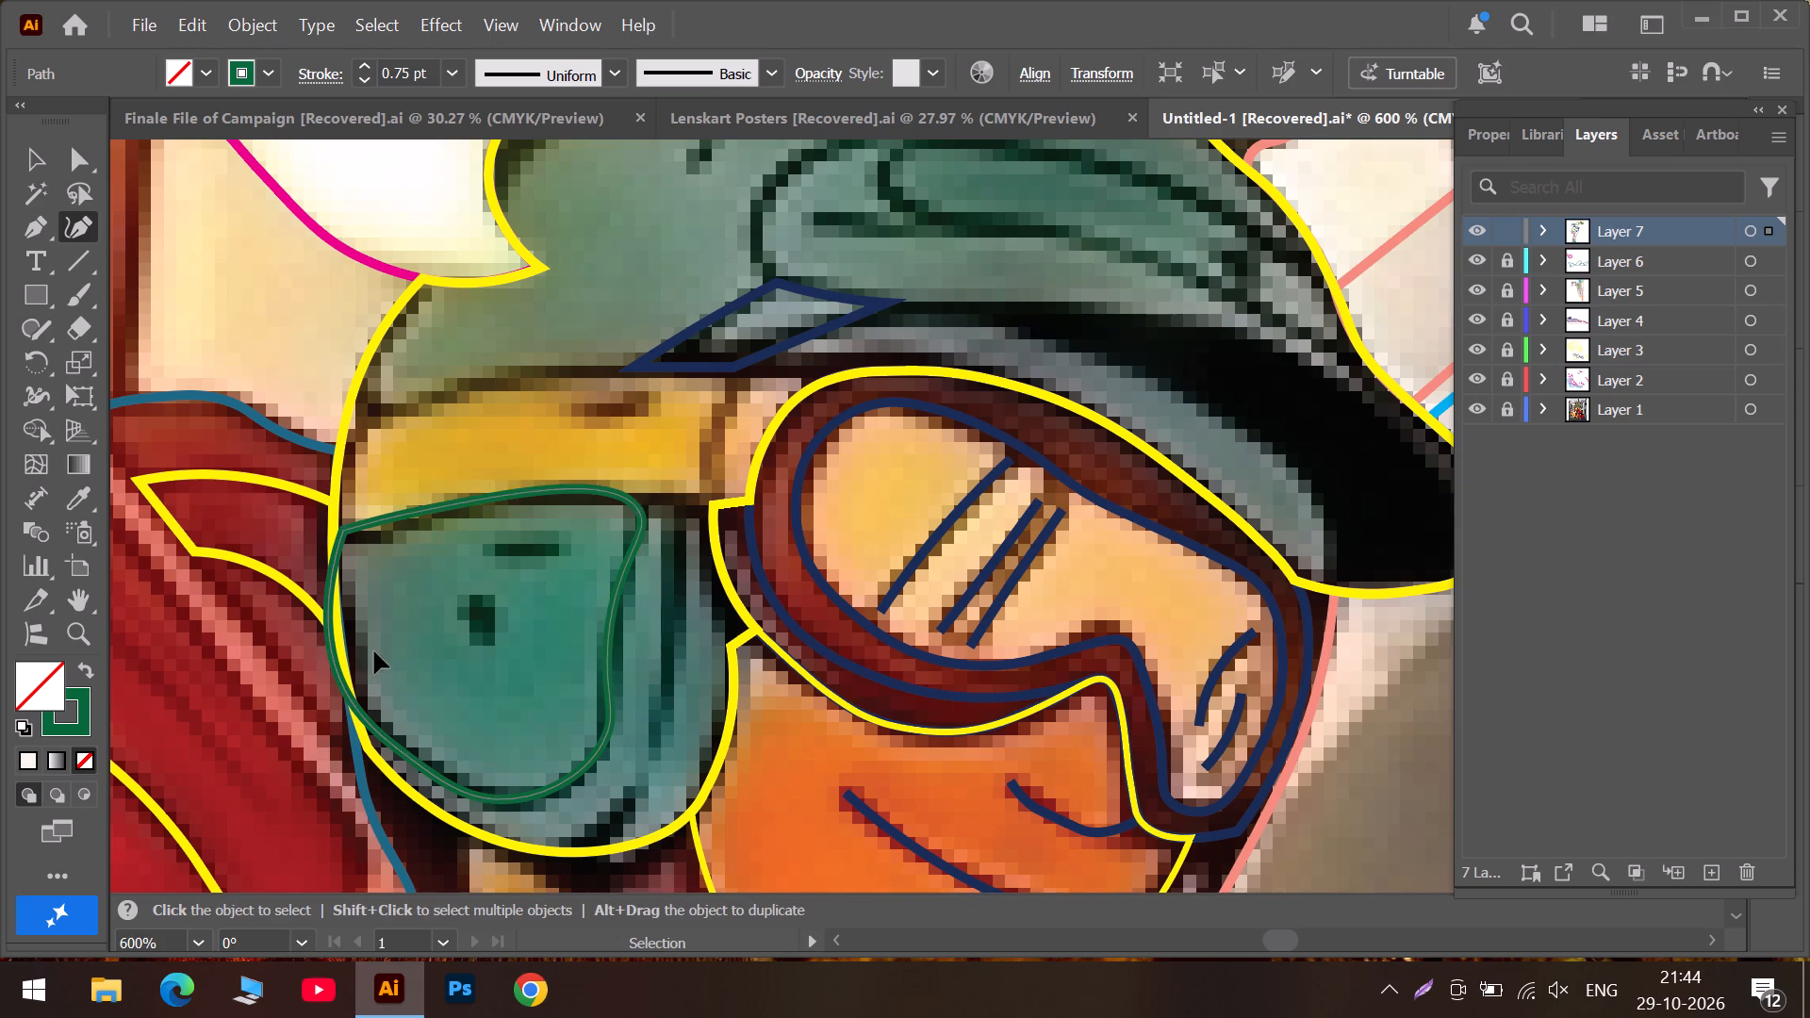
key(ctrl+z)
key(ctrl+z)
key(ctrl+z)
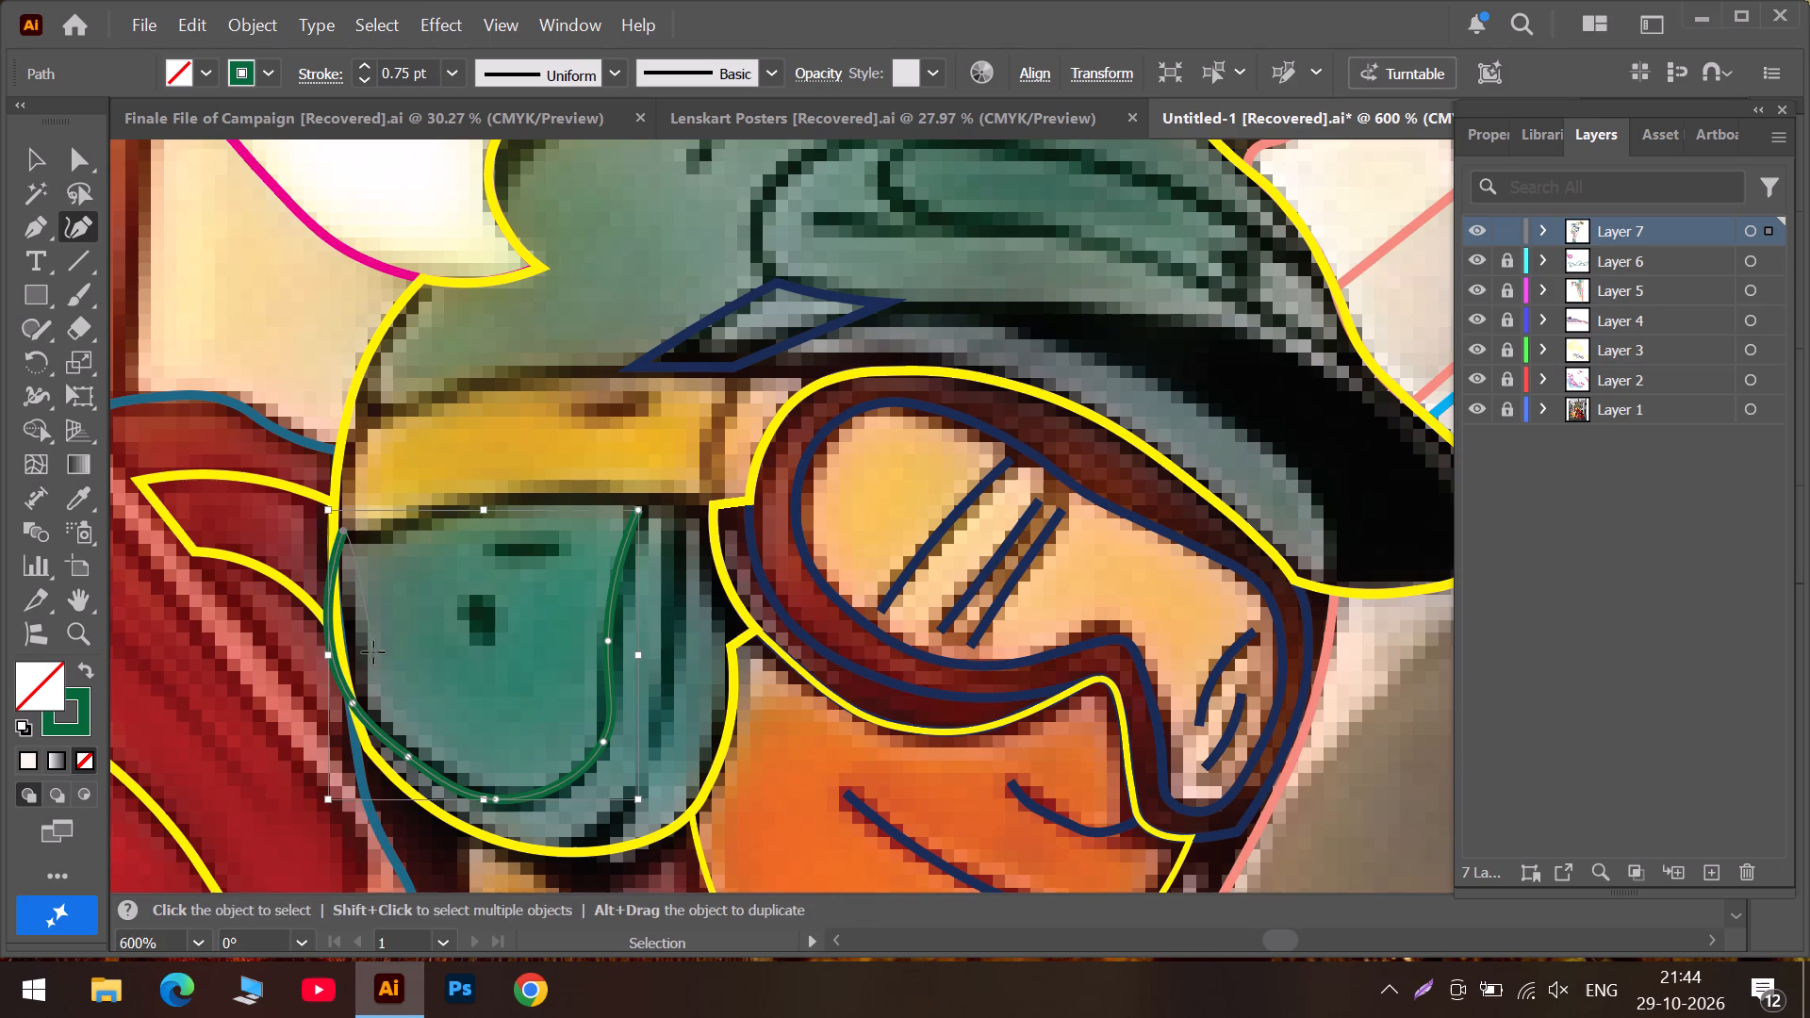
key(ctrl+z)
Move the upper end of the ear flap's green contour onto the dark line beneath the yellow strap and finish the path.
alt+scroll(359, 717, up, 2)
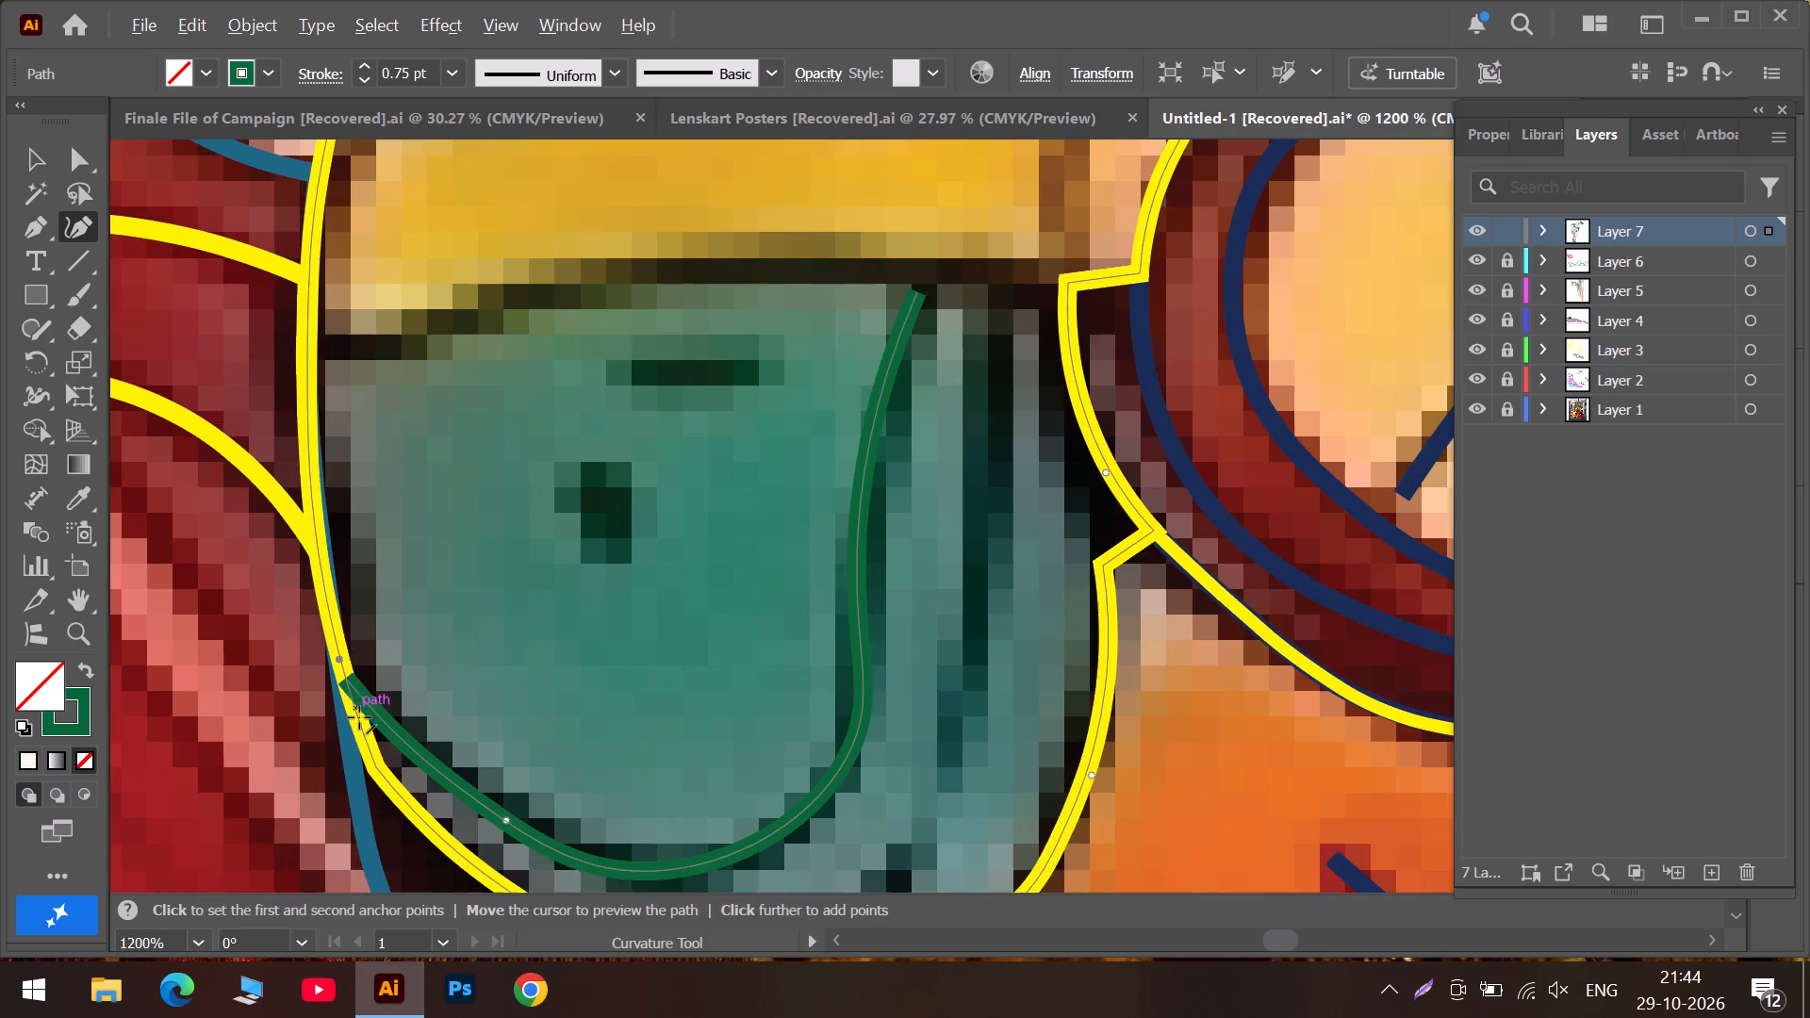
alt+scroll(359, 717, up, 1)
scroll(715, 759, down, 4)
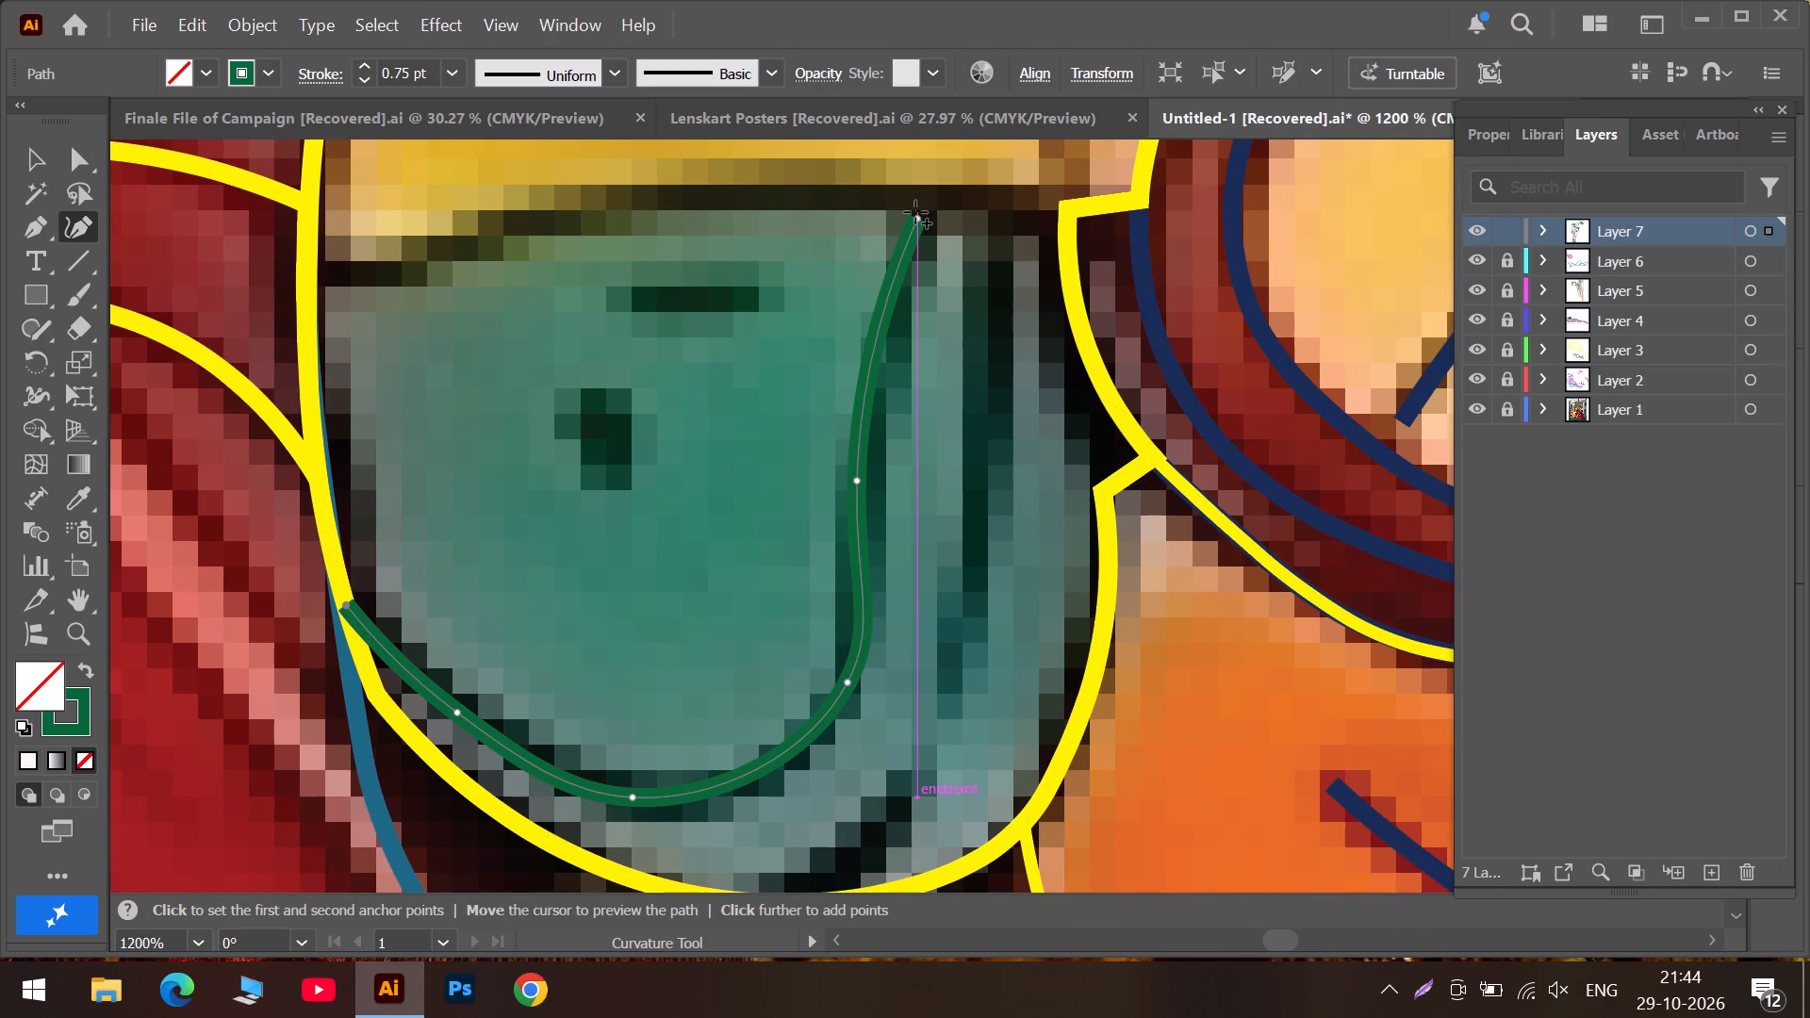
key(Escape)
drag(918, 218, 929, 195)
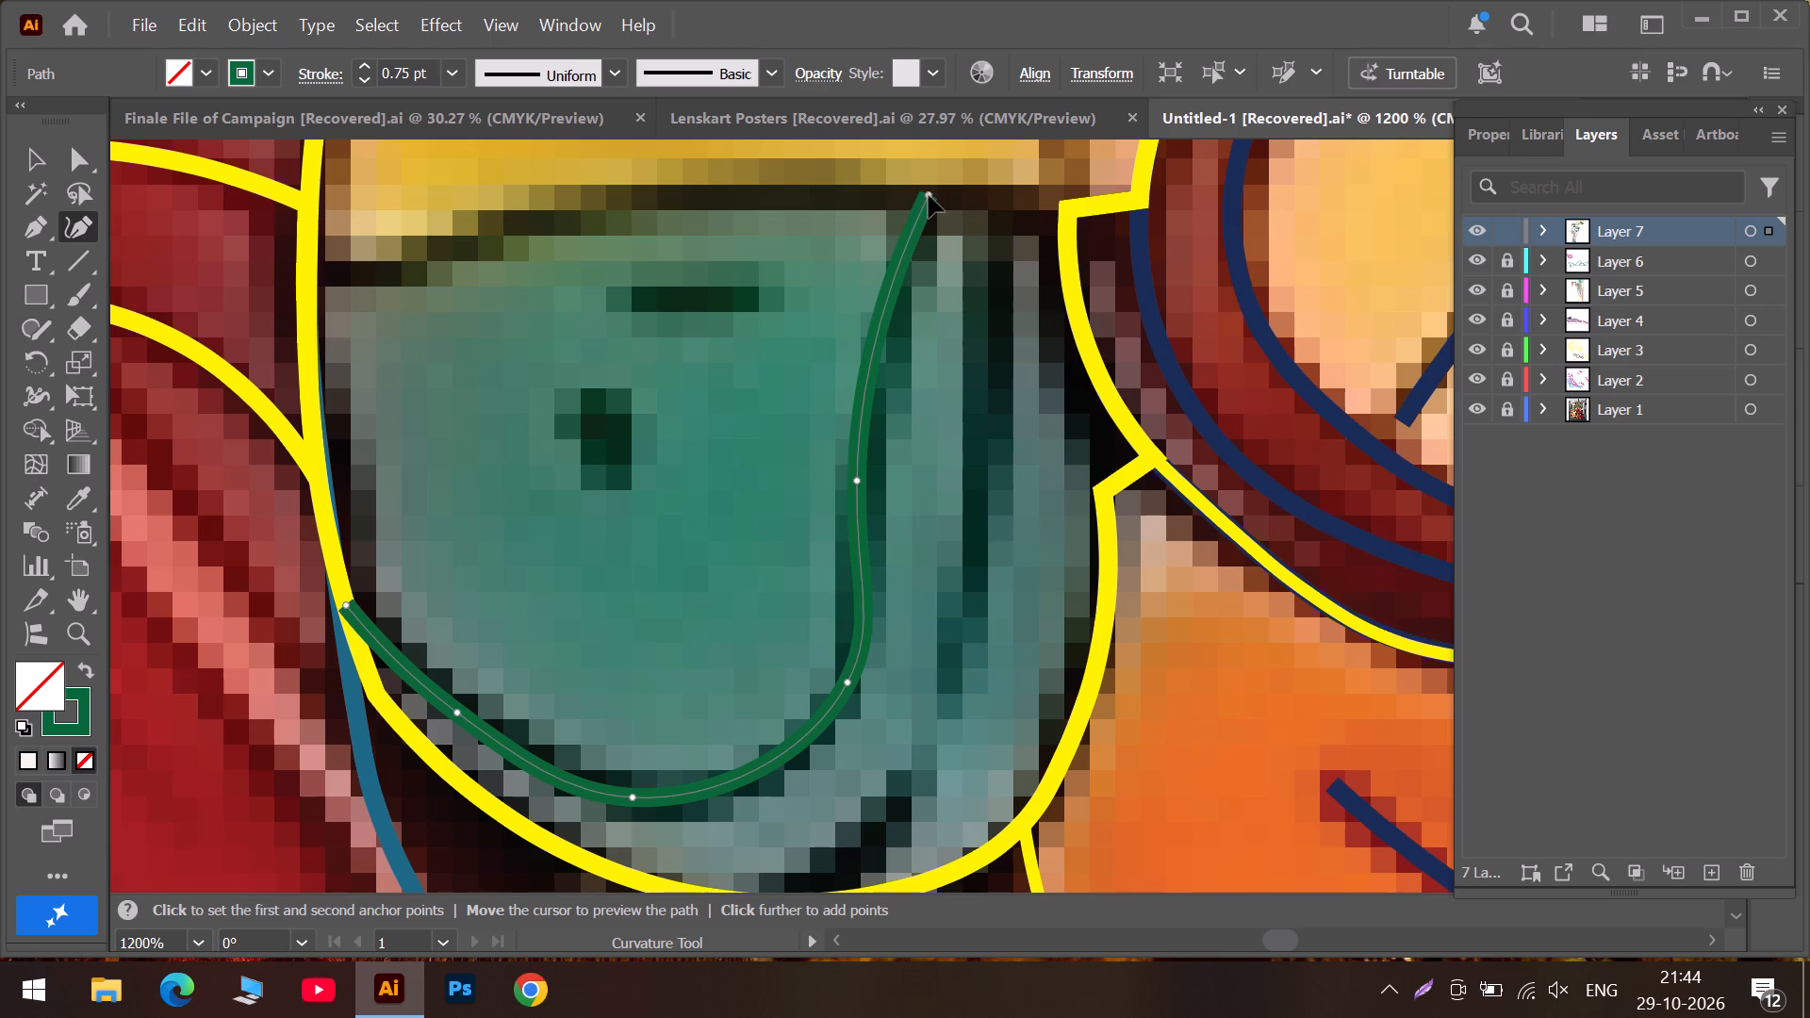
drag(929, 195, 930, 192)
key(Escape)
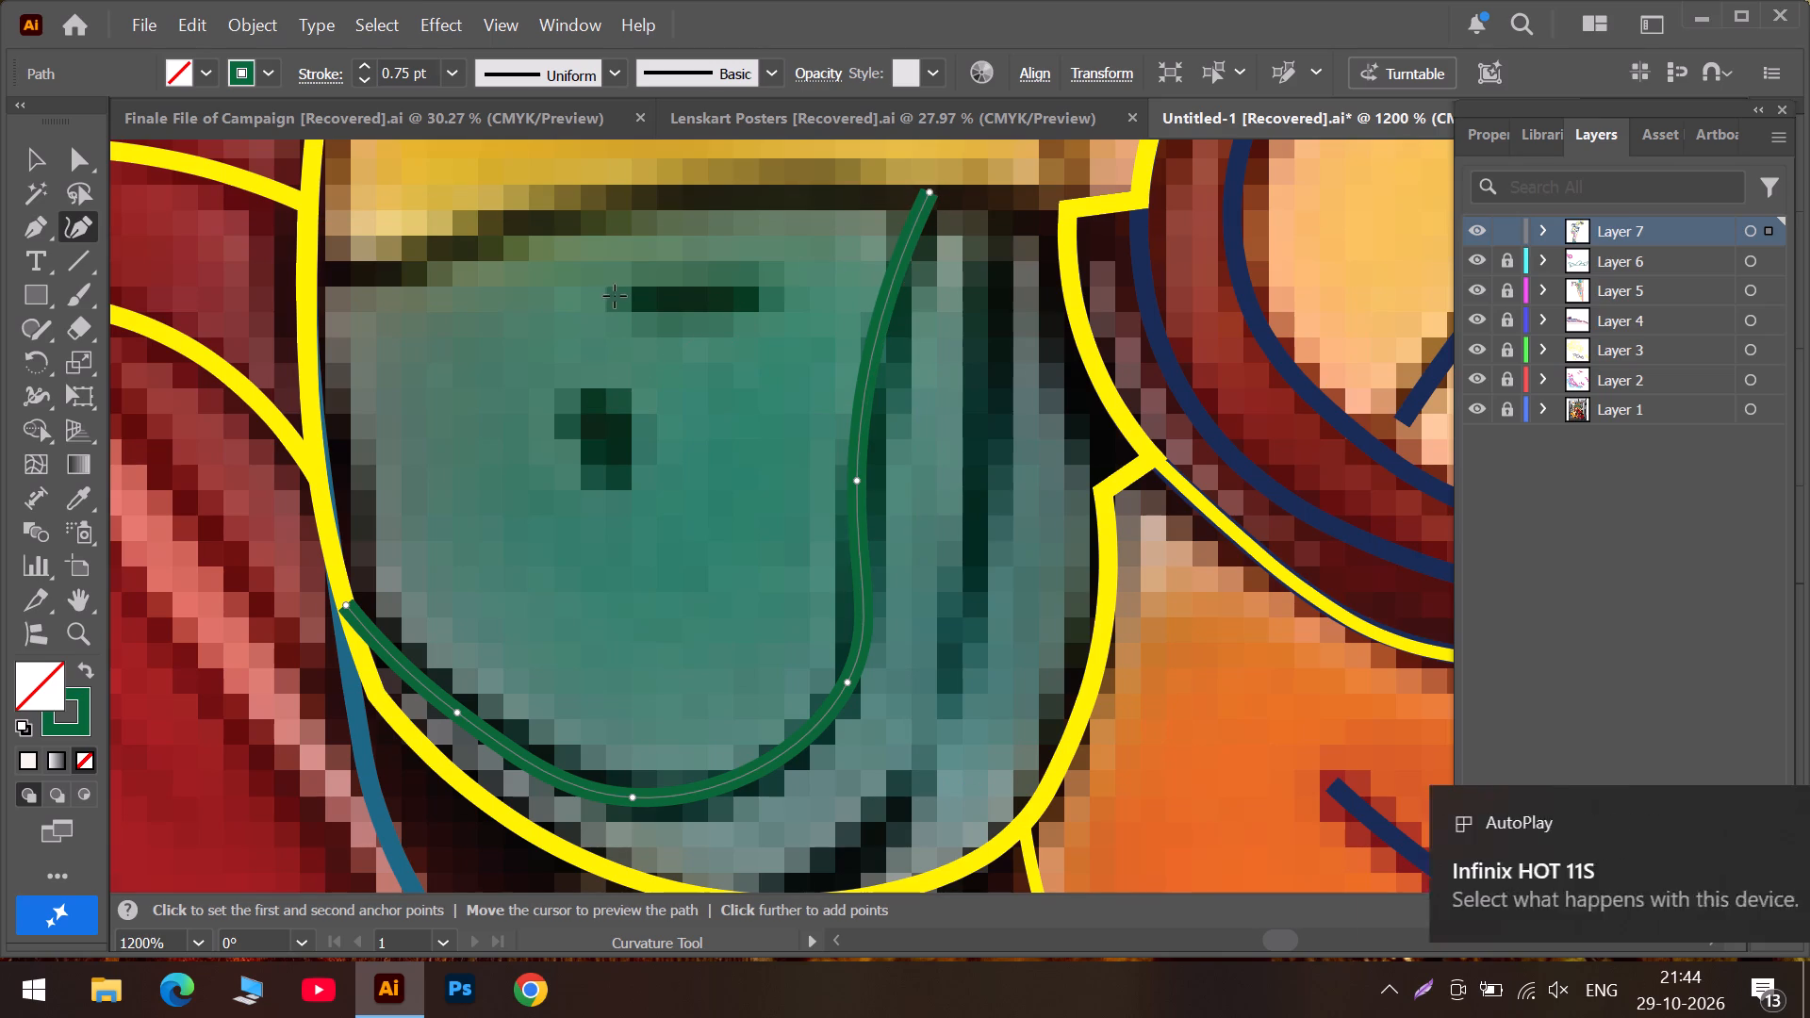
Draw a short horizontal green line over the dark slit mark near the top of the ear flap.
click(616, 296)
click(757, 299)
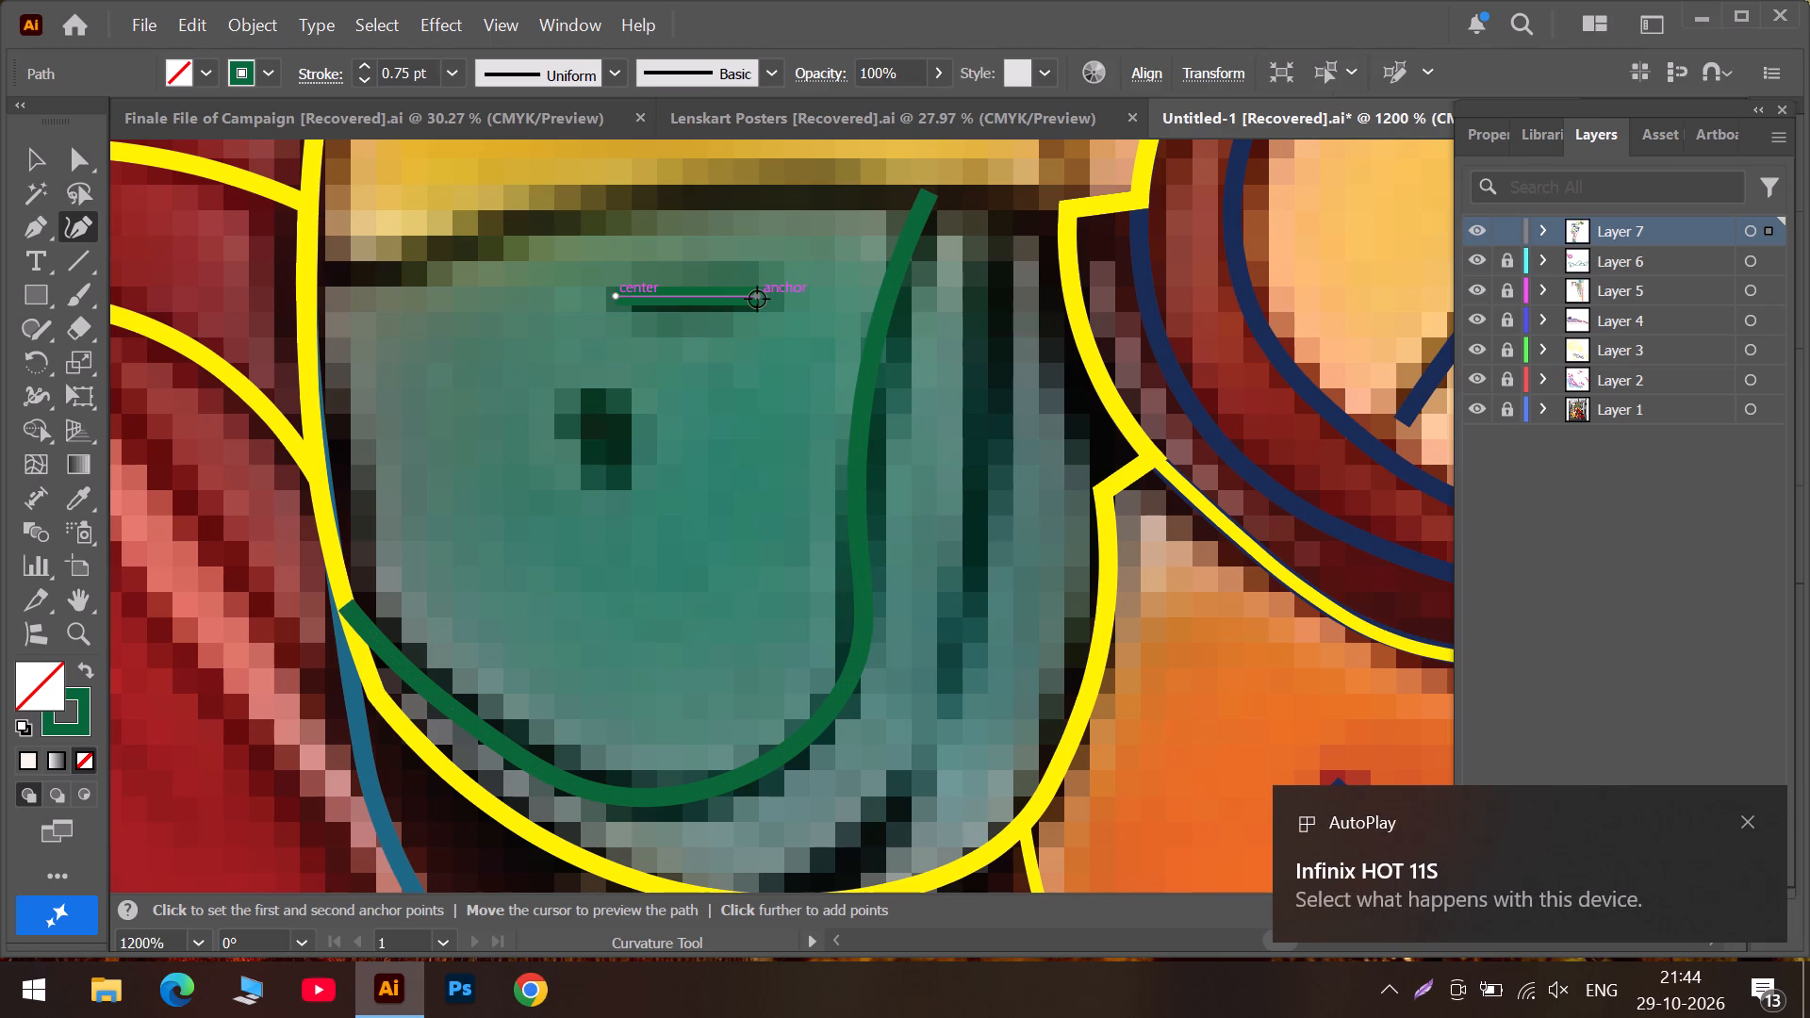
key(Escape)
Trace the ear flap's second inner fold with a green curve from below the strap down to the bottom yellow outline.
click(1005, 223)
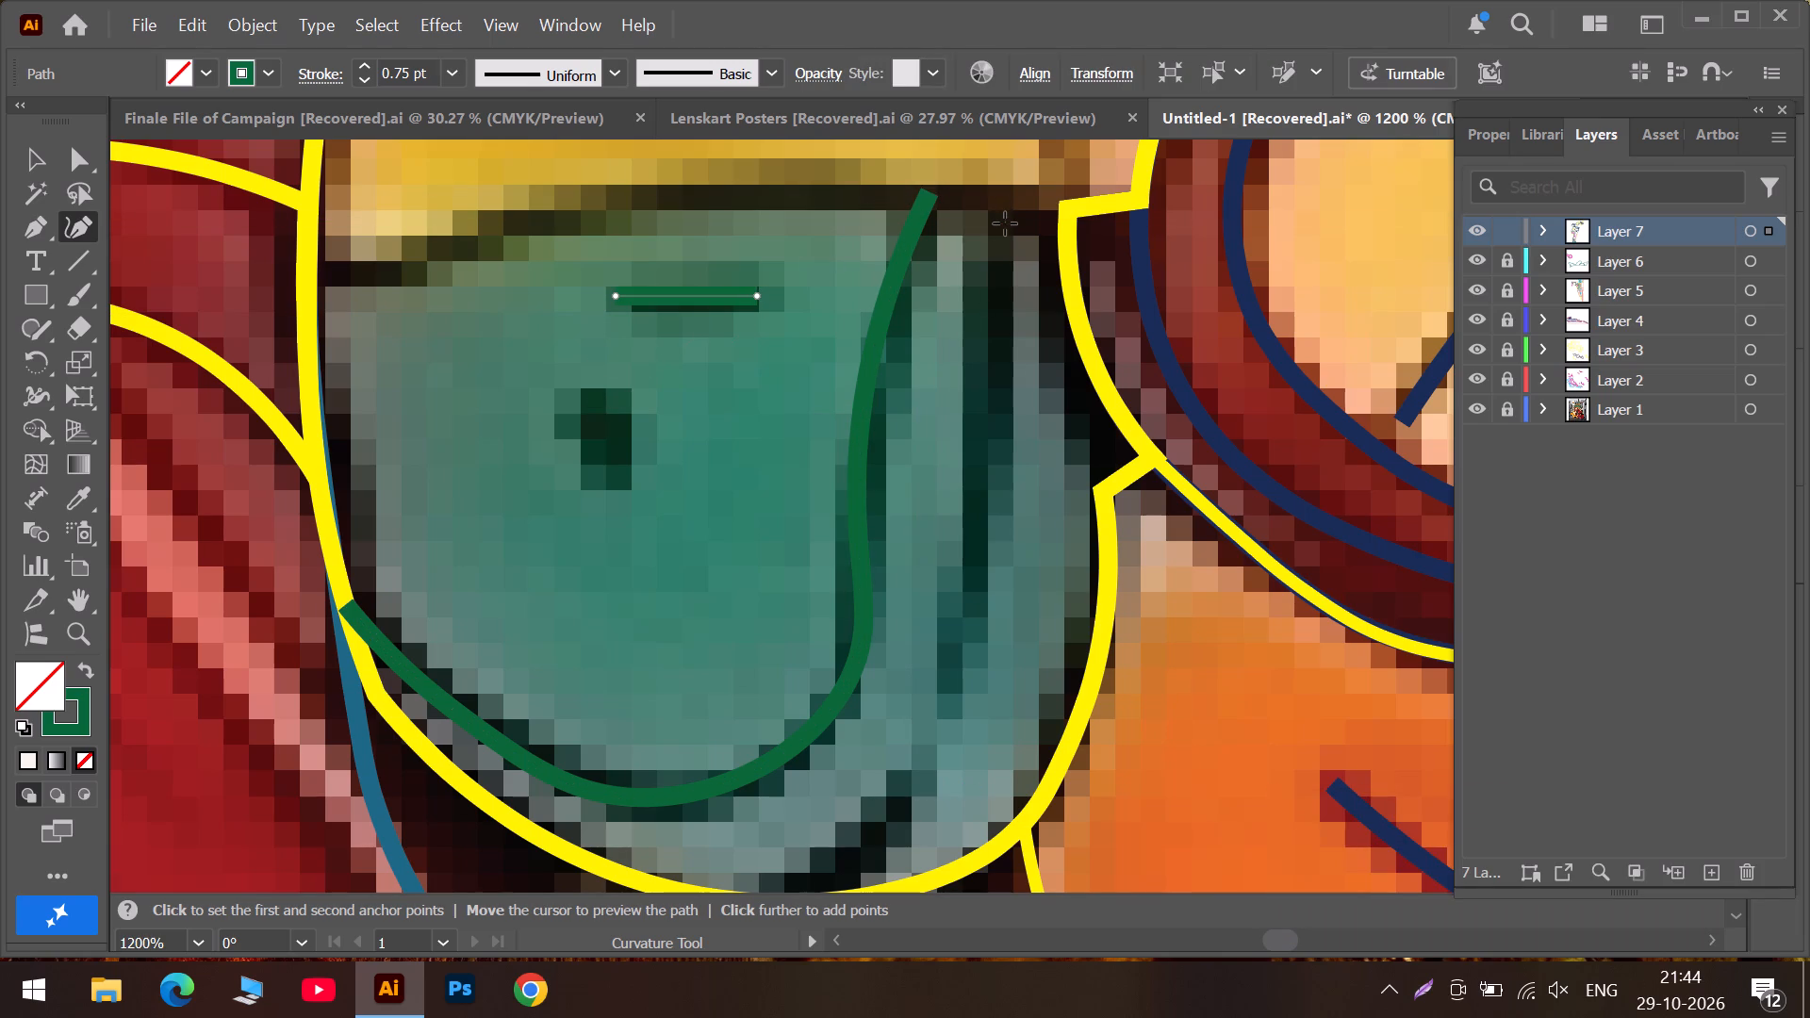
click(996, 350)
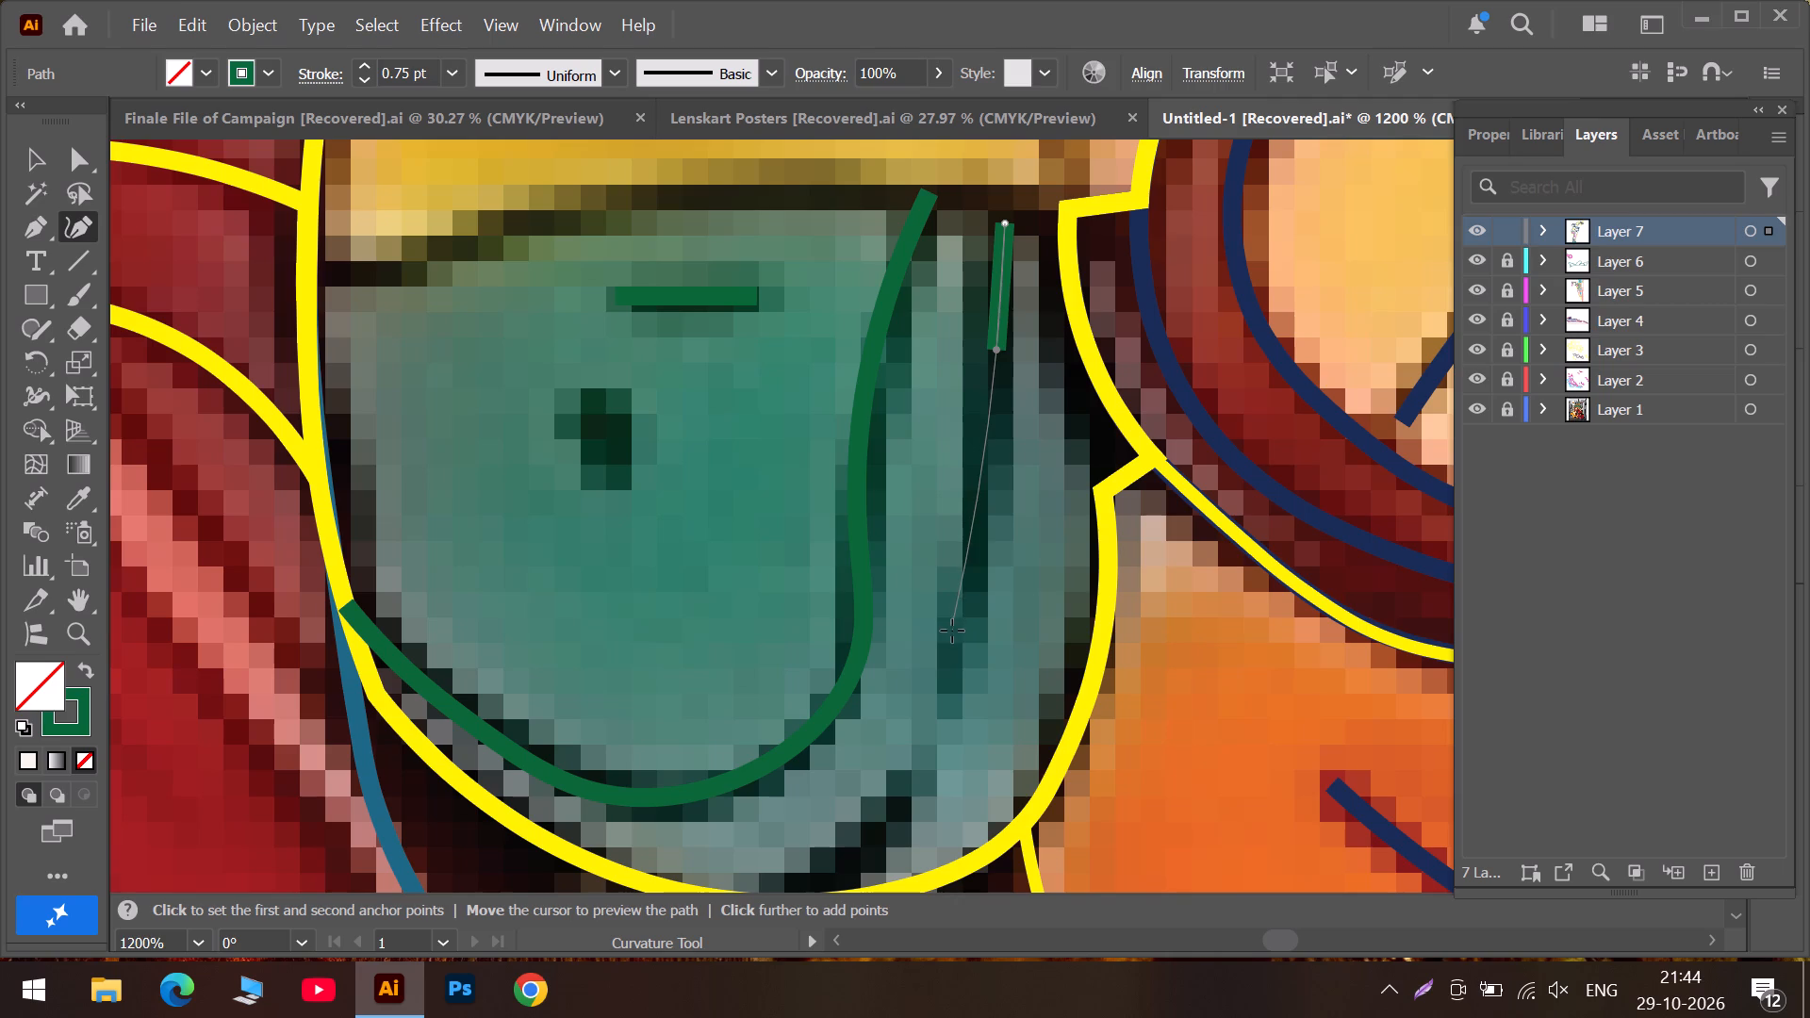
click(947, 687)
scroll(947, 688, down, 5)
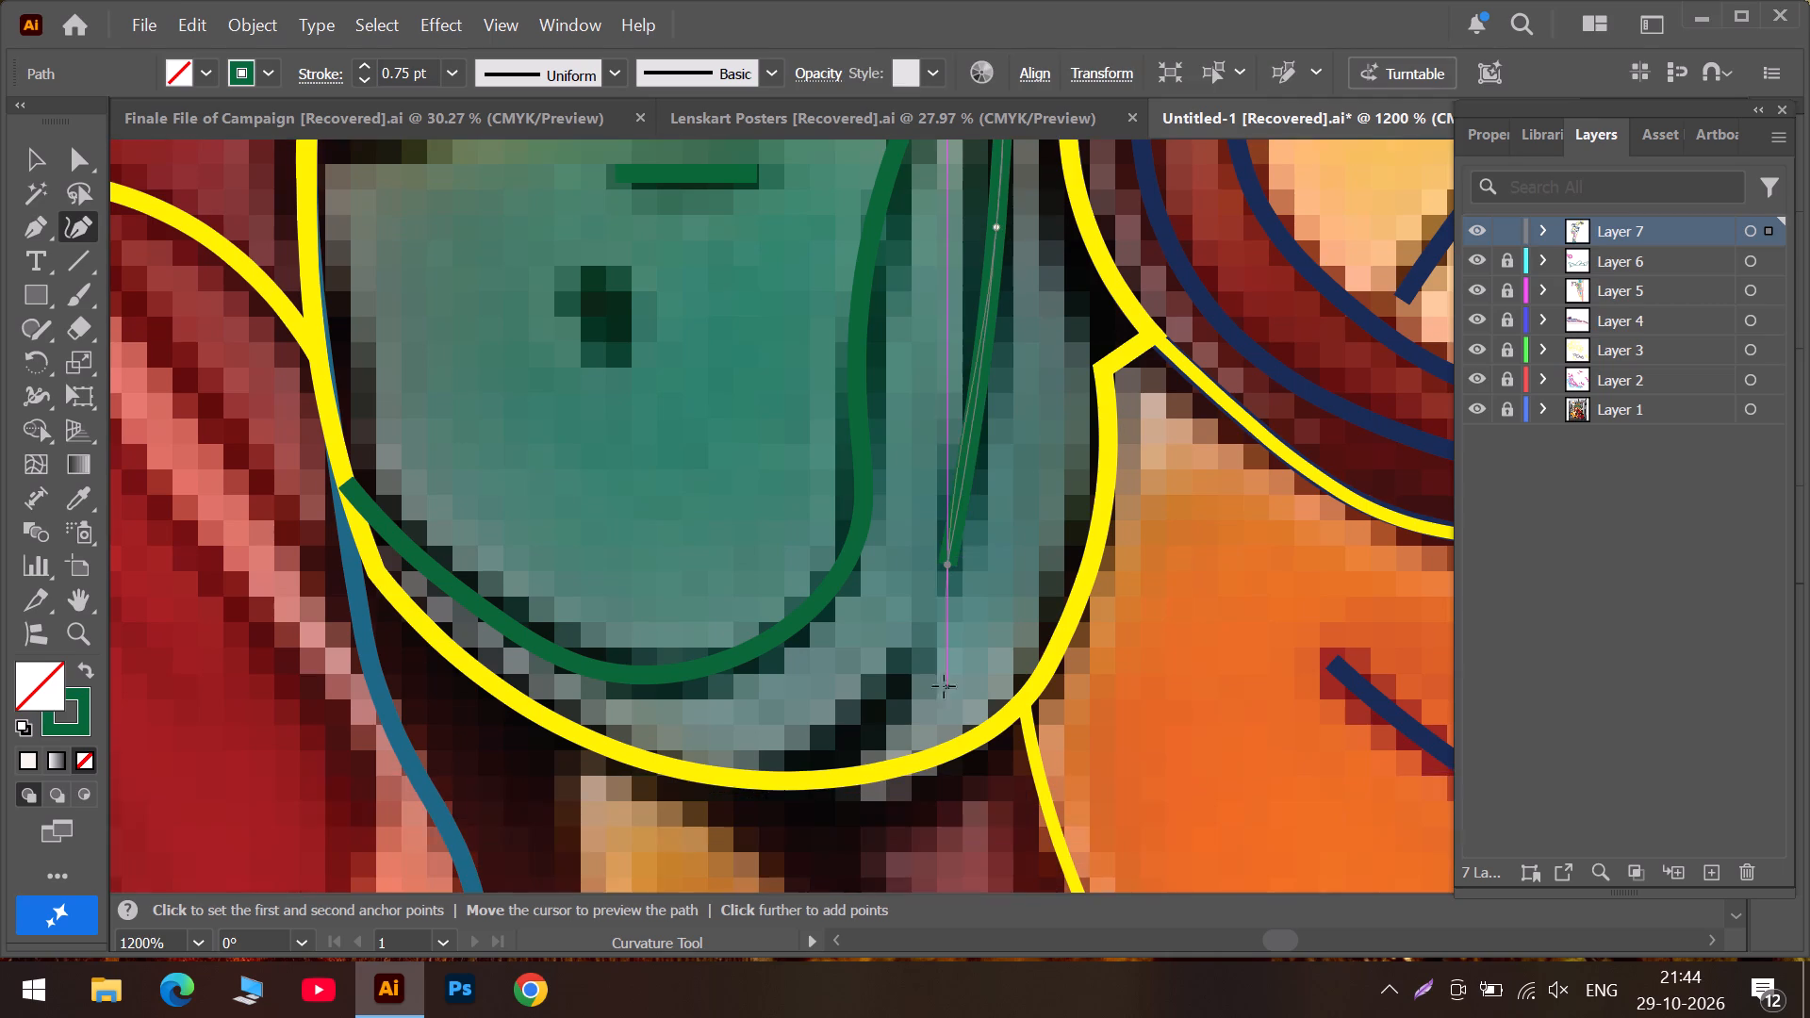
click(856, 724)
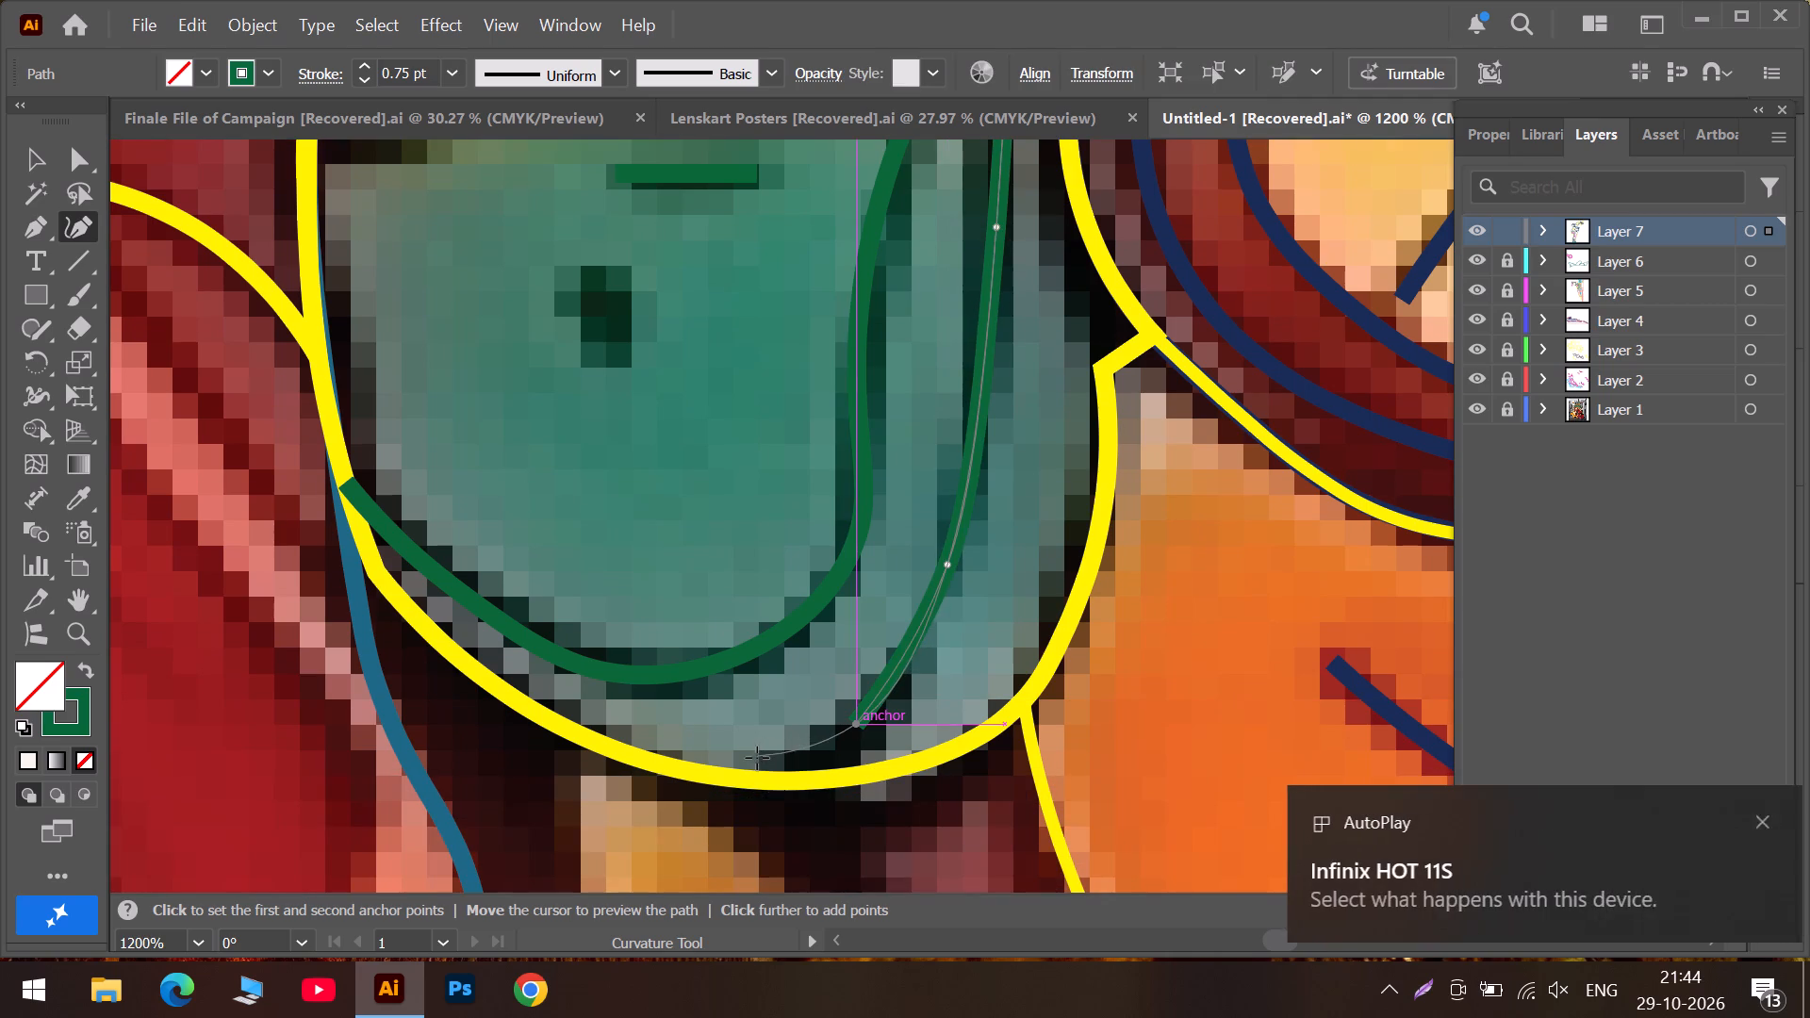
click(757, 759)
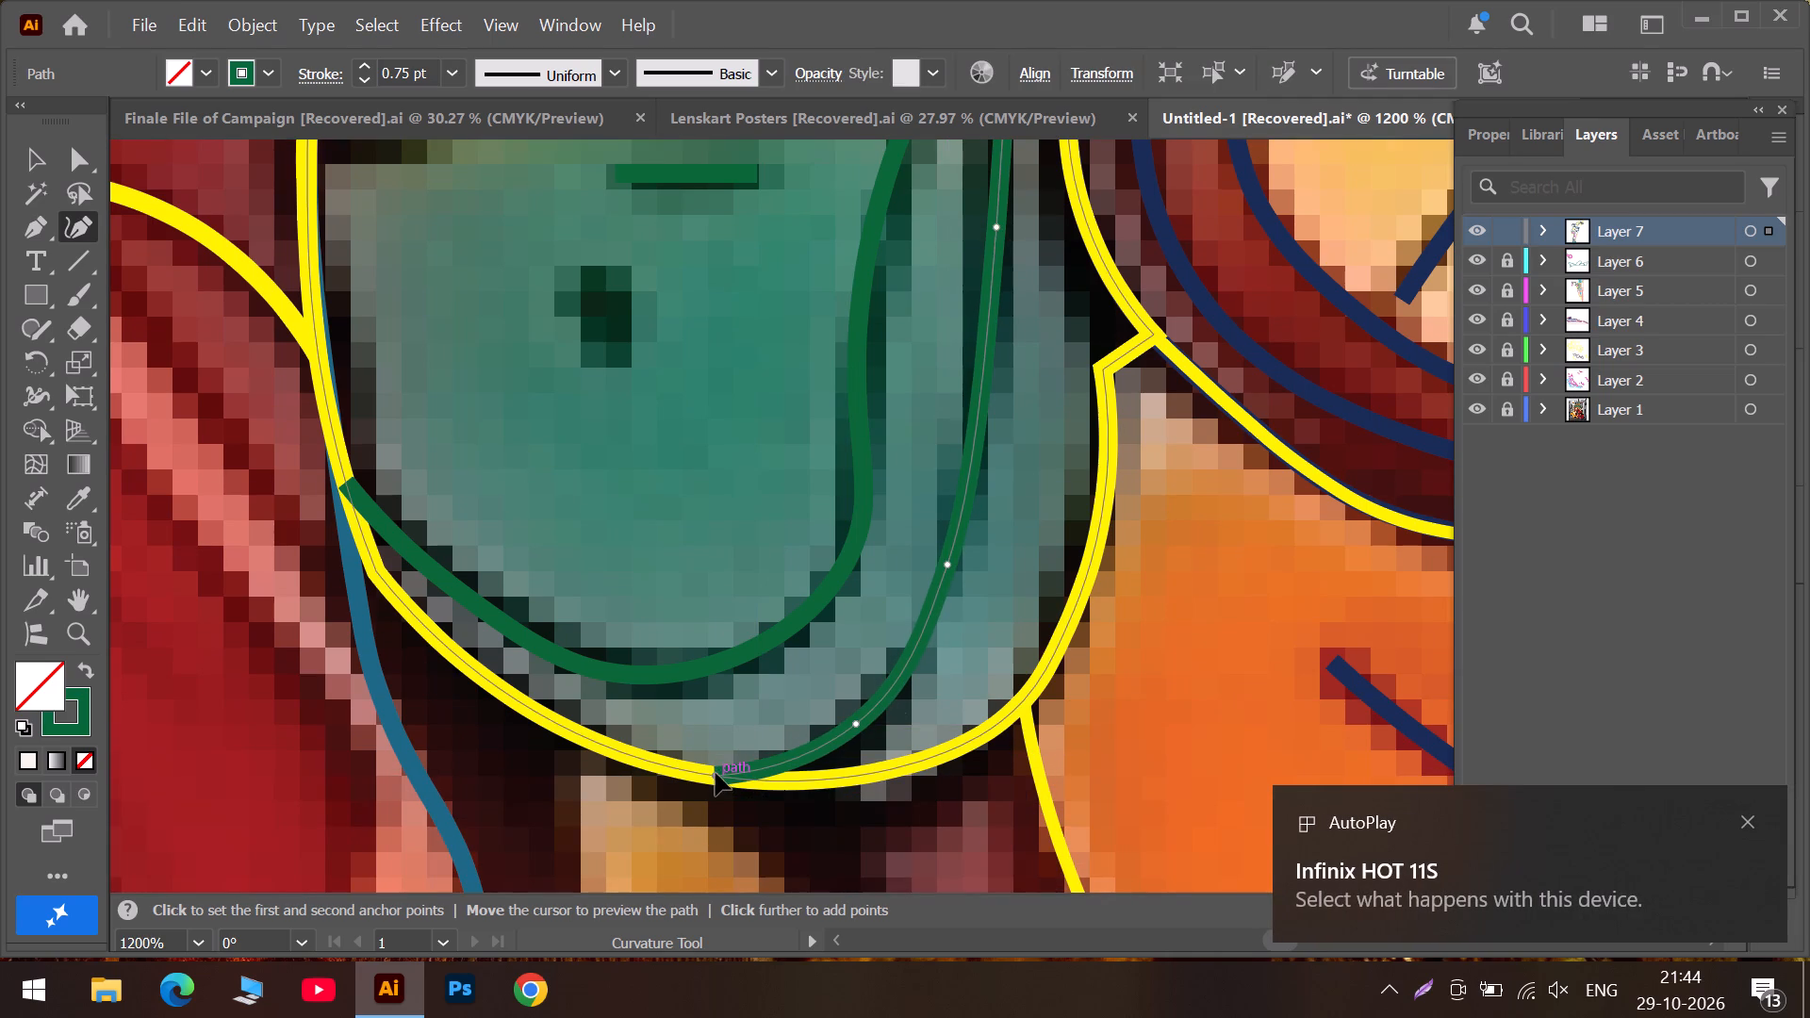
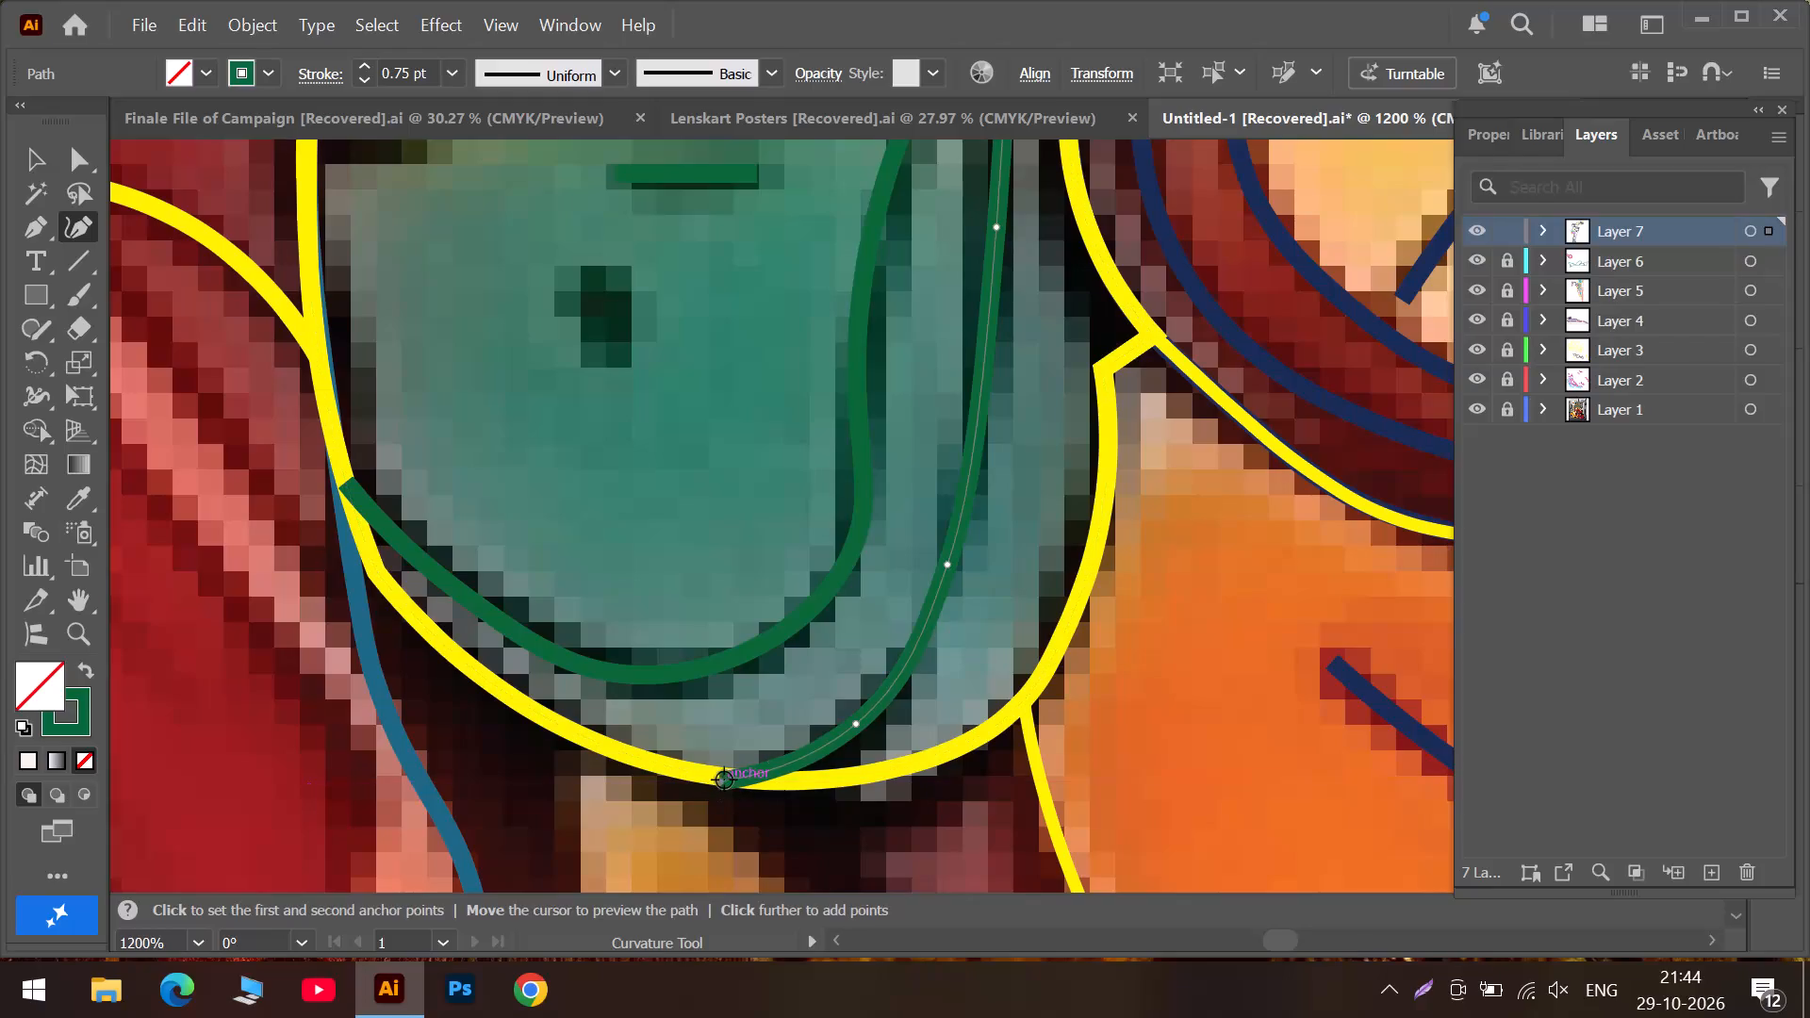
Raise the upper end of the ear flap's second green fold line to the dark line beneath the yellow strap and finish the path.
key(Escape)
scroll(1031, 592, up, 6)
scroll(1028, 449, up, 6)
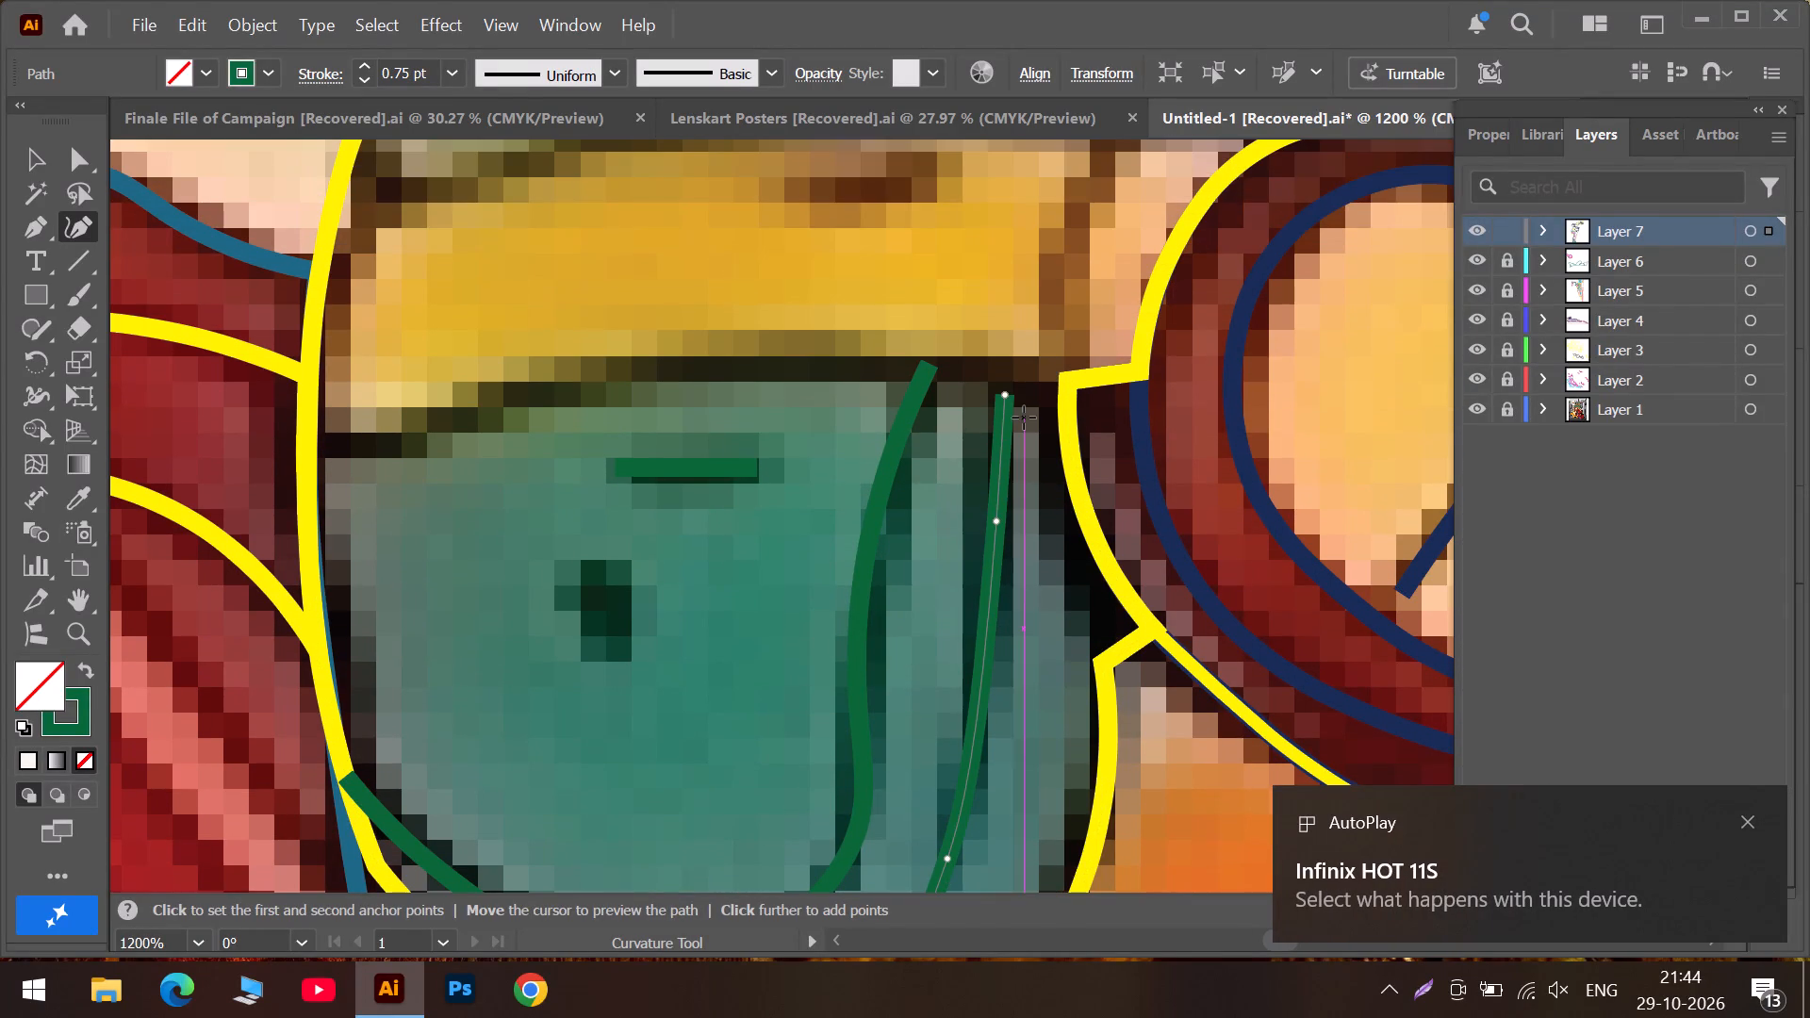
drag(1006, 396, 1004, 360)
key(Escape)
Trace the yellow strap's upper edge in green from the left yellow outline to its right tip, turning a sharp corner there.
scroll(796, 510, up, 4)
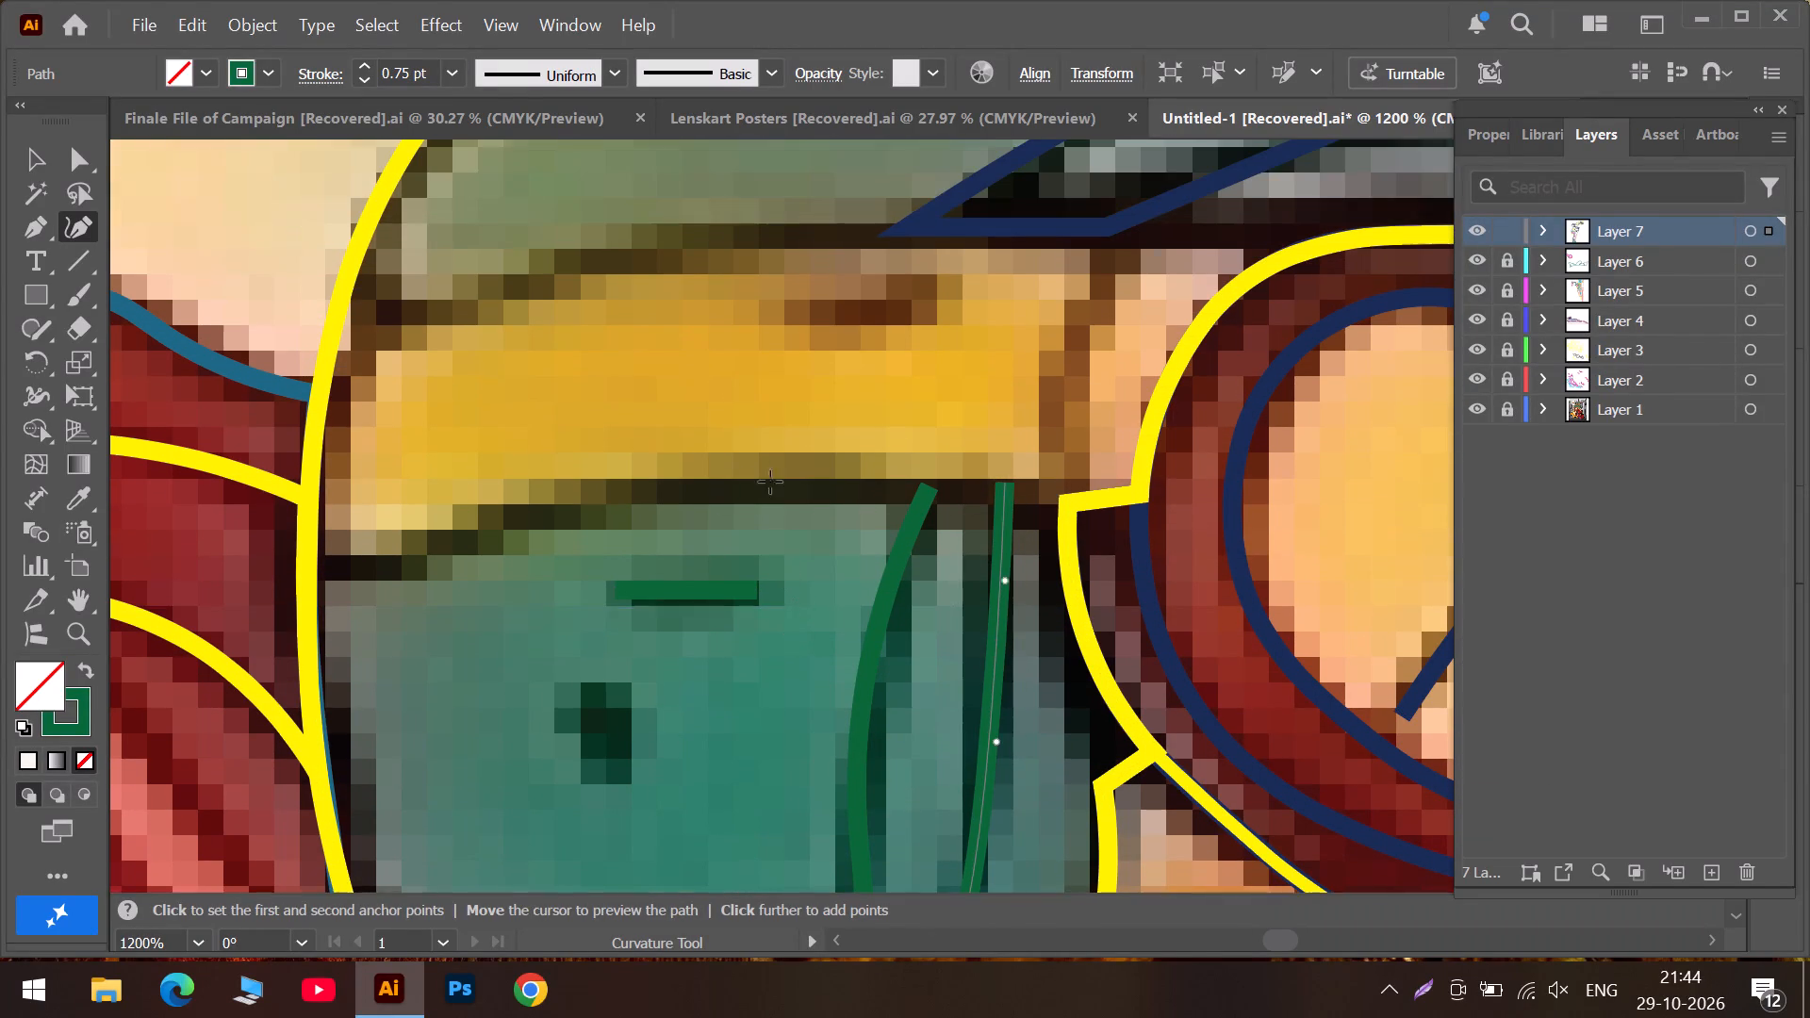
scroll(770, 482, up, 2)
scroll(617, 406, up, 3)
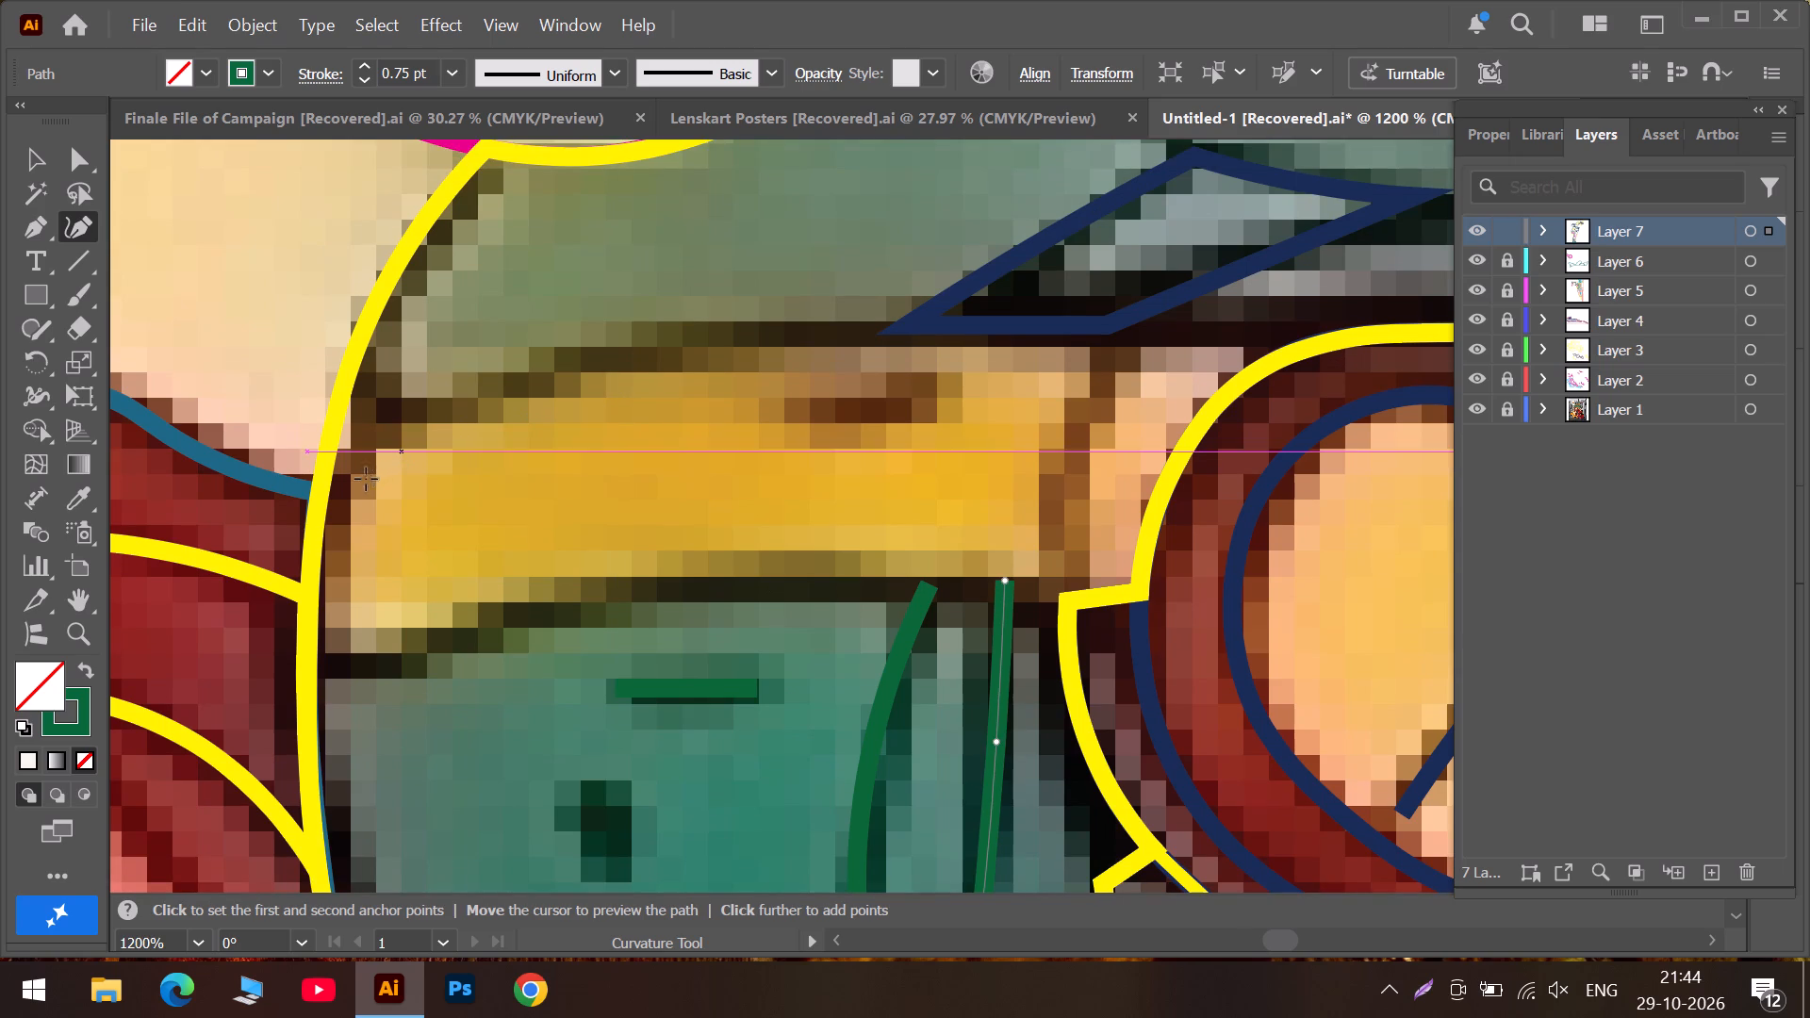
click(339, 484)
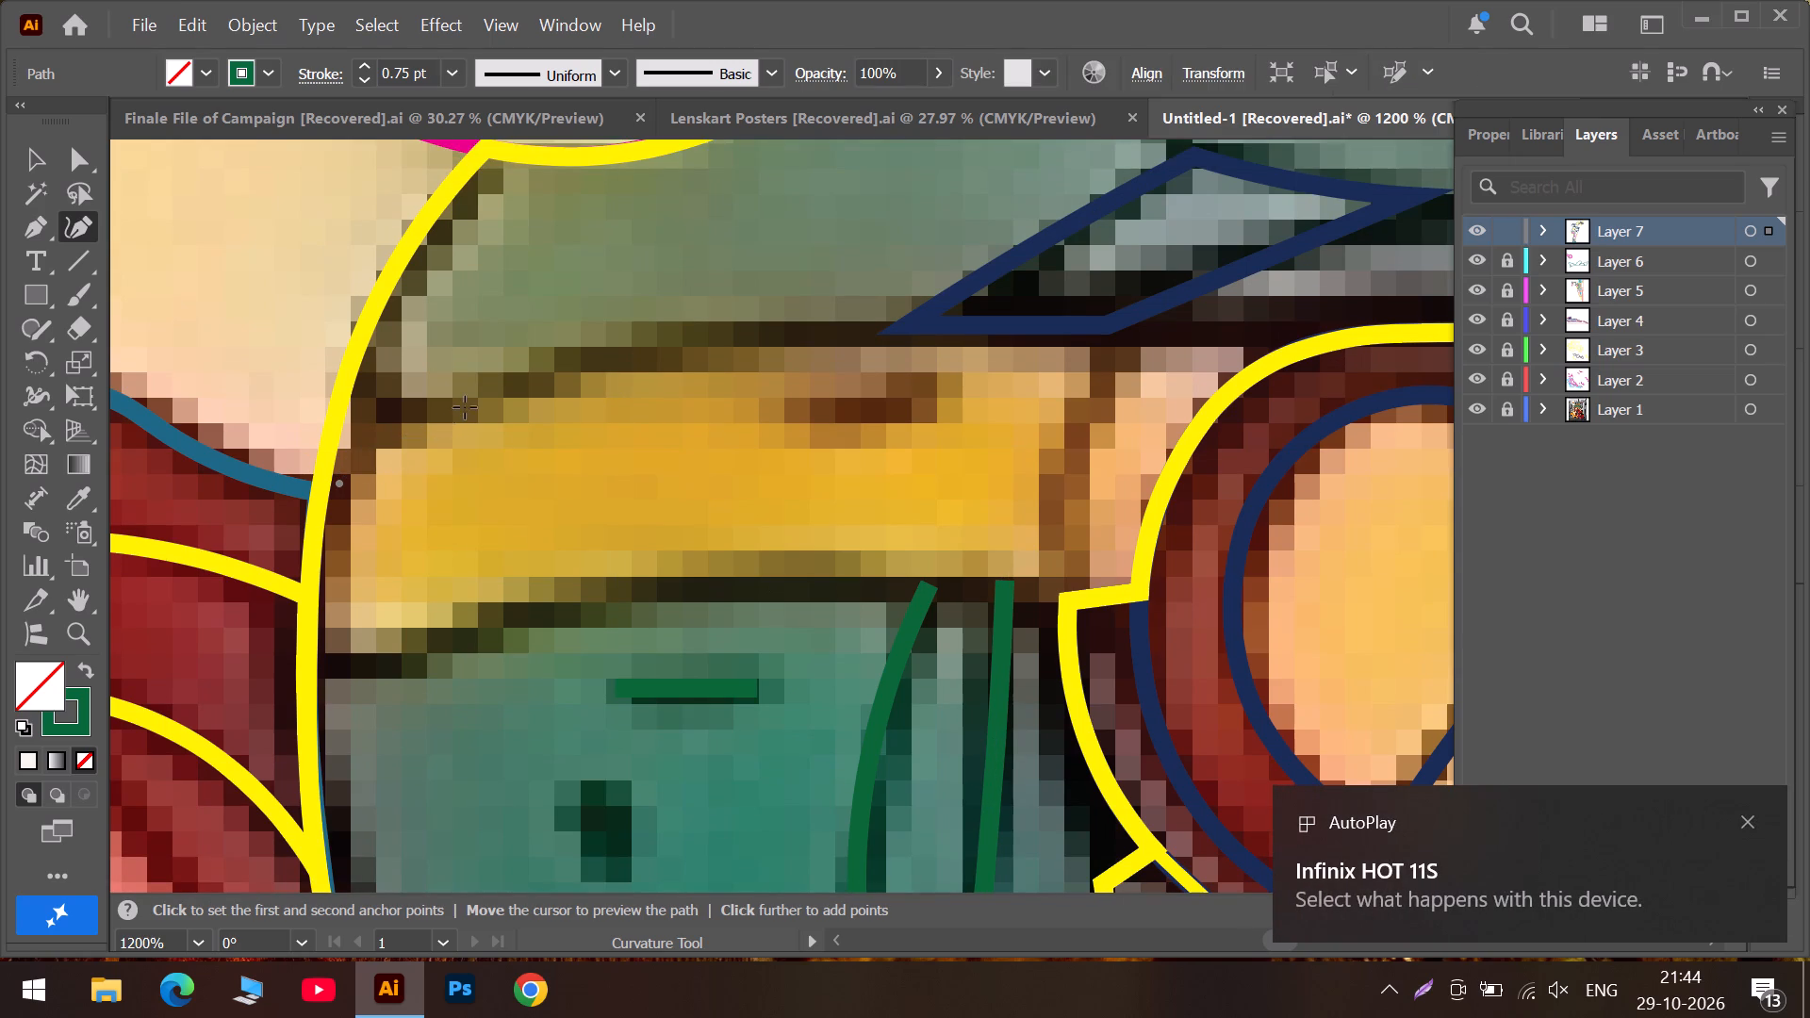
click(465, 407)
click(908, 339)
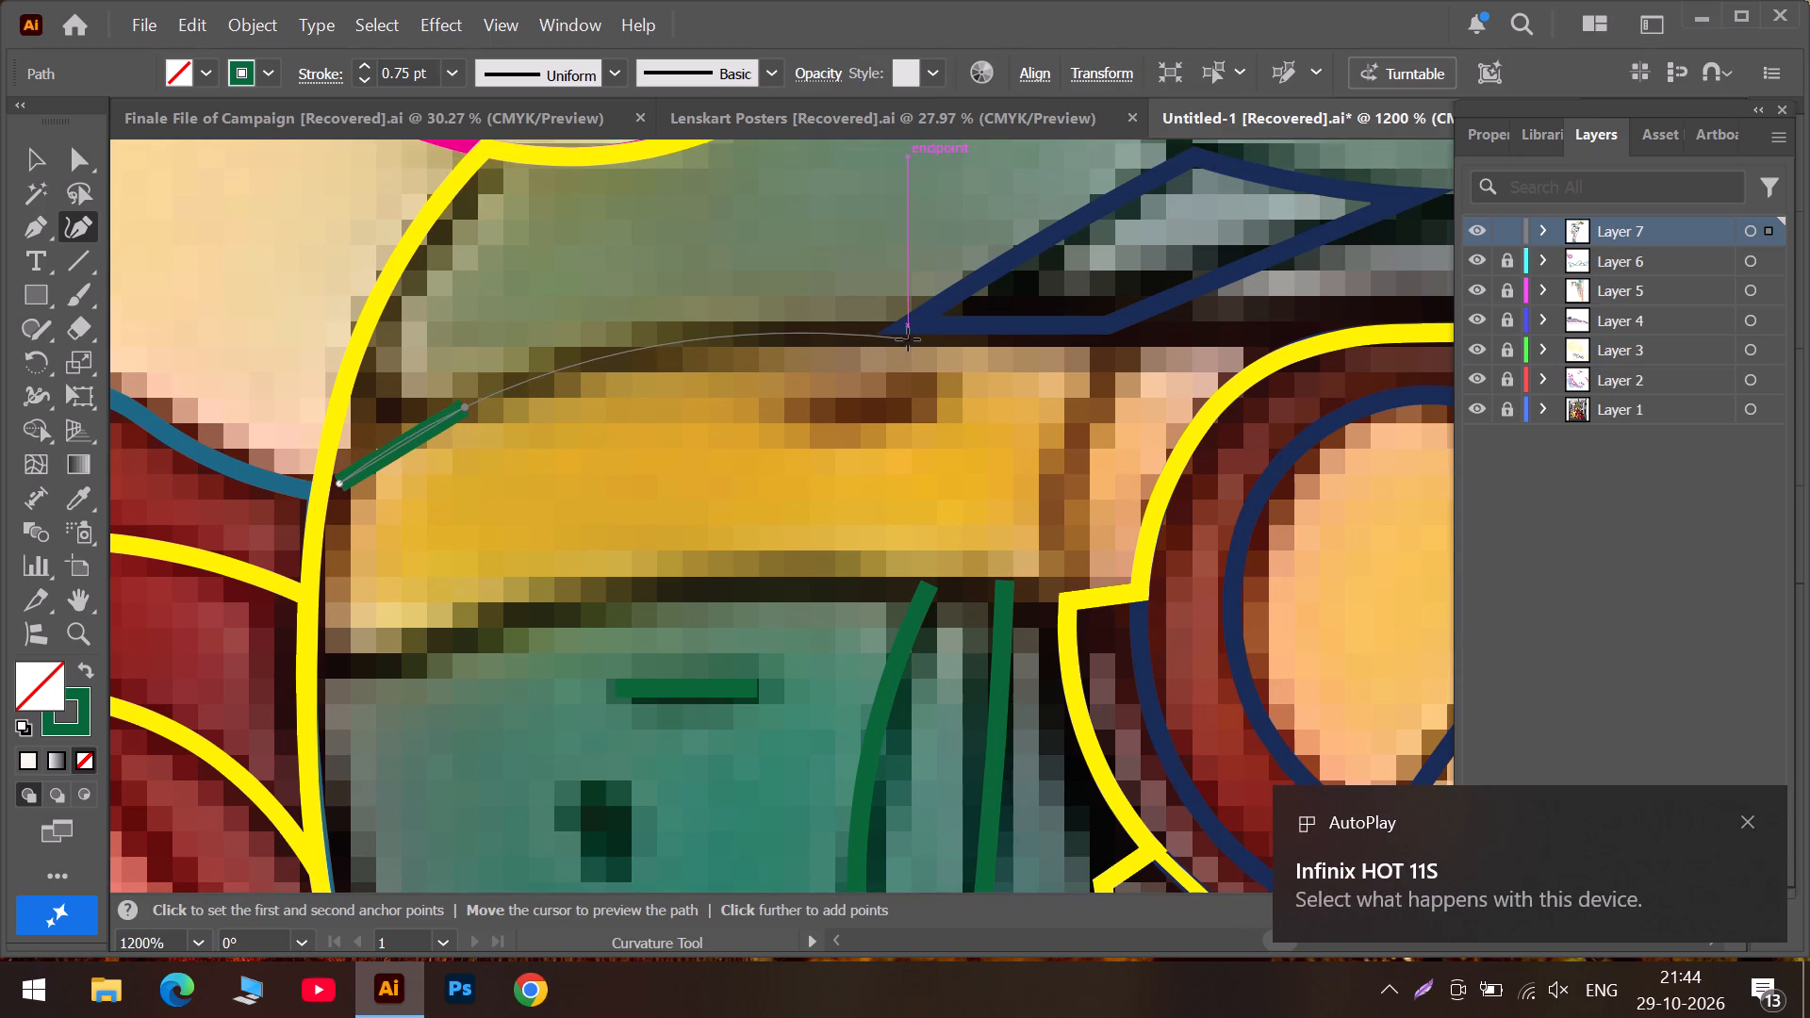
double_click(1265, 339)
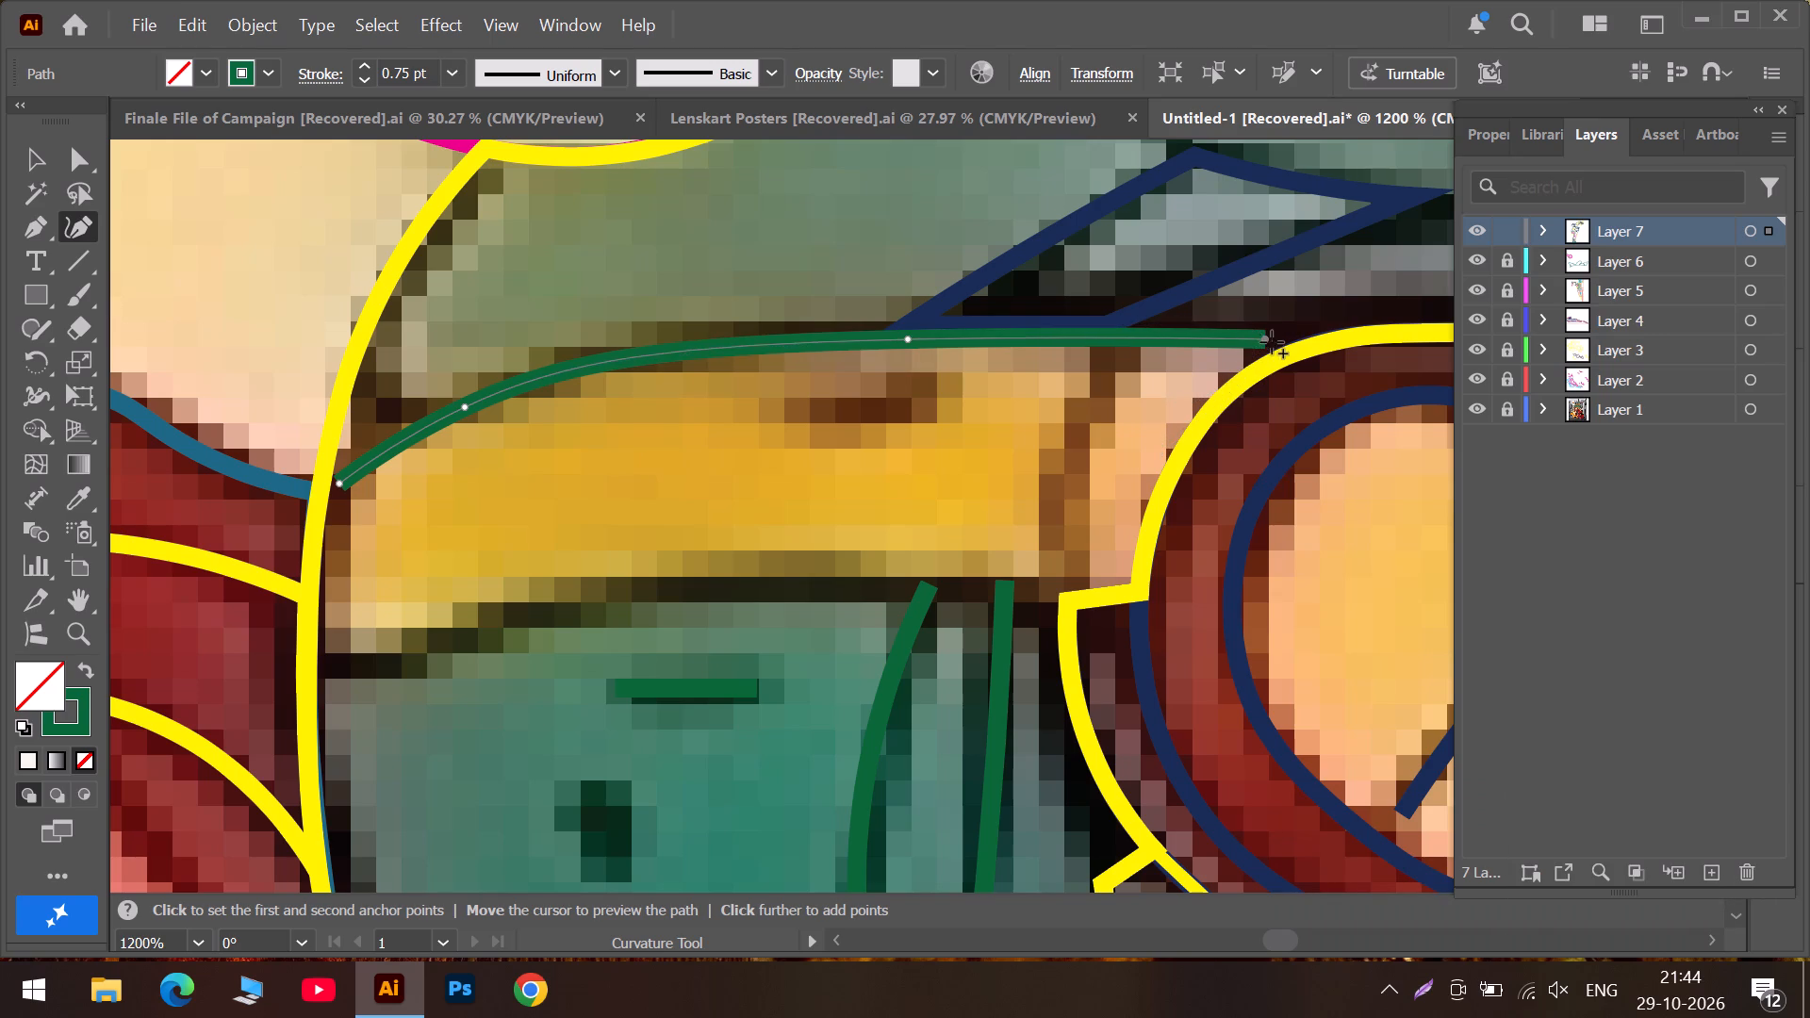
click(1263, 337)
drag(1263, 337, 1254, 337)
click(1140, 454)
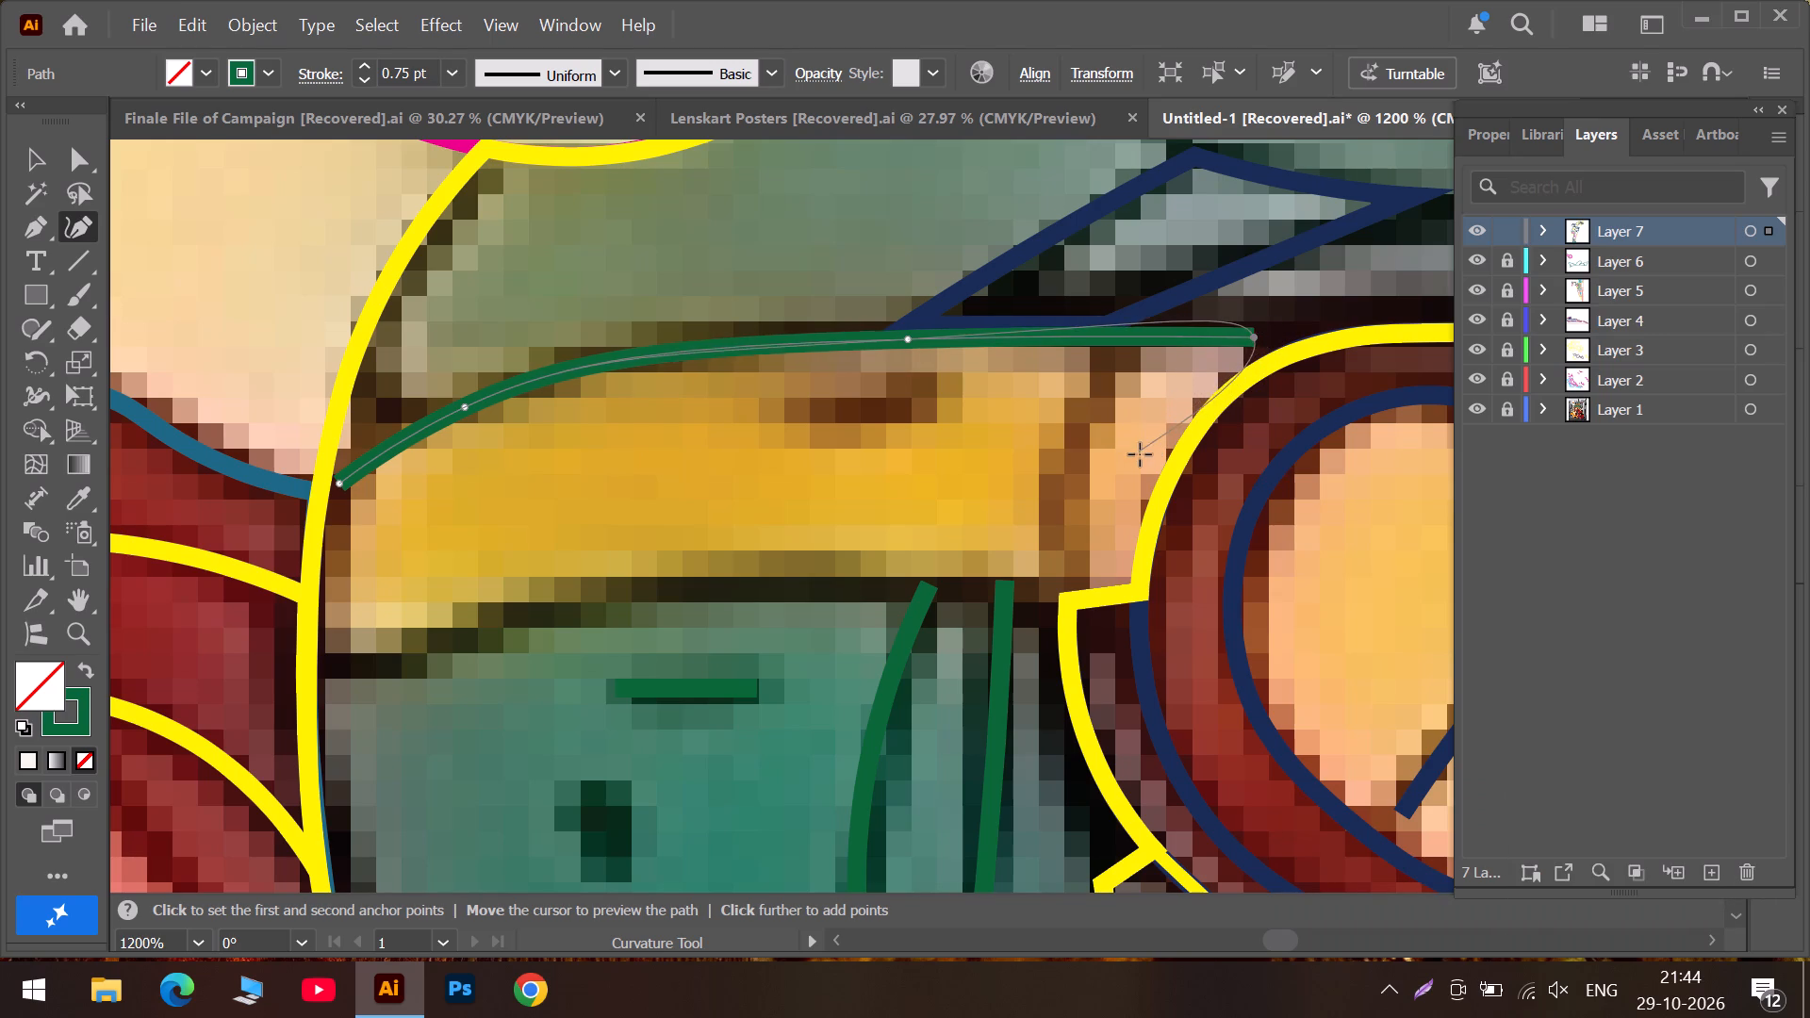
click(1253, 338)
click(1246, 336)
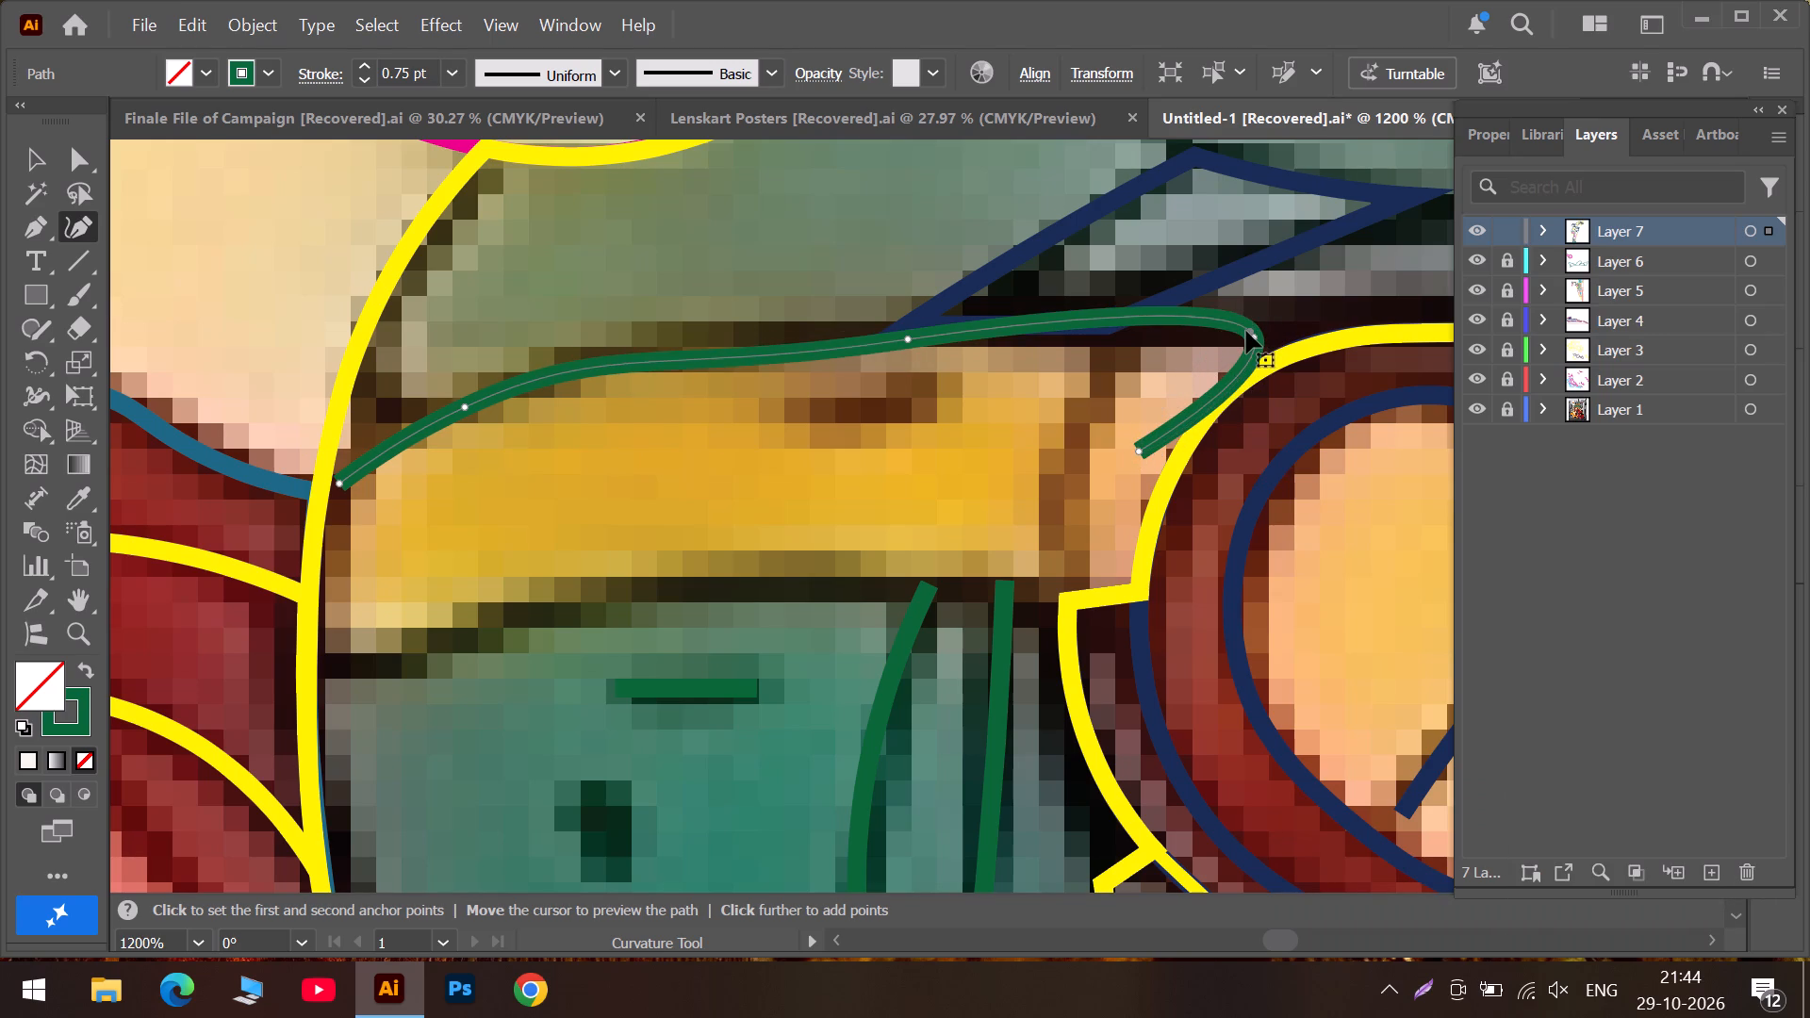
key(ctrl+z)
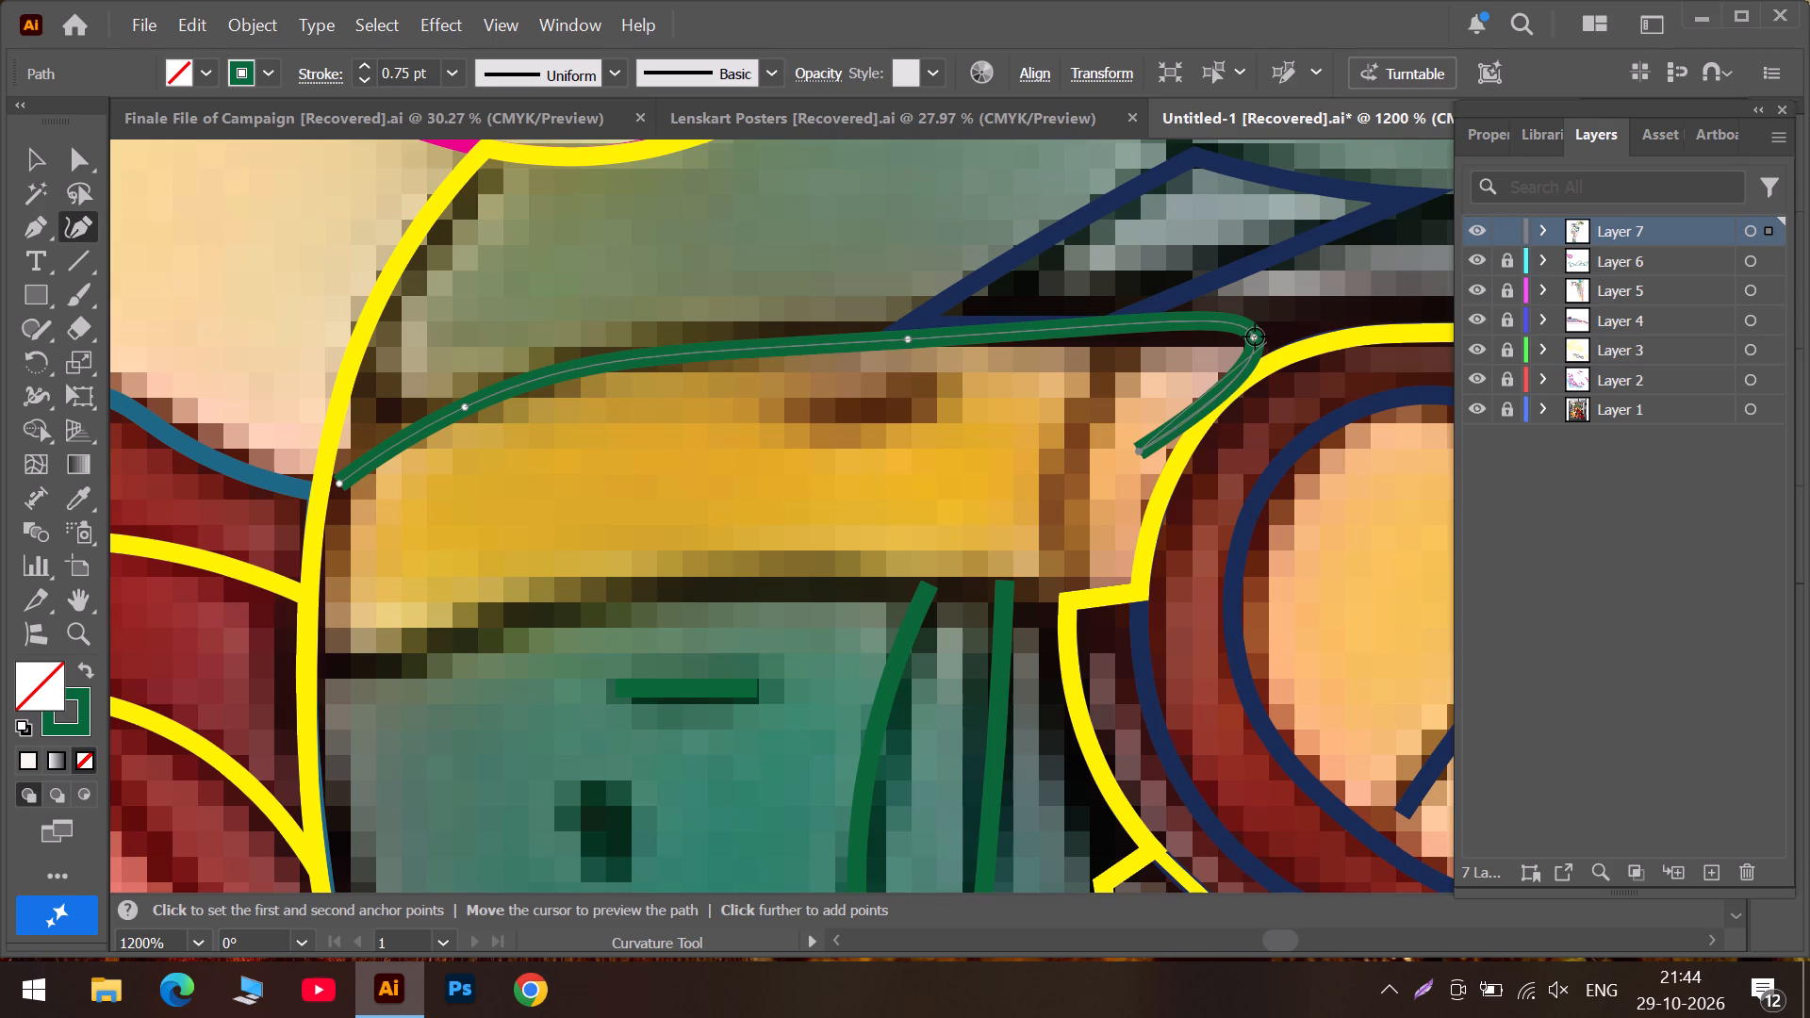
double_click(1255, 337)
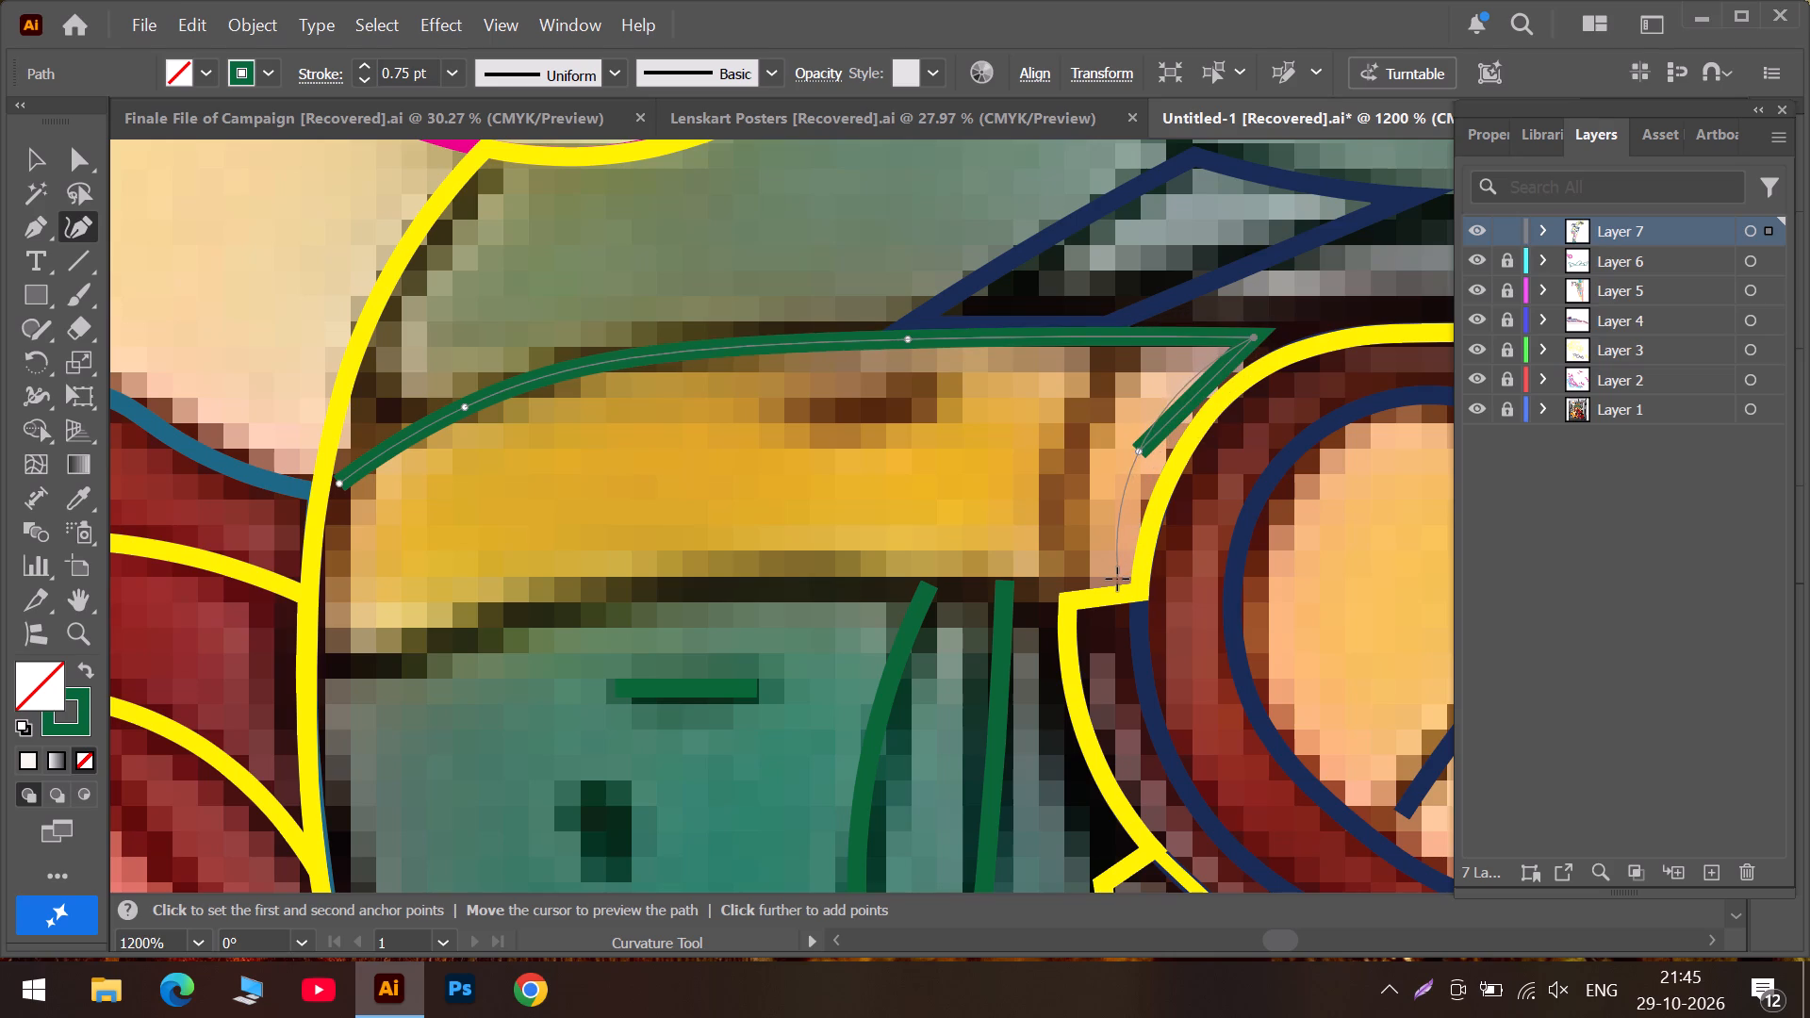
Continue the green strap outline down its right end and back along the lower edge, closing it at the starting point with sharp corners.
double_click(1117, 579)
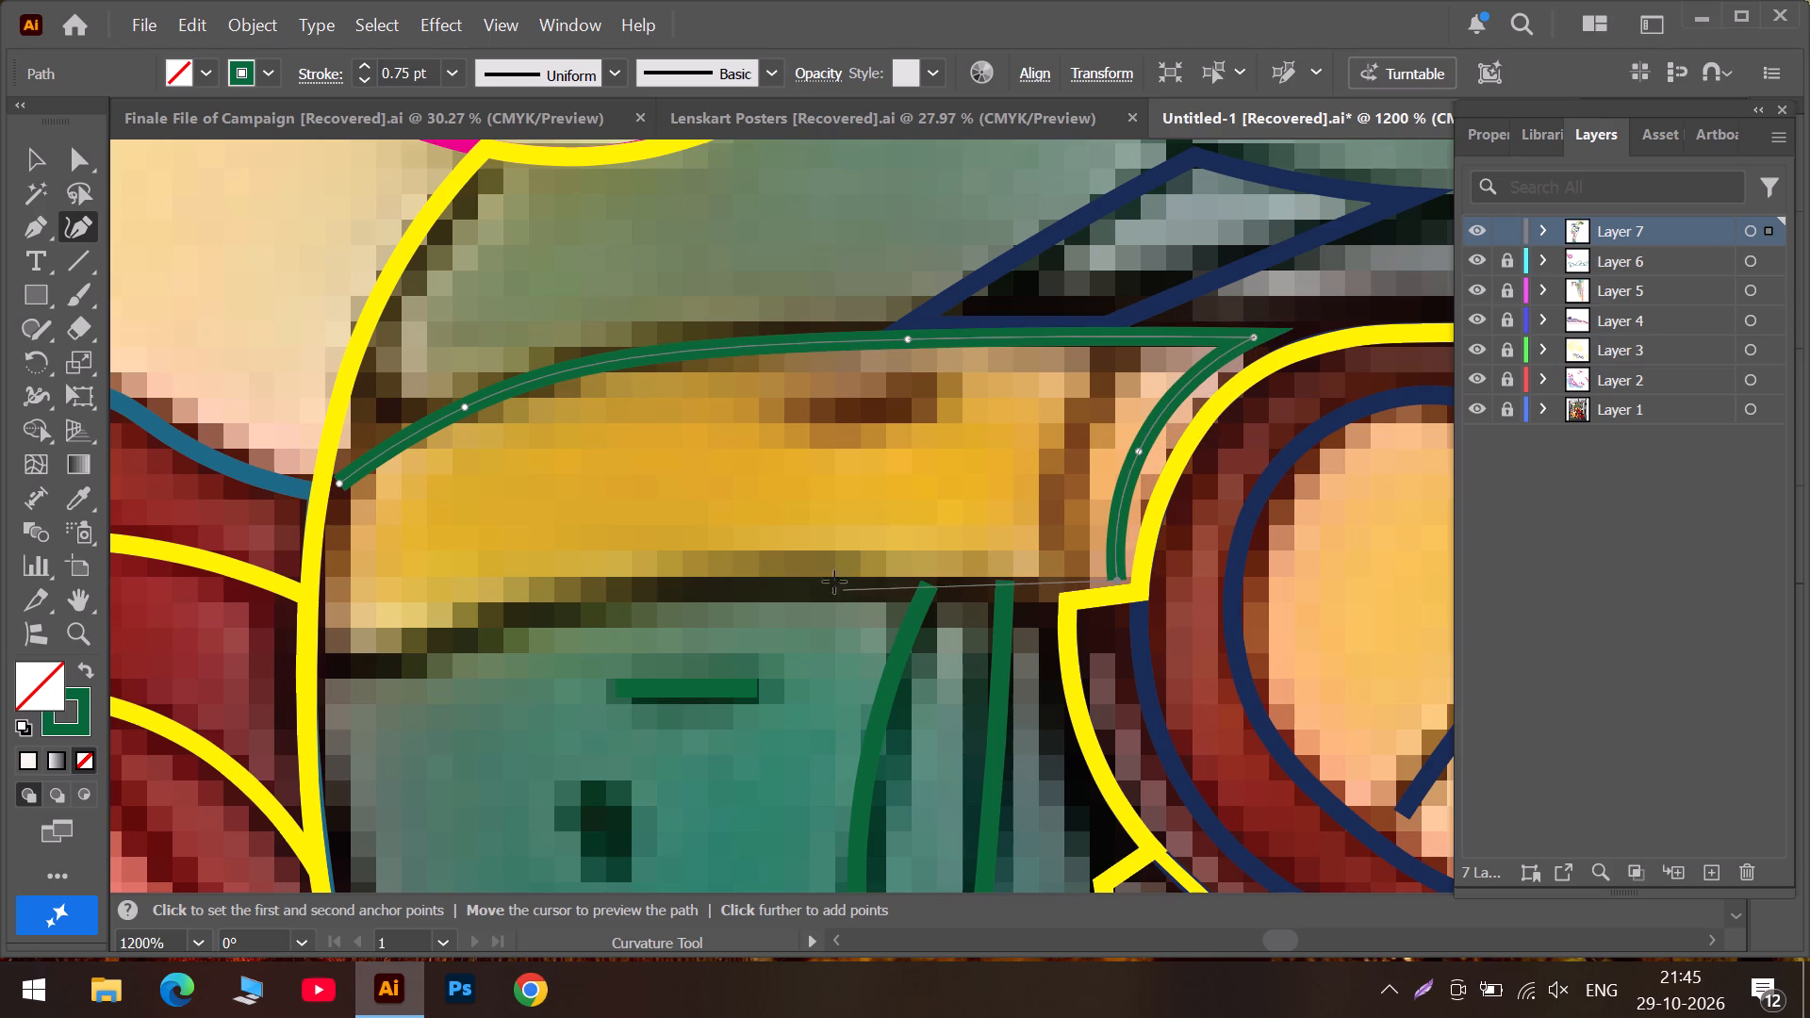
click(832, 580)
click(492, 618)
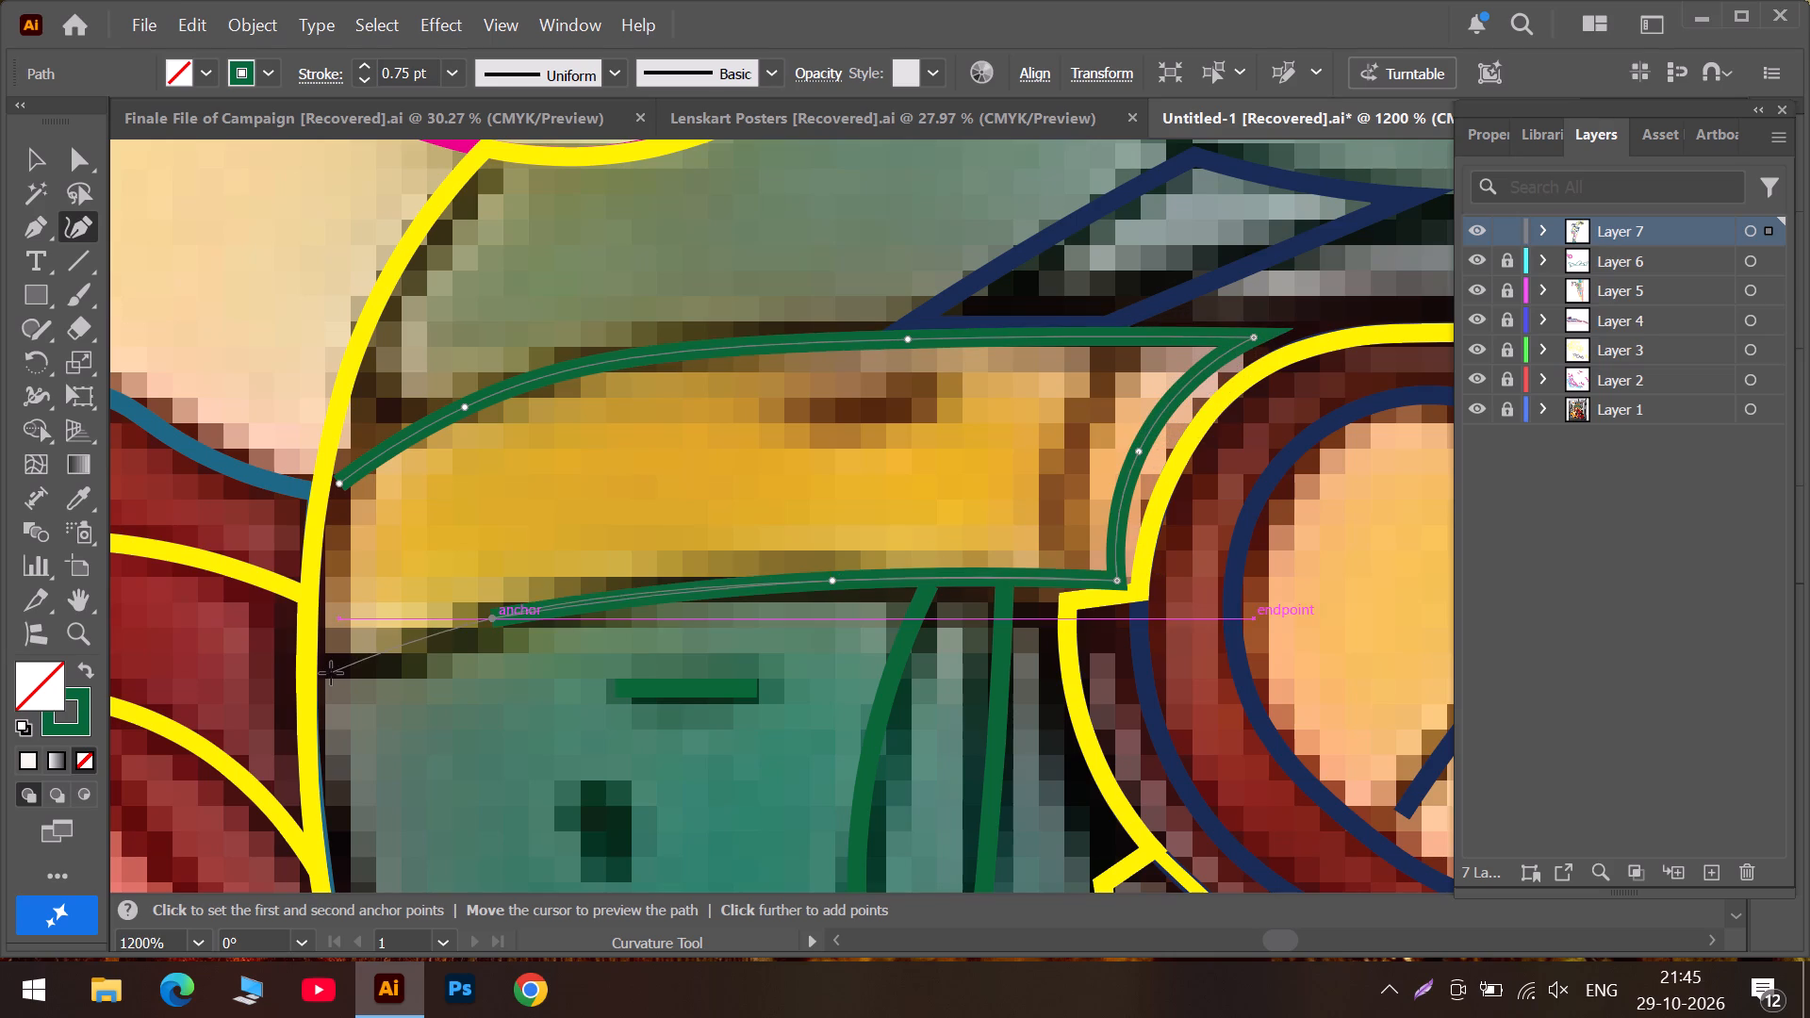
double_click(331, 673)
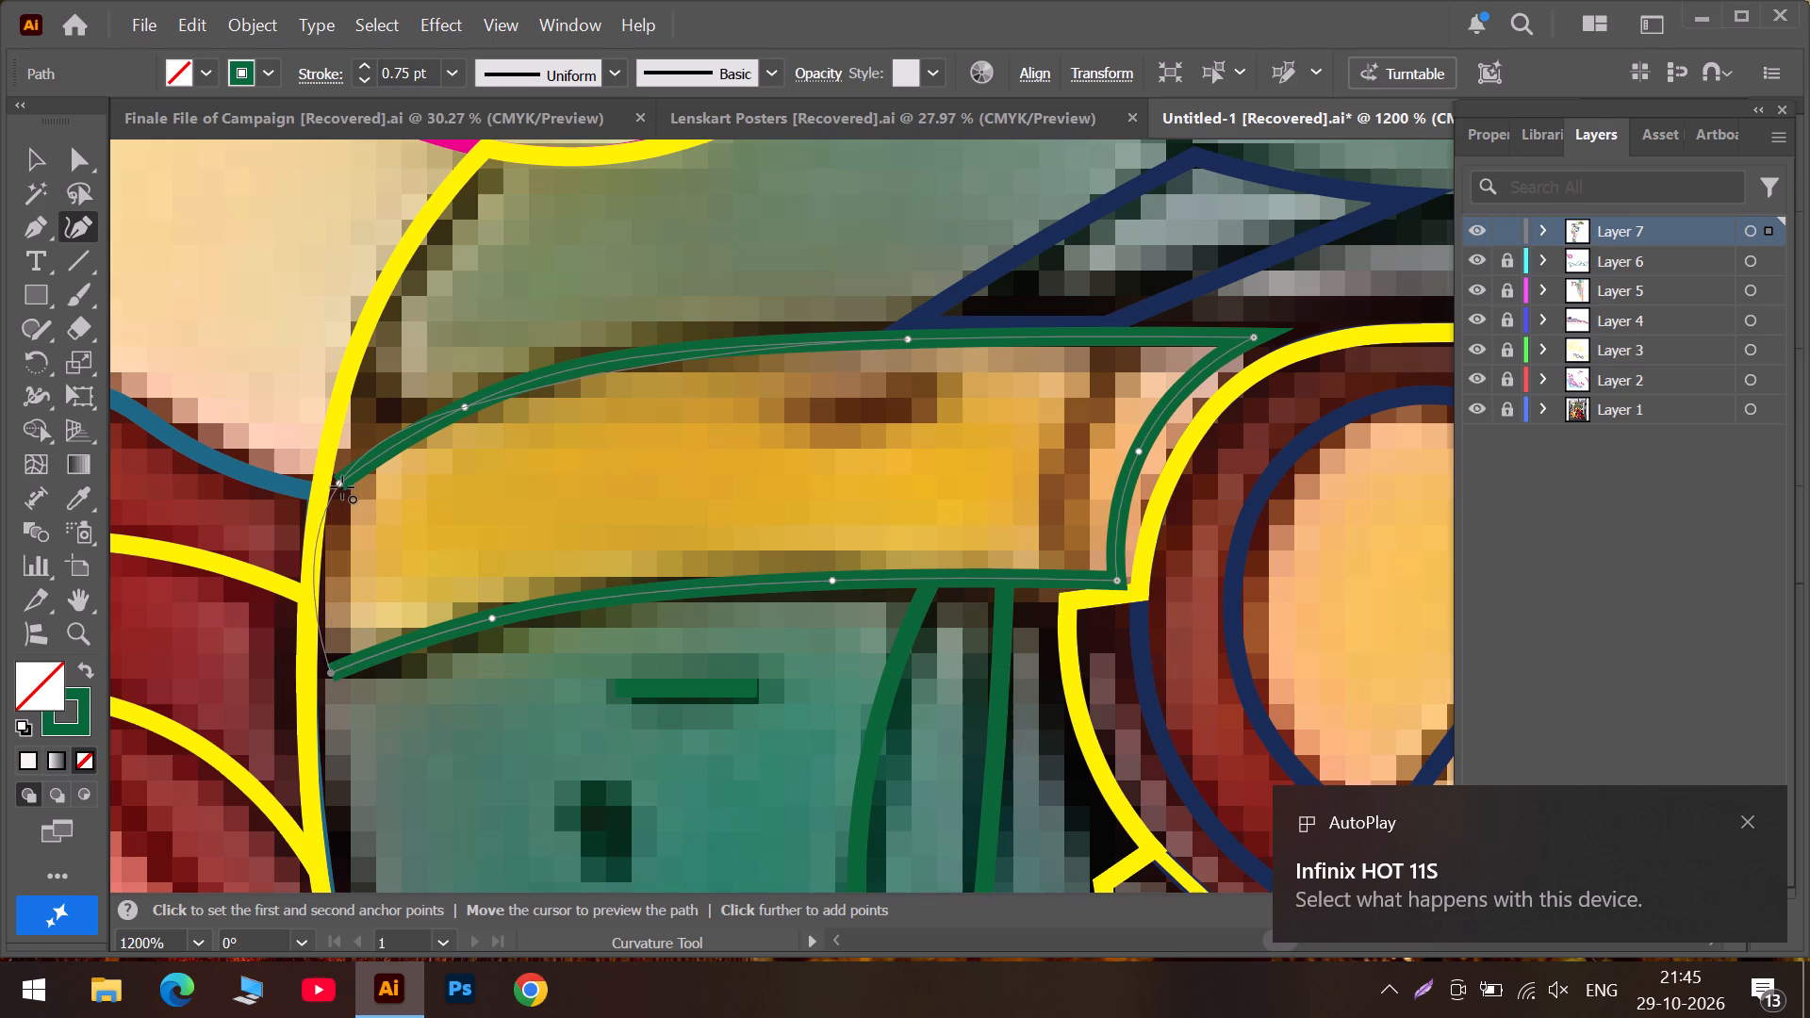
double_click(342, 487)
Move the strap outline's left corners and mid-edge point outward onto the yellow outline.
drag(336, 567, 328, 582)
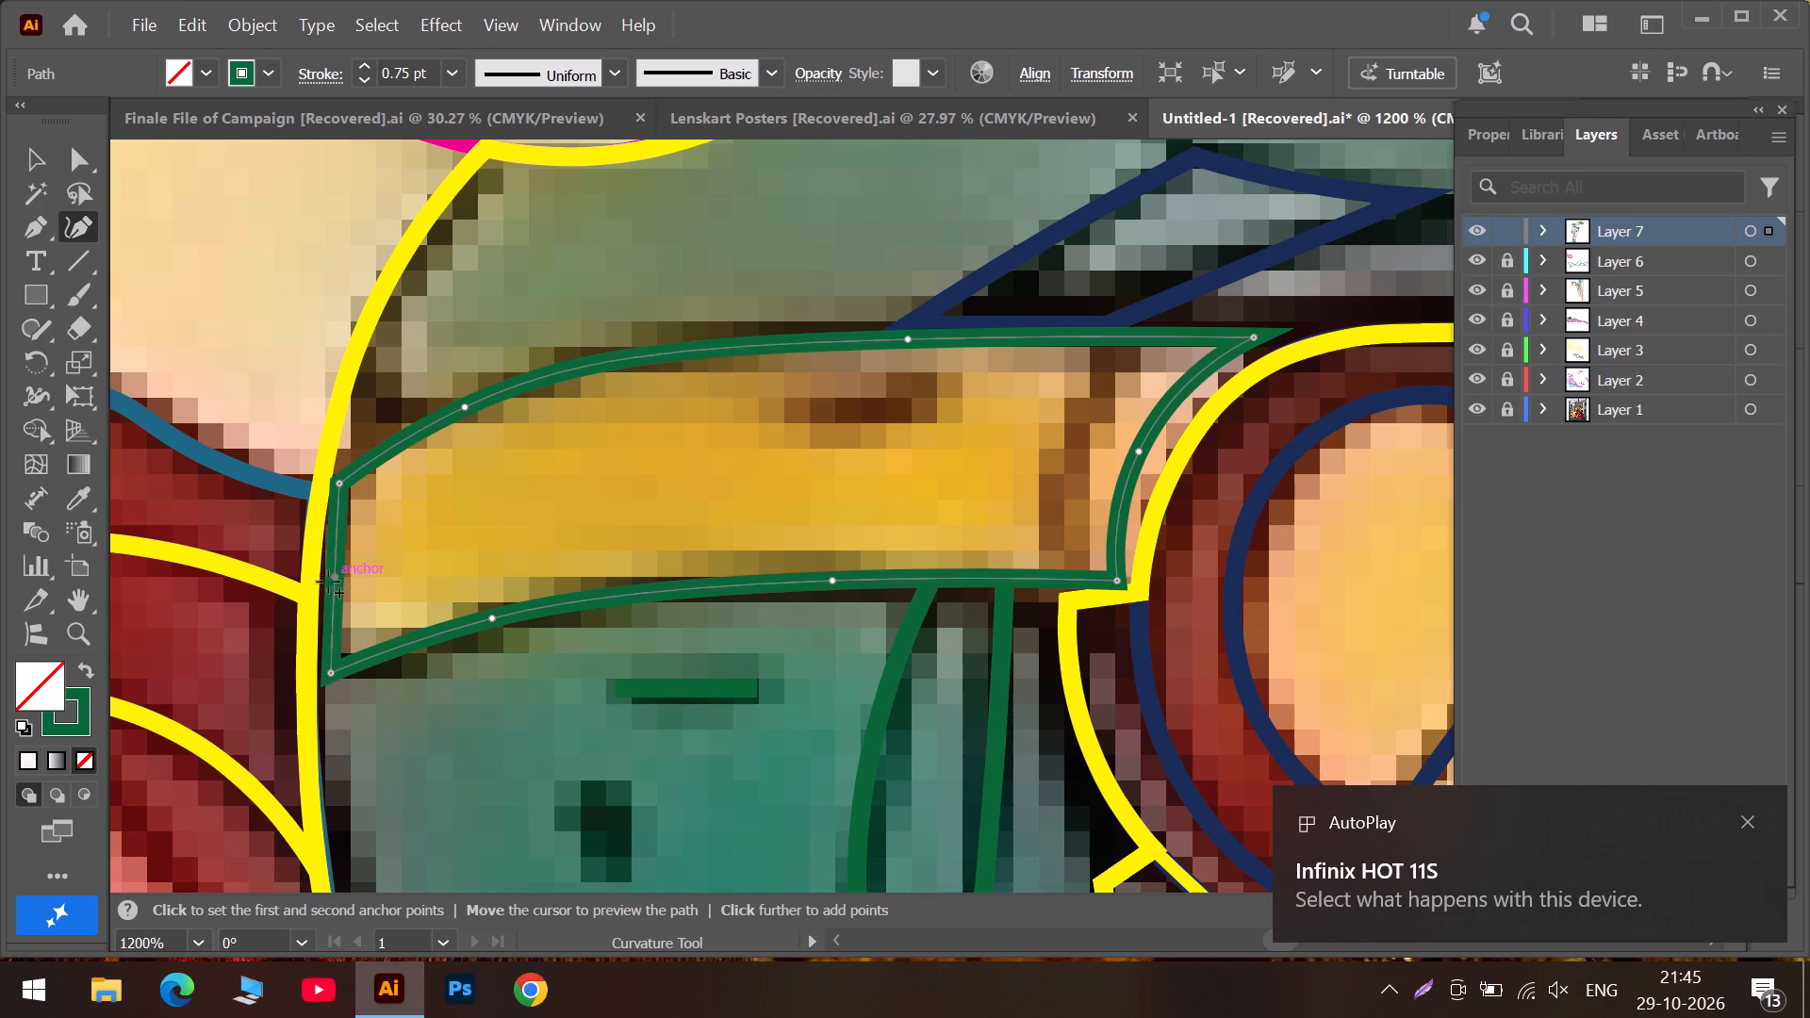
drag(328, 582, 312, 587)
drag(337, 484, 323, 485)
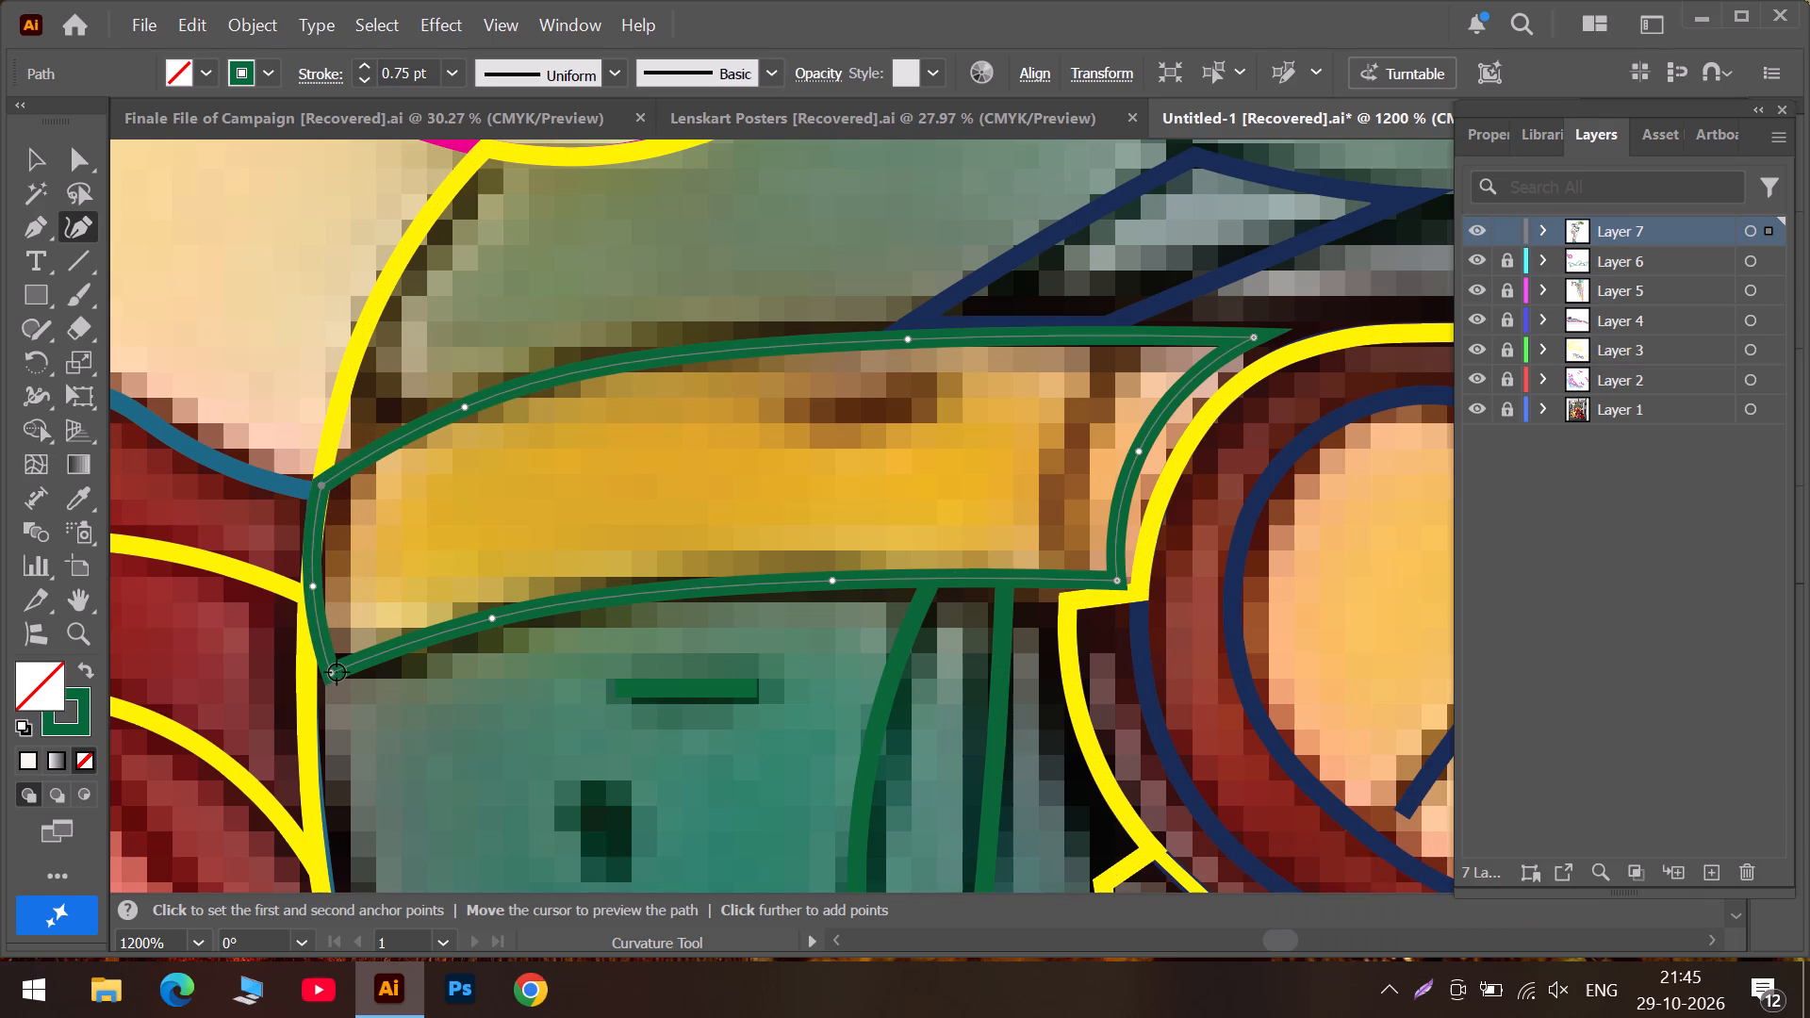
drag(337, 672, 307, 671)
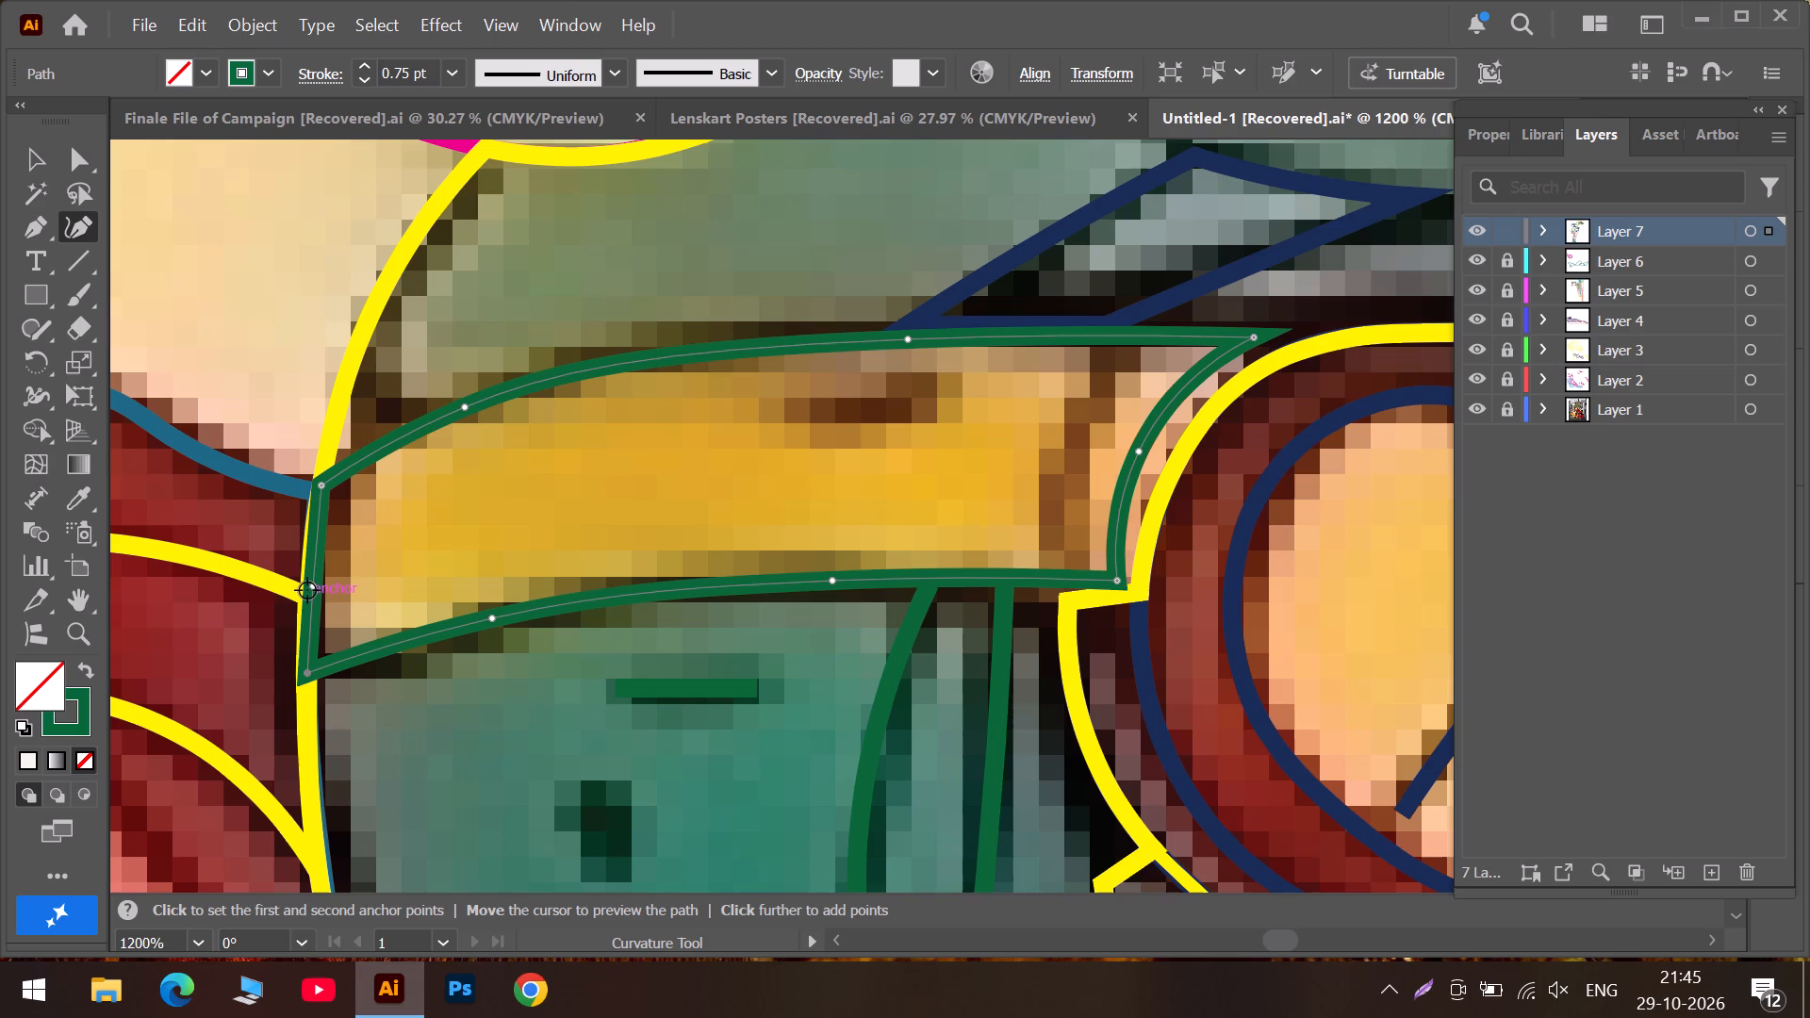
drag(316, 584, 307, 586)
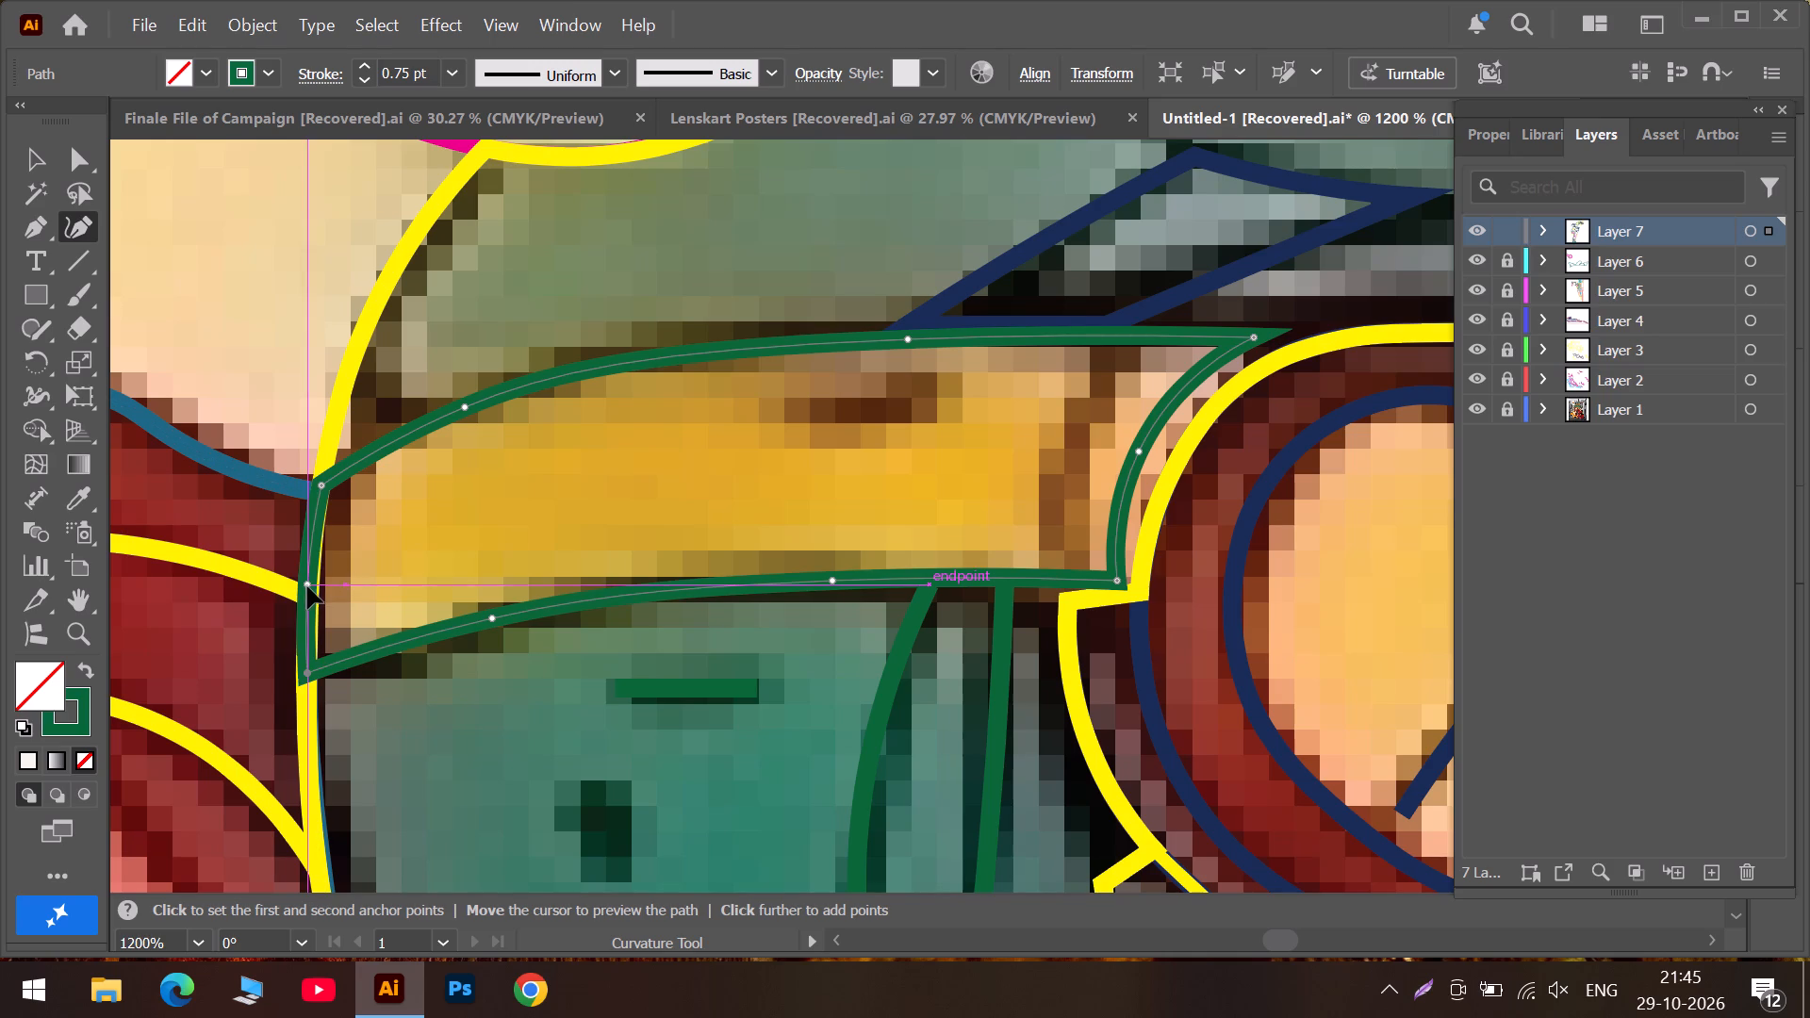
drag(307, 586, 314, 599)
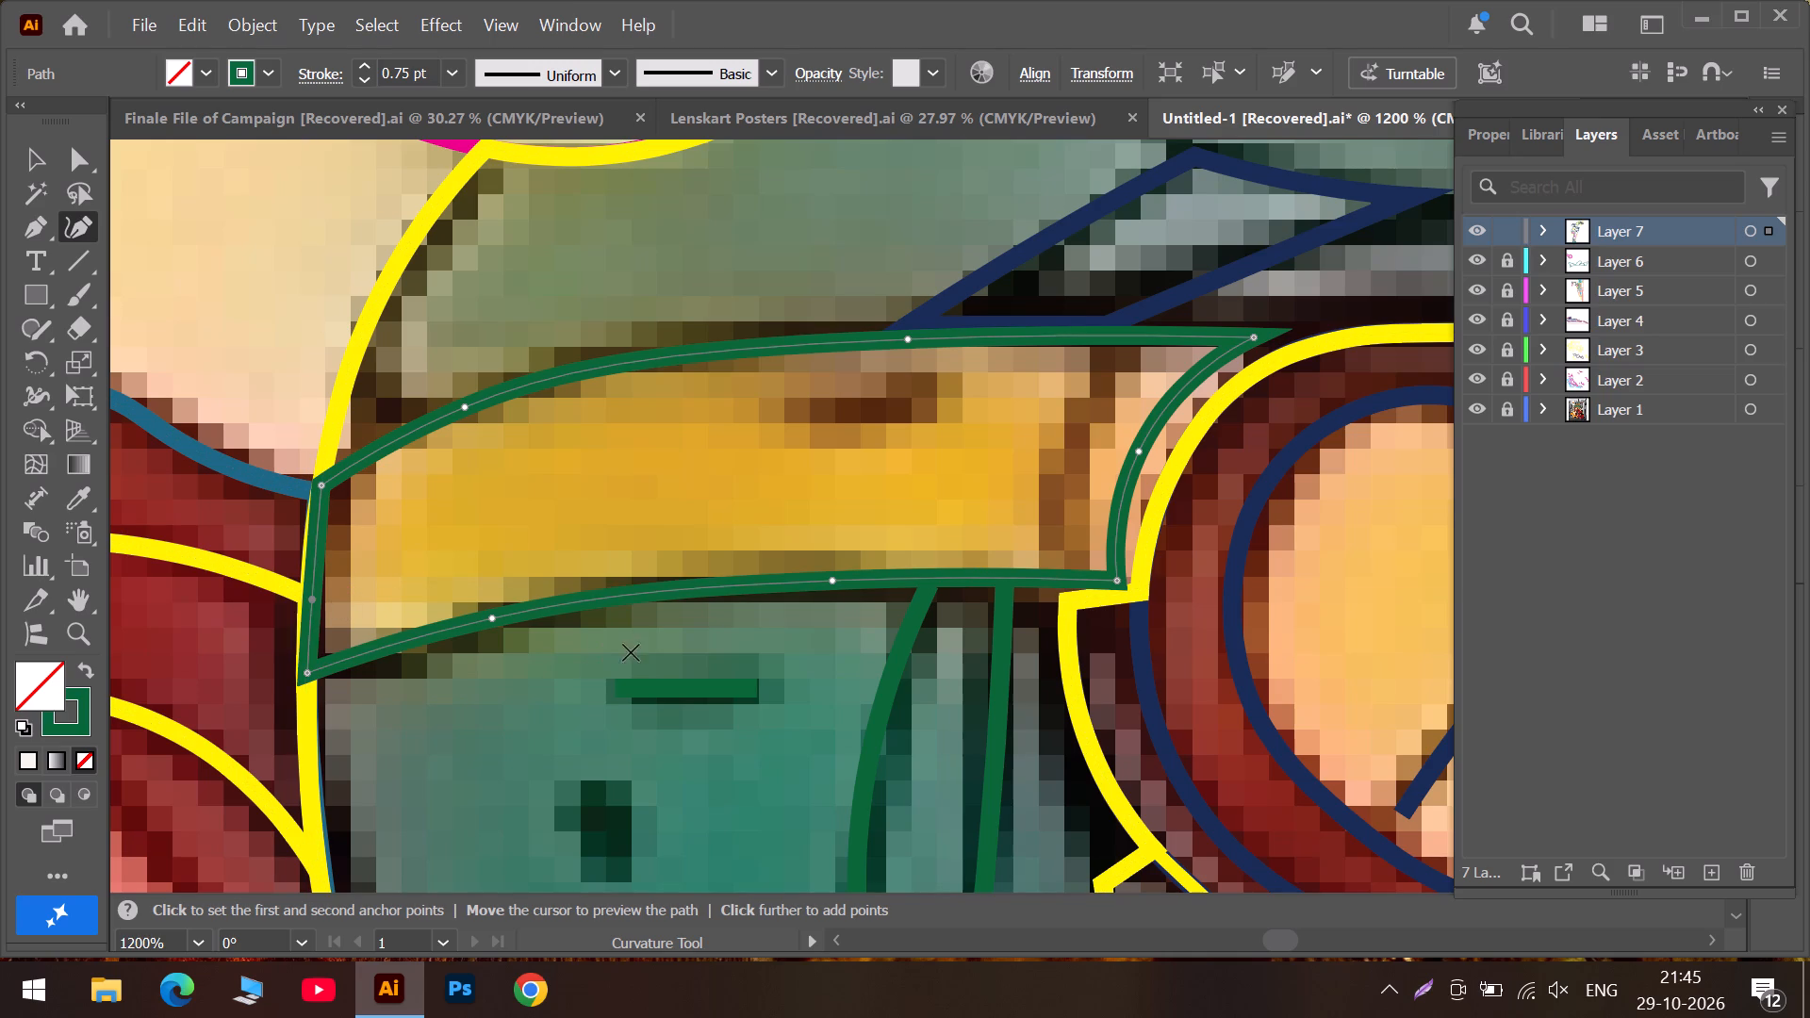
Fit the strap outline's right end to the curved yellow outline by moving both corners and the side's curve points onto it.
drag(1114, 581, 1119, 583)
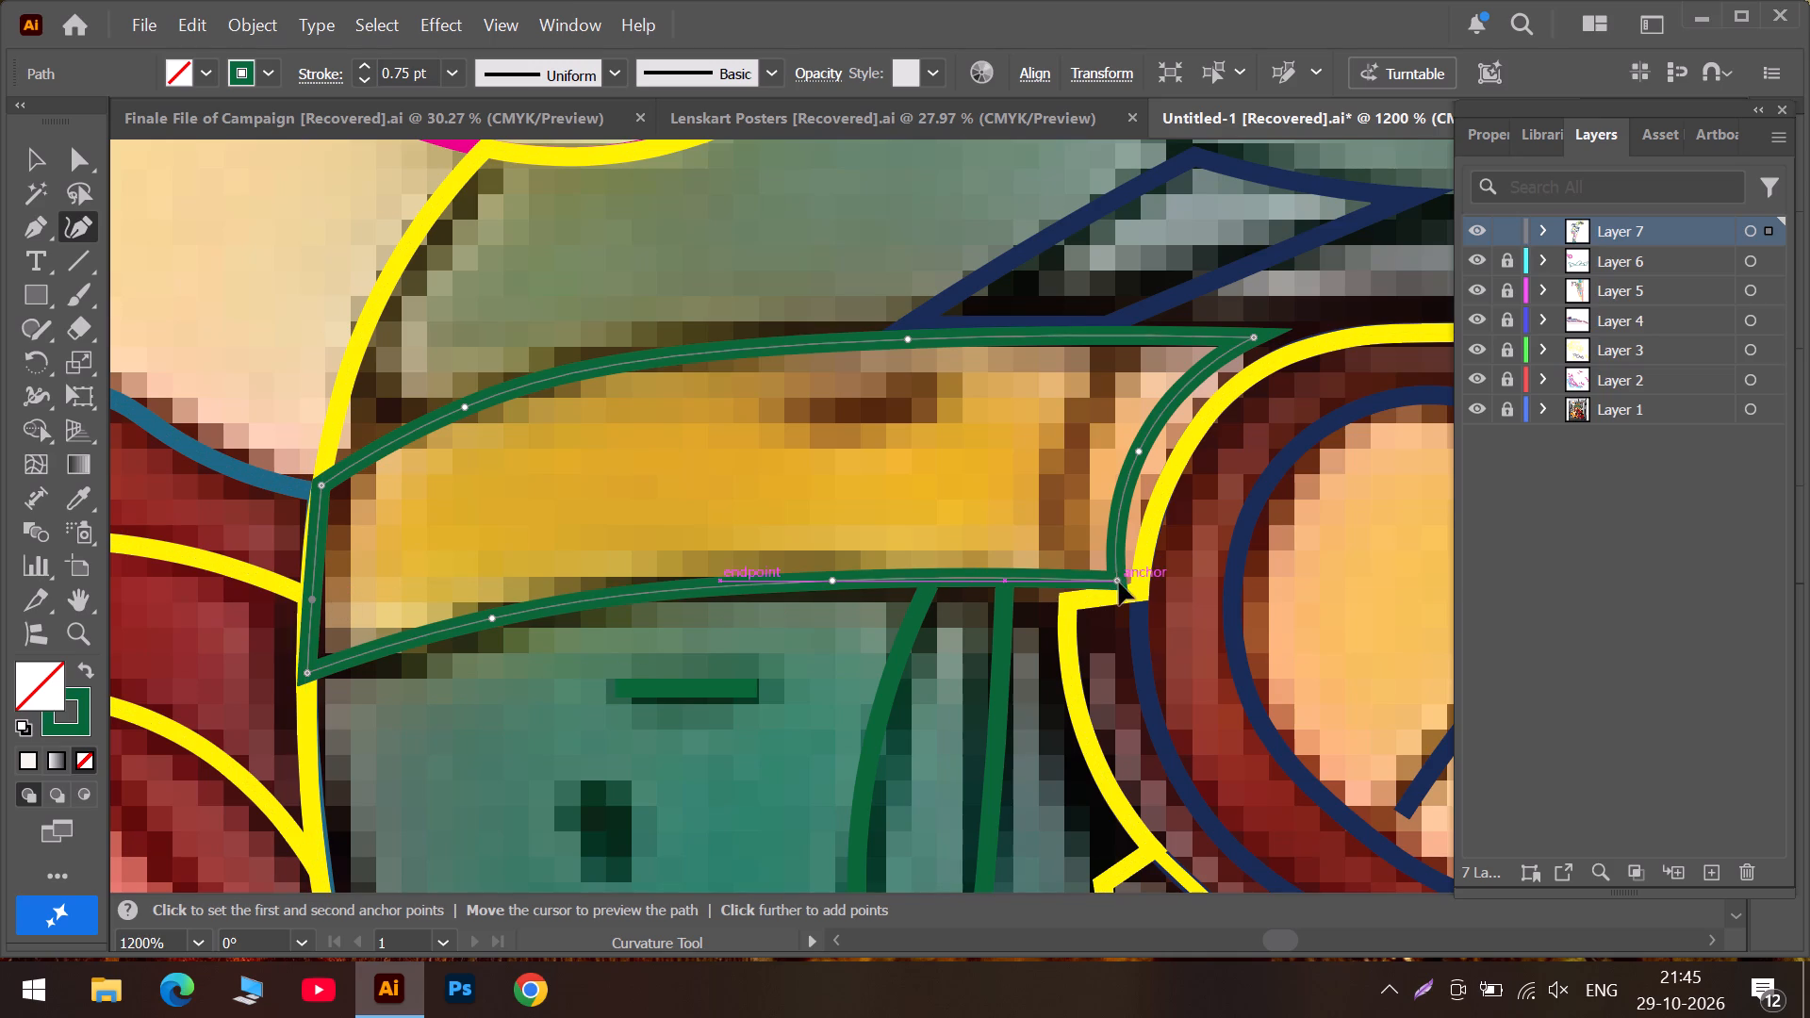
drag(1119, 583, 1134, 586)
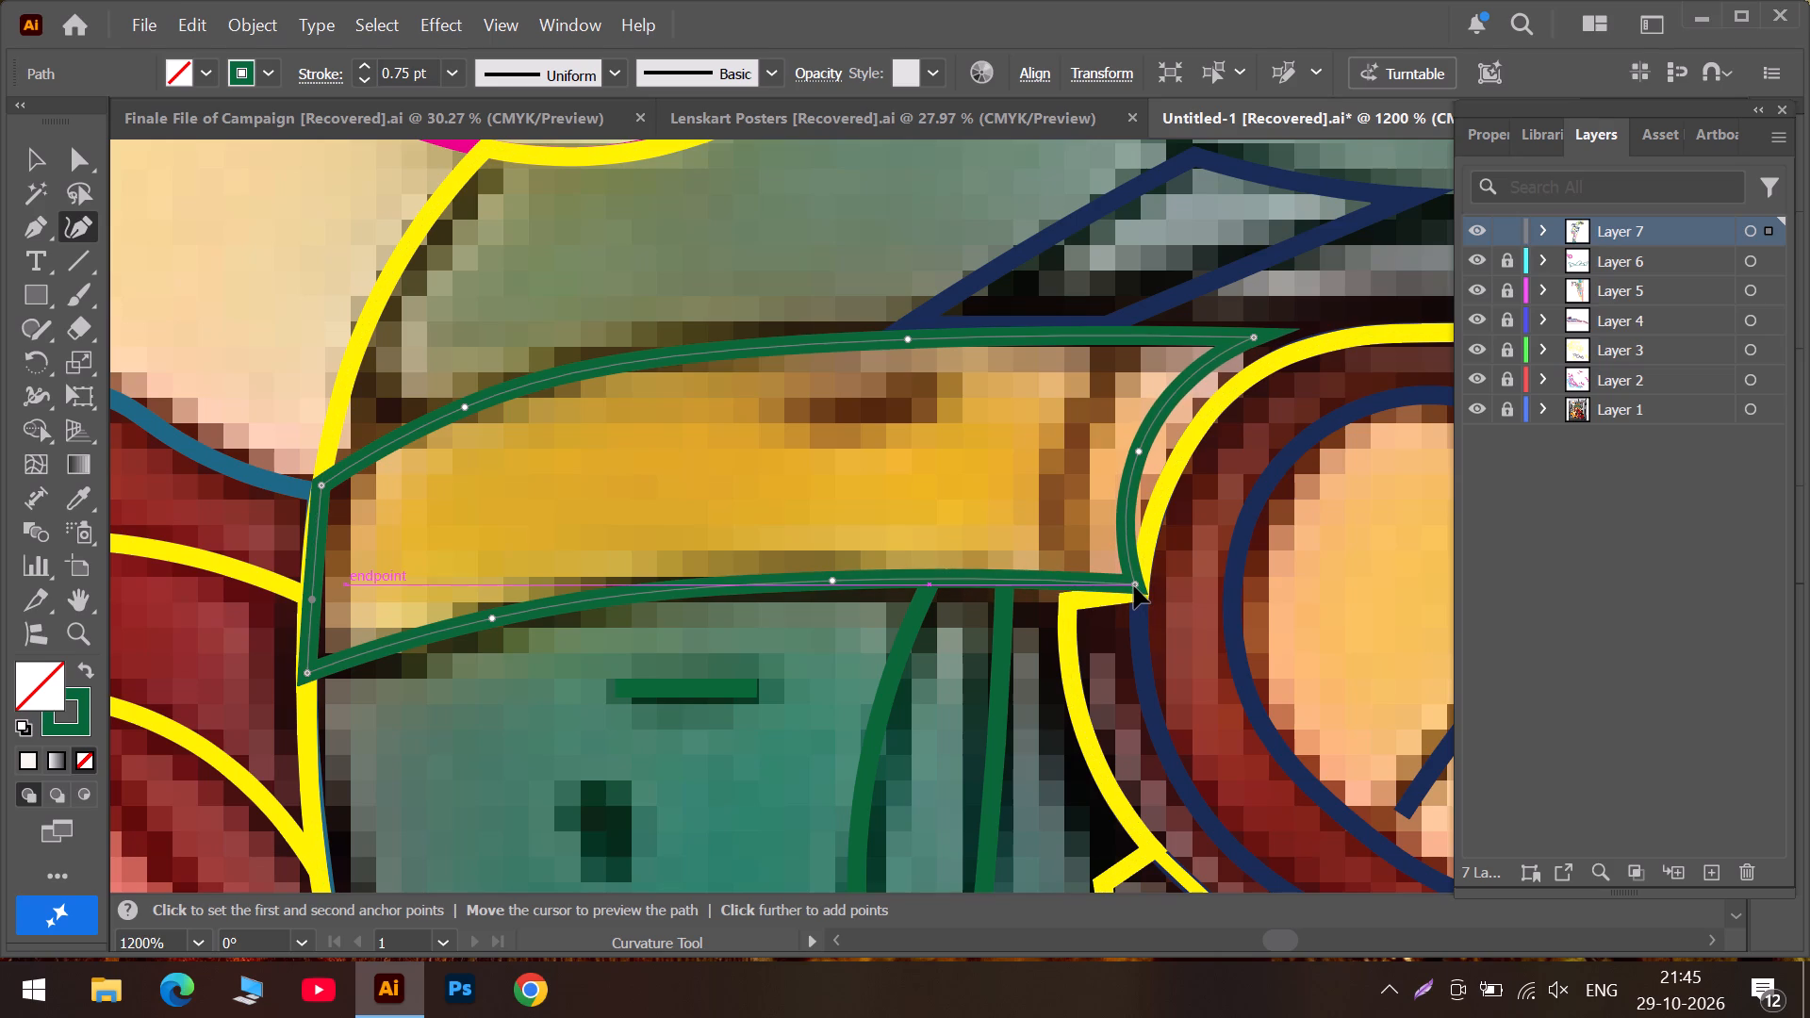
drag(1134, 586, 1136, 592)
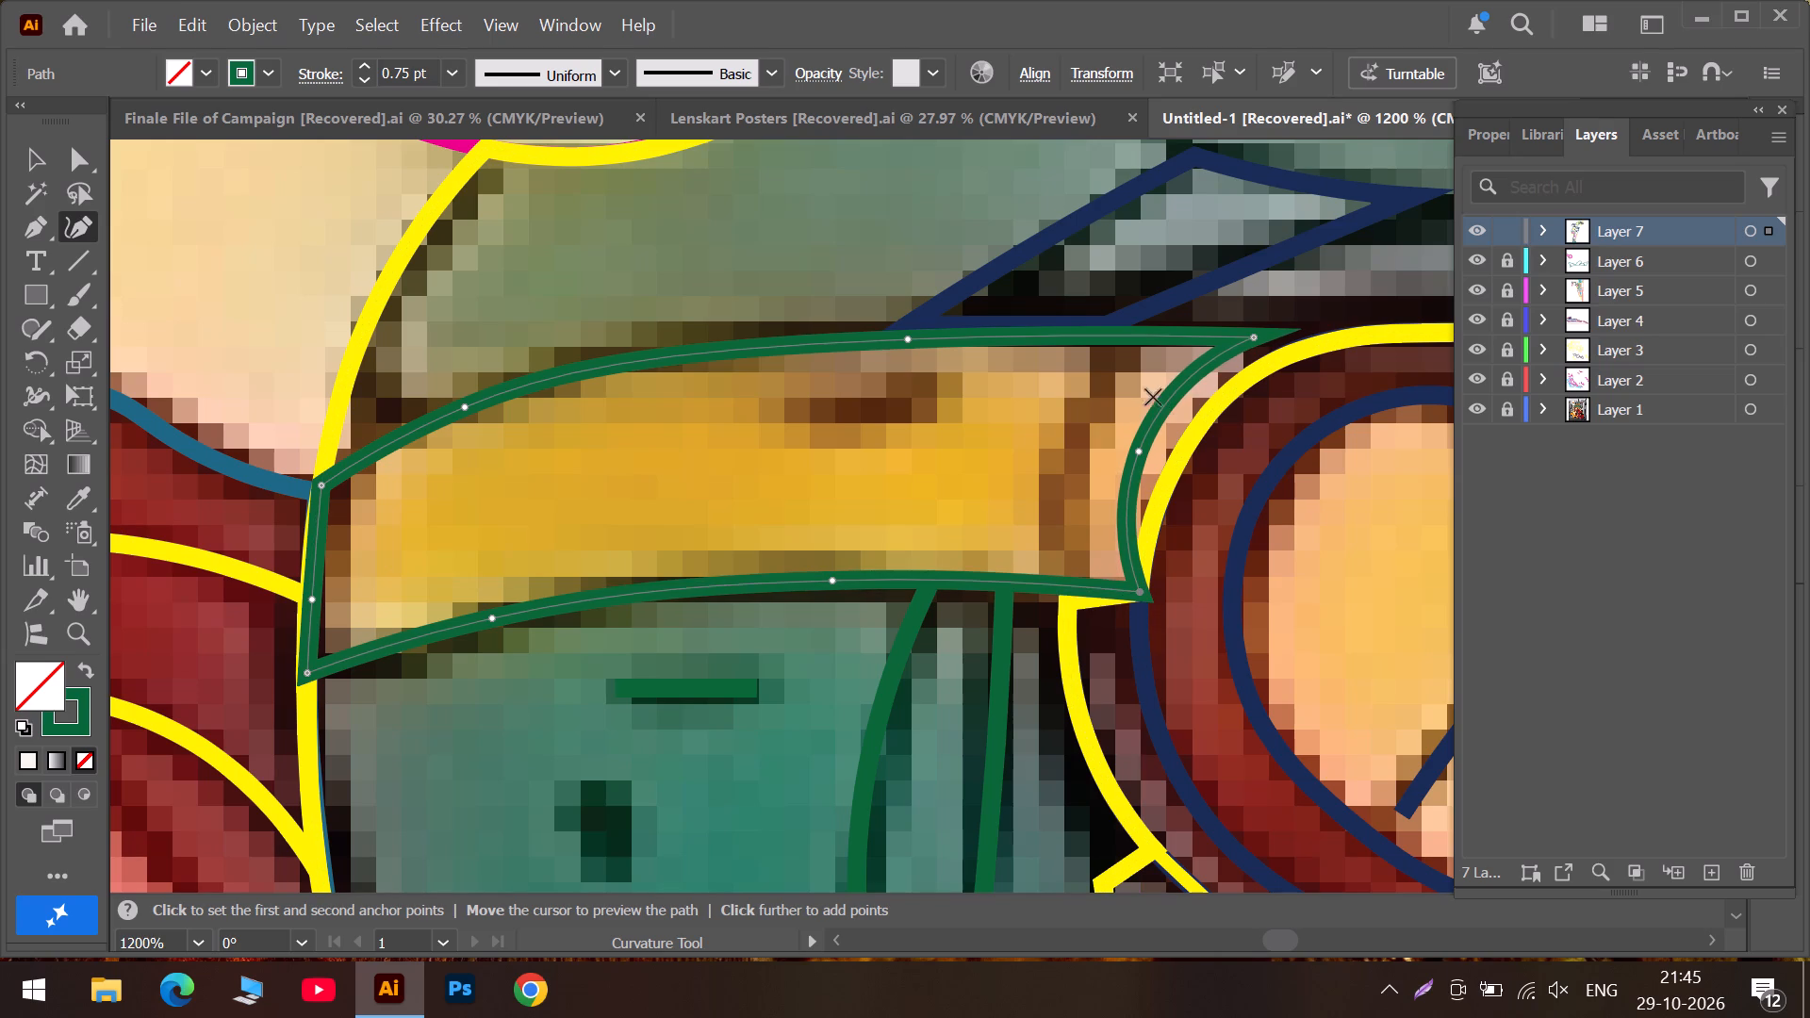
drag(1135, 452, 1172, 469)
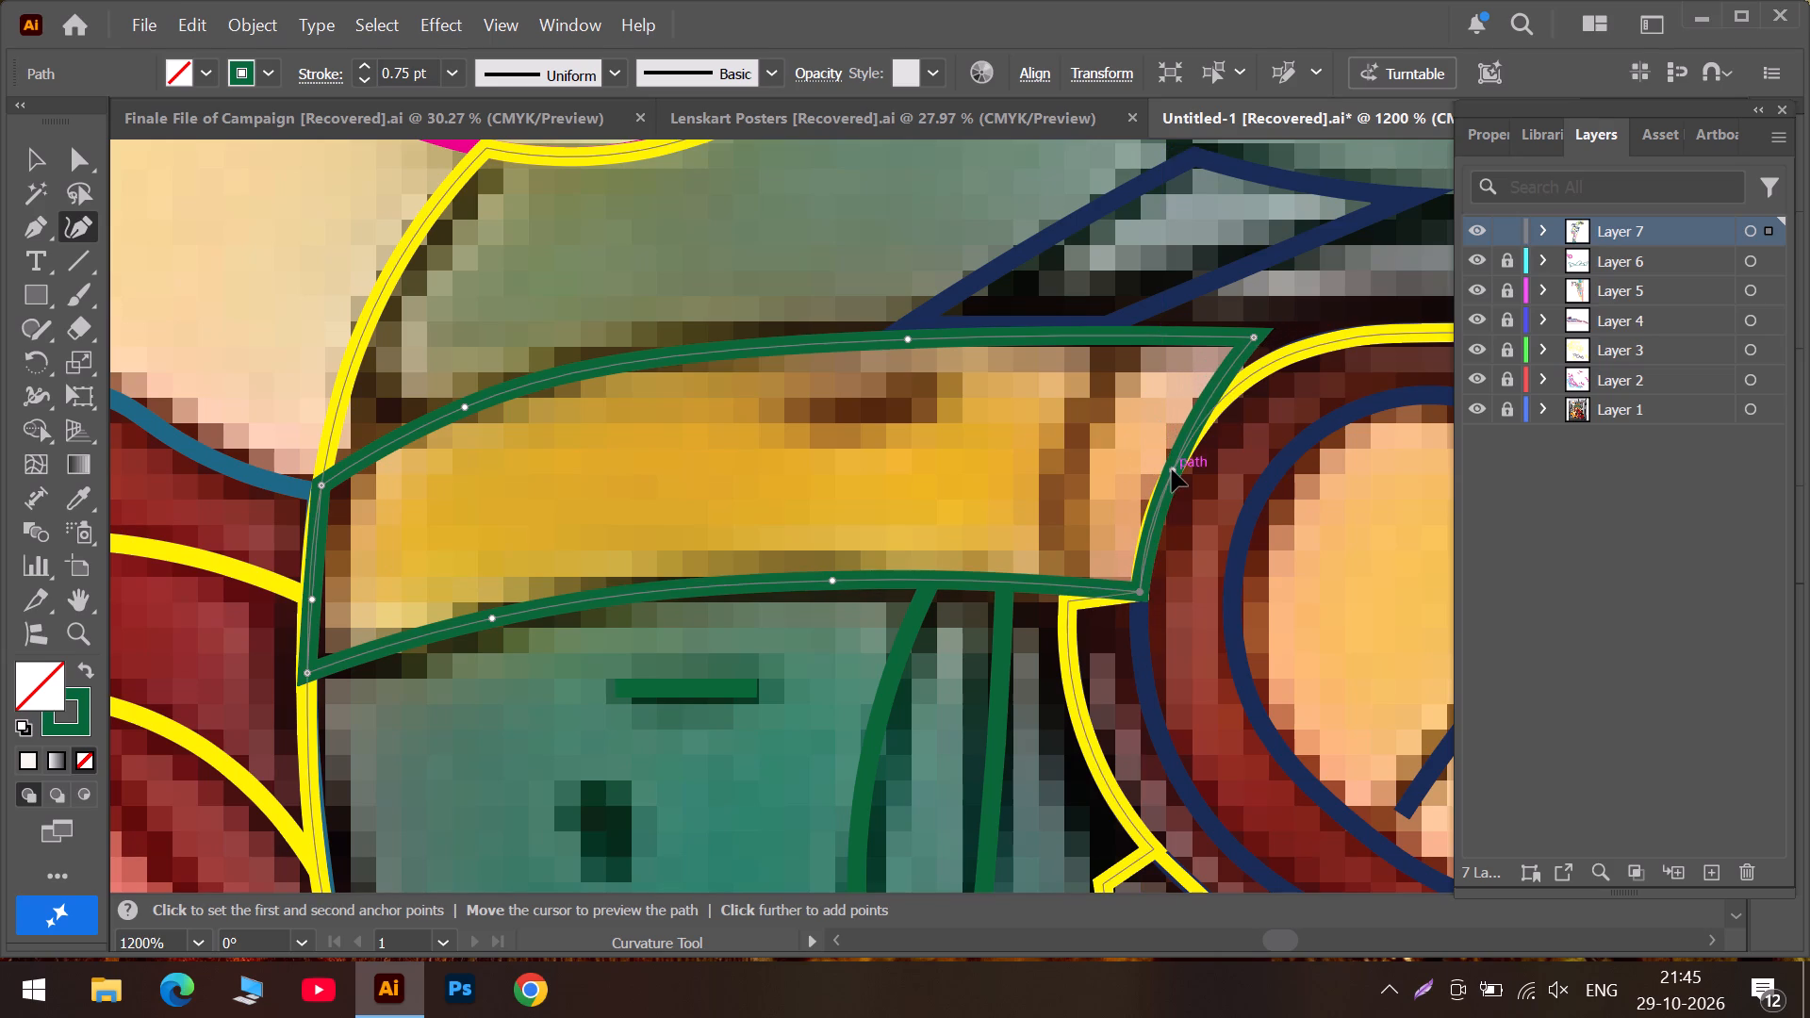
drag(1172, 469, 1156, 513)
drag(1253, 337, 1268, 360)
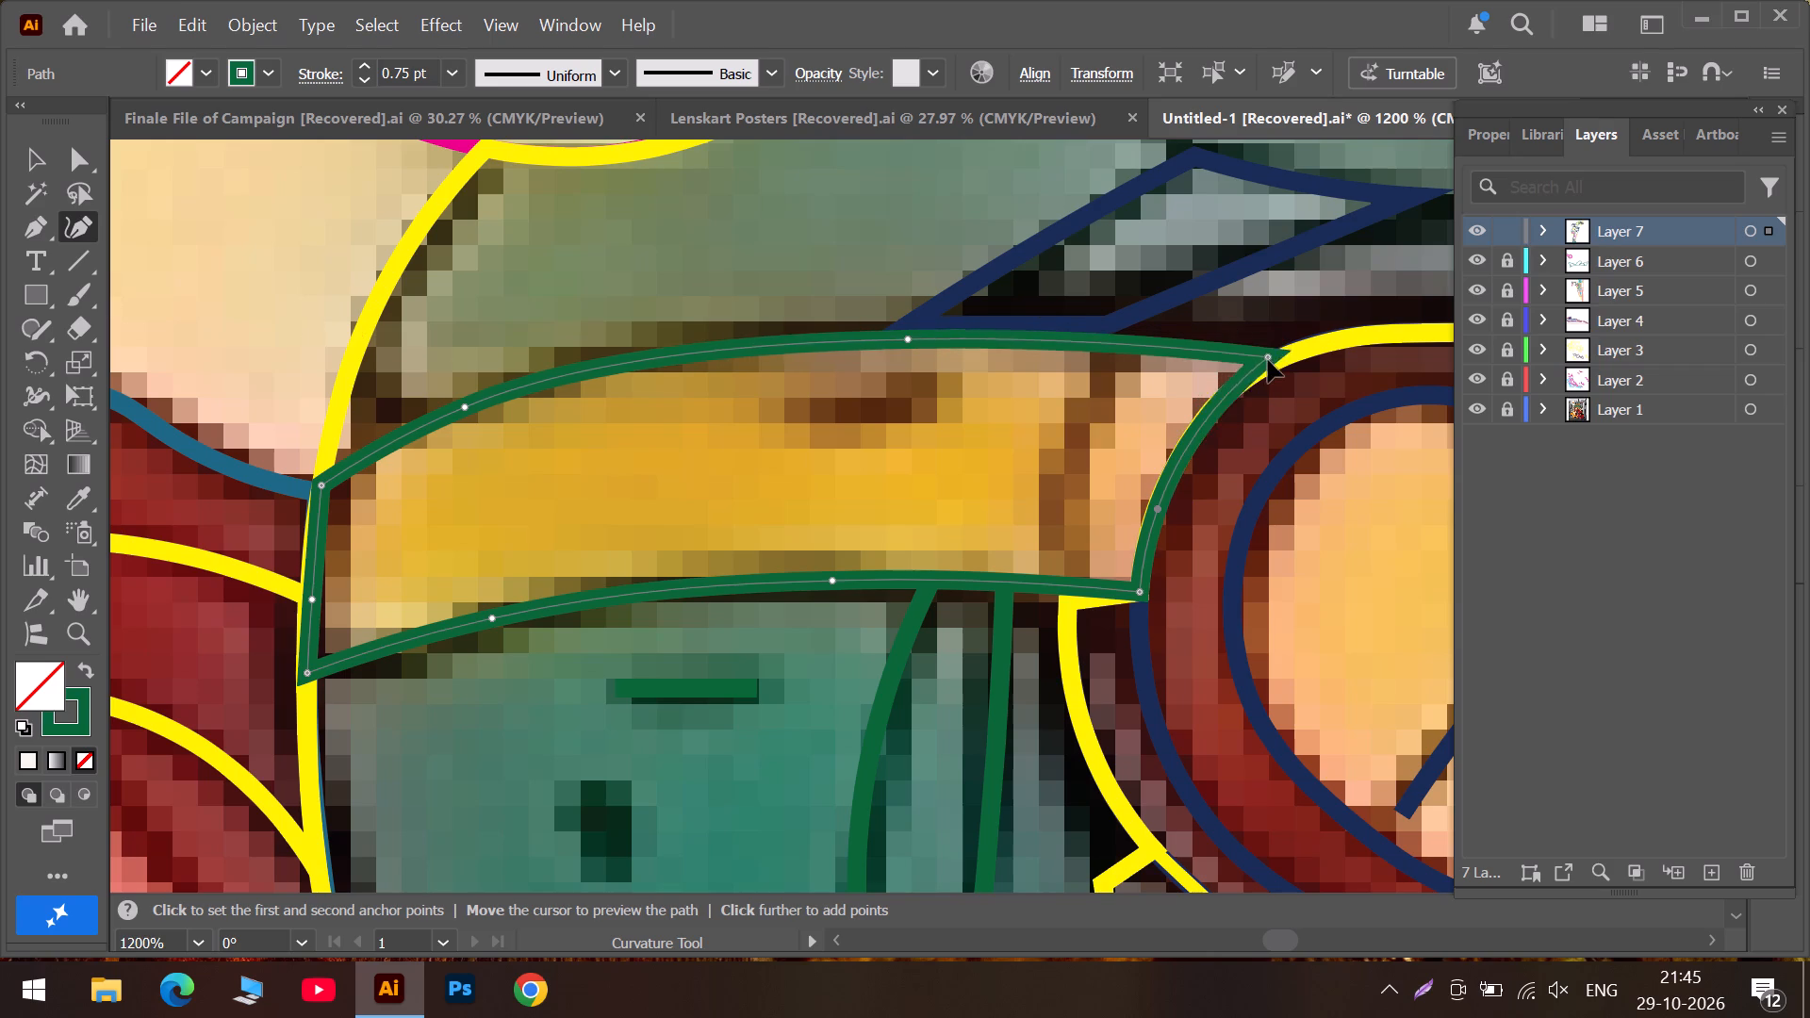
drag(1268, 360, 1265, 361)
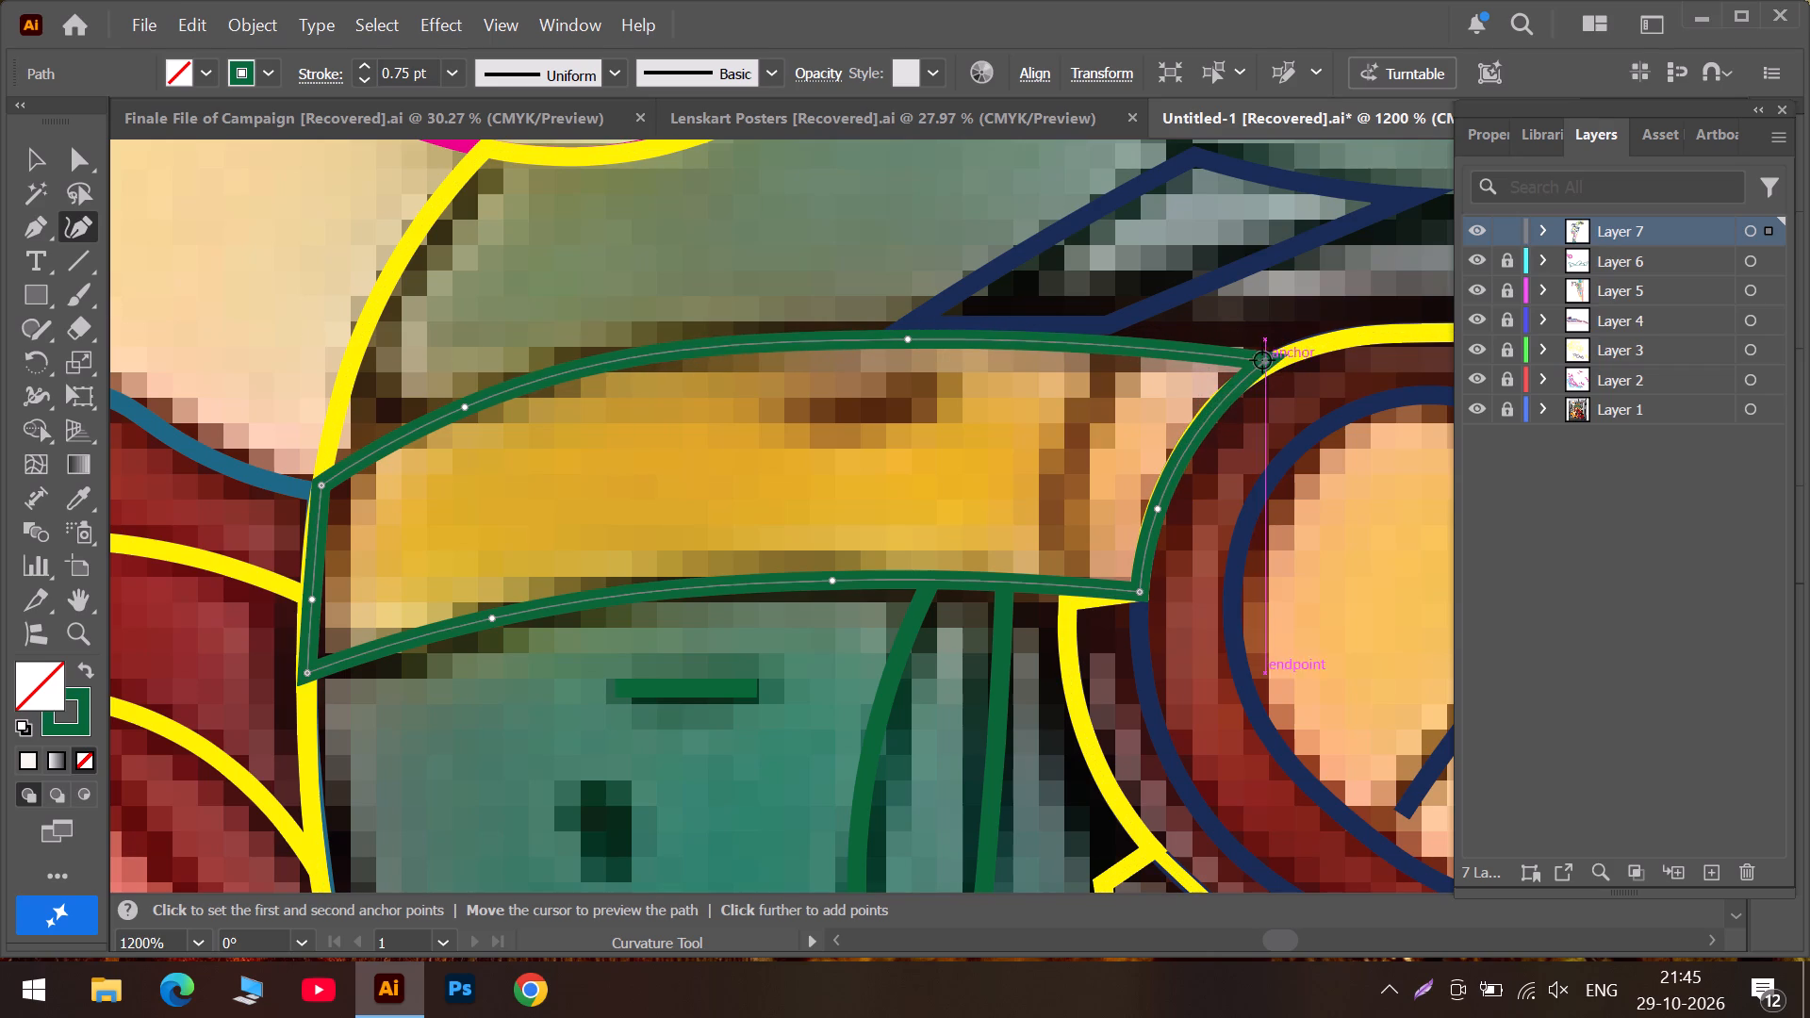
click(1199, 419)
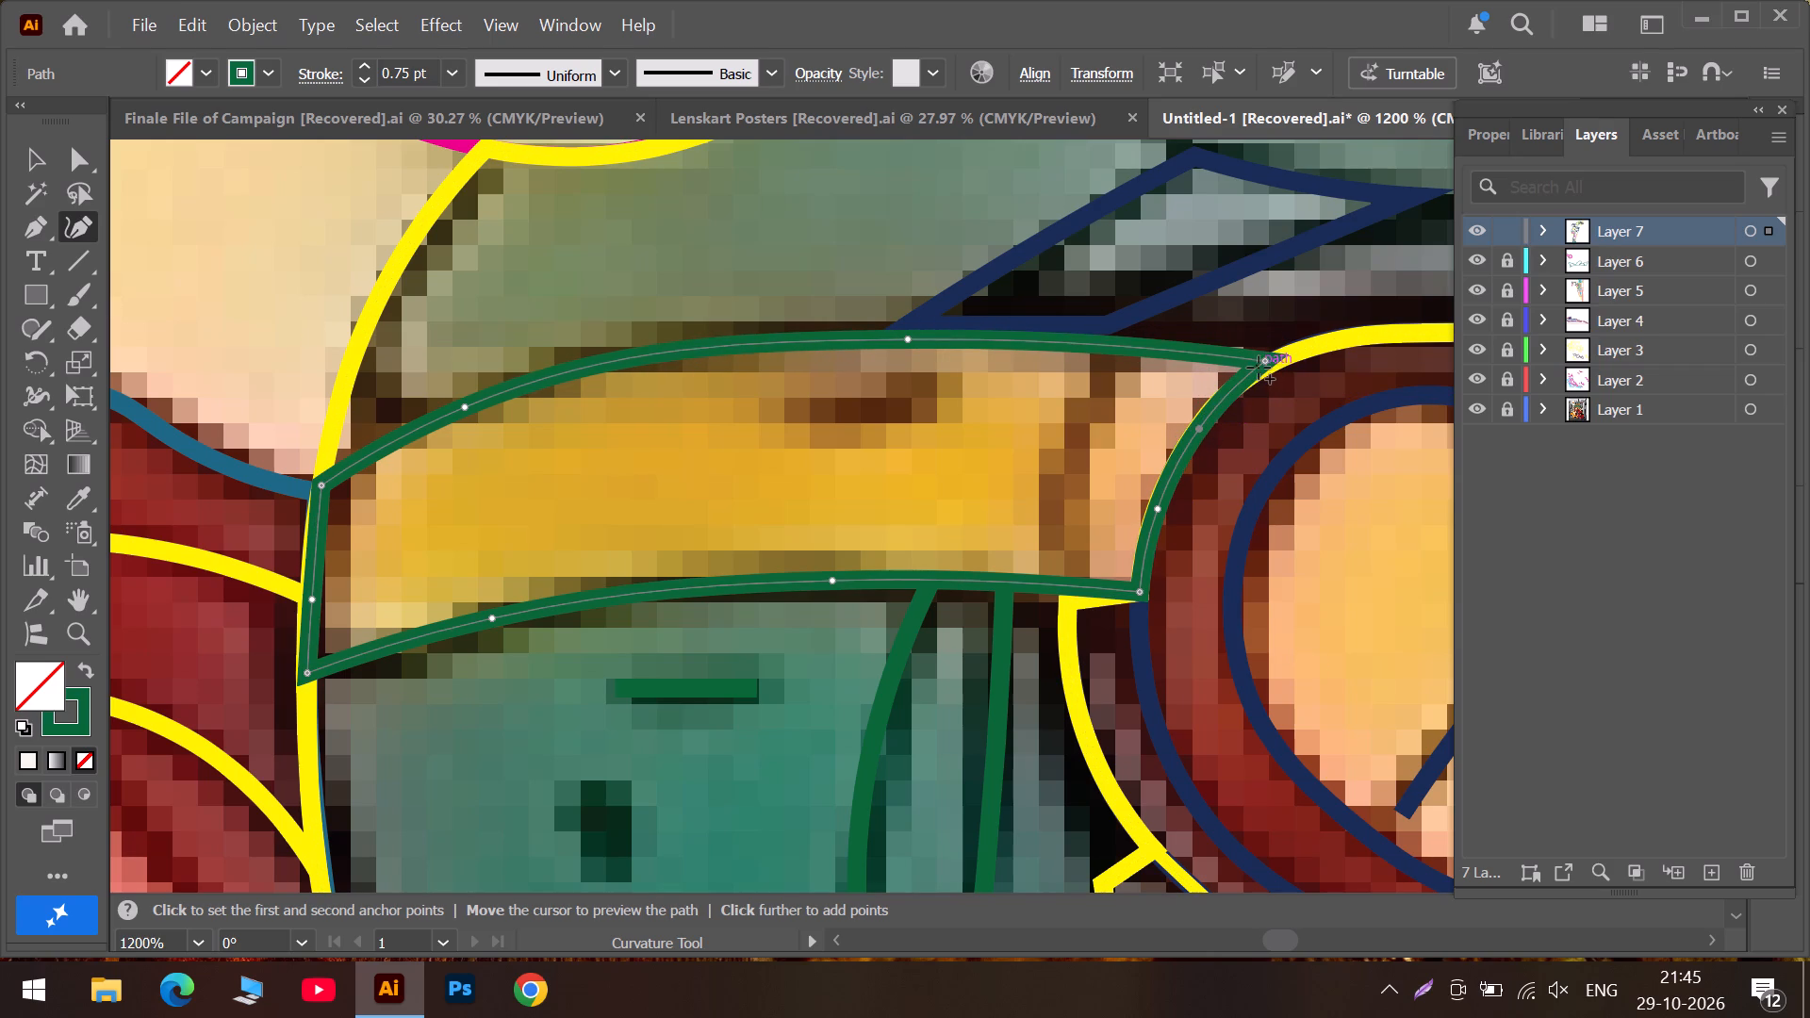
drag(1270, 360, 1285, 357)
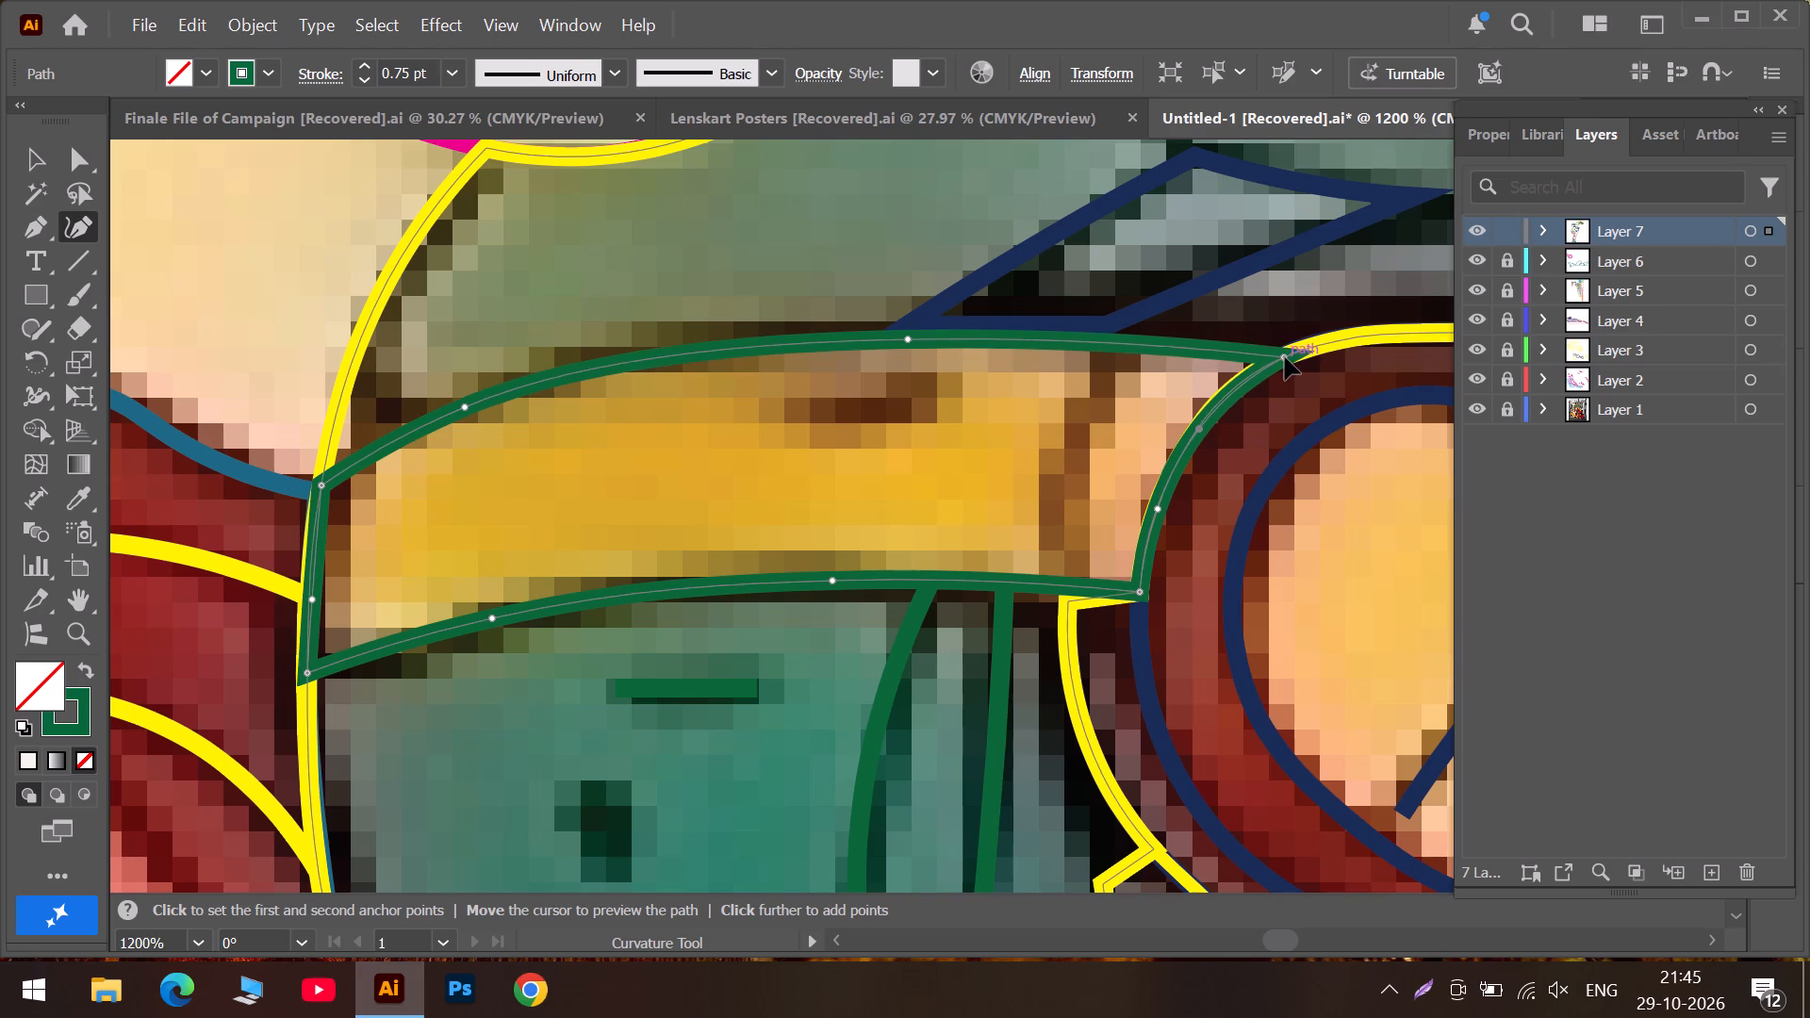
drag(1285, 357, 1311, 344)
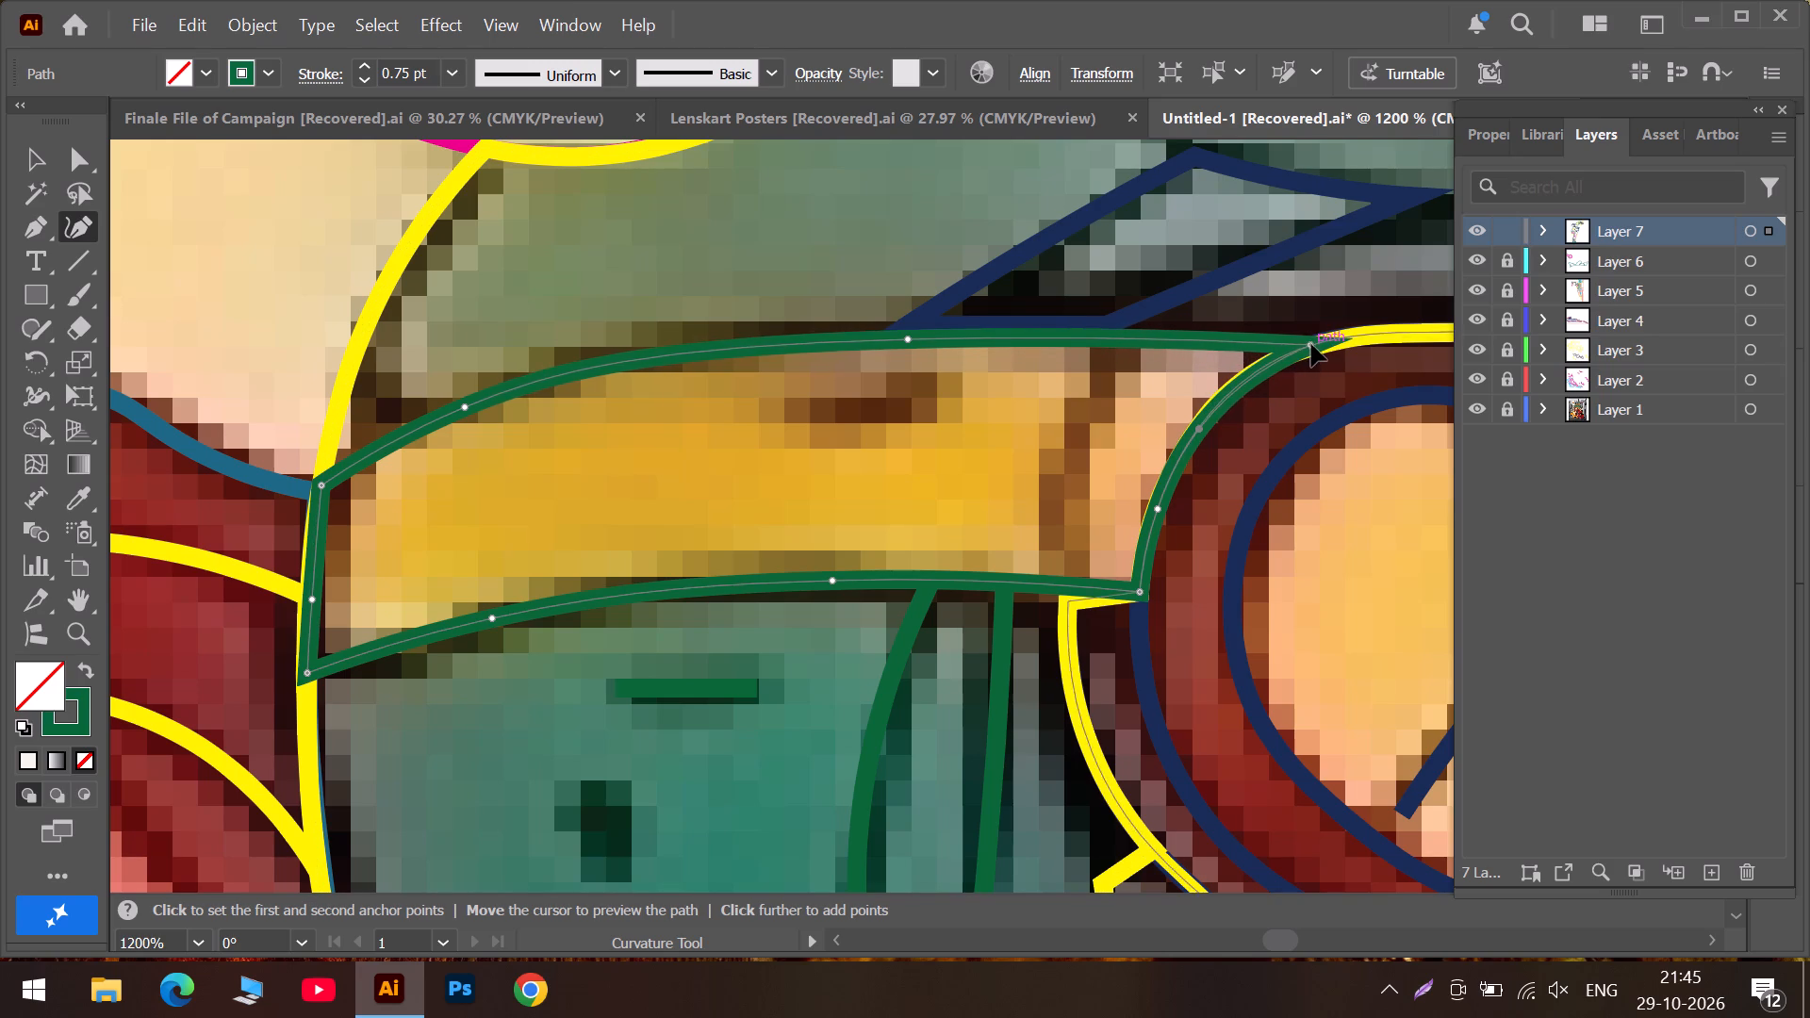
drag(1311, 344, 1314, 343)
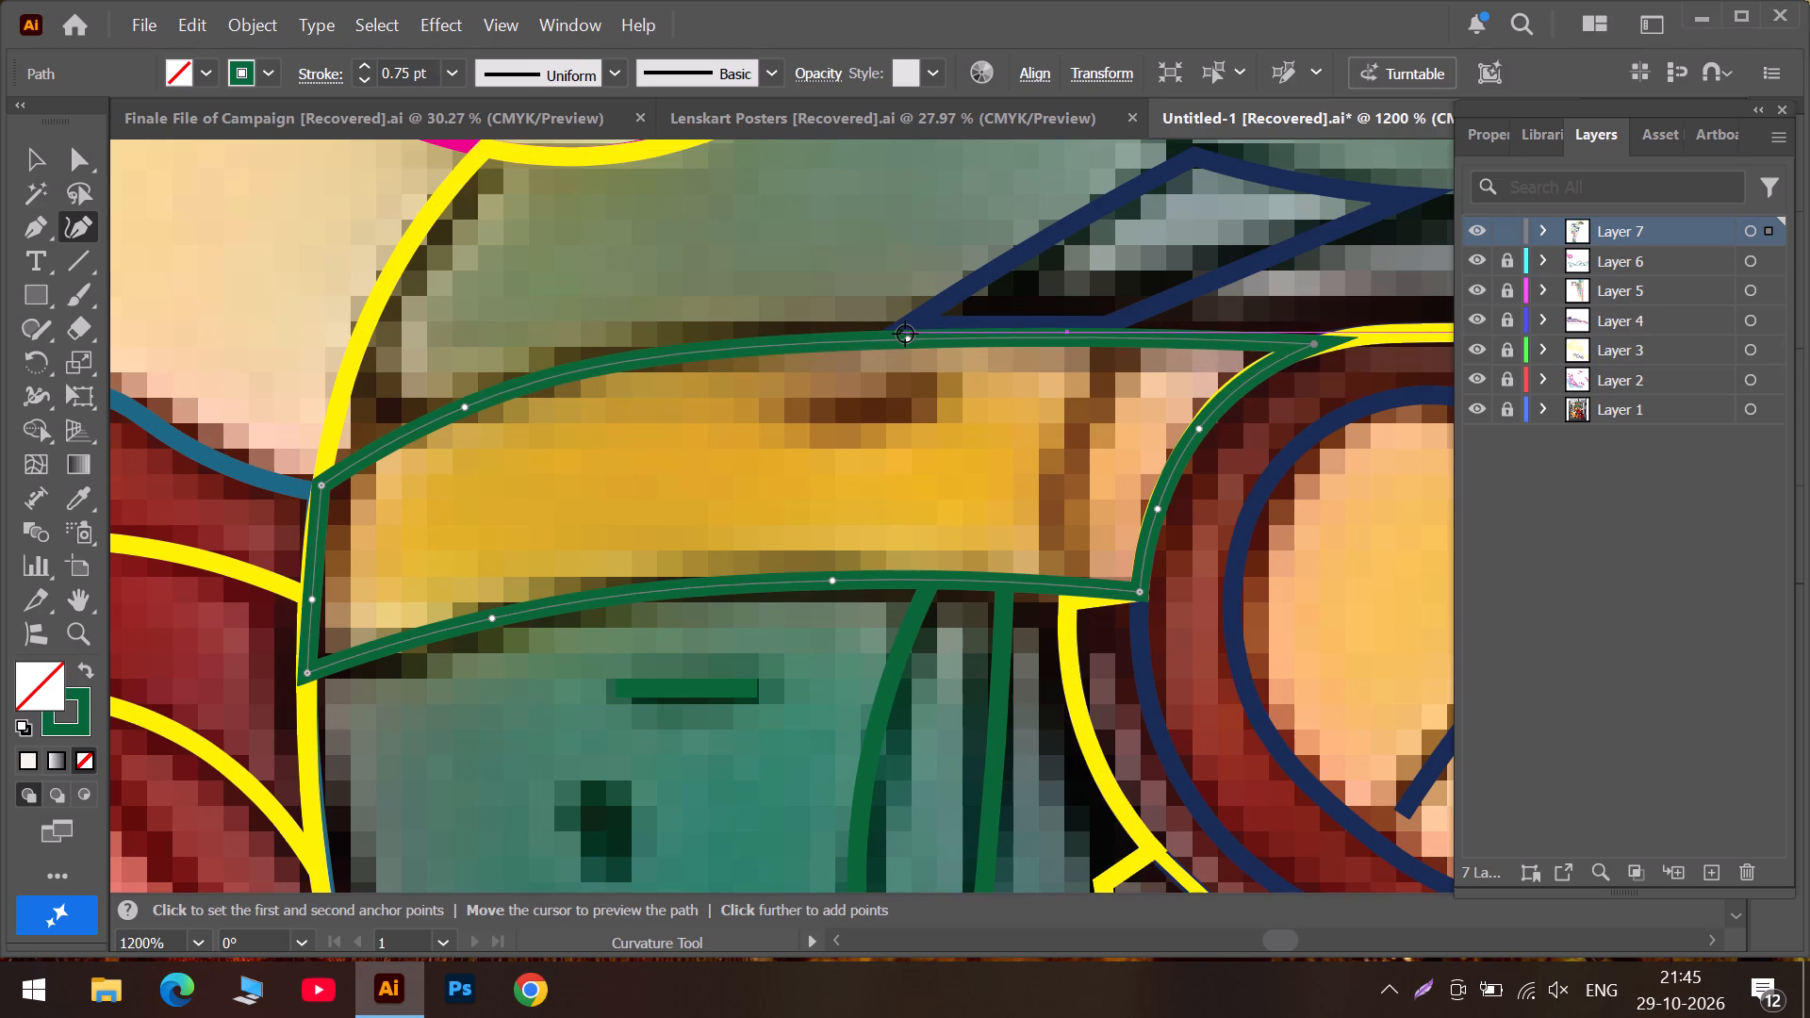
Reshape the strap outline's upper edge to follow the base of the navy shape, adding a curve point at its lower right corner.
drag(905, 334, 918, 333)
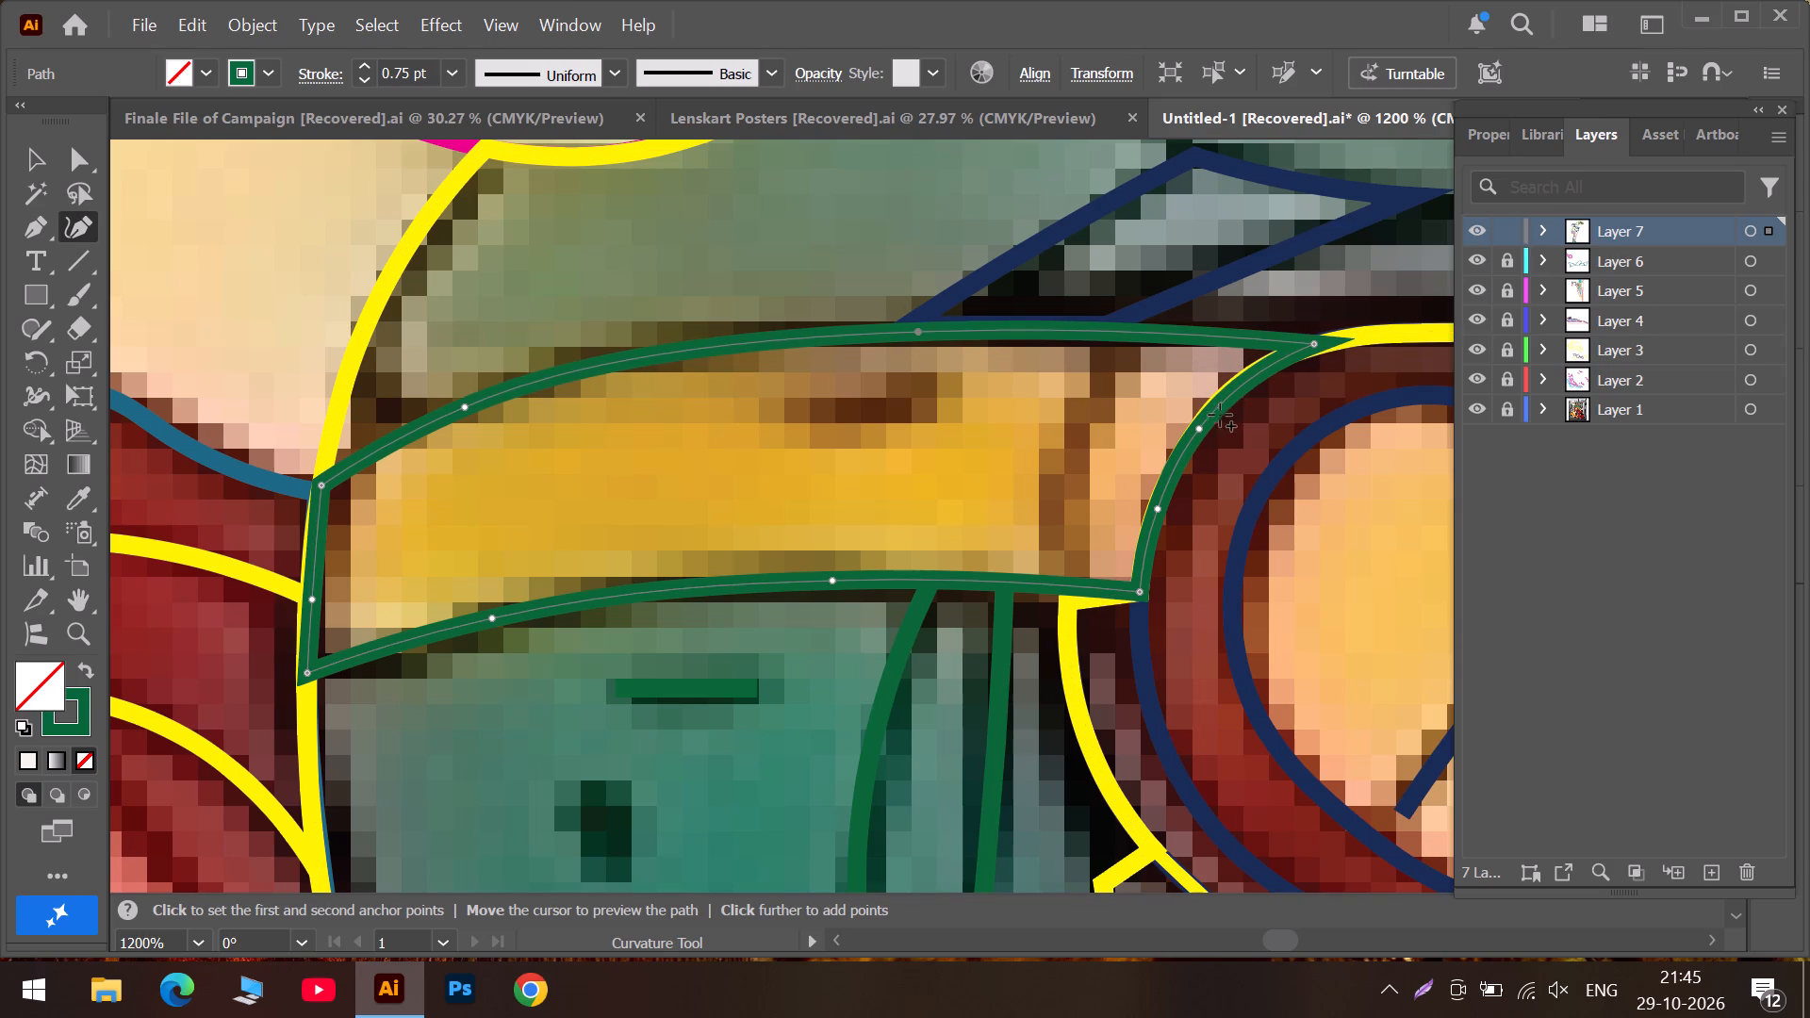
drag(1127, 333, 1124, 331)
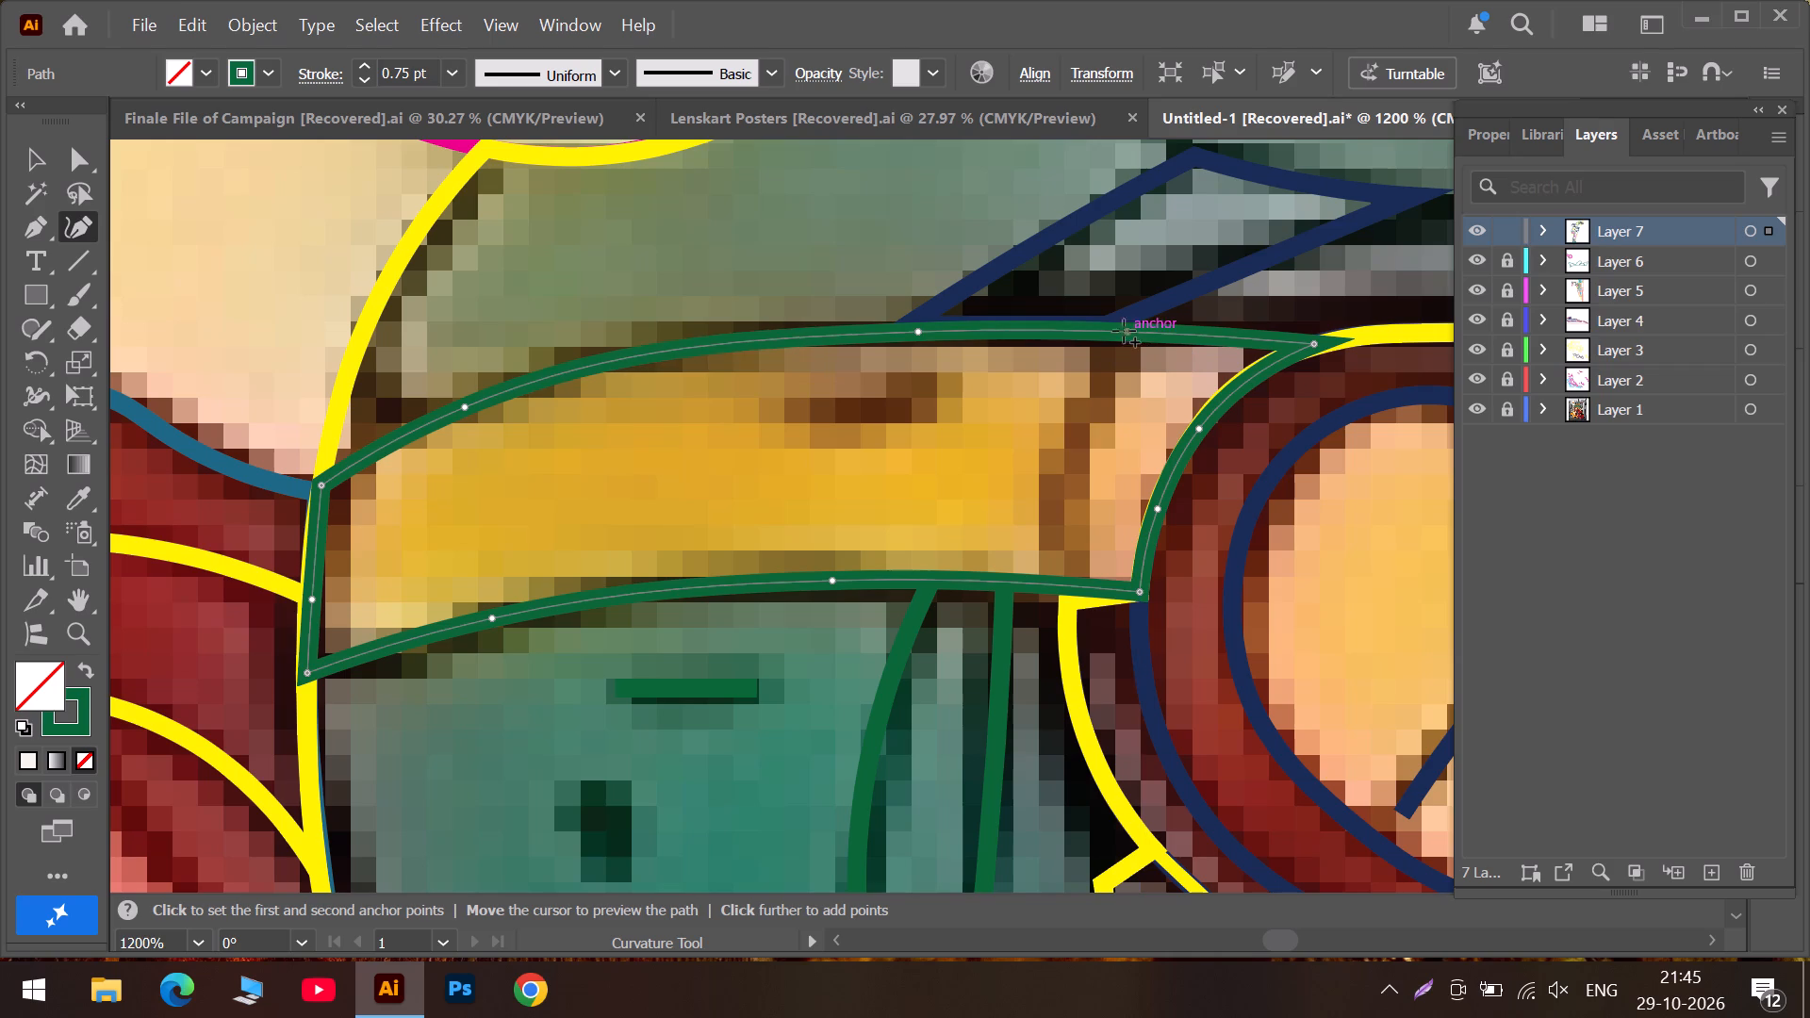
drag(1124, 331, 1112, 325)
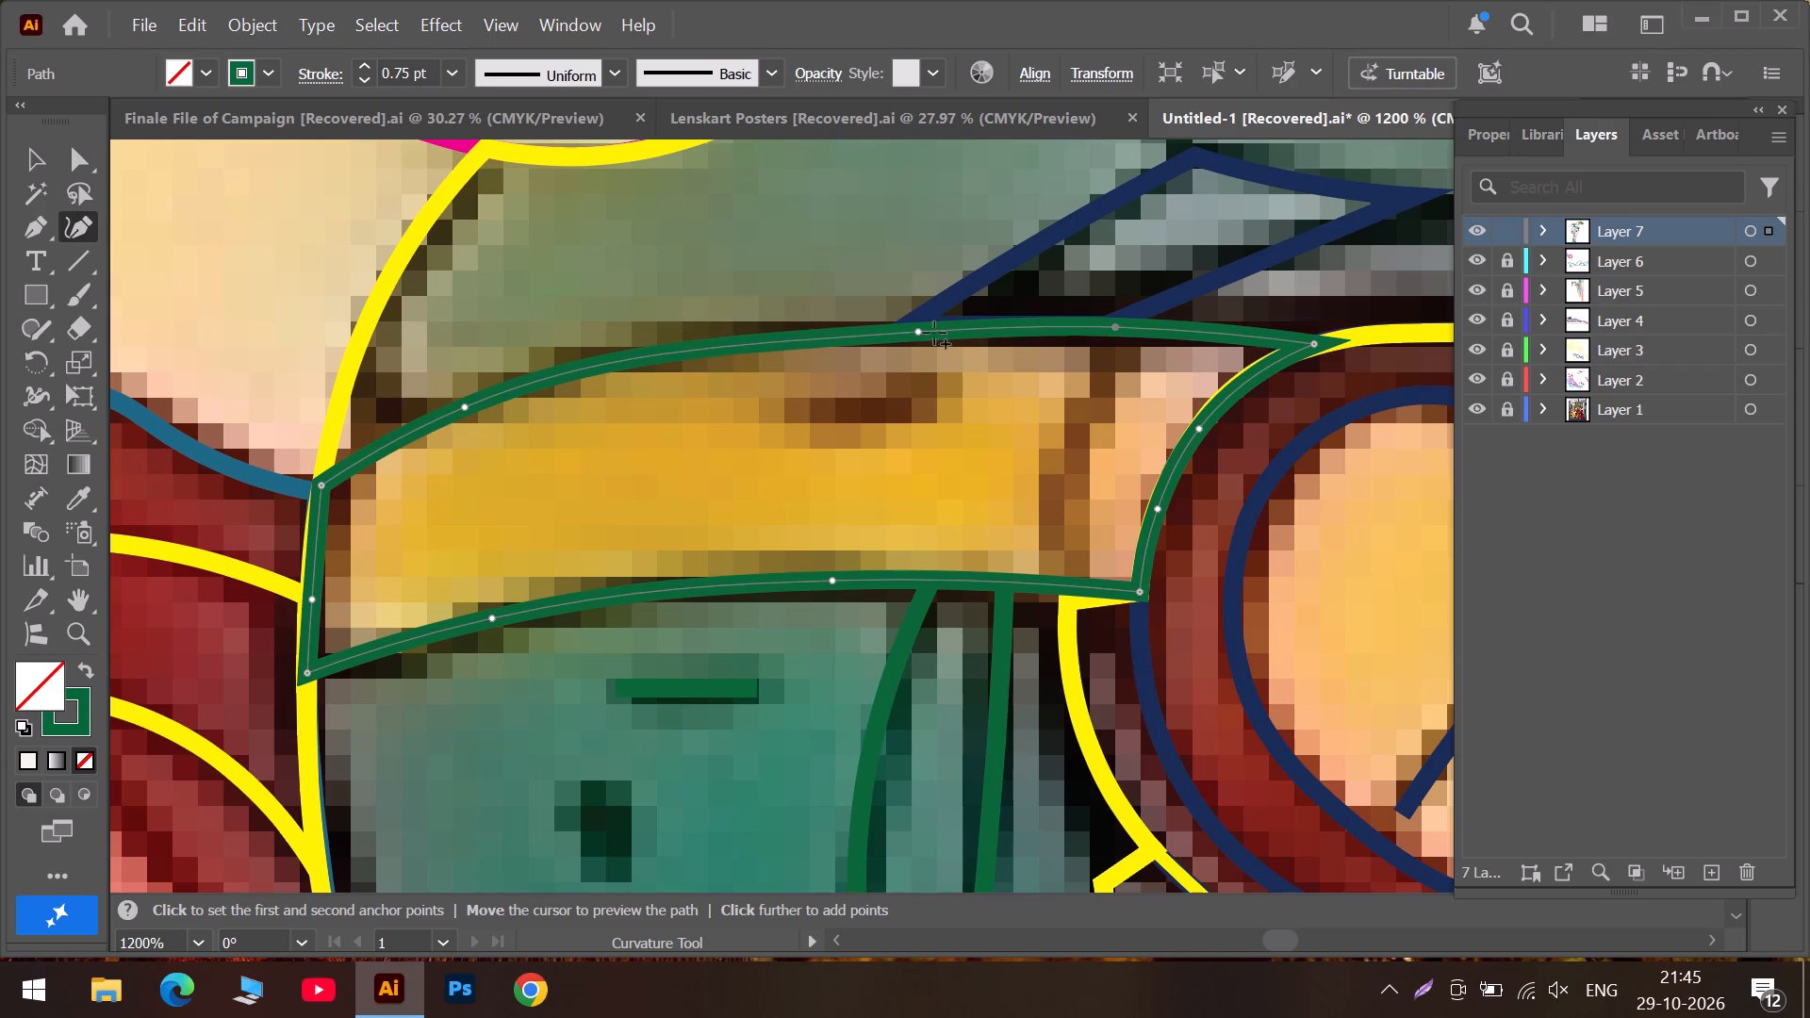
drag(917, 335, 897, 330)
Add a curve point just below the strap outline's right tip and align that side with the yellow outline.
drag(1268, 368, 1270, 366)
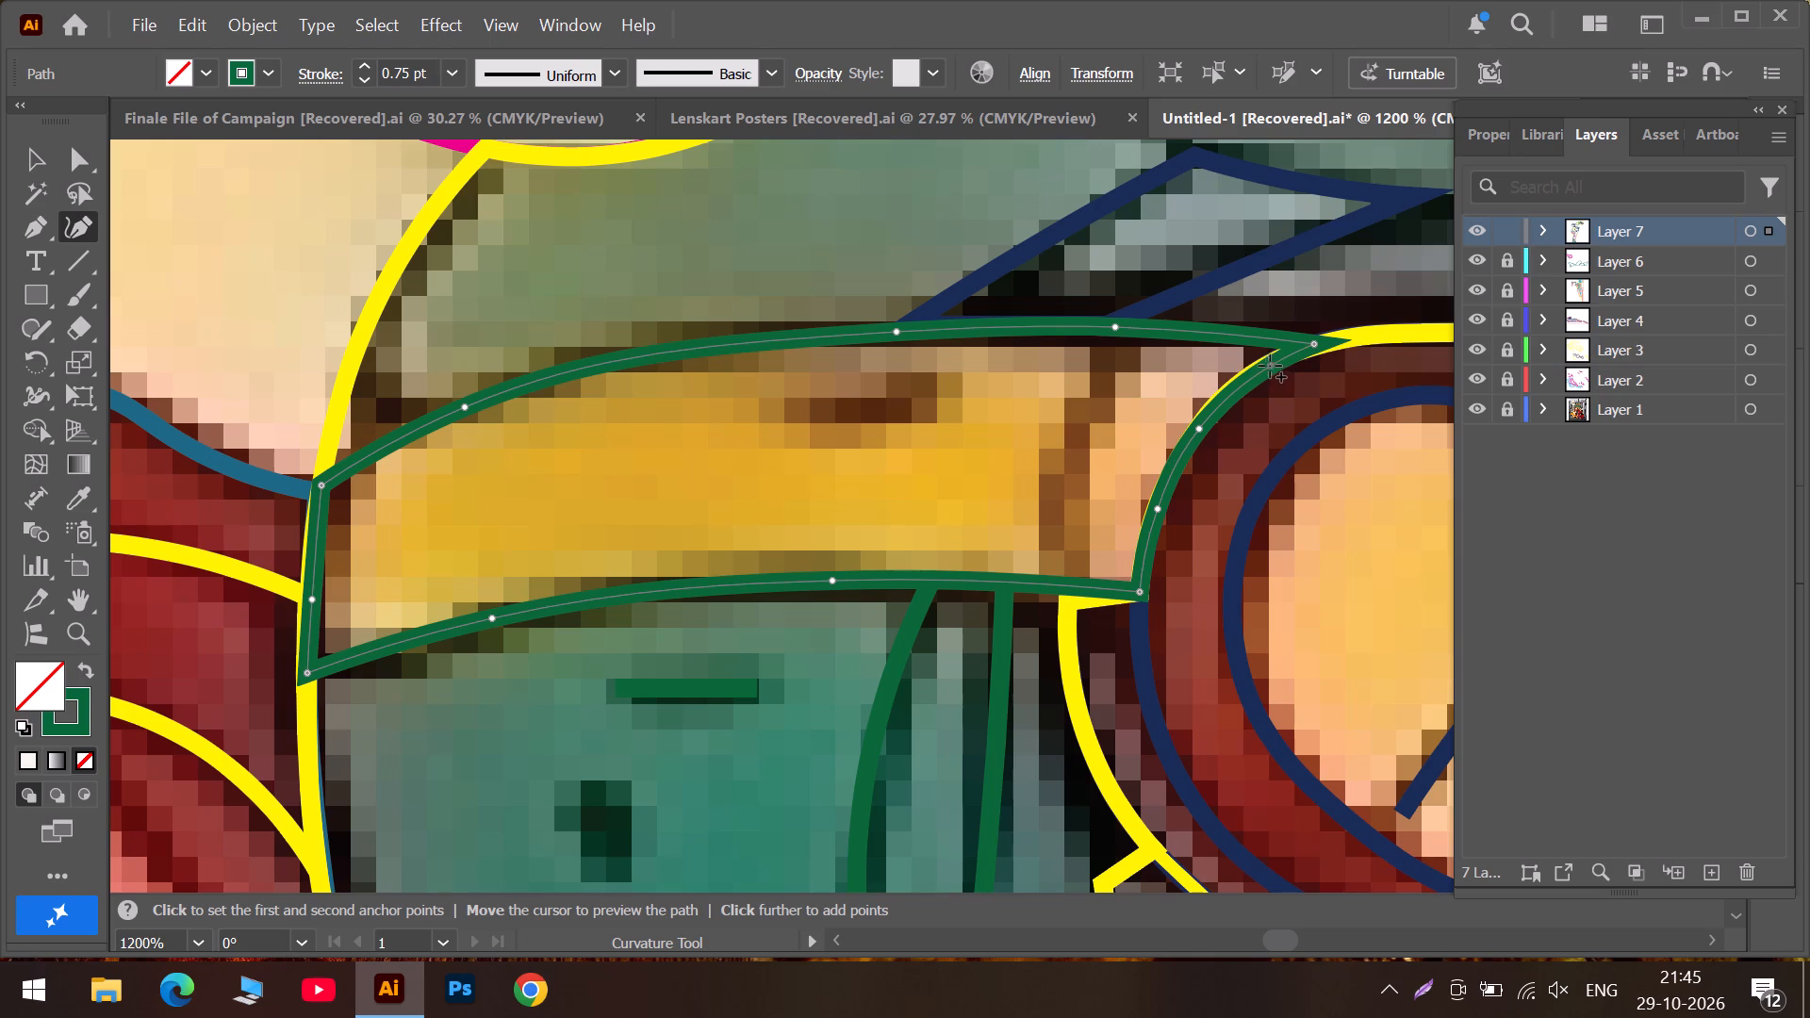
drag(1270, 366, 1256, 373)
click(1199, 431)
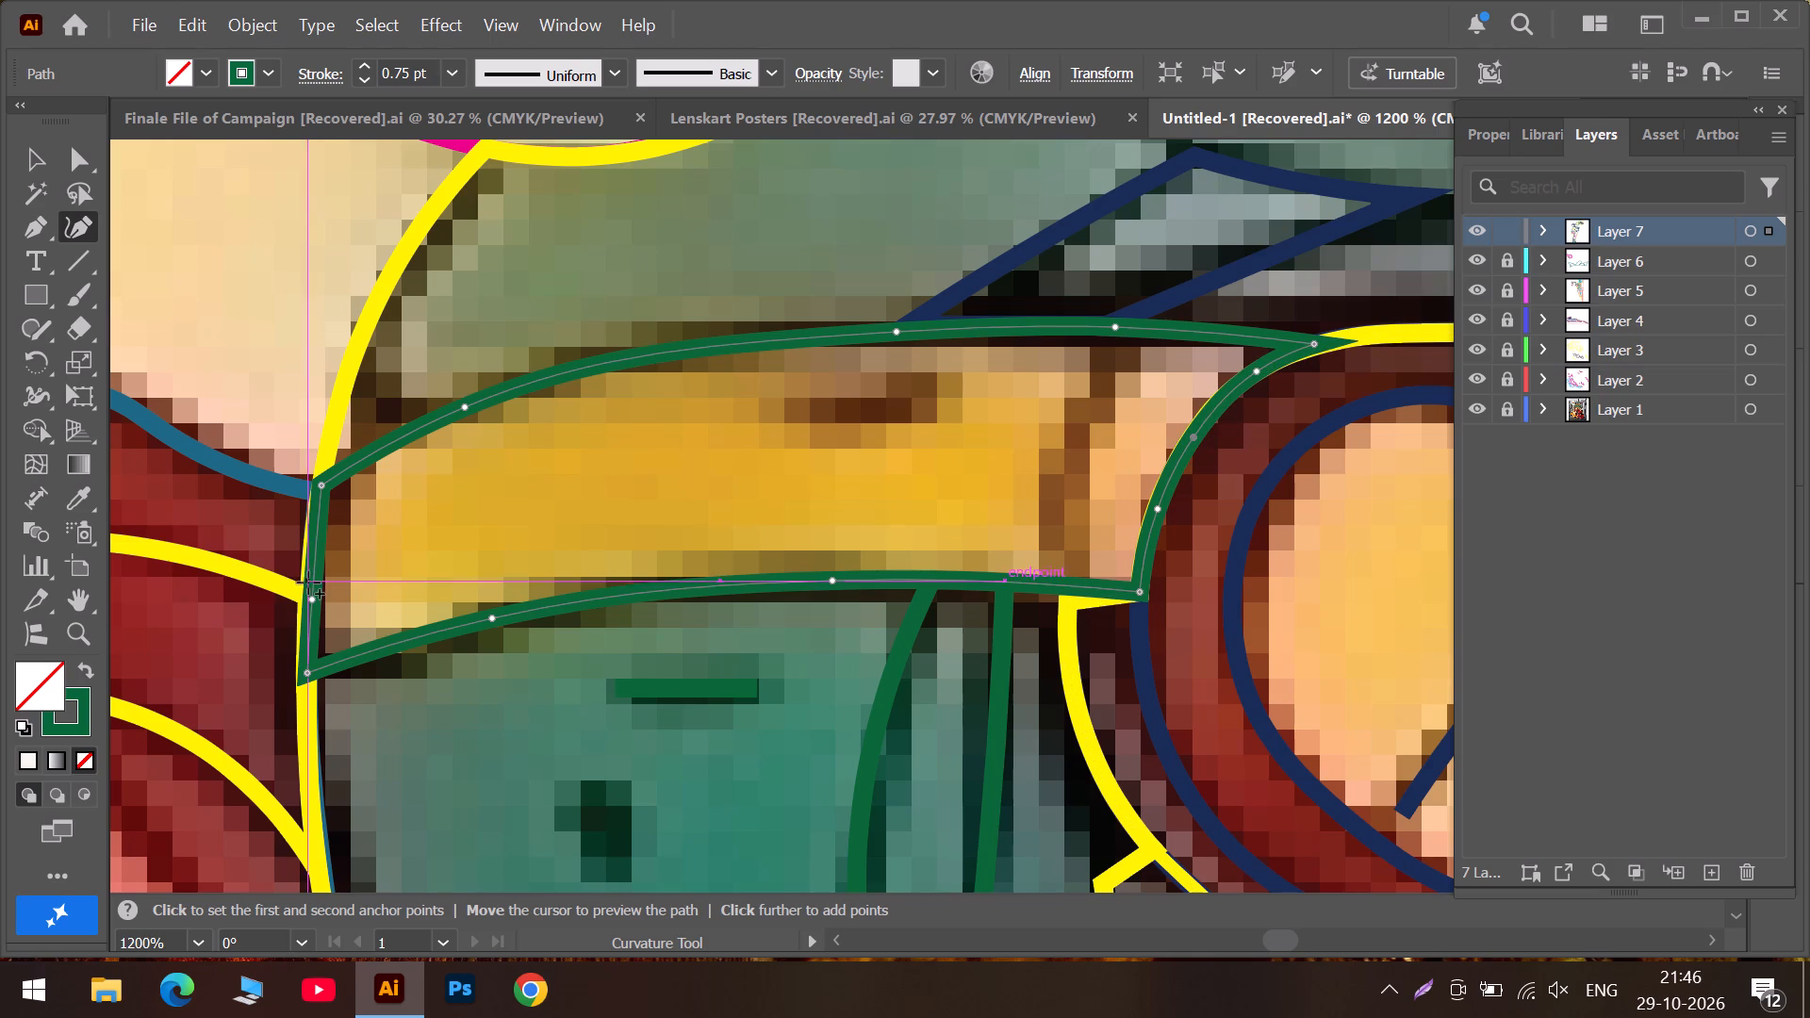
Shift the midpoint of the strap outline's left edge slightly outward onto the yellow outline.
drag(317, 595, 309, 595)
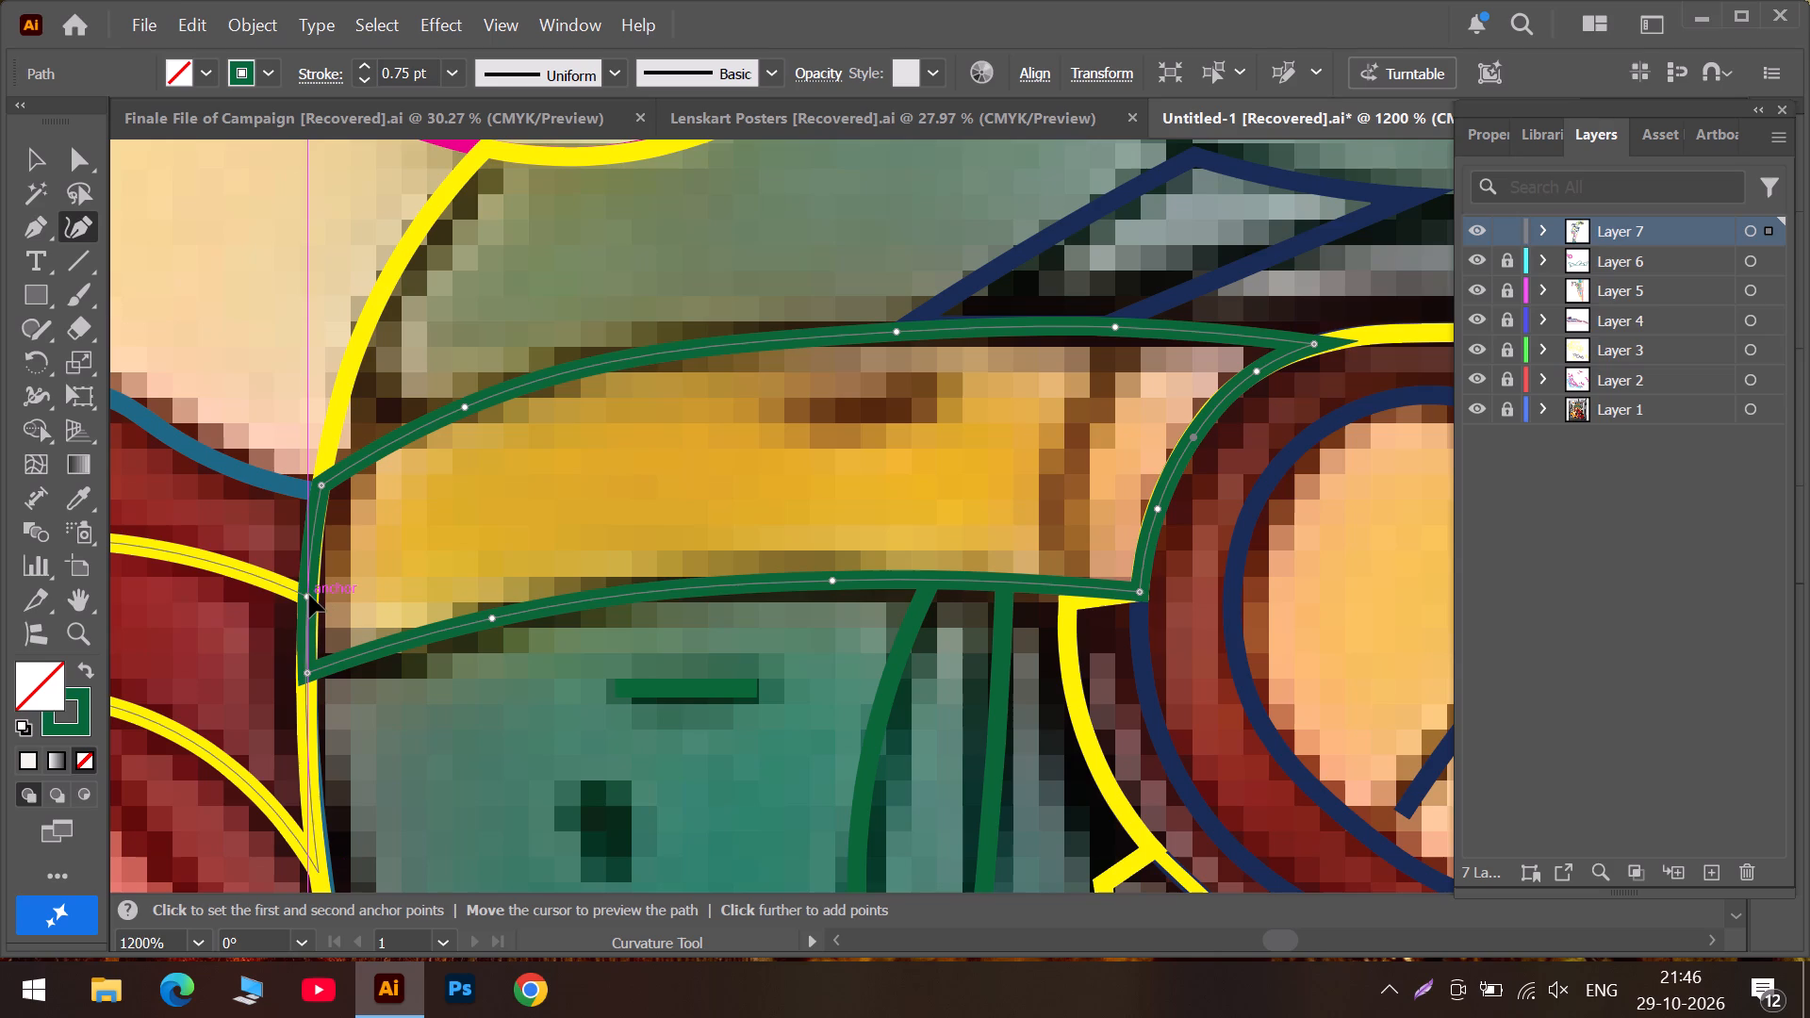
drag(309, 595, 306, 597)
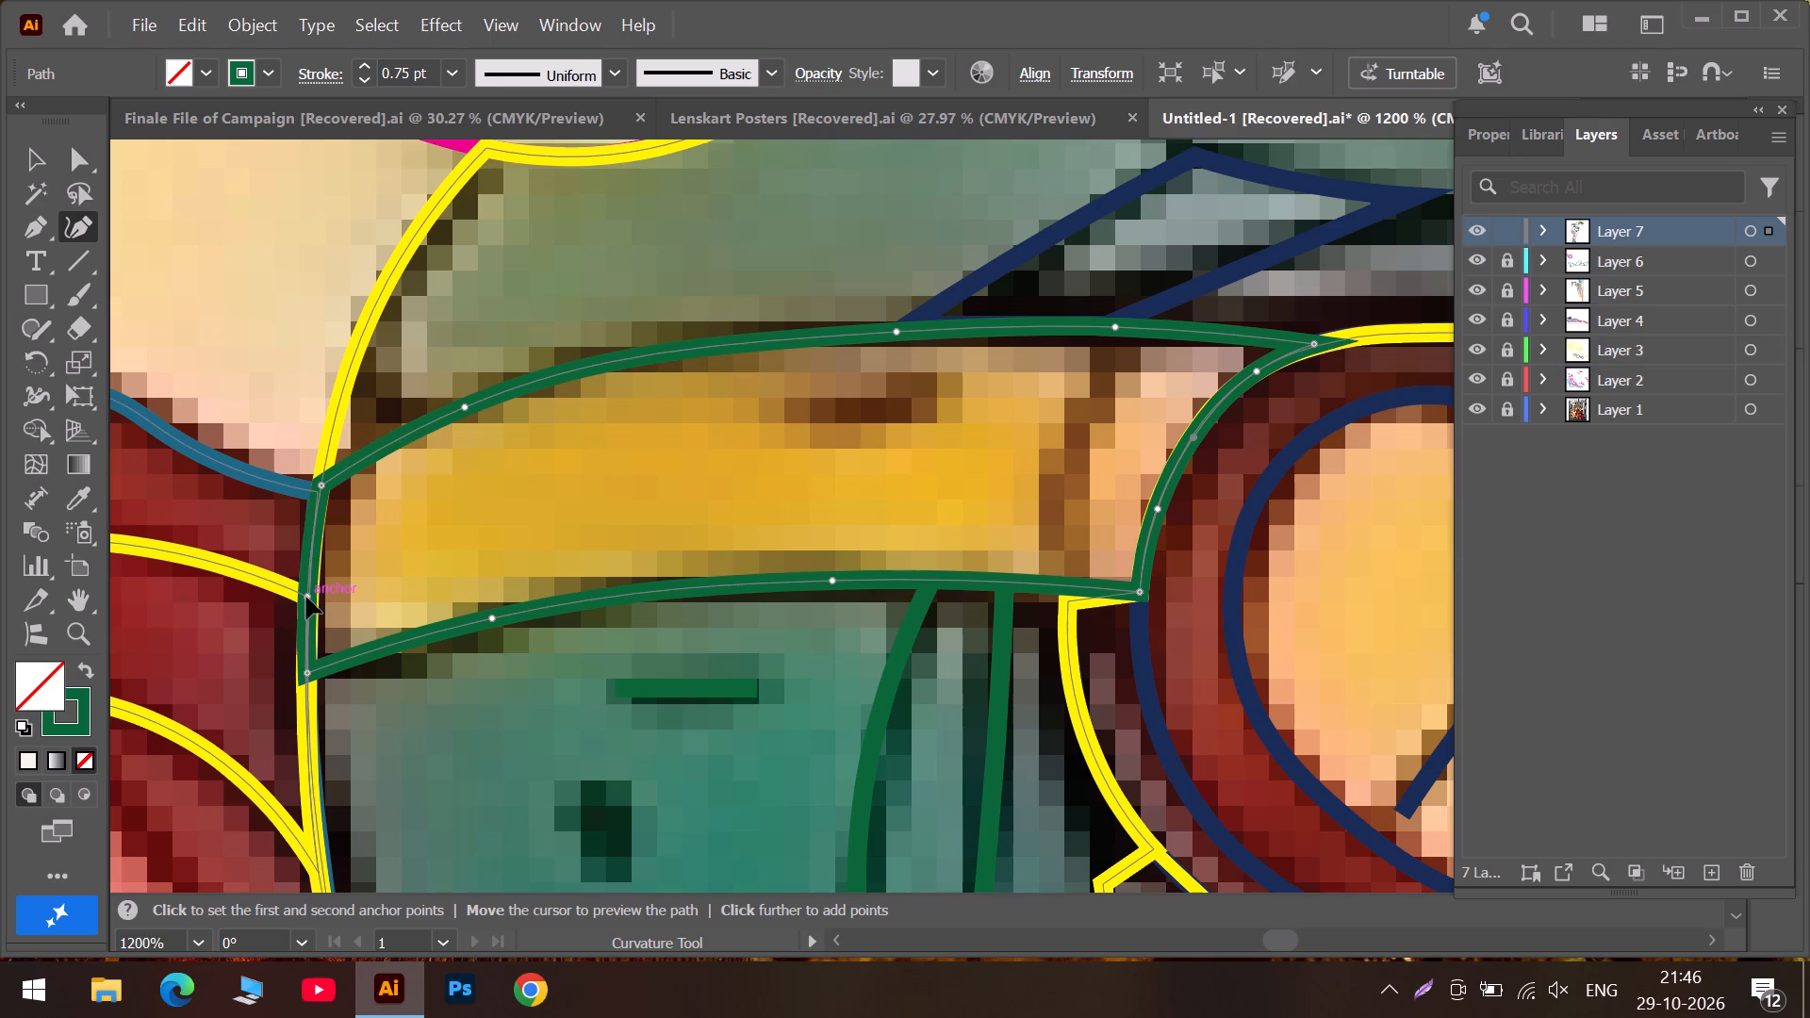
Fine-tune the curve point midway down the strap outline's left edge so the edge follows the yellow outline.
drag(306, 597, 308, 594)
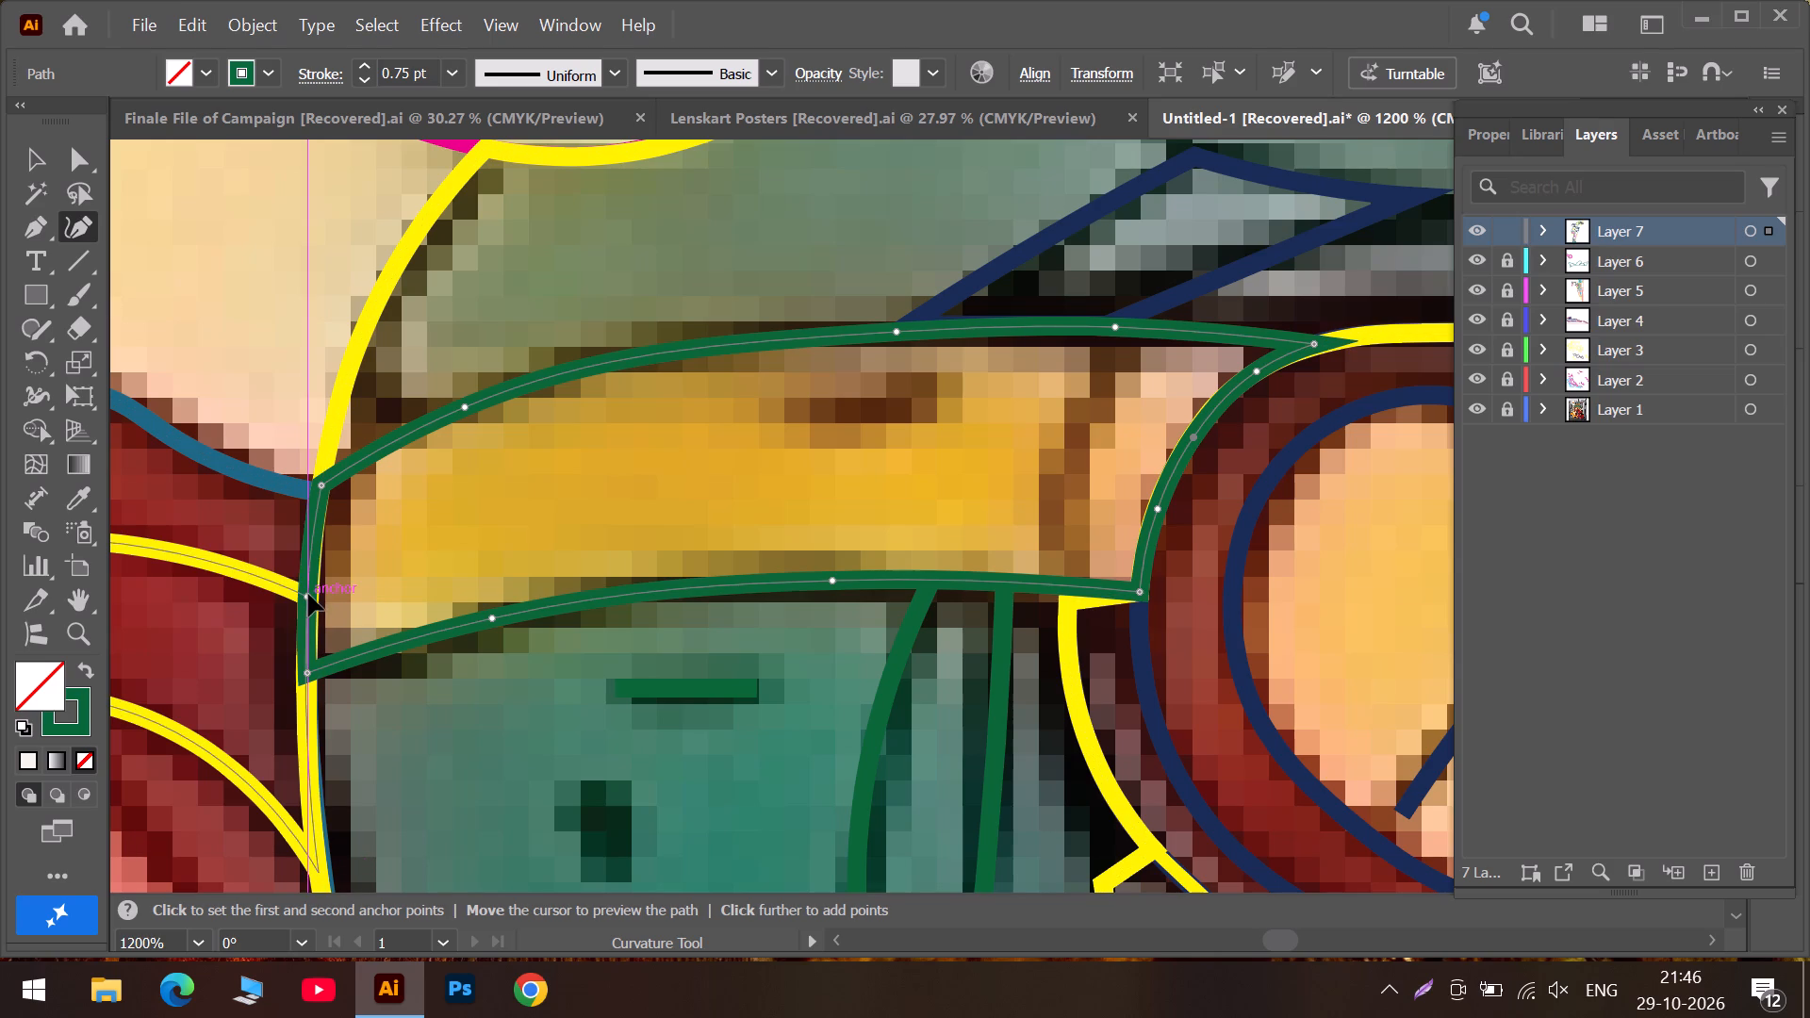
drag(308, 594, 316, 591)
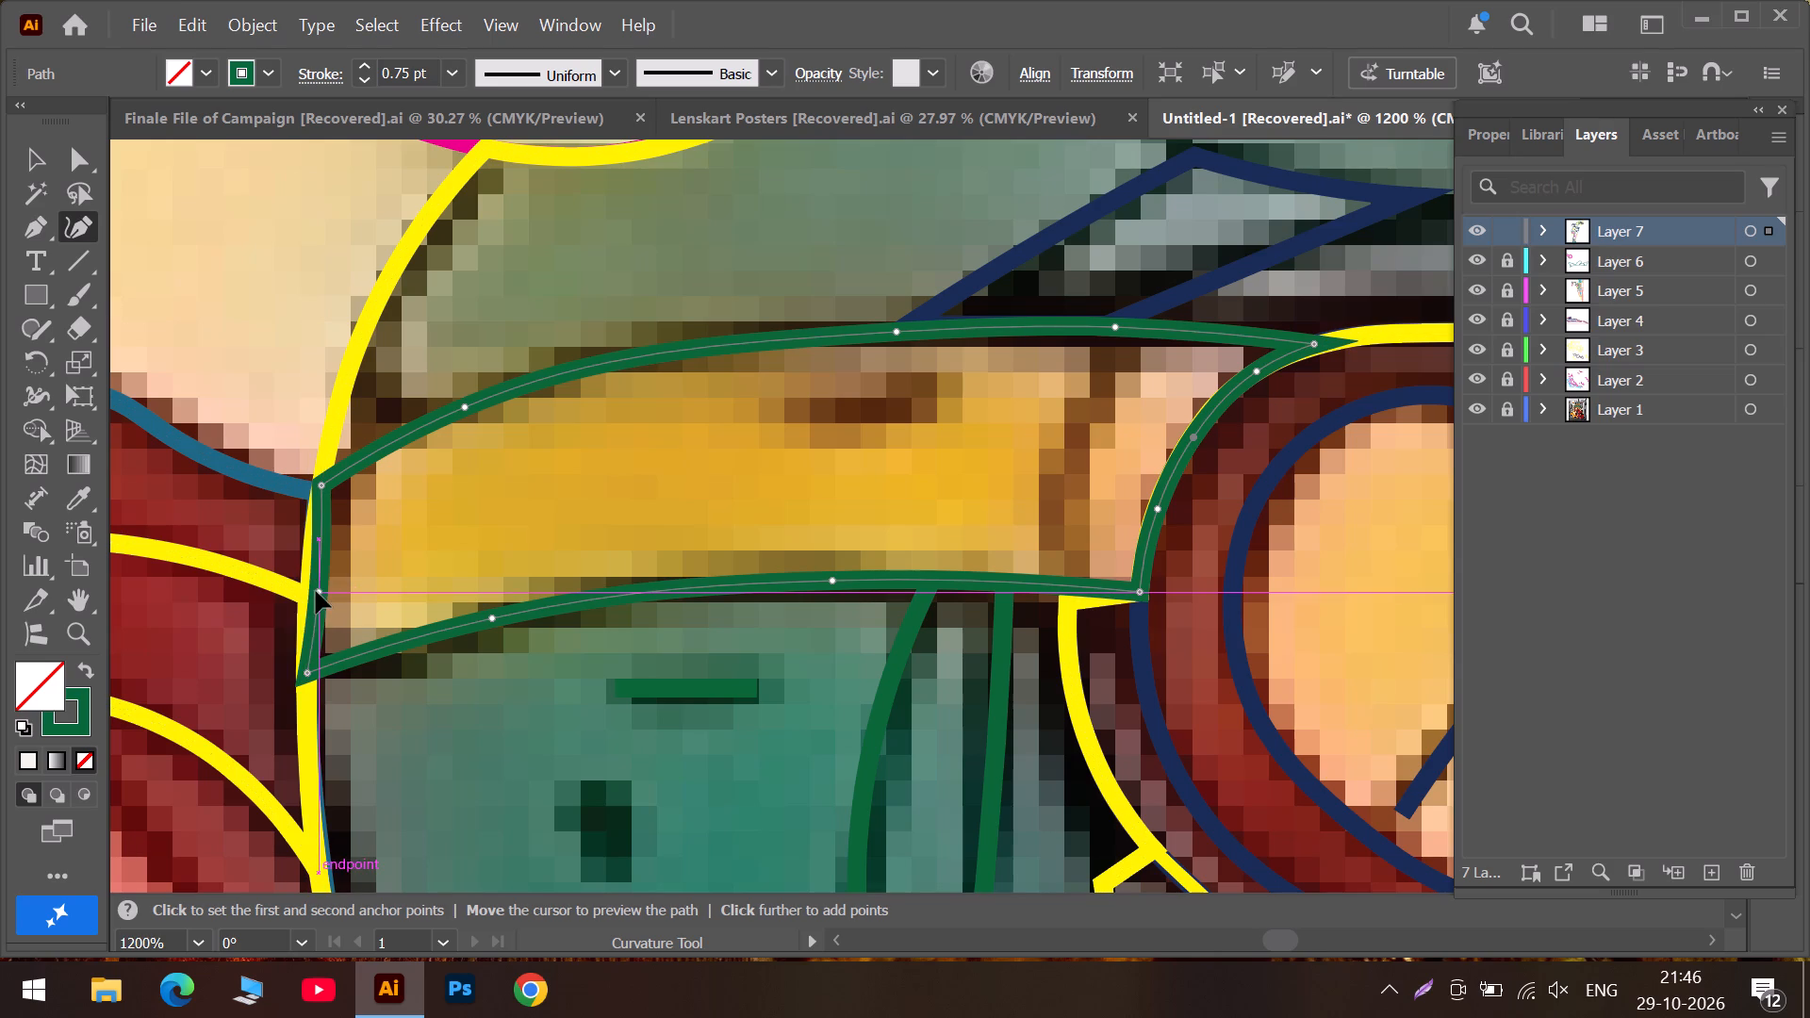
drag(316, 591, 308, 589)
Draw a three-point curved green line across the strap near its right end, running from the upper edge to the lower edge.
click(1122, 349)
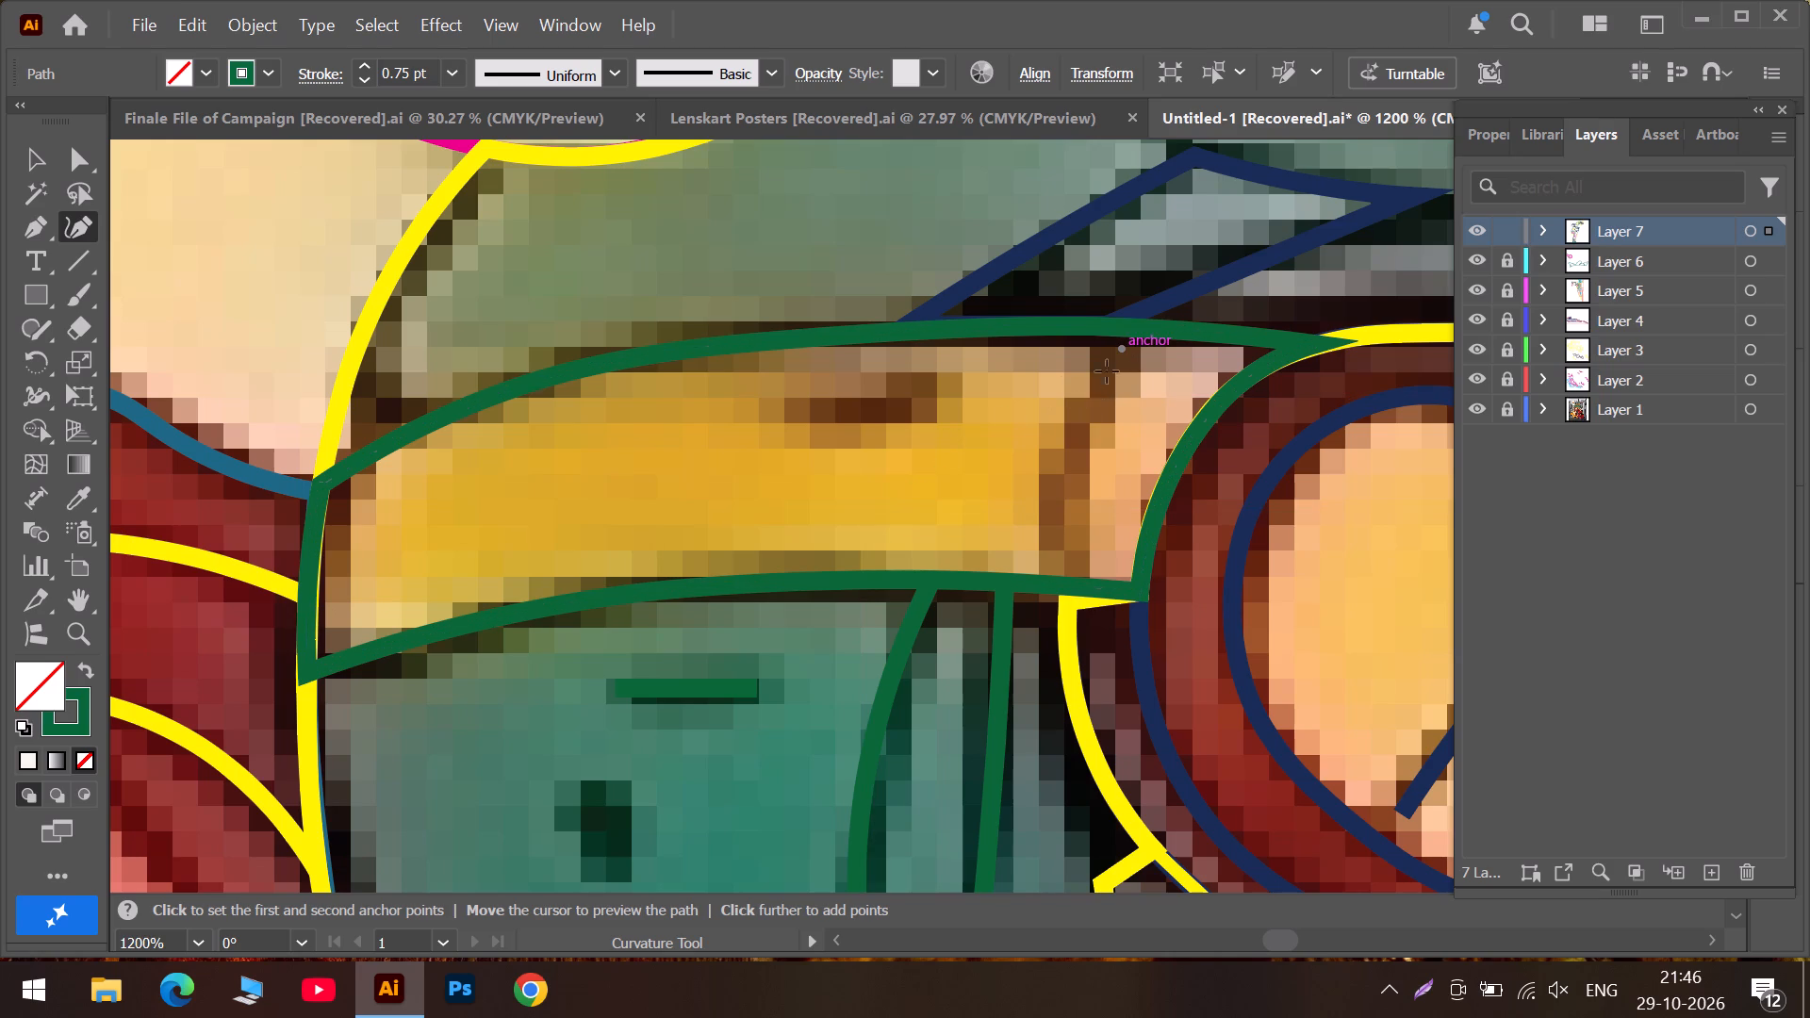
click(1070, 436)
click(1051, 551)
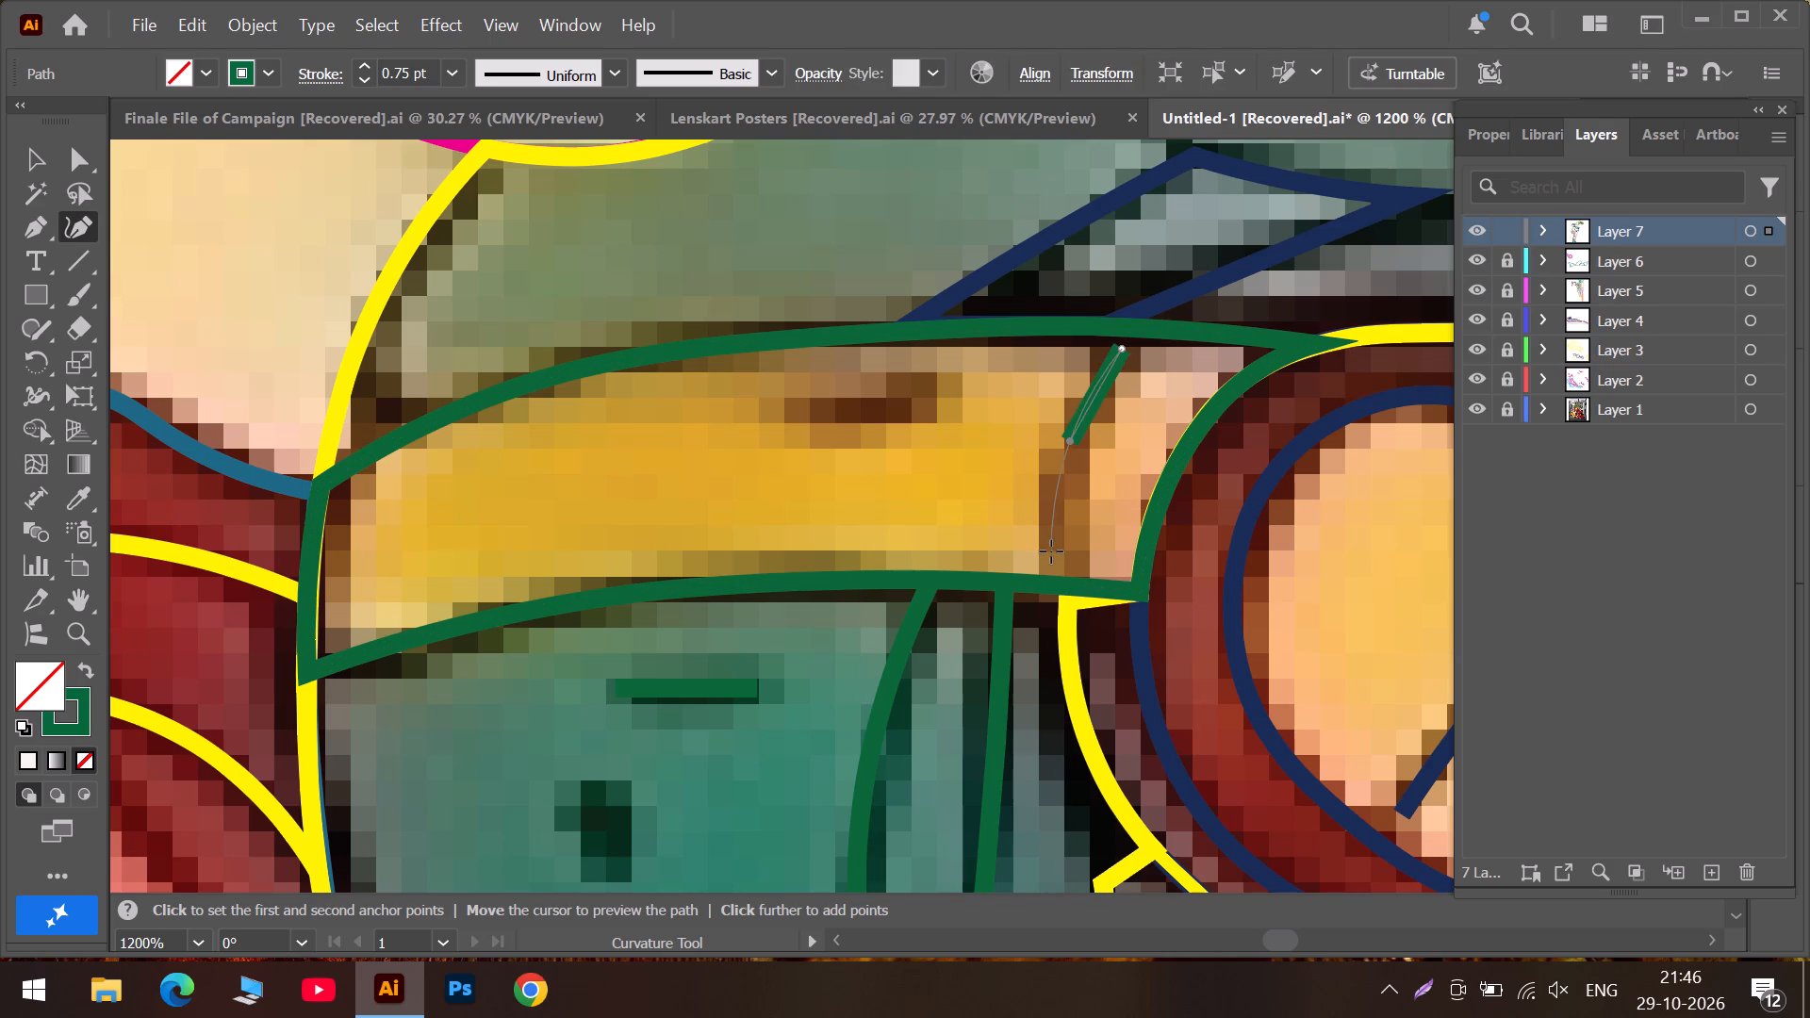
drag(1051, 551, 1061, 587)
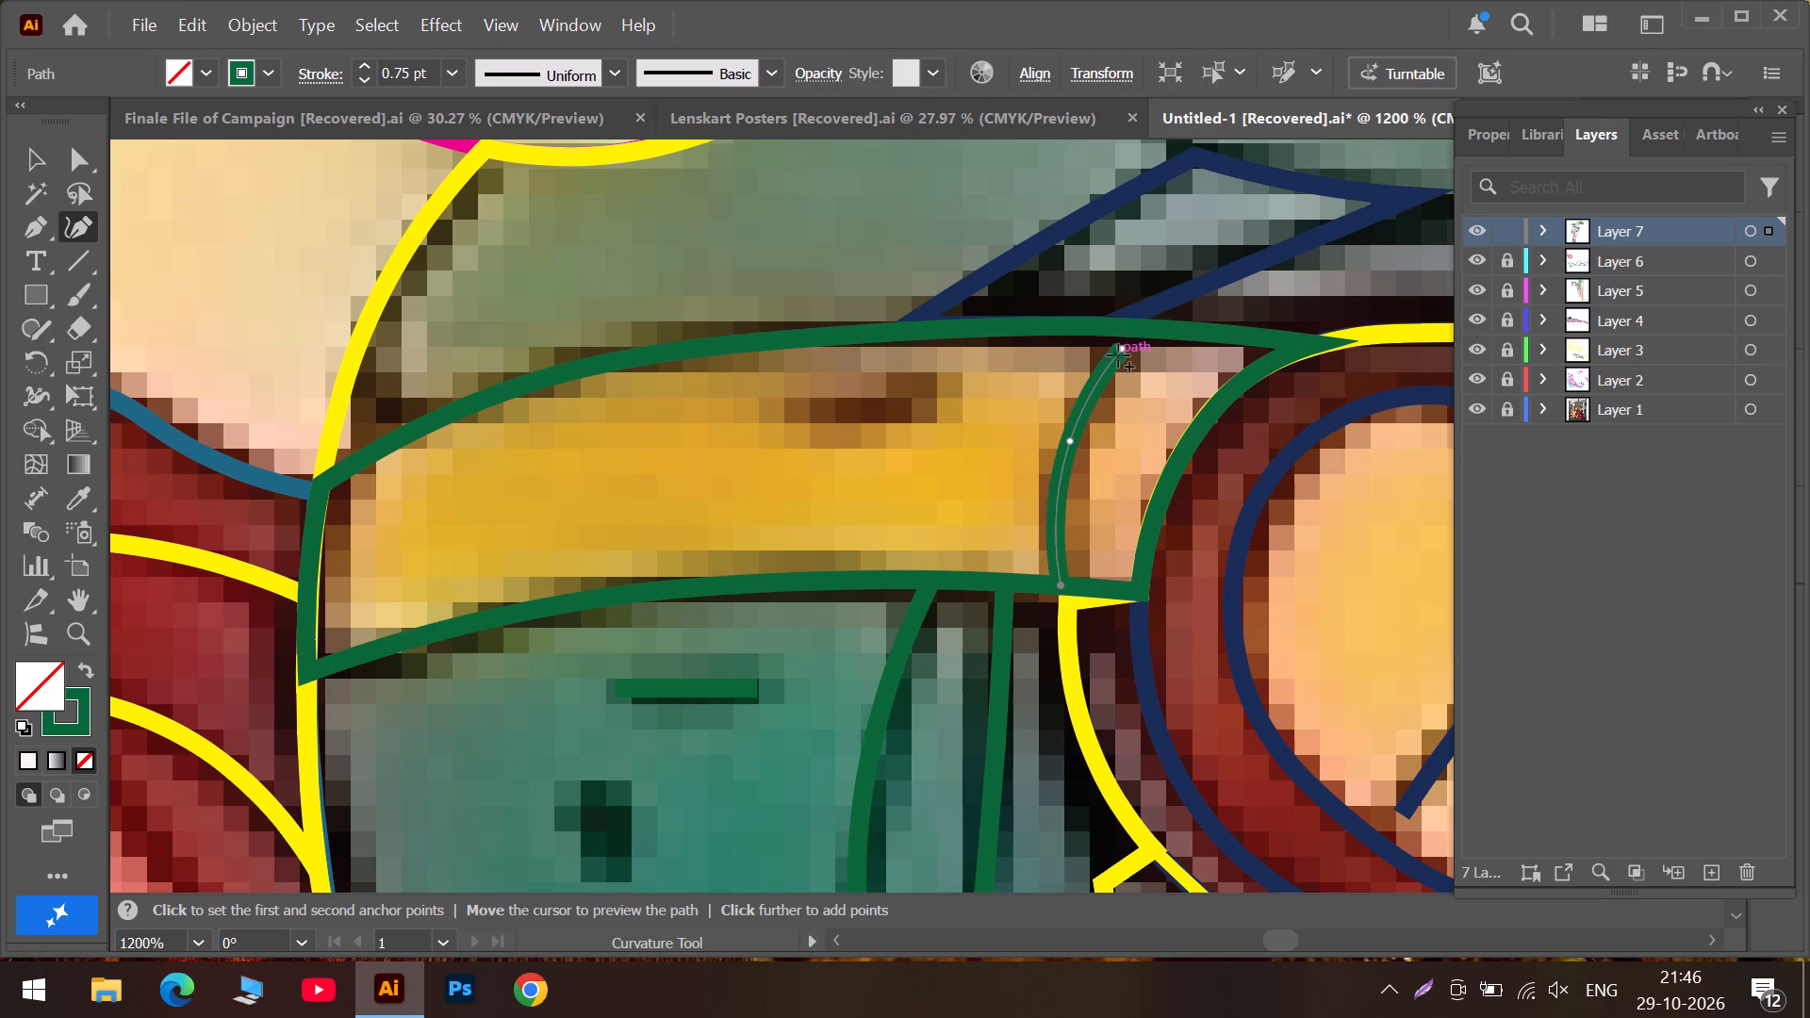
drag(1122, 349, 1139, 325)
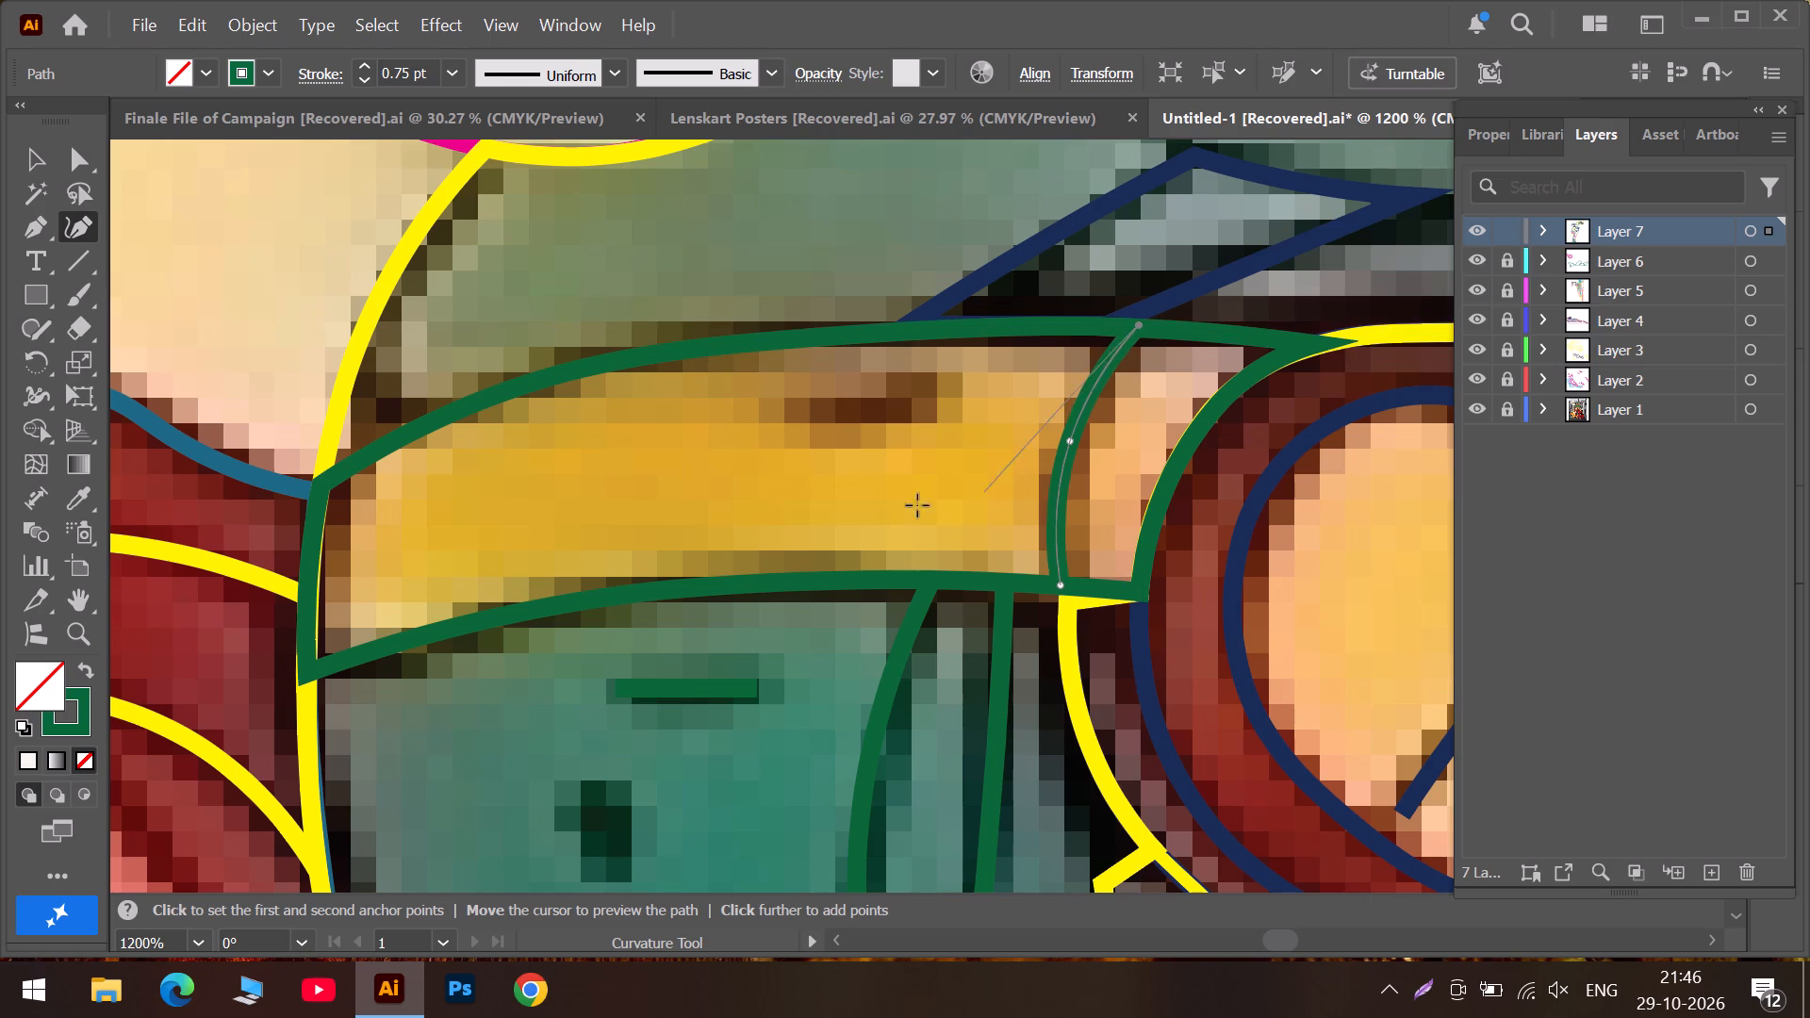
key(Escape)
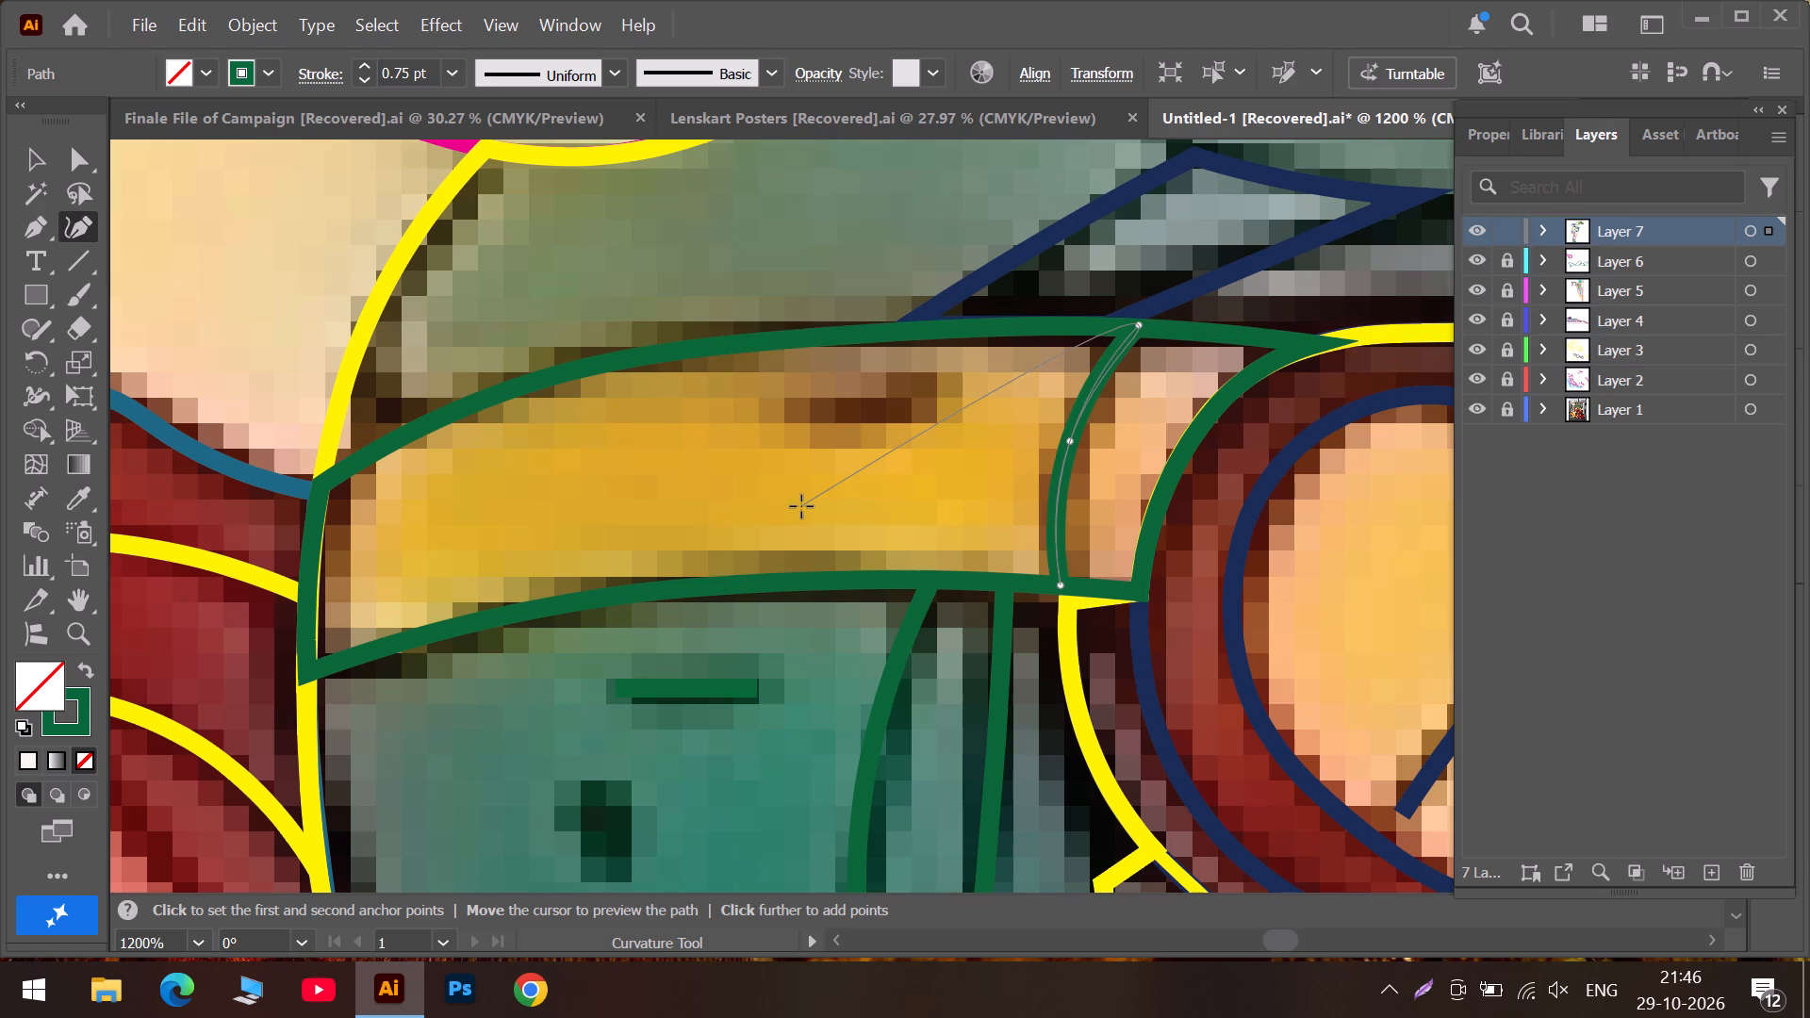
Draw a short straight green line along the dark brown mark in the upper part of the yellow strap.
alt+scroll(801, 506, down, 2)
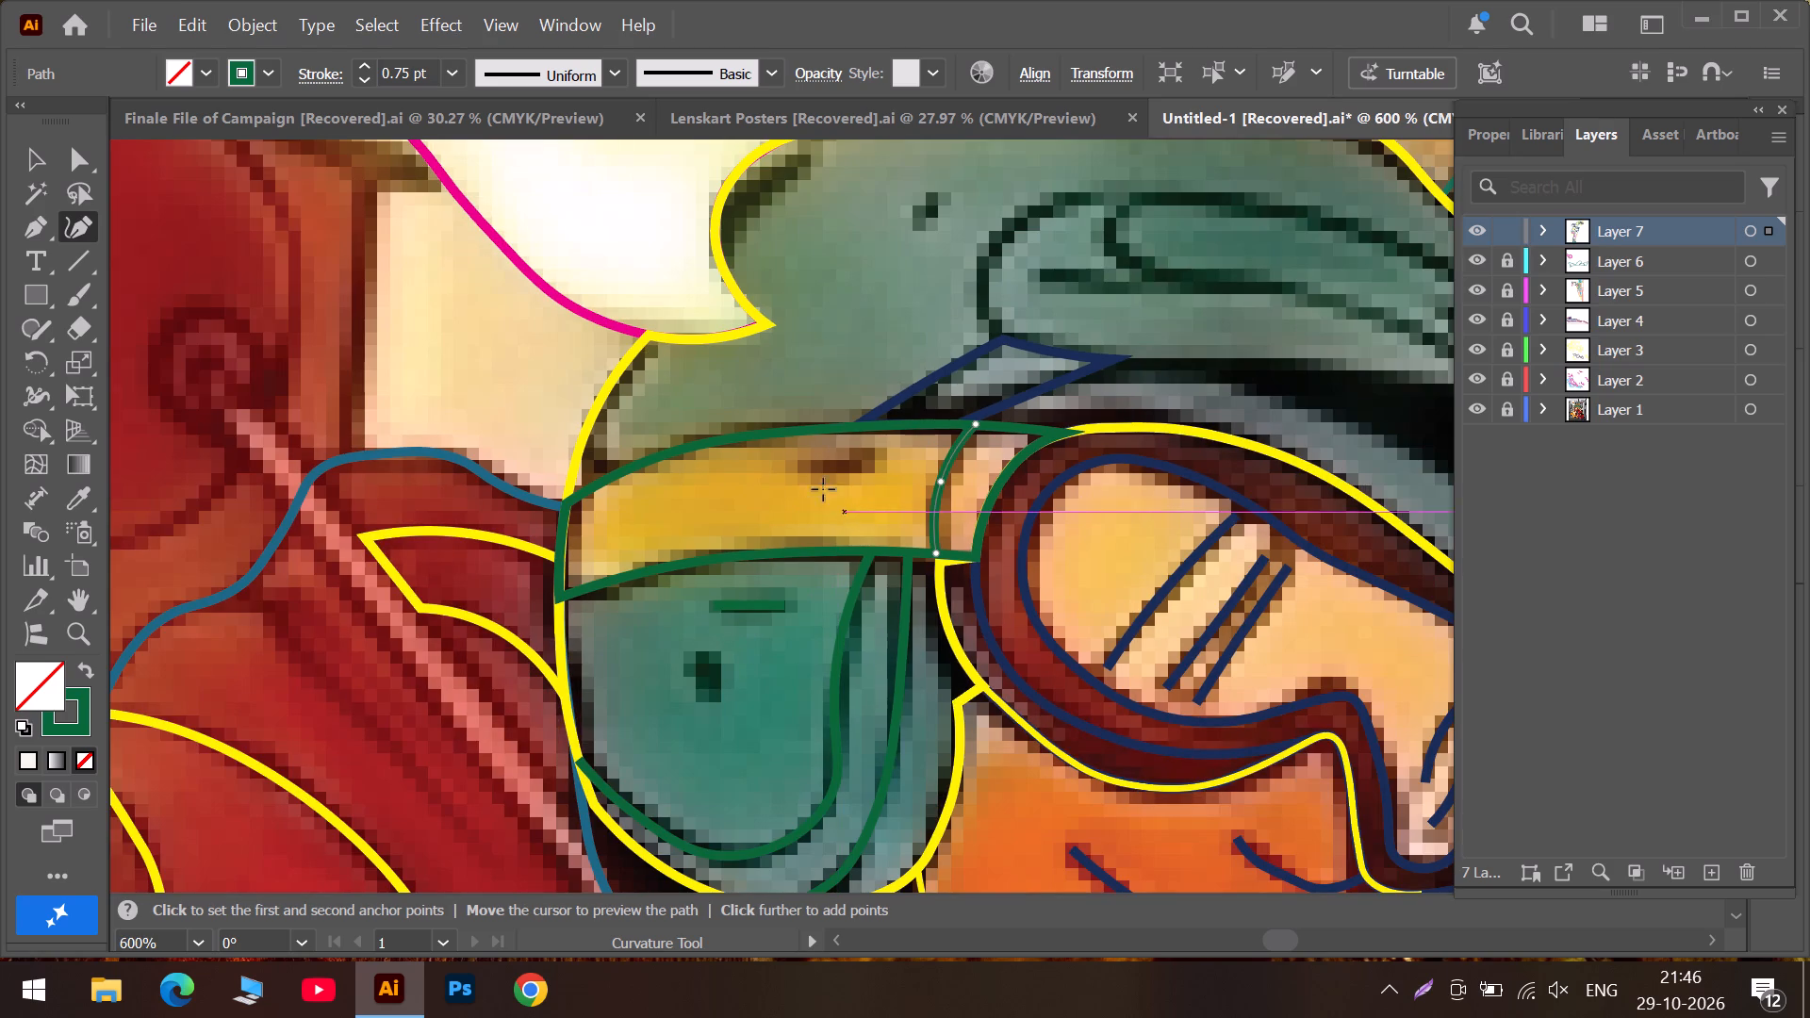
alt+scroll(820, 482, up, 2)
click(757, 457)
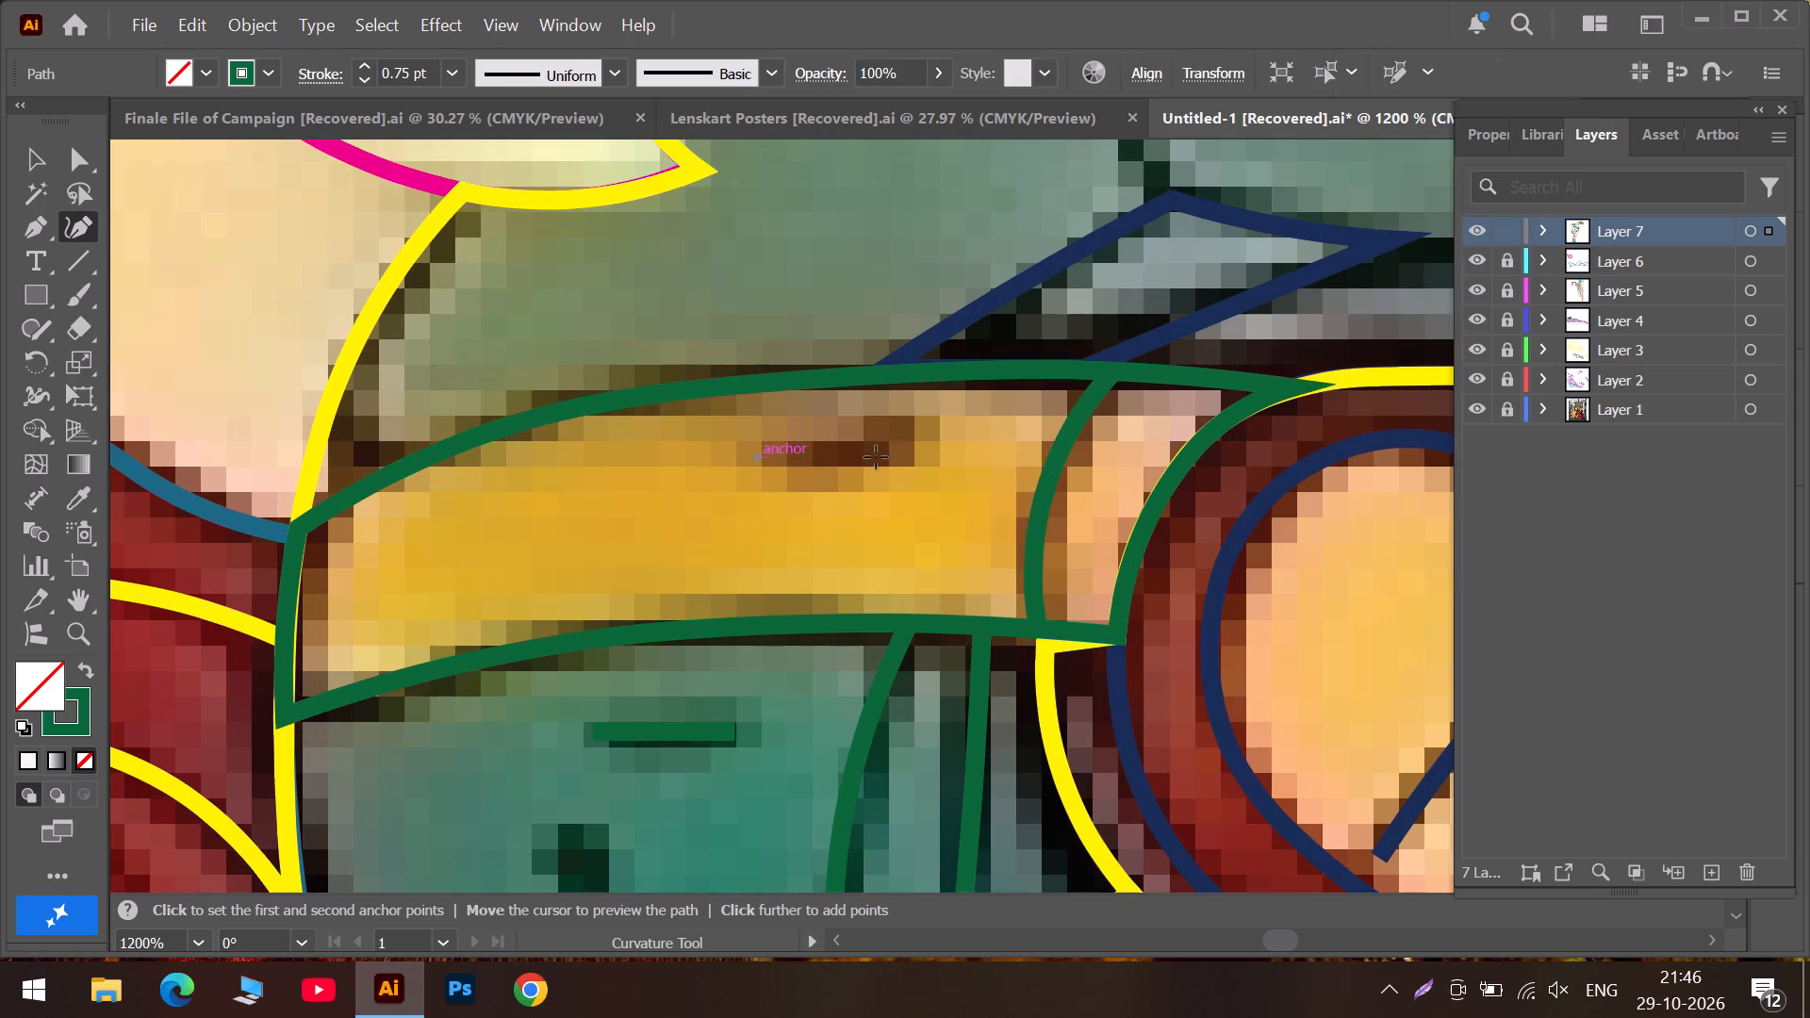
click(905, 448)
key(Escape)
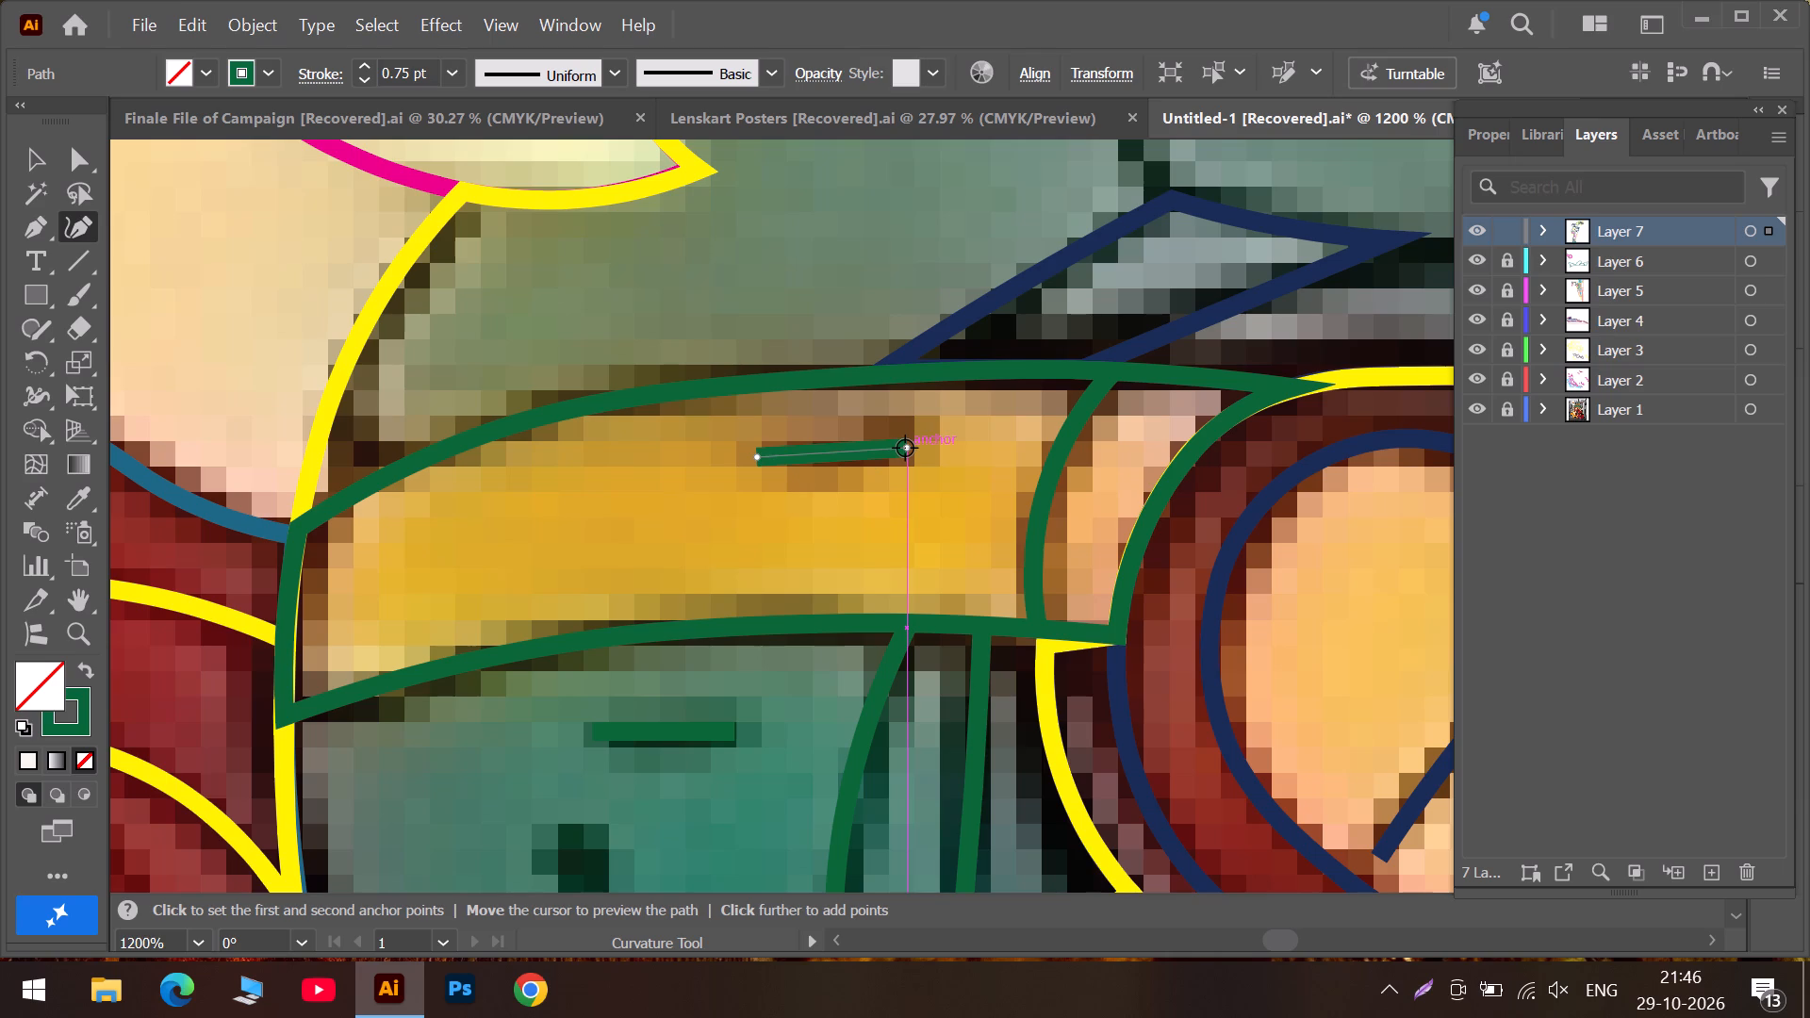
Trace the upper edge and rounded left end of the helmet's elongated dark green panel with a new green curve.
alt+scroll(903, 445, down, 2)
scroll(980, 440, up, 6)
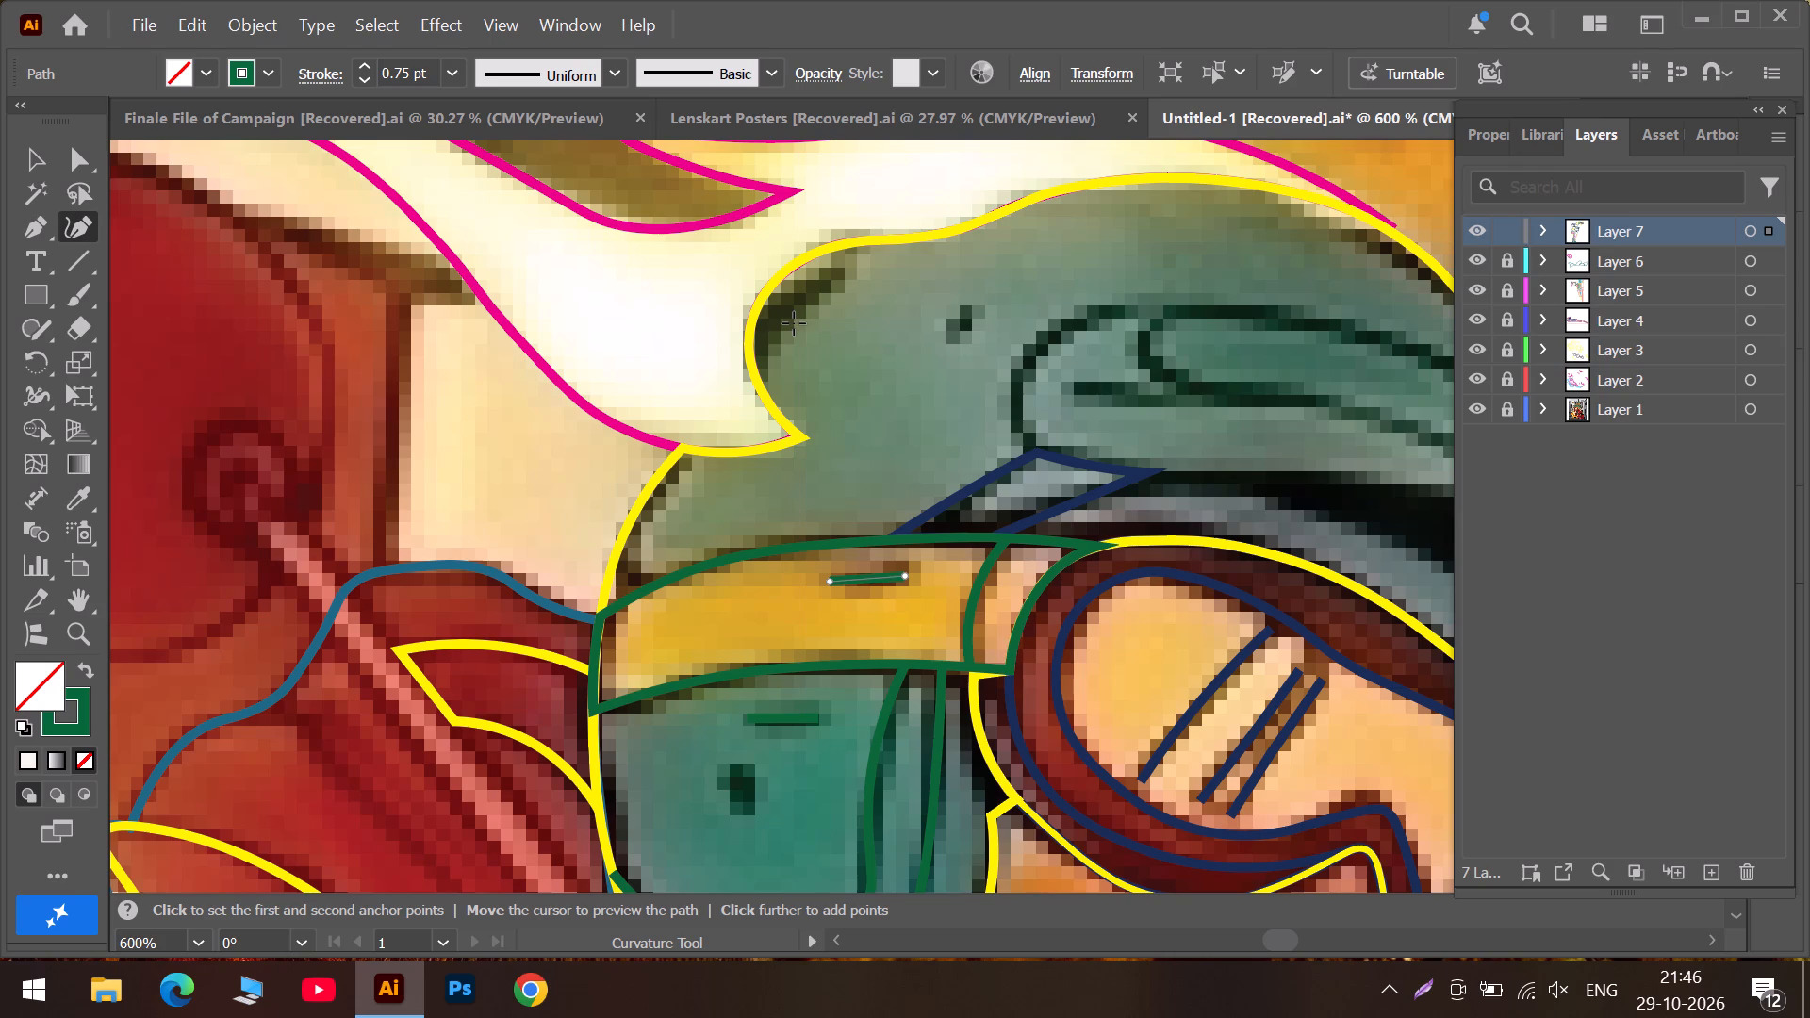
alt+scroll(794, 323, down, 2)
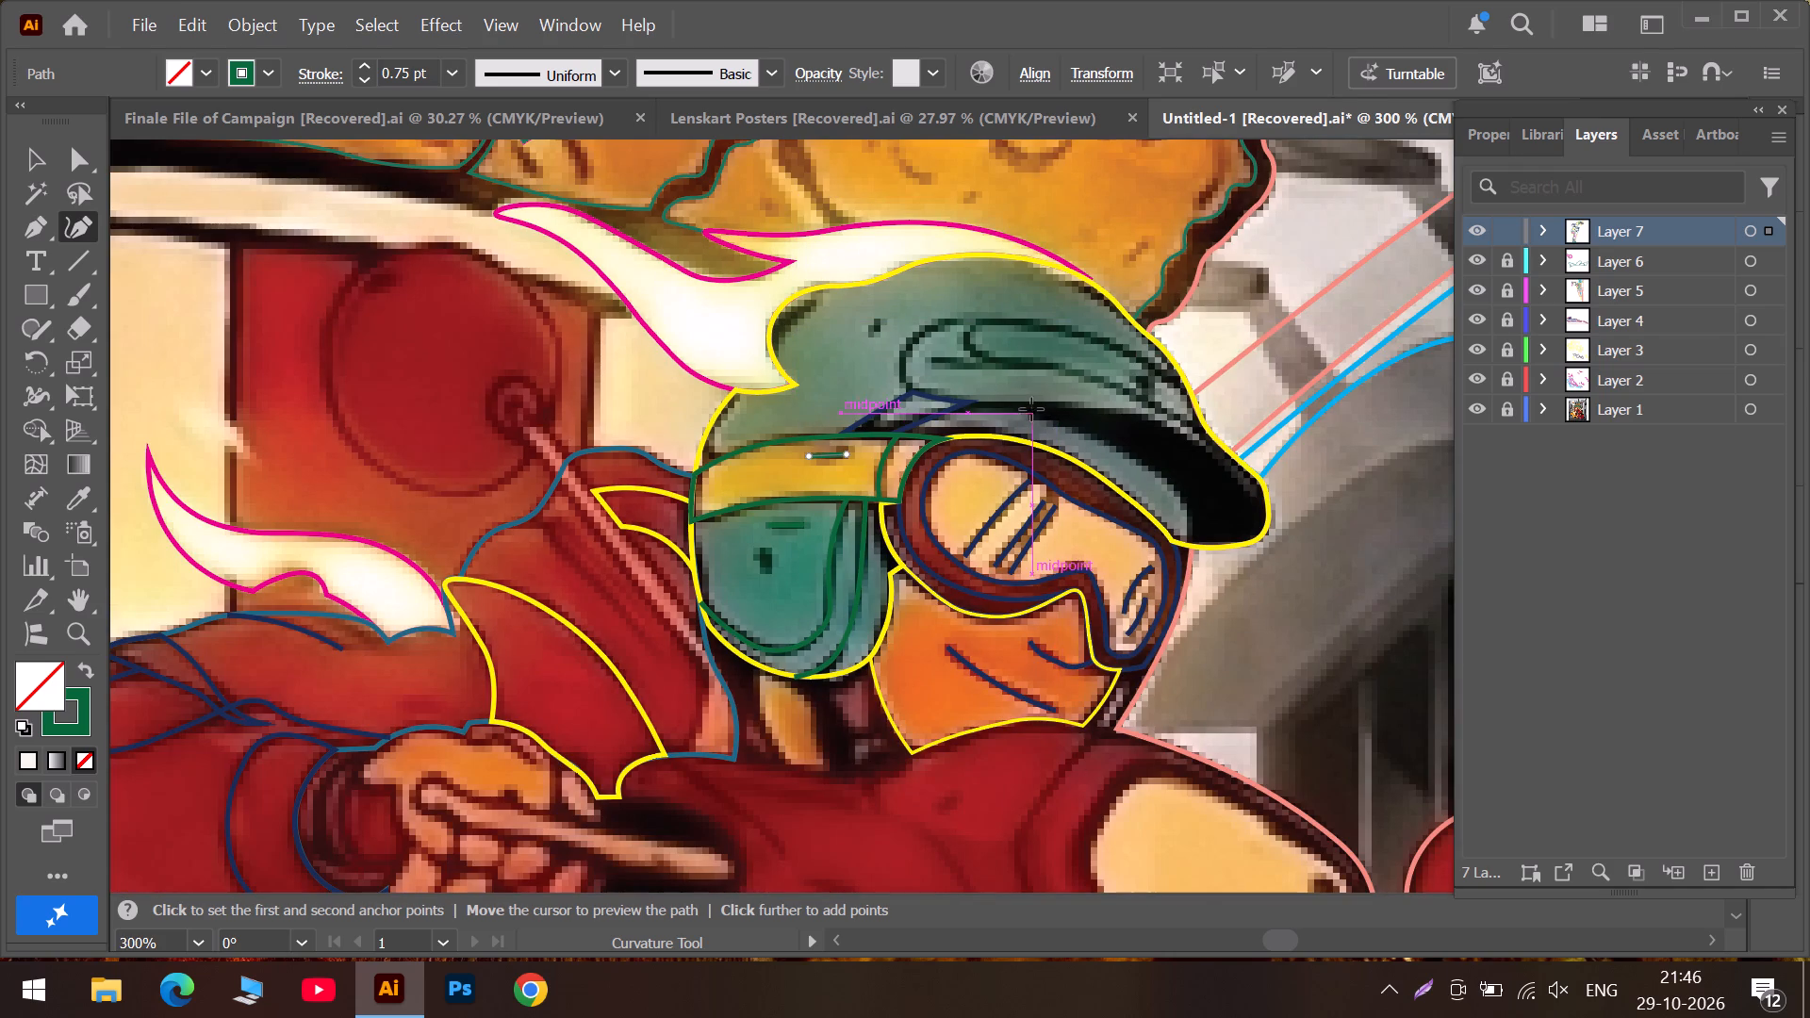
alt+scroll(1106, 308, up, 2)
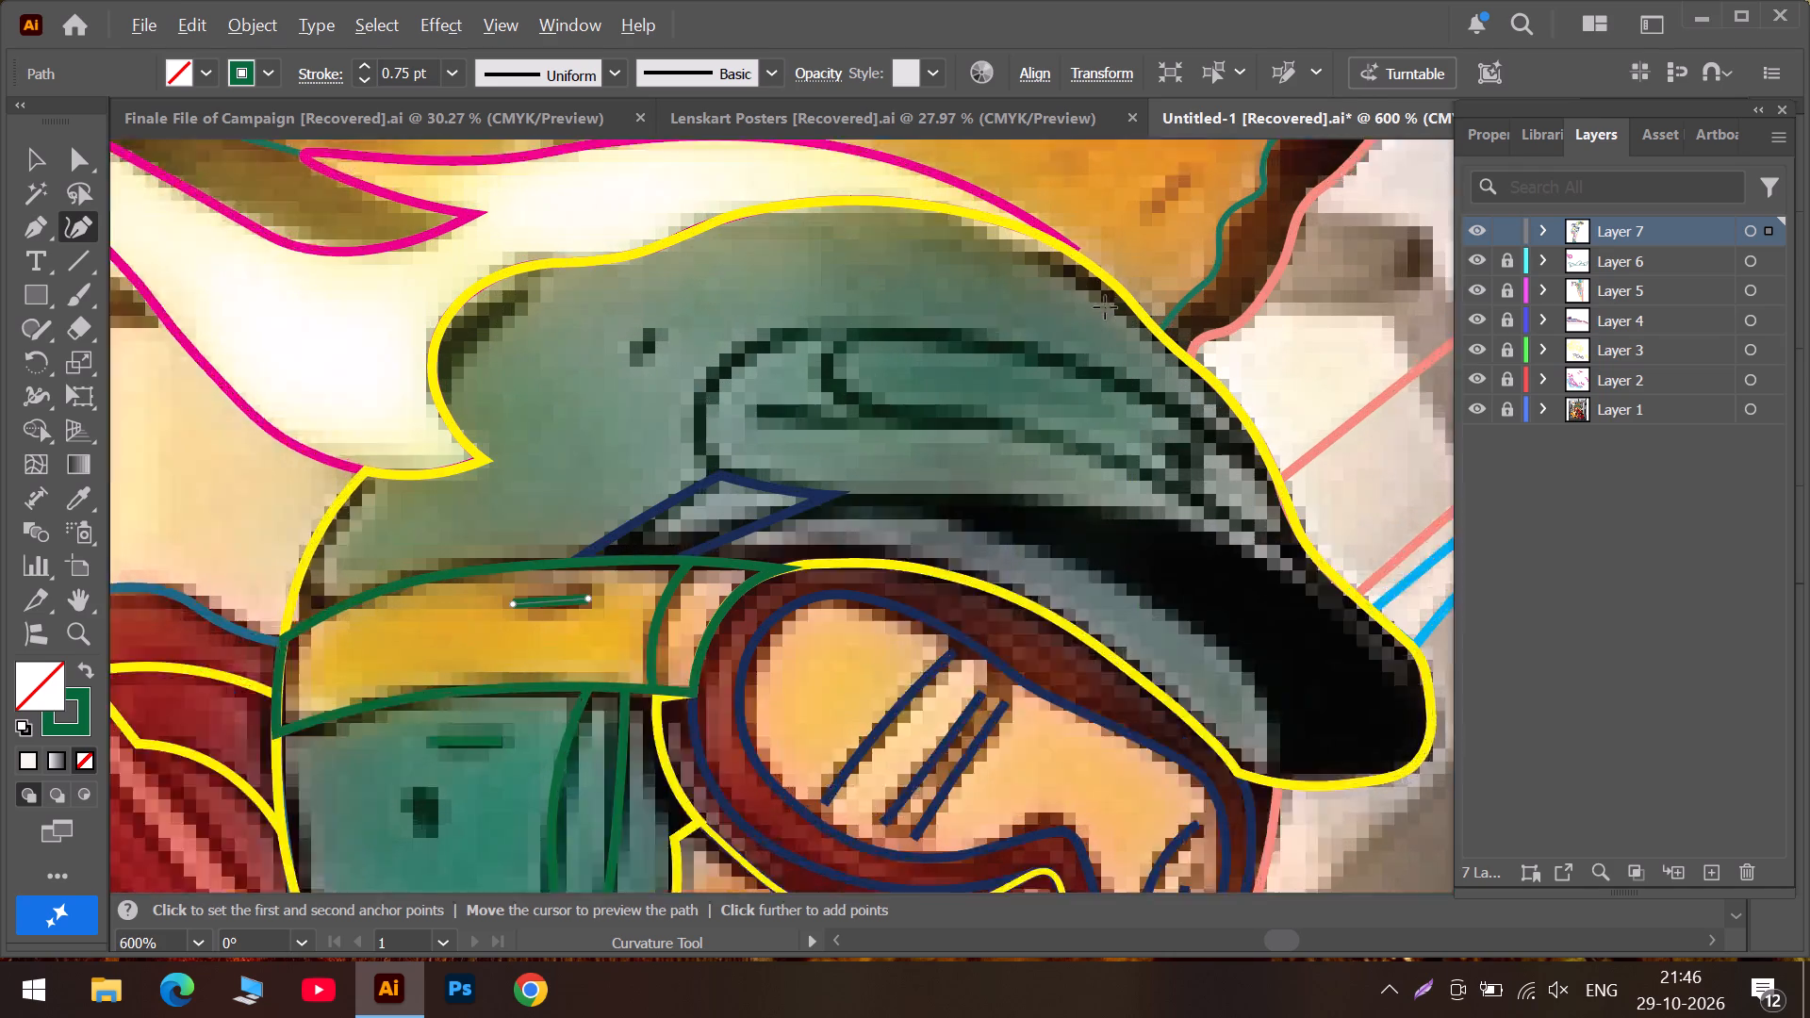
alt+scroll(1105, 307, up, 1)
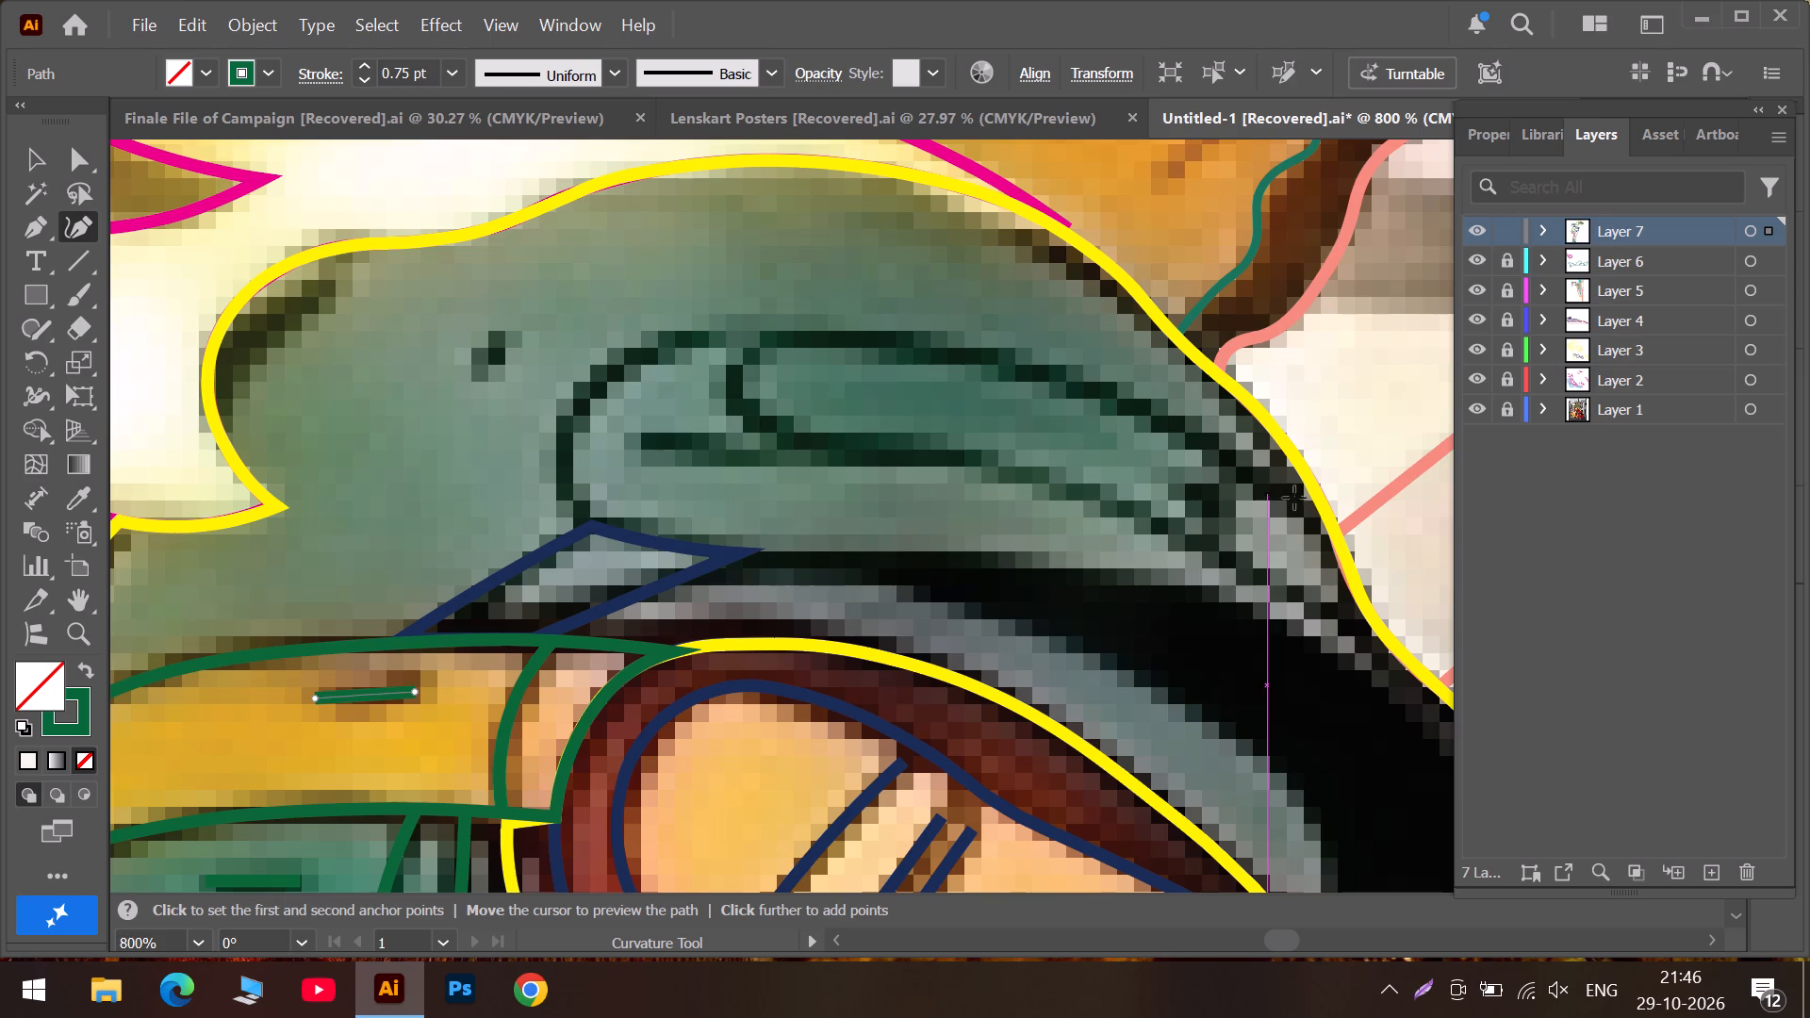
drag(1292, 509, 1275, 498)
drag(1187, 424, 1179, 421)
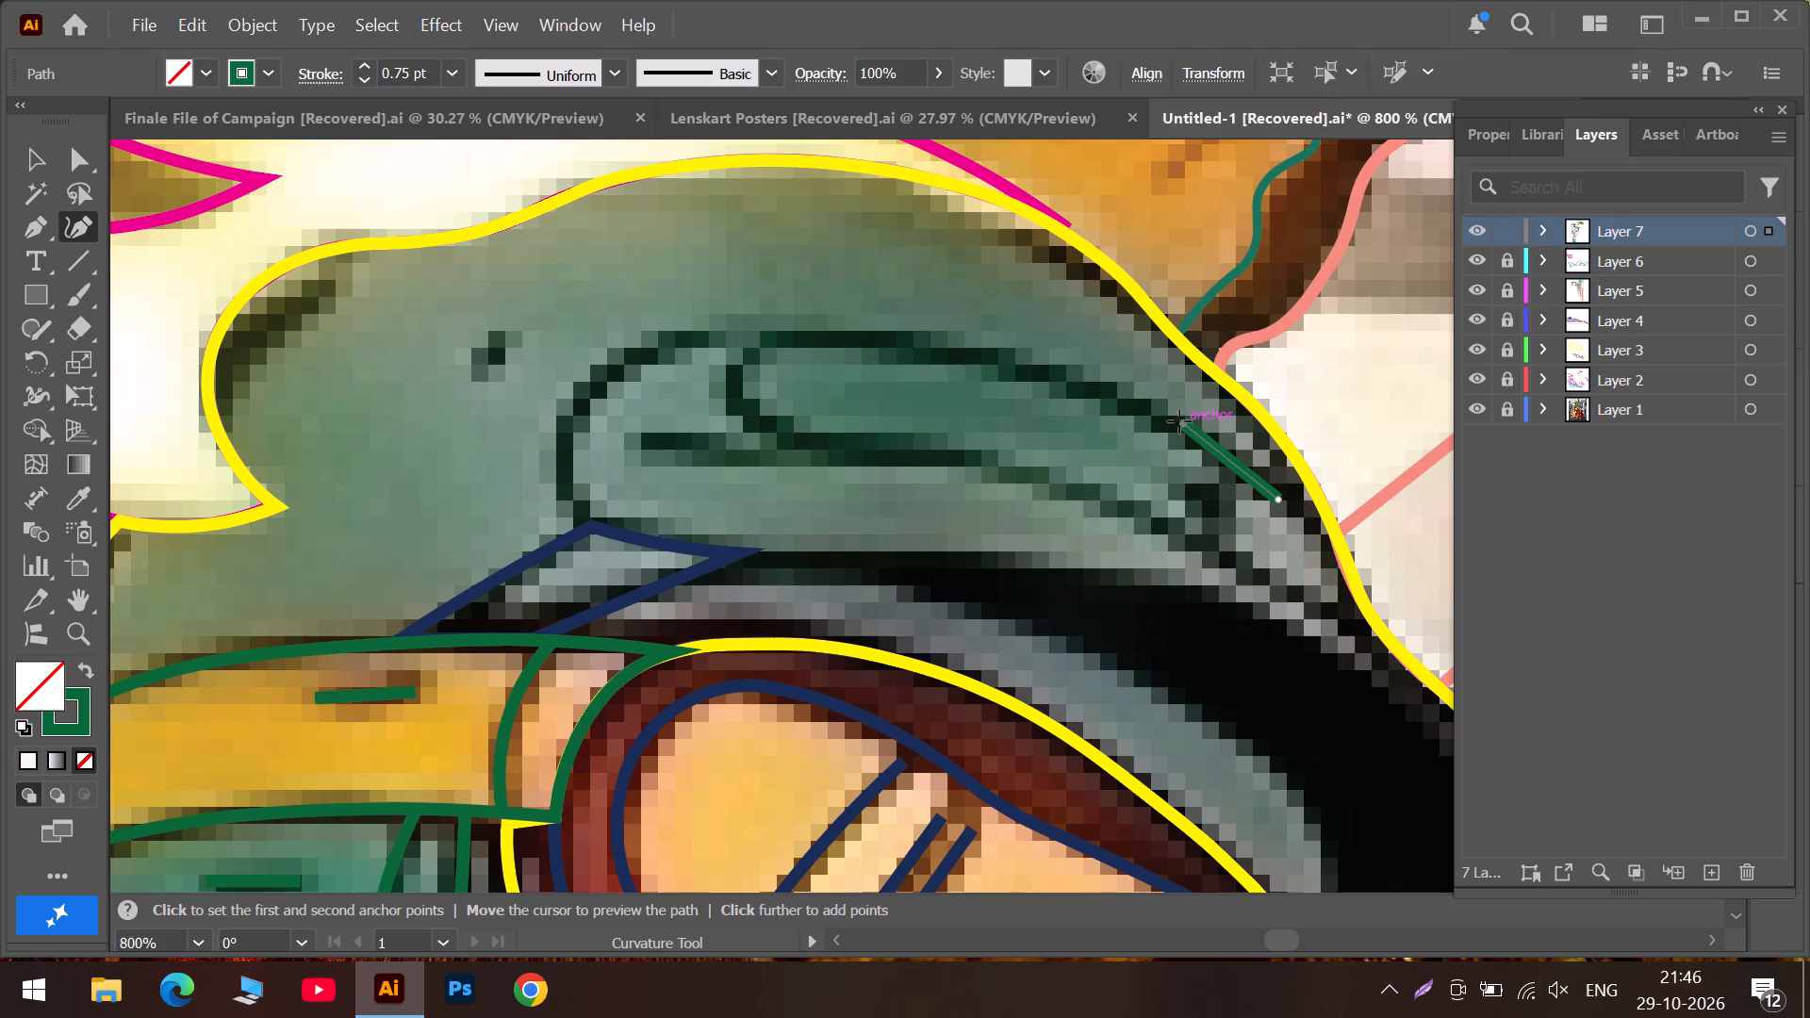
drag(1179, 421, 1178, 420)
click(952, 352)
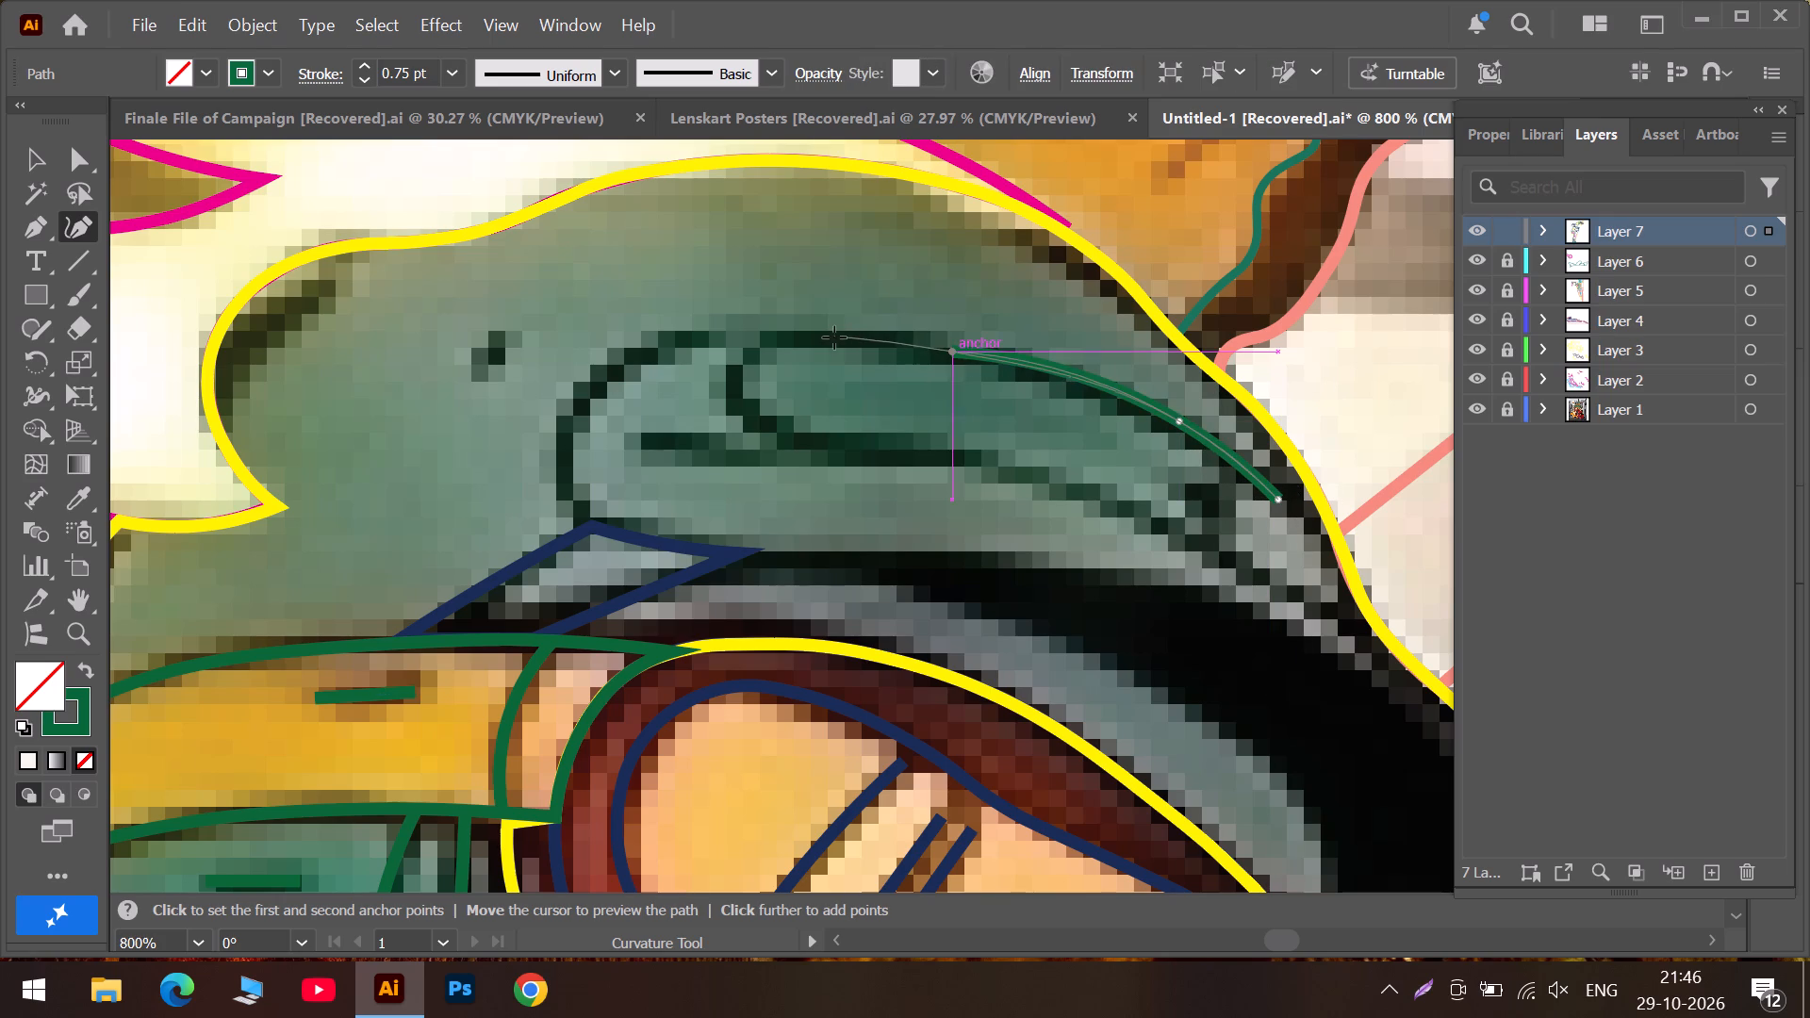
click(802, 336)
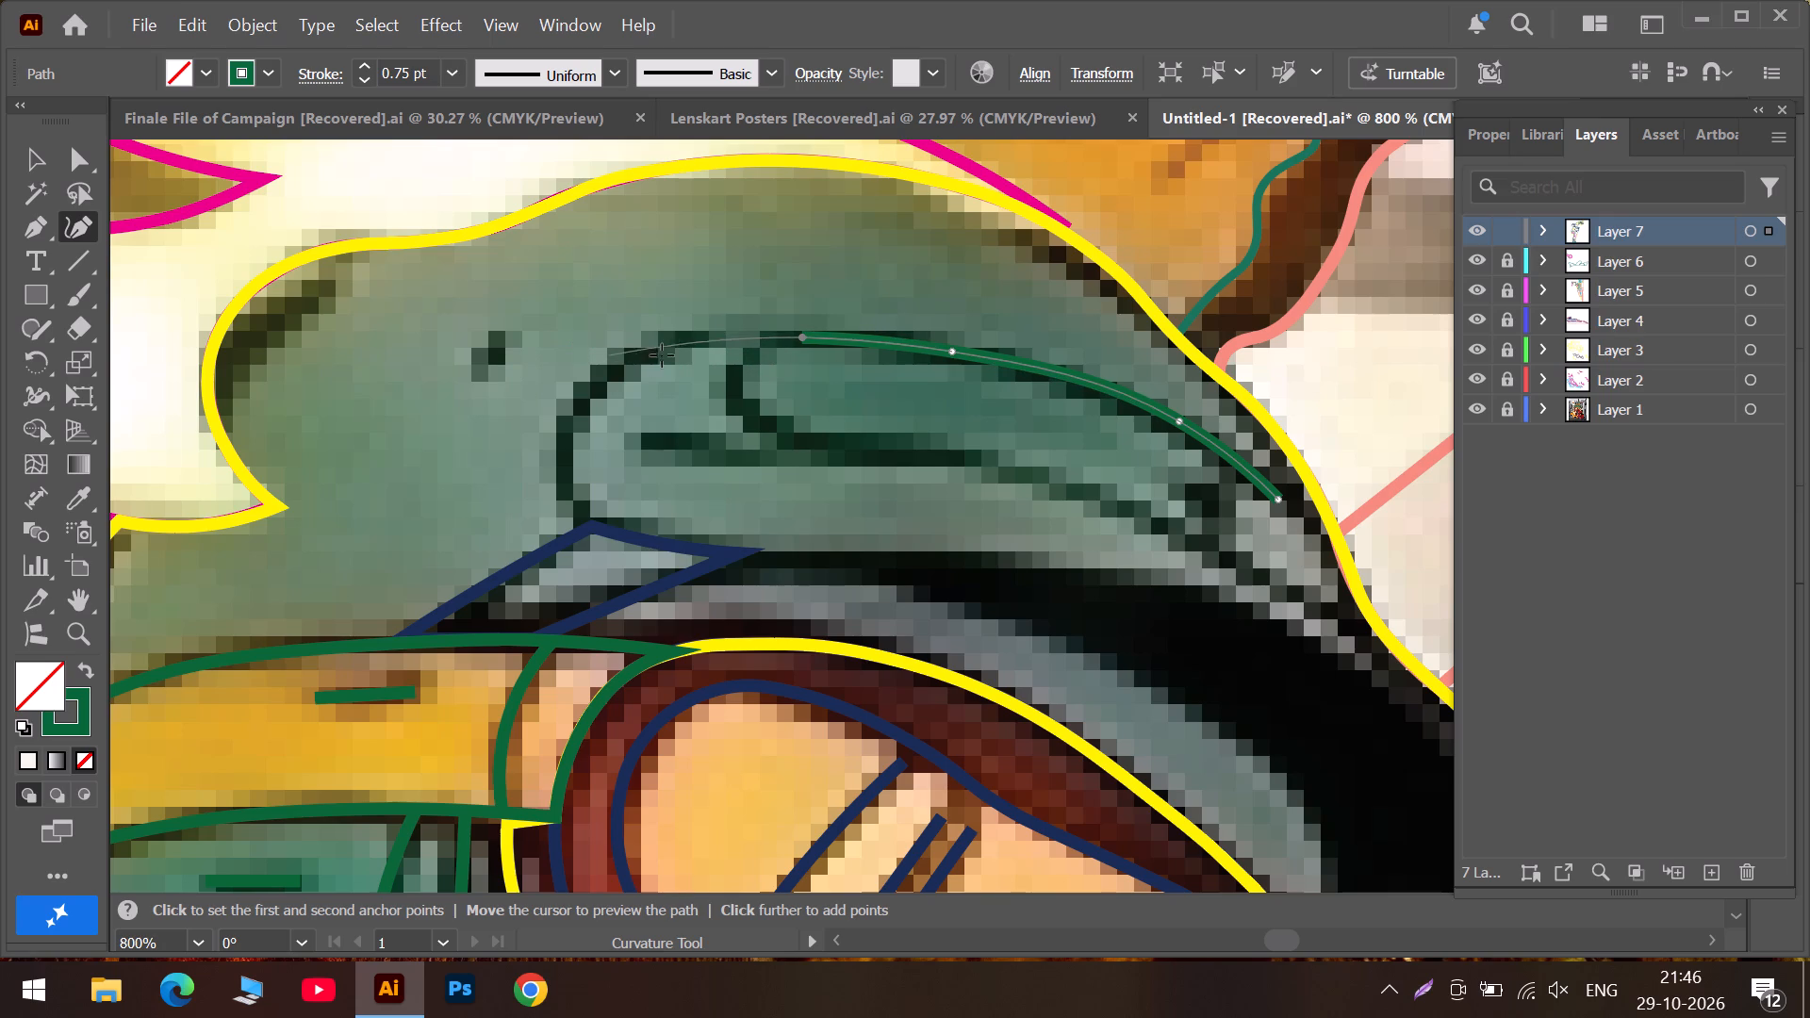
click(757, 341)
click(741, 405)
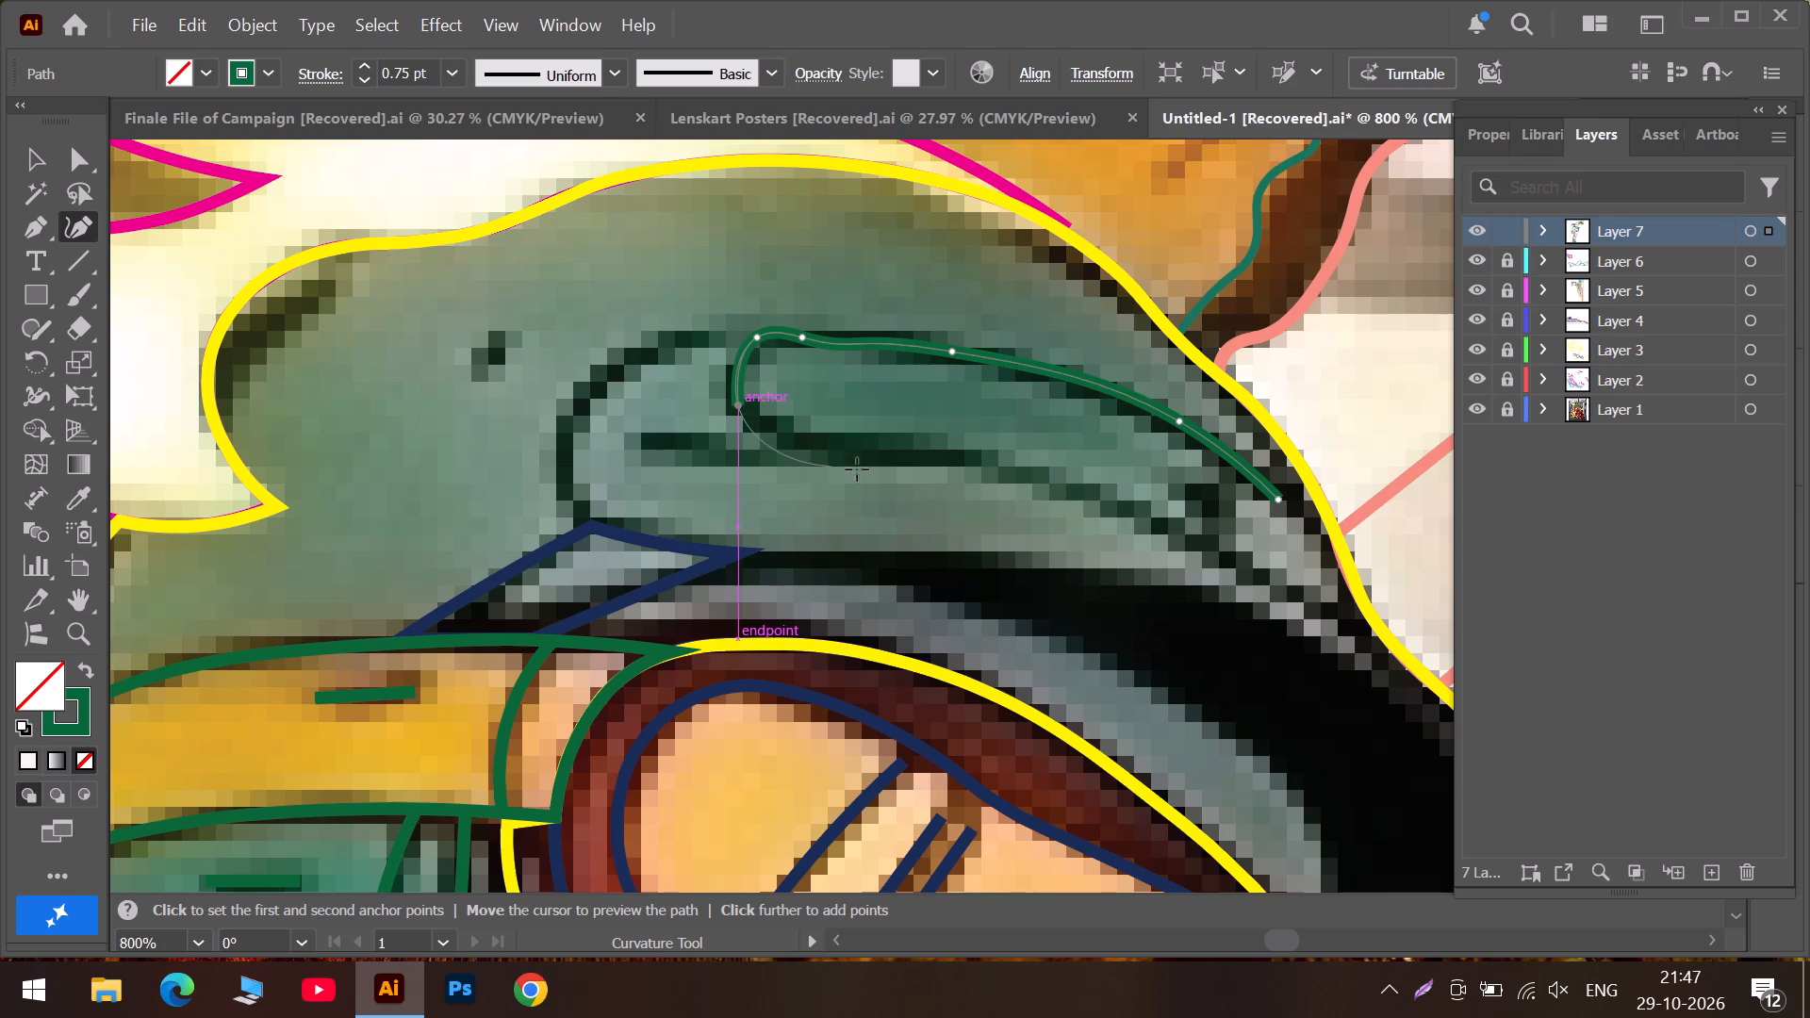
Continue the green curve along the panel's lower edge and place its end on the helmet's yellow outline.
click(920, 448)
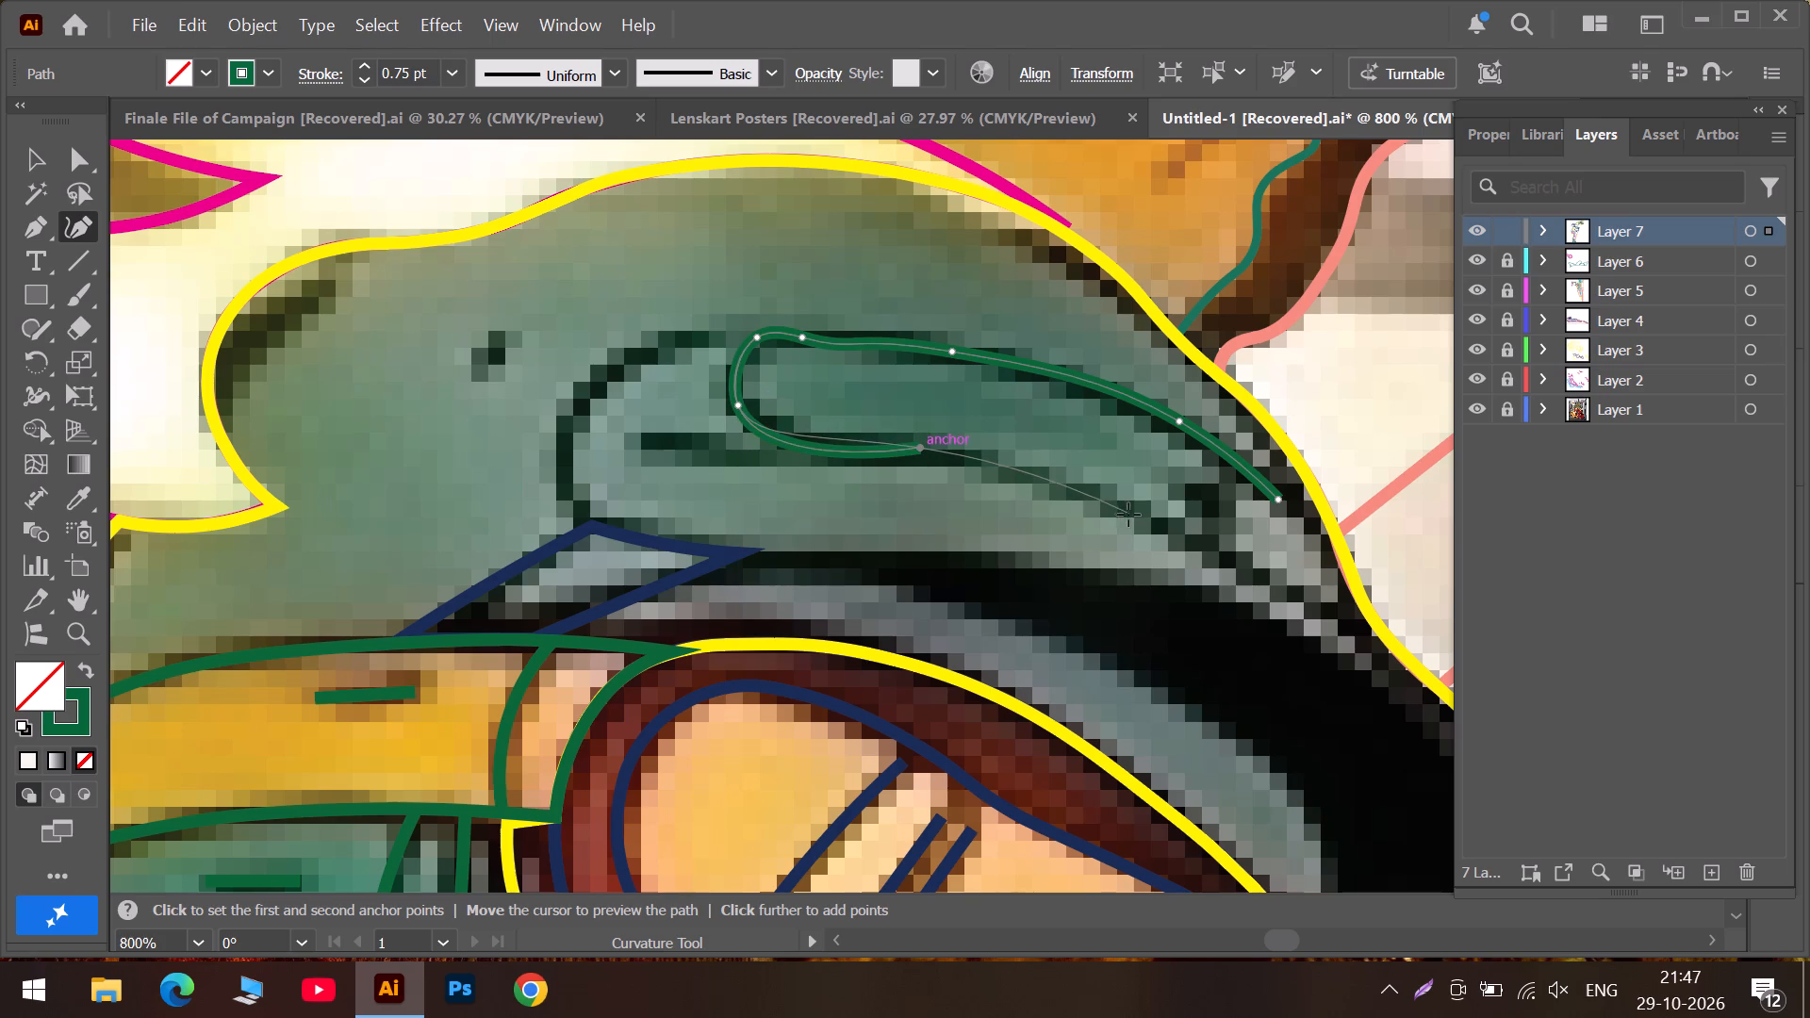
click(1131, 515)
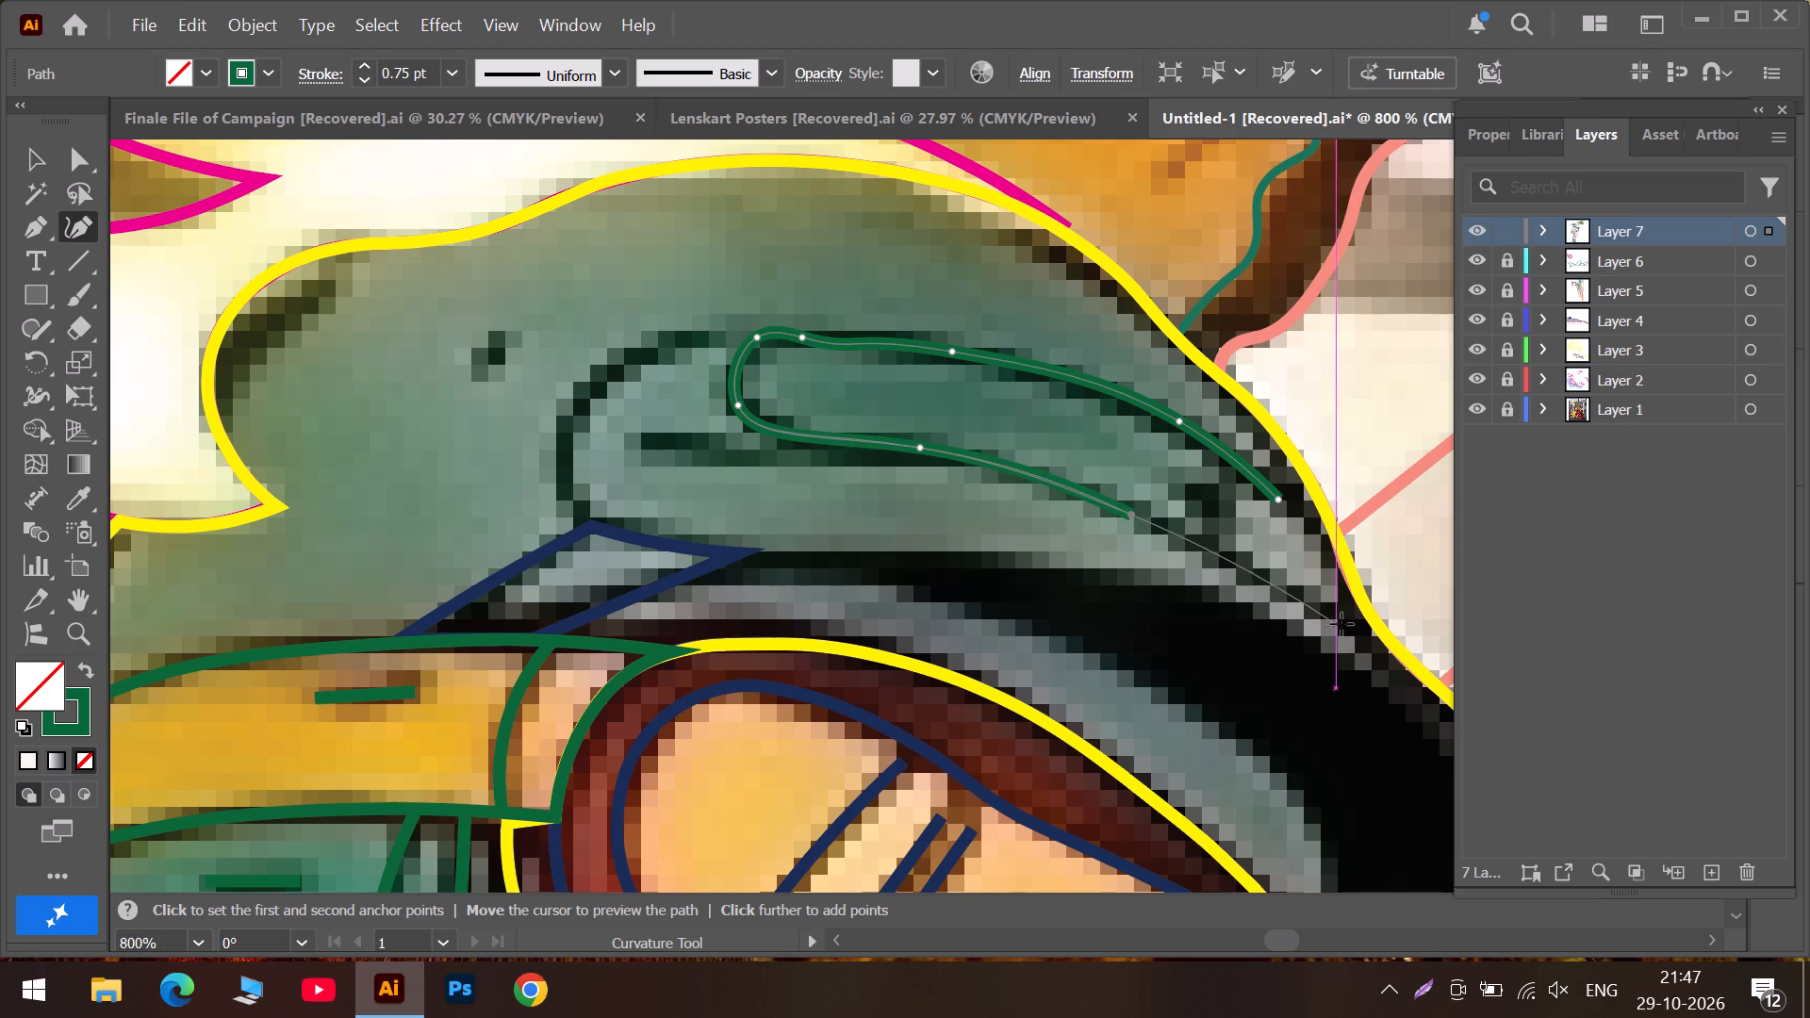
click(1343, 624)
drag(1343, 624, 1346, 628)
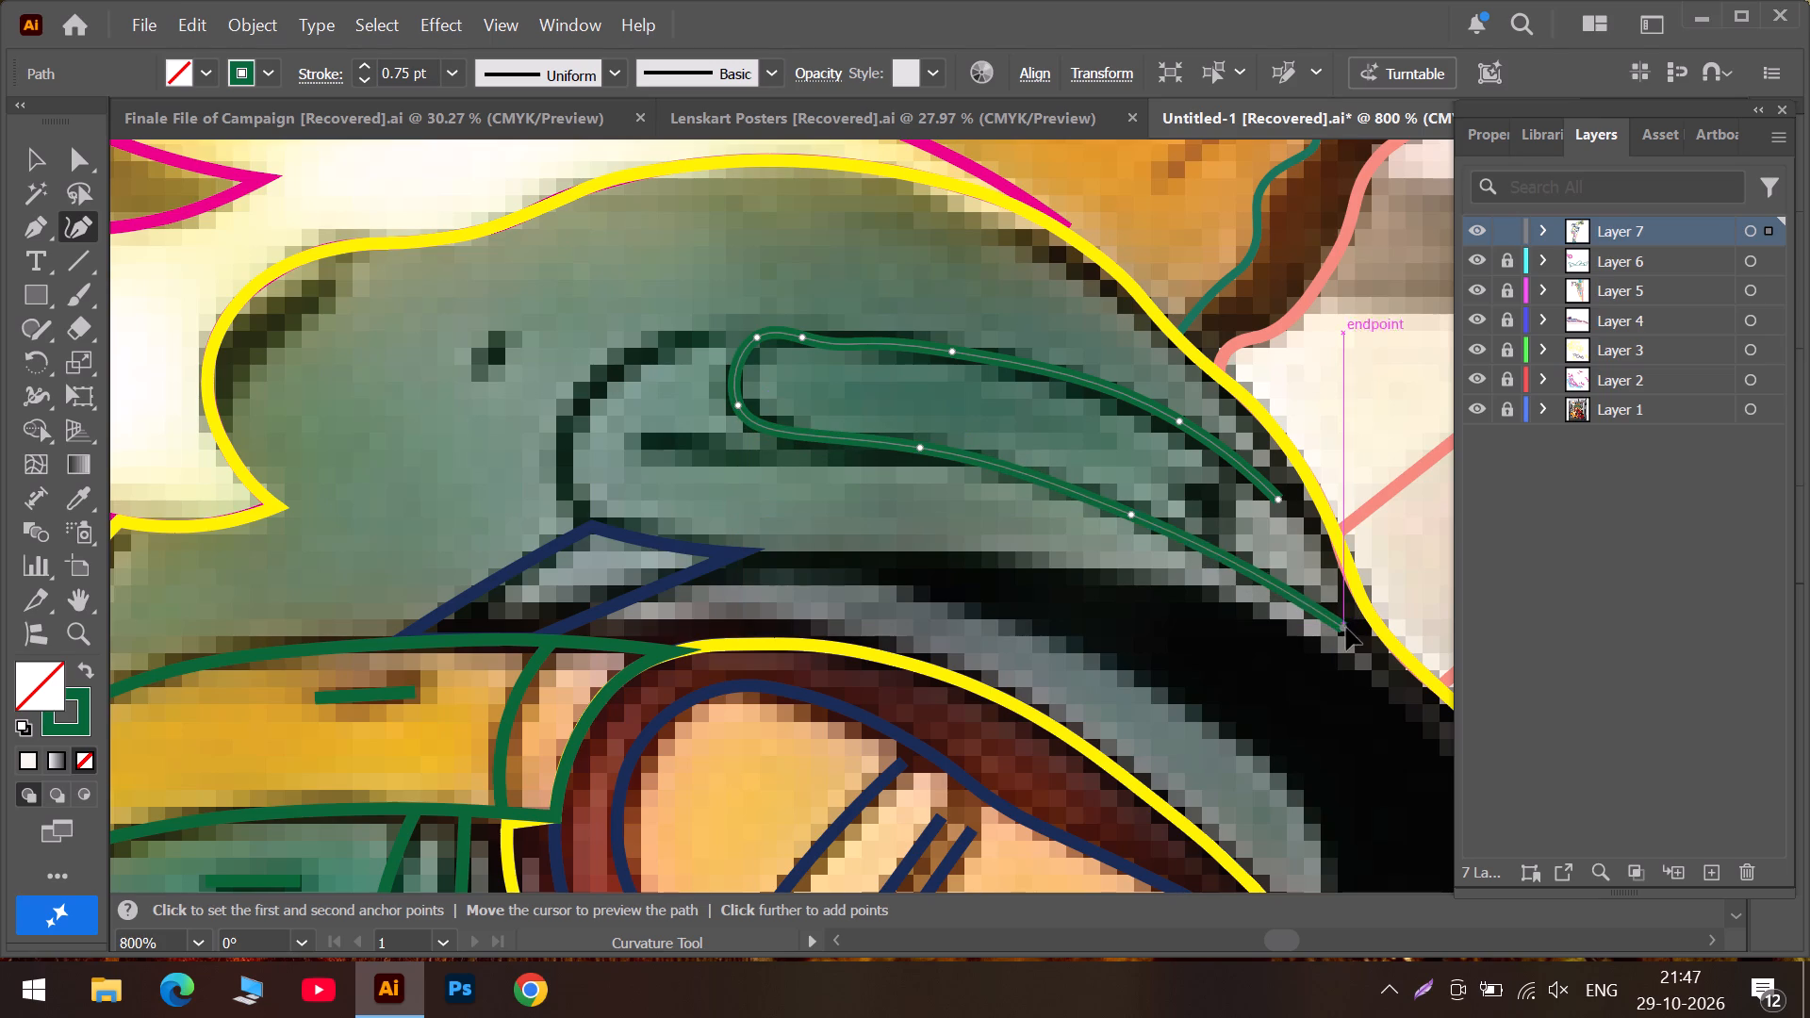
drag(1346, 628, 1386, 636)
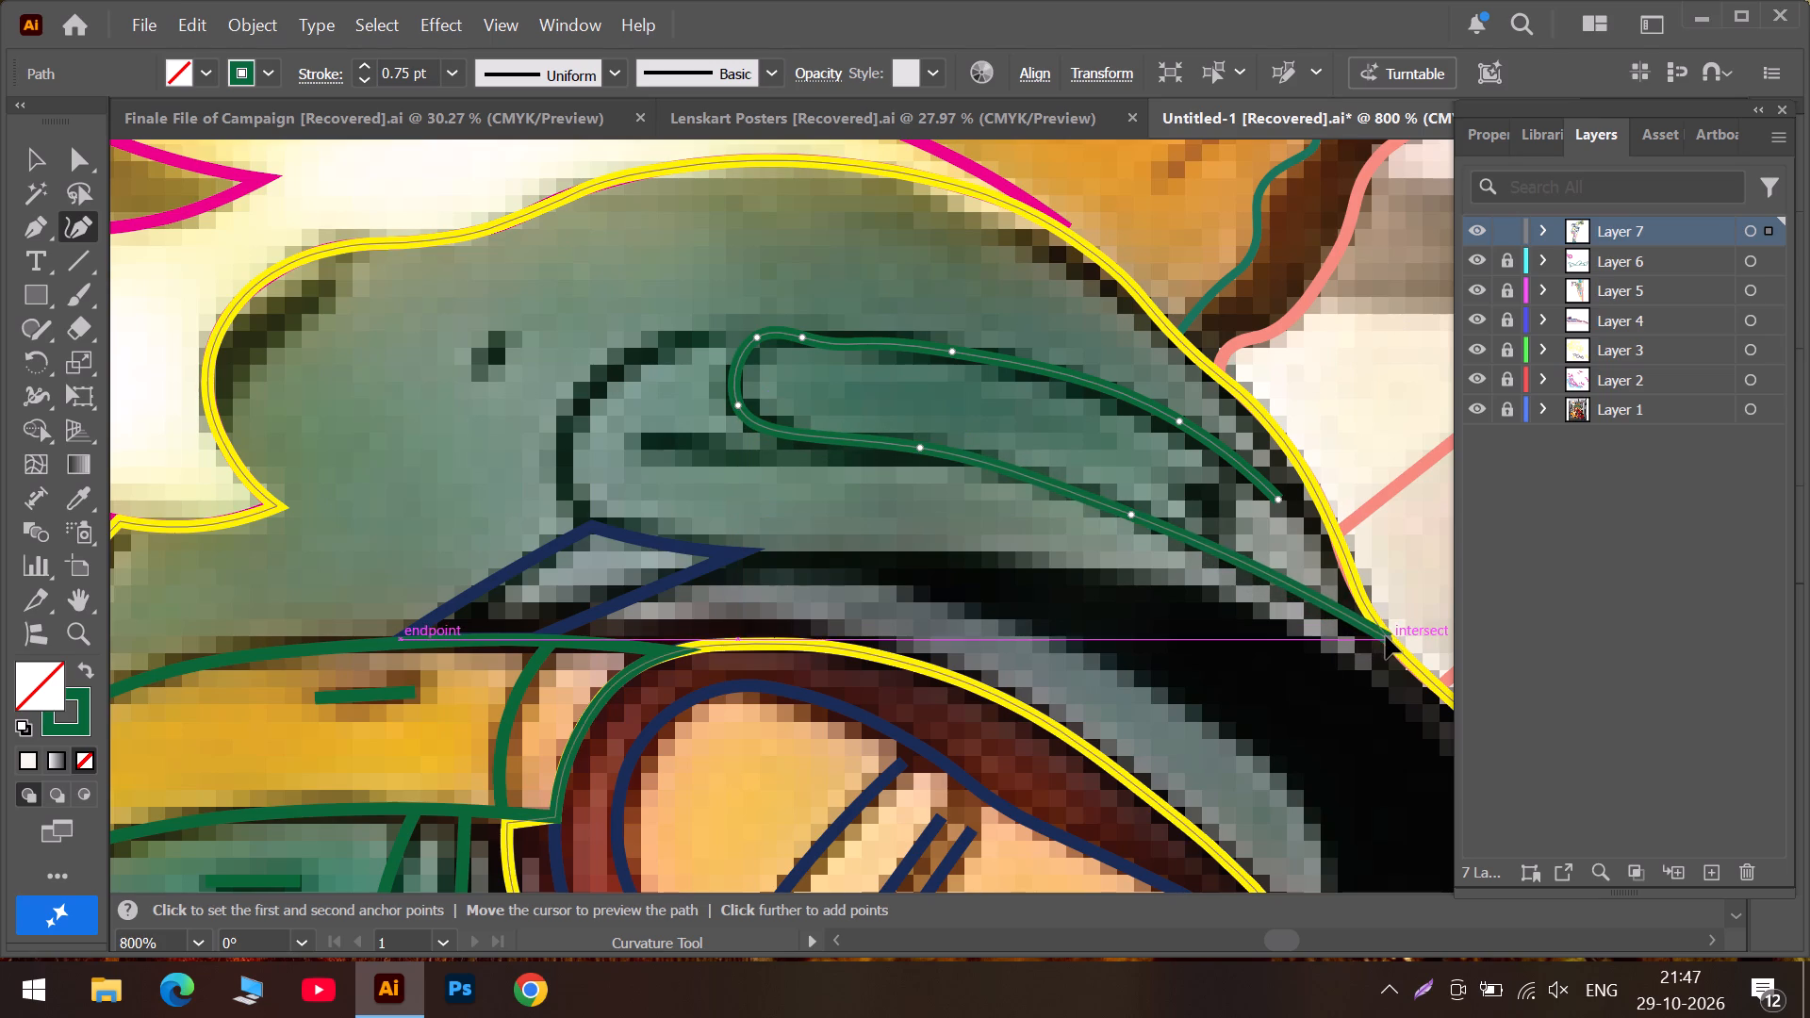
drag(1386, 636, 1382, 638)
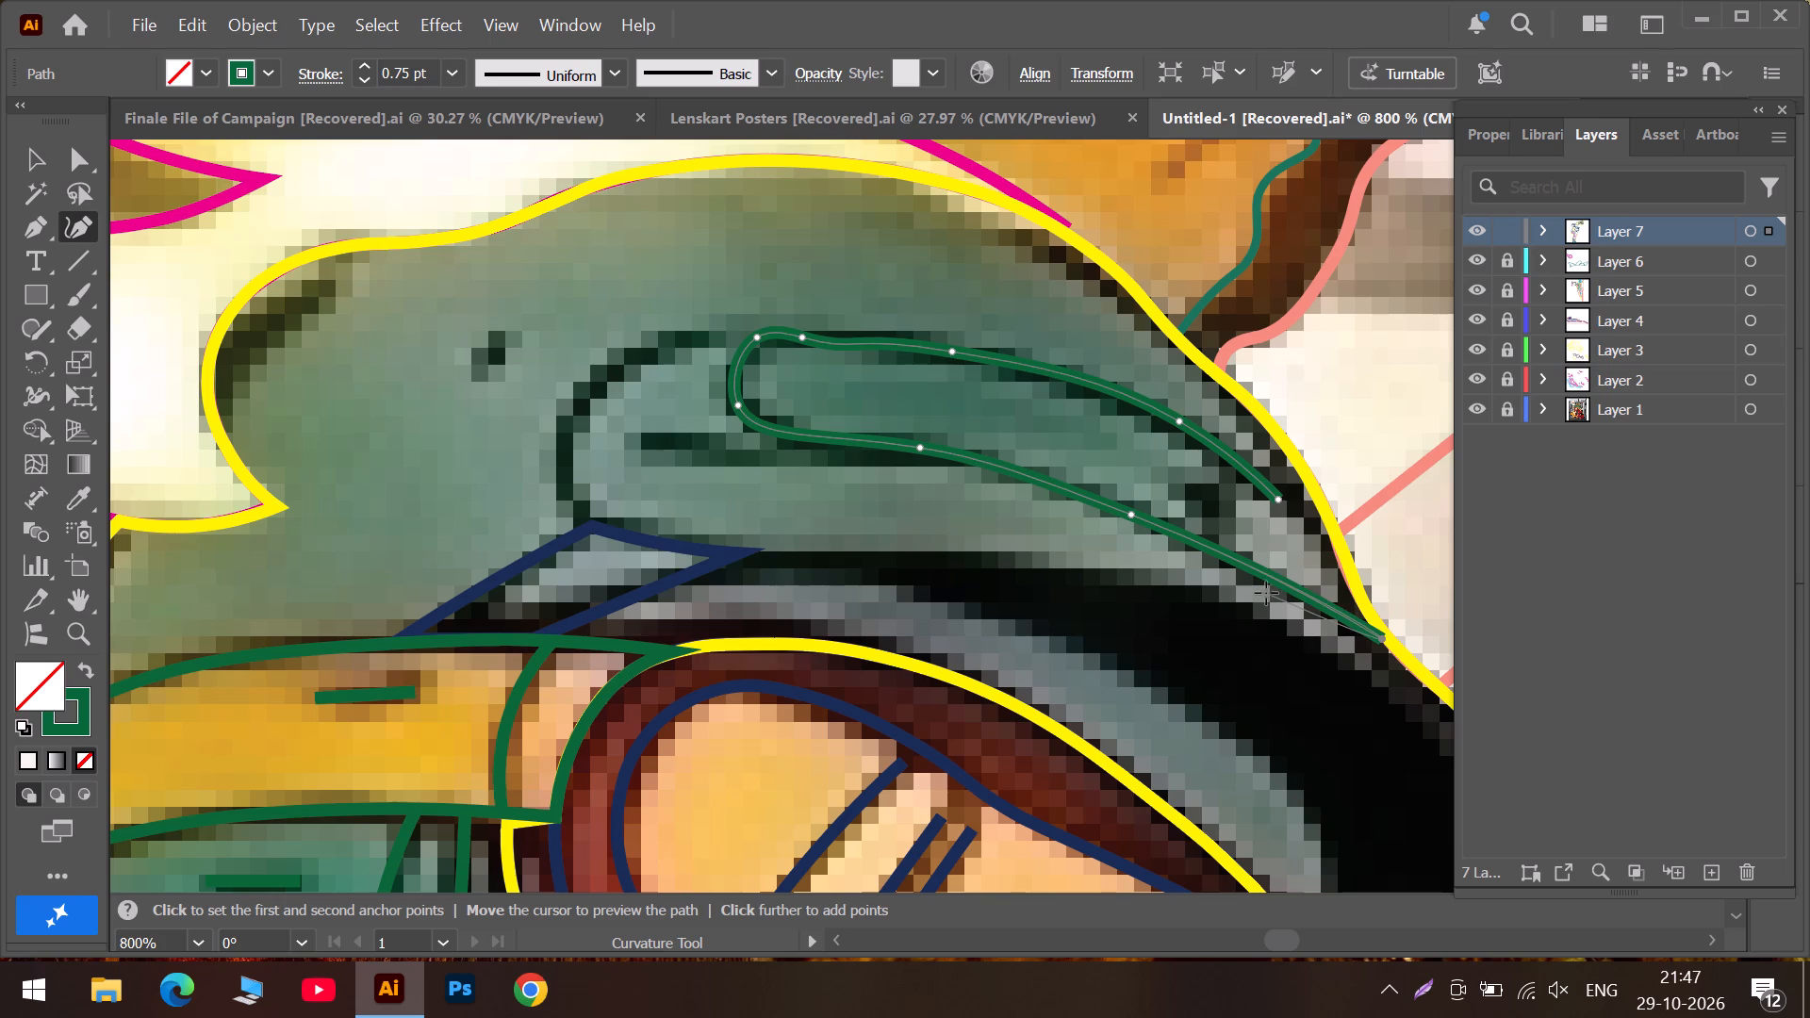
drag(1385, 640, 1390, 639)
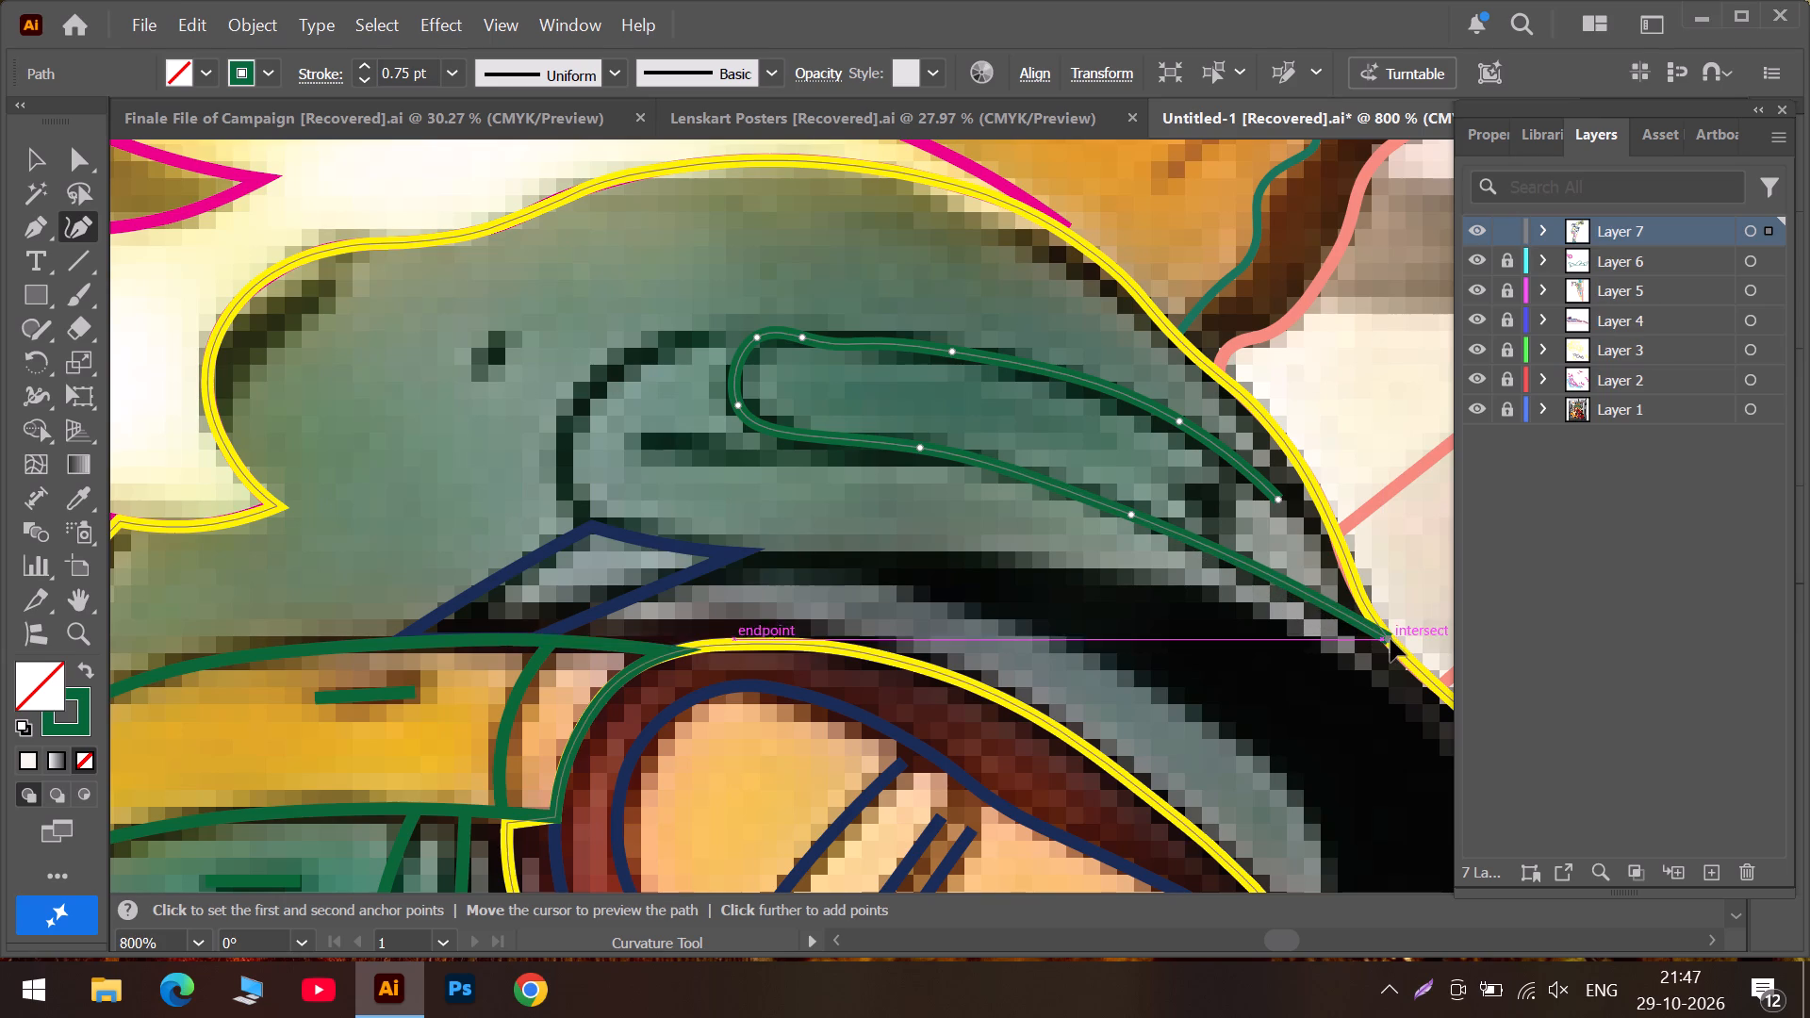
drag(1390, 639, 1395, 641)
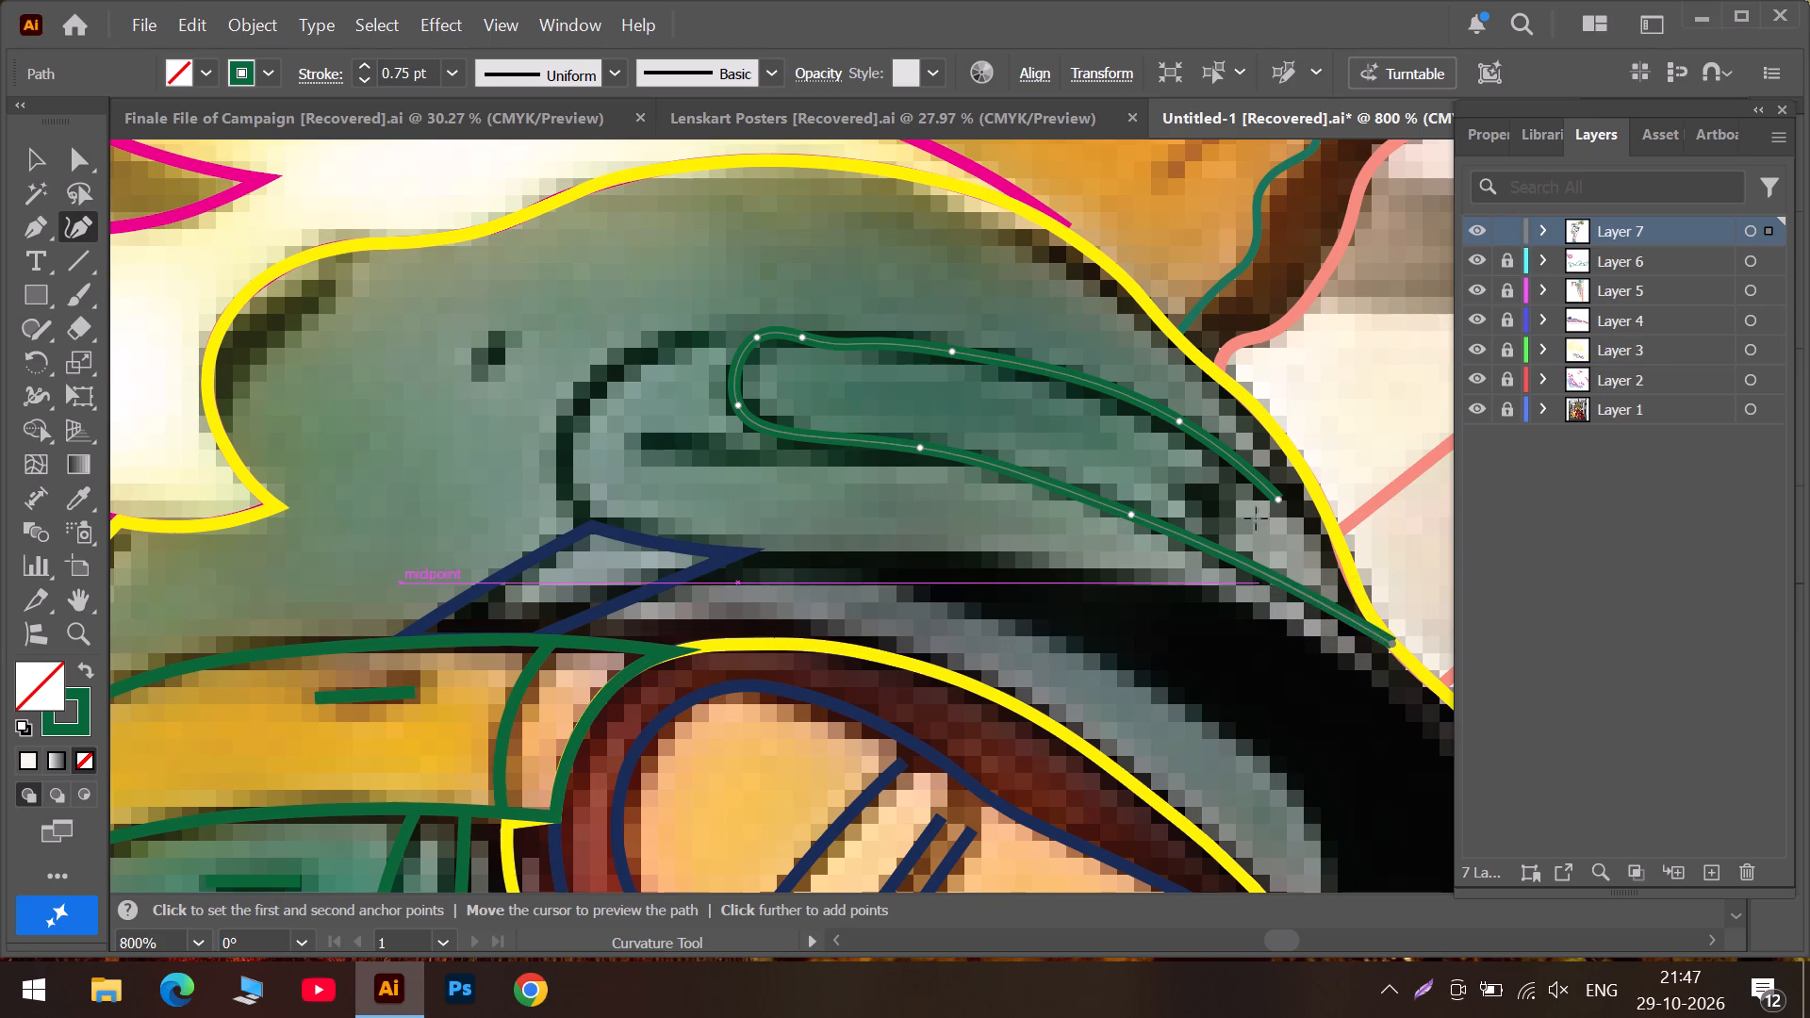
key(Escape)
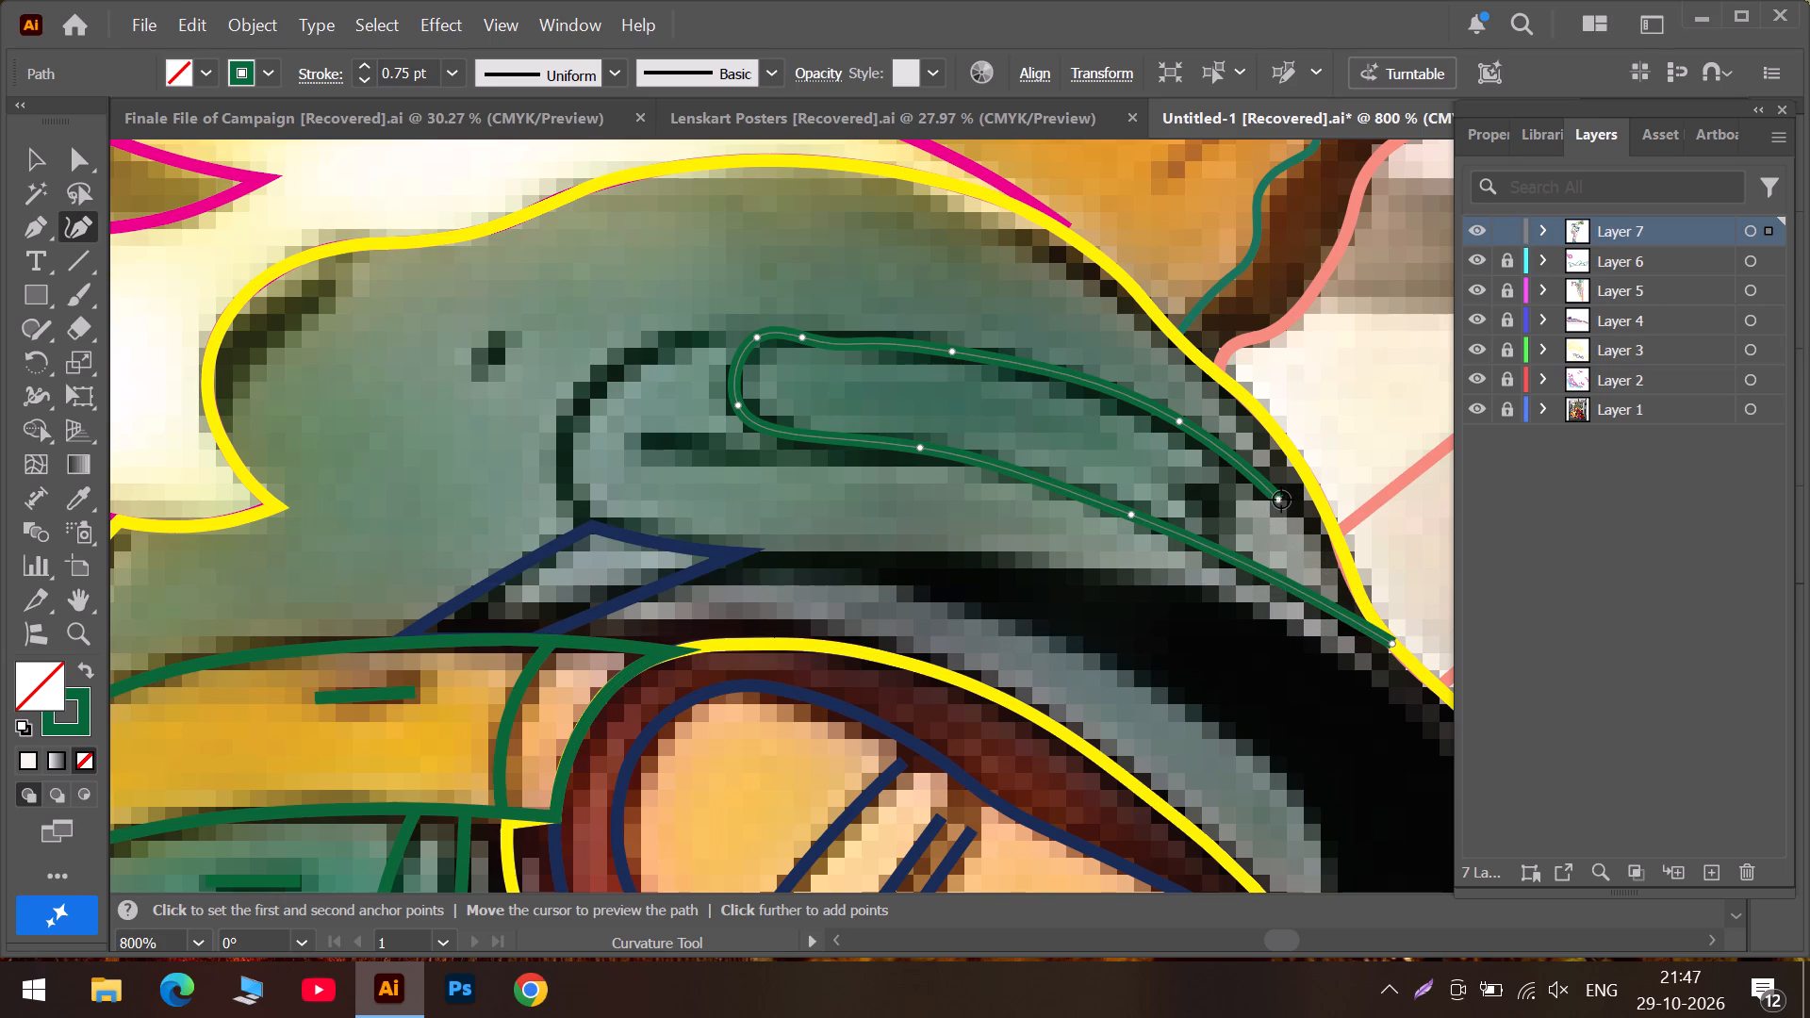
key(ctrl+z)
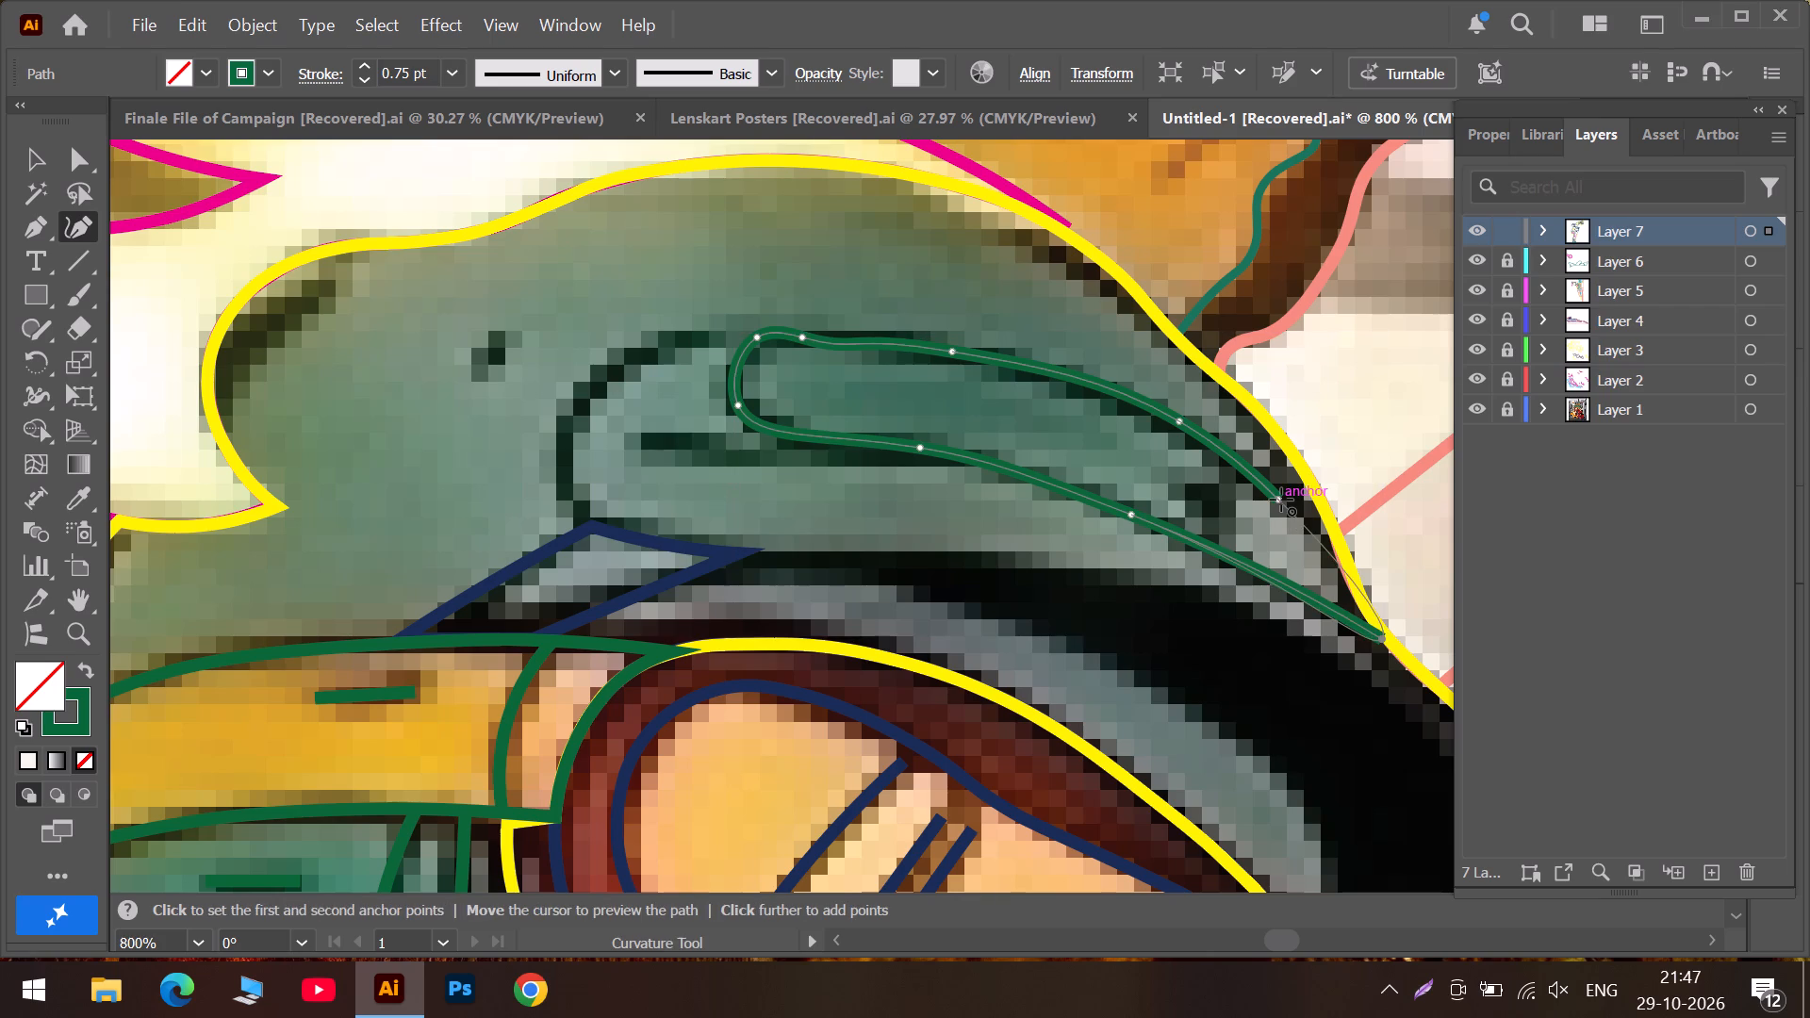
Close the panel outline at its starting point, make that point a corner and move it toward the yellow outline.
click(1281, 500)
double_click(1281, 500)
drag(1281, 500, 1313, 507)
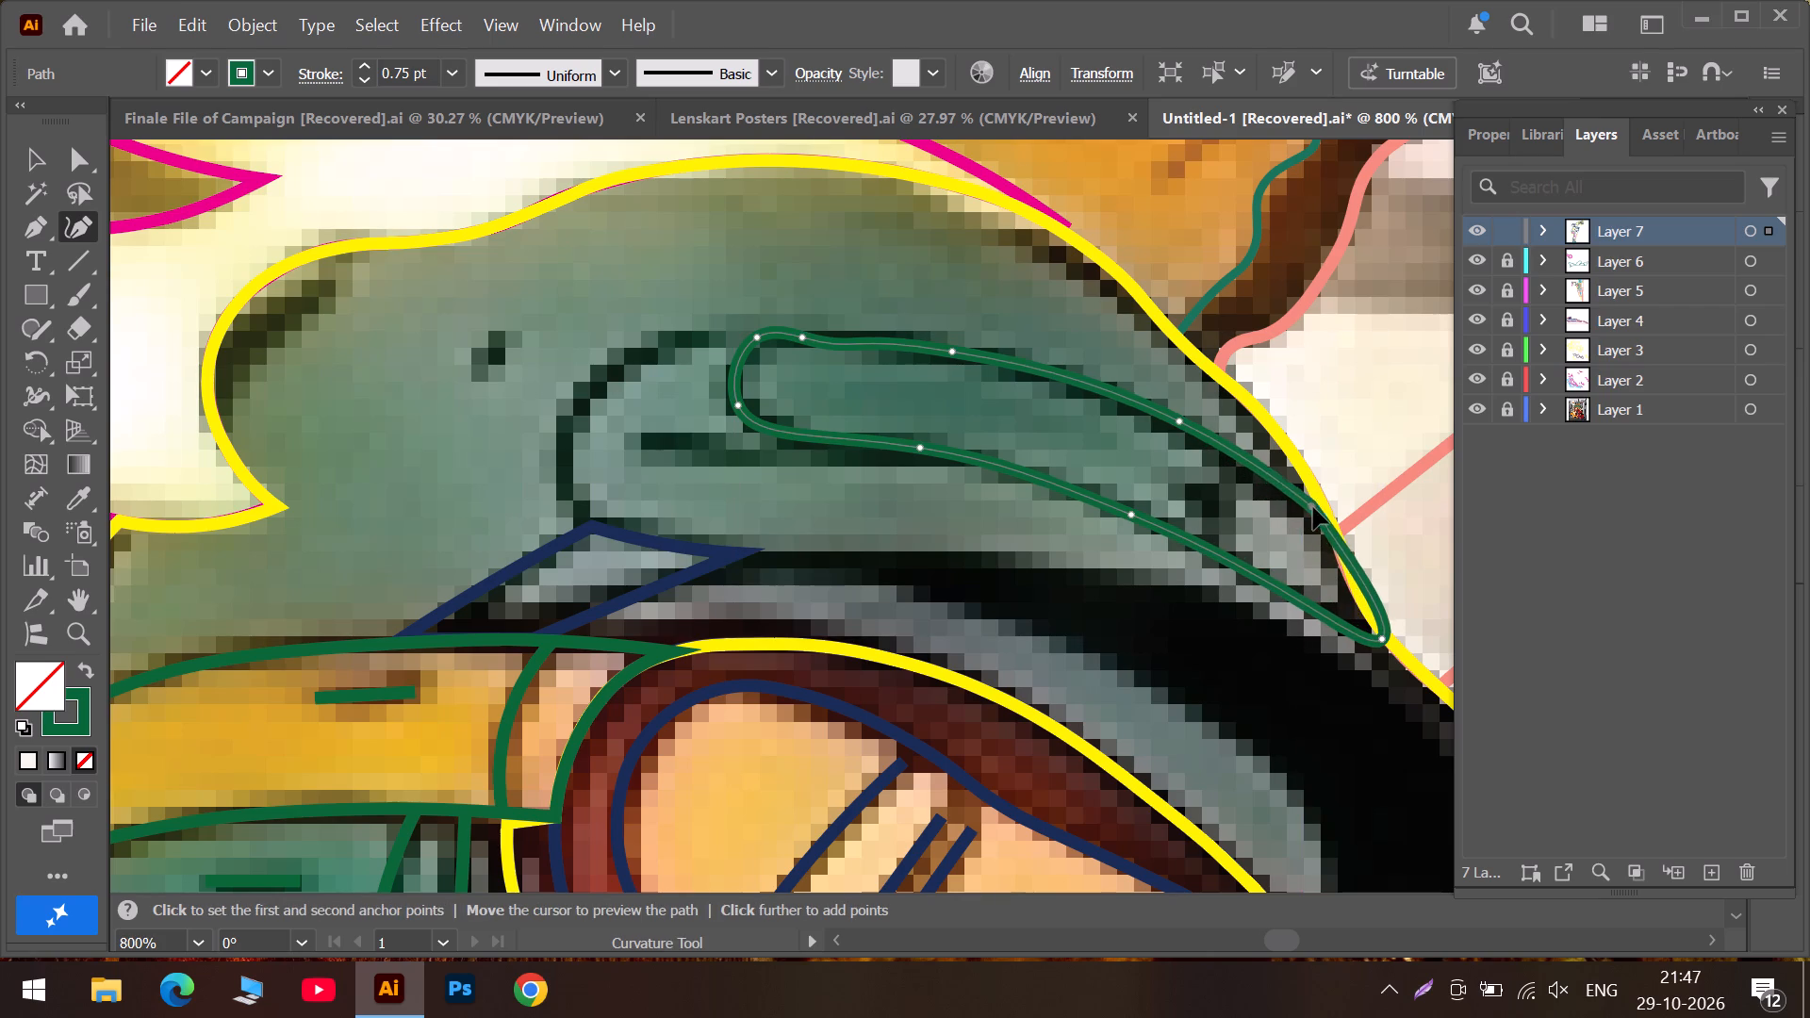
drag(1313, 507, 1317, 517)
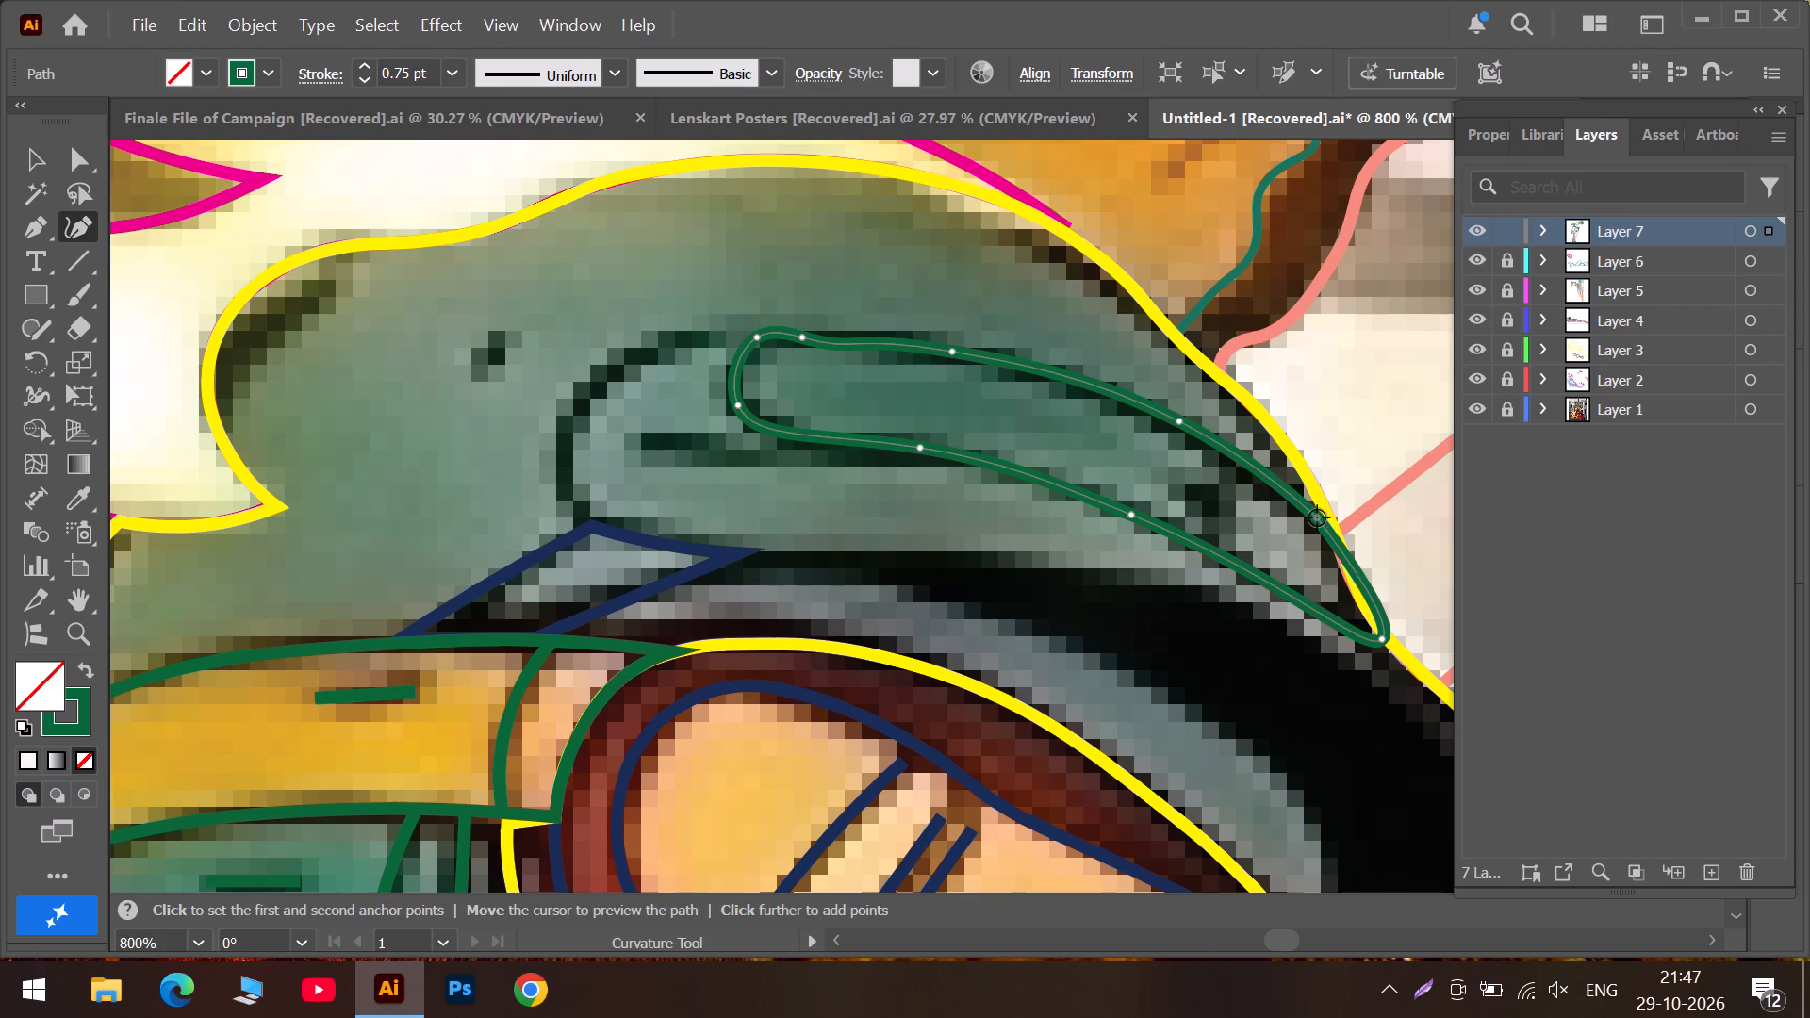
Fit the panel outline's short right side to the yellow outline by adding two curve points and nudging its upper corner outward.
drag(1375, 604, 1362, 600)
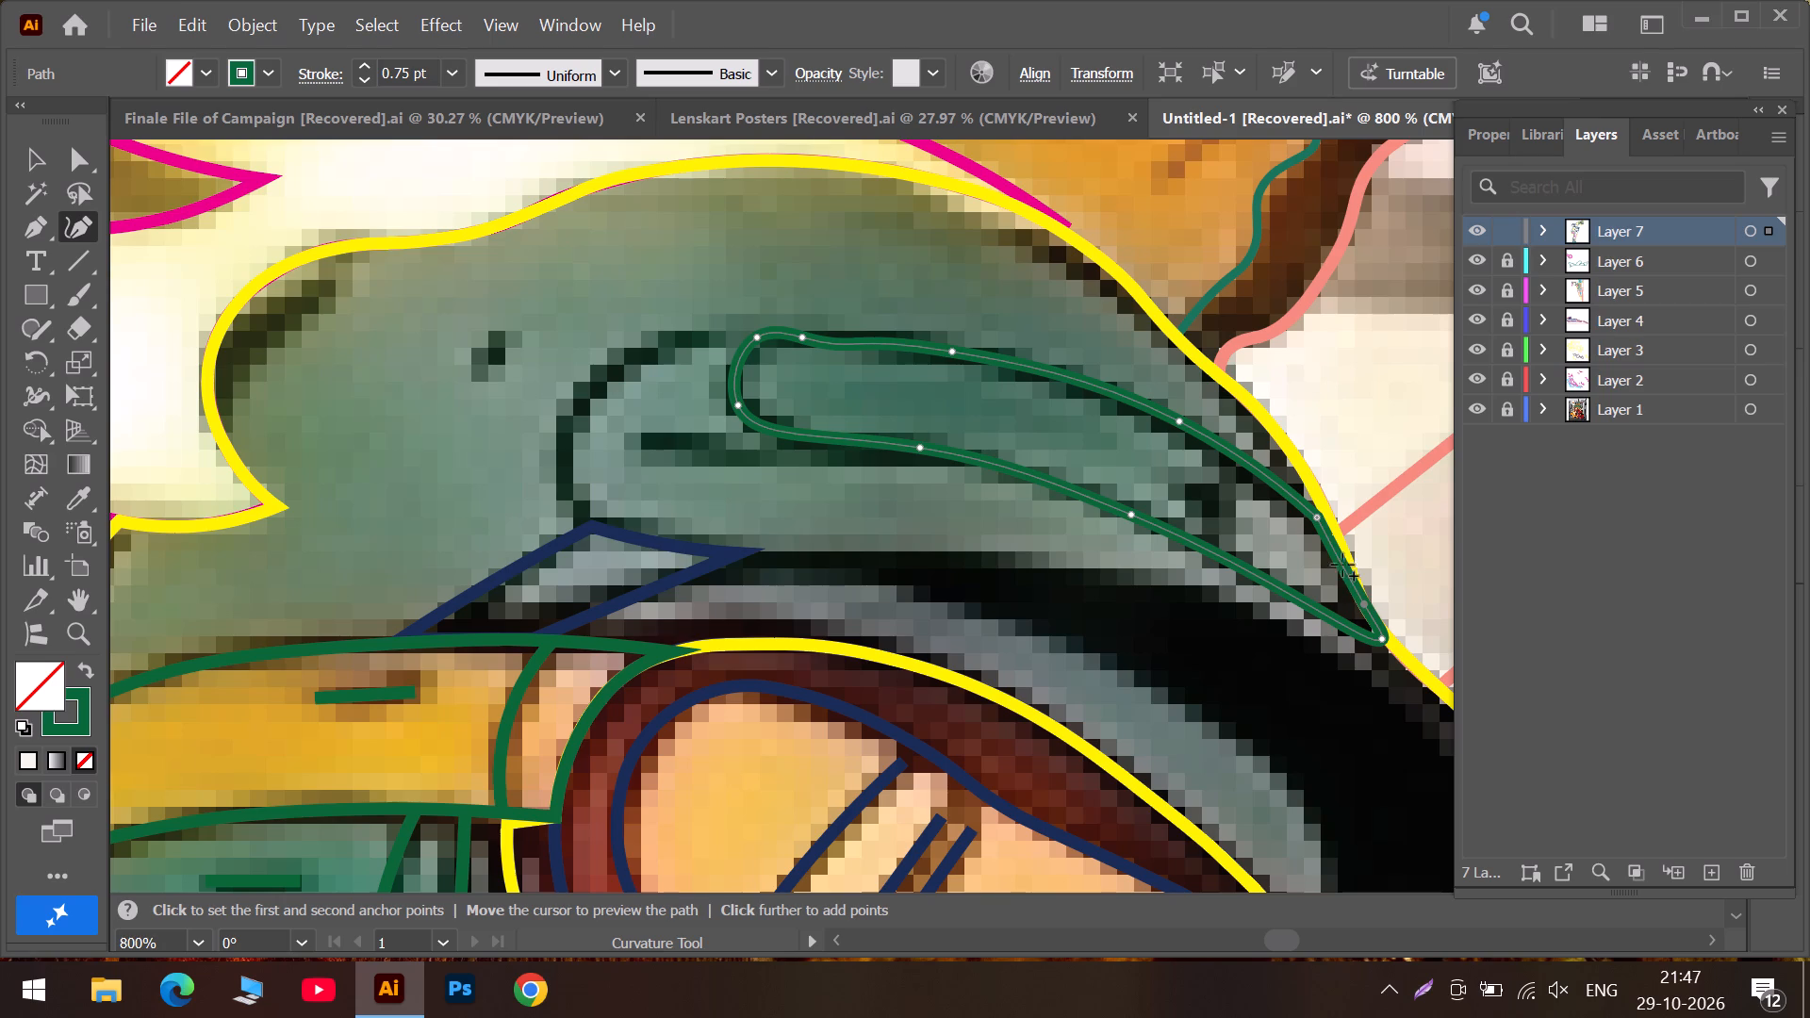
drag(1319, 517, 1330, 521)
alt+scroll(1340, 566, up, 1)
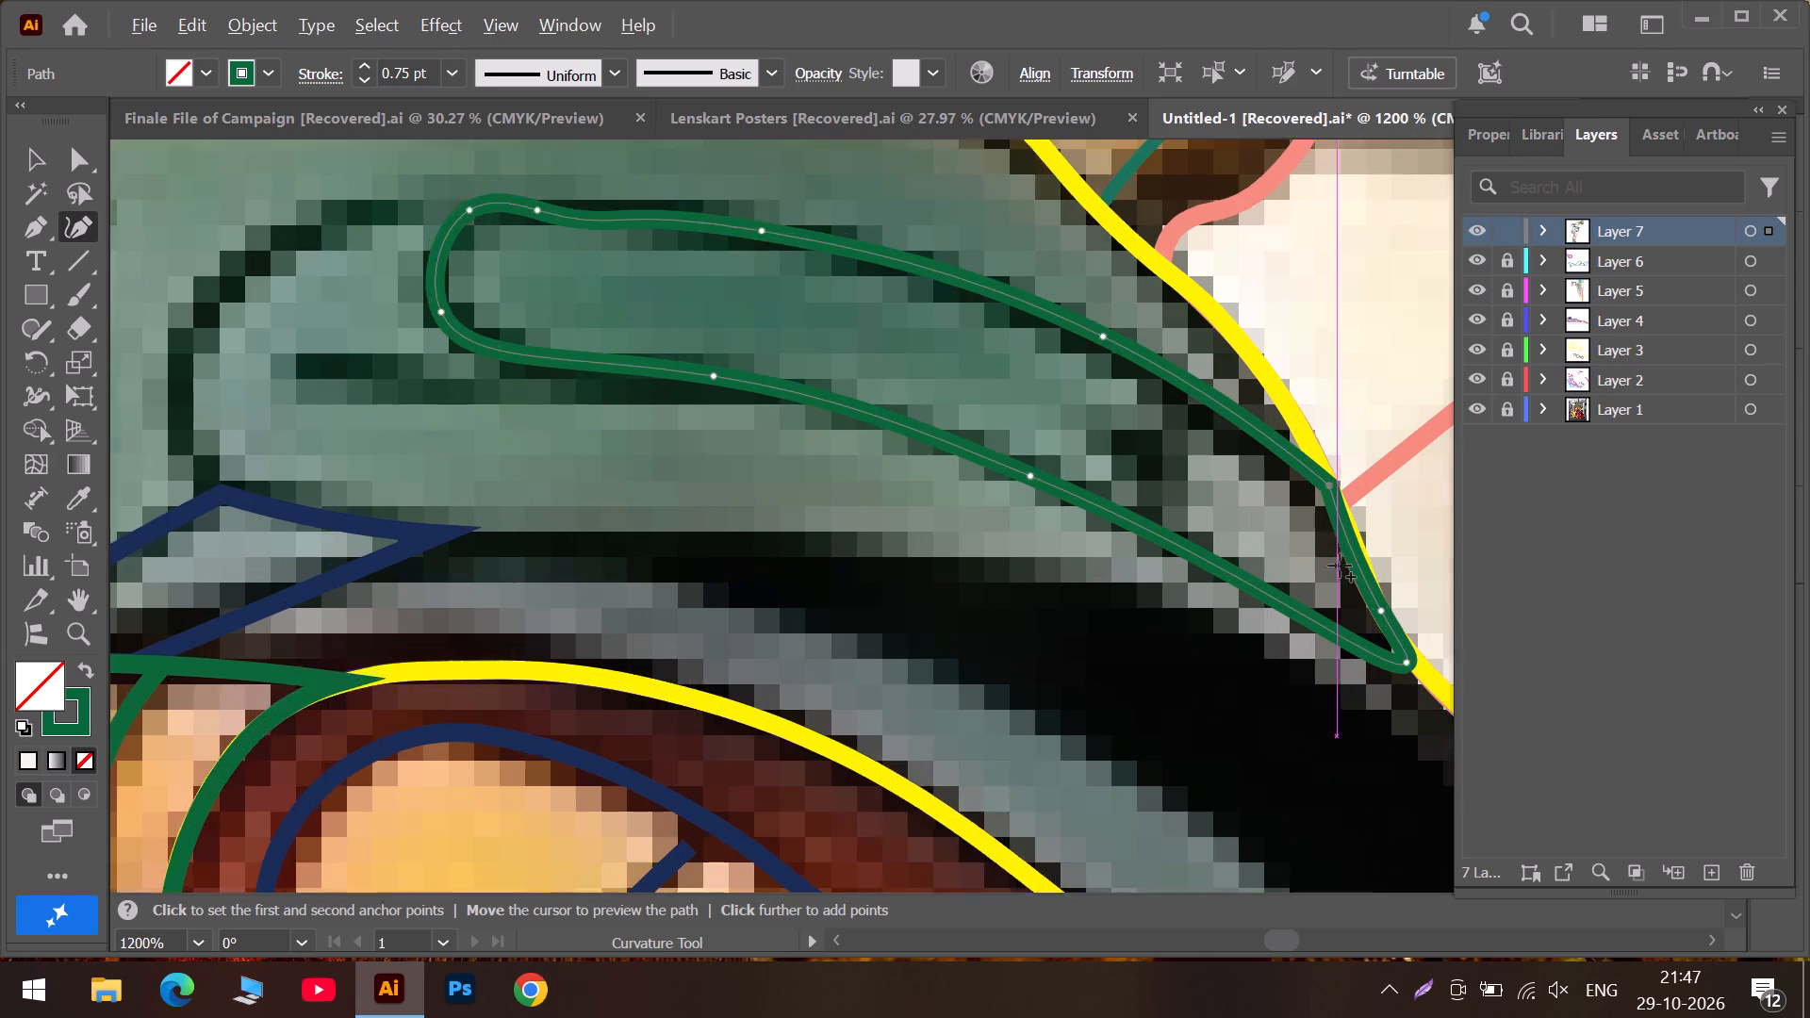
alt+scroll(1340, 566, up, 1)
drag(1339, 528, 1340, 519)
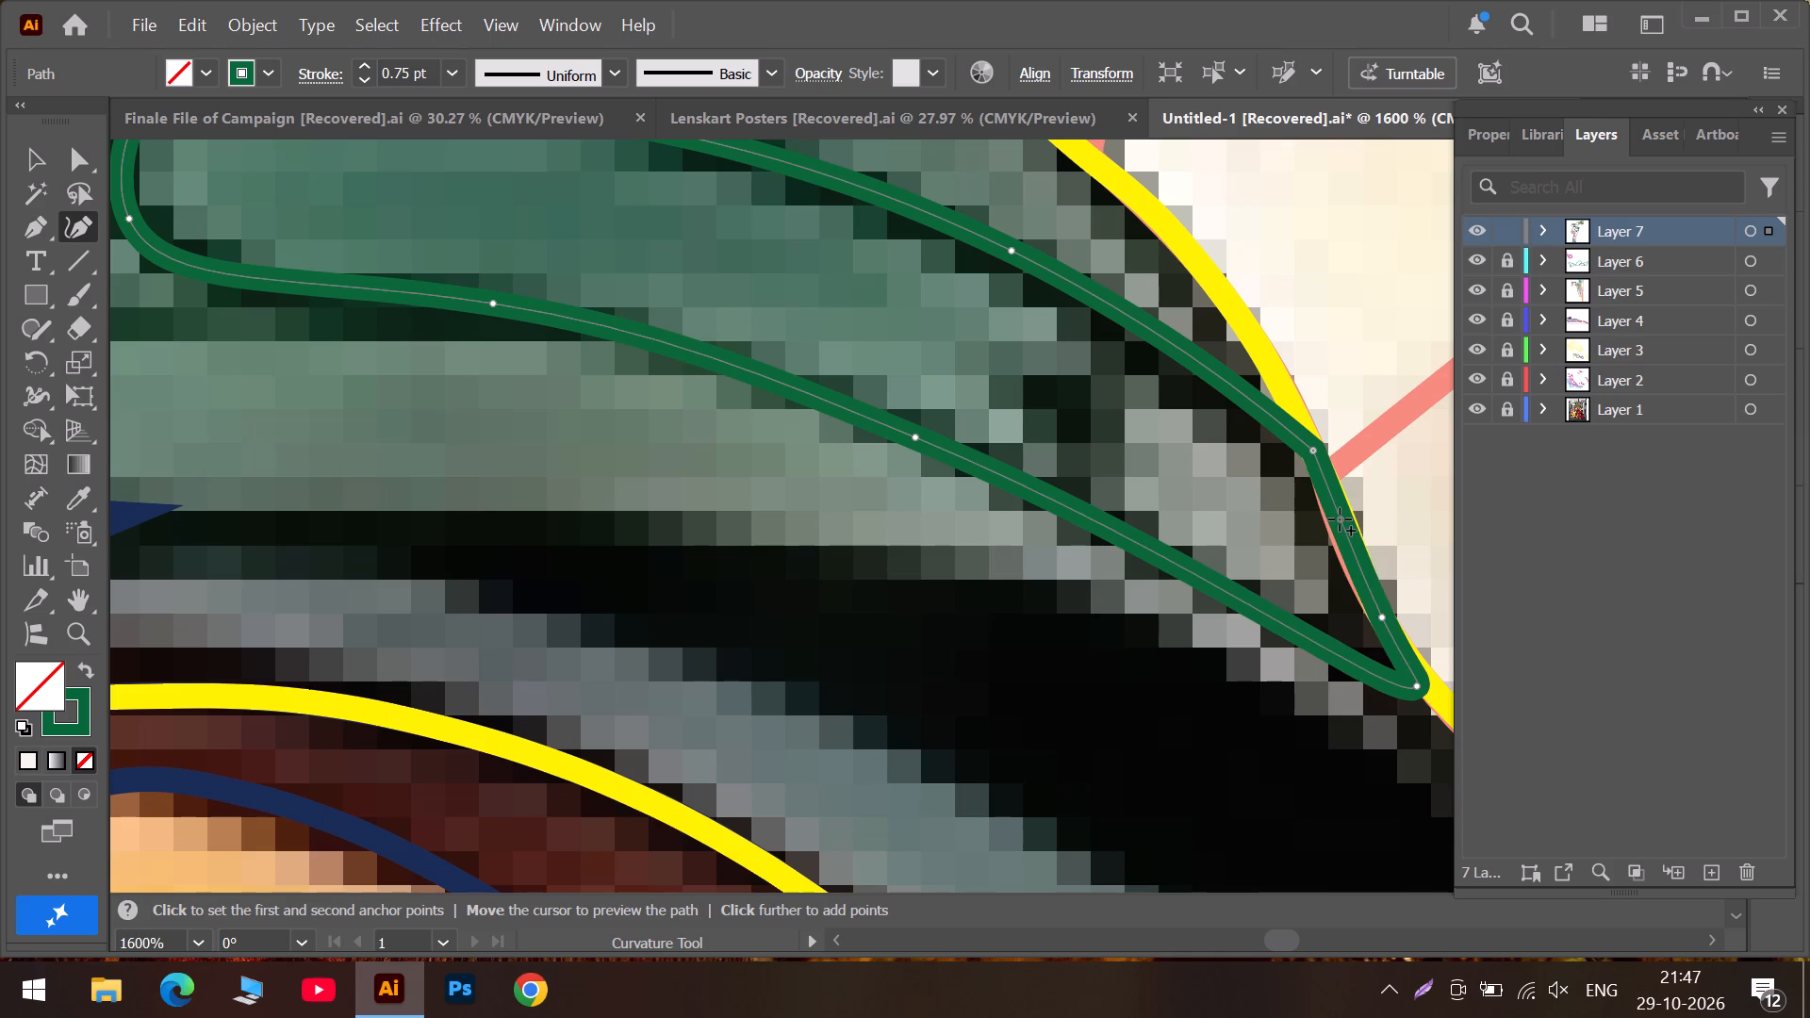
drag(1340, 519, 1339, 519)
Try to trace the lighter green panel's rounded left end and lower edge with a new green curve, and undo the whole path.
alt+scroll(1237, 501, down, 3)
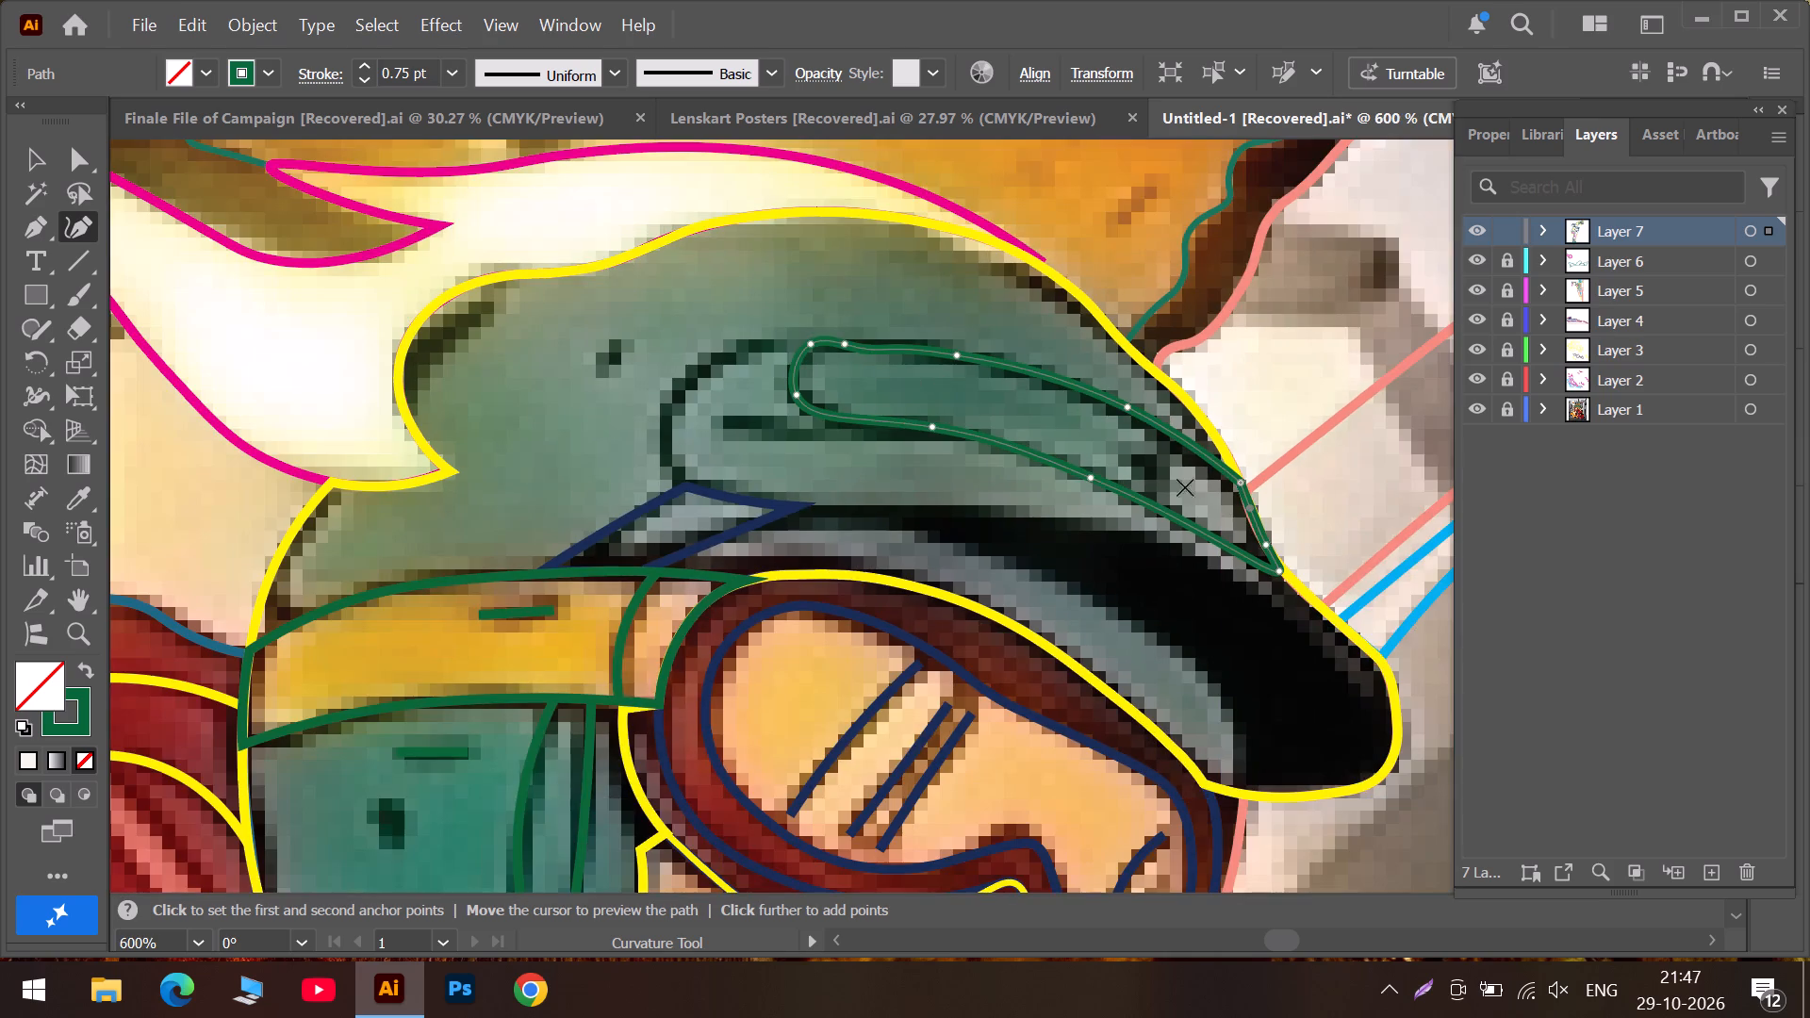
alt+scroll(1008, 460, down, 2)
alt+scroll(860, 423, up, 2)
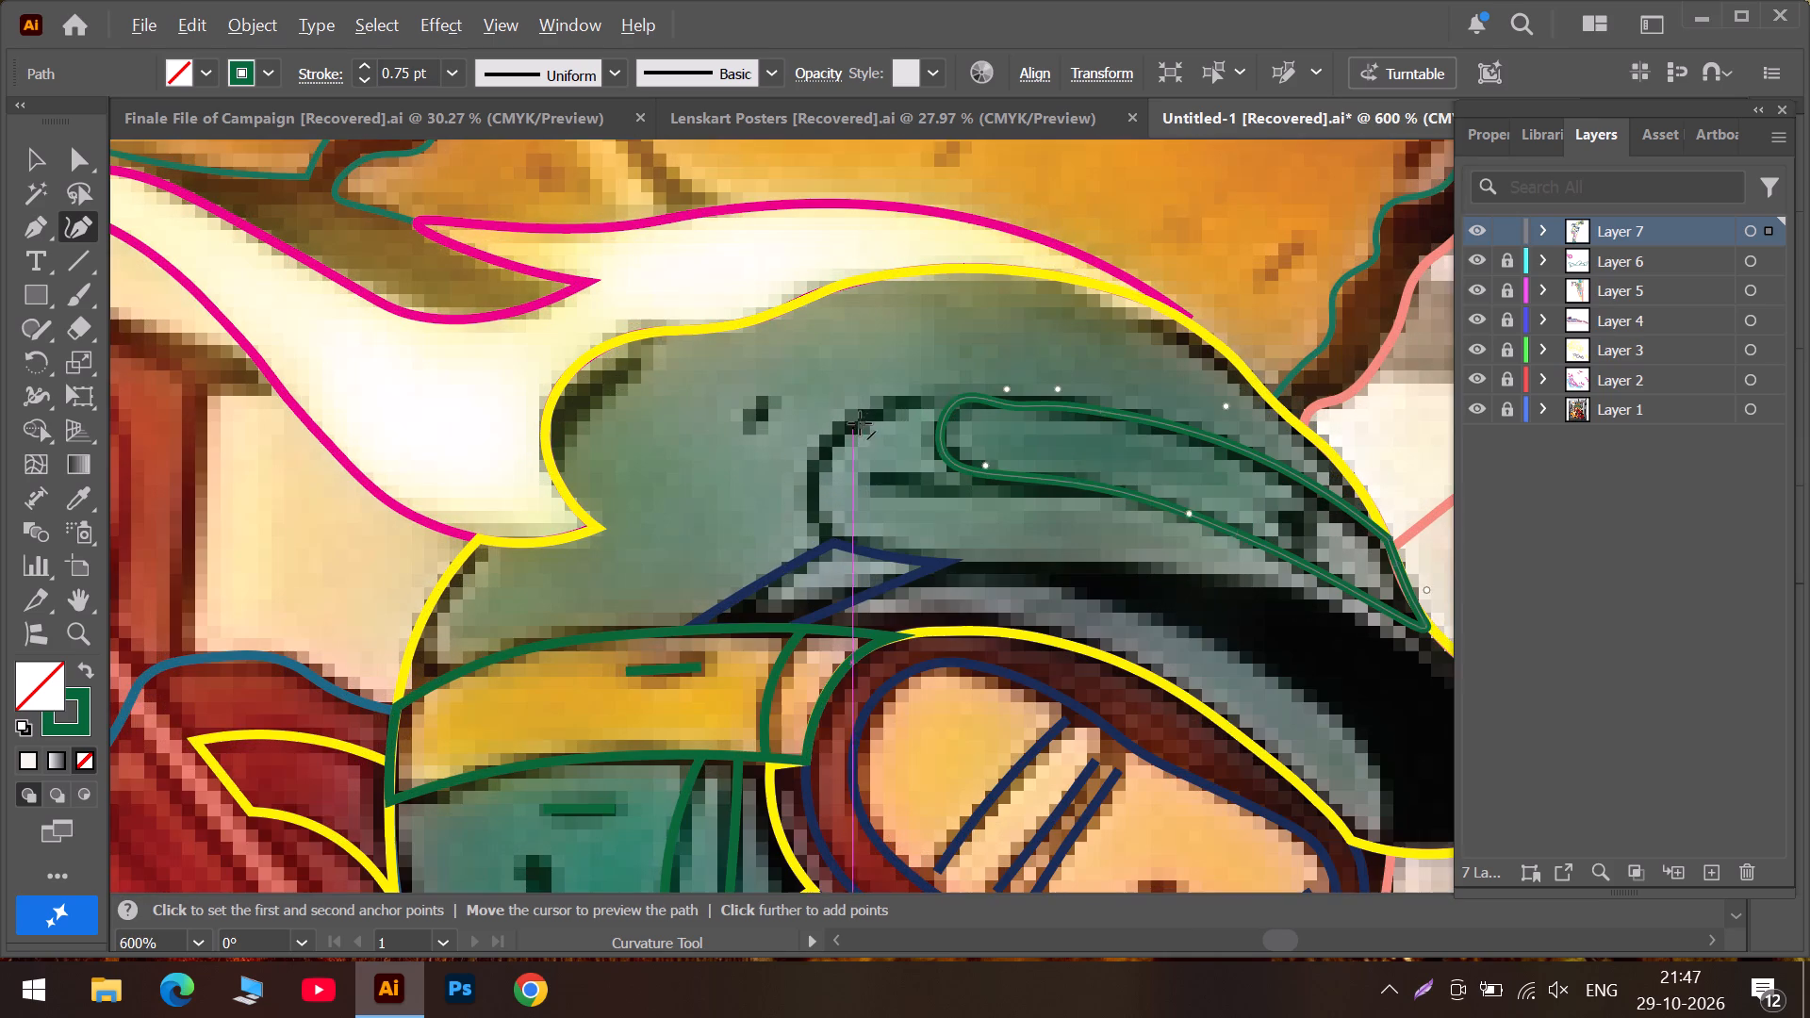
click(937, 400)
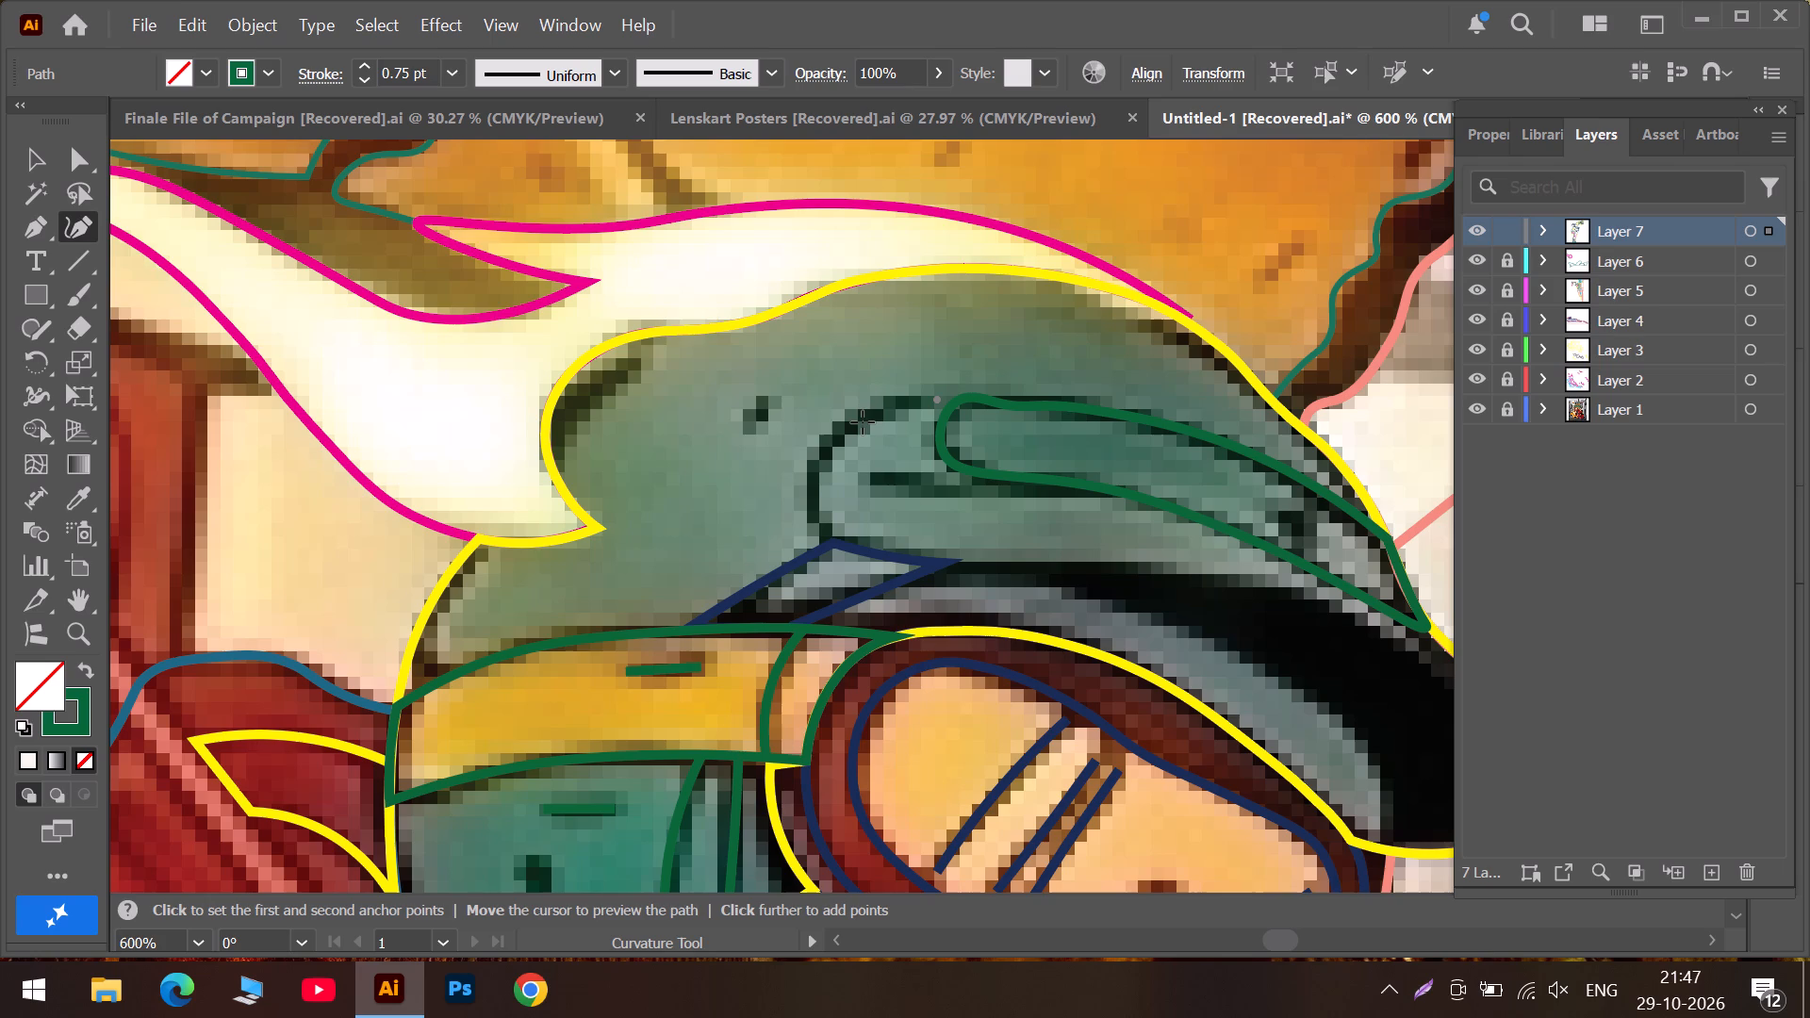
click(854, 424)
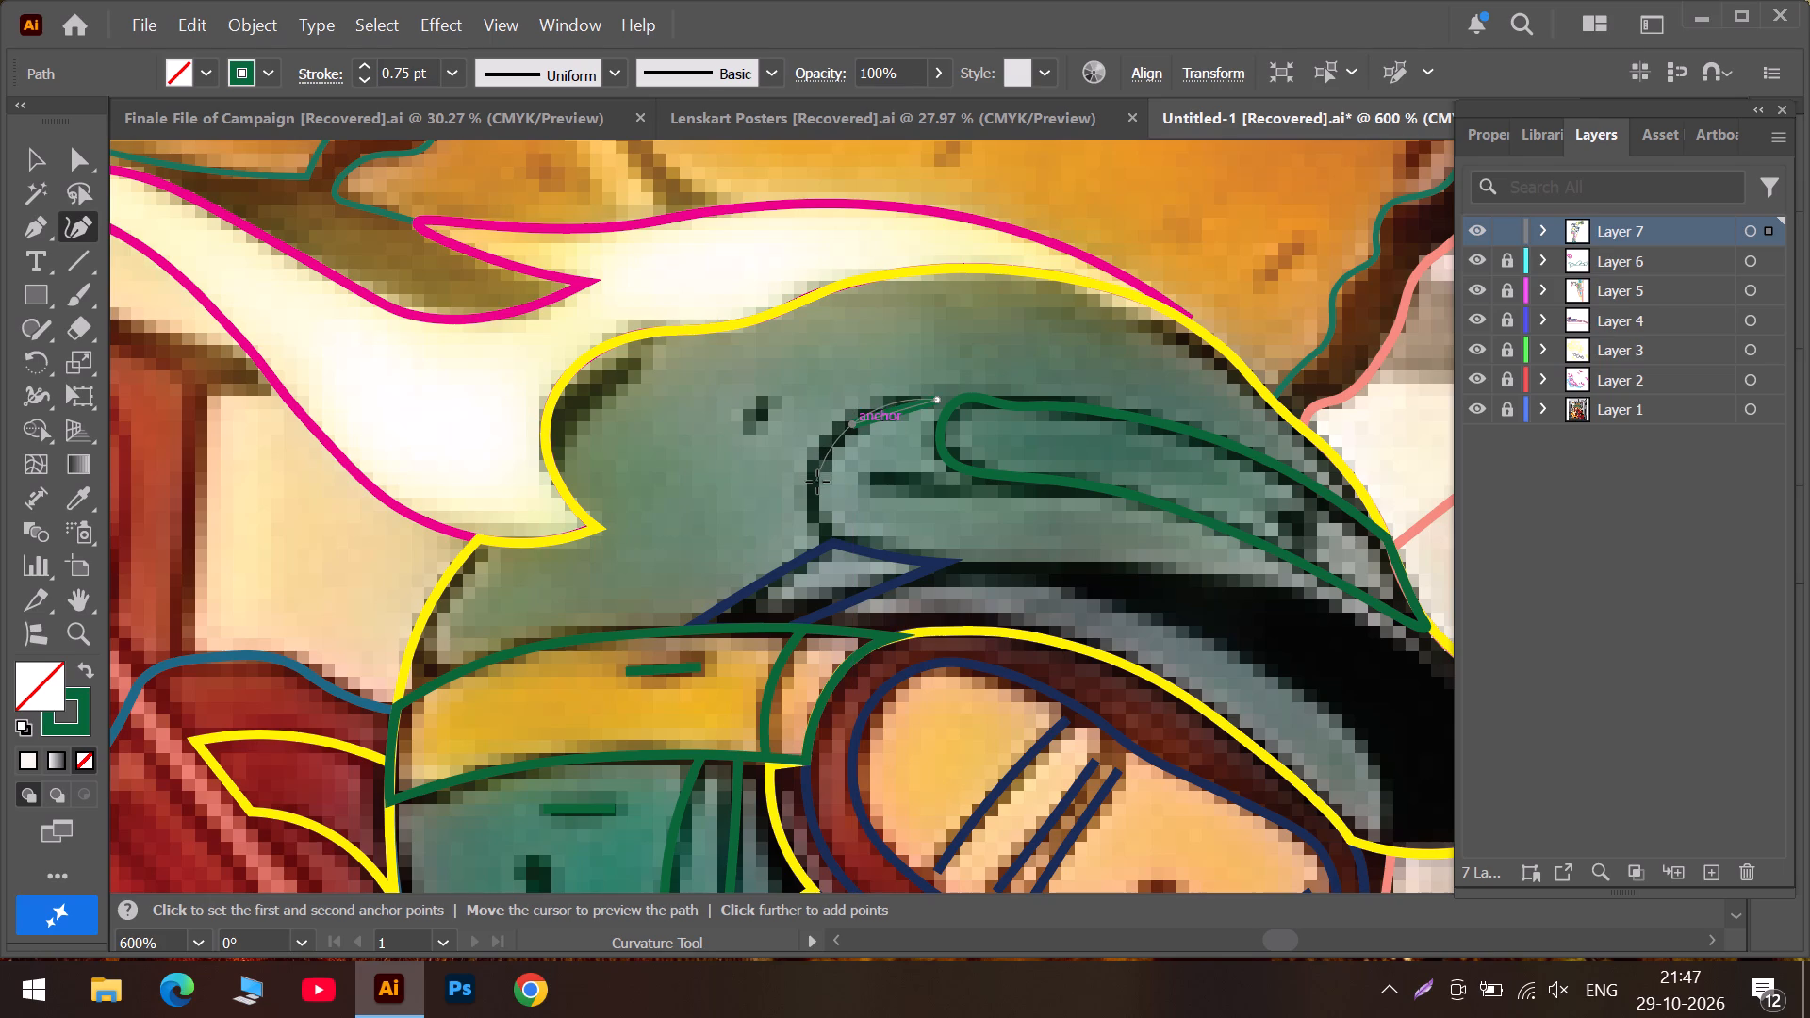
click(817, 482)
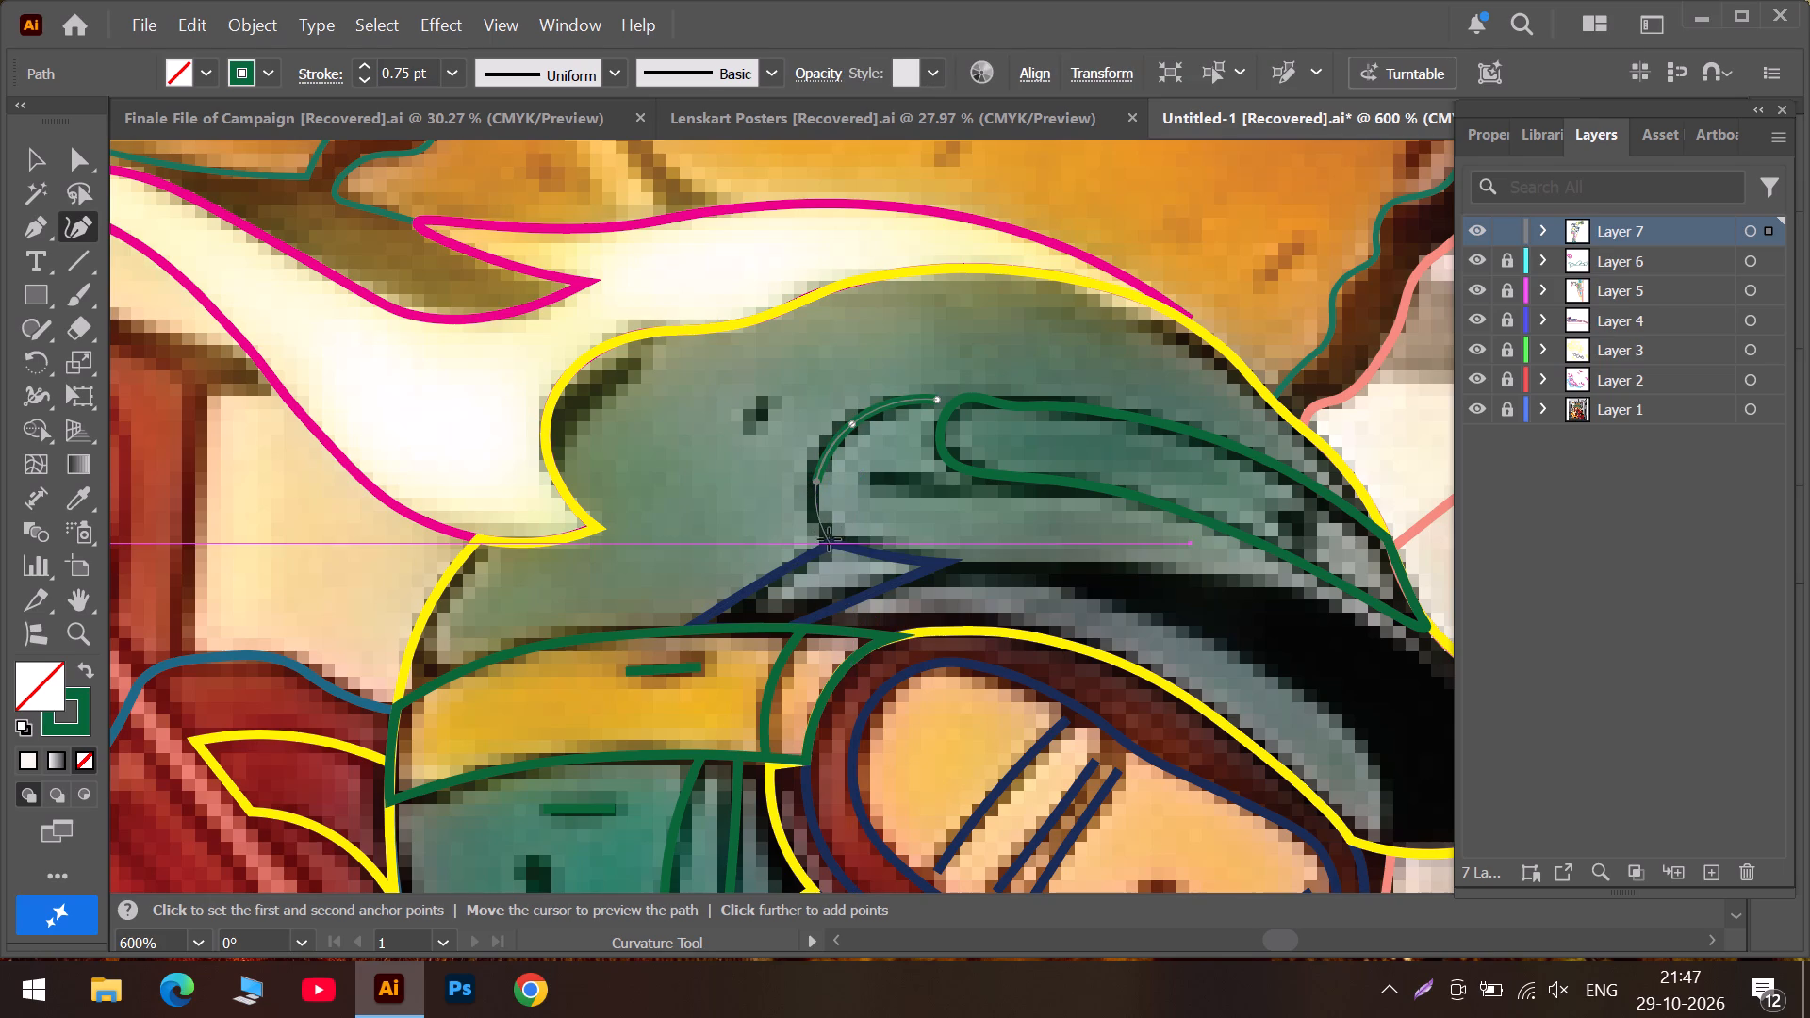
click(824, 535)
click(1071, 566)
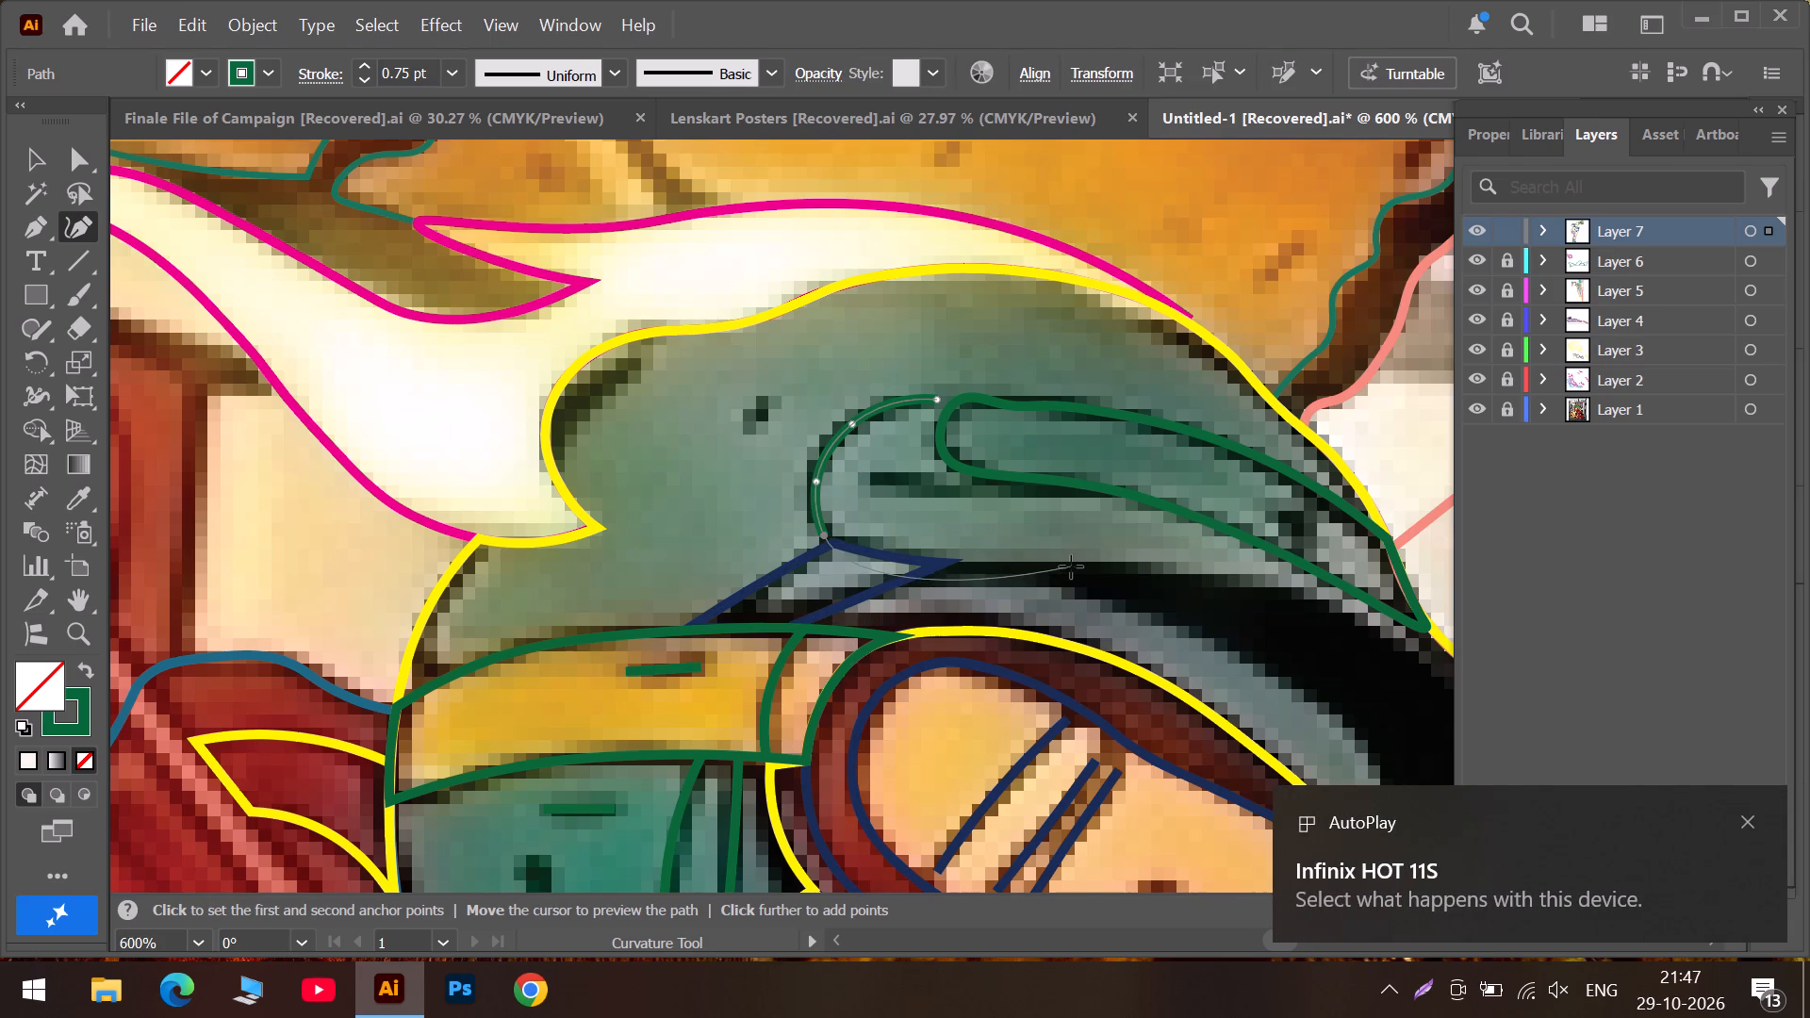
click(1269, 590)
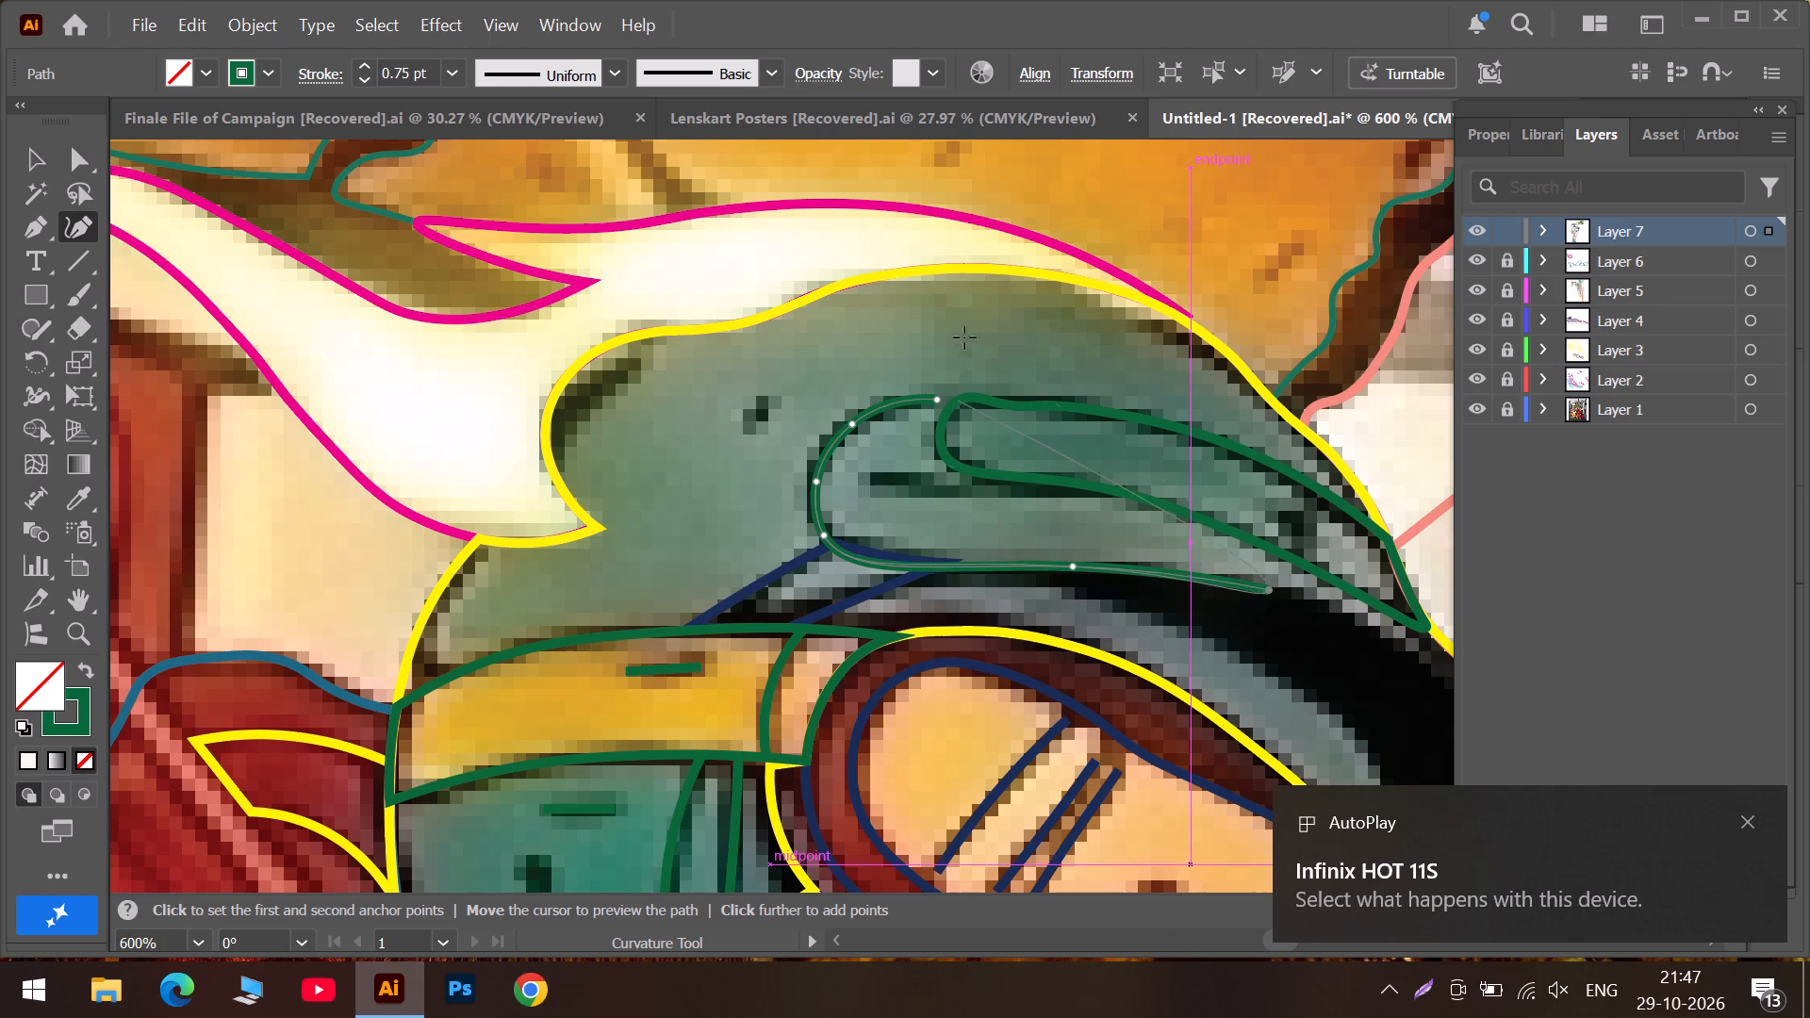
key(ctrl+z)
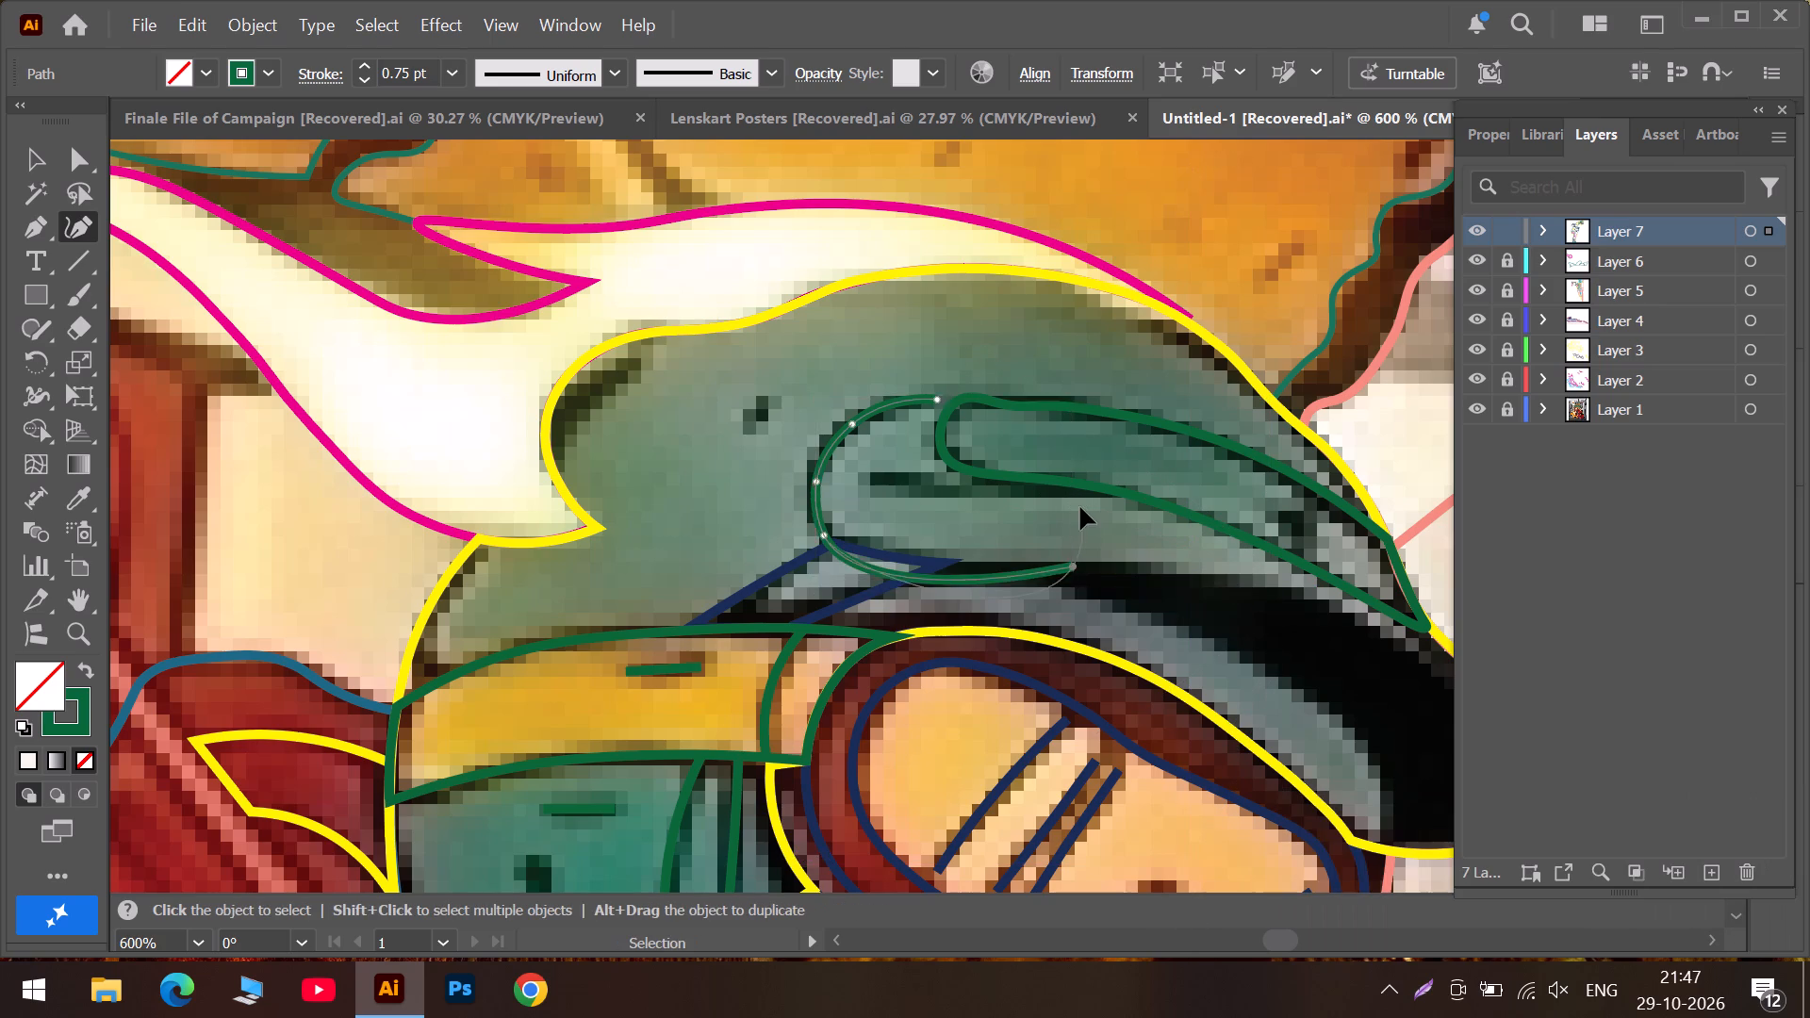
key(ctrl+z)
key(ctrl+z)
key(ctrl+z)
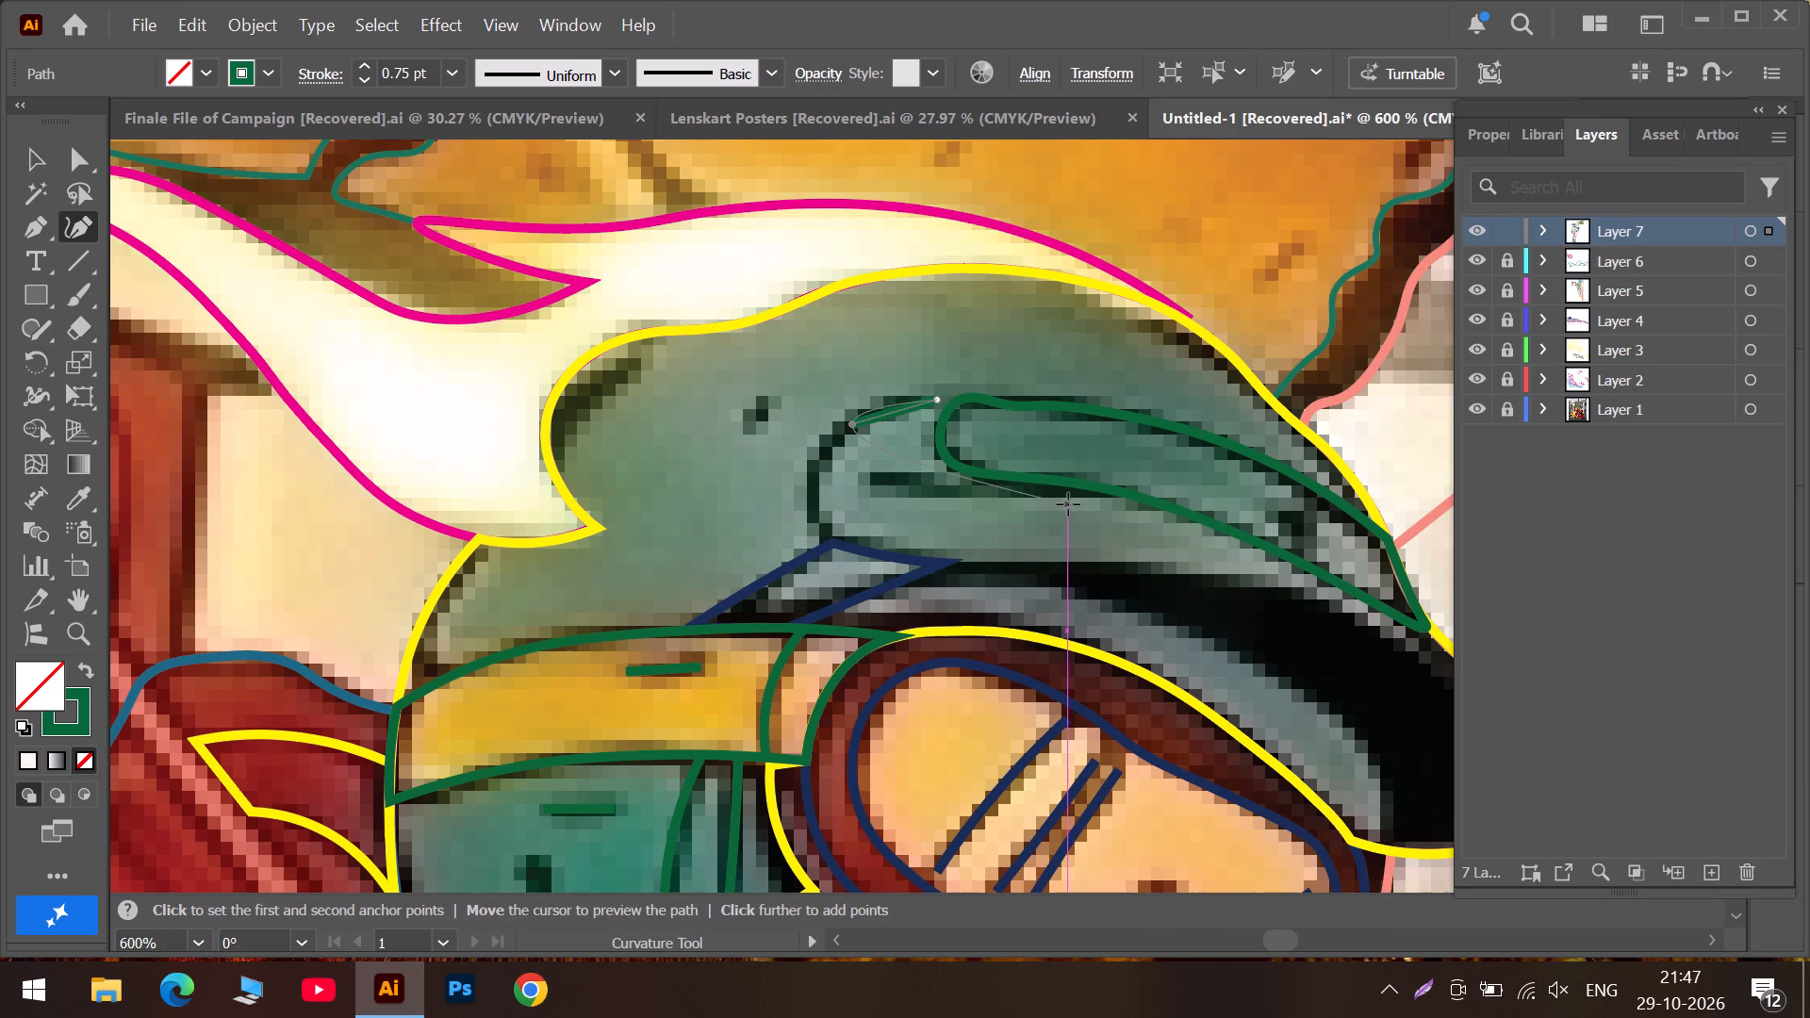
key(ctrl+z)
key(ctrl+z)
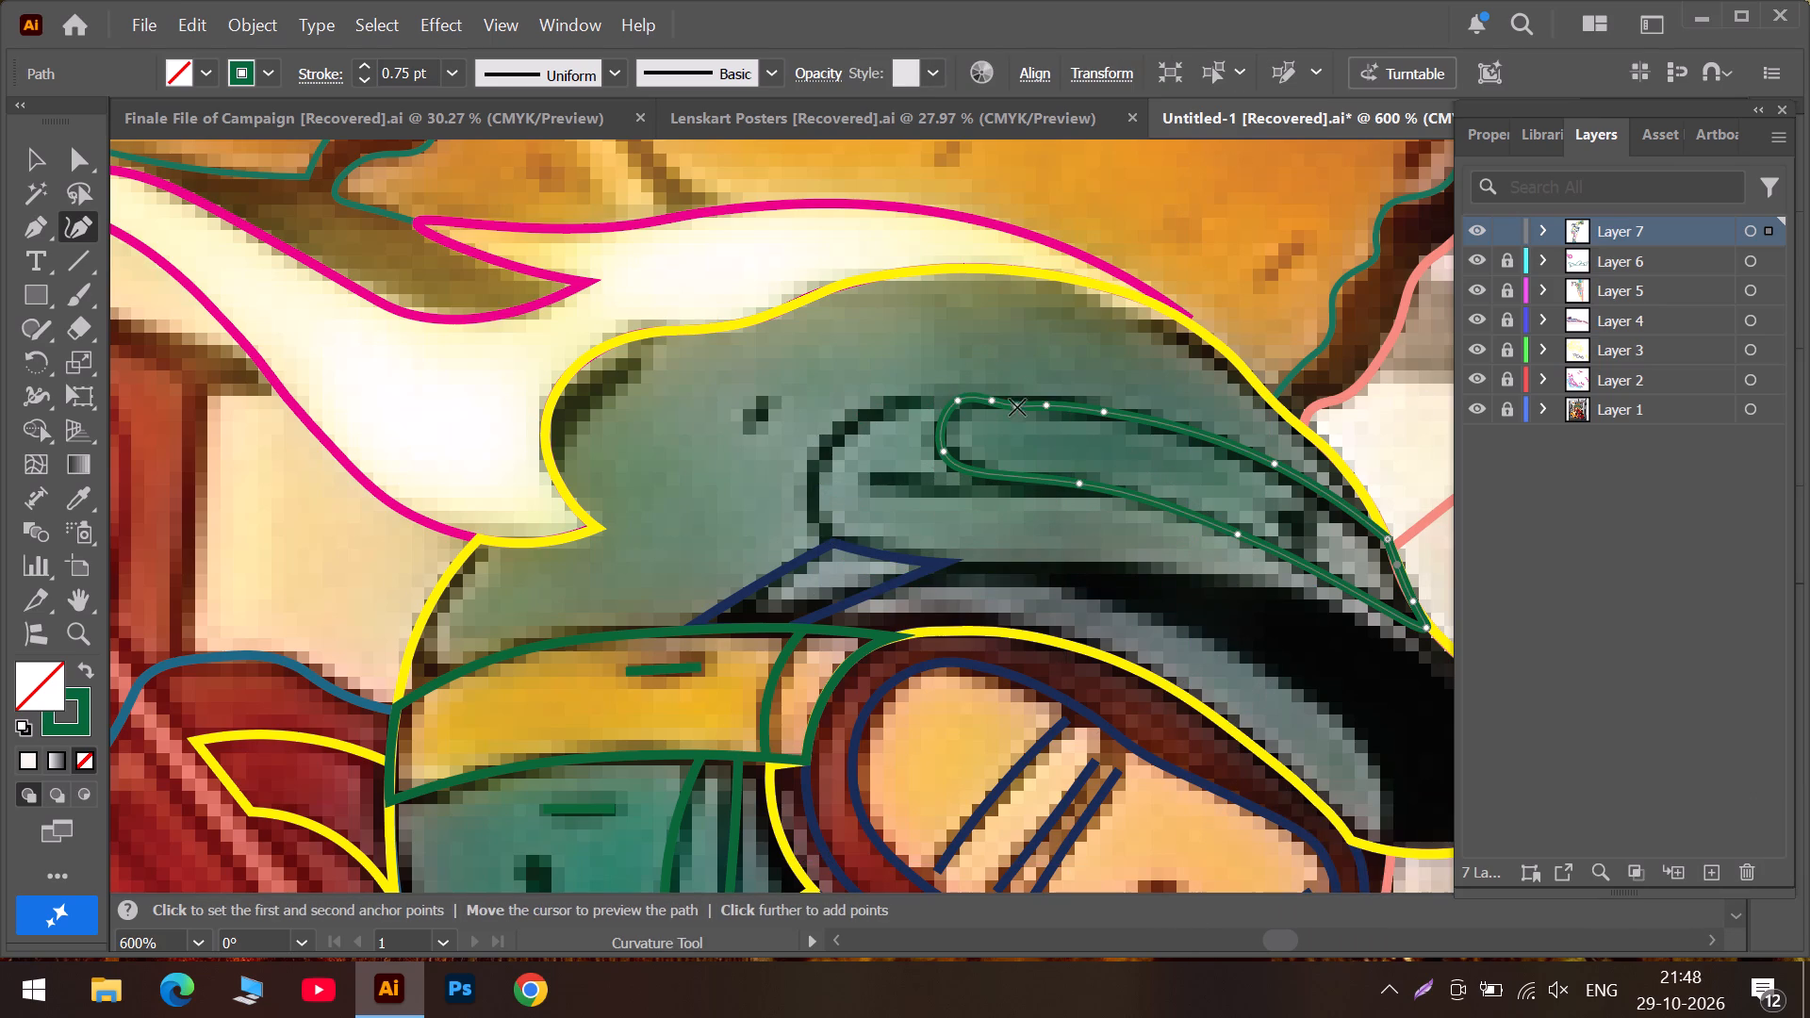
Refit the elongated panel outline's upper edge near its rounded left end by adding, deleting and moving curve points along the dark line.
click(1022, 407)
key(Delete)
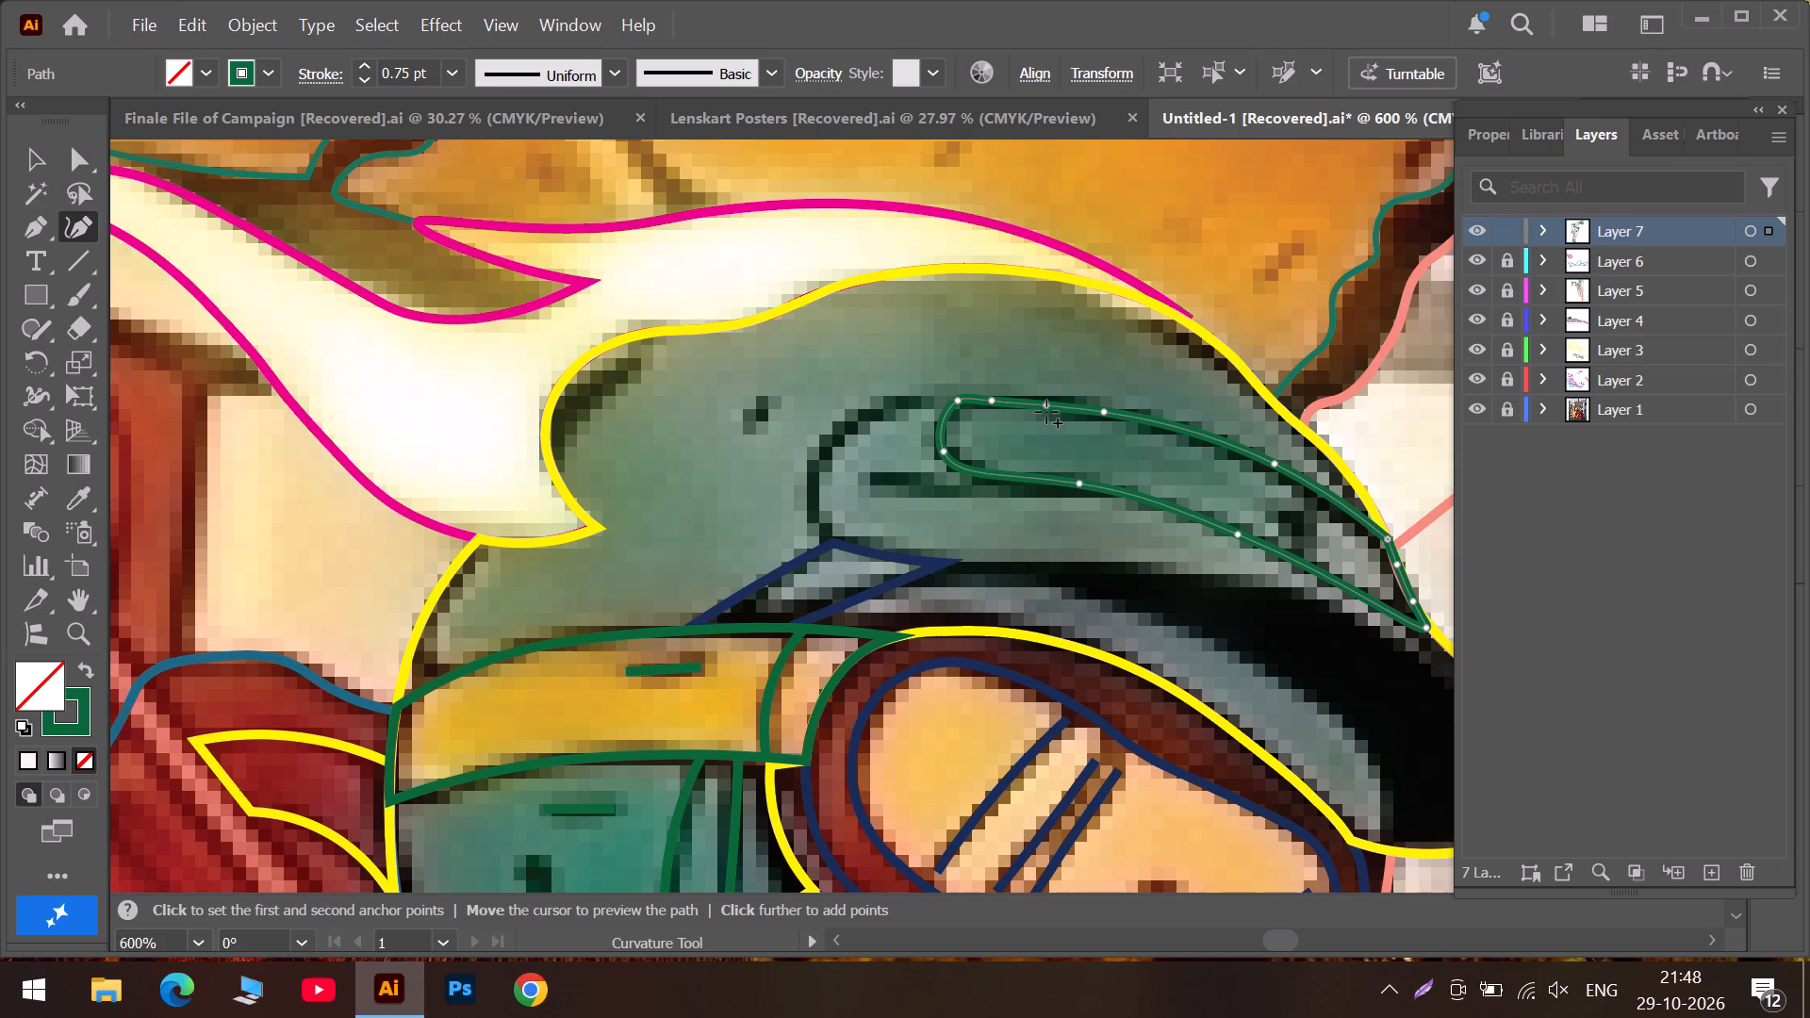
alt+scroll(1045, 412, up, 2)
drag(1055, 401, 1063, 398)
drag(943, 392, 984, 400)
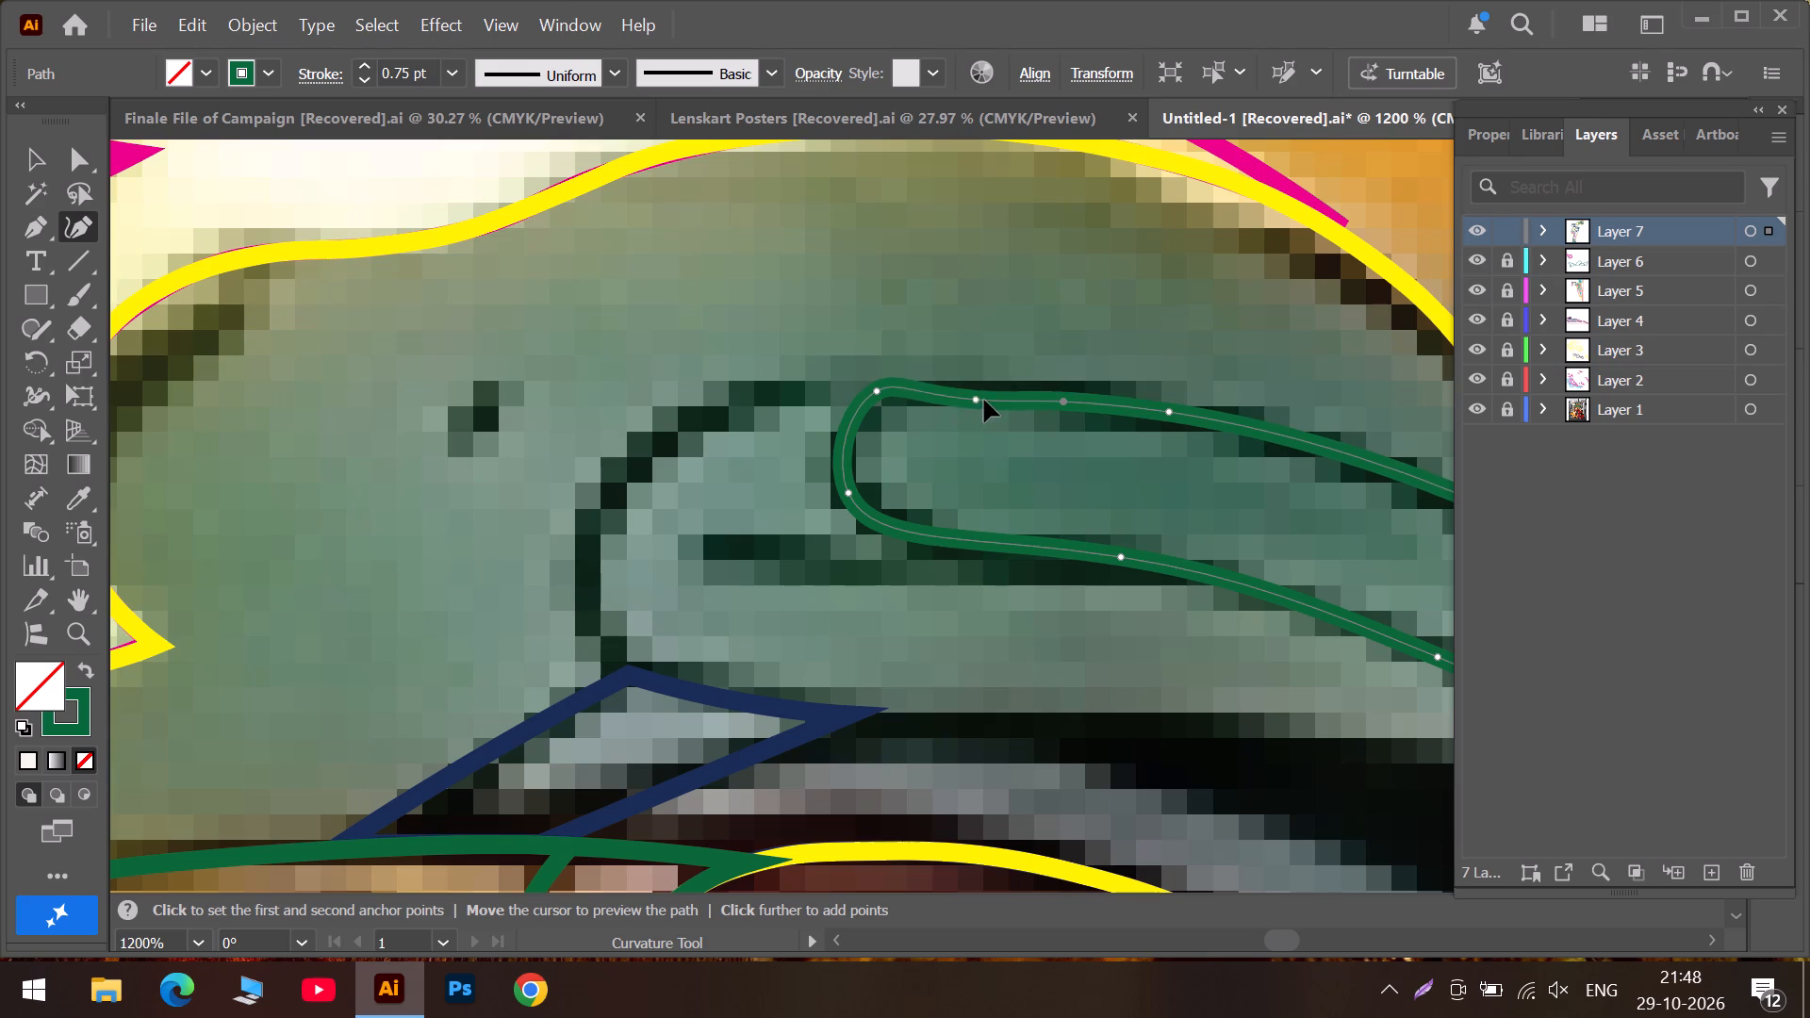
drag(984, 400, 988, 392)
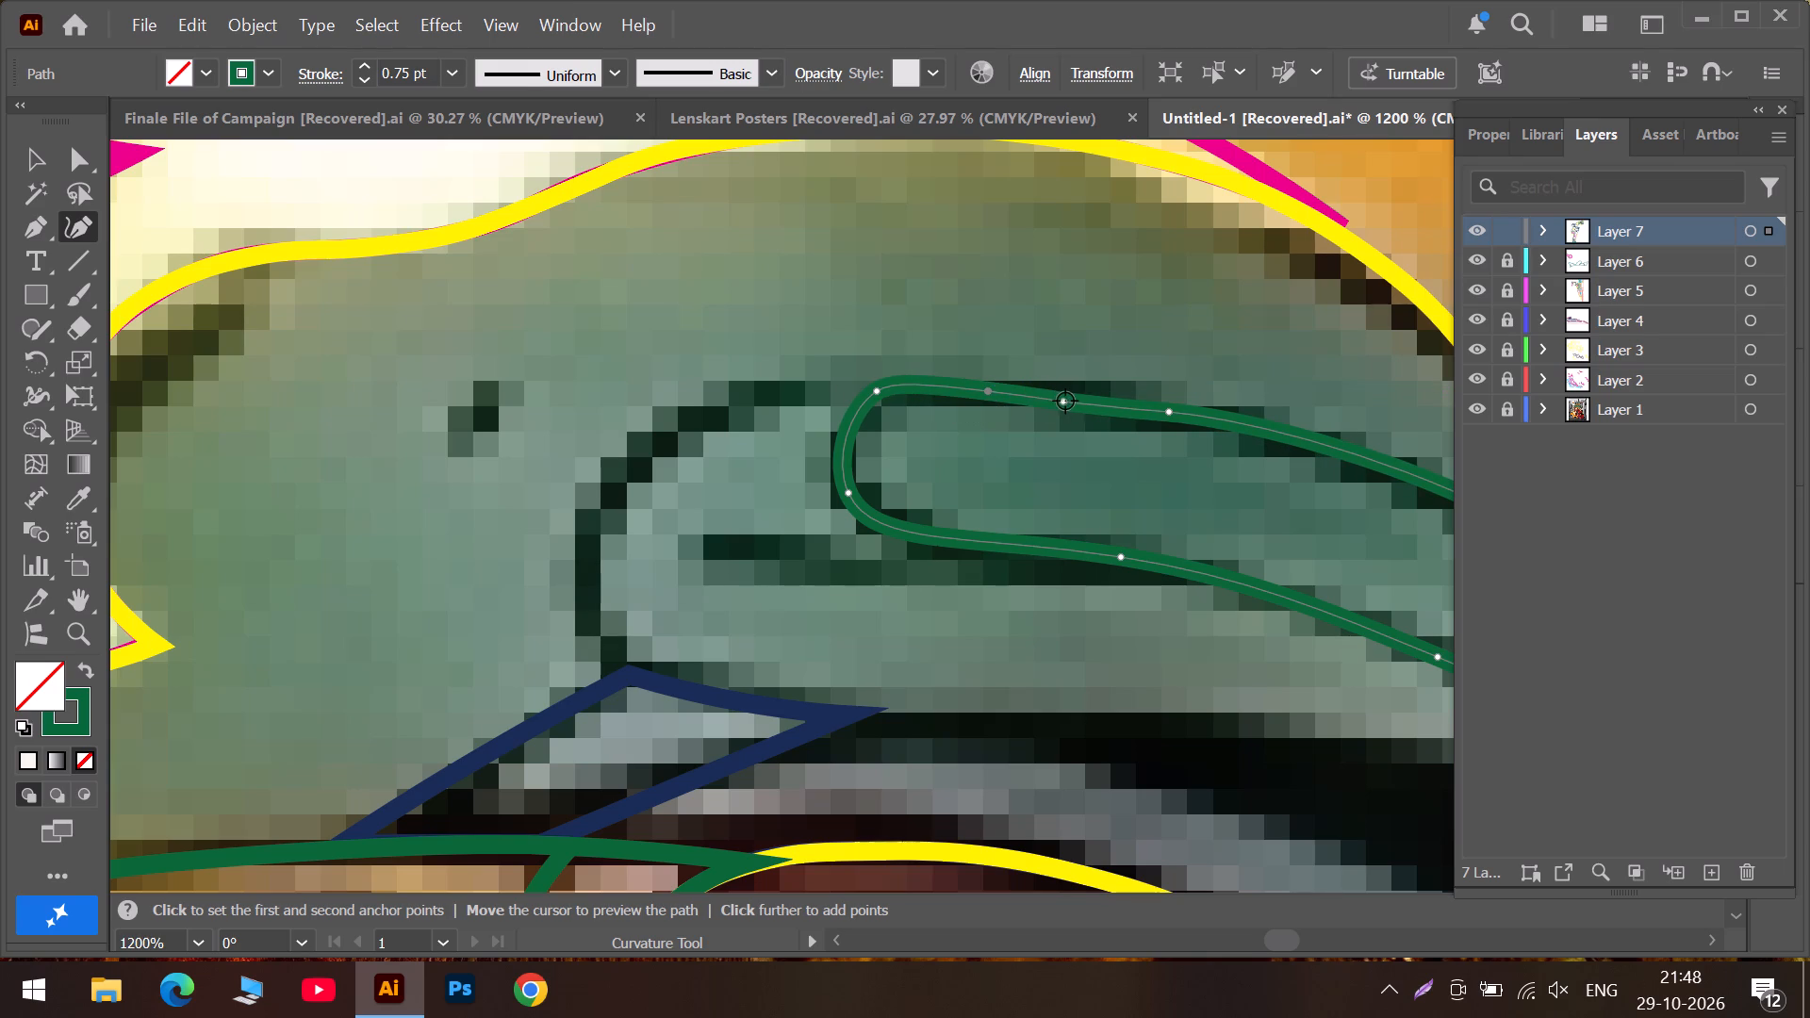
click(1067, 401)
key(Delete)
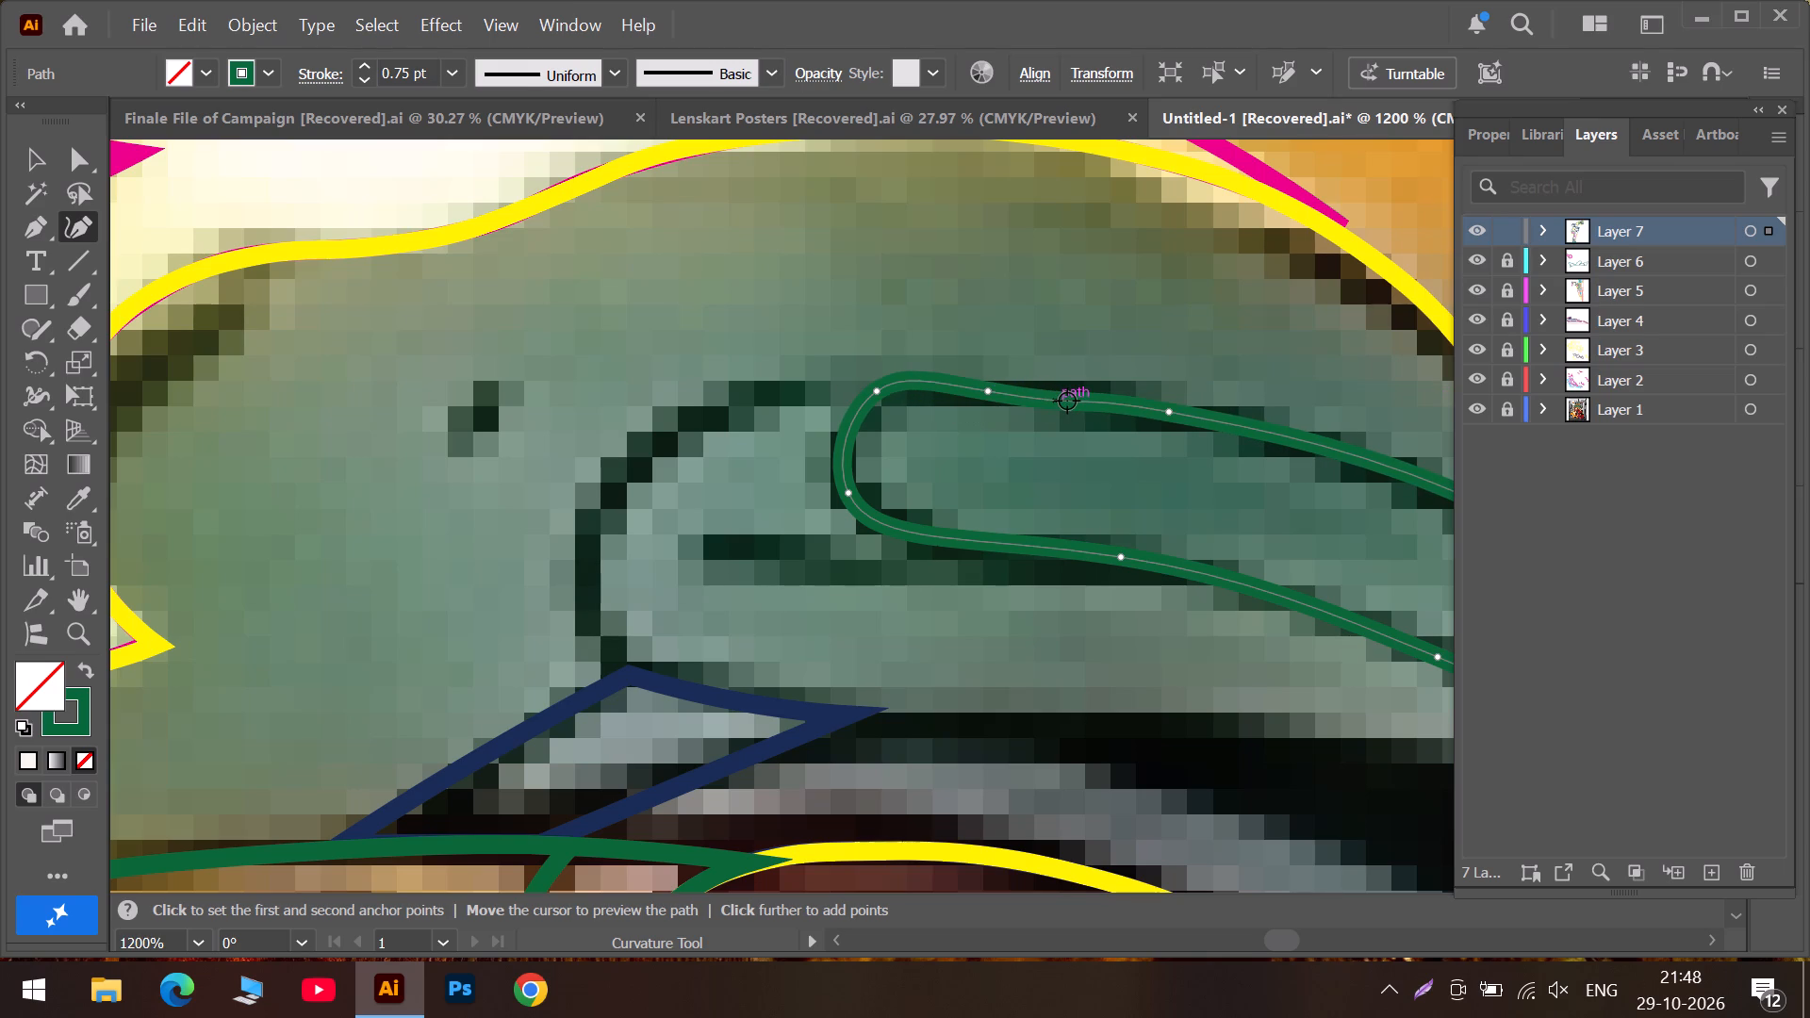
click(1067, 401)
key(Delete)
drag(1067, 401, 1079, 395)
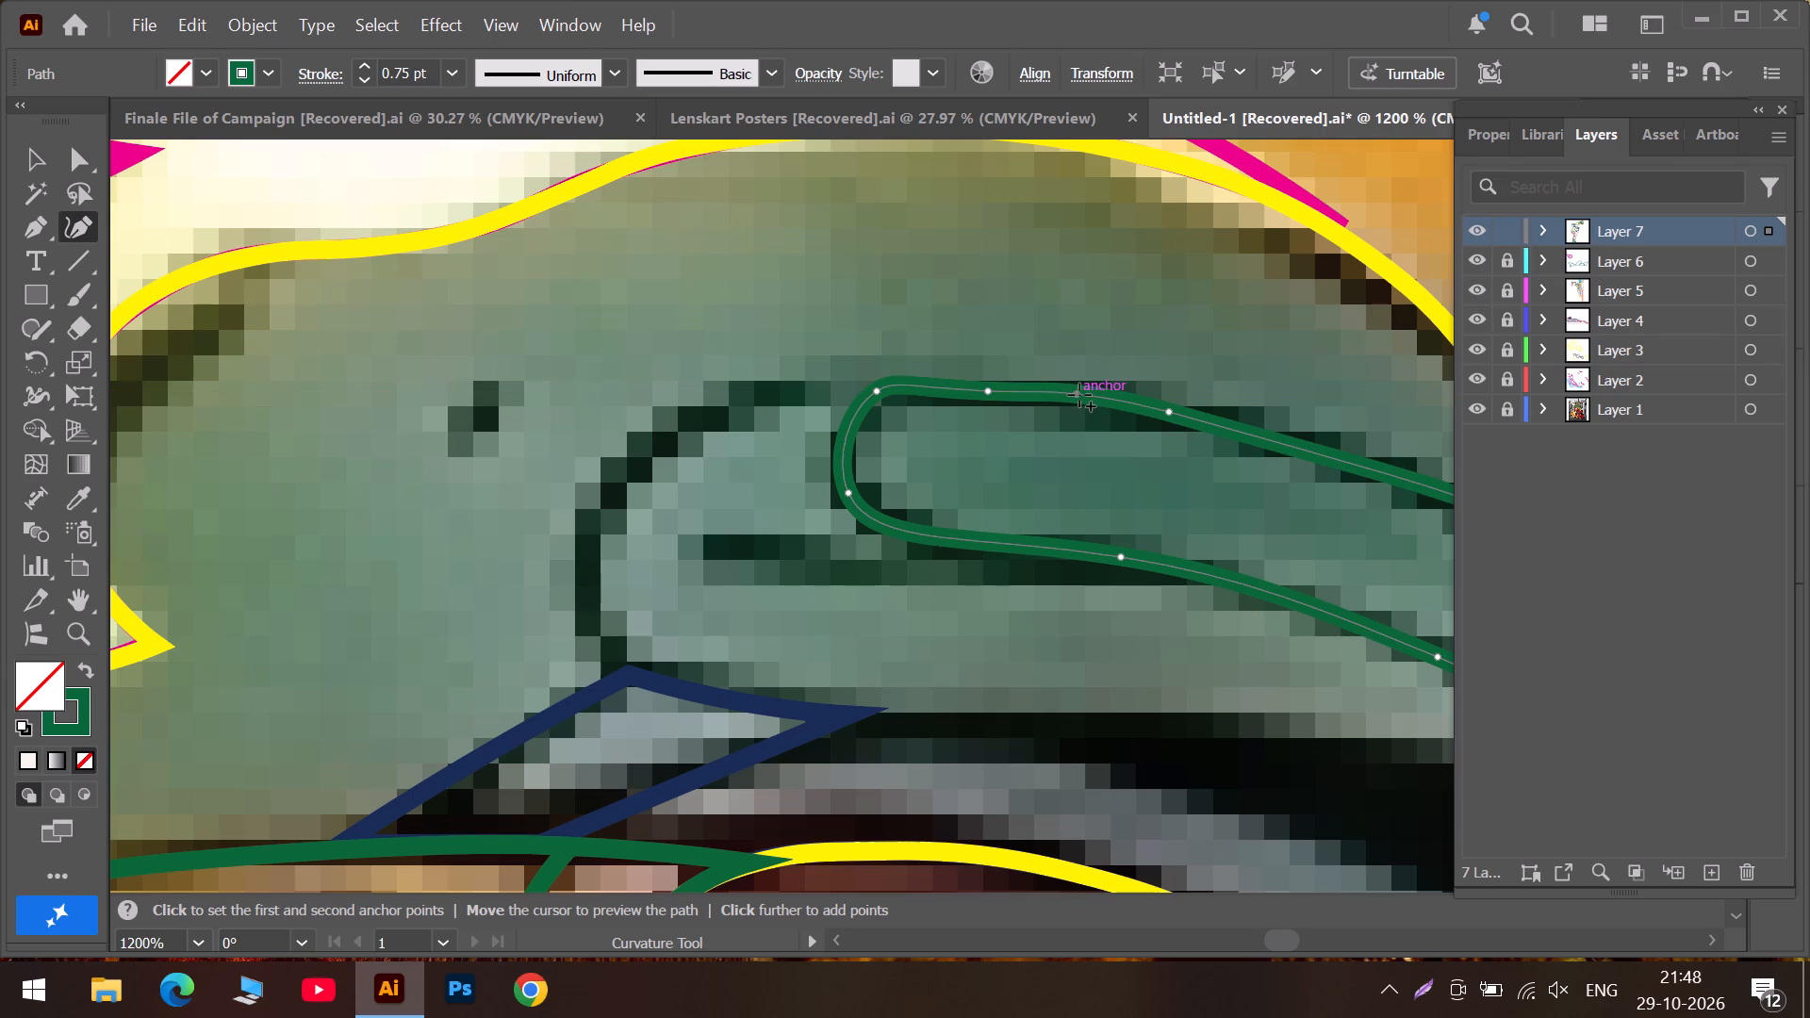
drag(1079, 395, 1100, 402)
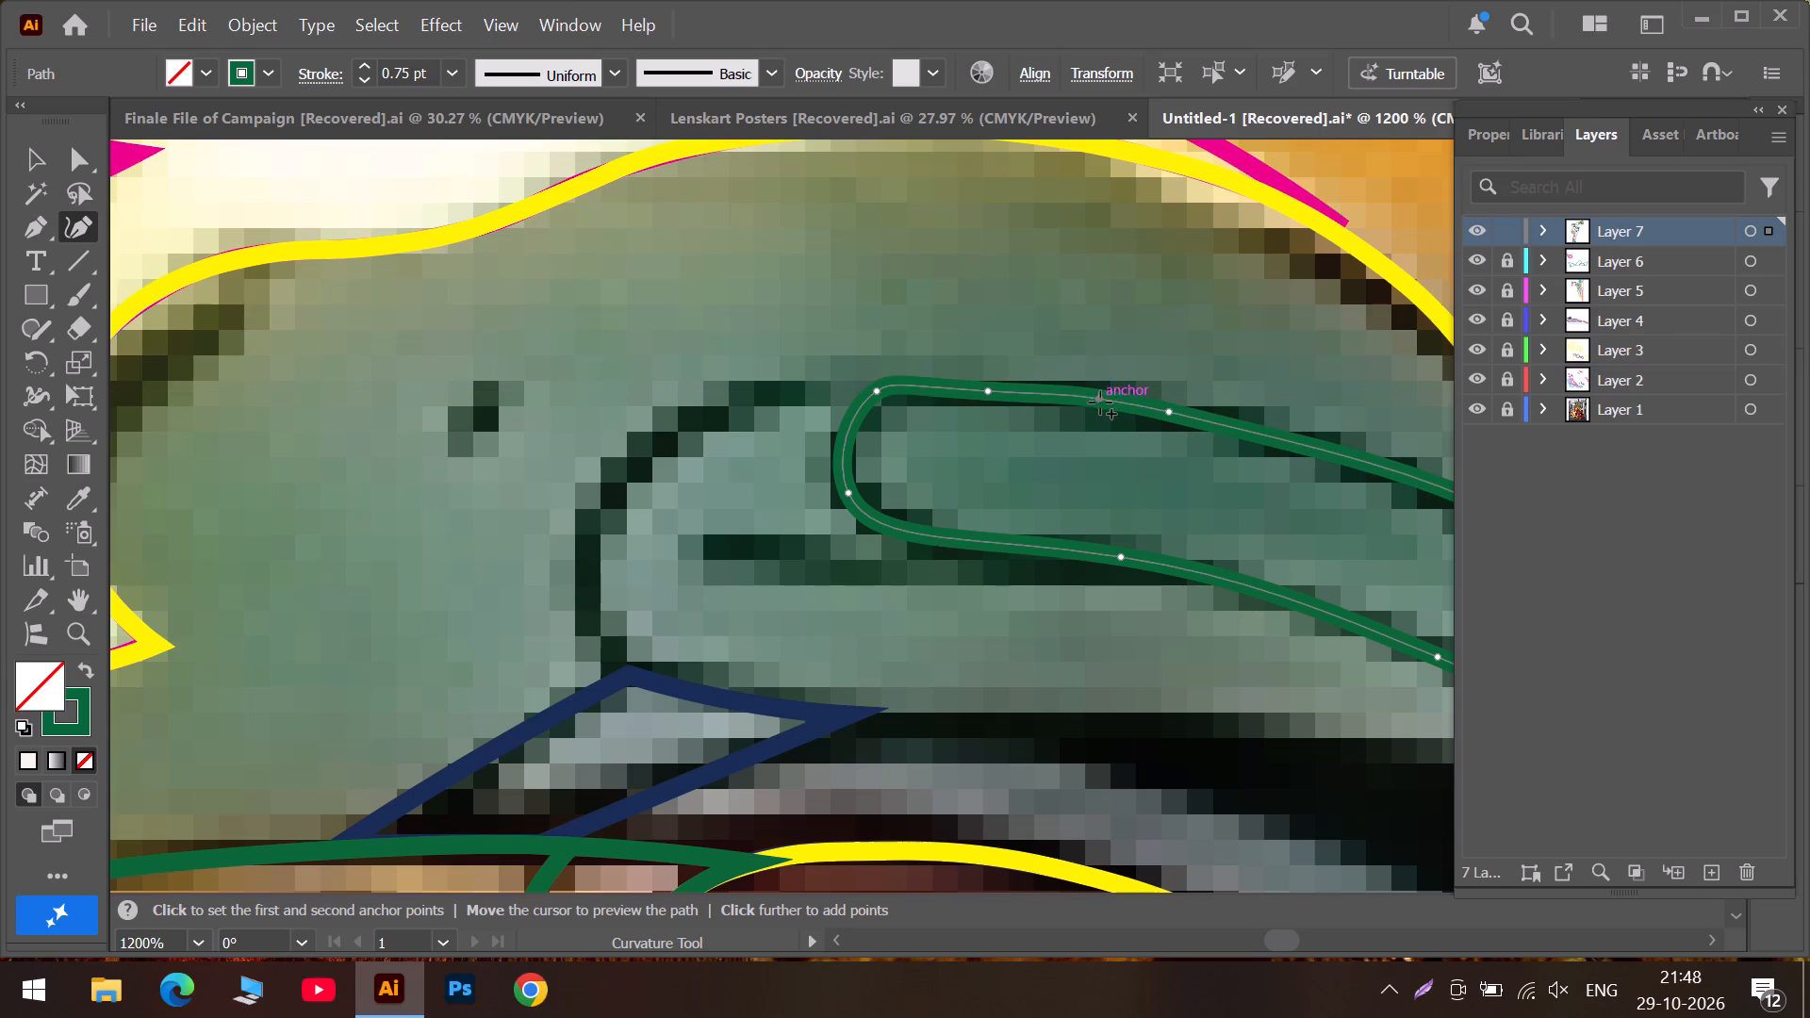
drag(1100, 402, 1094, 403)
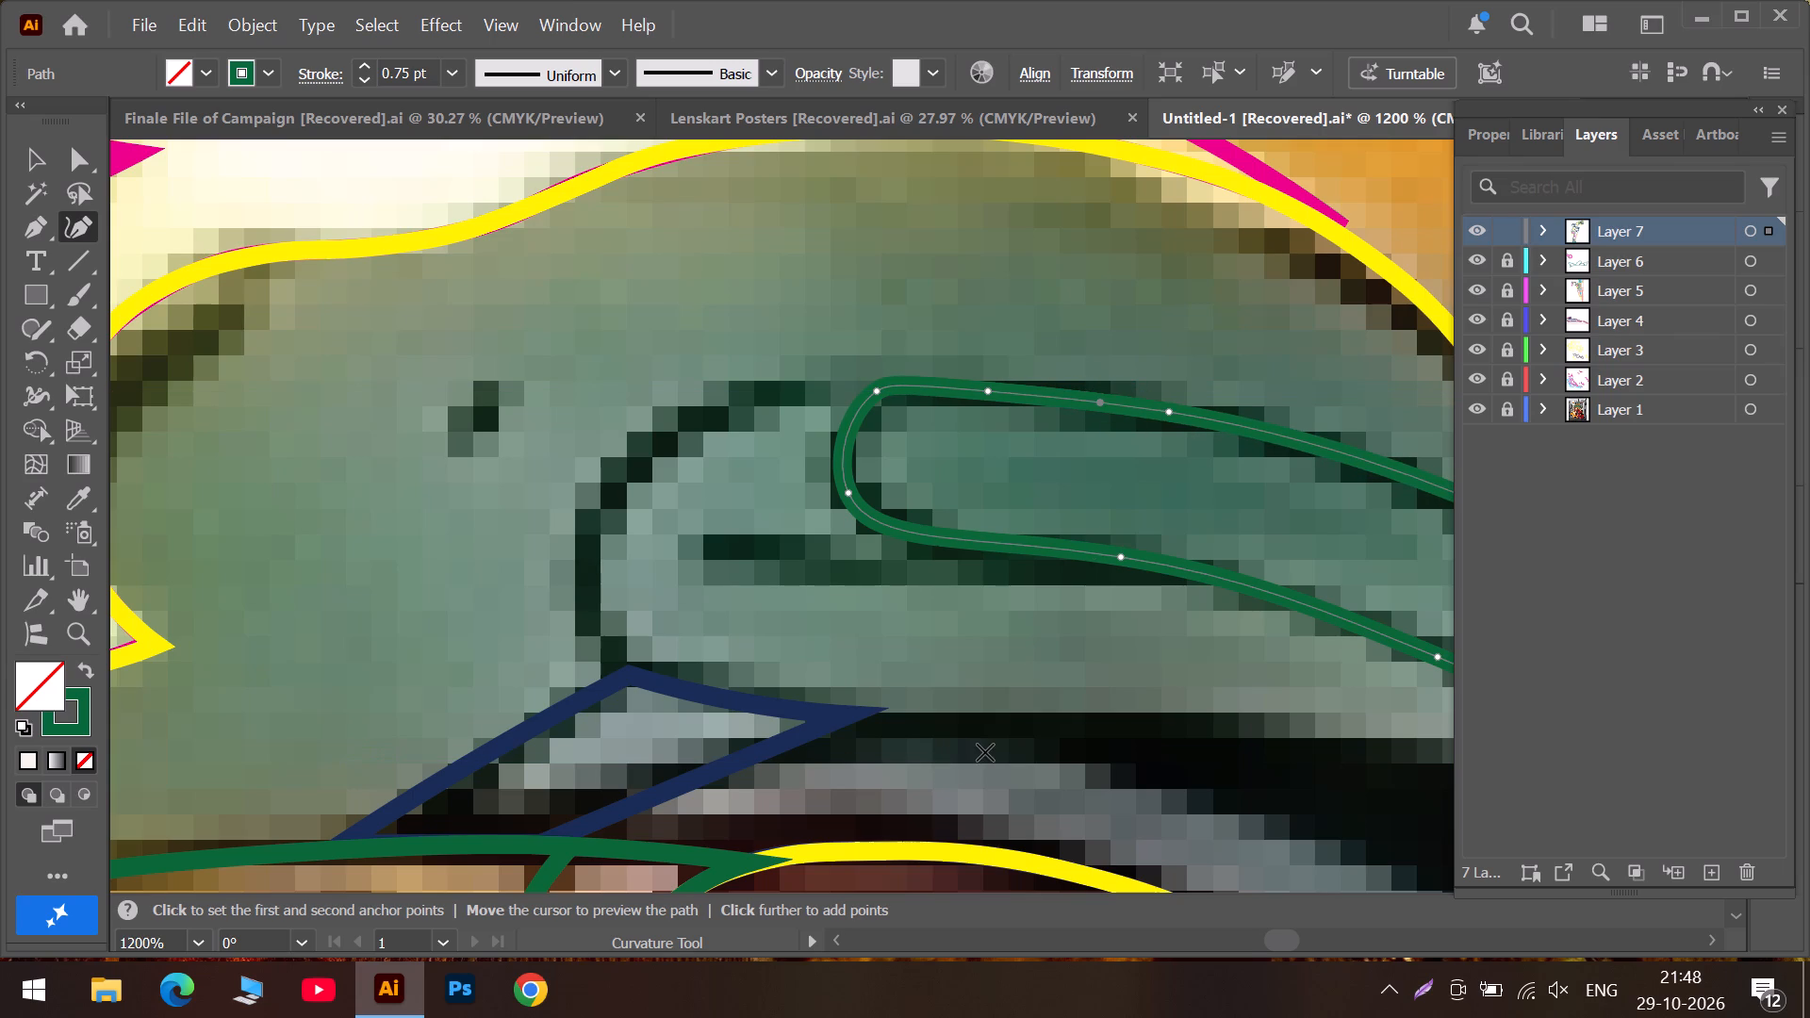
Trace the black brim's upper edge with an open green curve from the navy shape's pointed tip to just short of the yellow outline.
scroll(985, 751, down, 5)
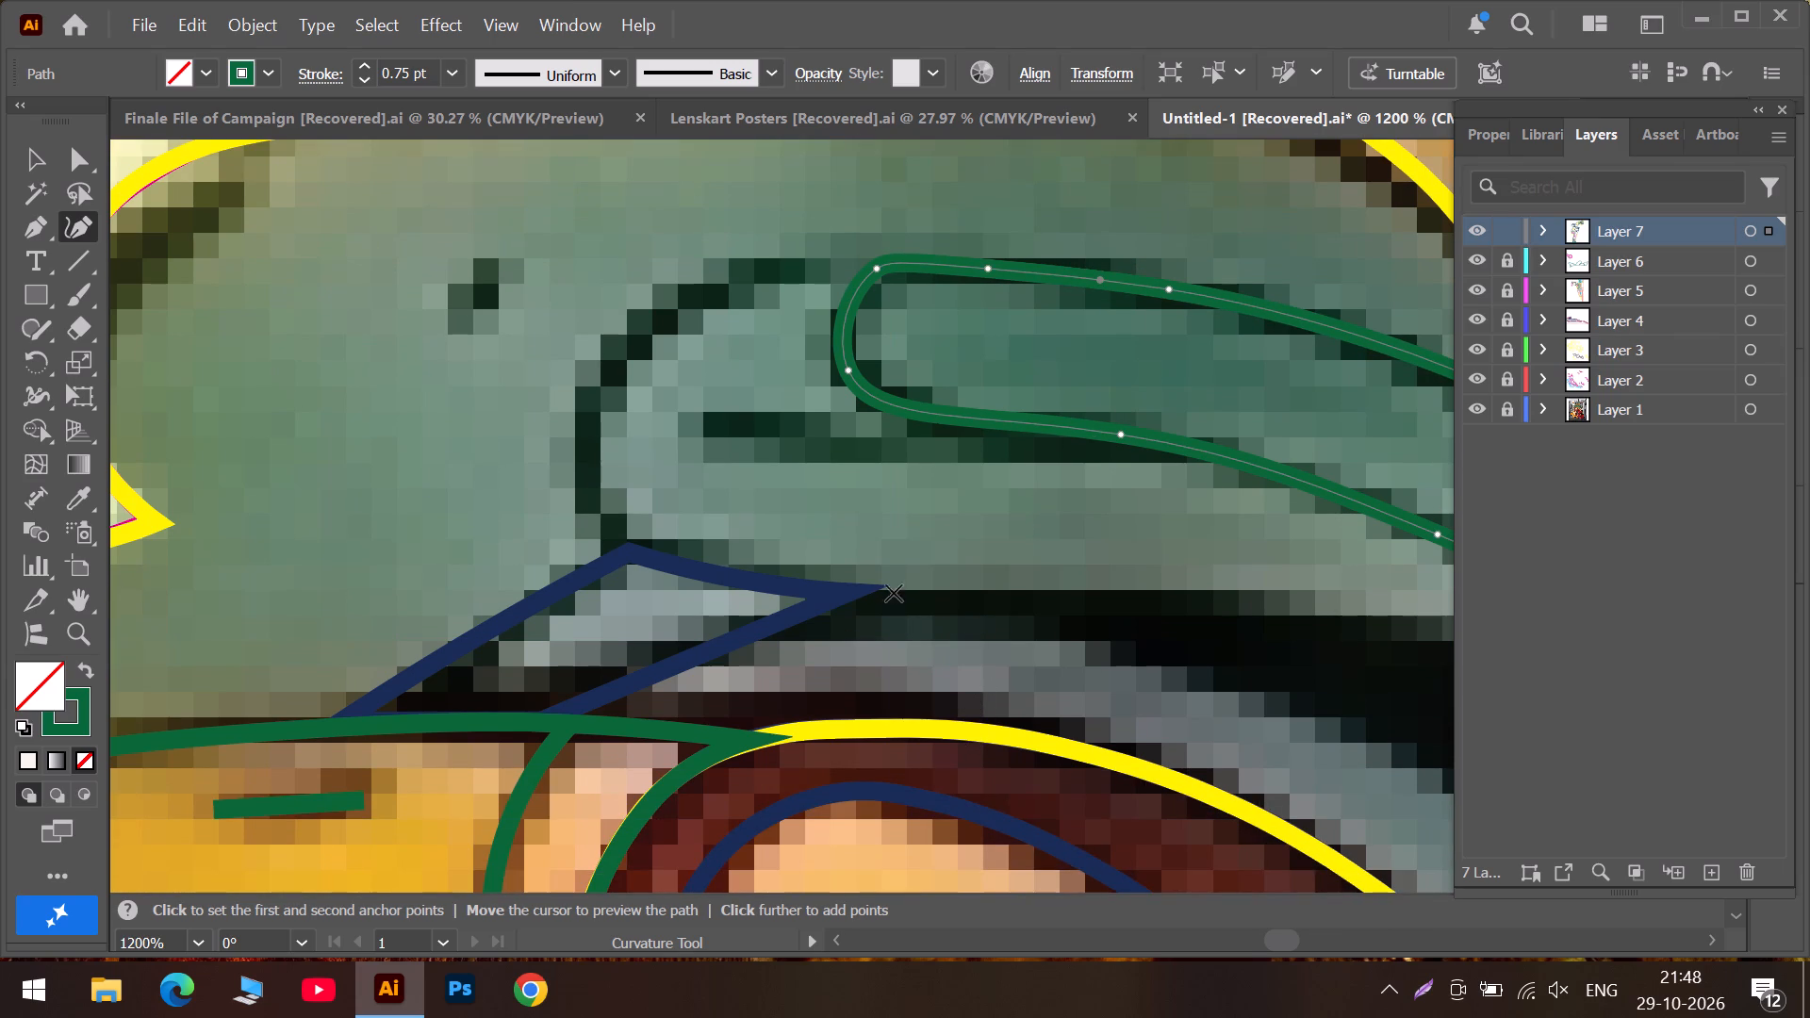
click(897, 599)
click(1049, 611)
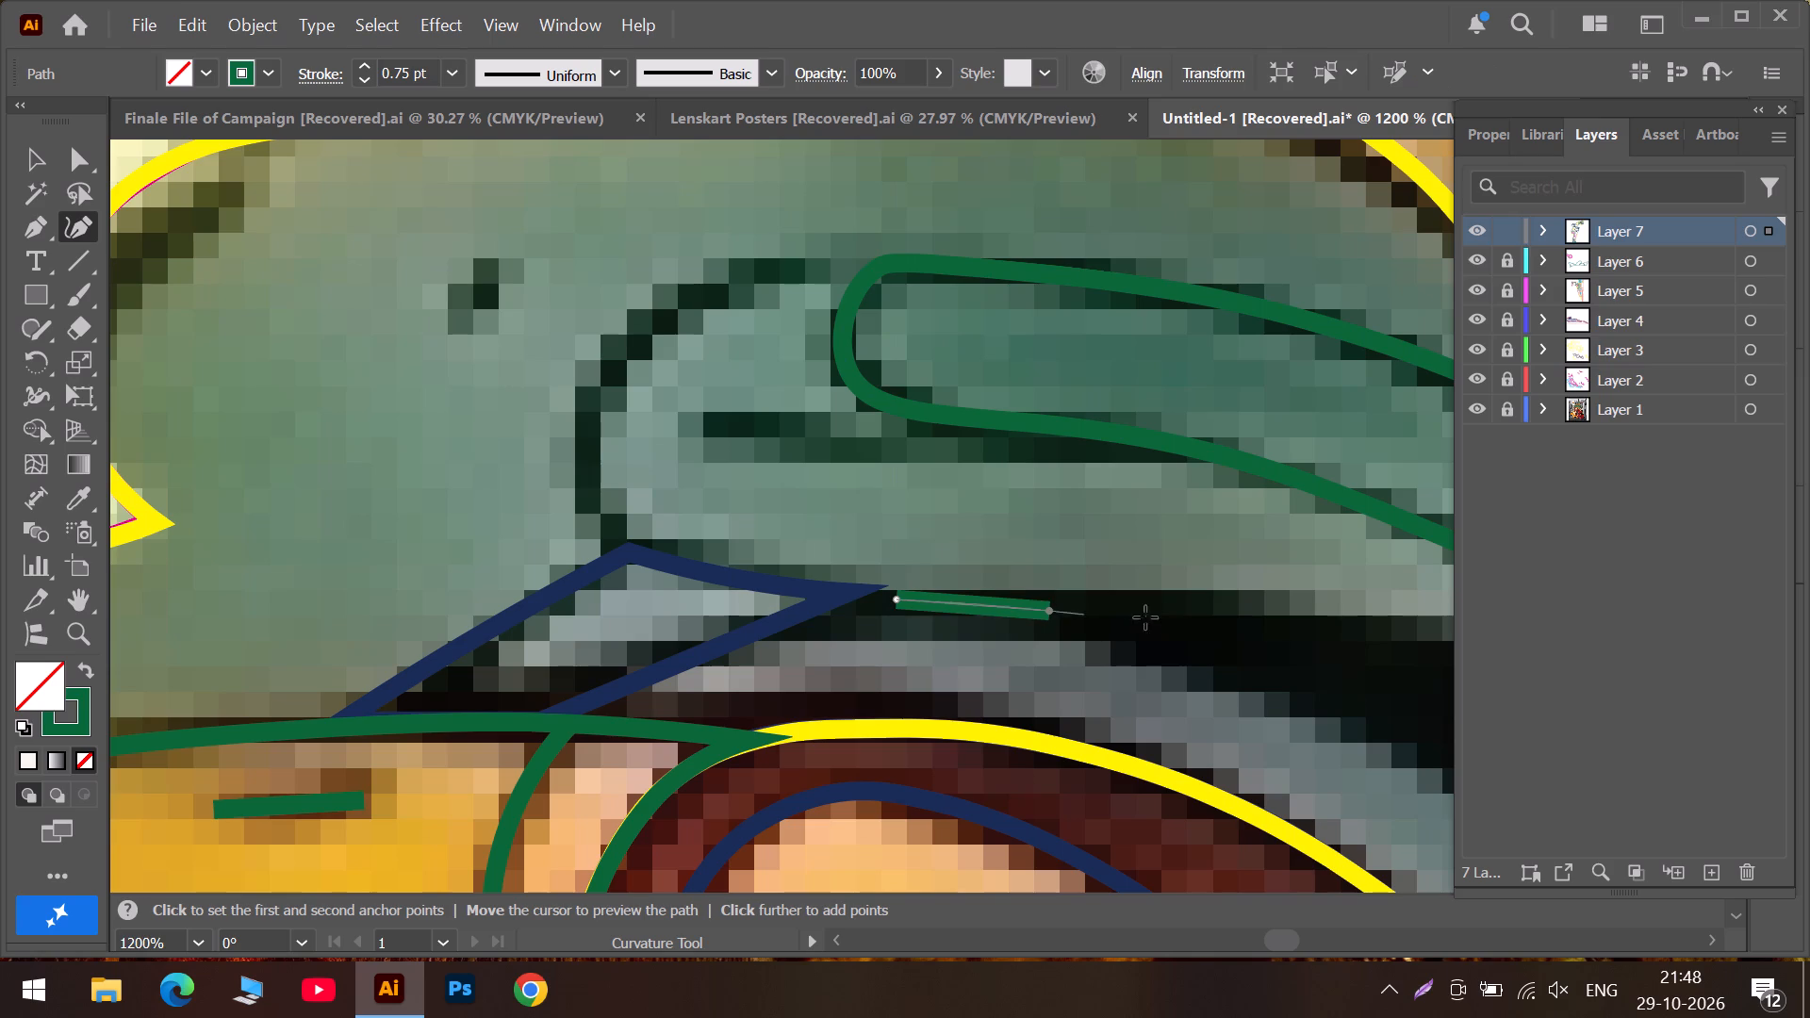
click(1305, 627)
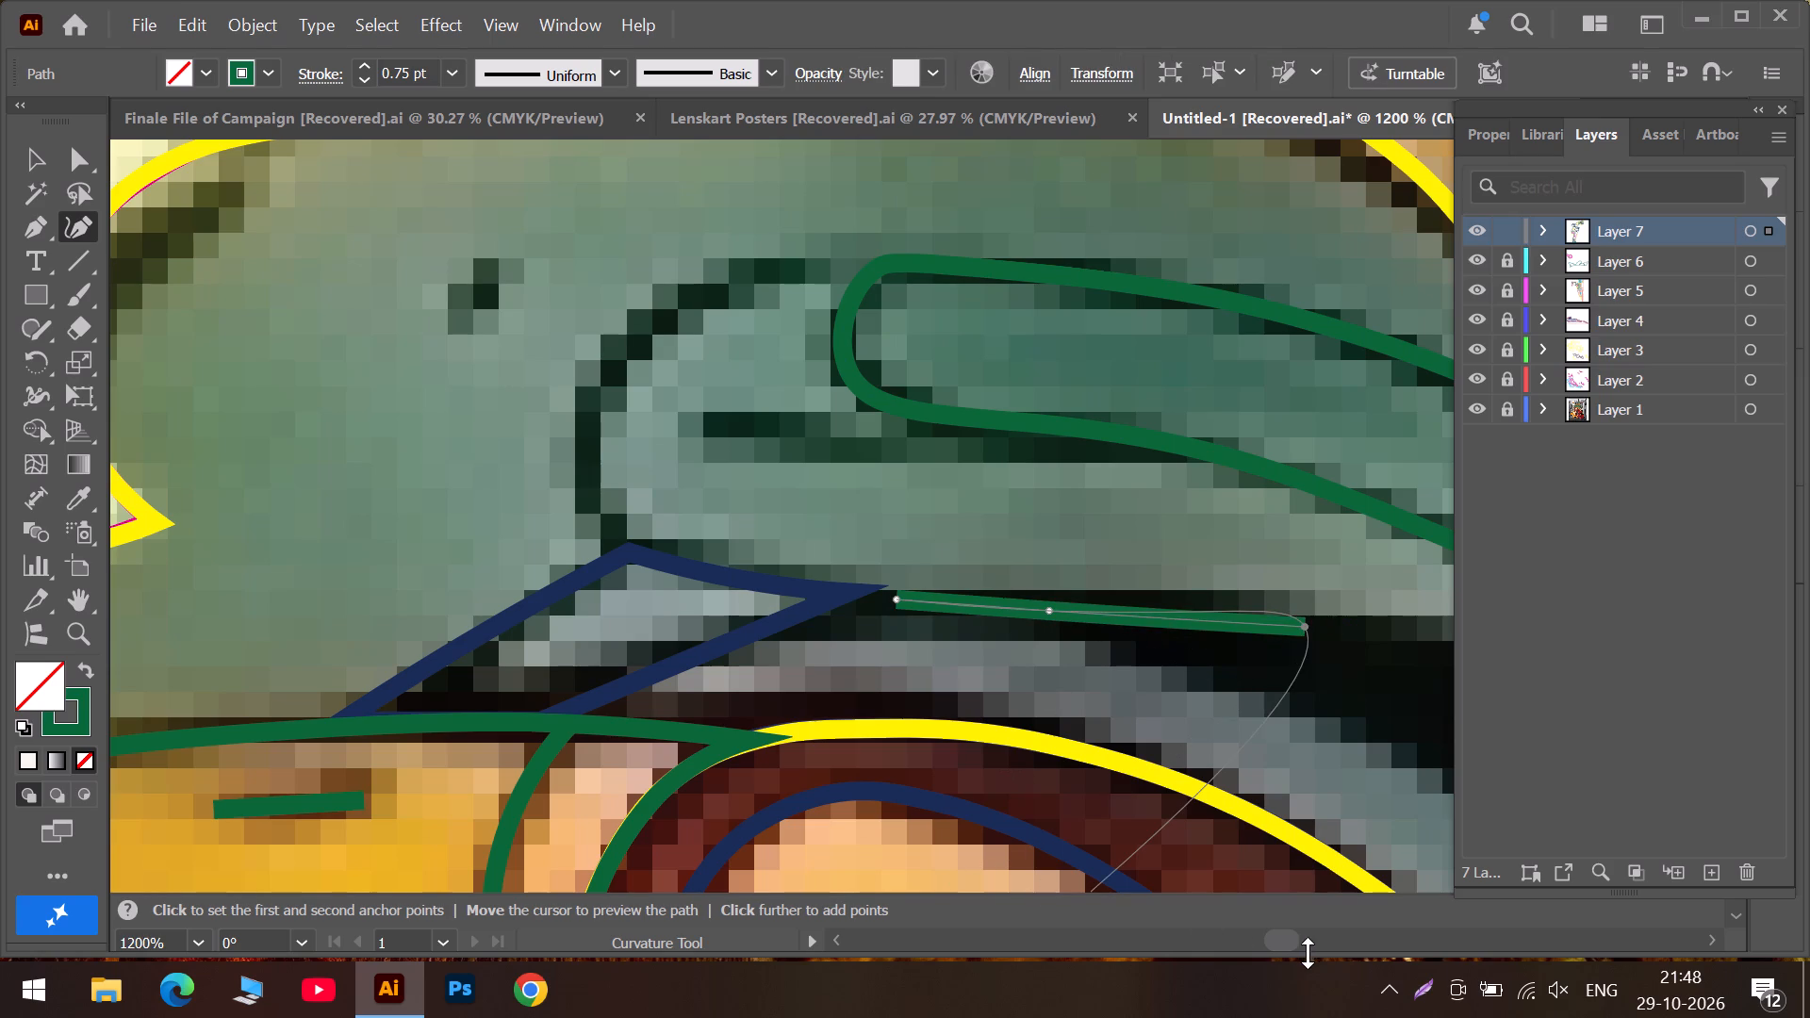
click(1317, 943)
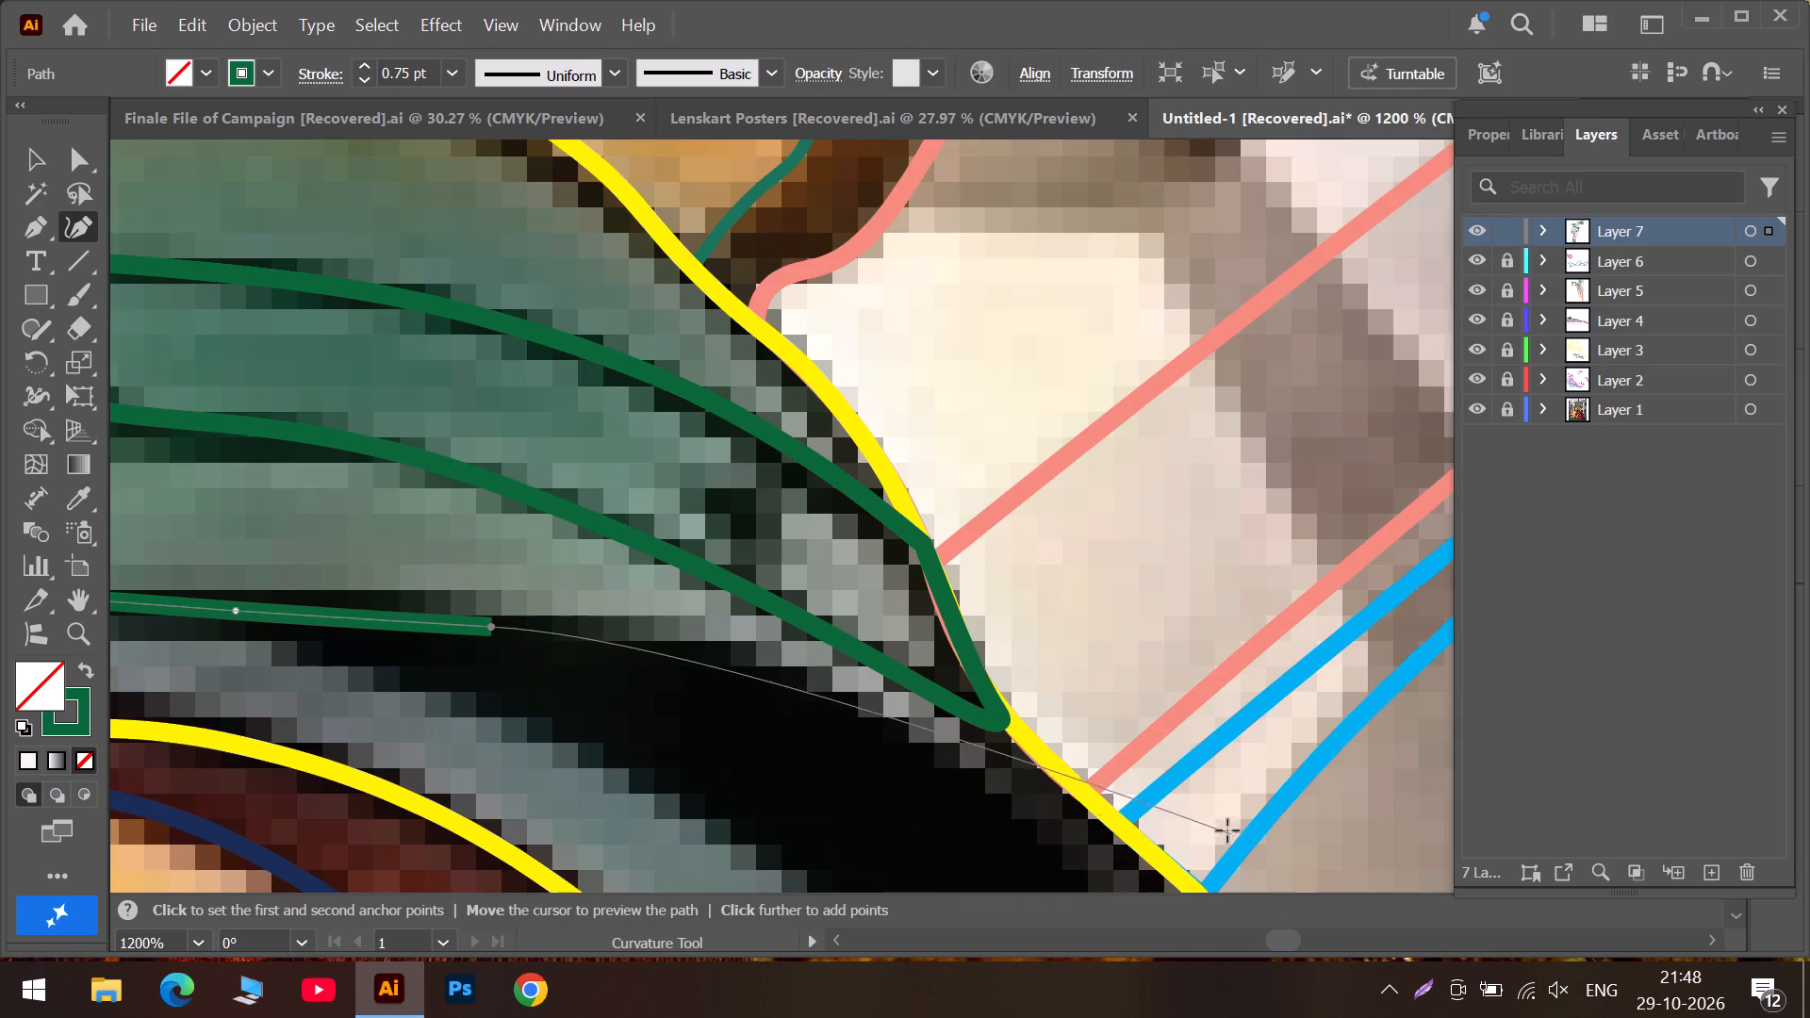
scroll(1229, 831, down, 4)
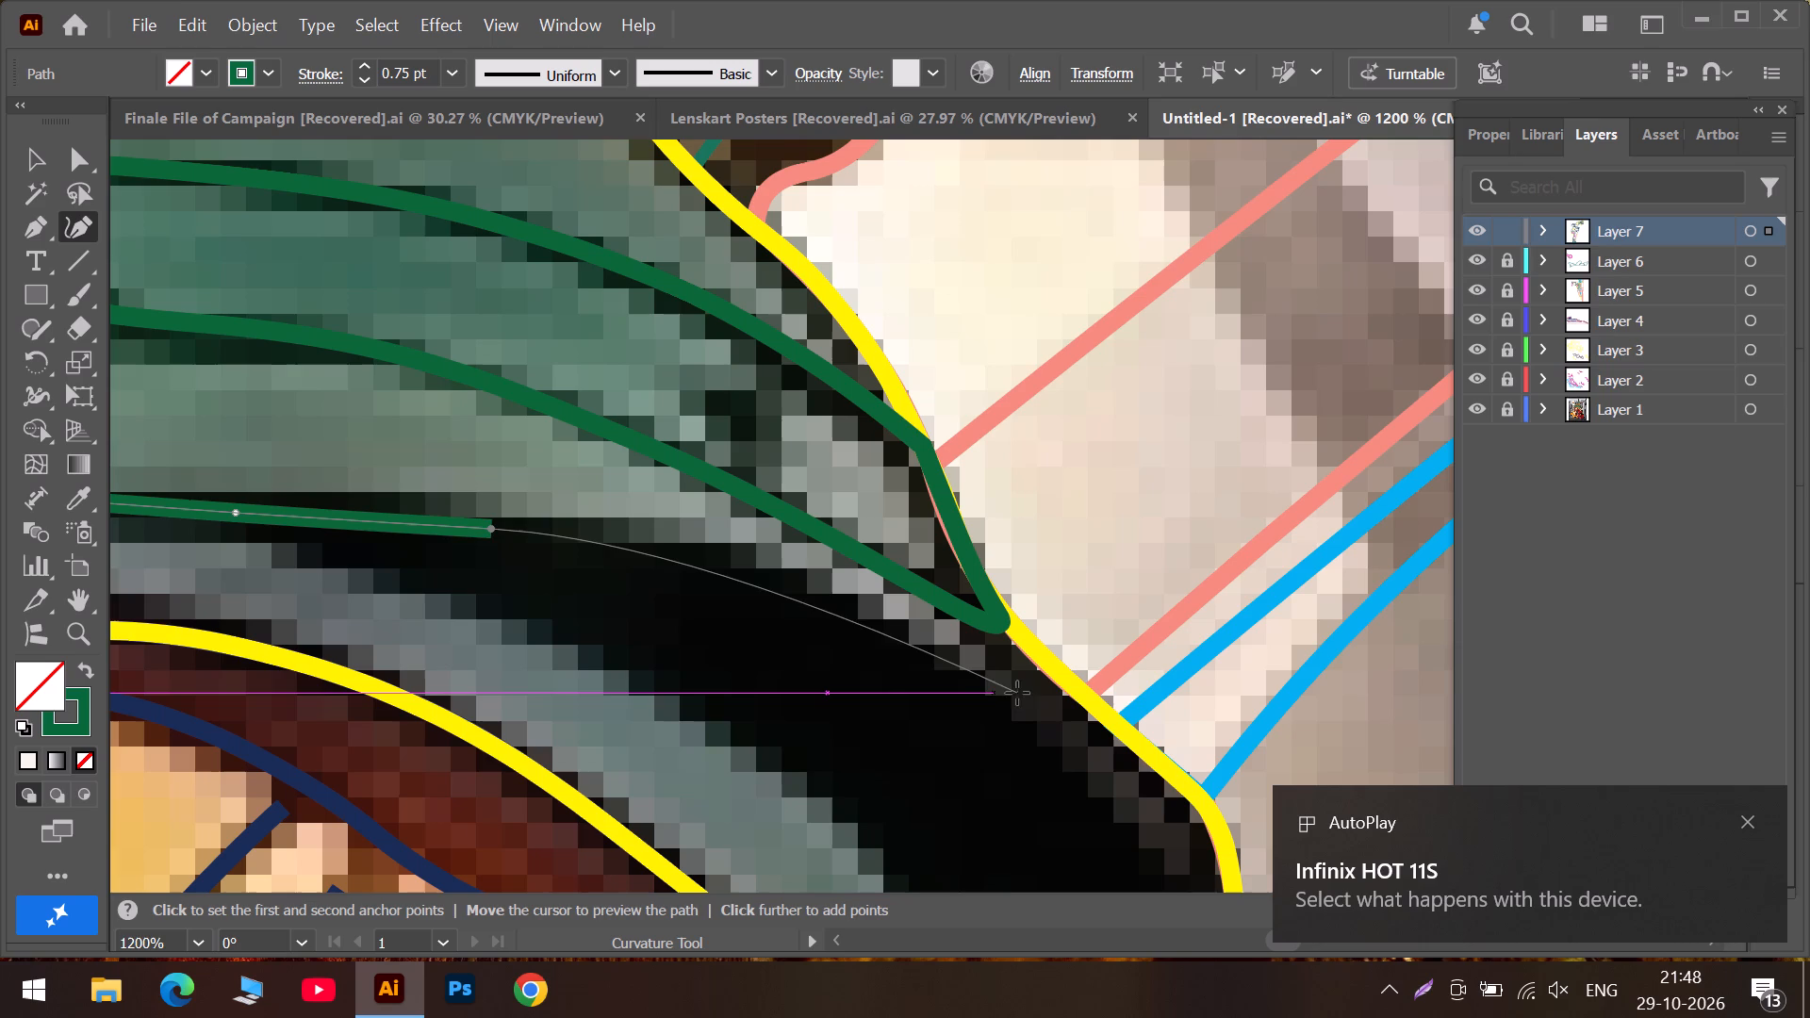
click(1025, 693)
scroll(1026, 692, down, 3)
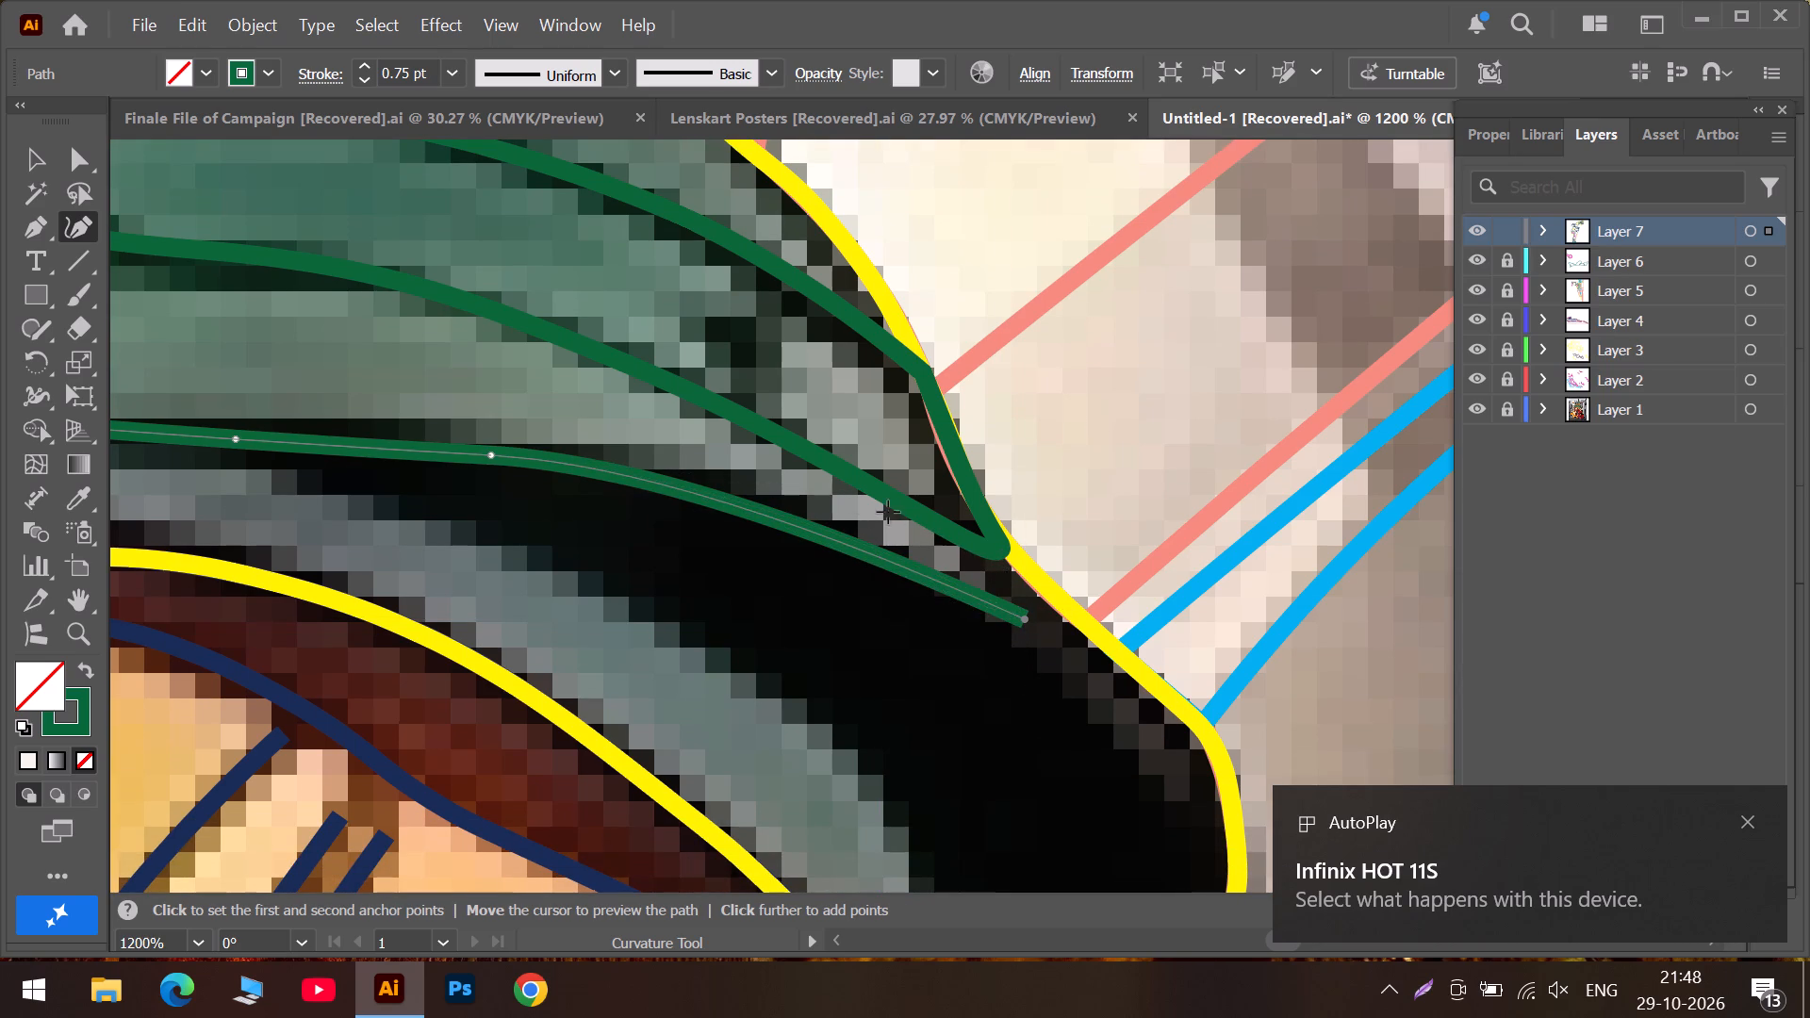
key(Escape)
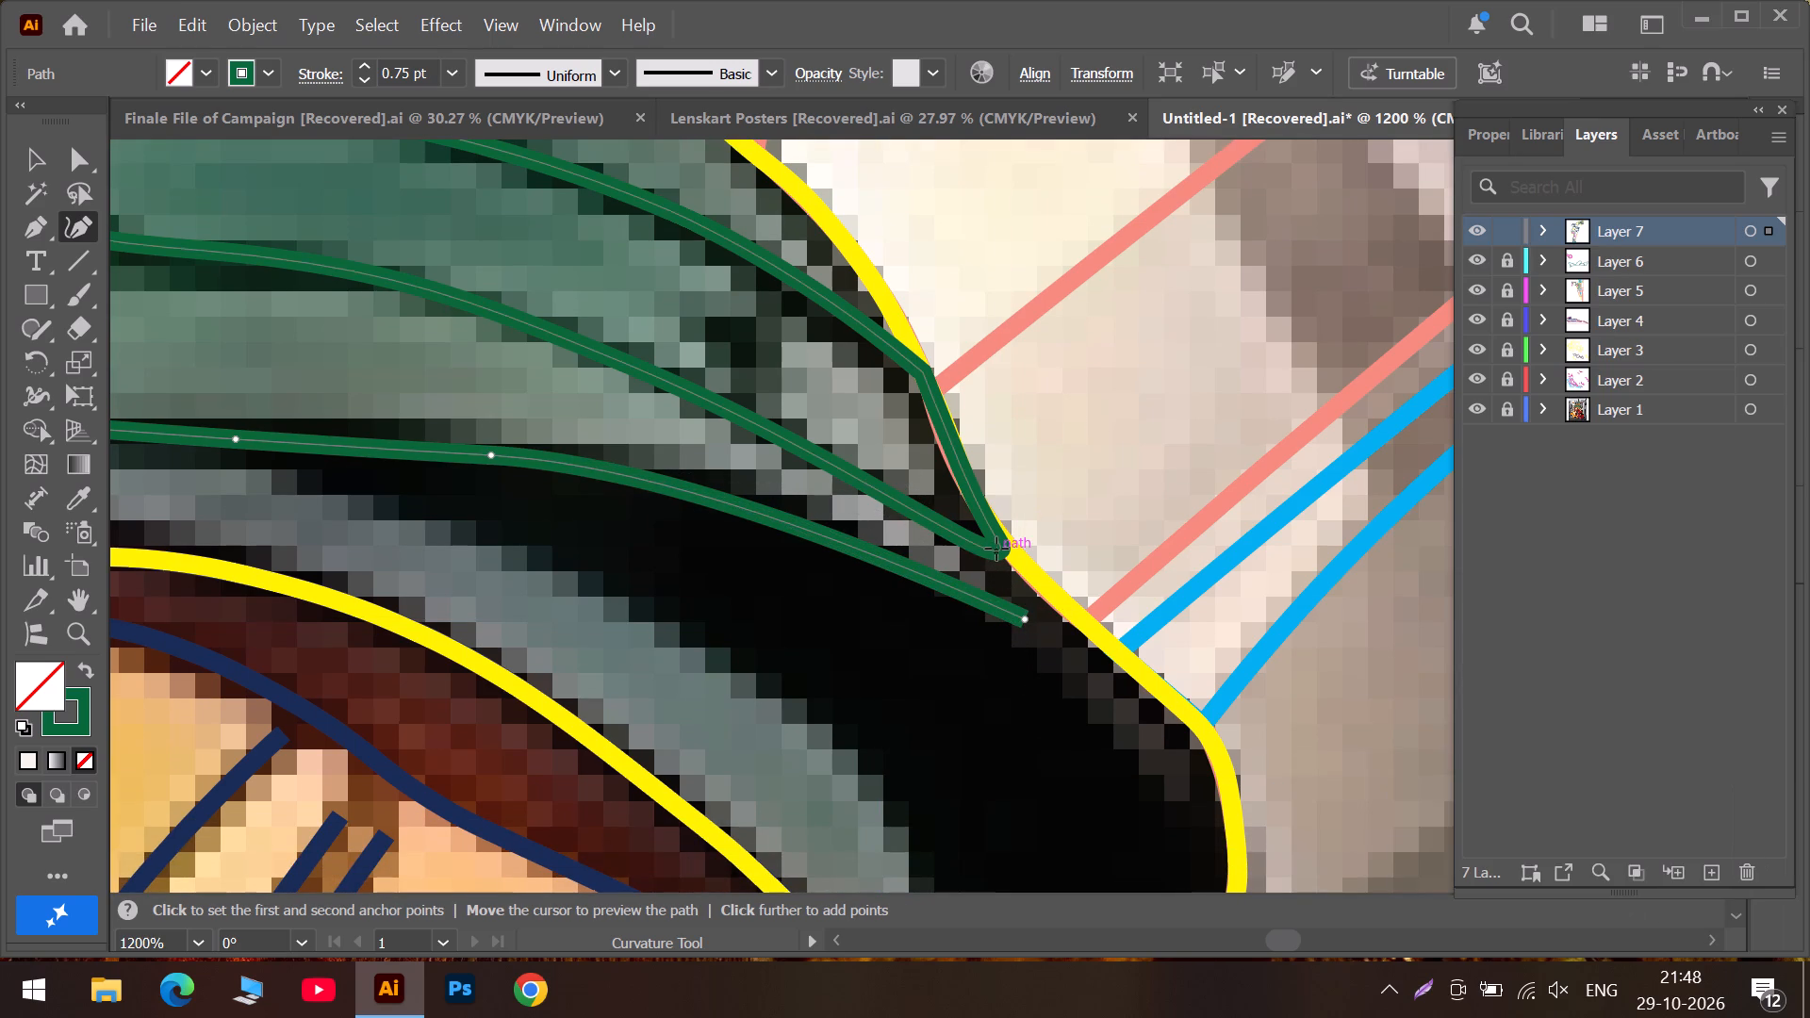
Make the panel outline's lower right end a sharp corner and reposition the curve points on its short right side along the yellow outline.
click(996, 549)
double_click(1002, 549)
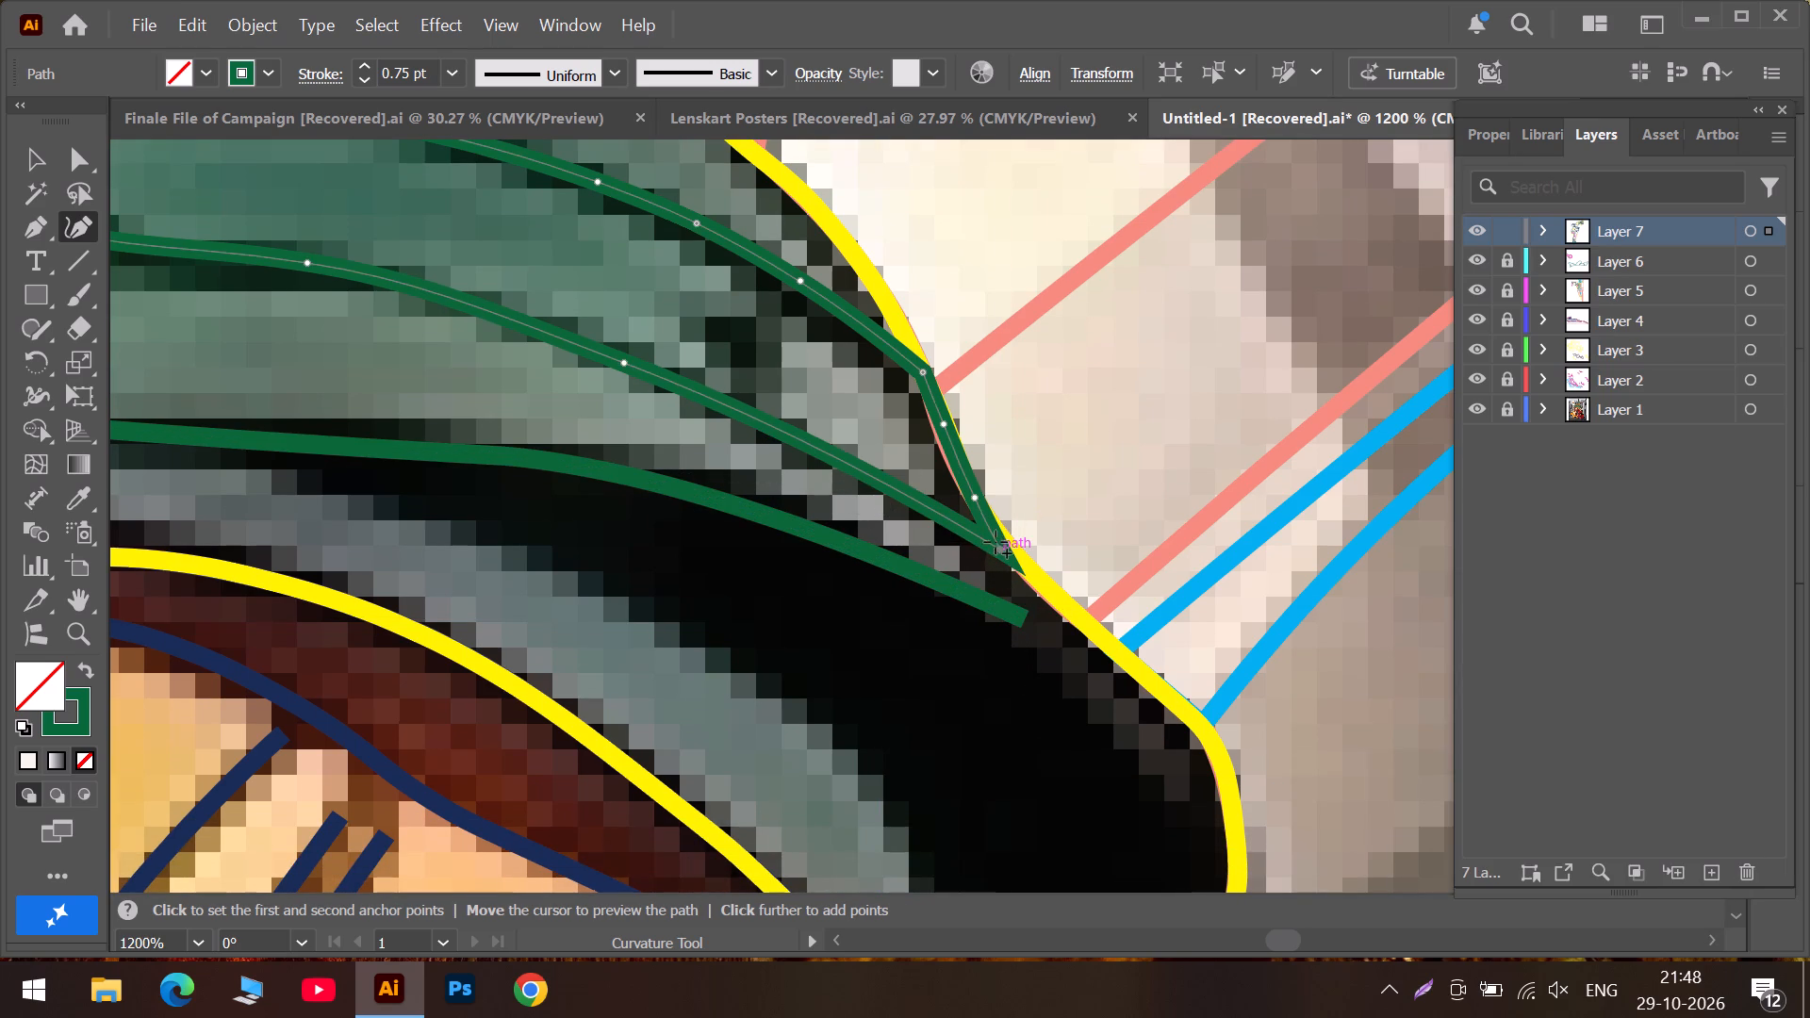
drag(976, 502, 974, 487)
drag(974, 487, 989, 524)
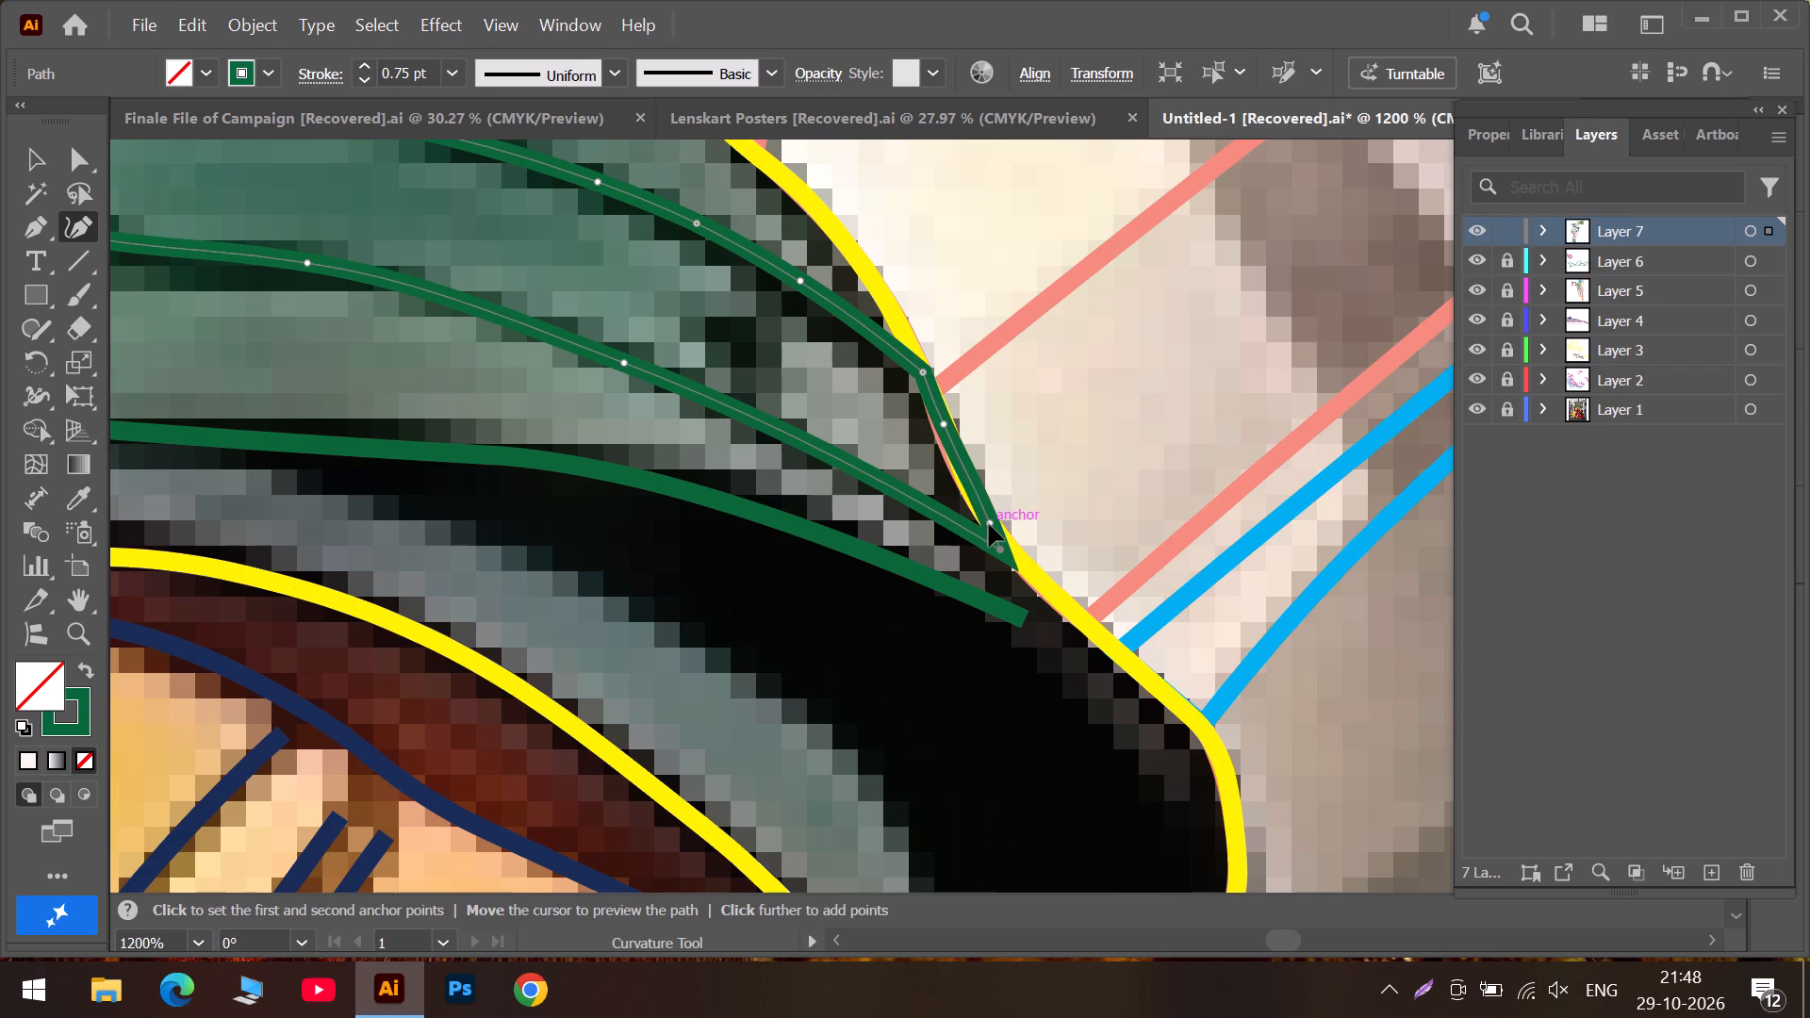
drag(989, 524, 985, 519)
drag(975, 478, 970, 478)
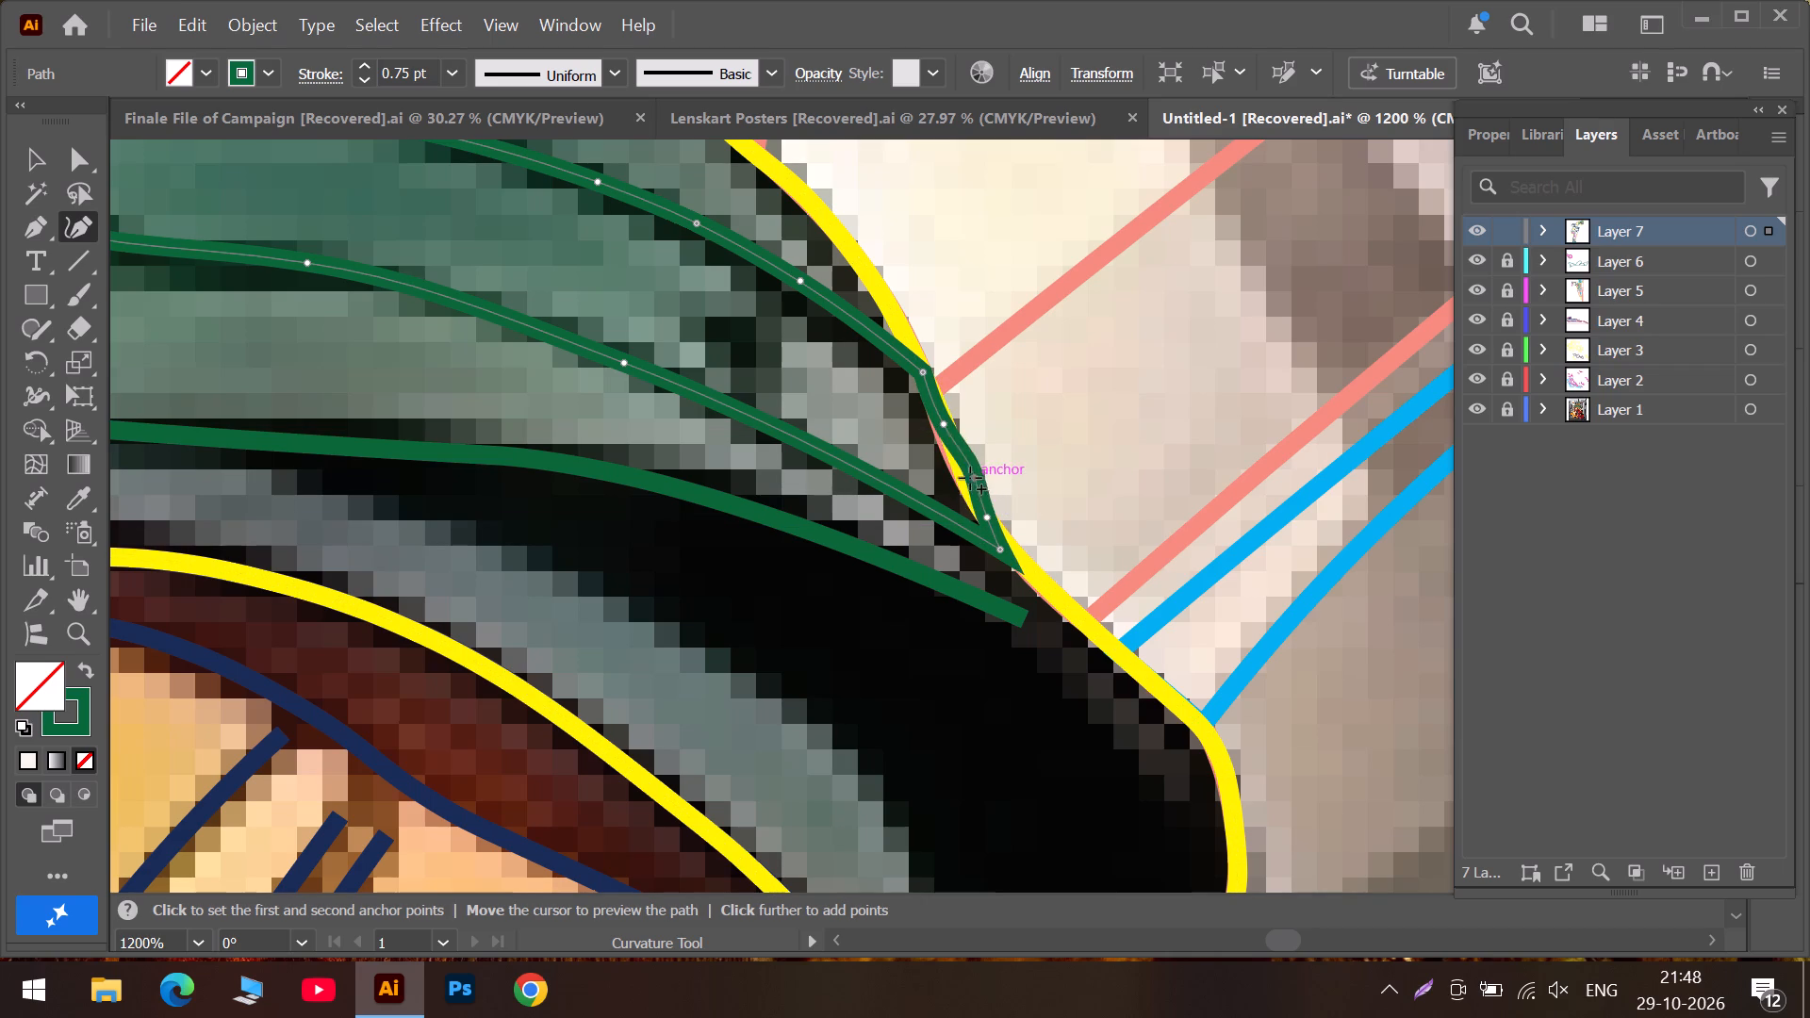
drag(970, 478, 967, 477)
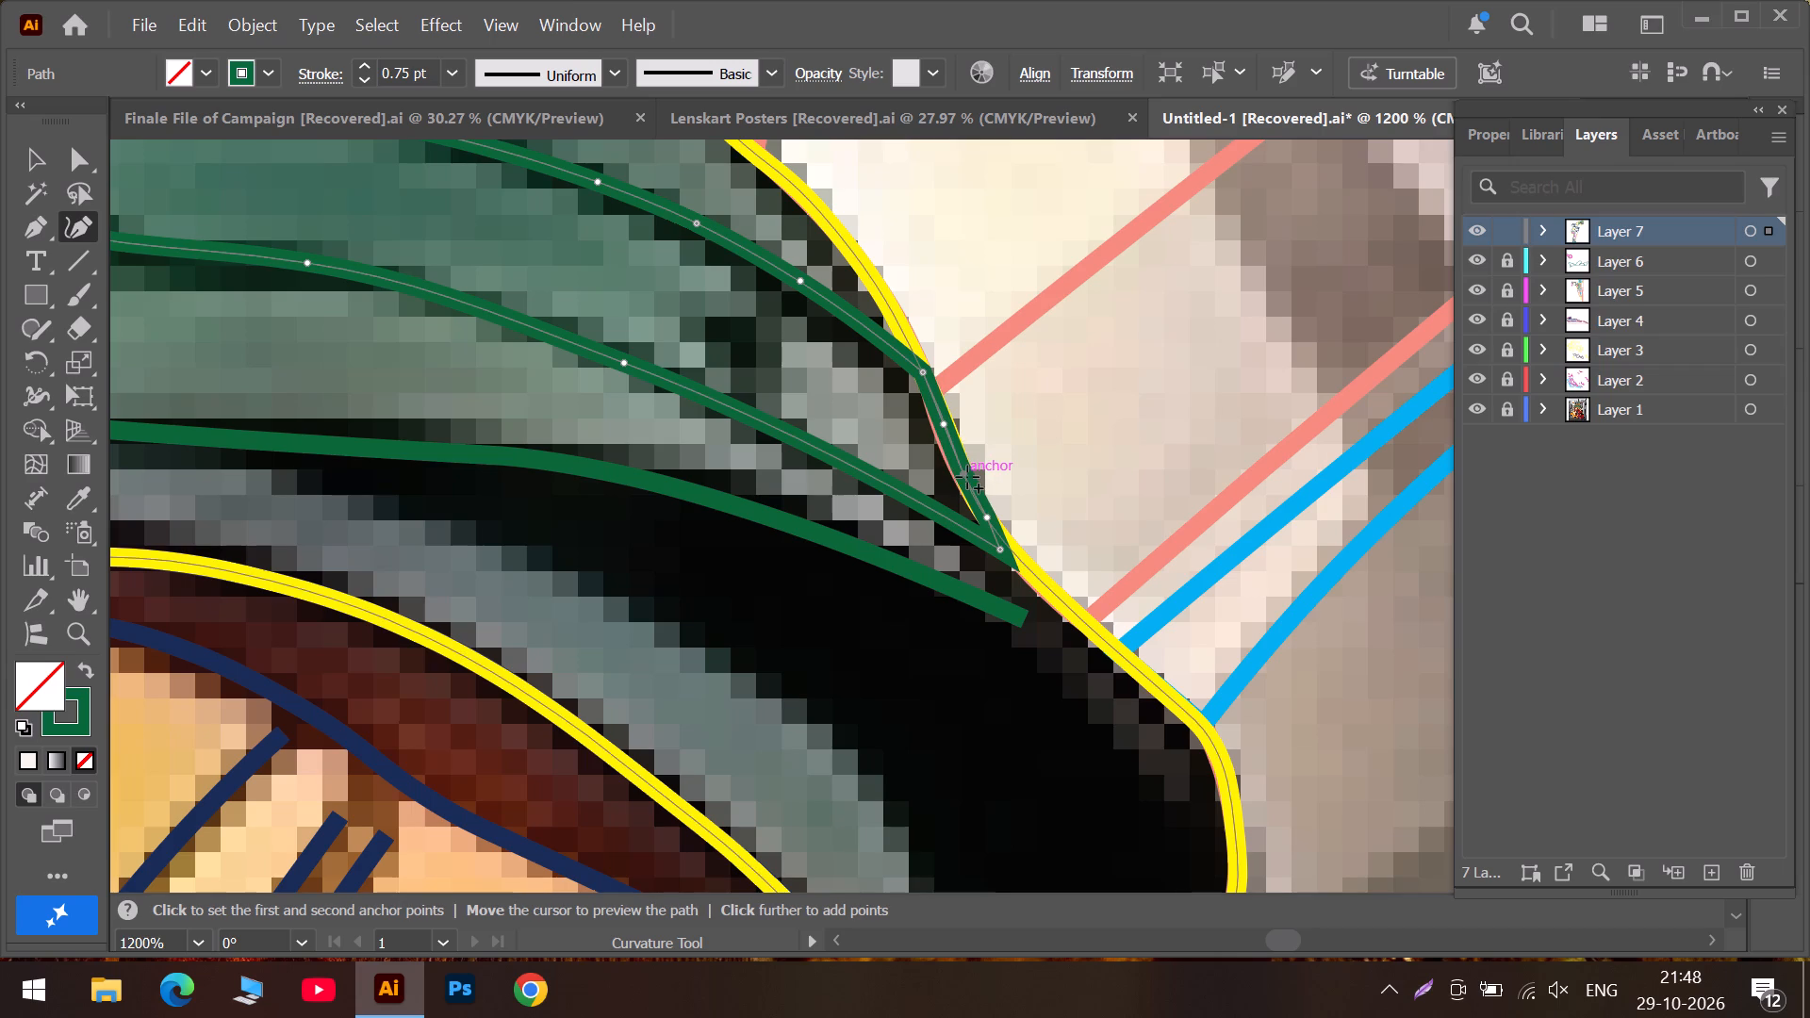
drag(967, 477, 966, 477)
drag(991, 517, 988, 517)
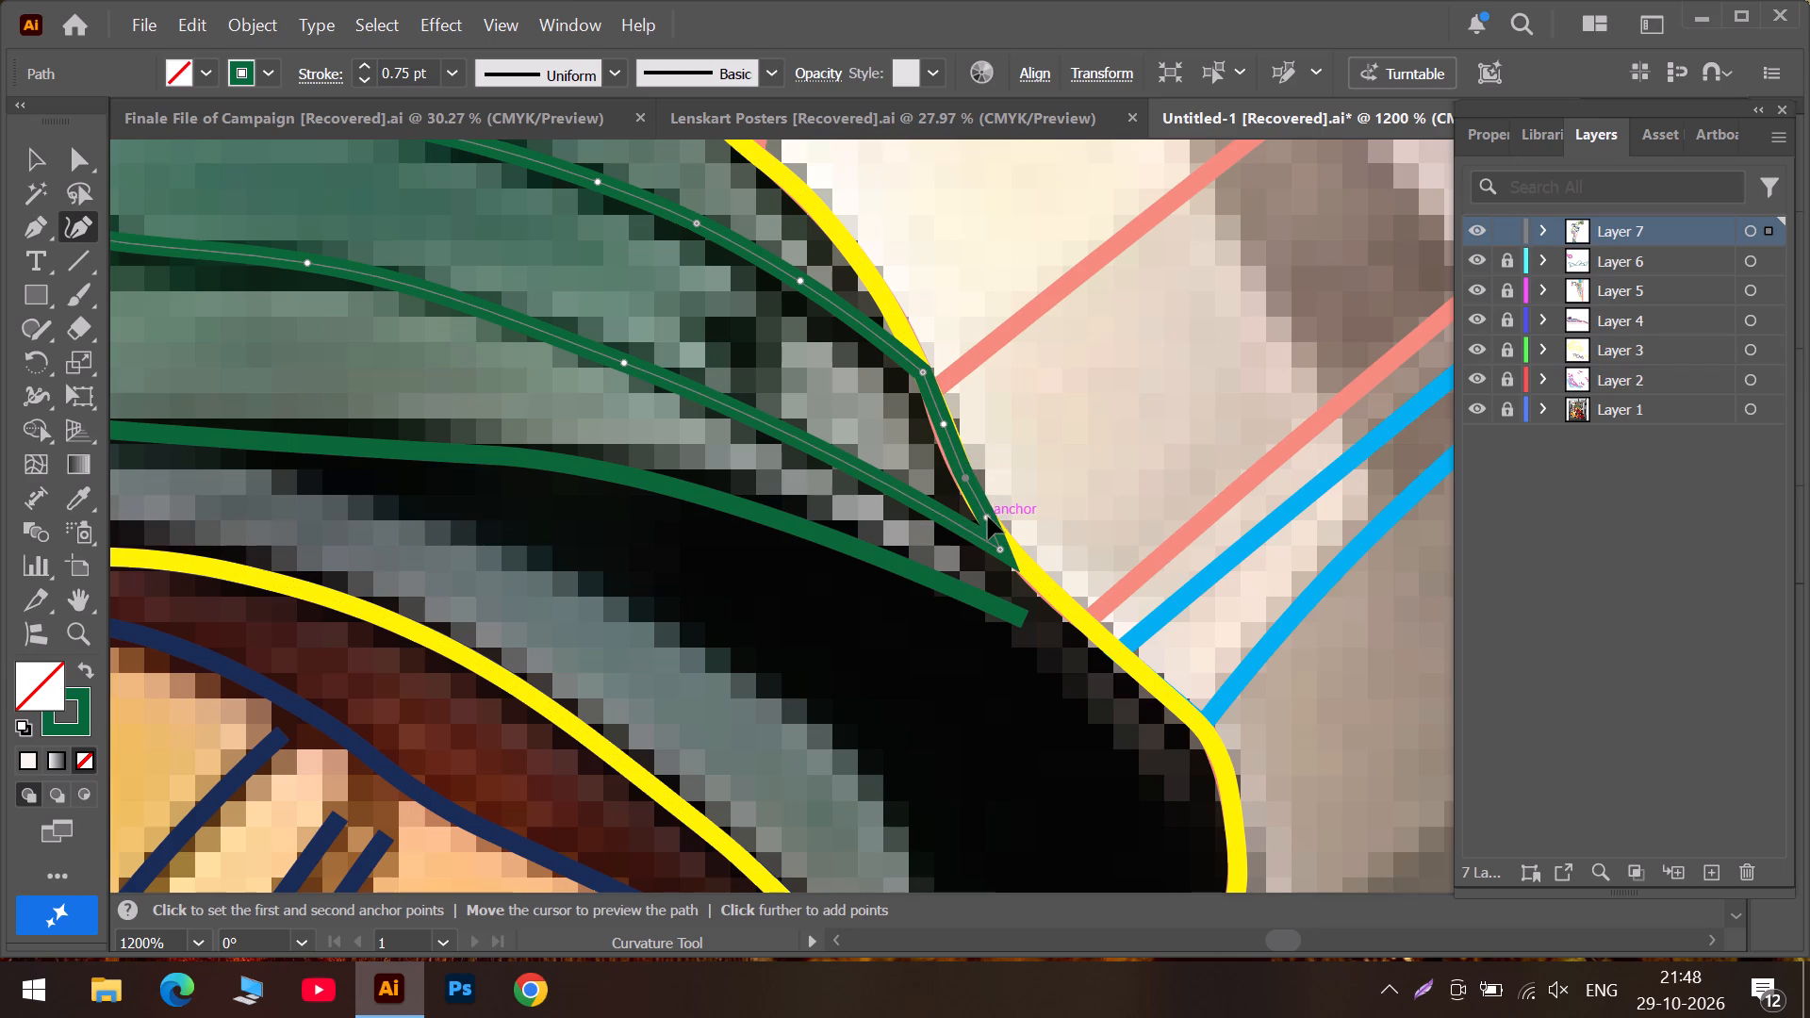
drag(988, 517, 995, 535)
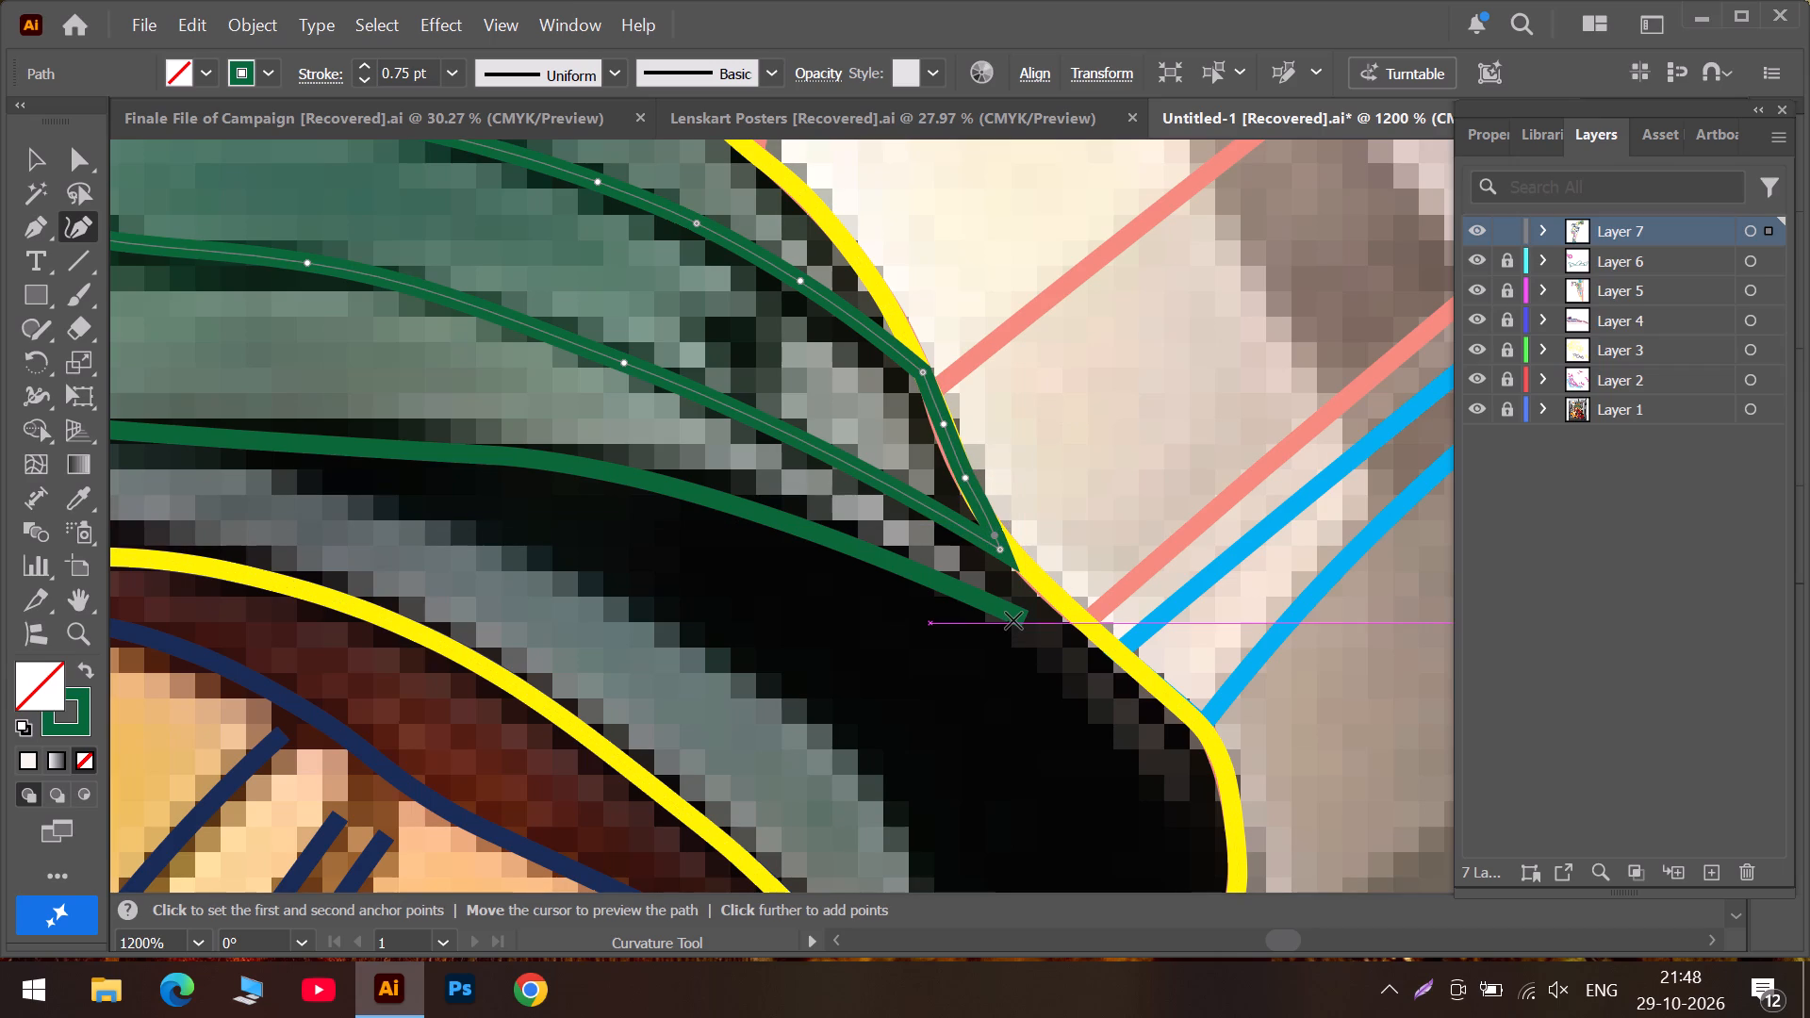
Extend the brim's green curve around the black area's rounded right end and back along its inner edge, closing it at its starting point.
click(37, 157)
click(971, 598)
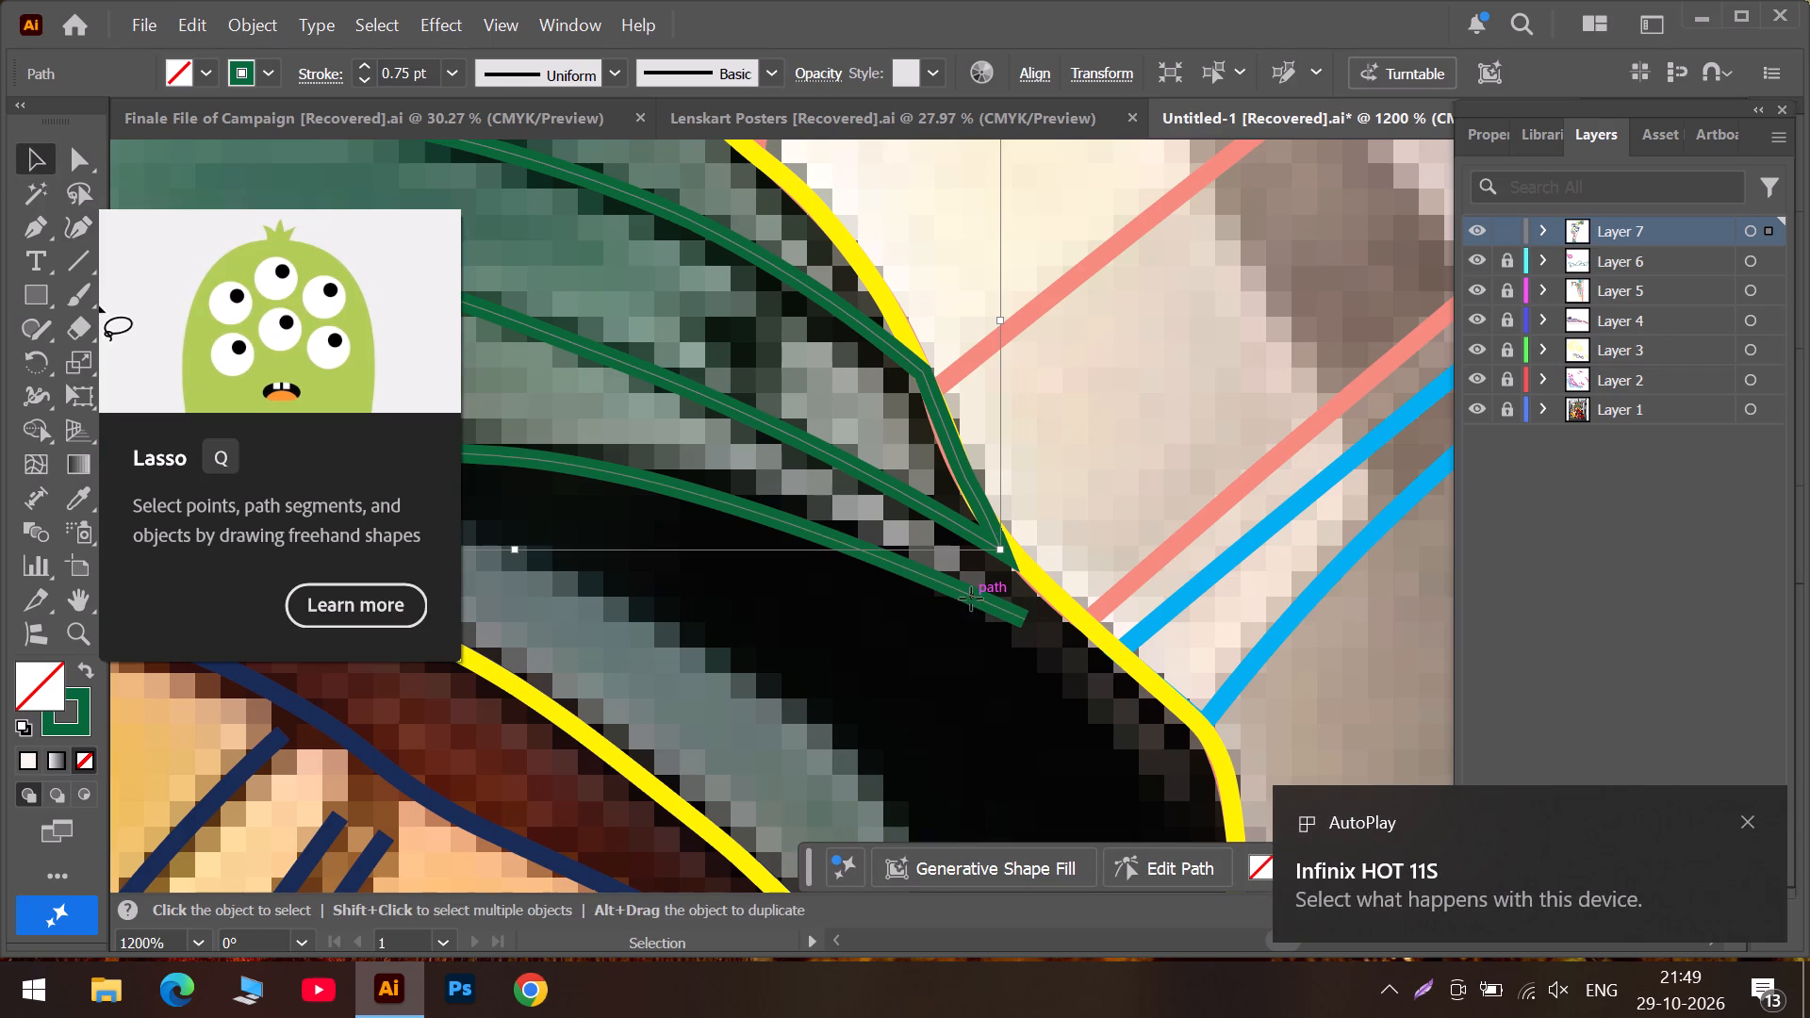
click(72, 219)
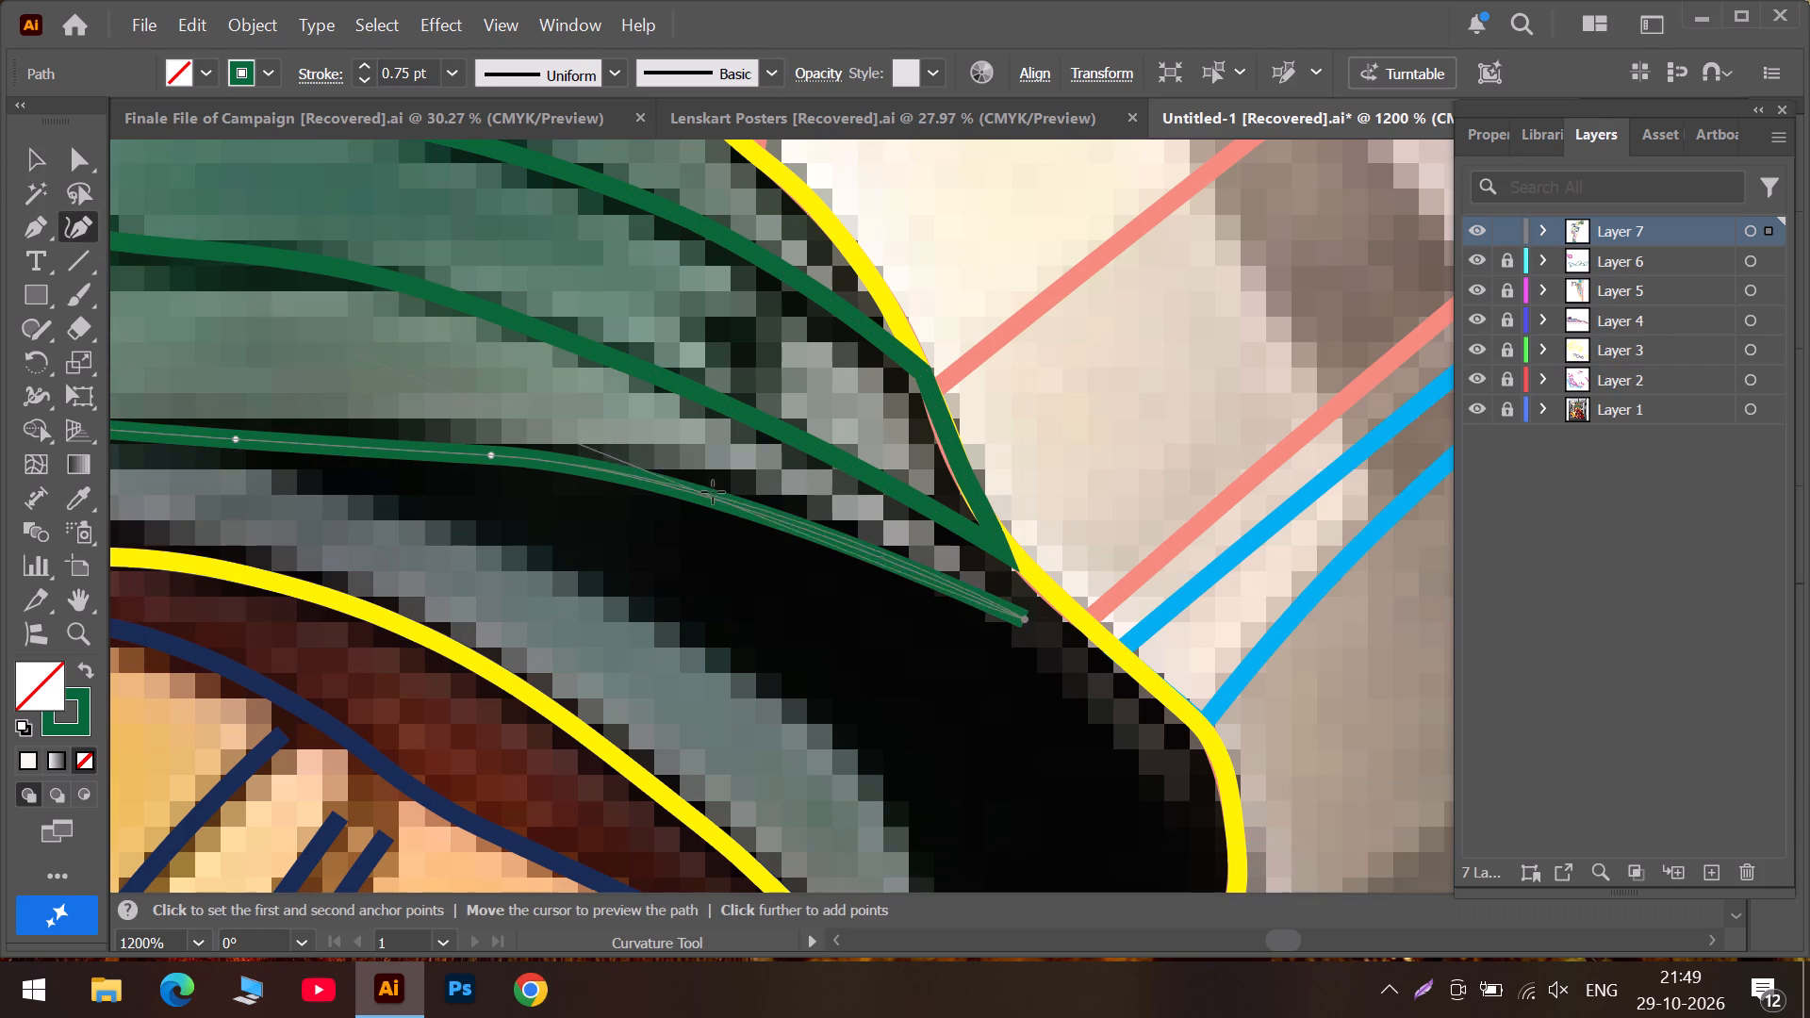
click(1188, 746)
scroll(1188, 746, down, 6)
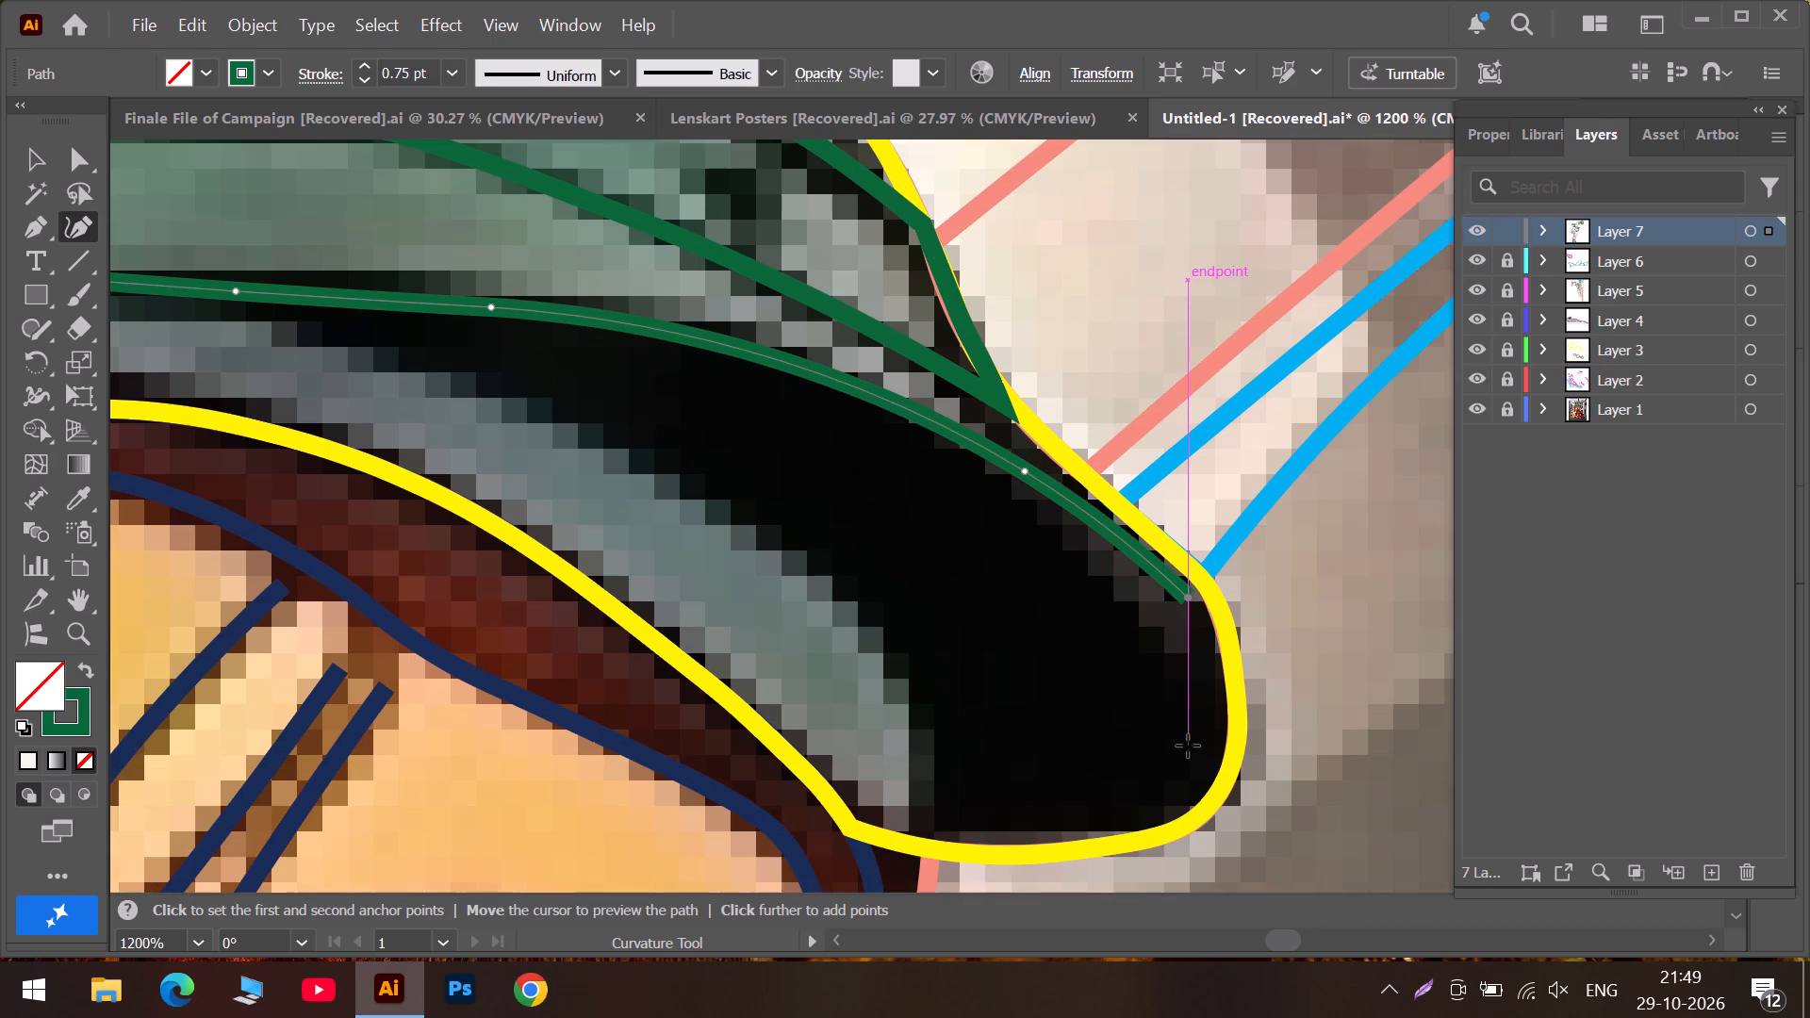
click(1198, 747)
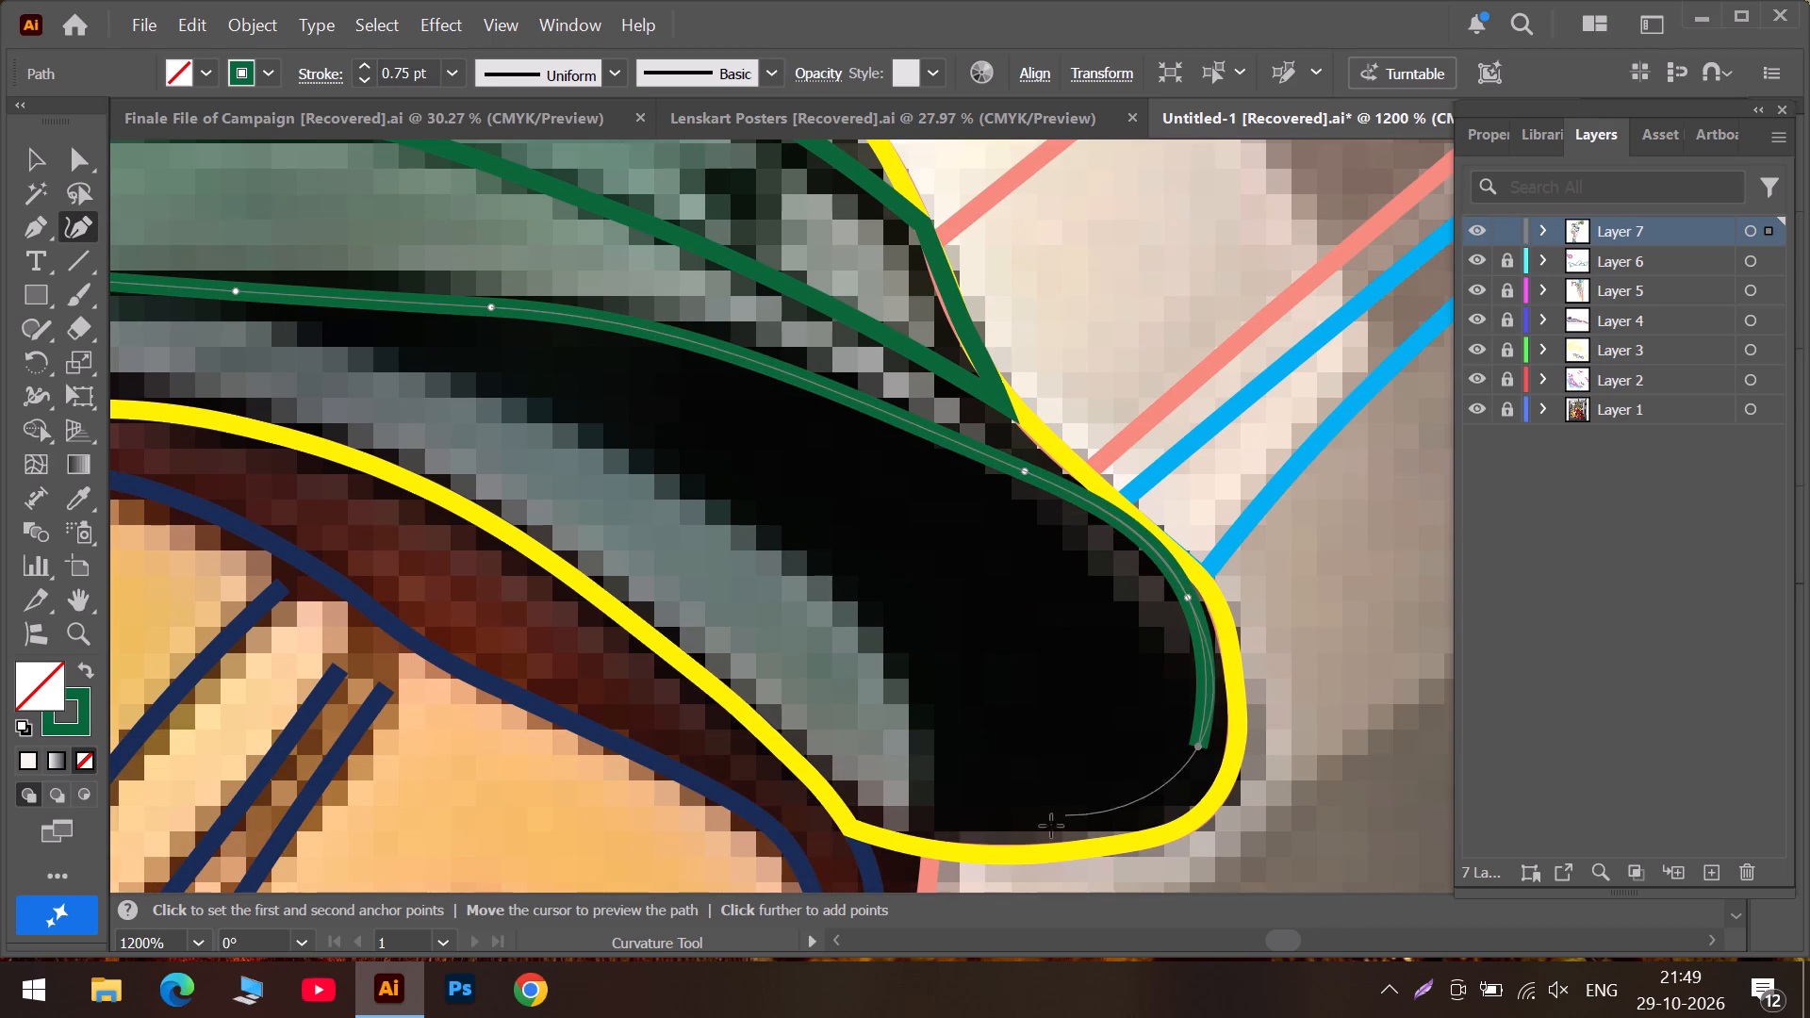
click(997, 837)
double_click(922, 830)
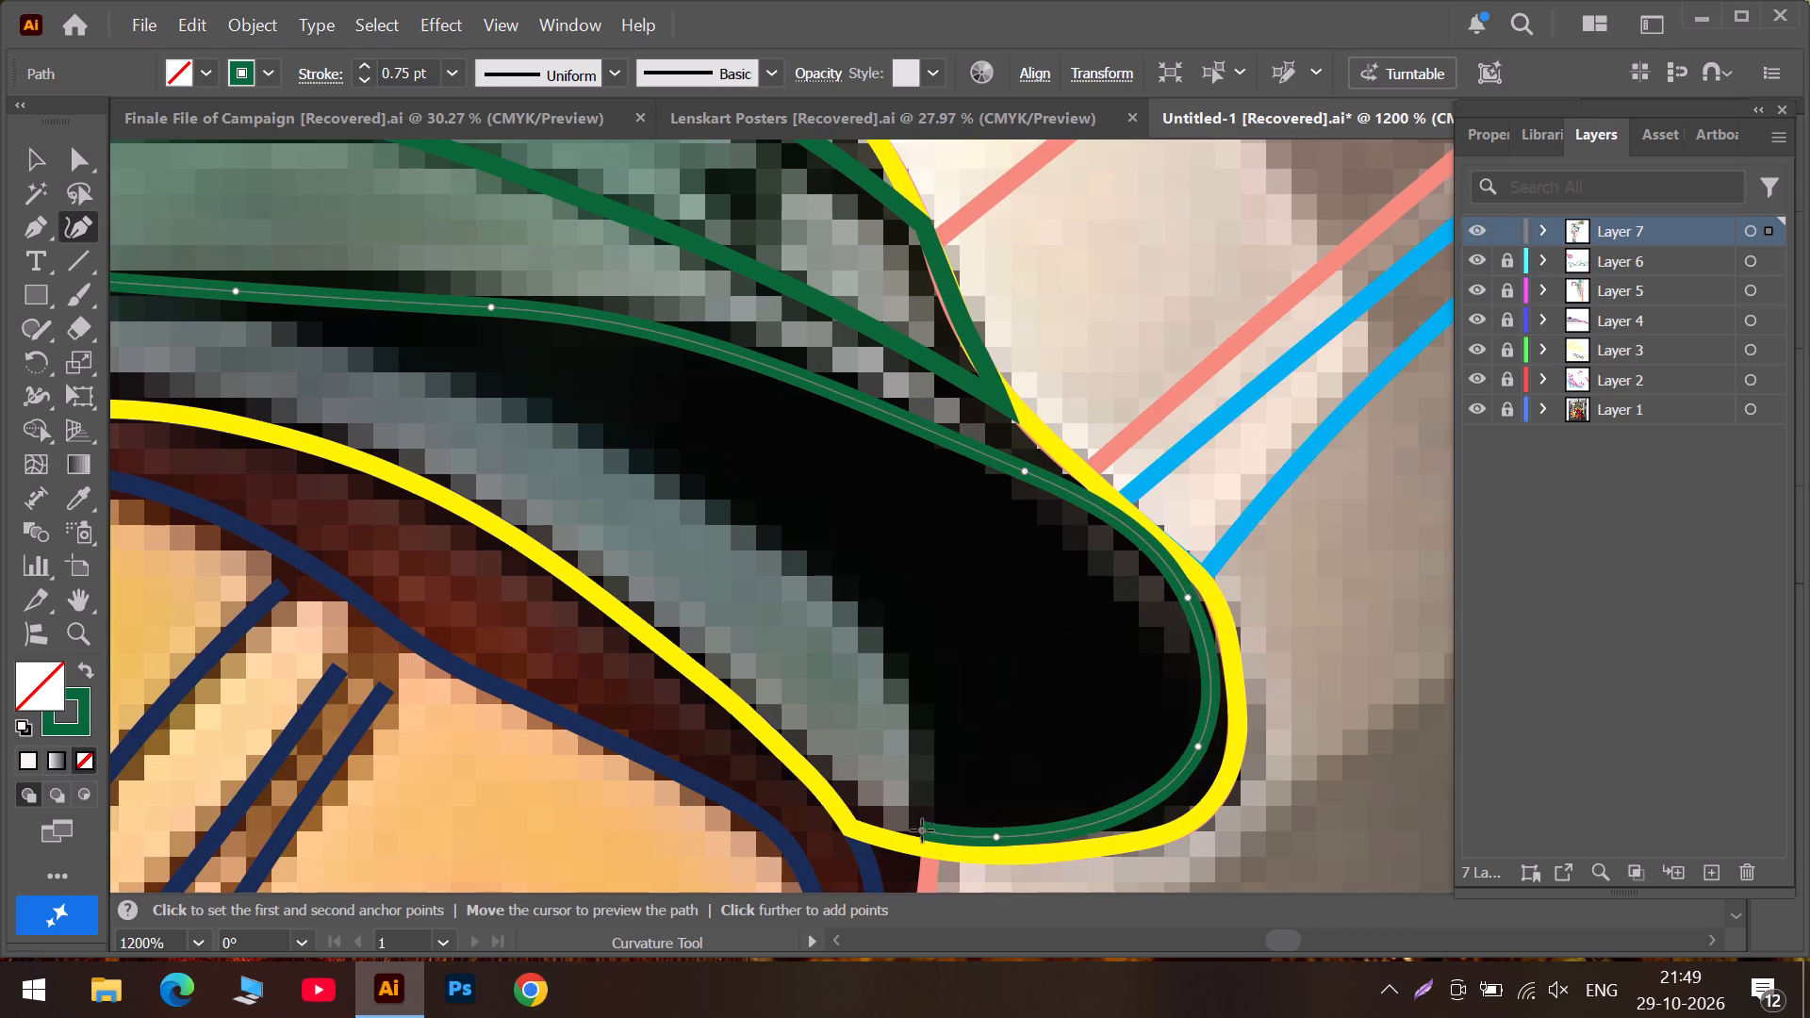
click(908, 709)
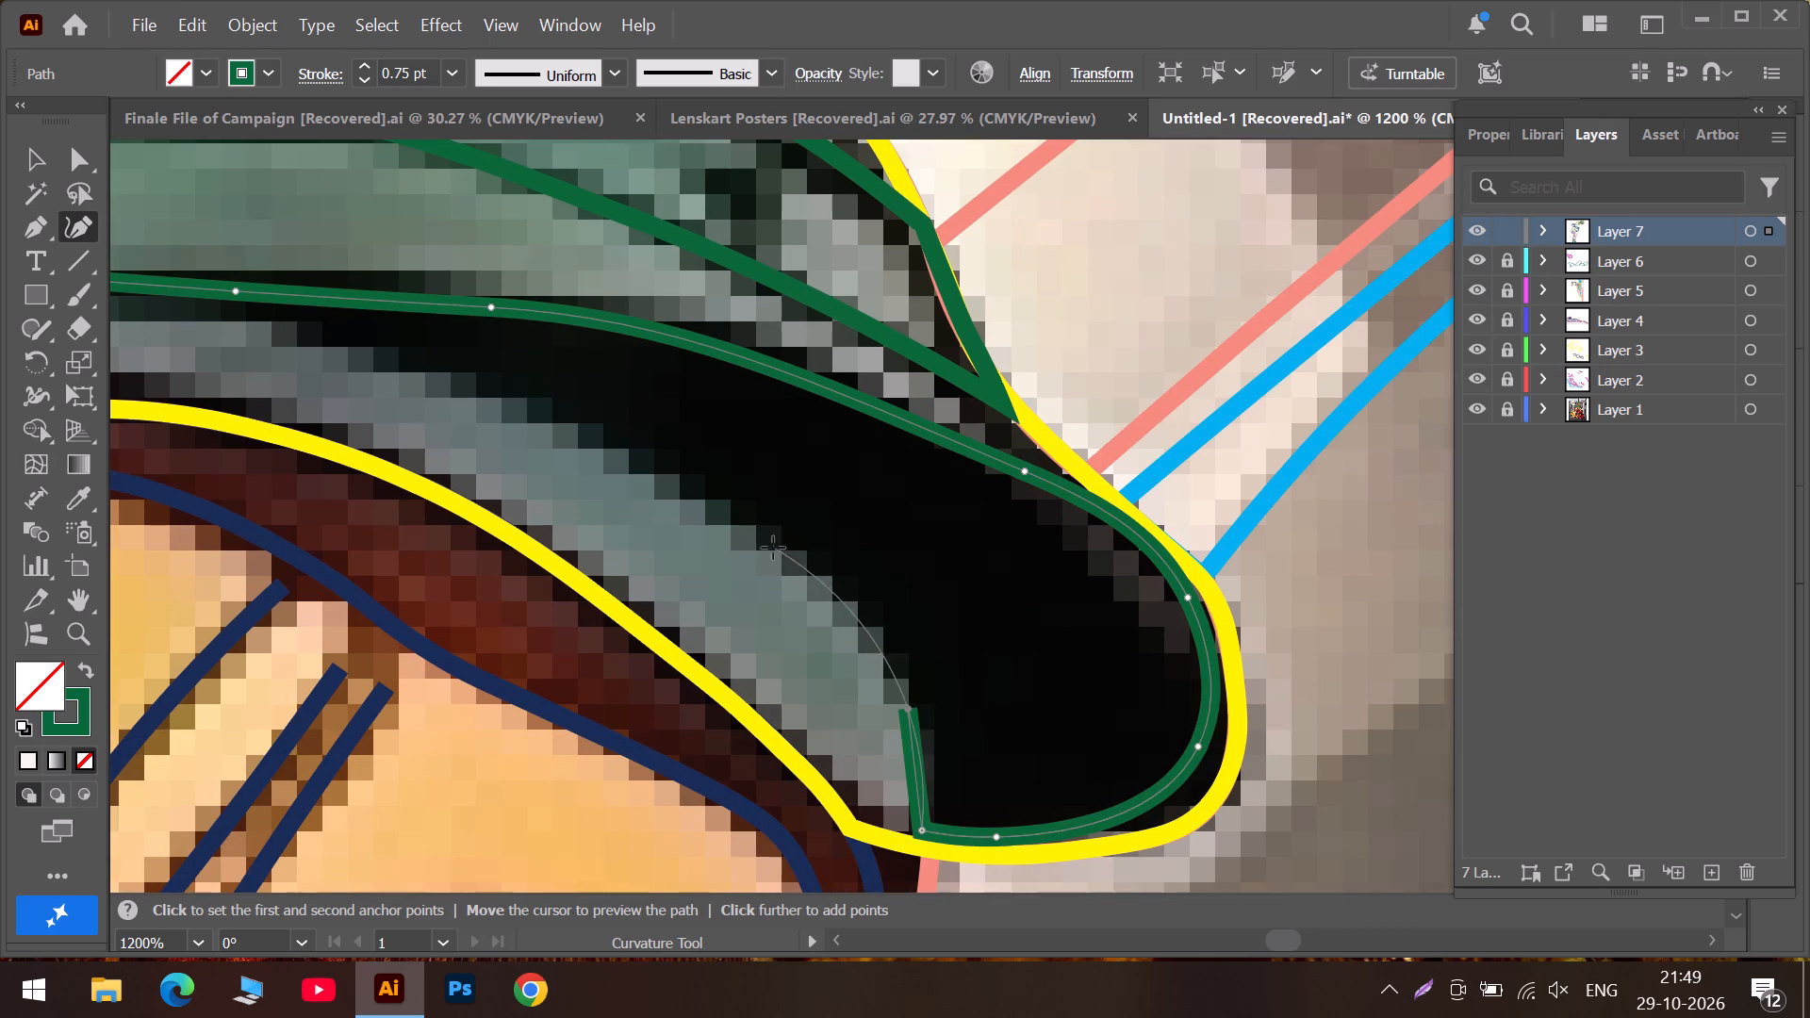
drag(771, 545, 740, 533)
click(486, 391)
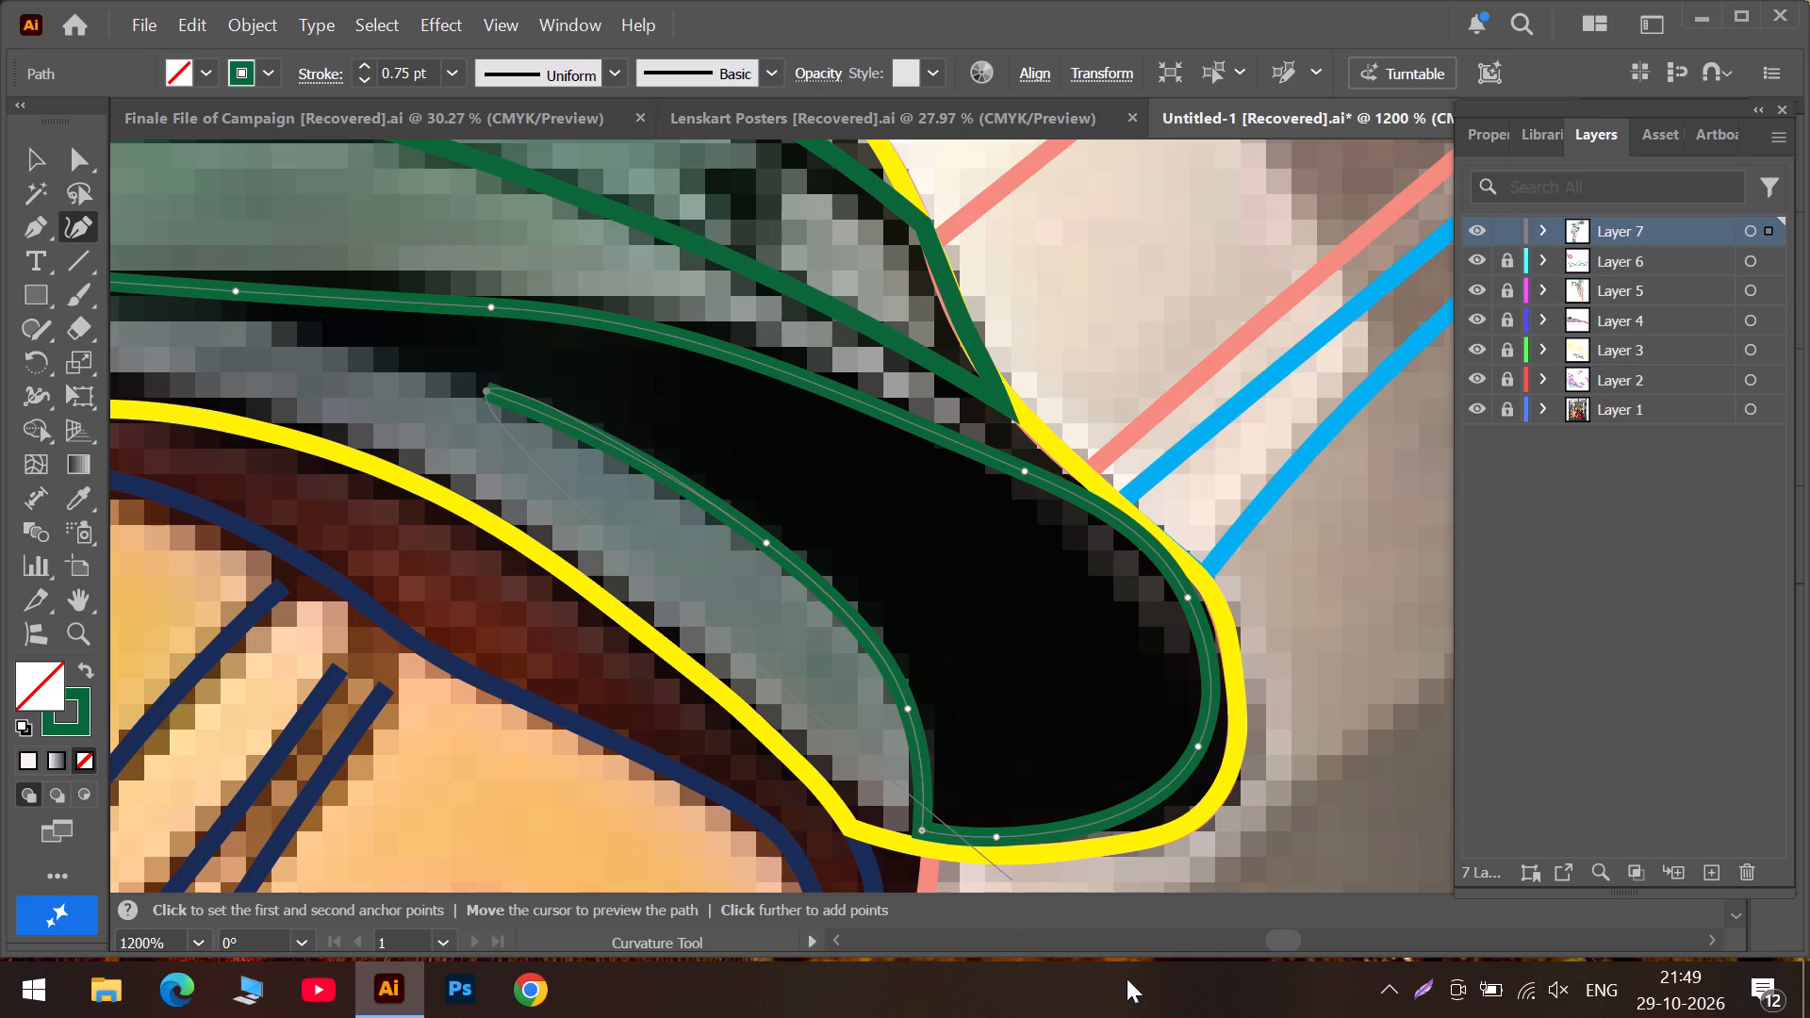
click(1238, 943)
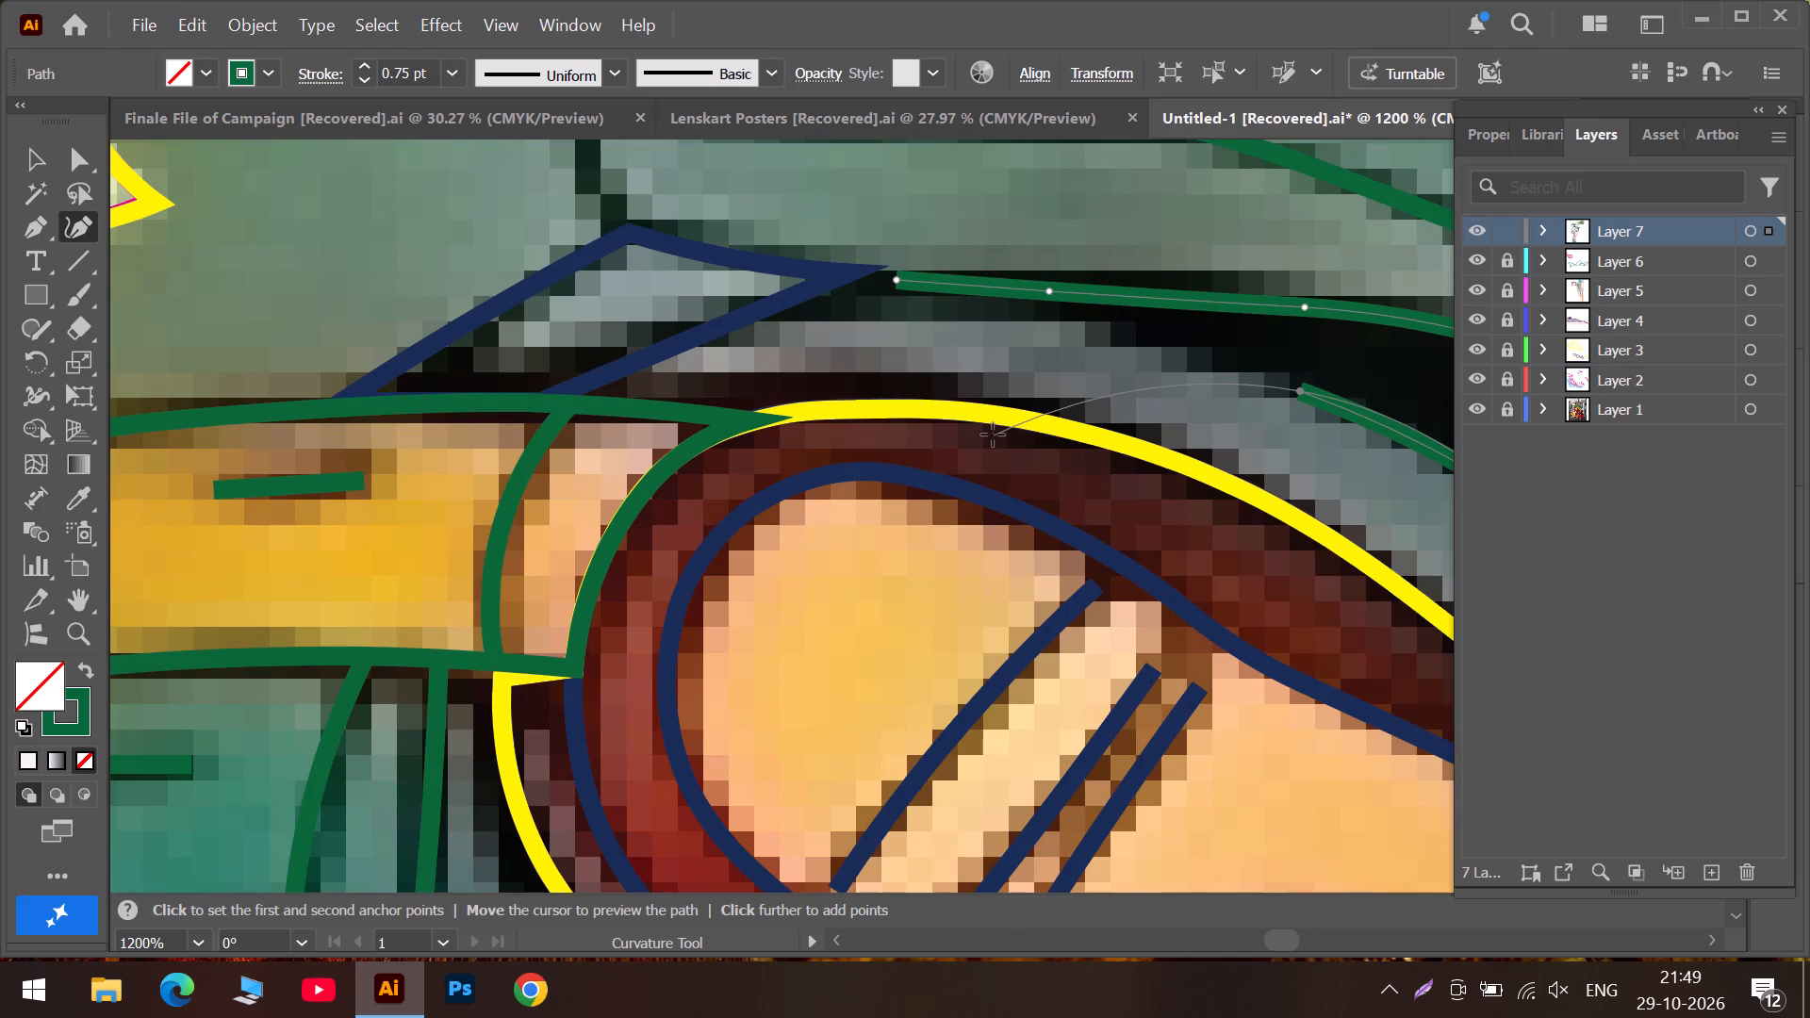
scroll(993, 435, up, 2)
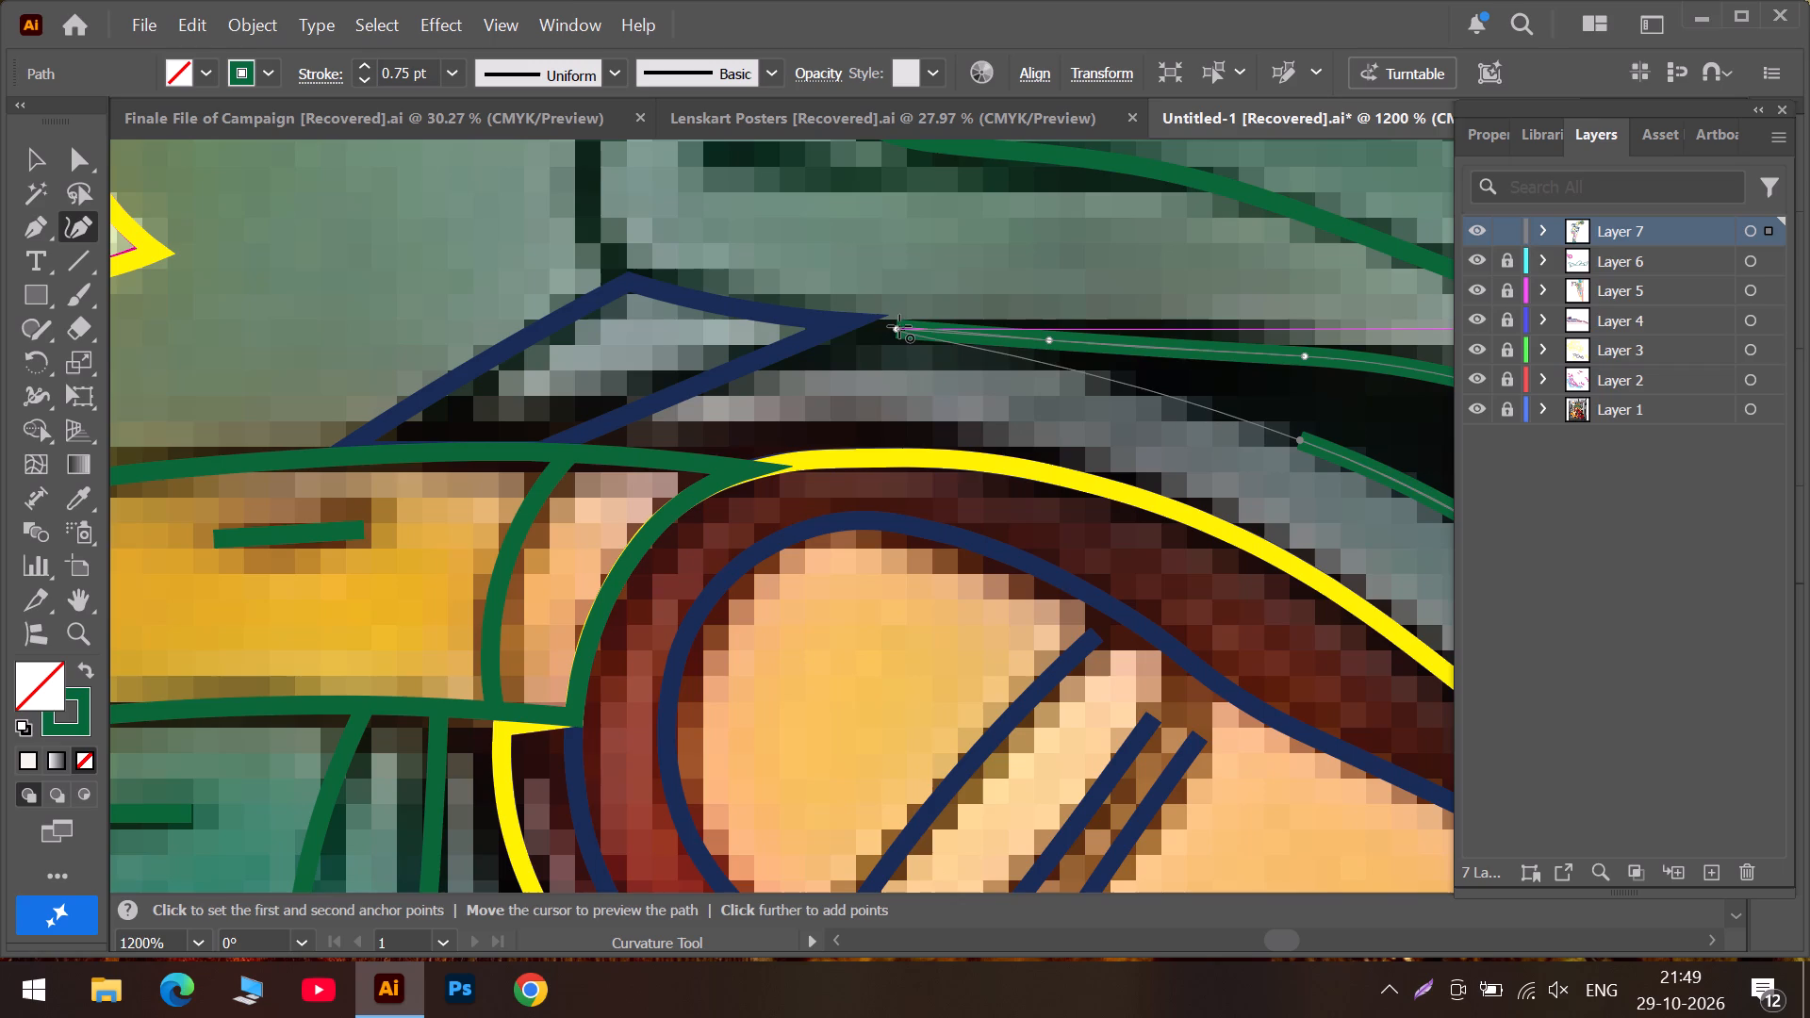
double_click(897, 327)
Move the closed brim outline's left corner onto the navy shape's tip and raise the adjacent upper-edge point to follow the black edge.
drag(897, 327, 858, 321)
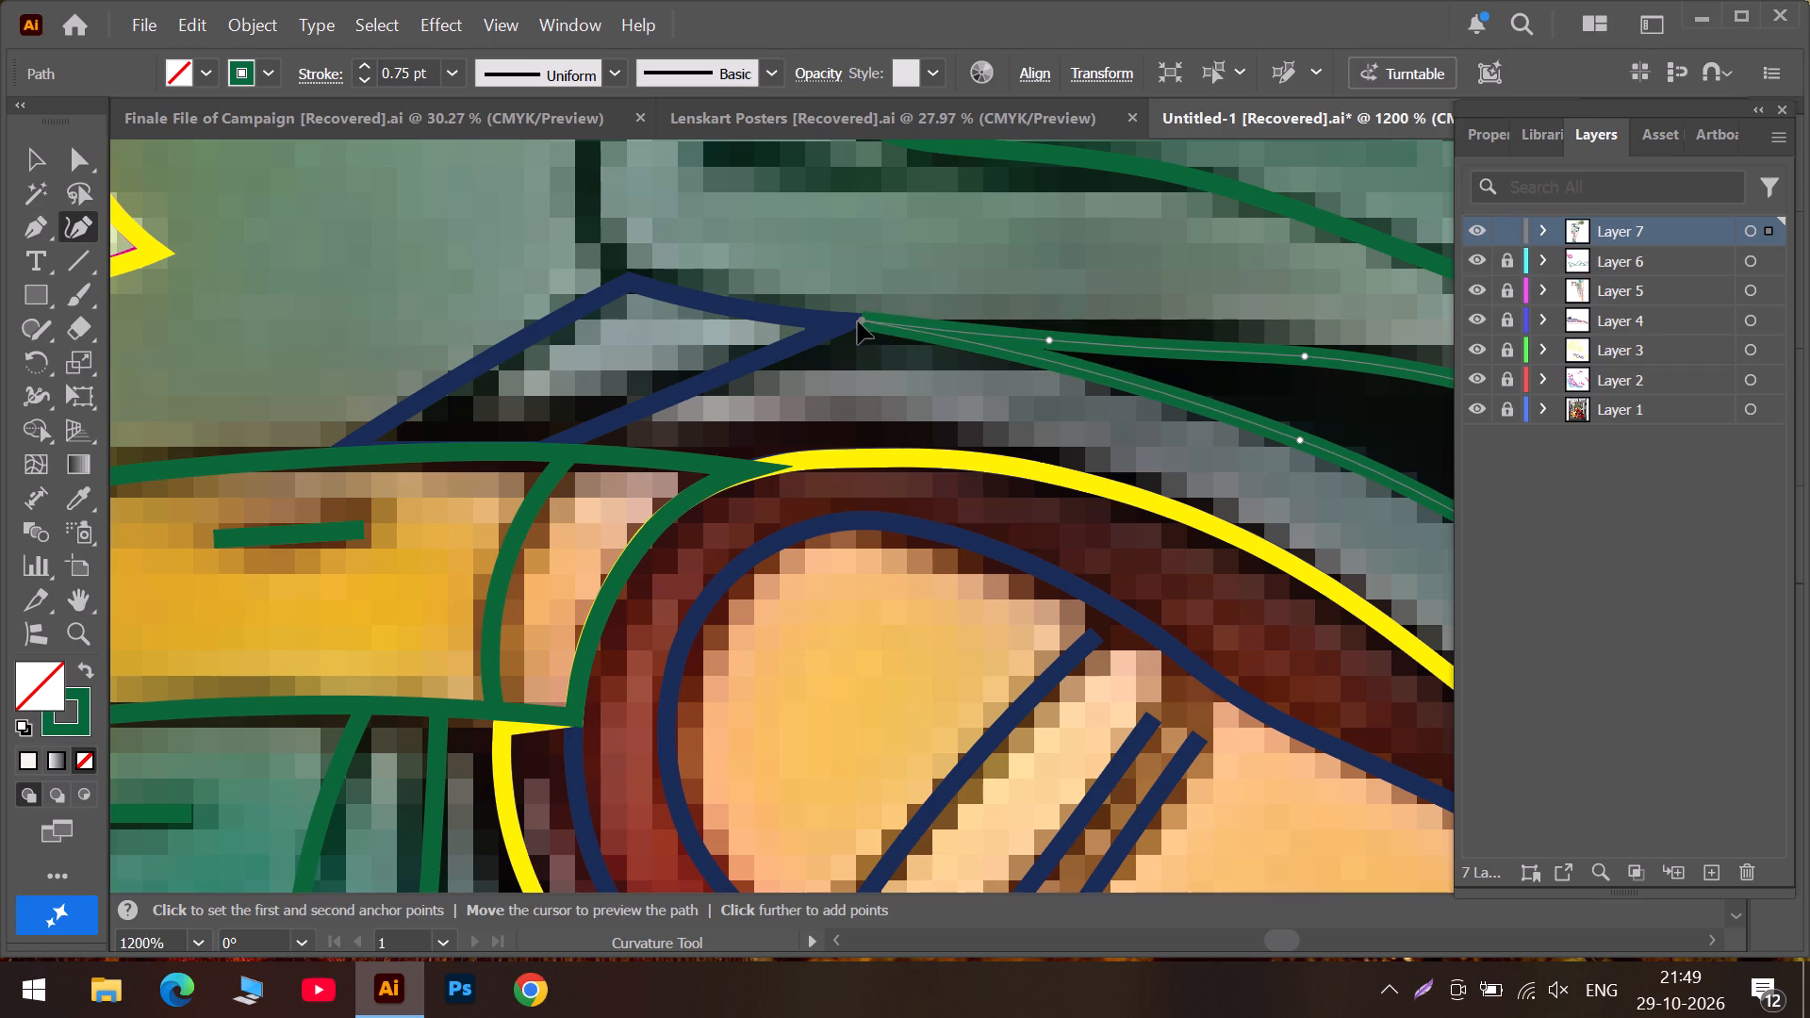
drag(858, 321, 843, 322)
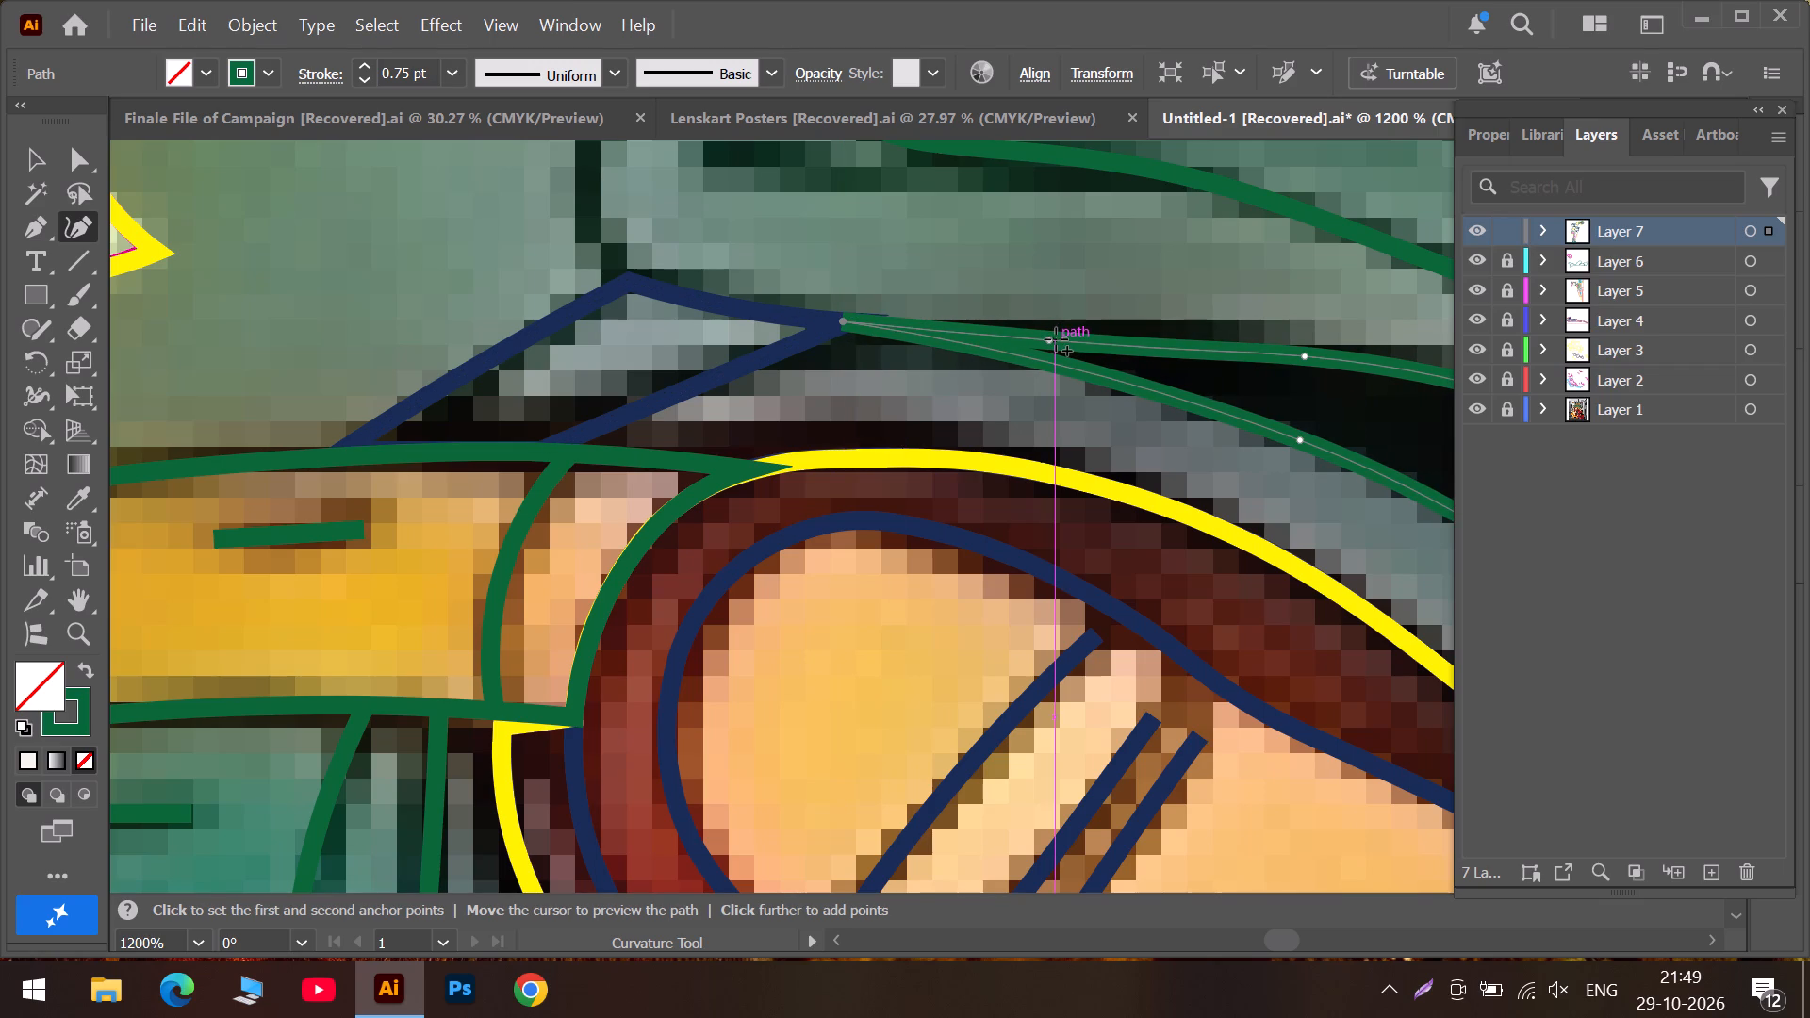
alt+scroll(1051, 339, up, 1)
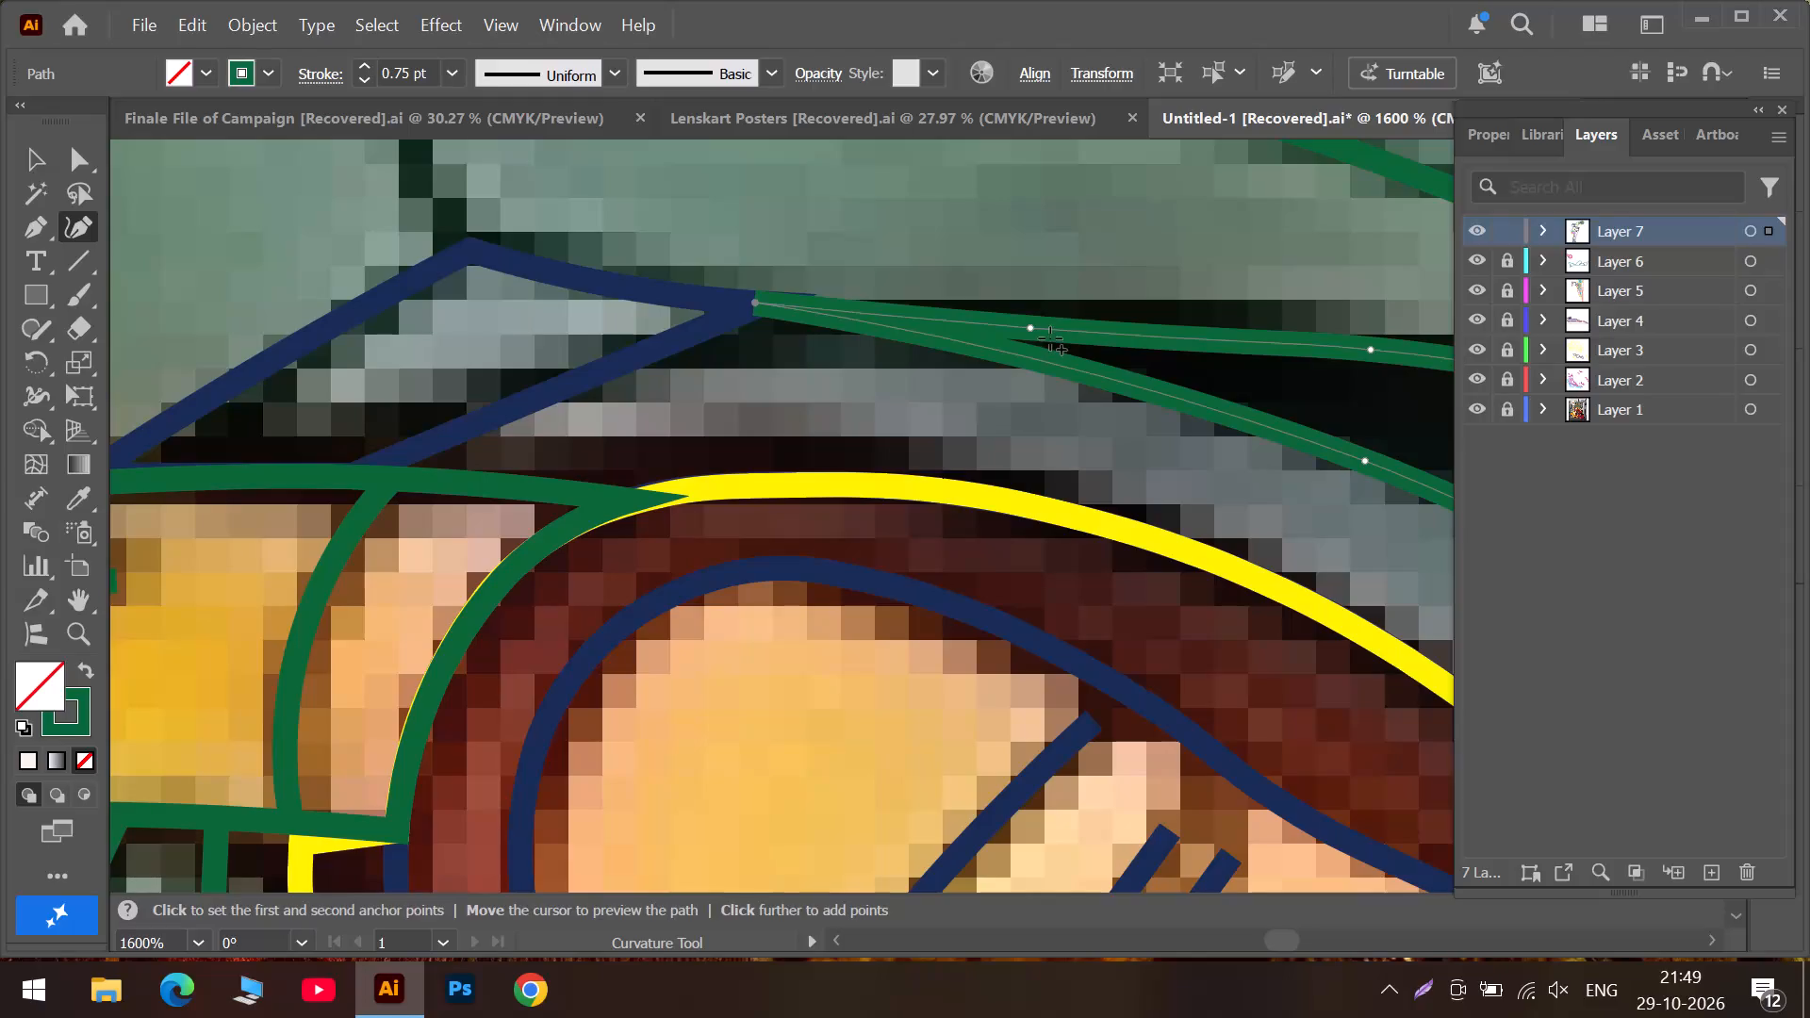
drag(1029, 325, 994, 312)
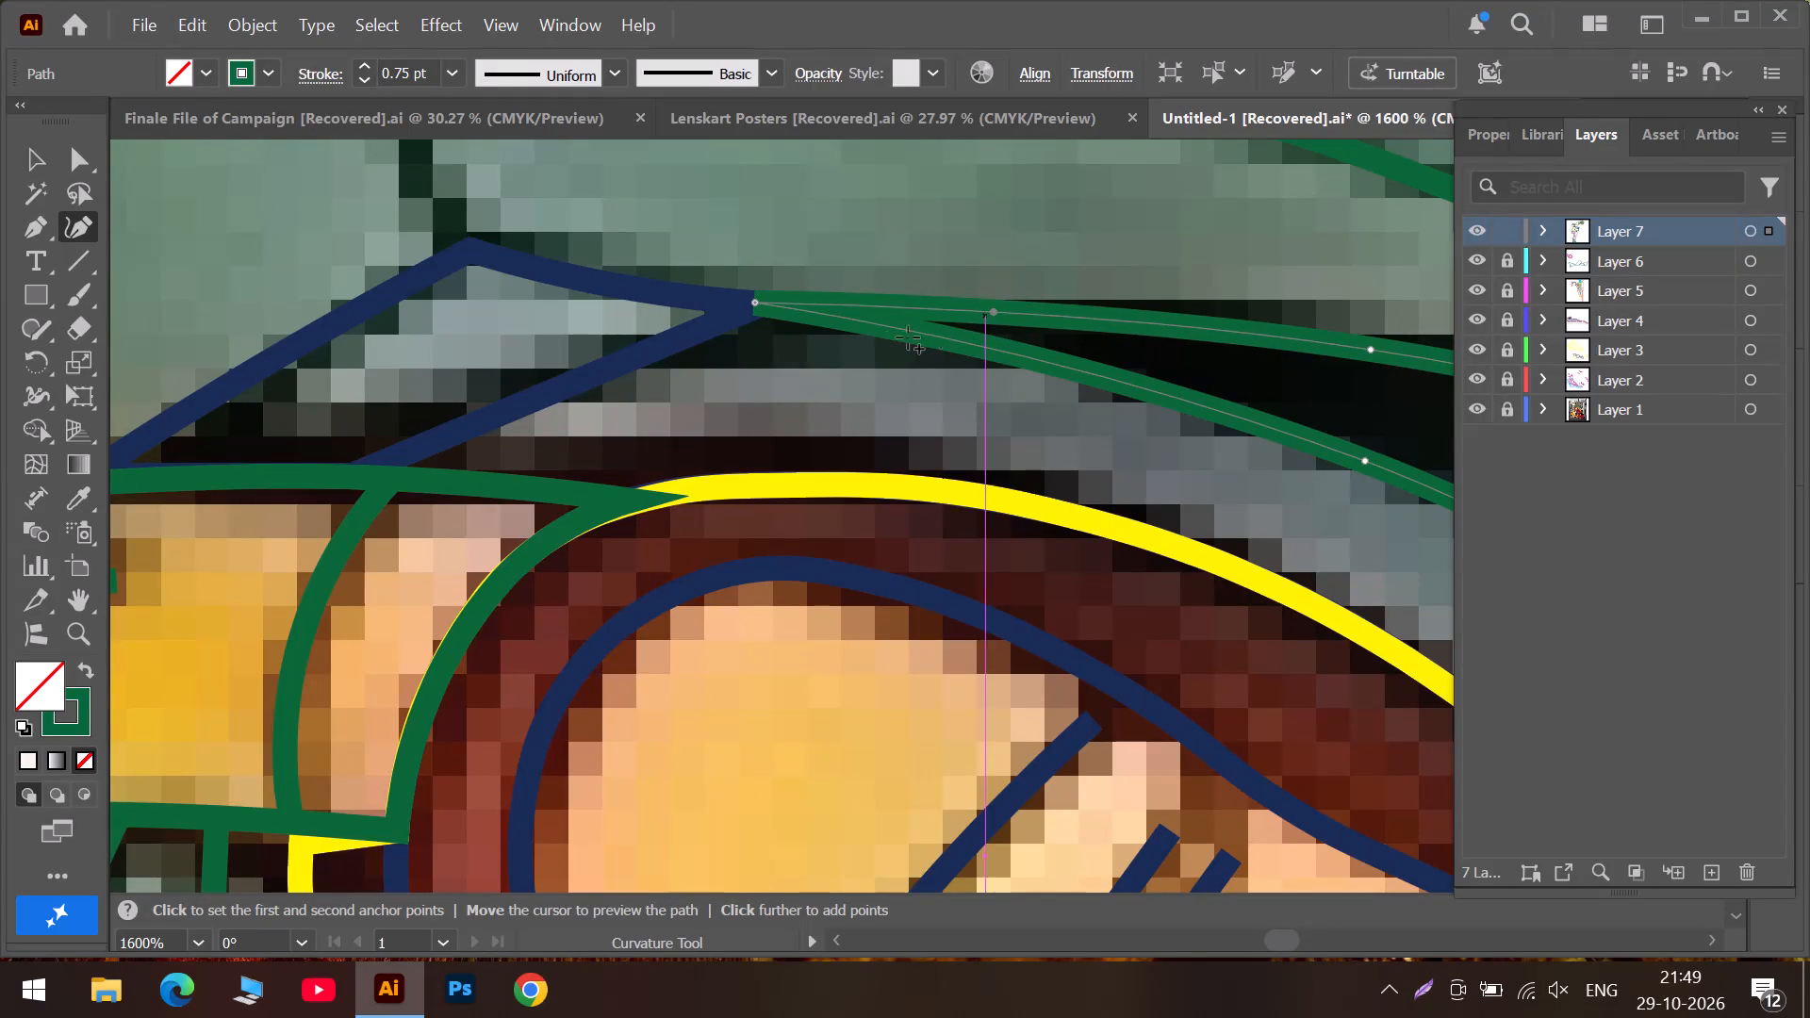
Refit the brim outline's upper right edge to the yellow outline by moving and adding curve points and making the bend a corner.
alt+scroll(1290, 487, down, 2)
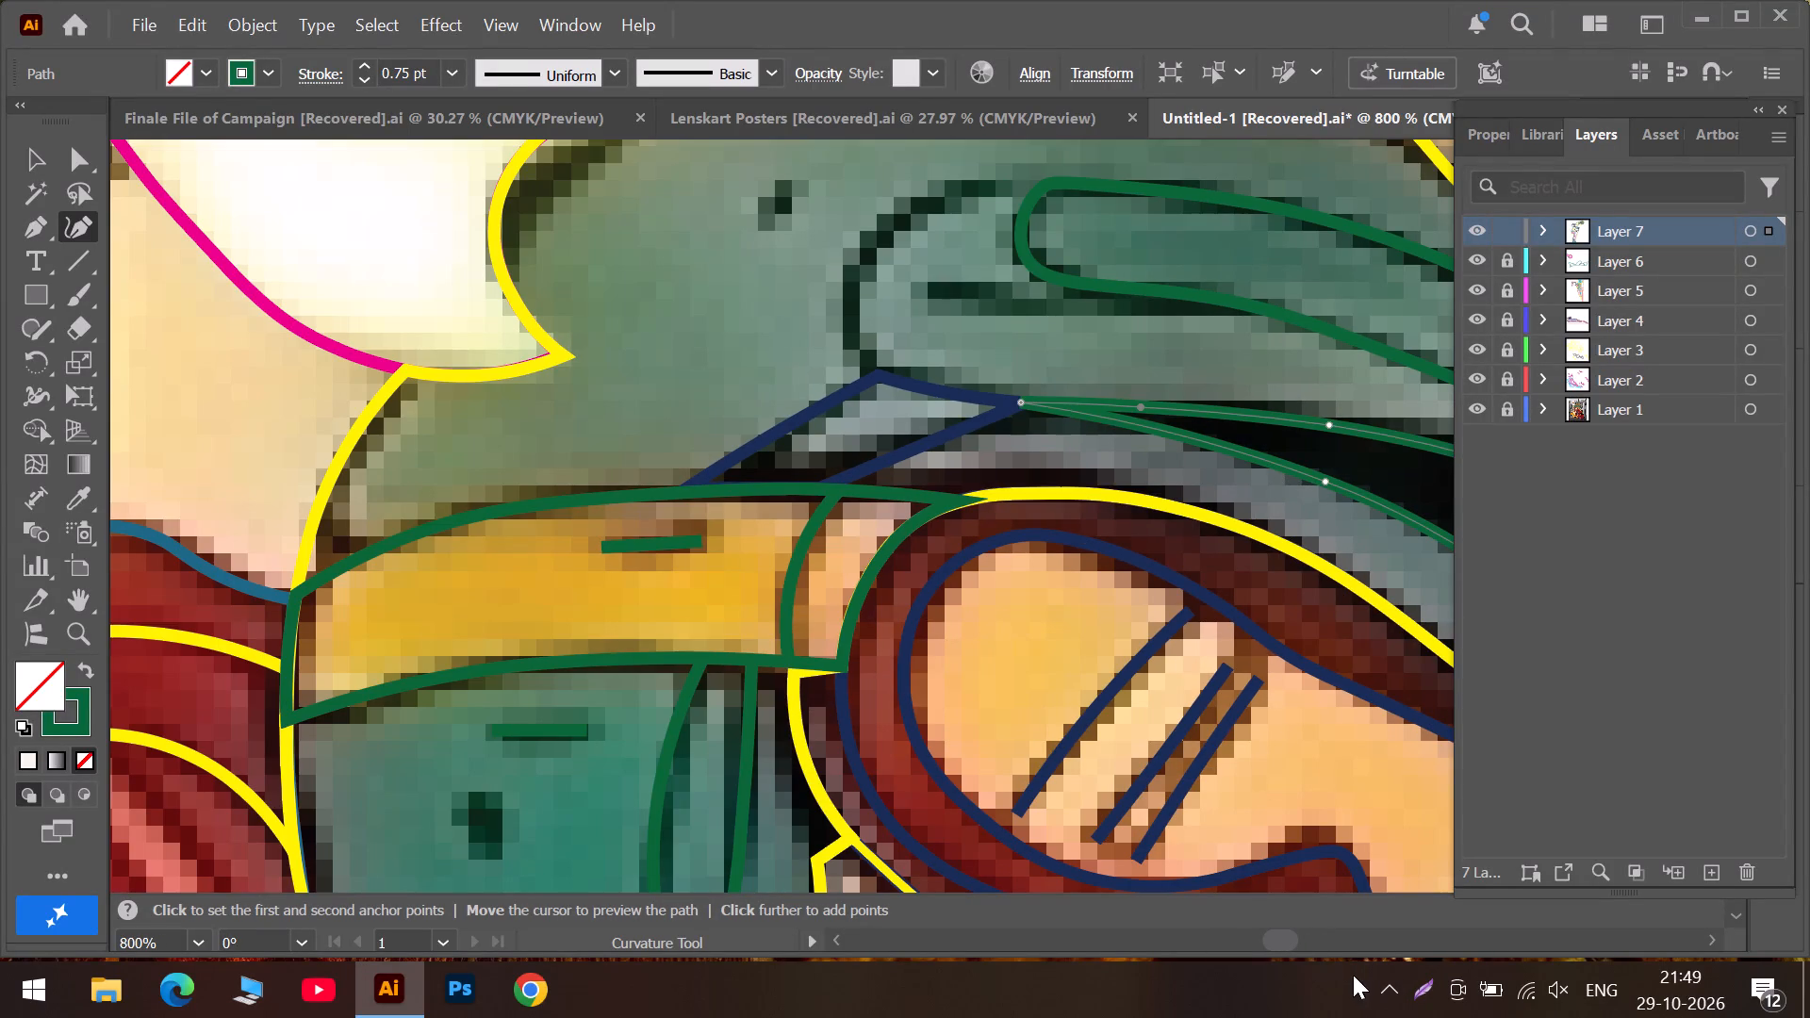
click(1306, 943)
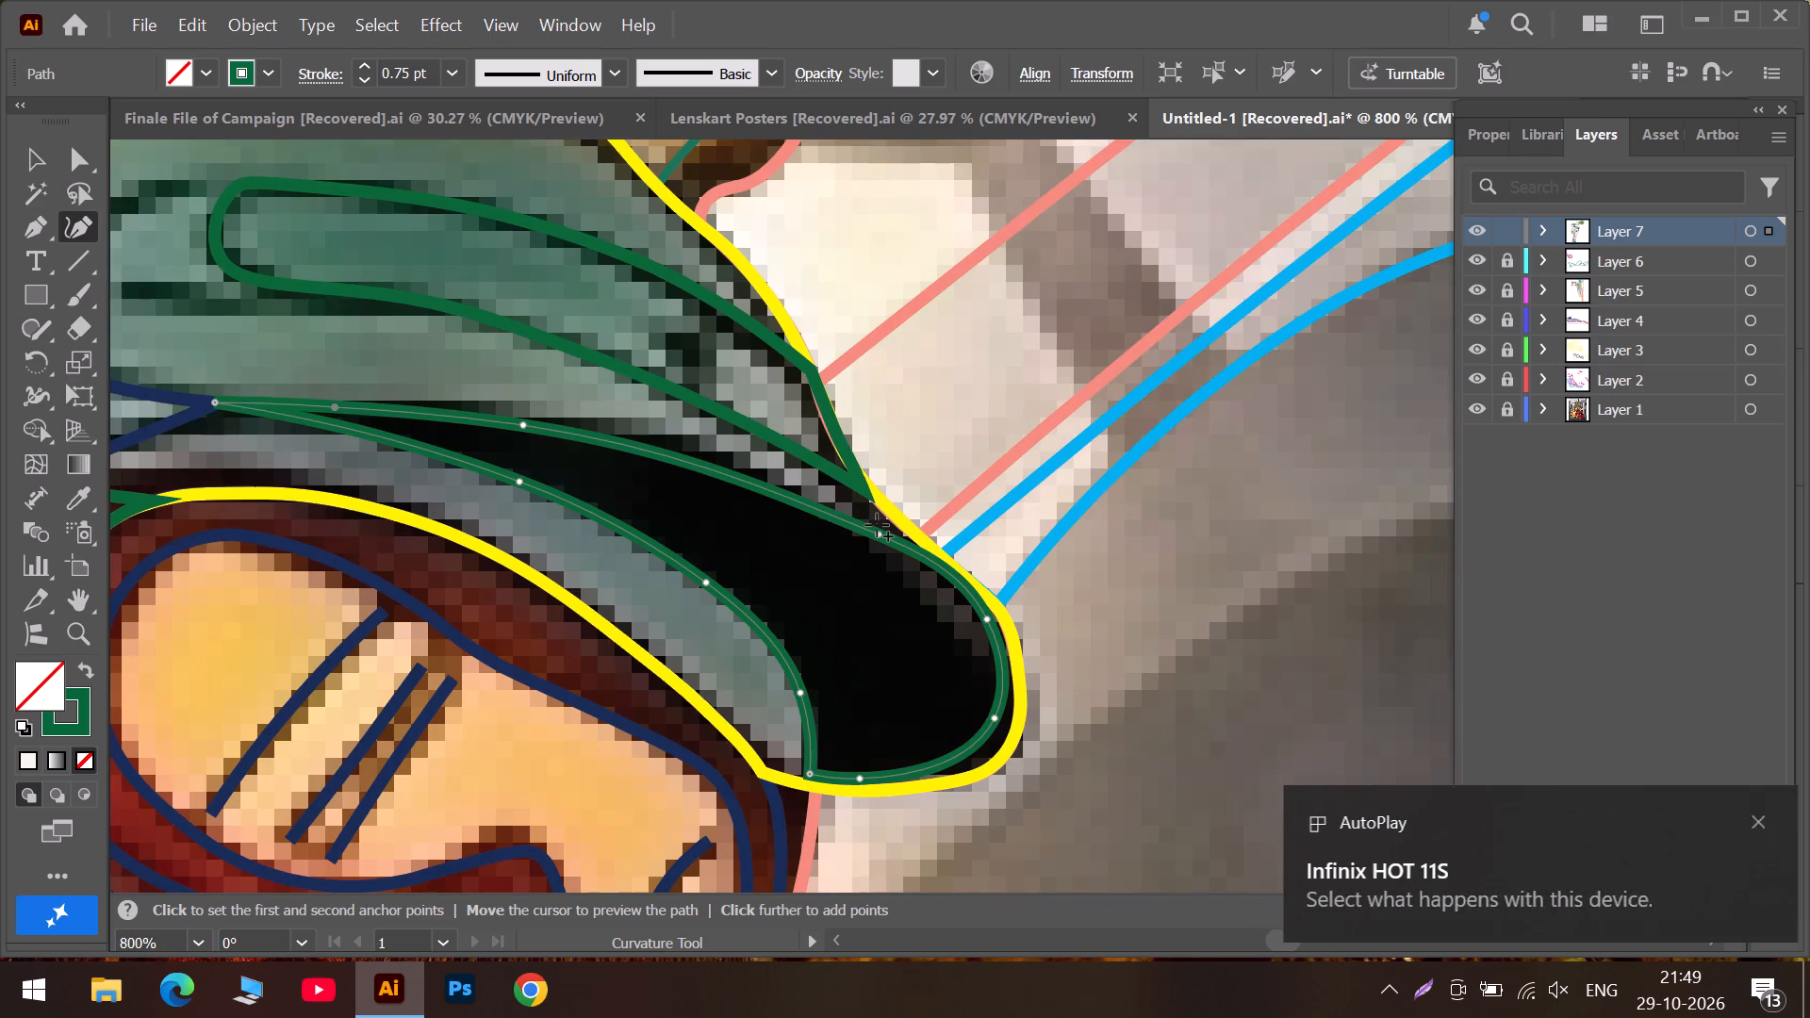
drag(875, 533, 896, 534)
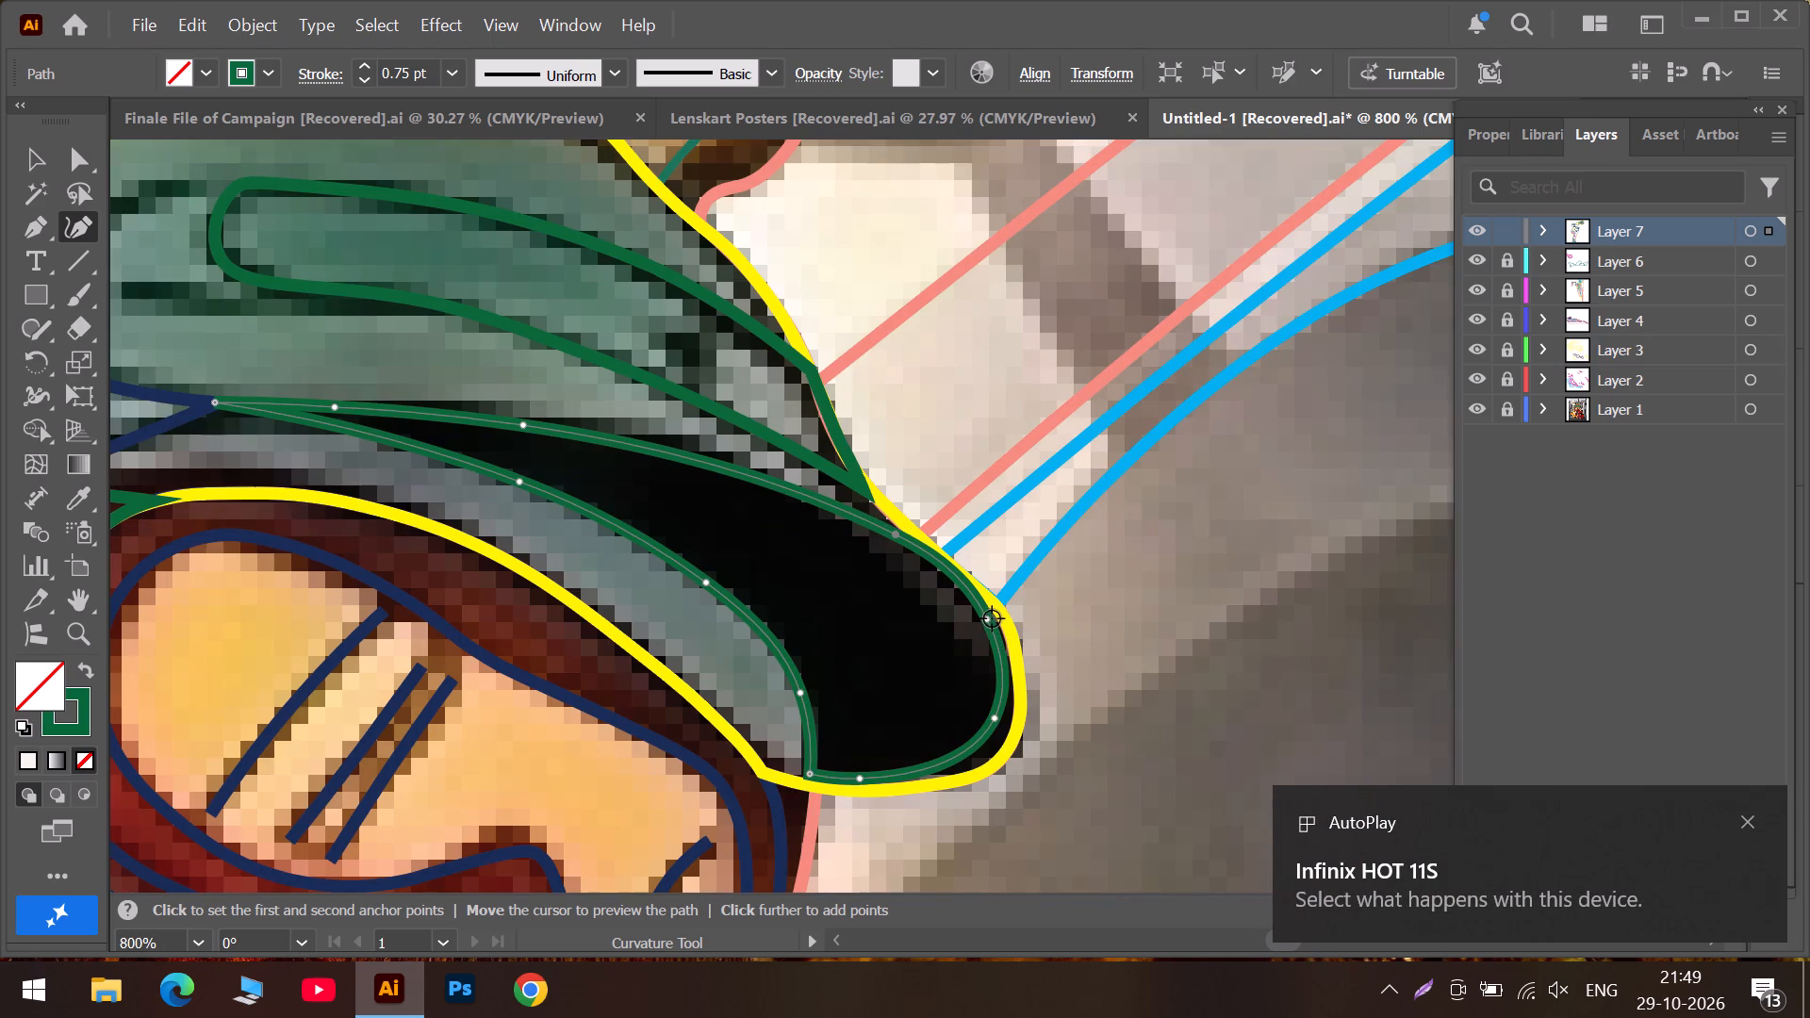
double_click(988, 619)
drag(988, 619, 1002, 622)
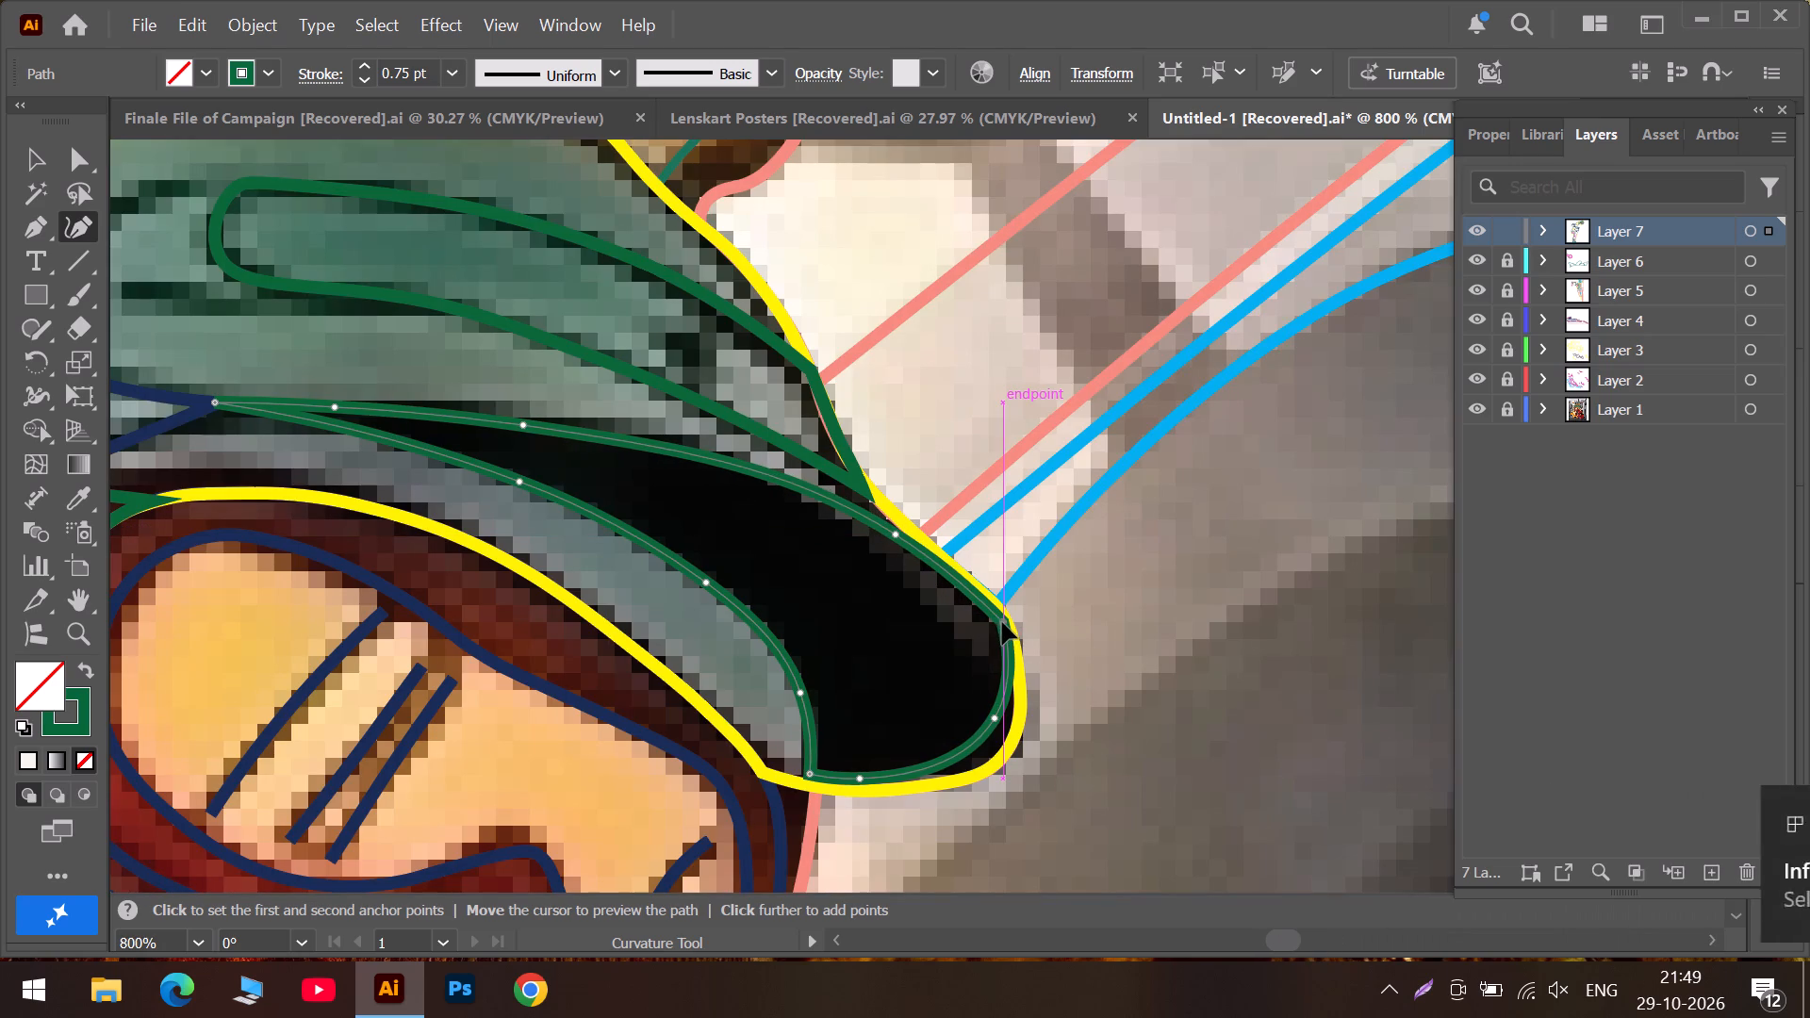
drag(1002, 622, 1007, 622)
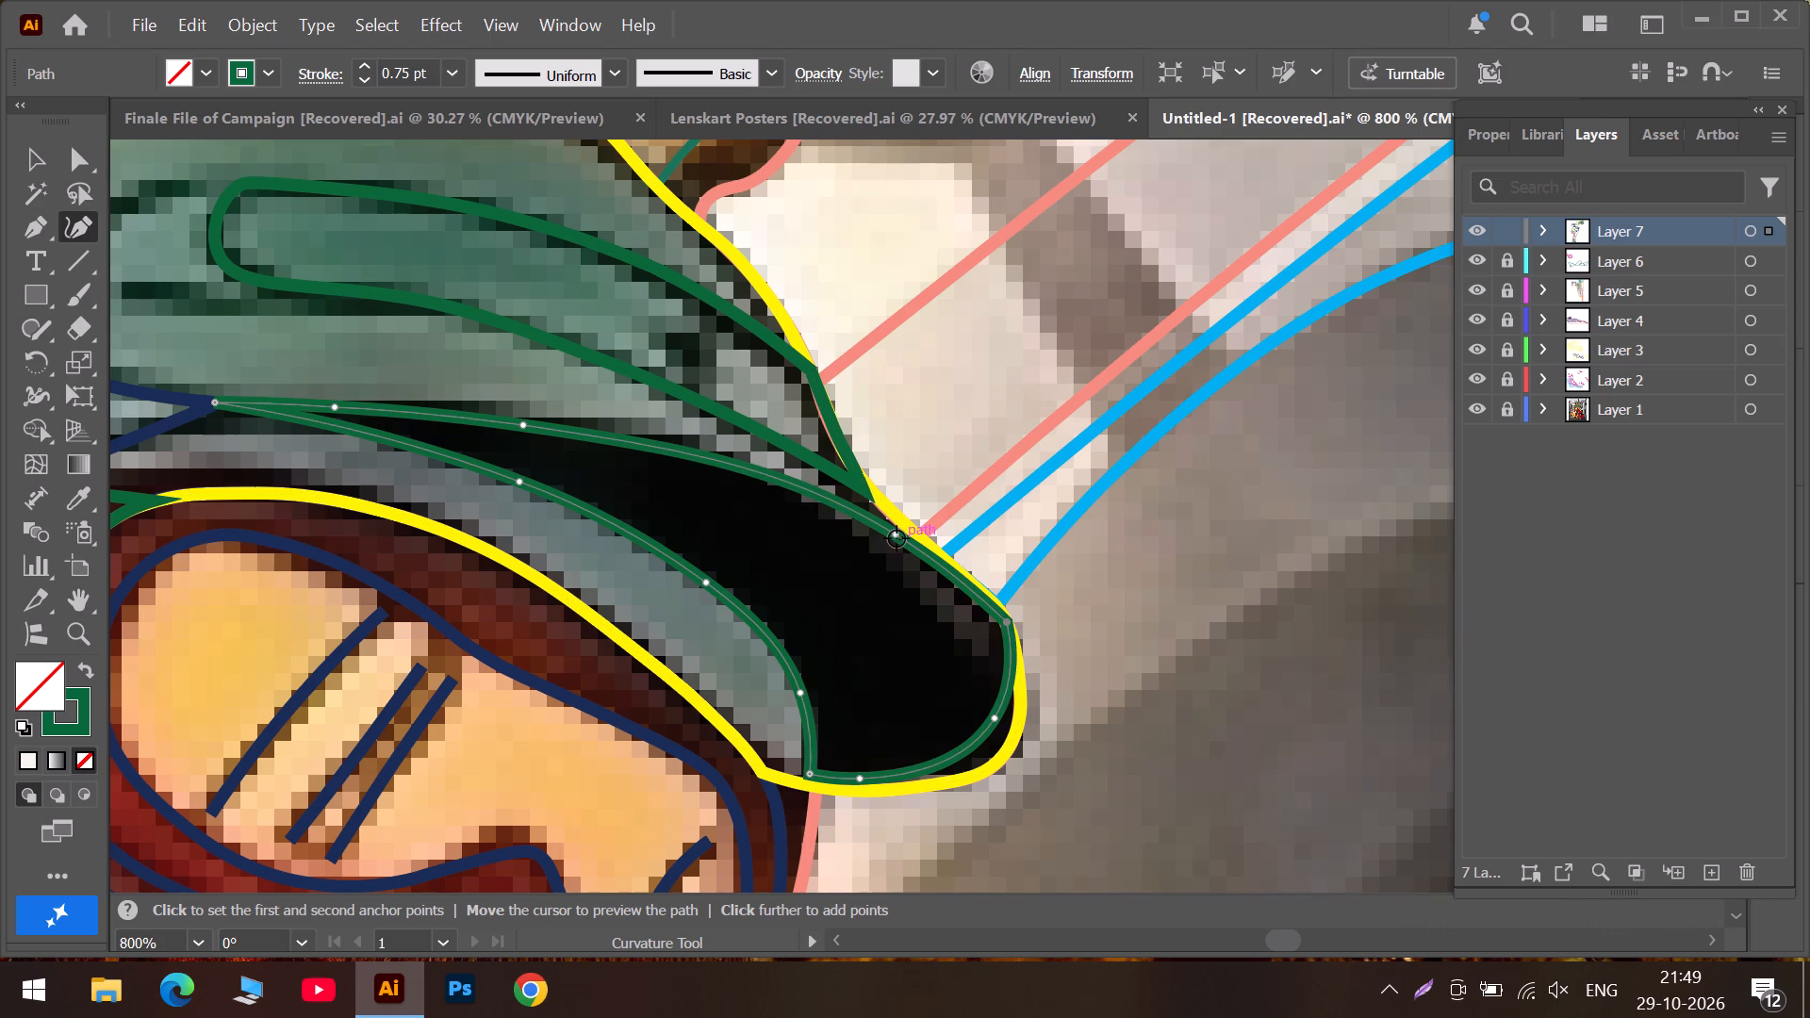
drag(897, 538, 930, 551)
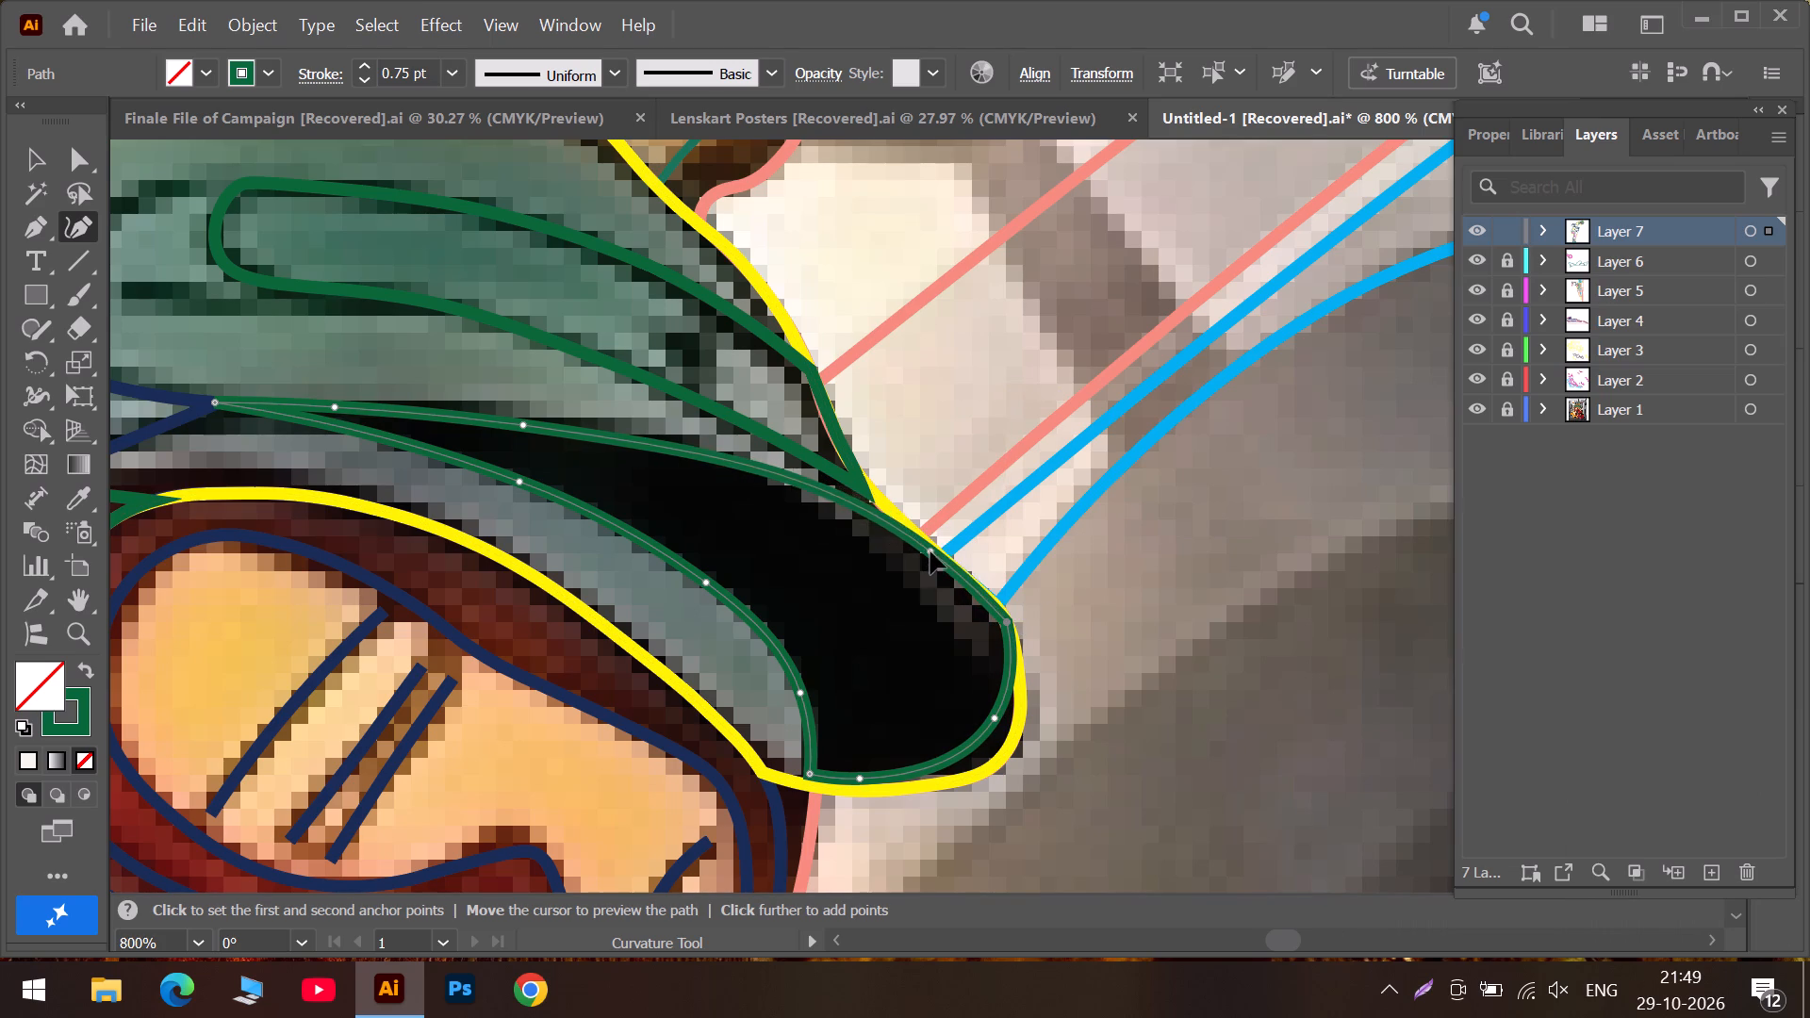
drag(930, 551, 939, 557)
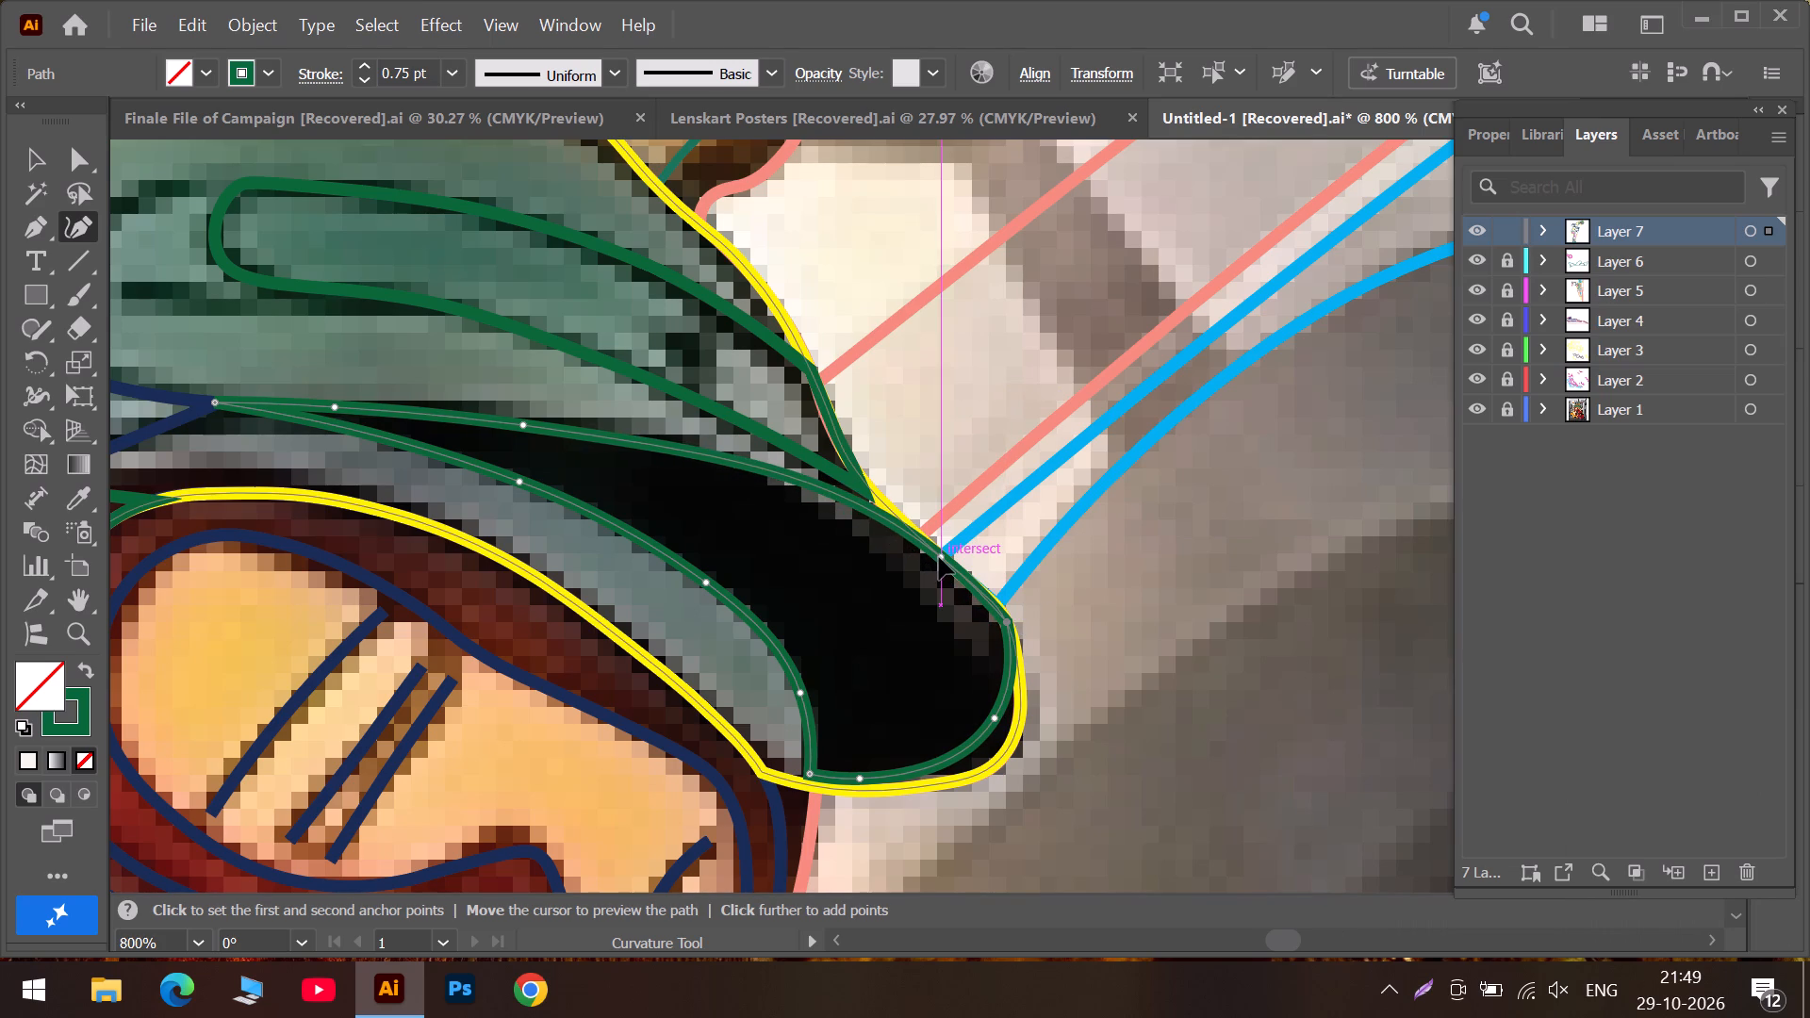
drag(939, 557, 945, 566)
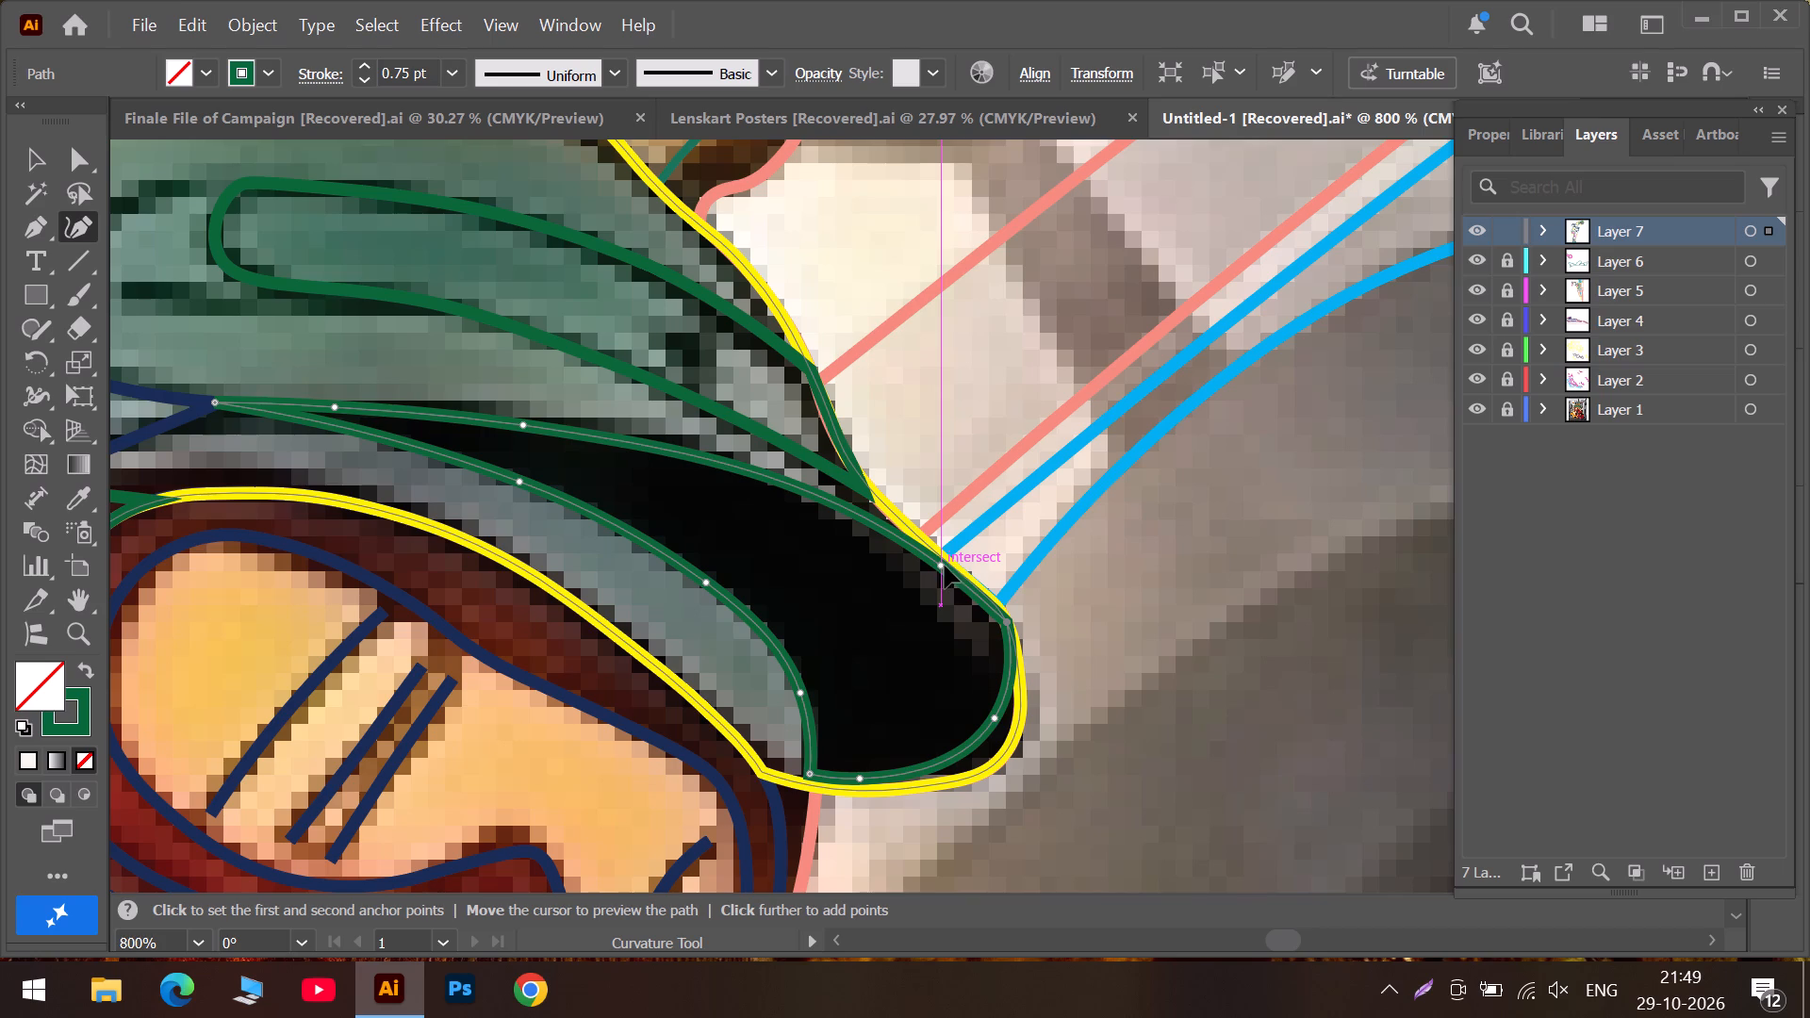
drag(945, 566, 954, 571)
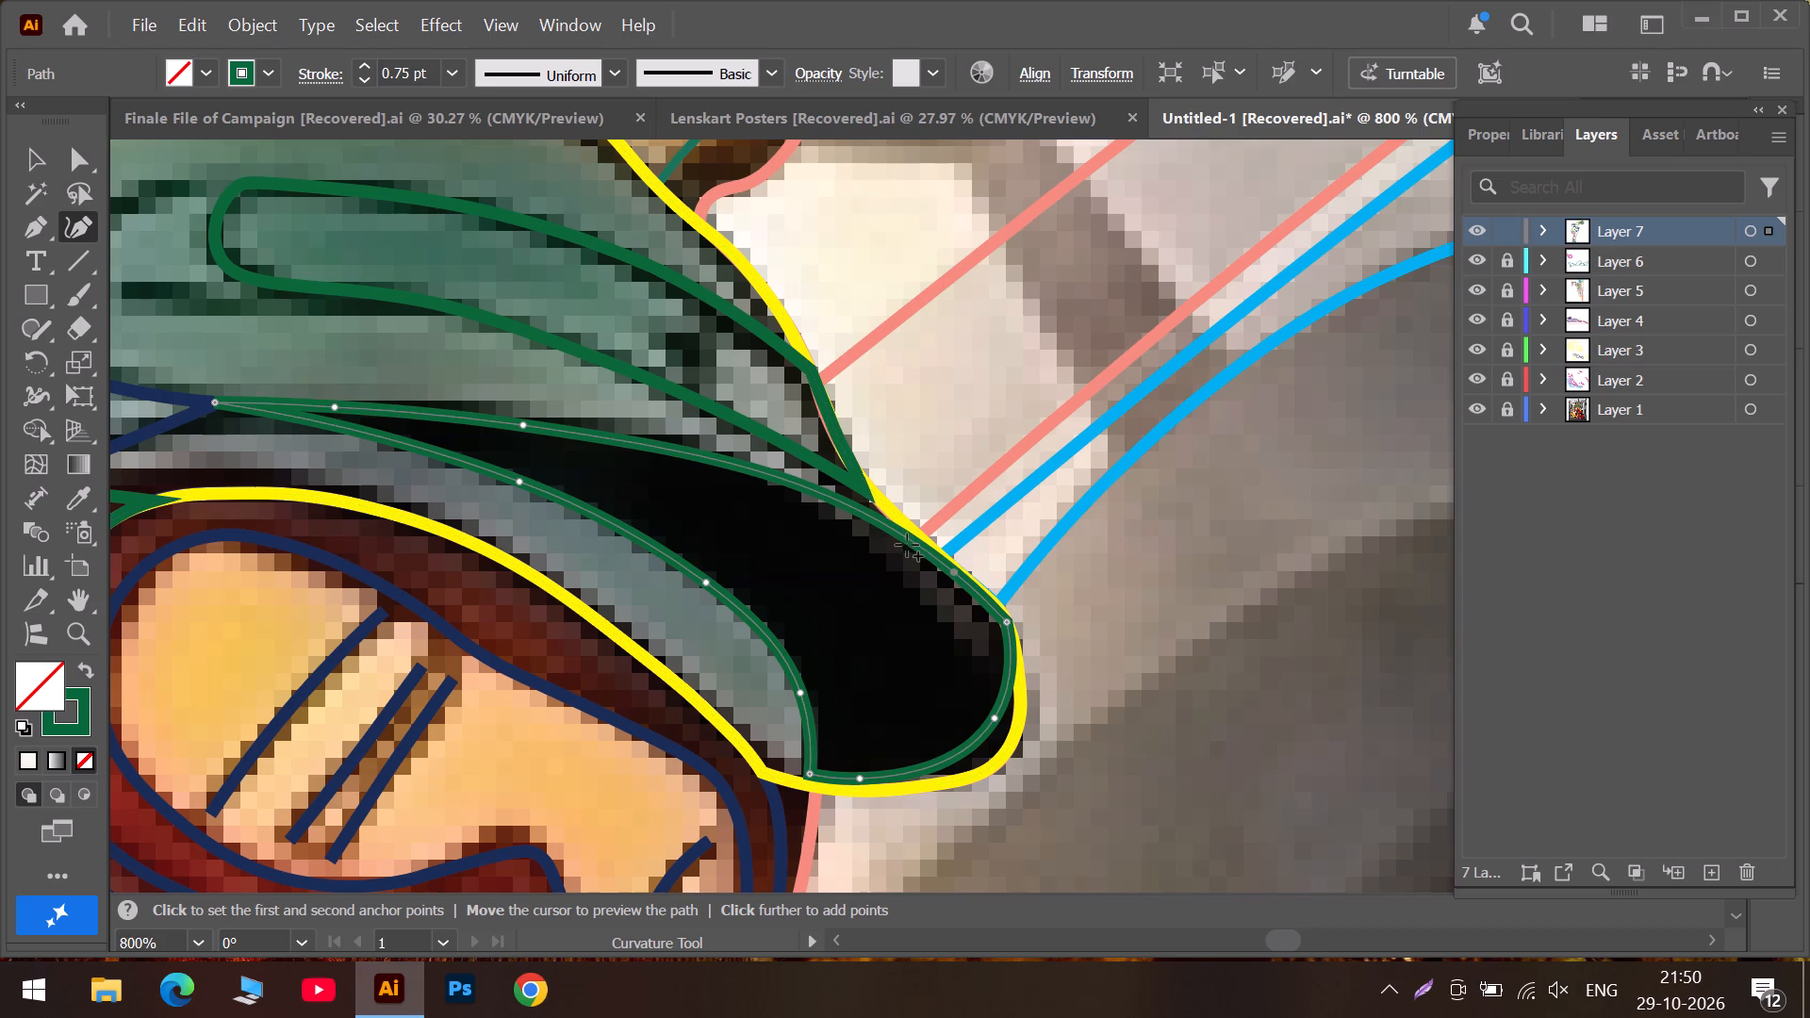
click(884, 524)
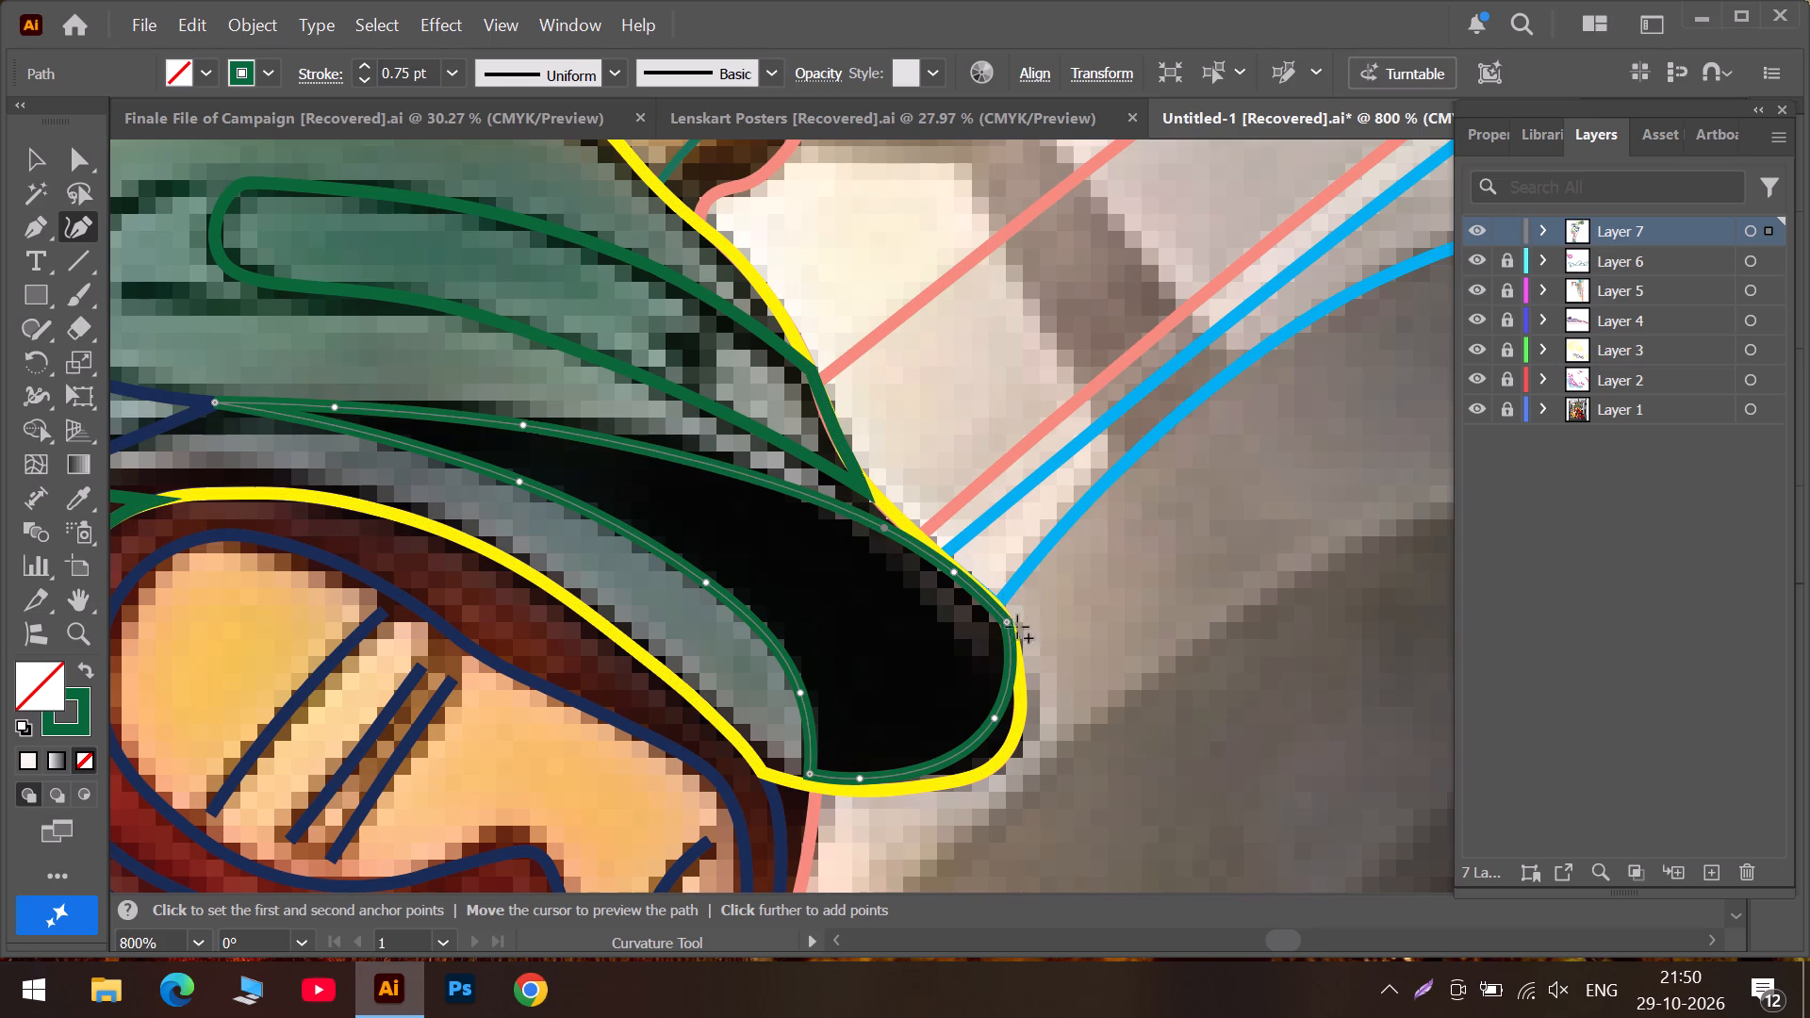
drag(984, 600, 995, 594)
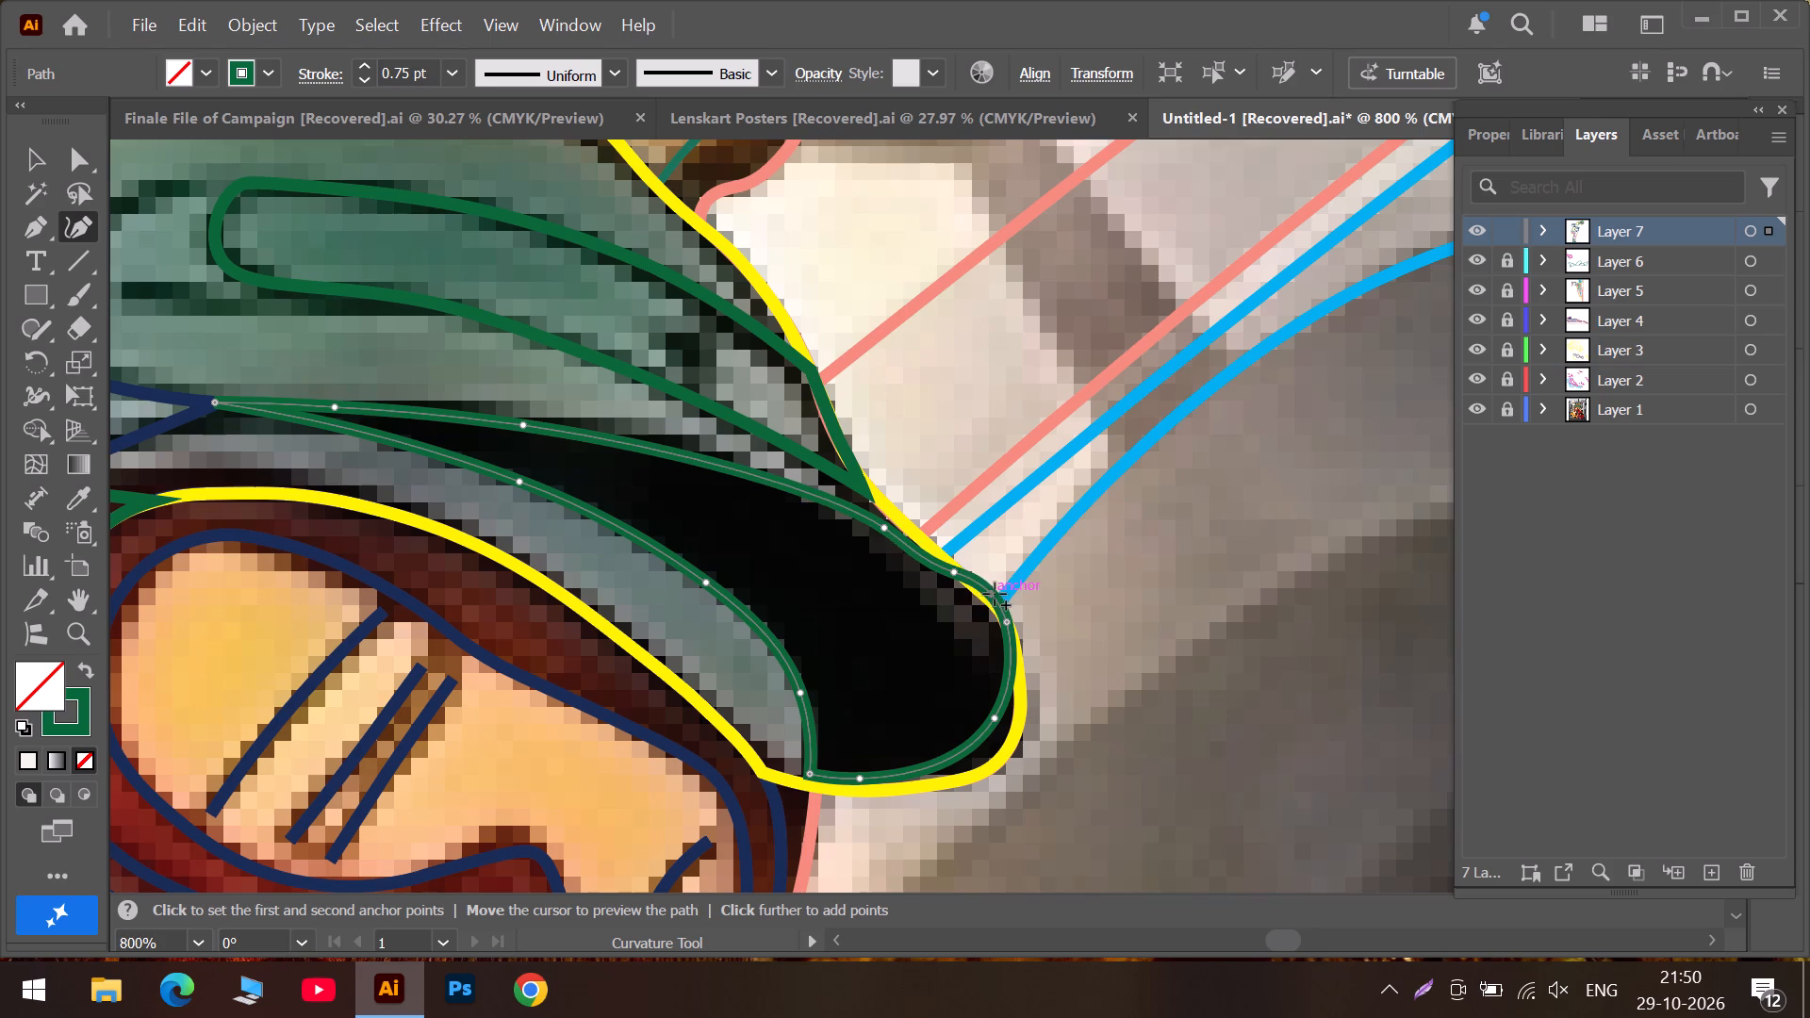
drag(995, 594, 985, 598)
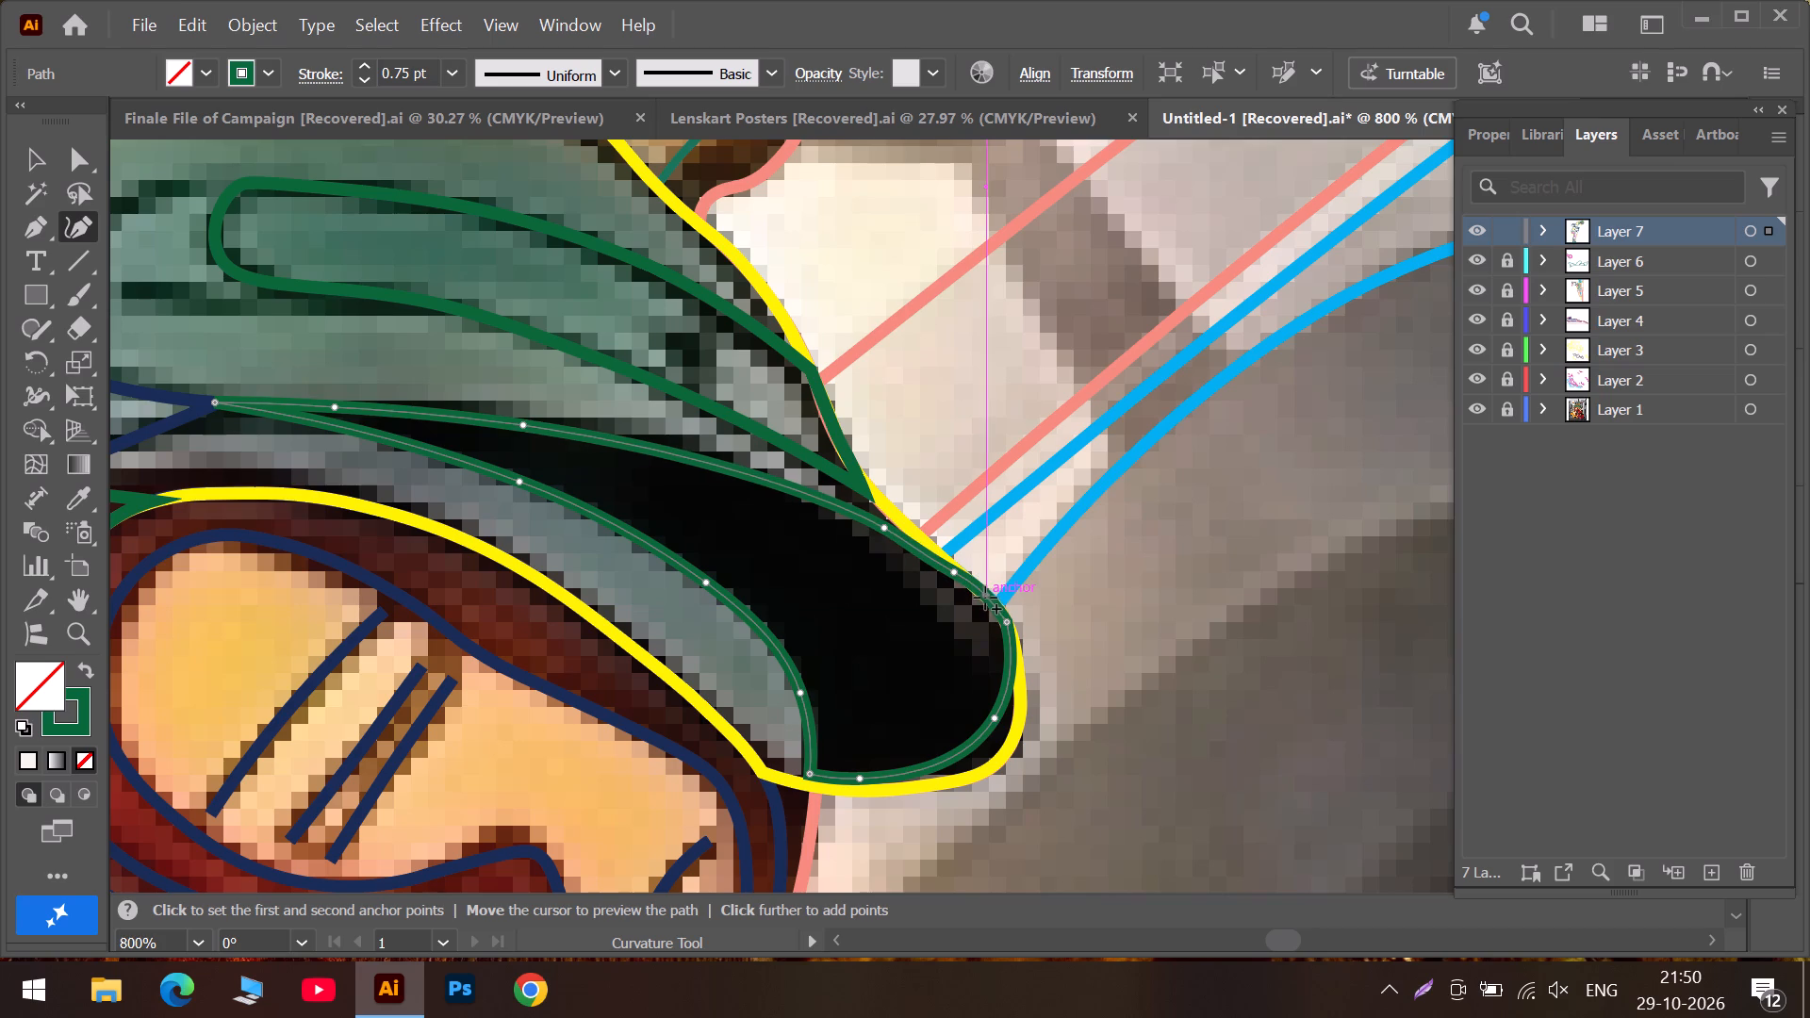
drag(985, 598, 979, 592)
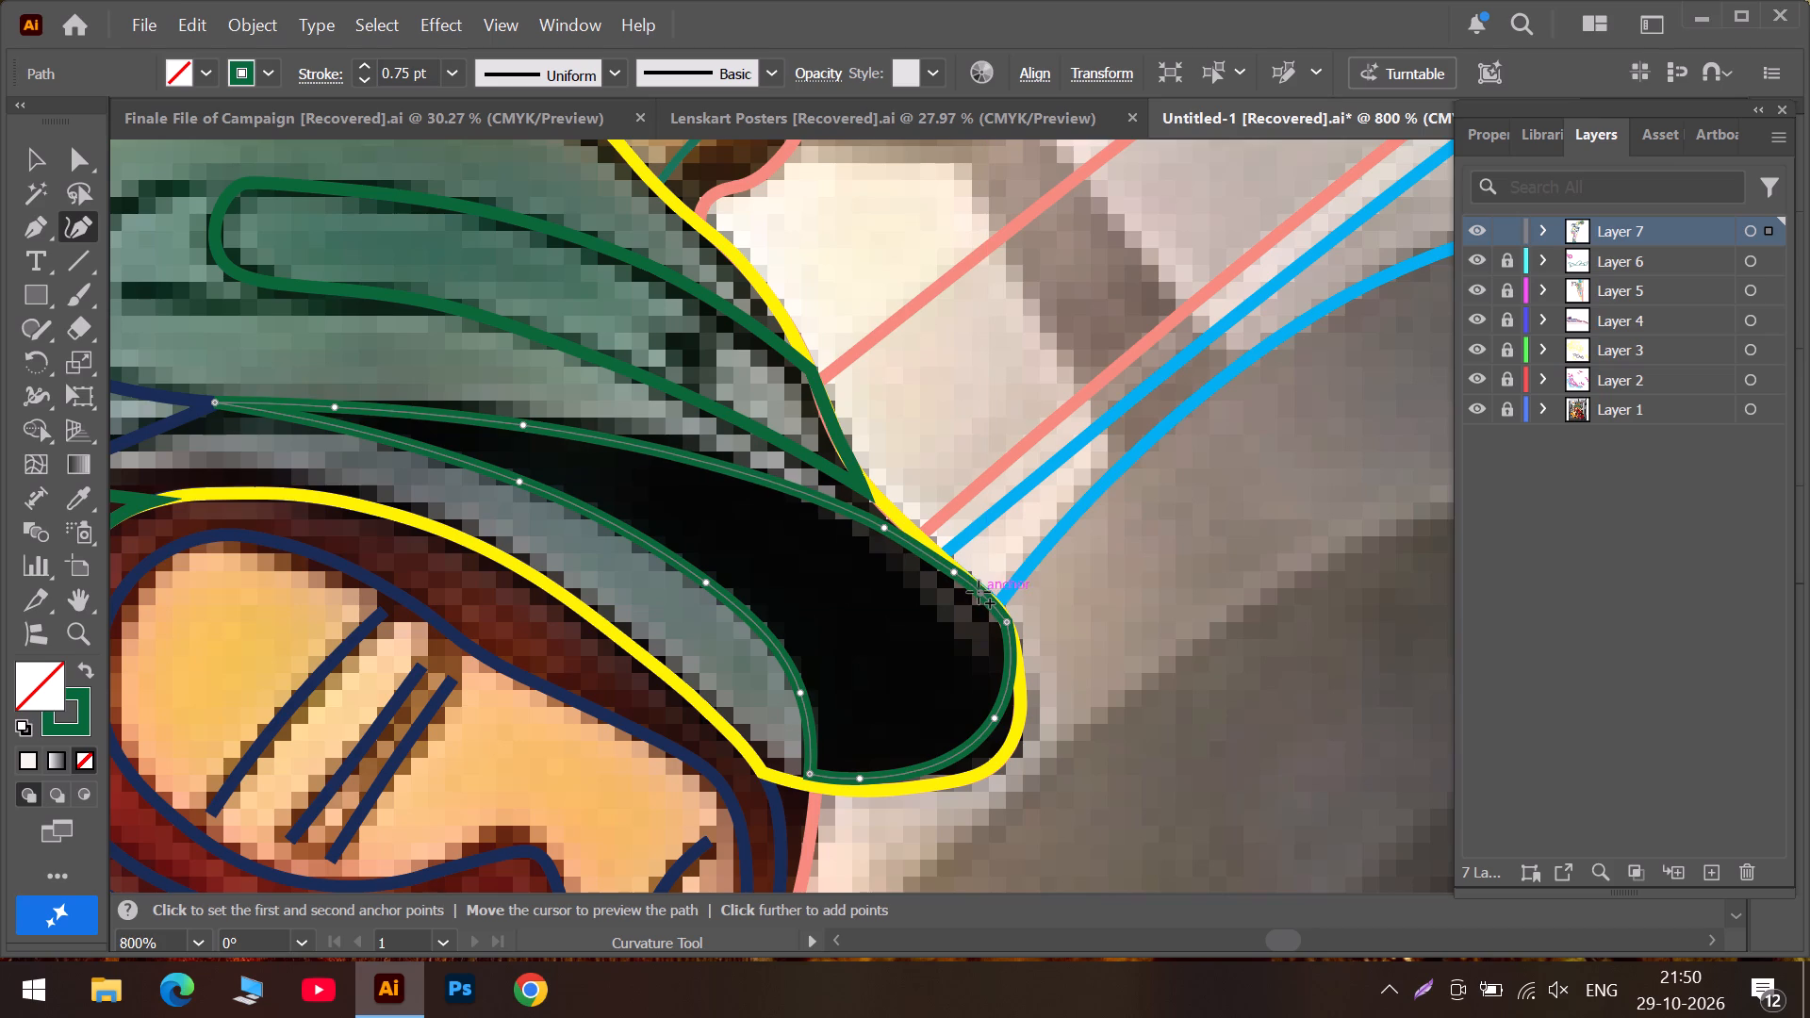
Shape the brim outline's rounded right end along the yellow outline by adding and repositioning curve points down to its lower bend.
scroll(995, 676, down, 2)
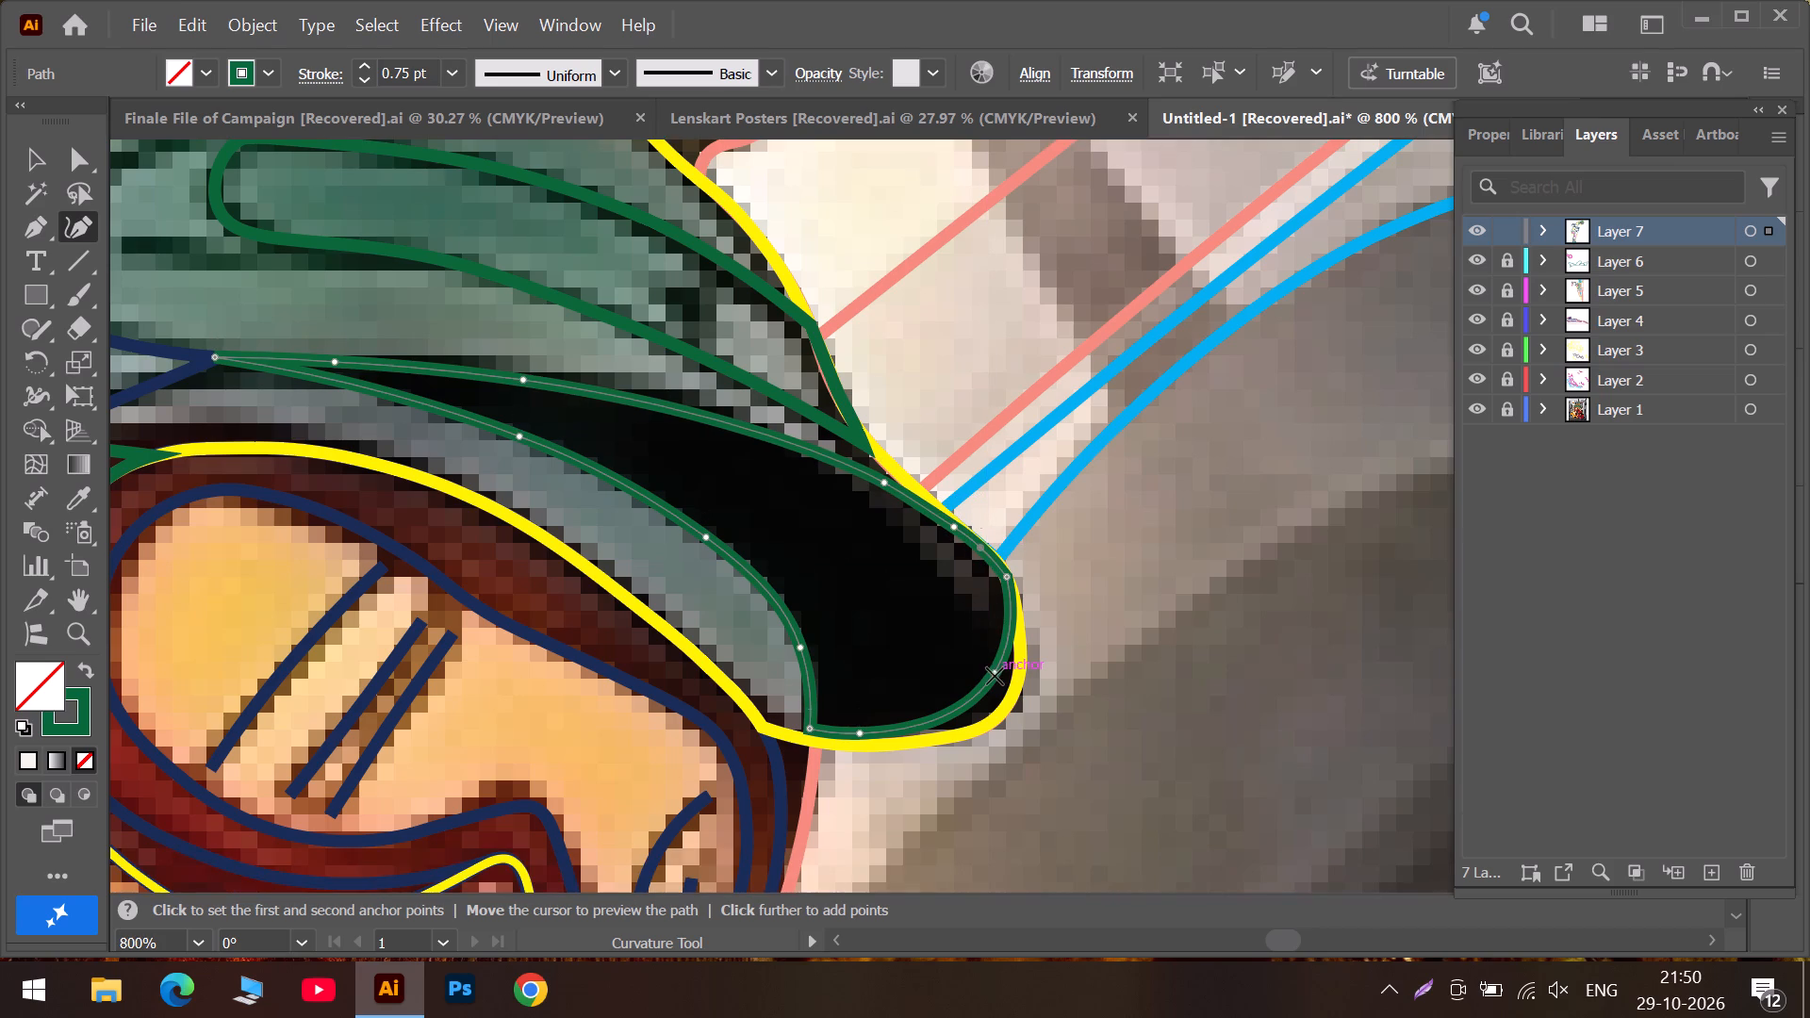
drag(993, 677, 1011, 685)
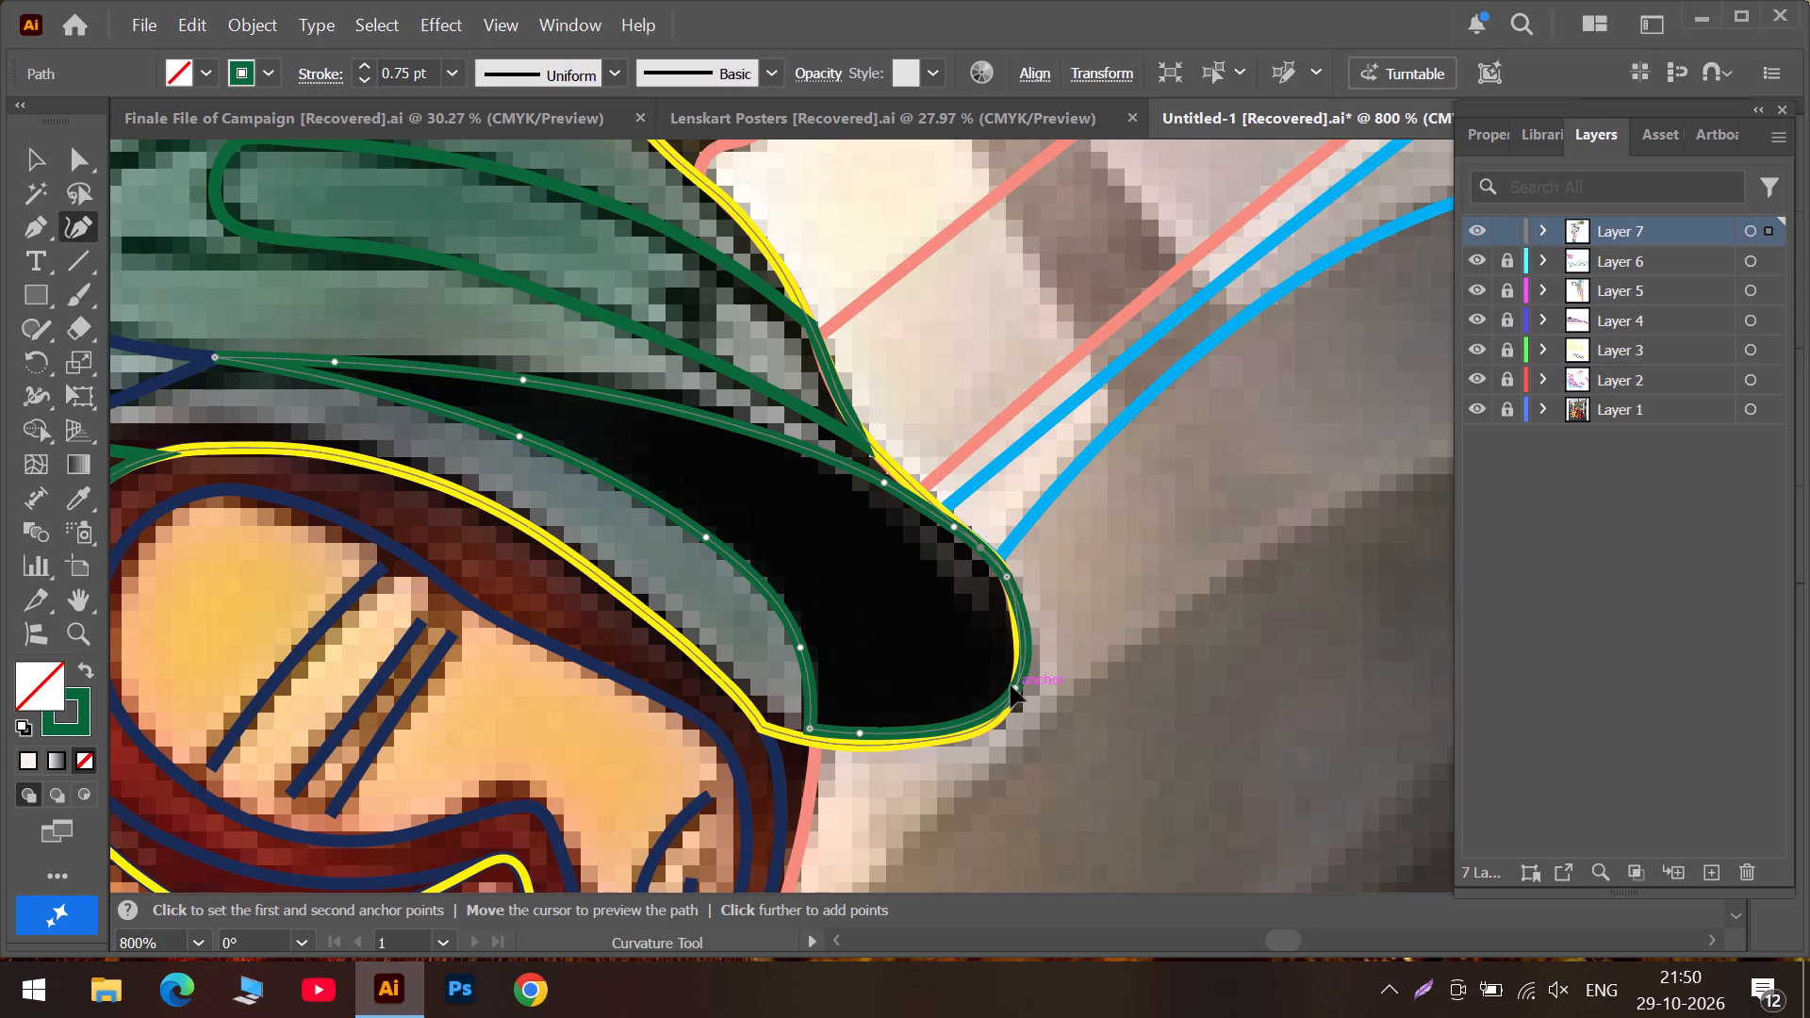
drag(1011, 685, 1010, 698)
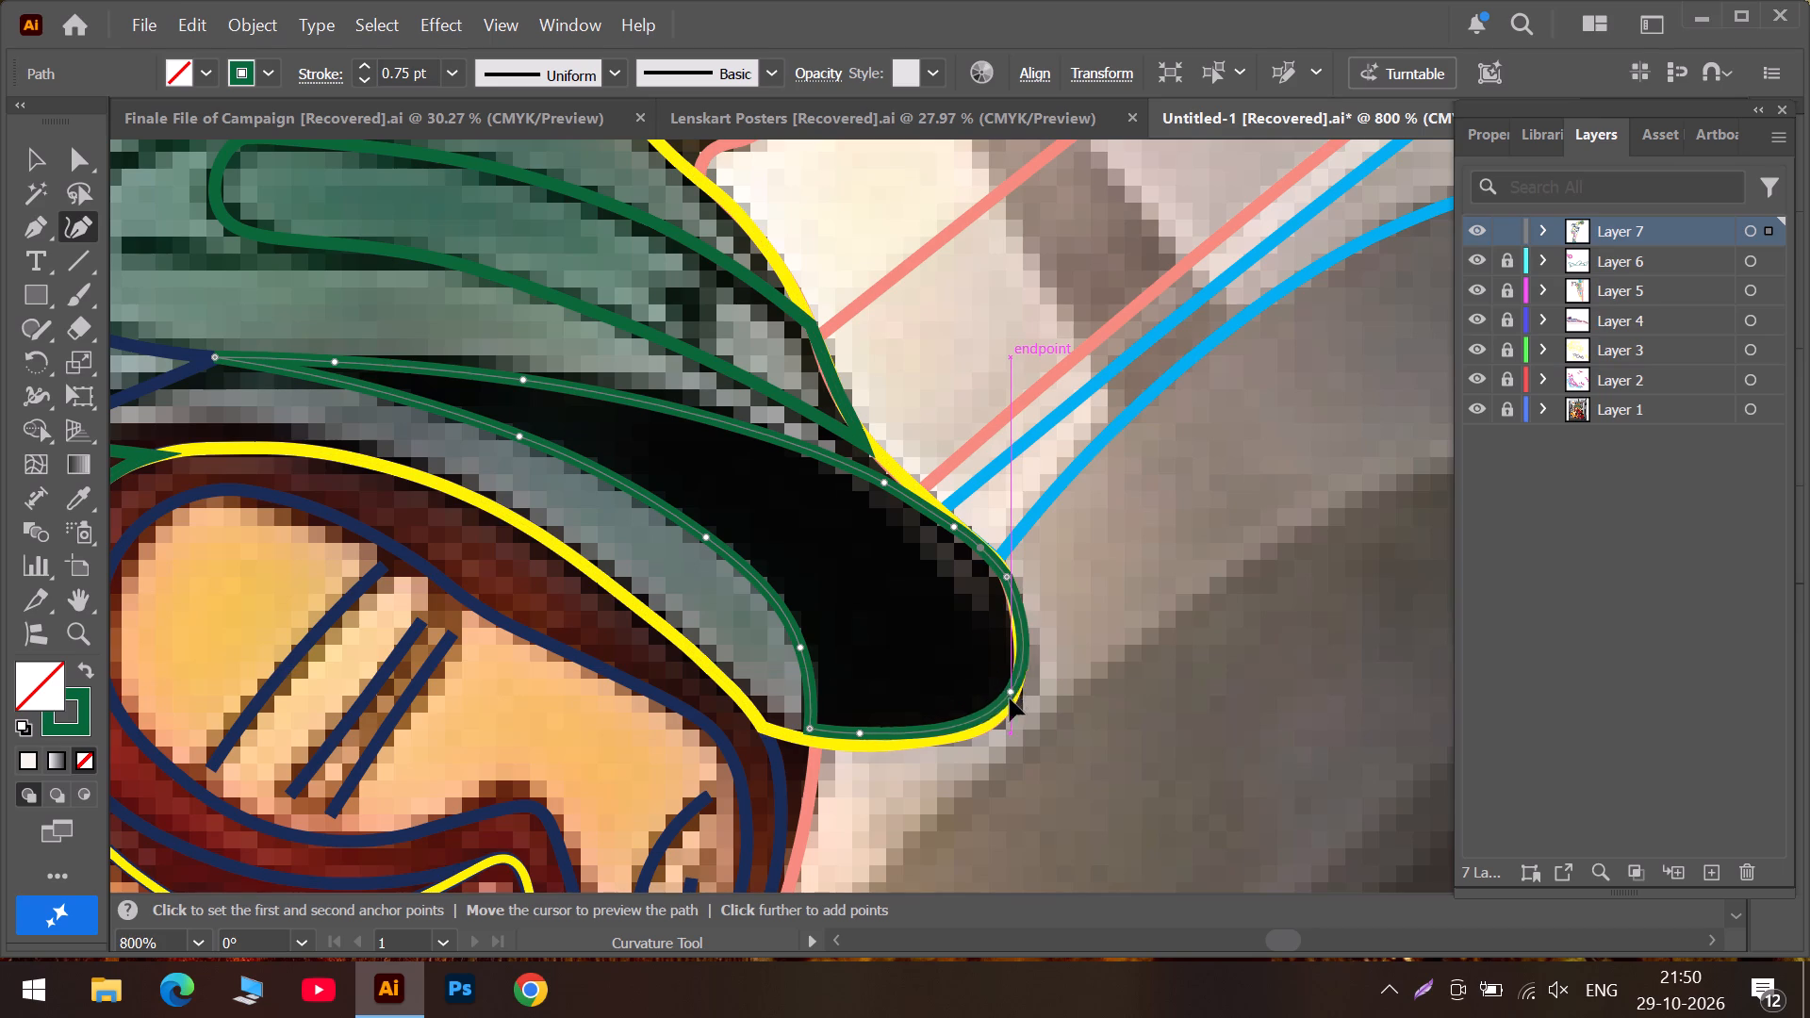
drag(1010, 698, 995, 719)
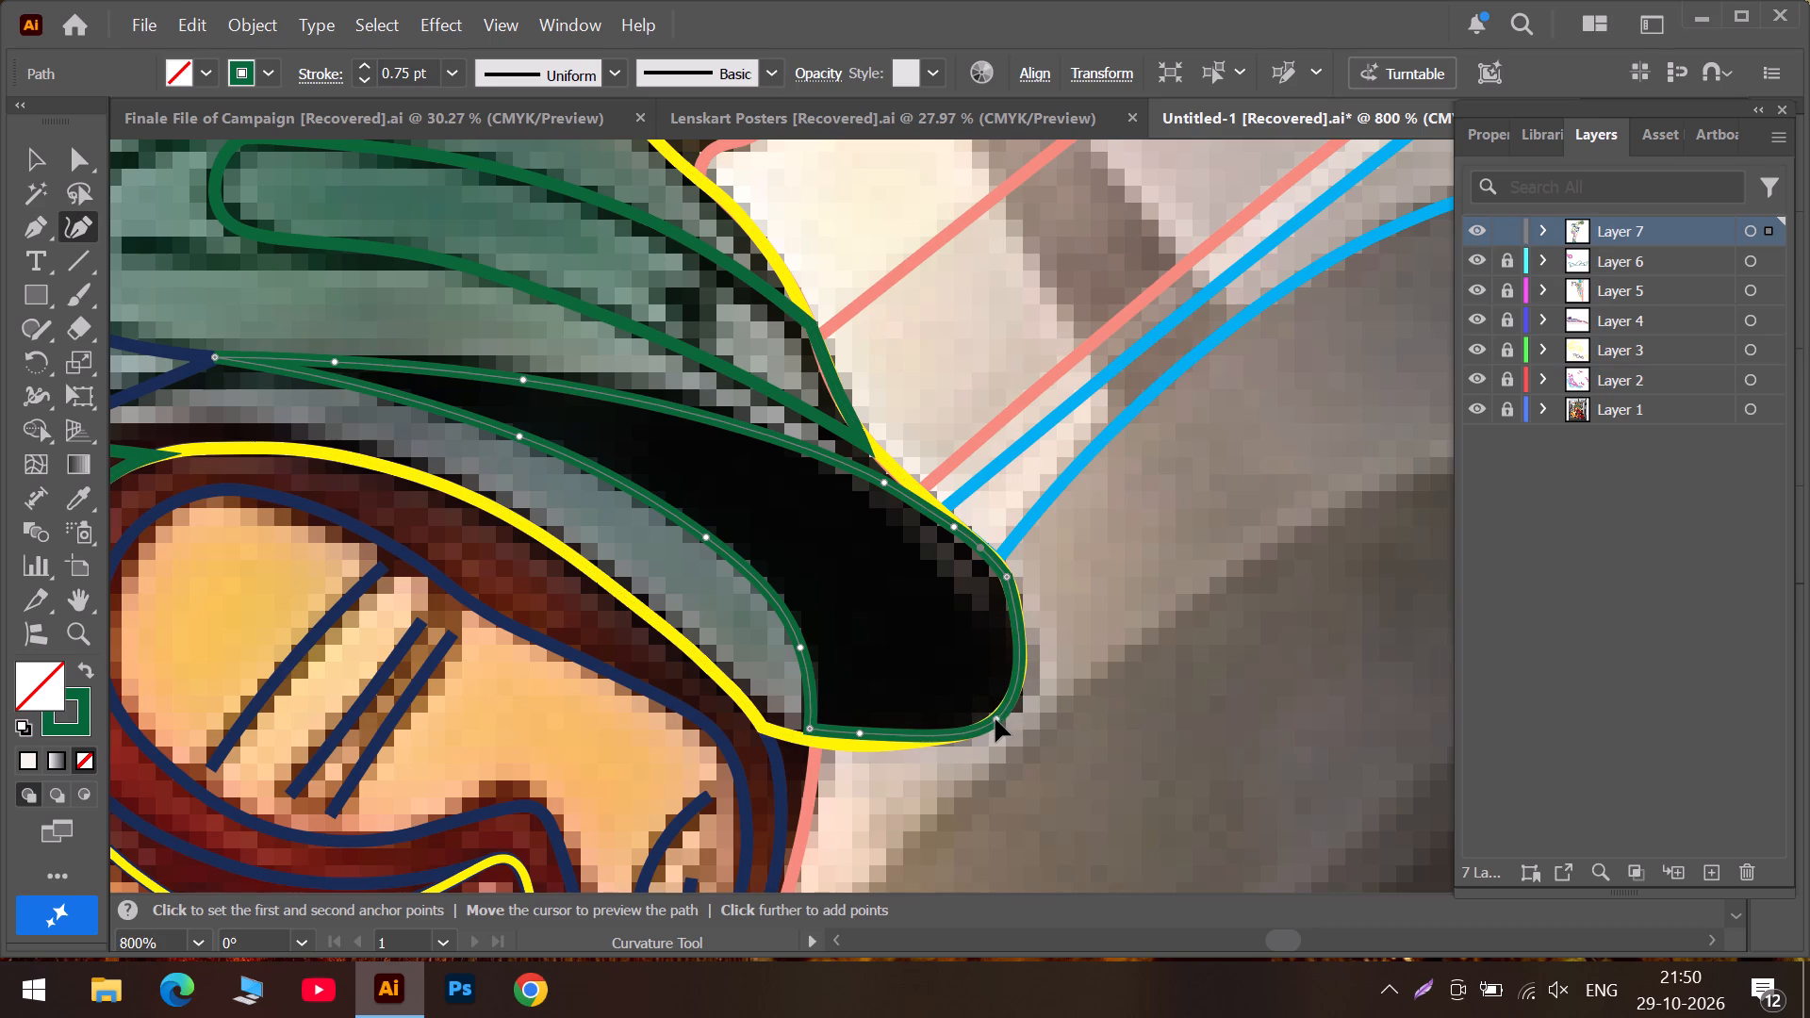
drag(995, 719, 991, 719)
drag(1020, 660, 1020, 665)
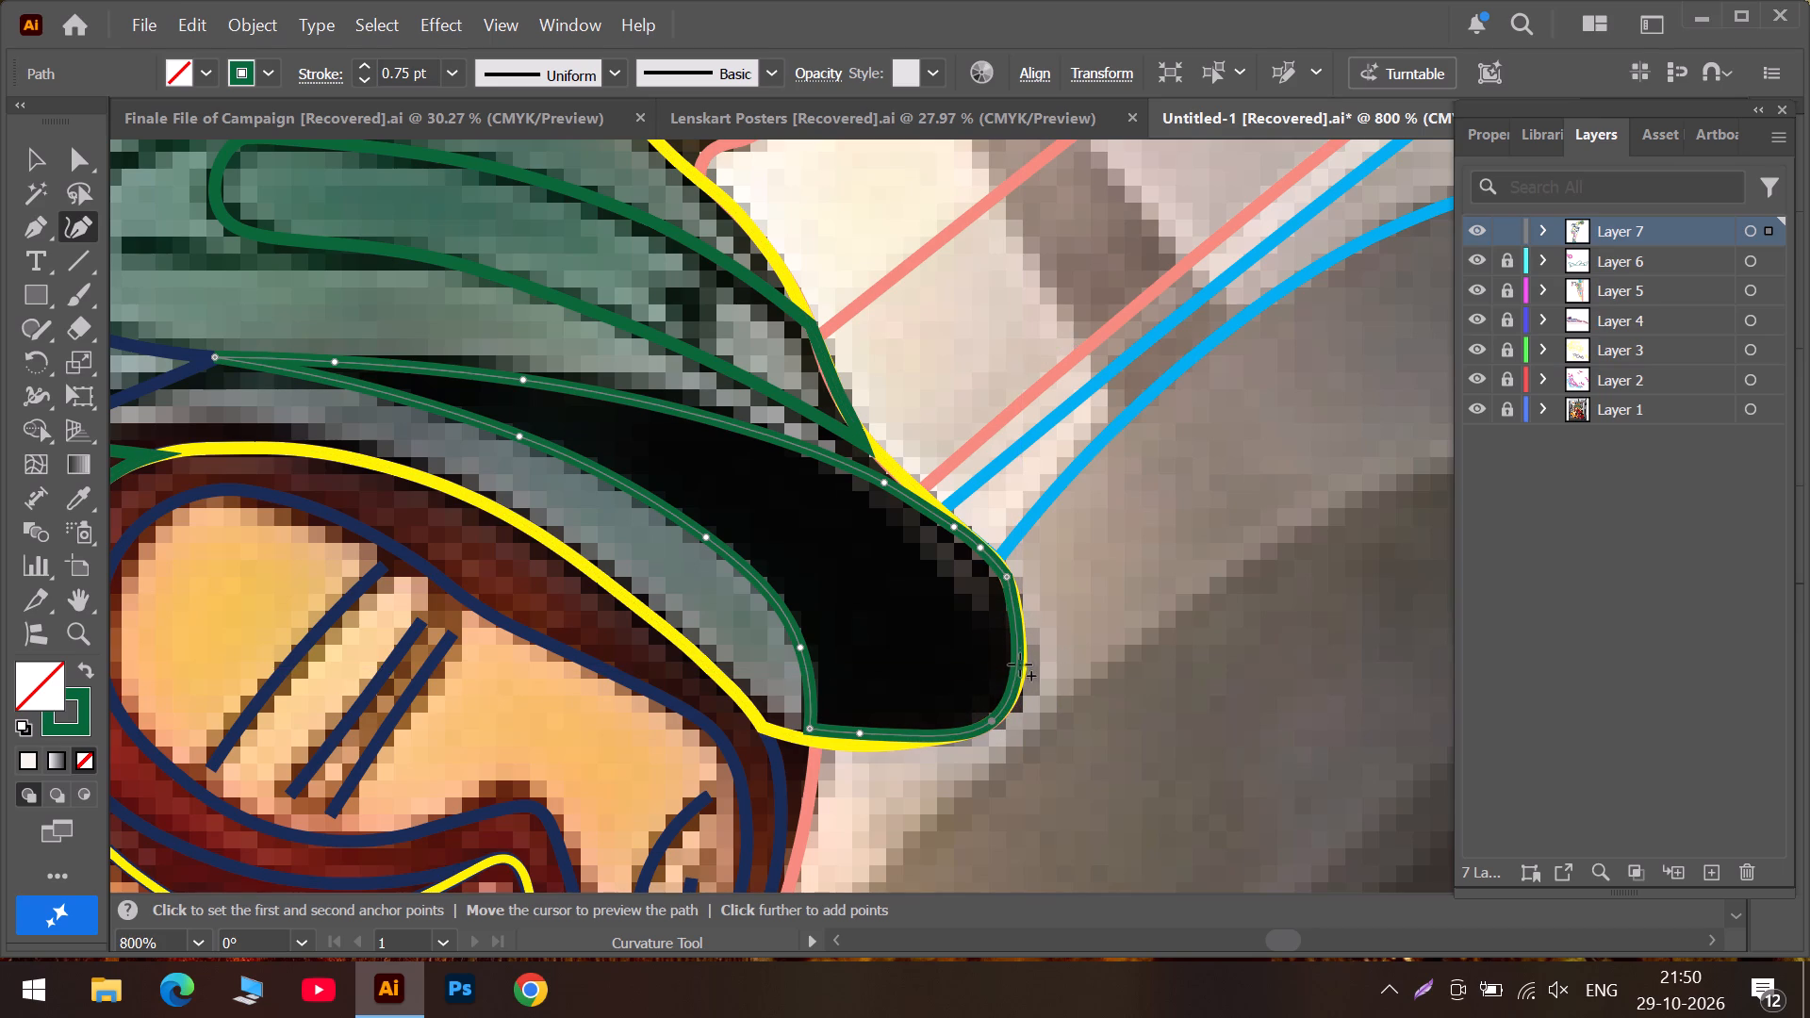
drag(1020, 665, 1013, 695)
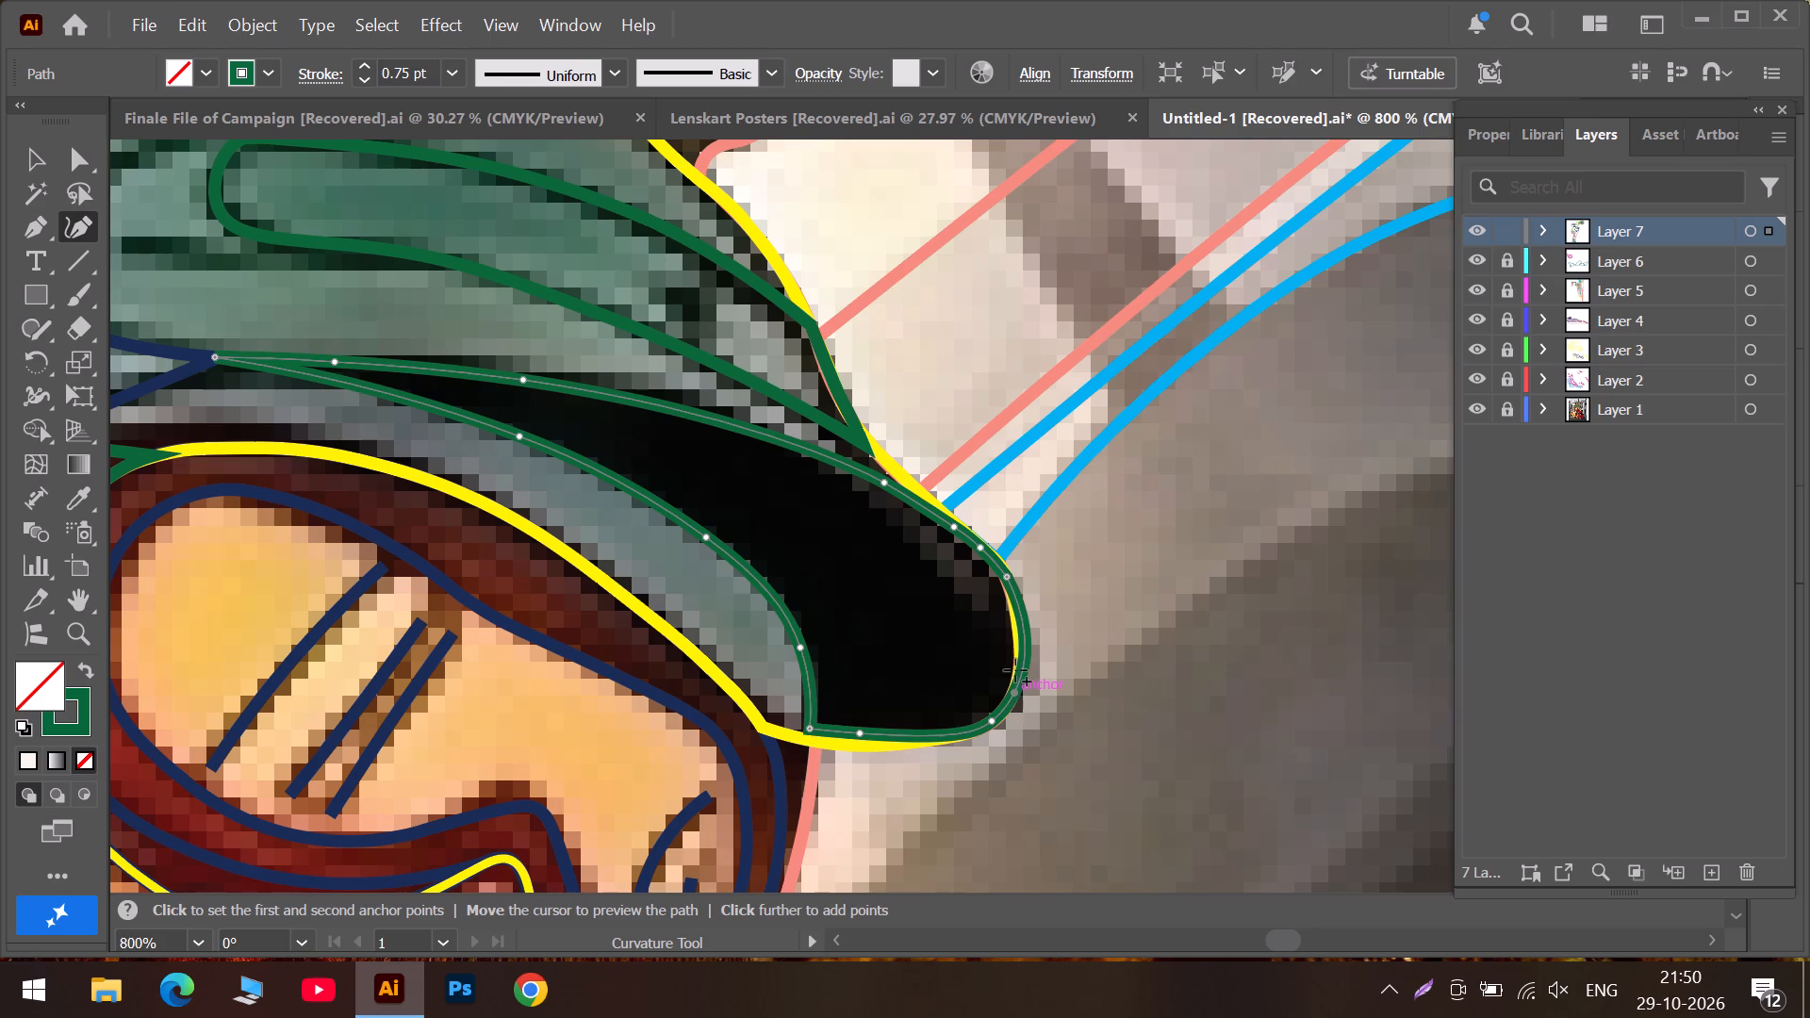
click(1024, 639)
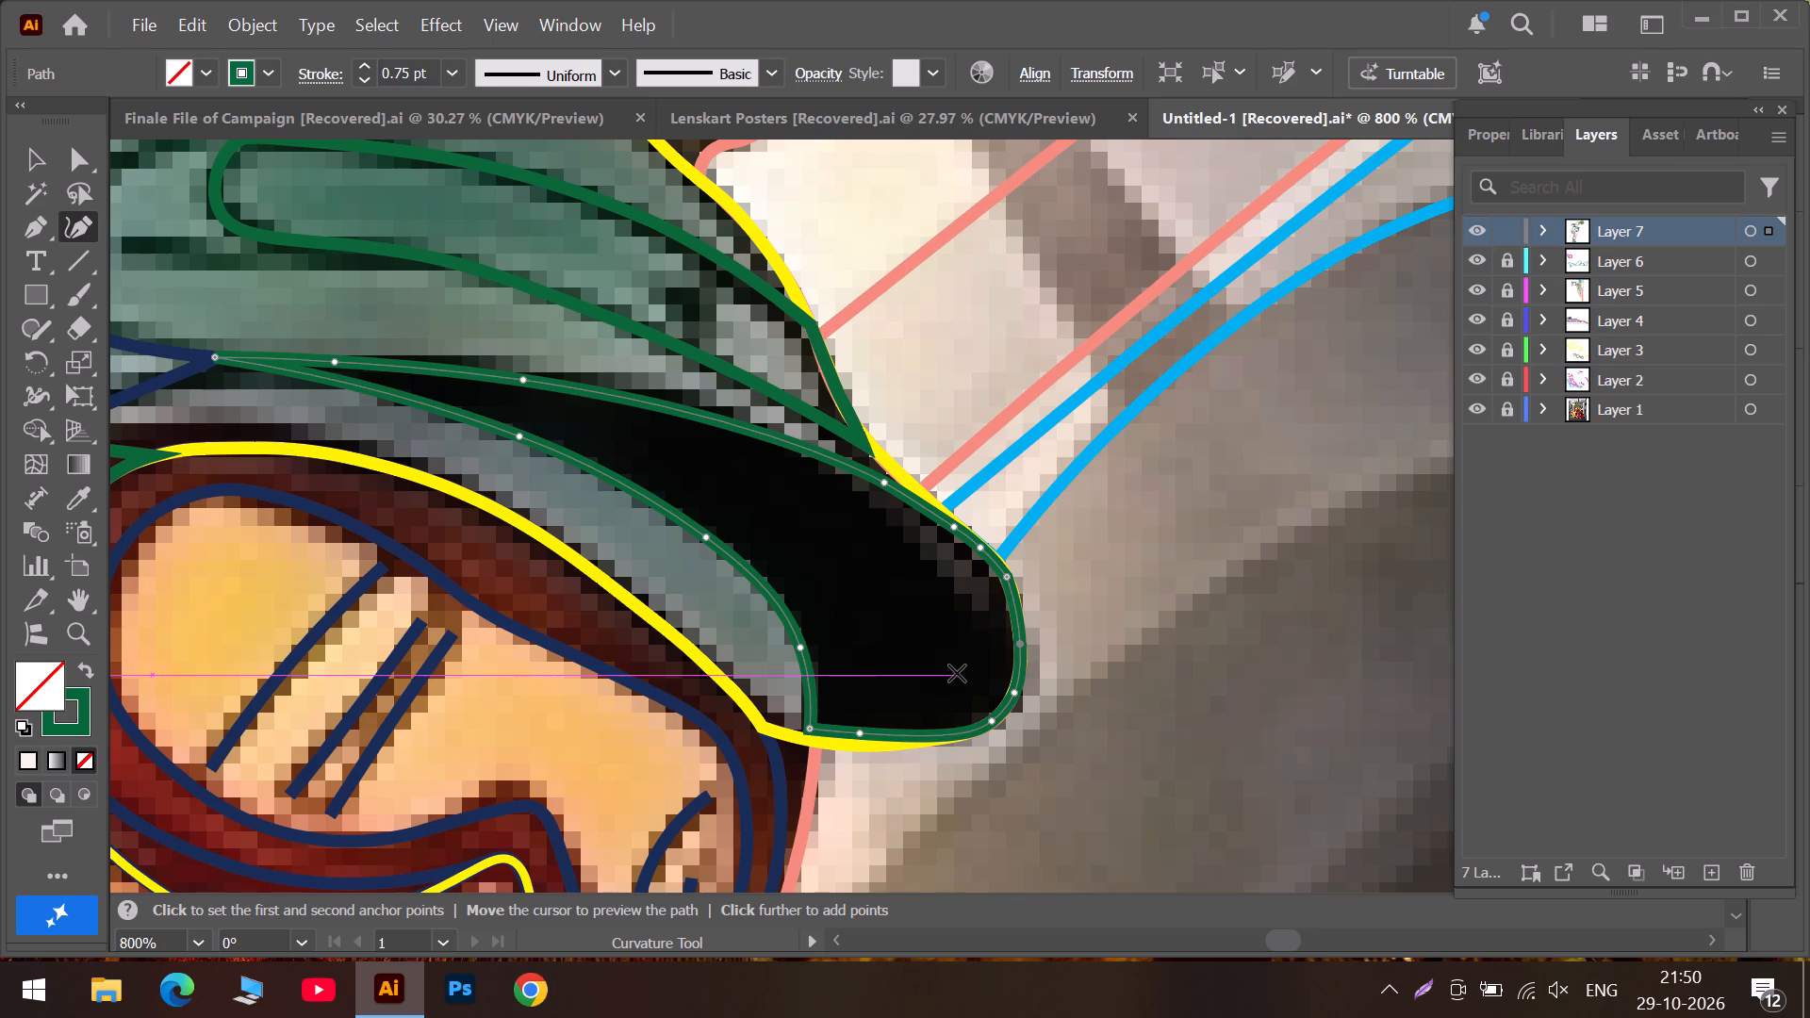
Lower the brim outline's bottom-left corner and refit its bottom edge to the yellow outline by moving and adding curve points.
scroll(957, 673, down, 2)
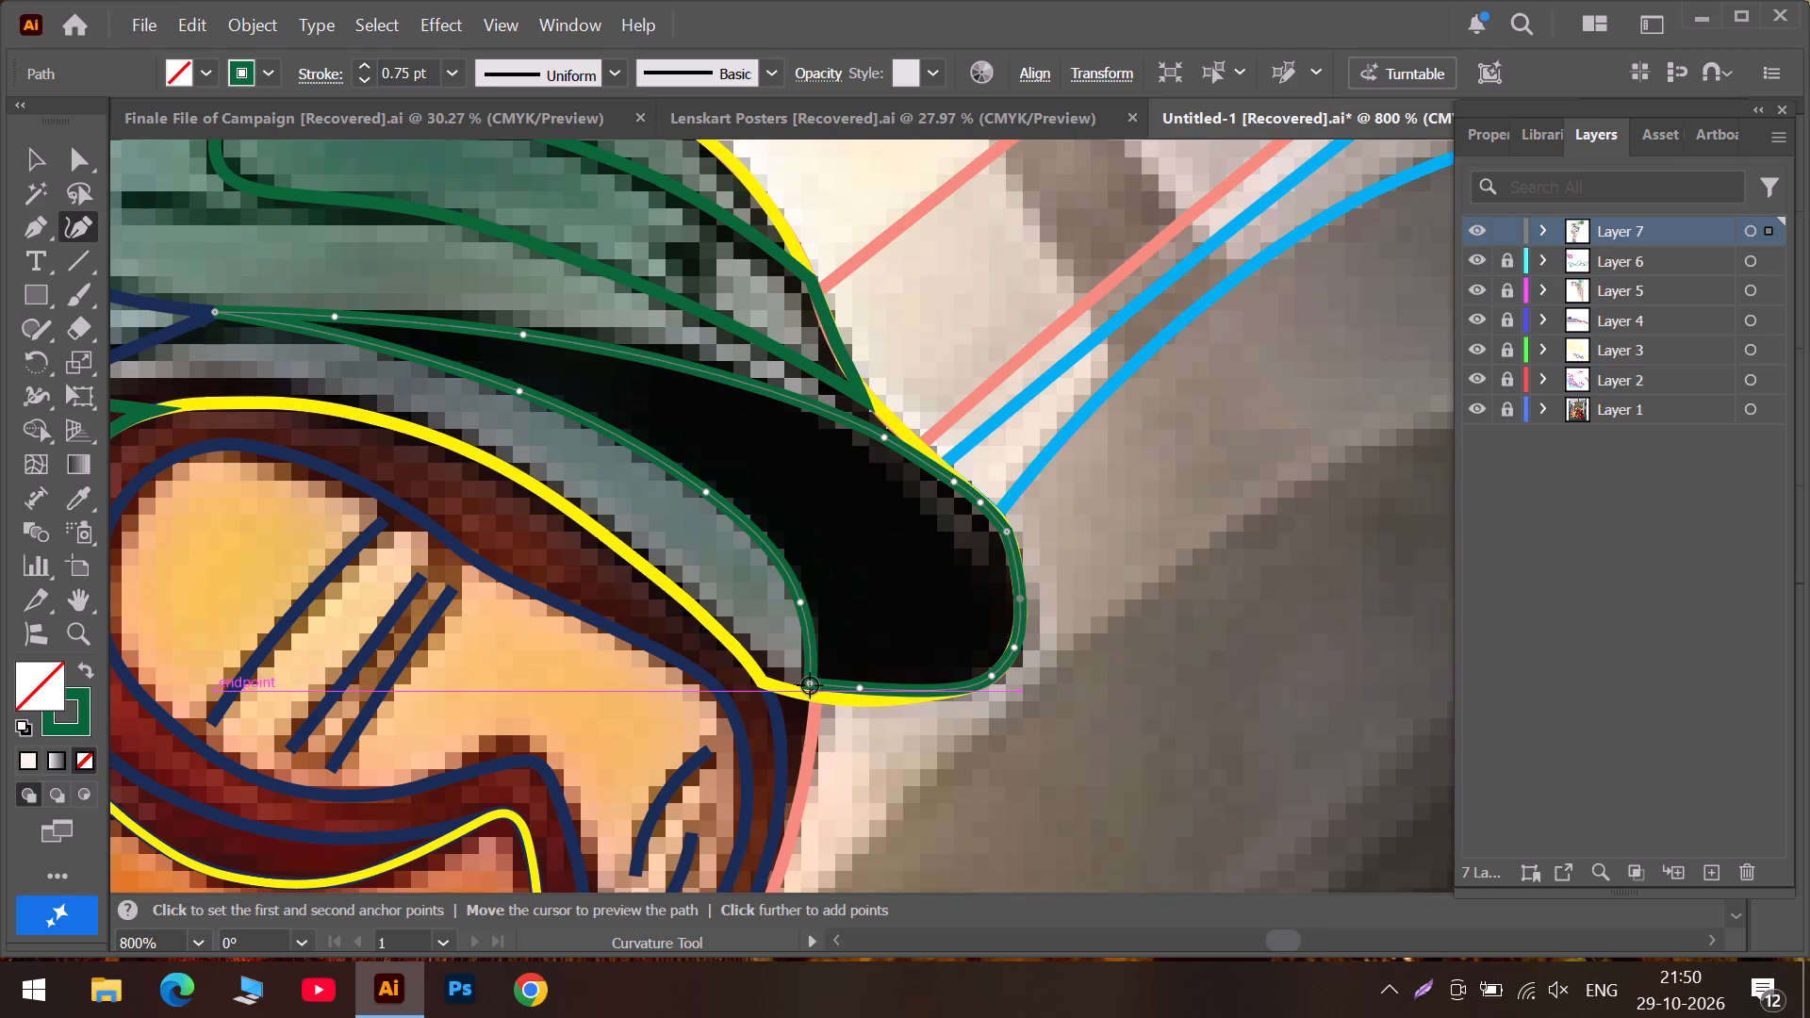
drag(810, 685, 808, 685)
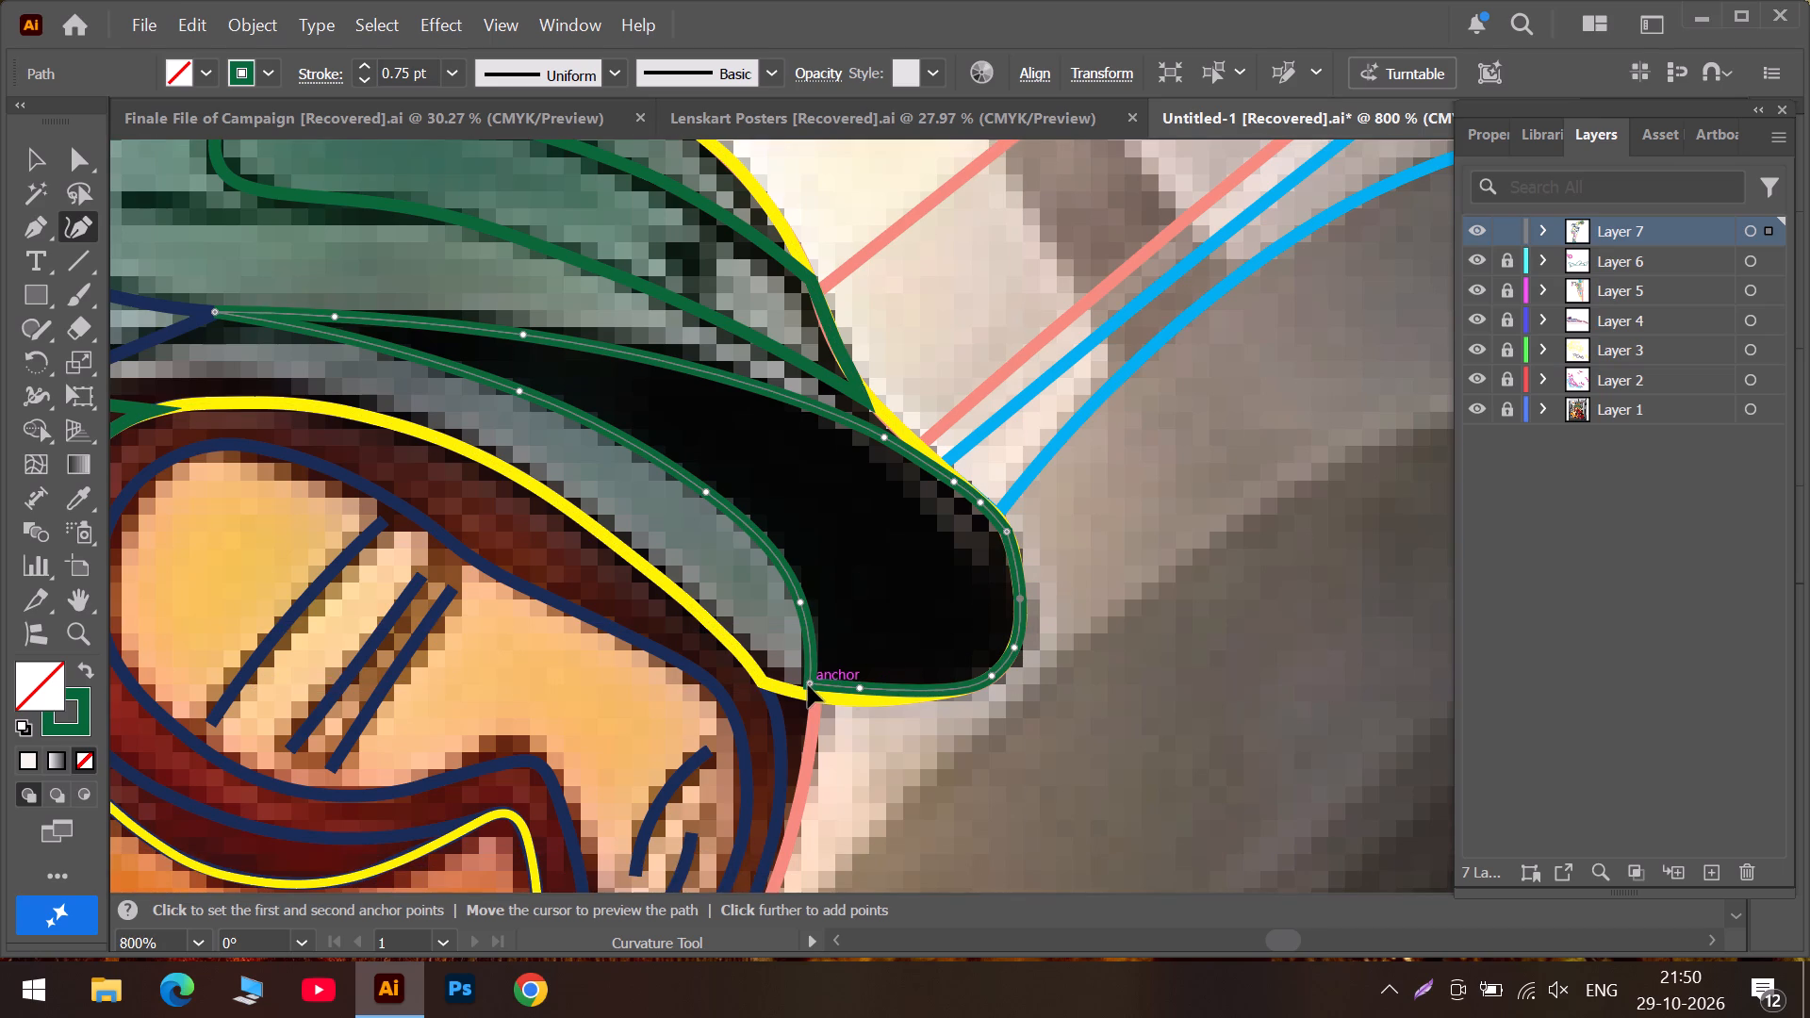
drag(808, 685, 806, 702)
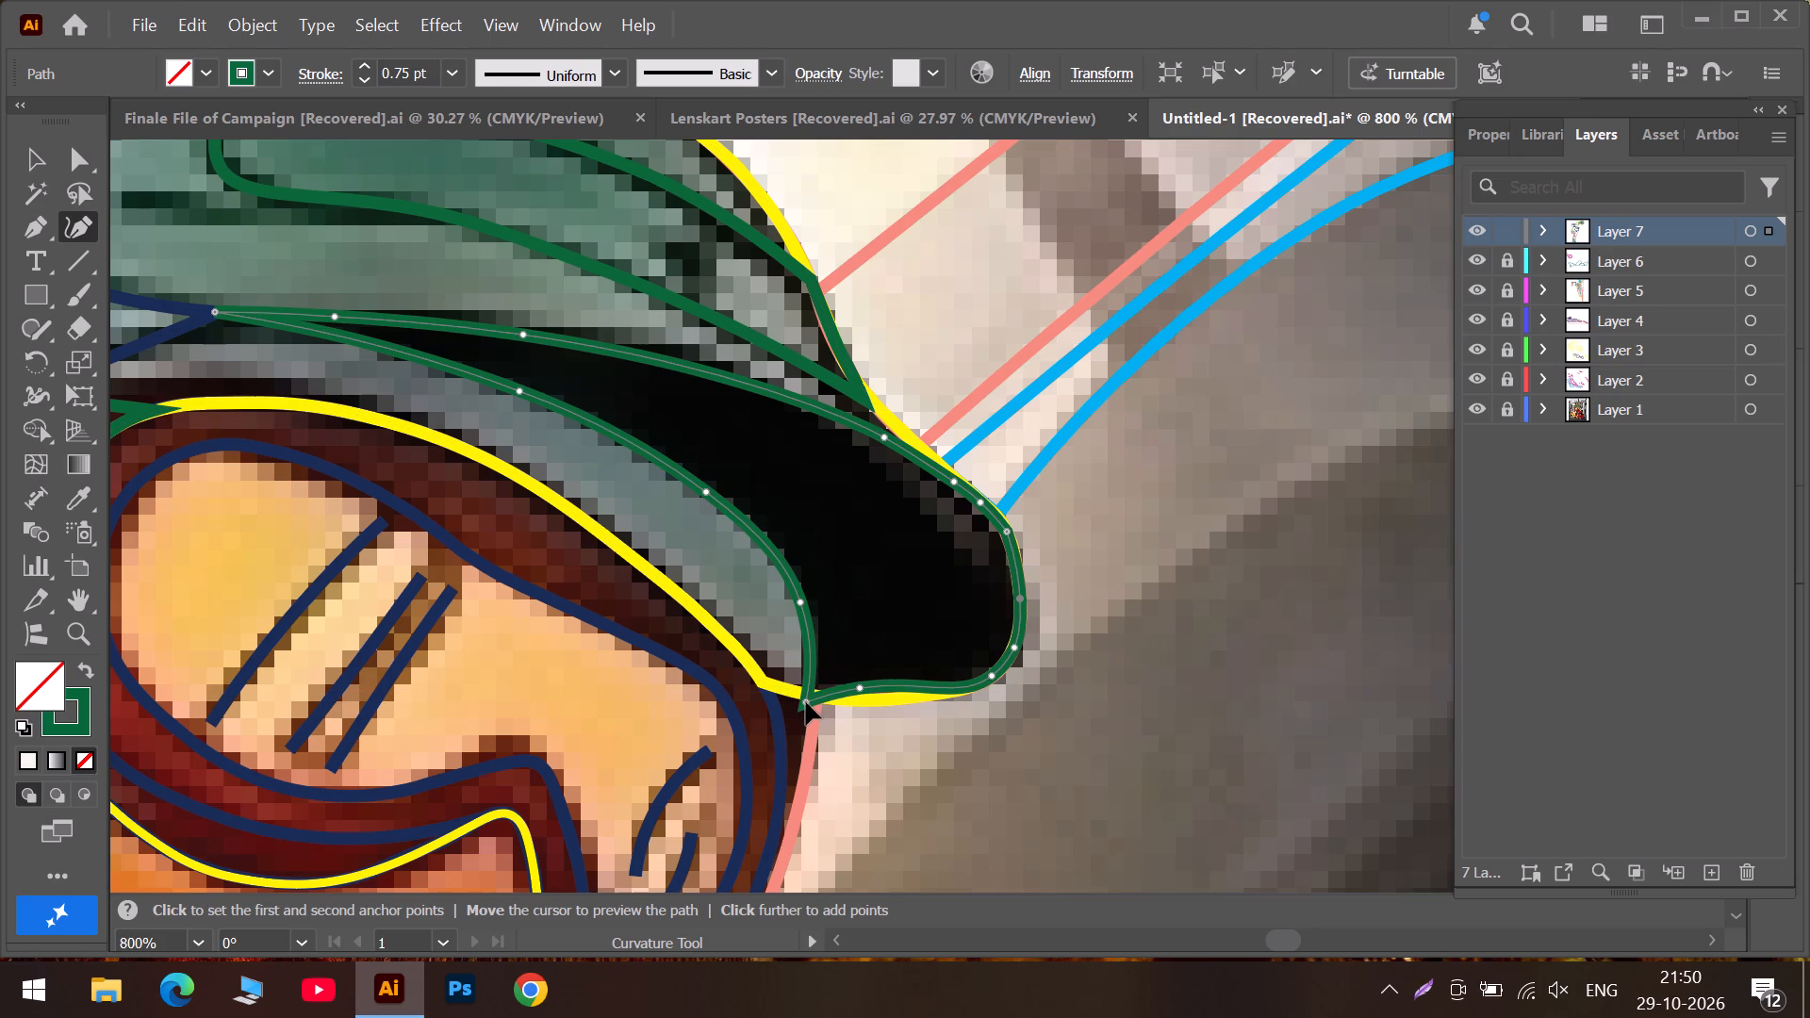
drag(806, 702, 806, 698)
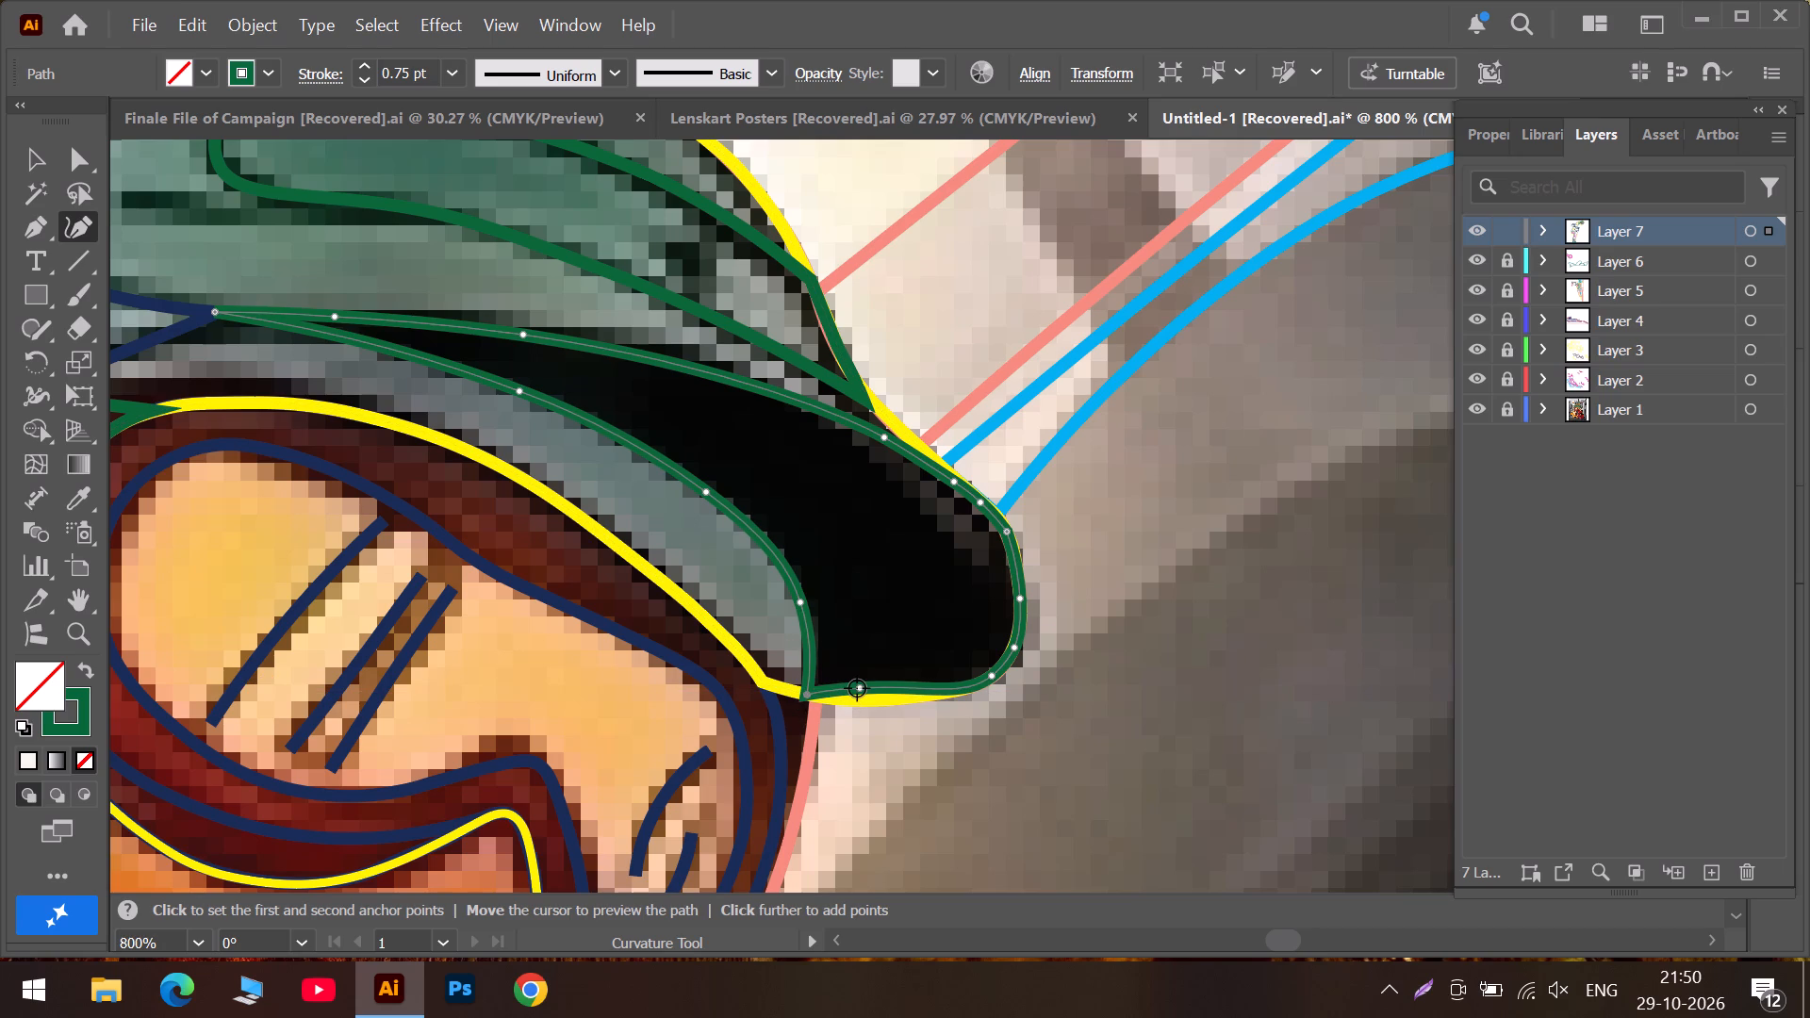
drag(857, 688, 845, 698)
drag(947, 696, 937, 696)
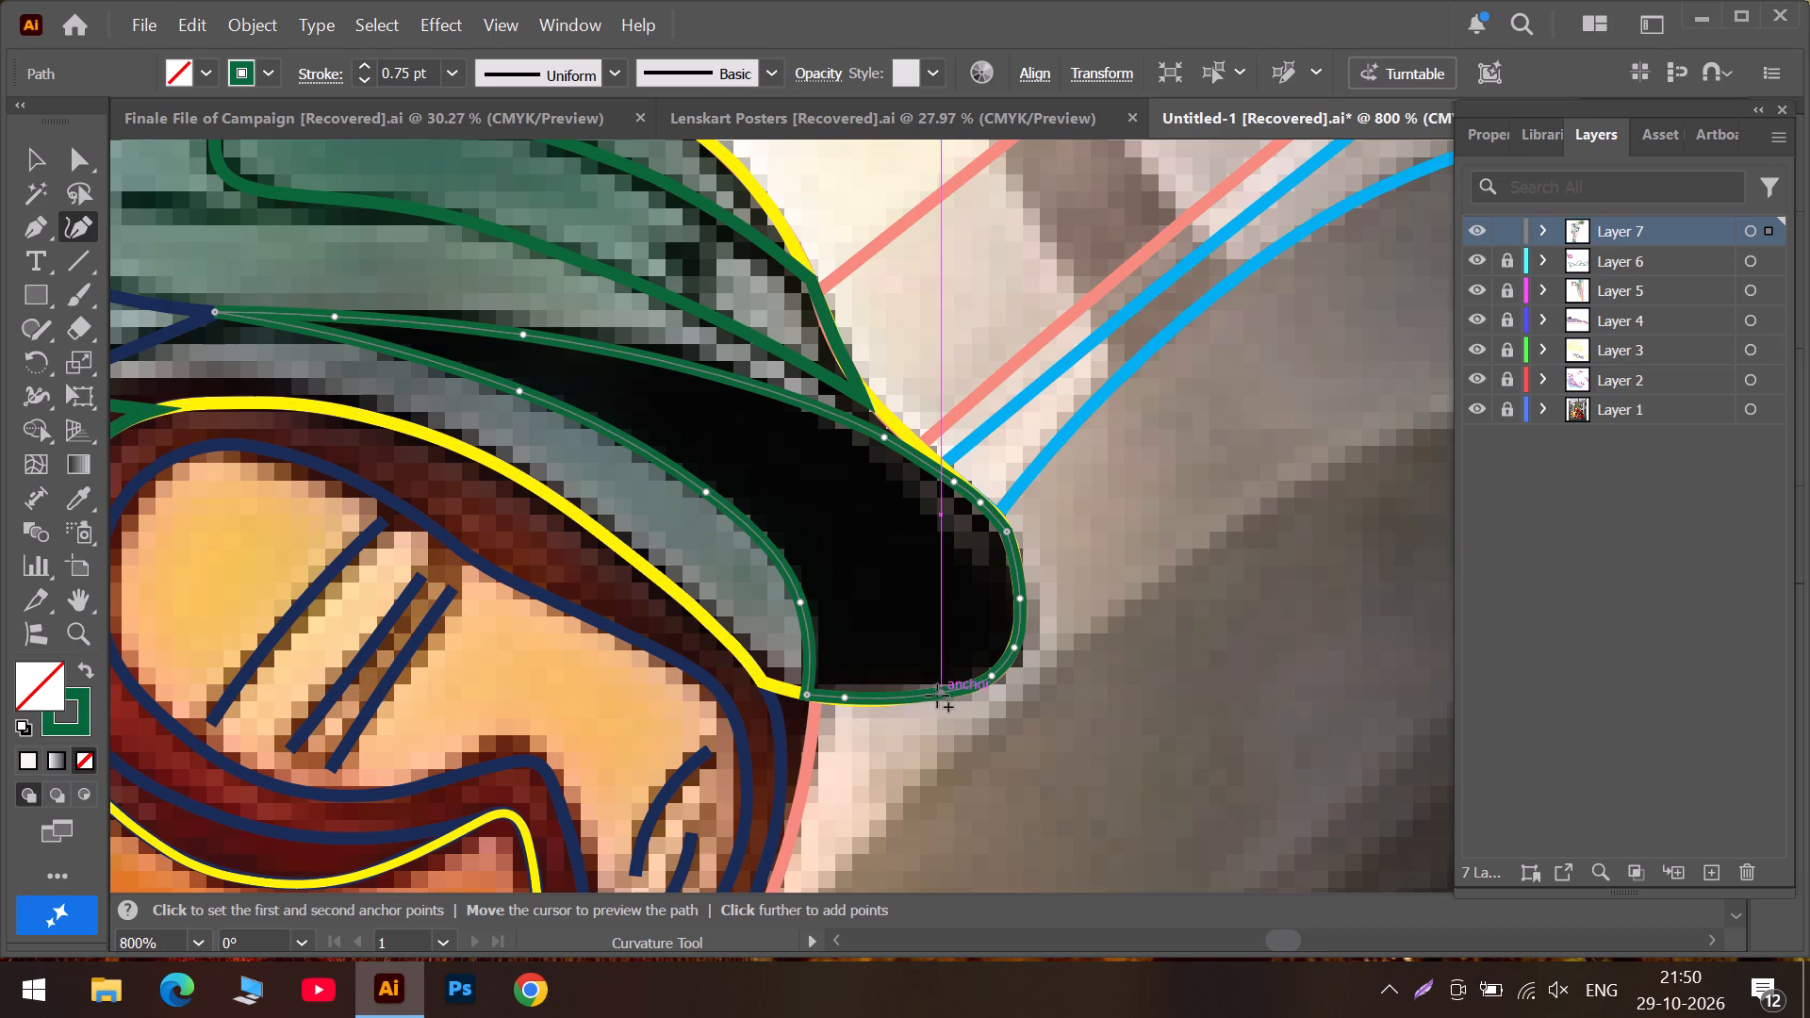
drag(937, 696, 934, 696)
alt+scroll(844, 697, up, 2)
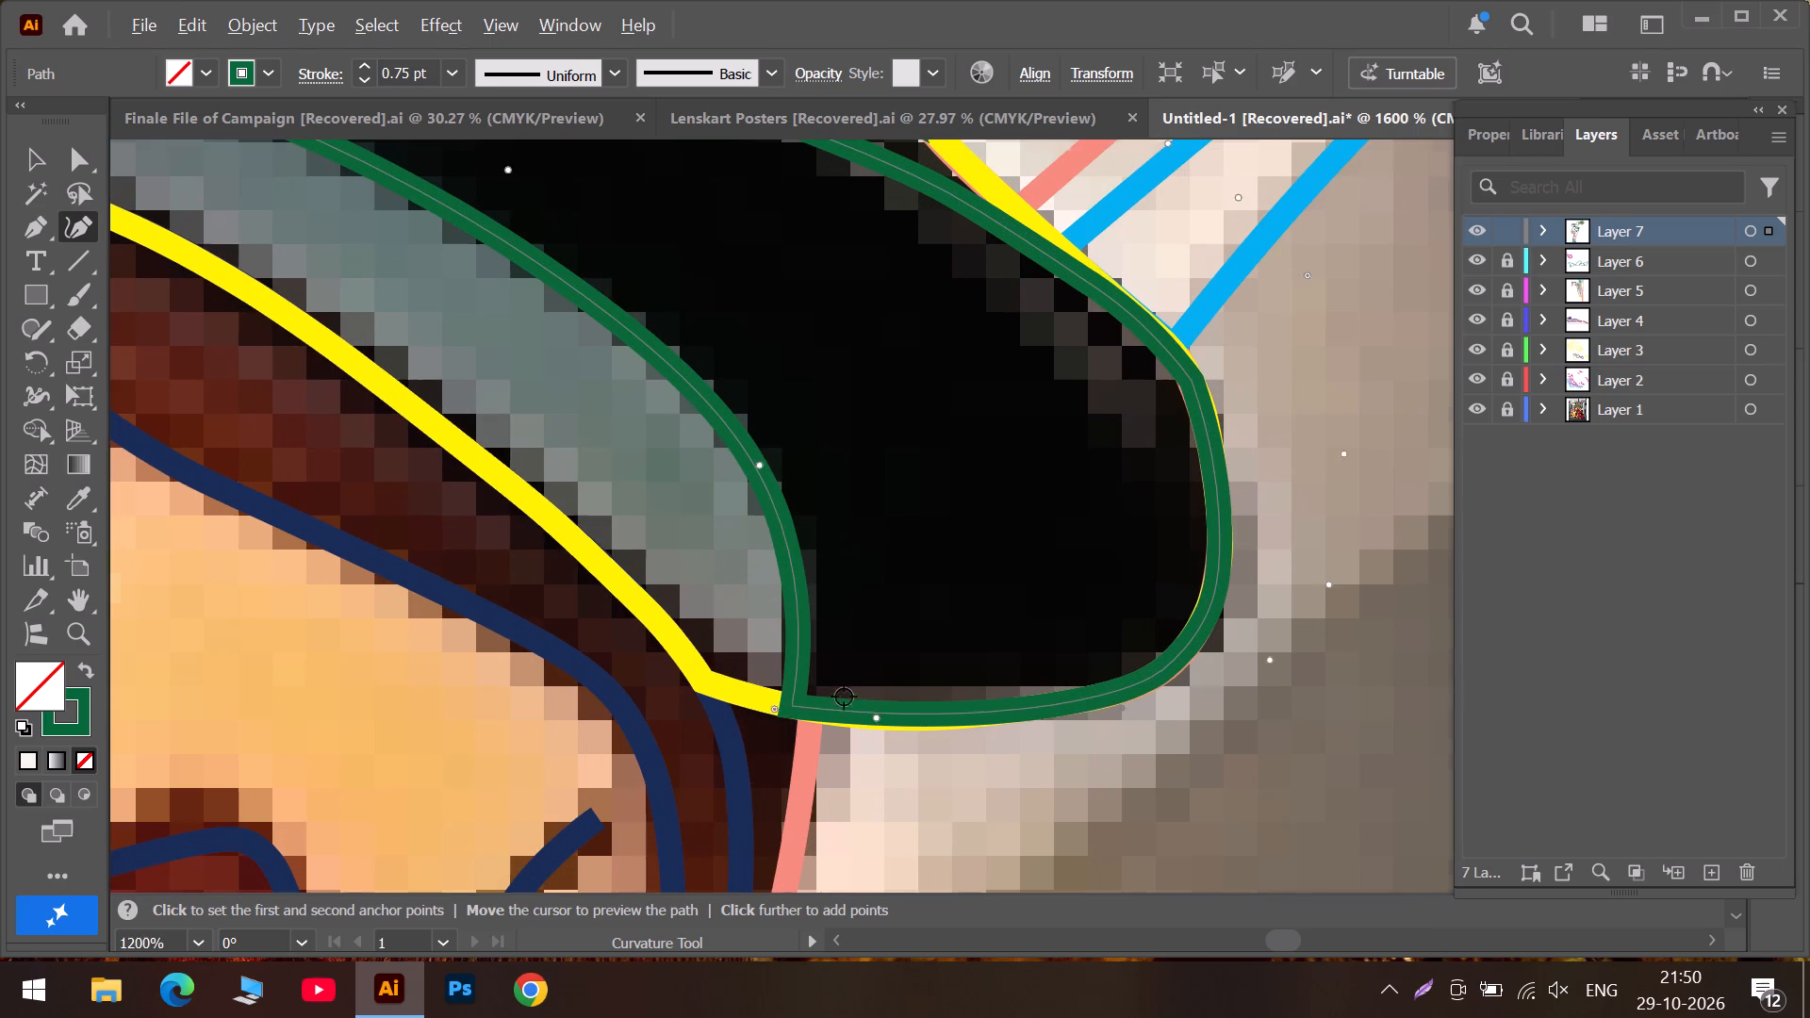
drag(867, 710, 886, 718)
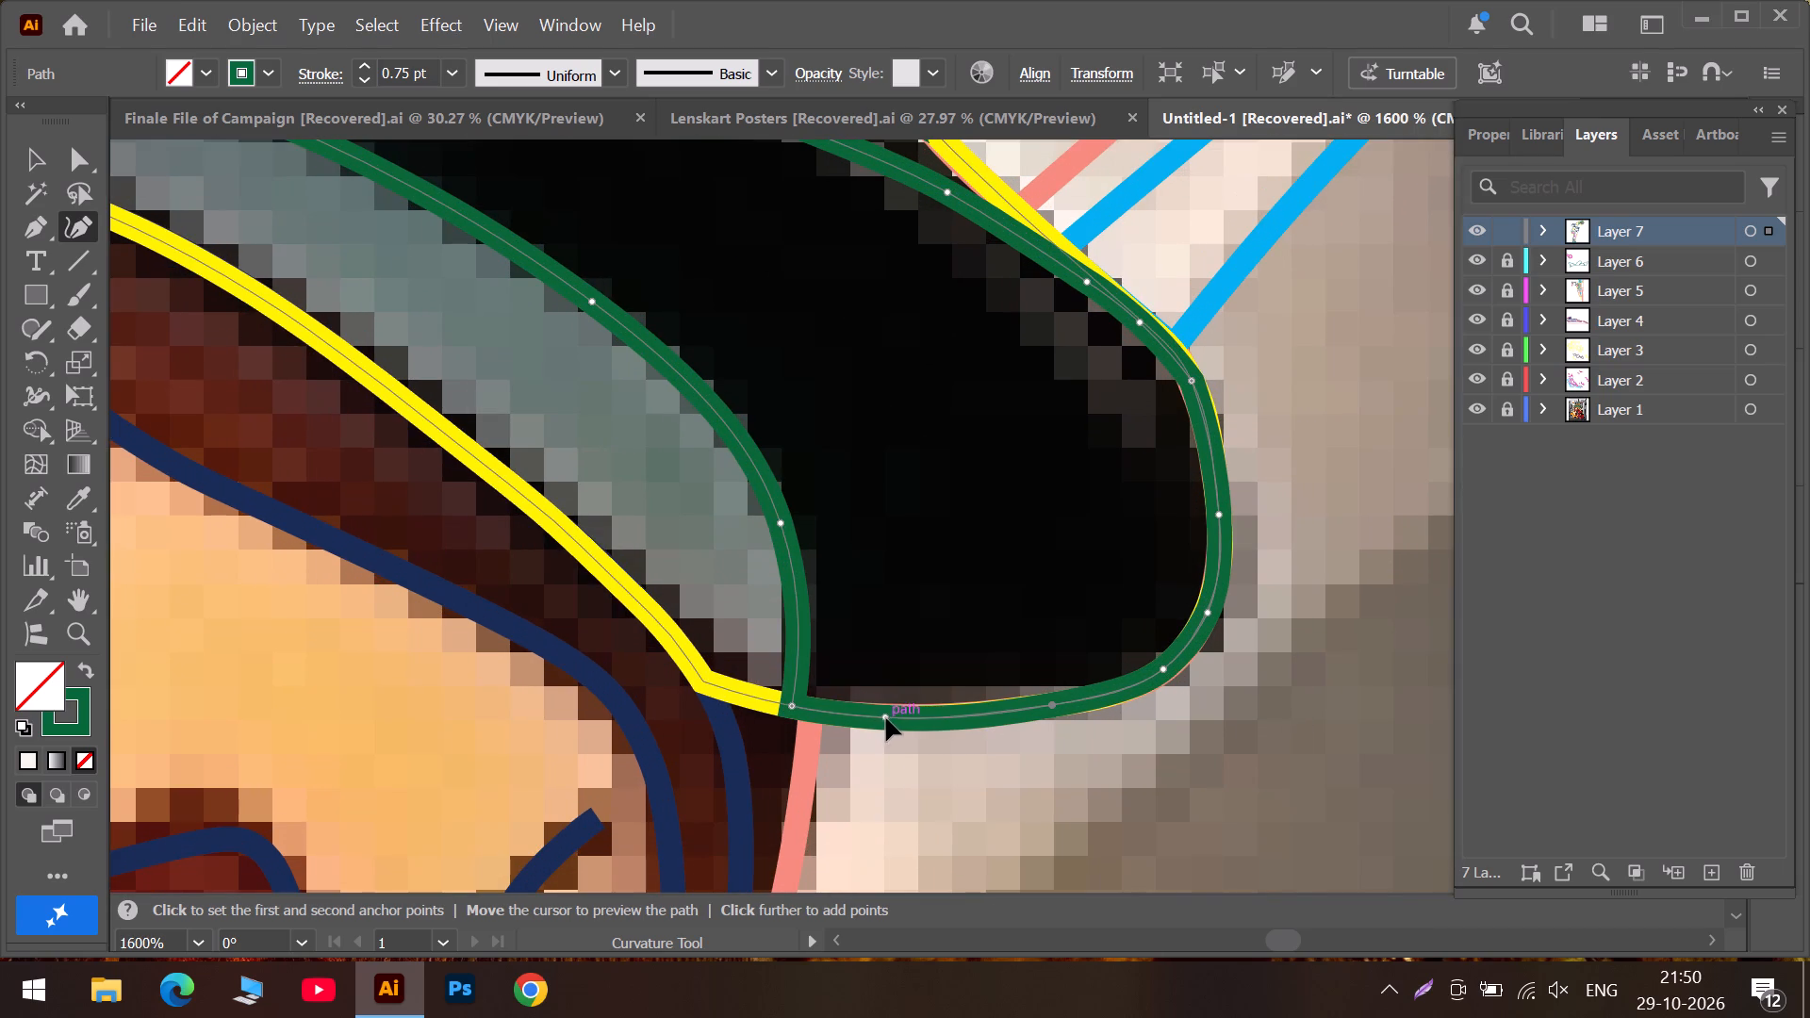
drag(886, 718, 898, 715)
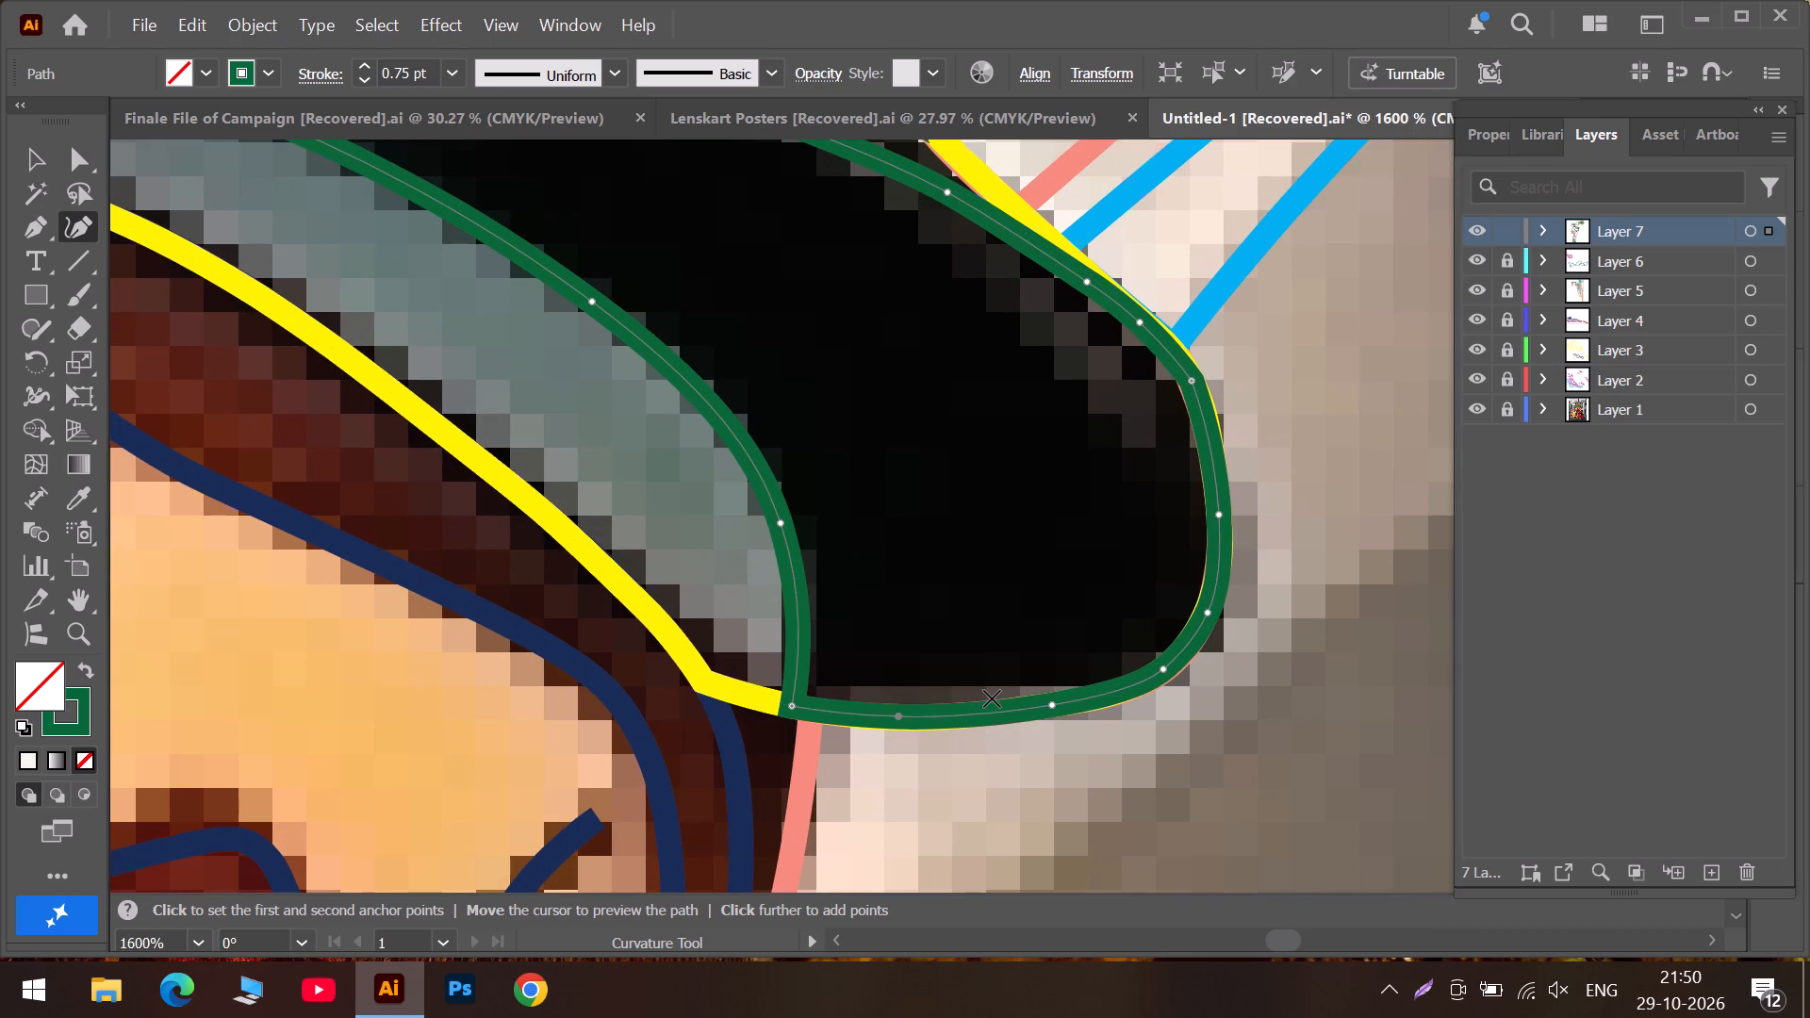
Make the corner point at the brim outline's upper right bend smooth and add a curve point just below it.
double_click(1191, 381)
click(1191, 381)
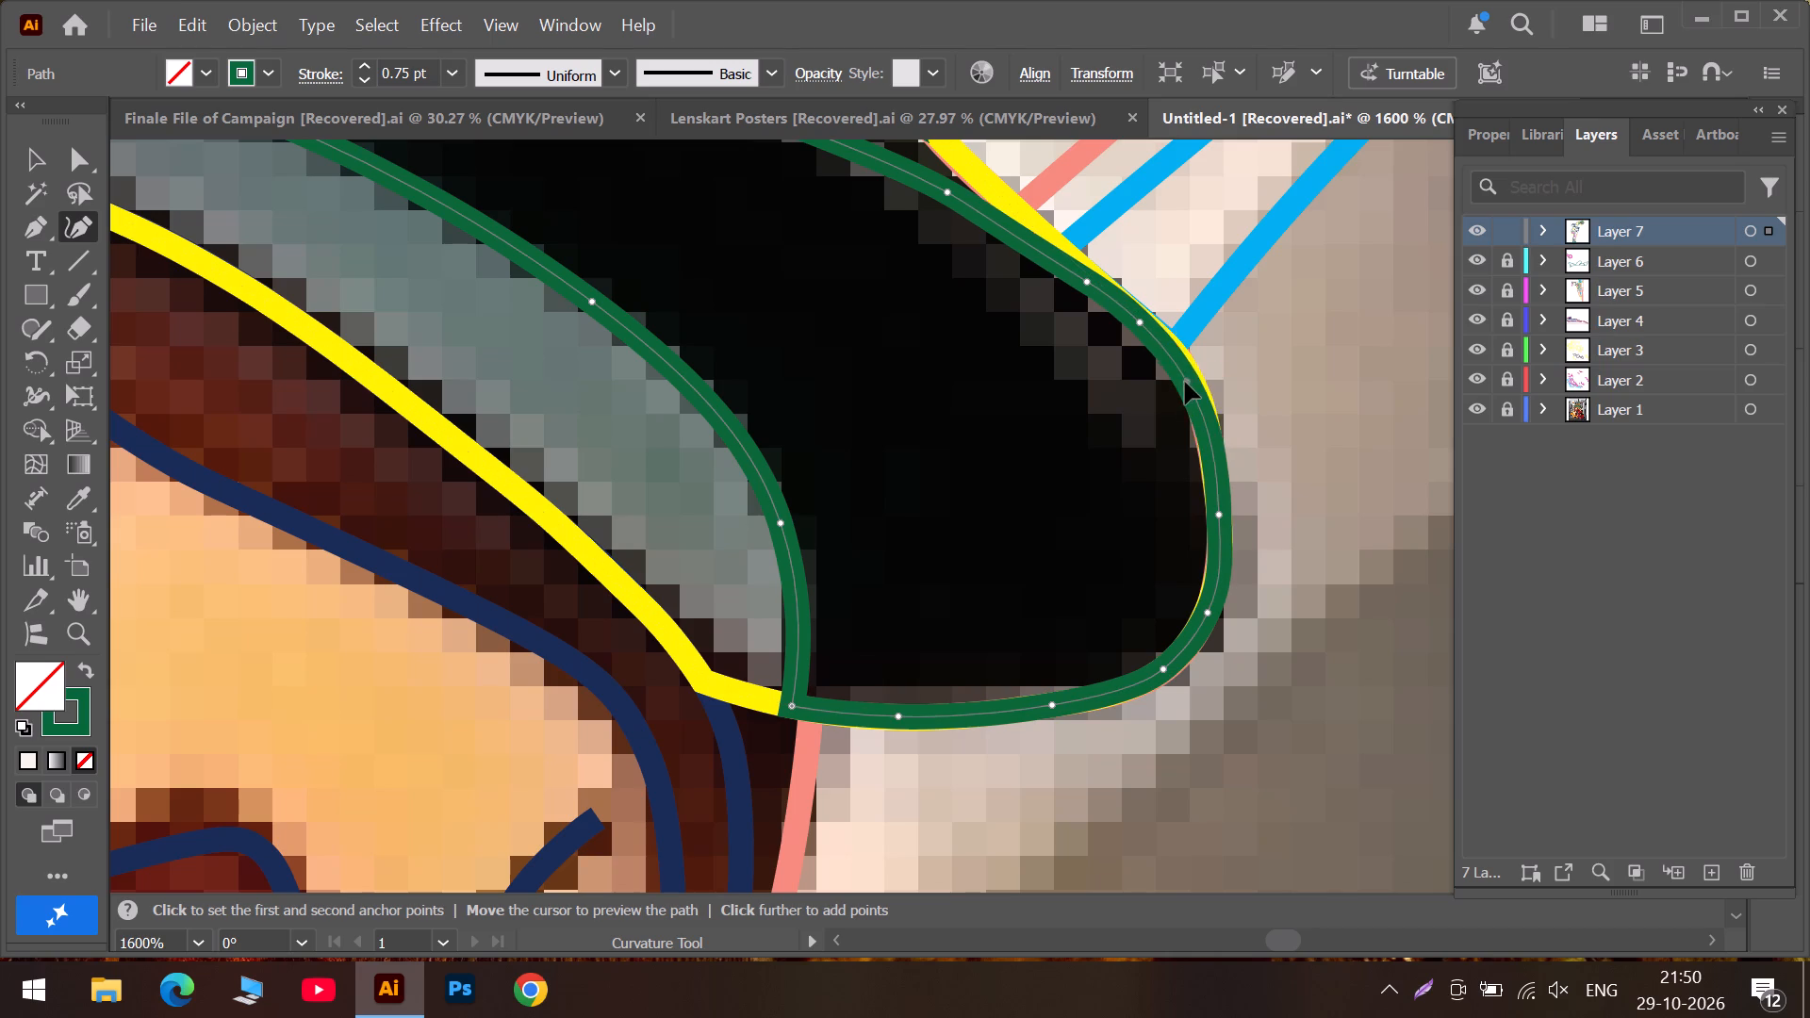
click(1211, 440)
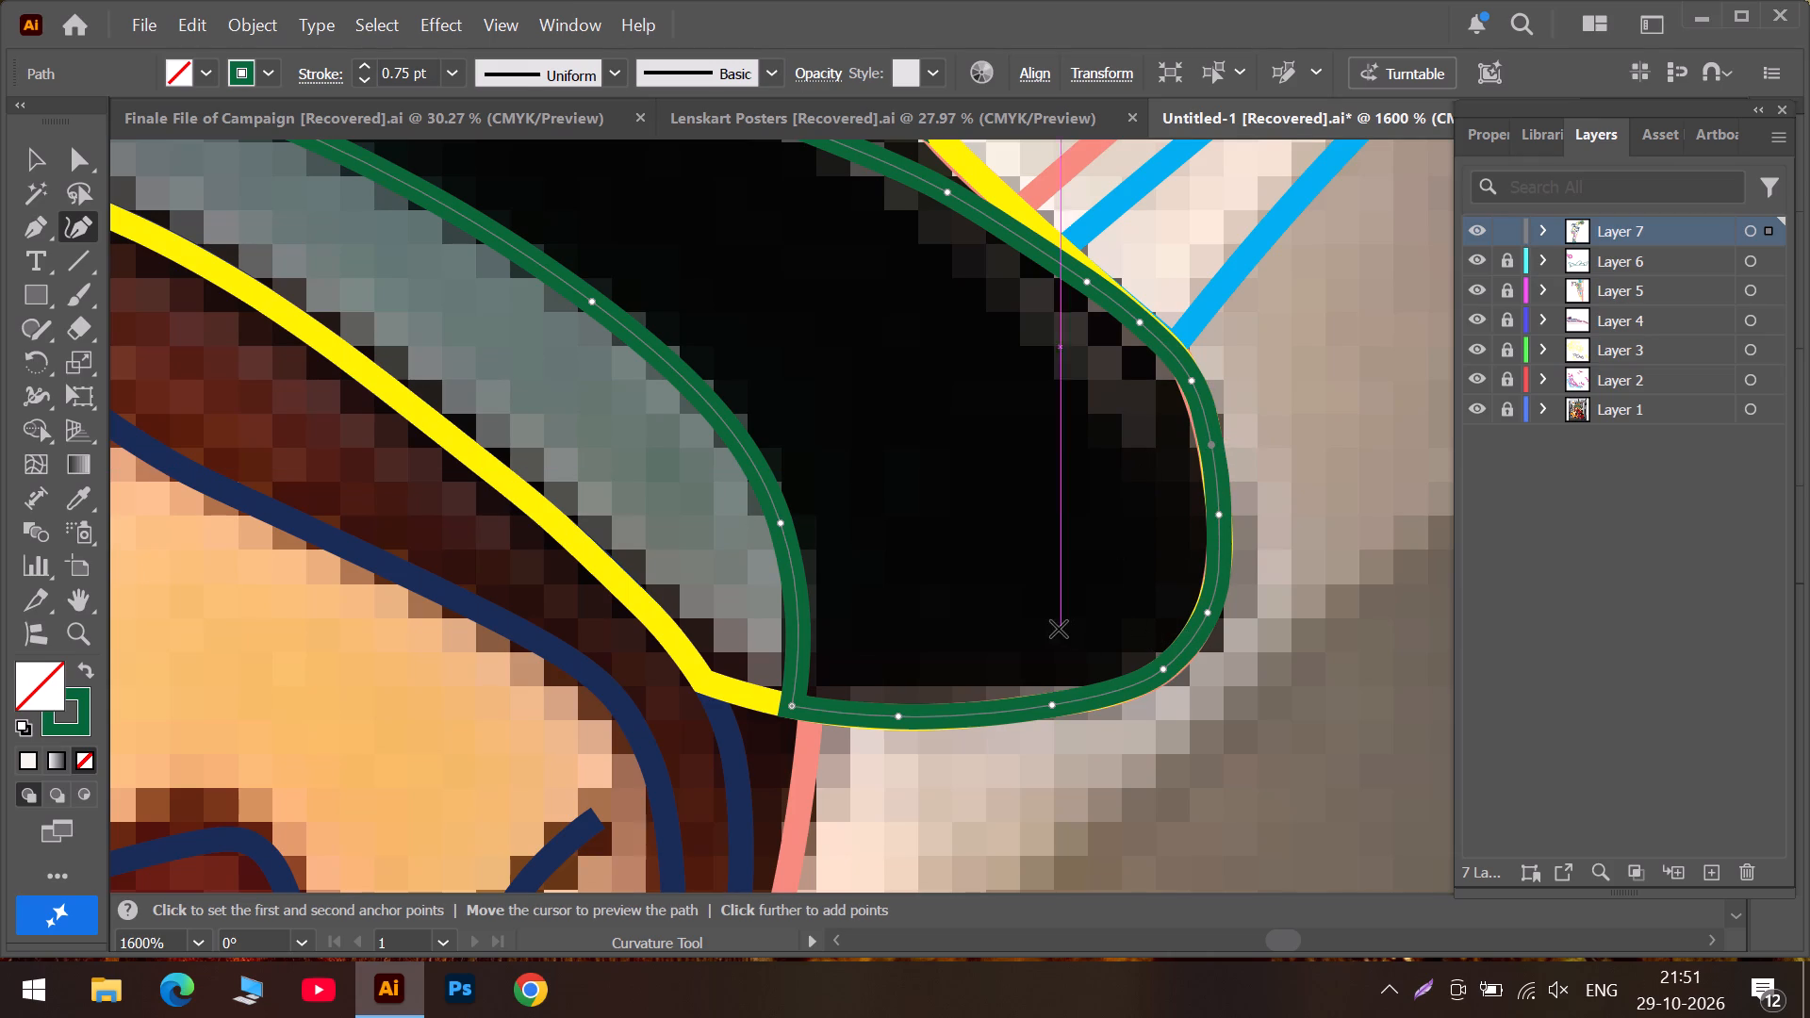
Draw an open green curve along the helmet's dark arc, from beside the elongated rounded shape down toward the navy shape's peak.
alt+scroll(1049, 627, down, 2)
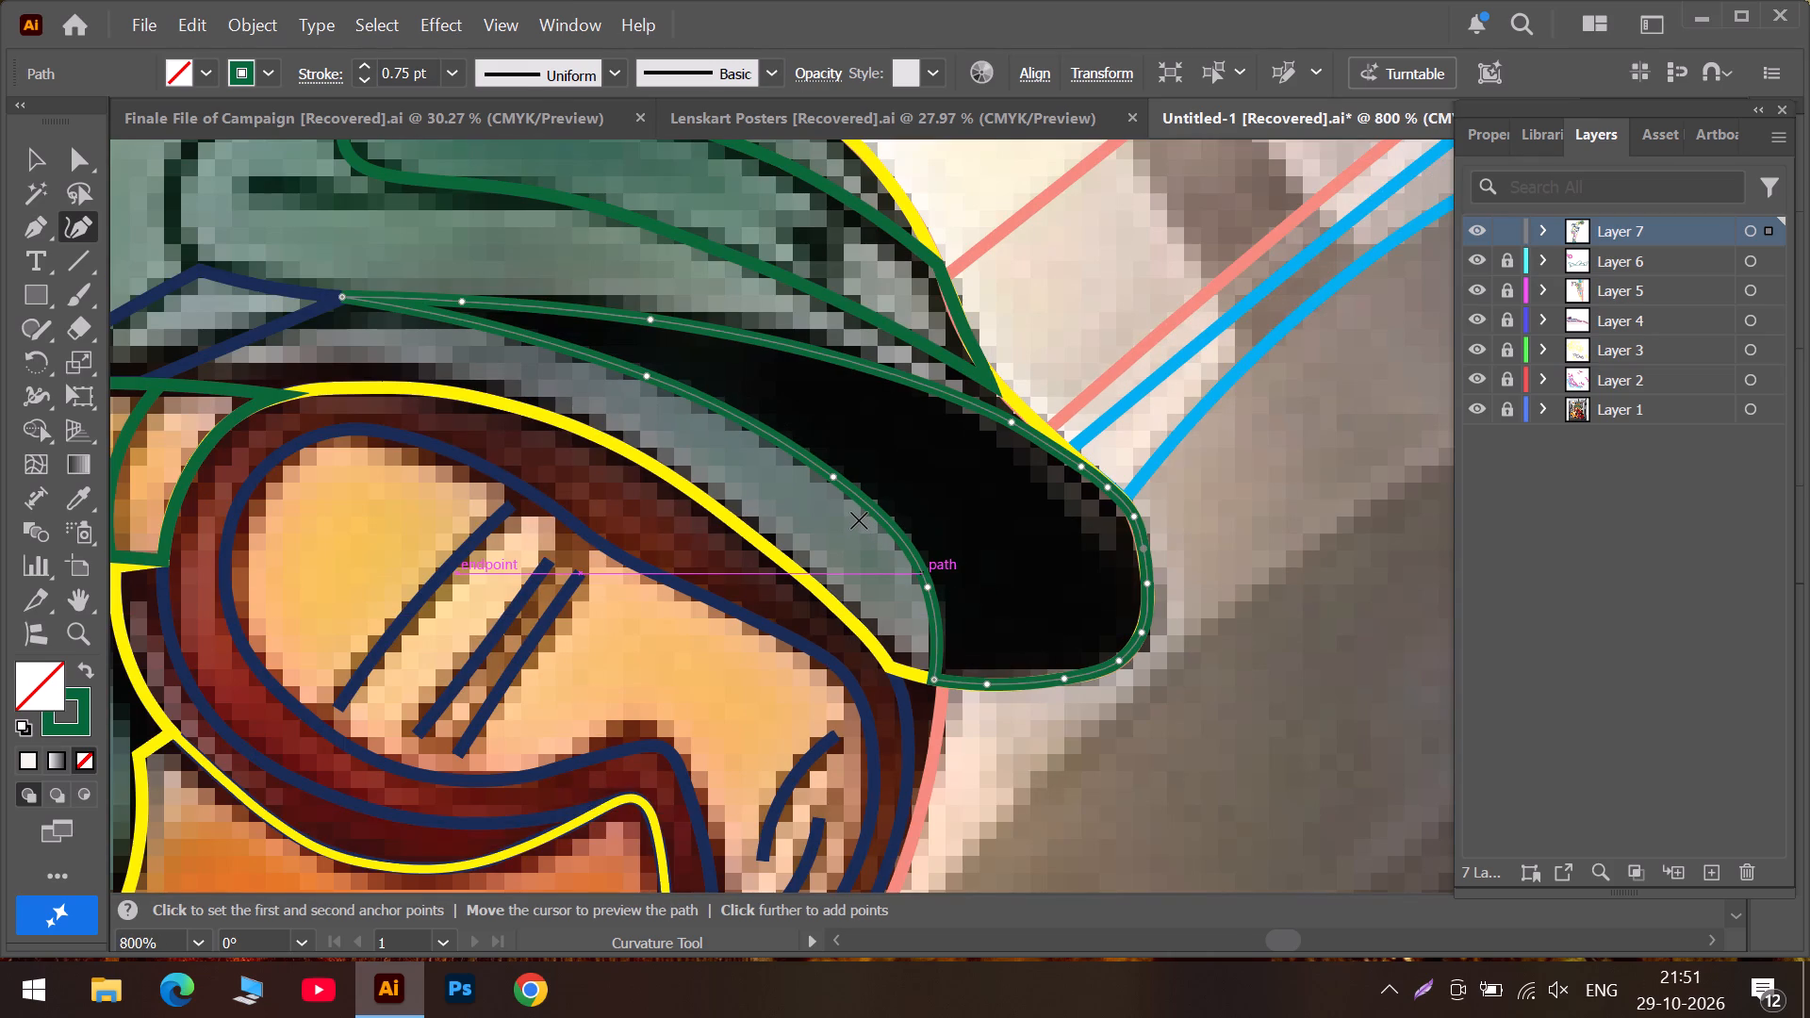
alt+scroll(857, 517, down, 1)
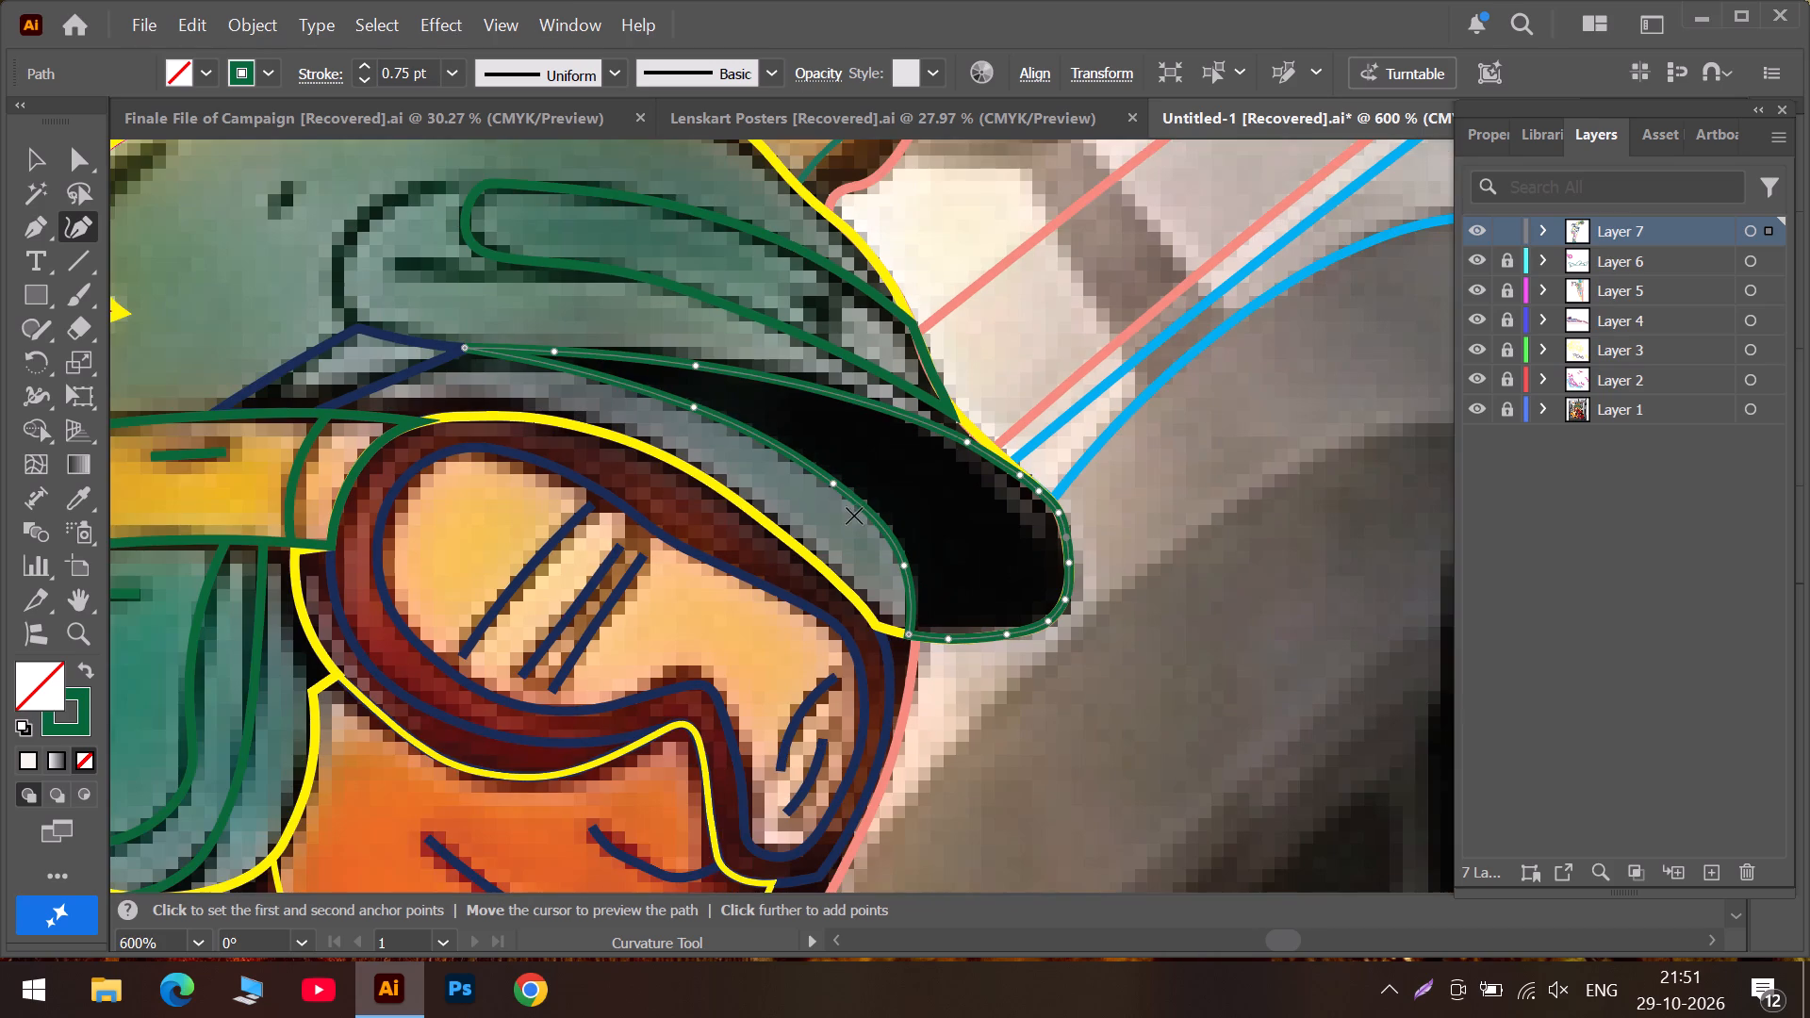
scroll(608, 368, down, 1)
alt+scroll(582, 366, down, 1)
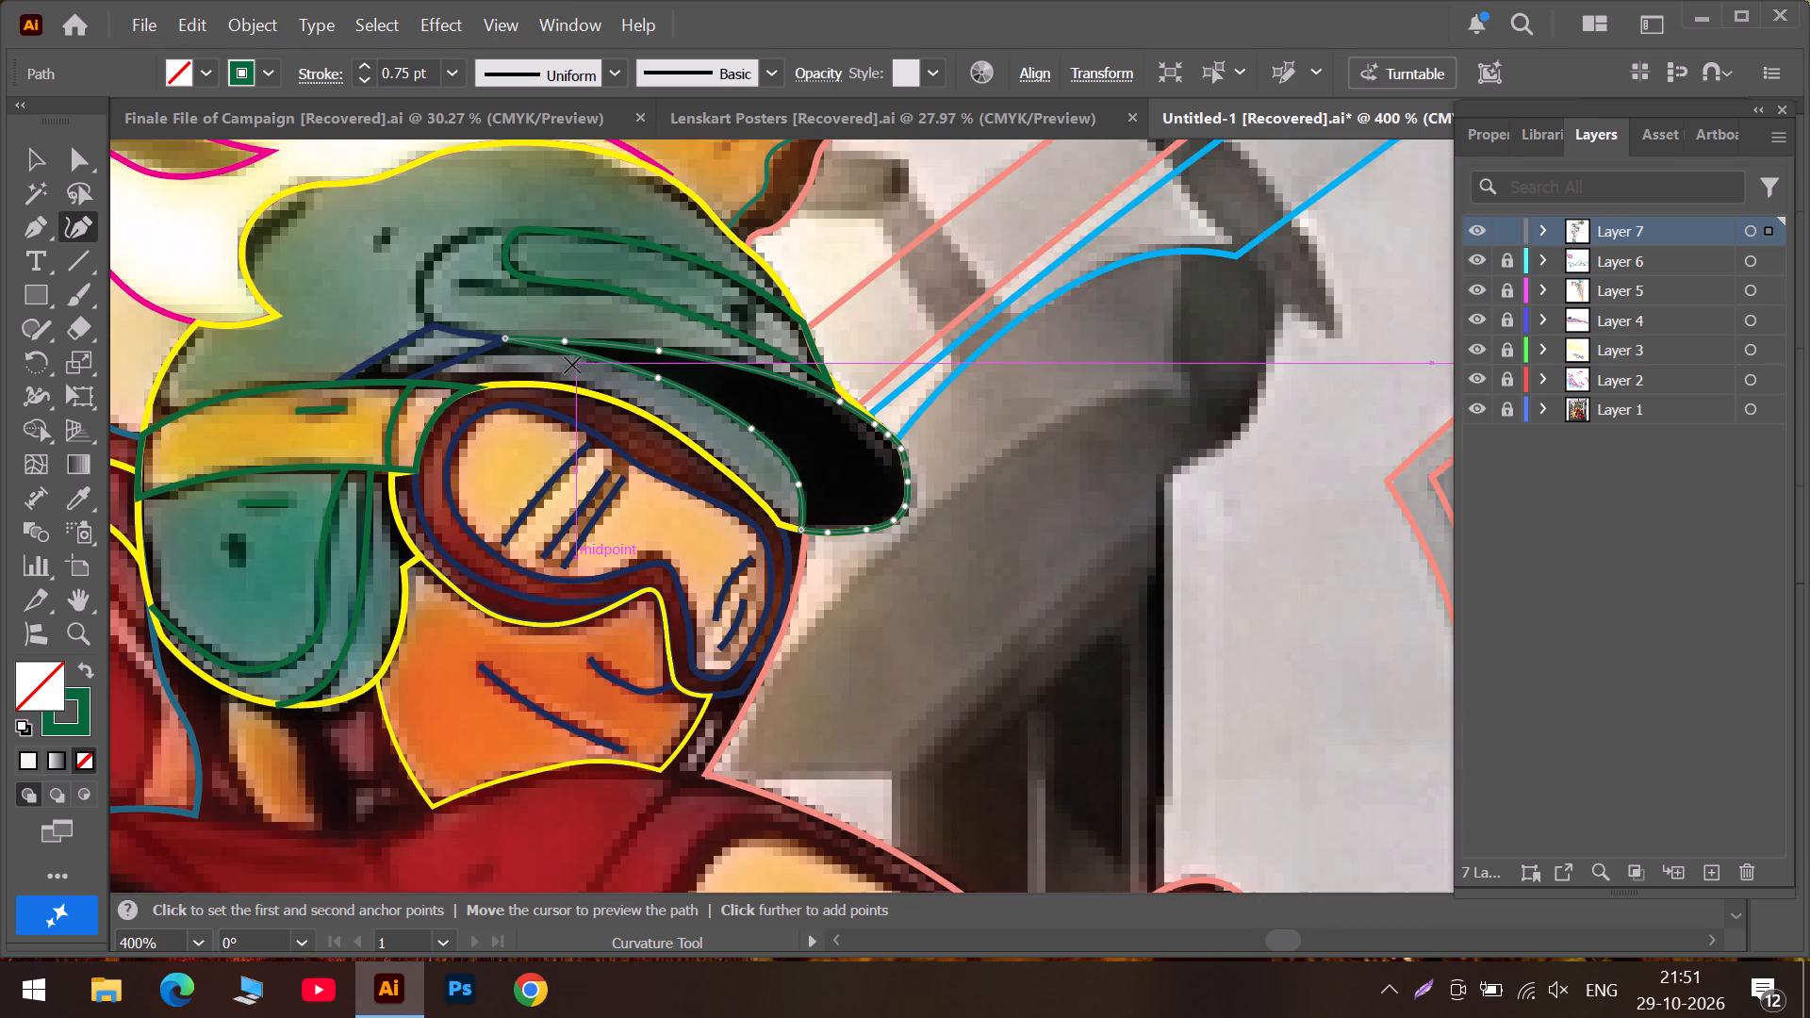
click(1228, 944)
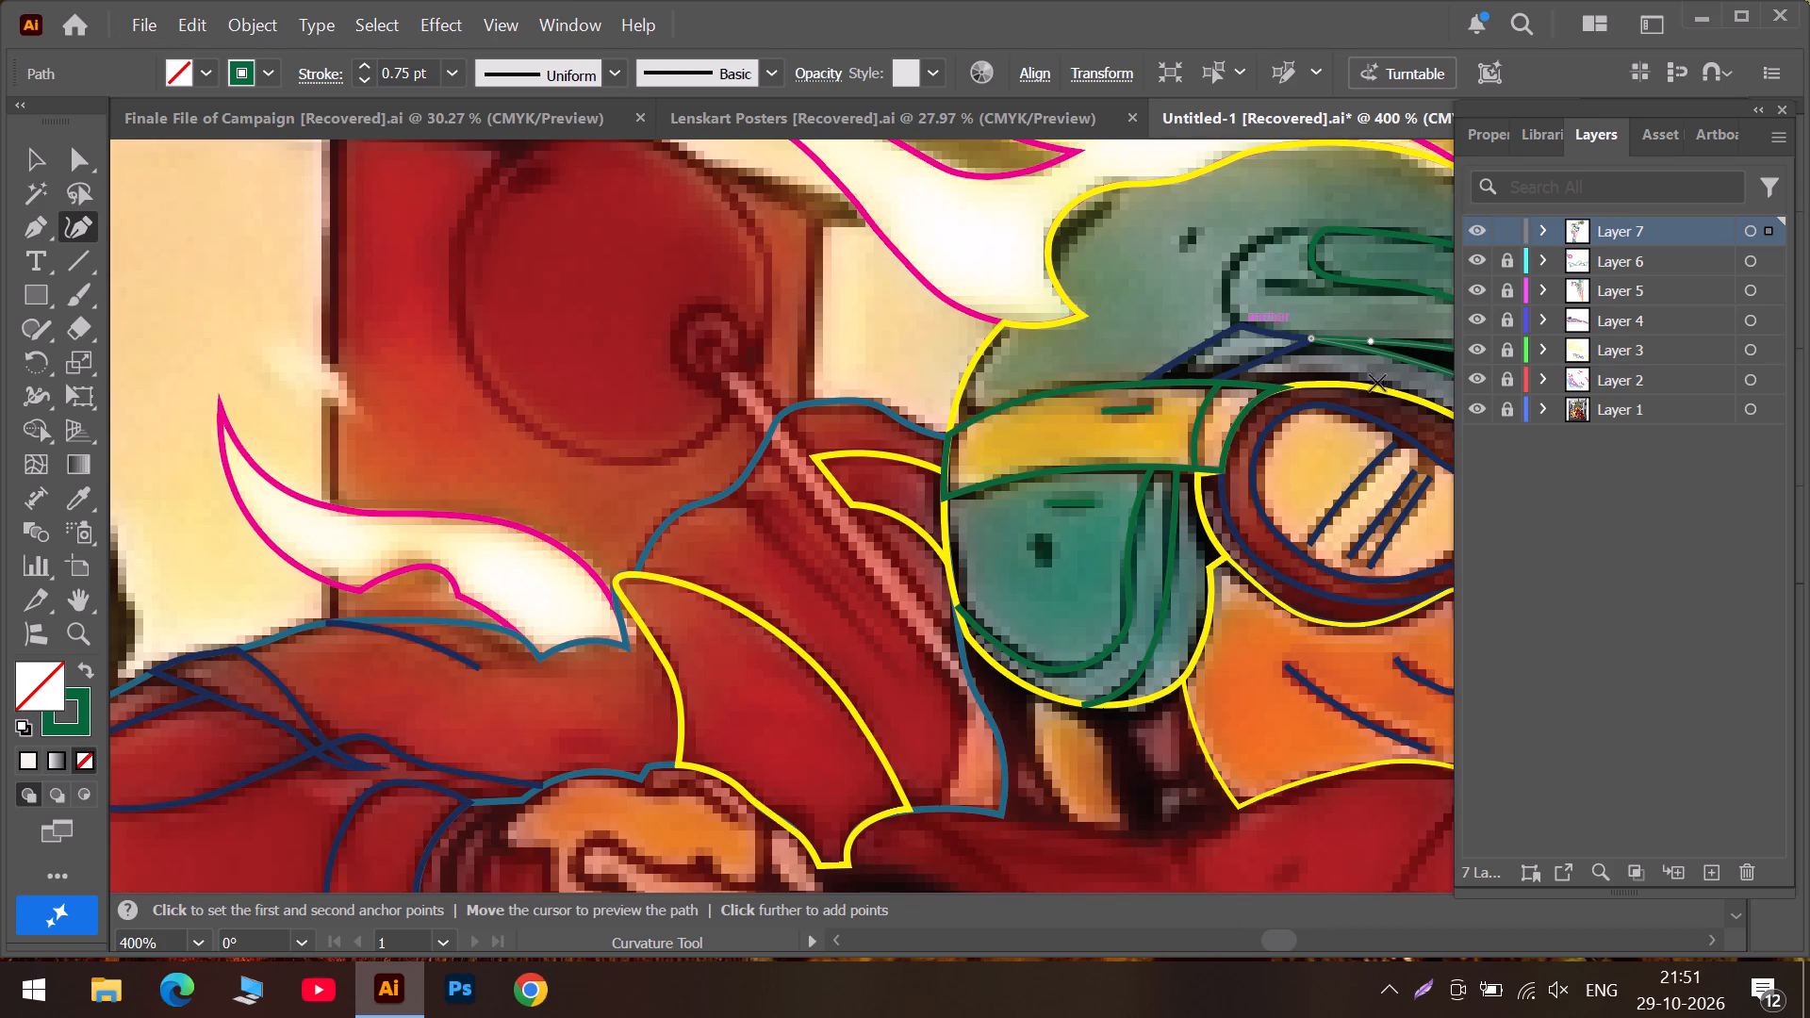
alt+scroll(1308, 283, up, 2)
scroll(1290, 205, up, 1)
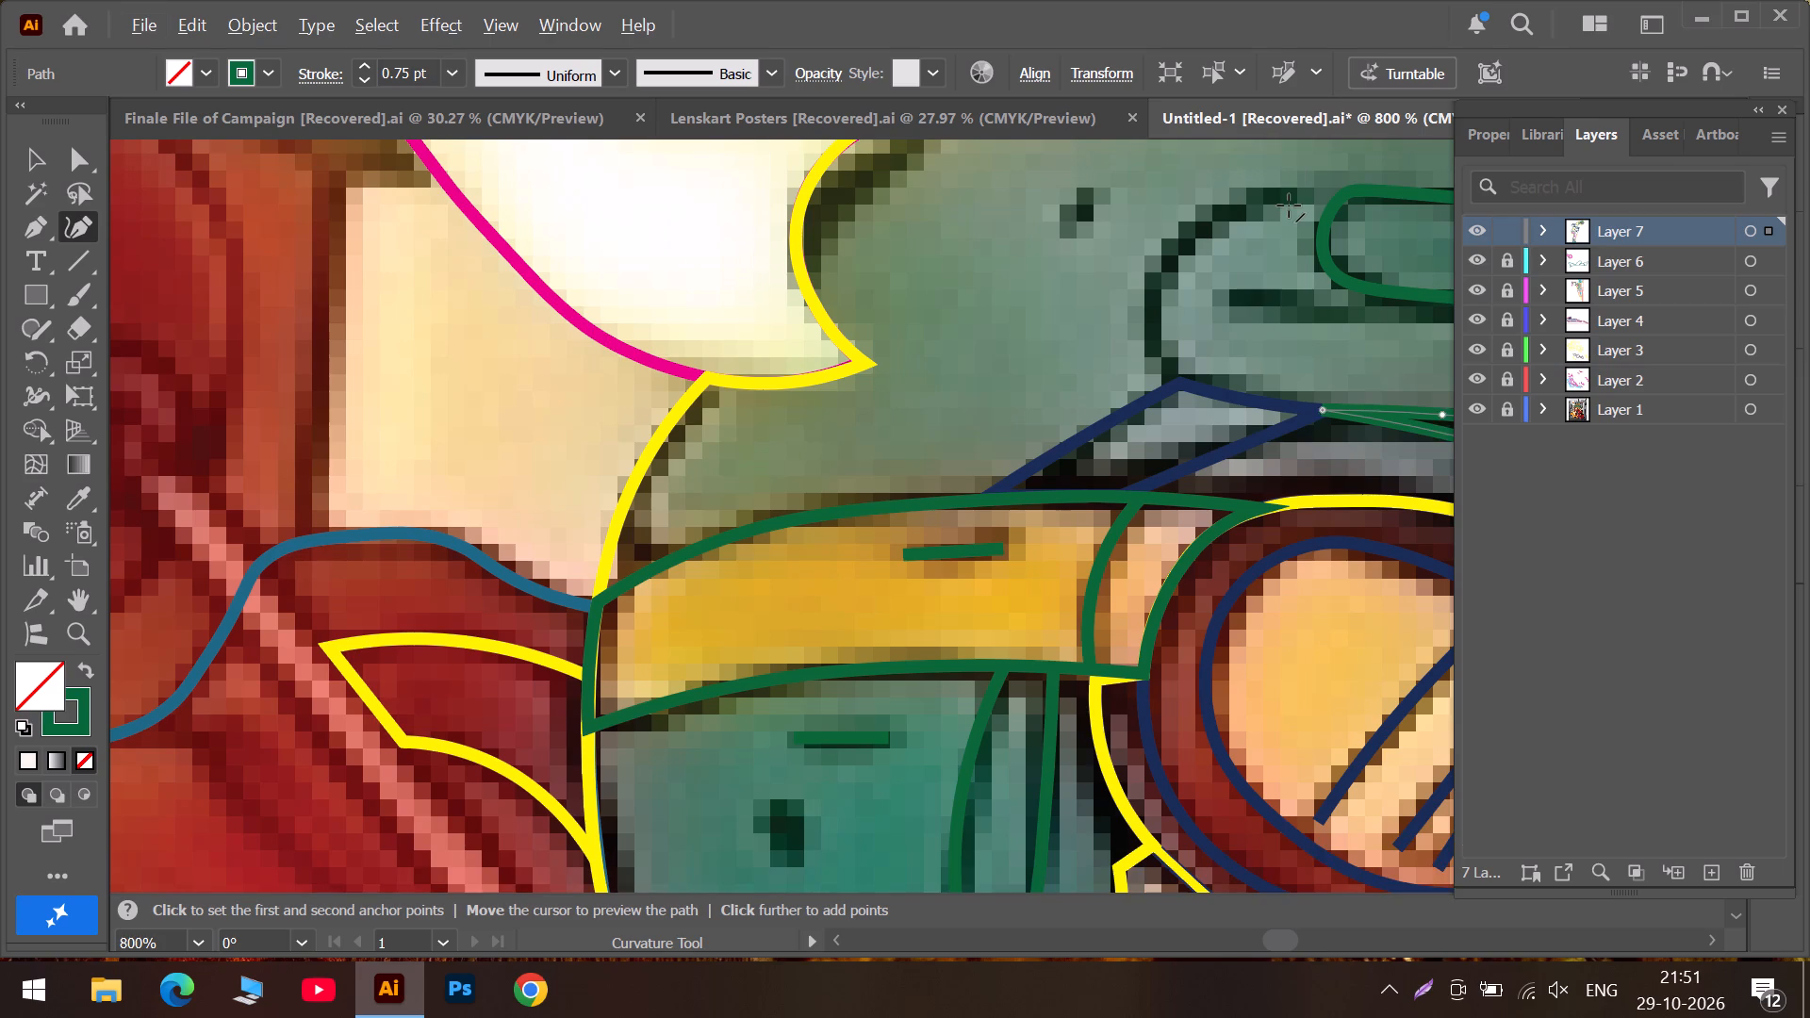
scroll(1289, 205, up, 1)
click(1326, 214)
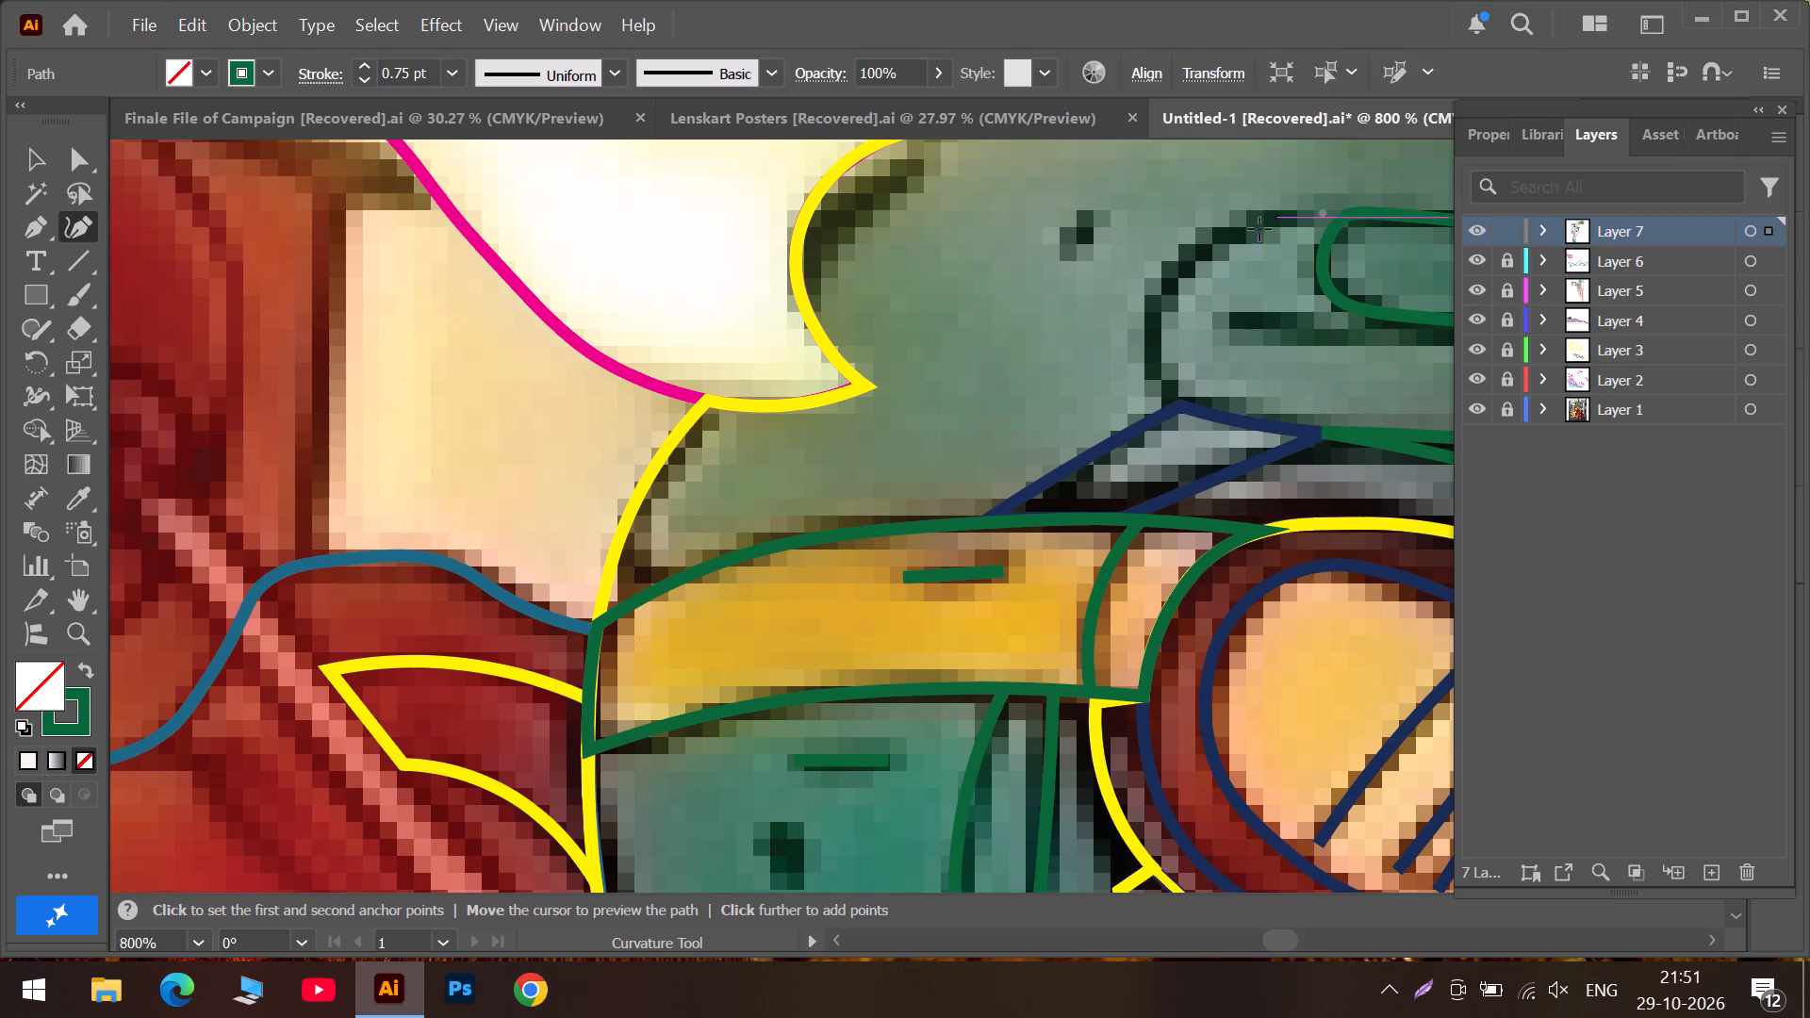
click(1259, 229)
click(1166, 289)
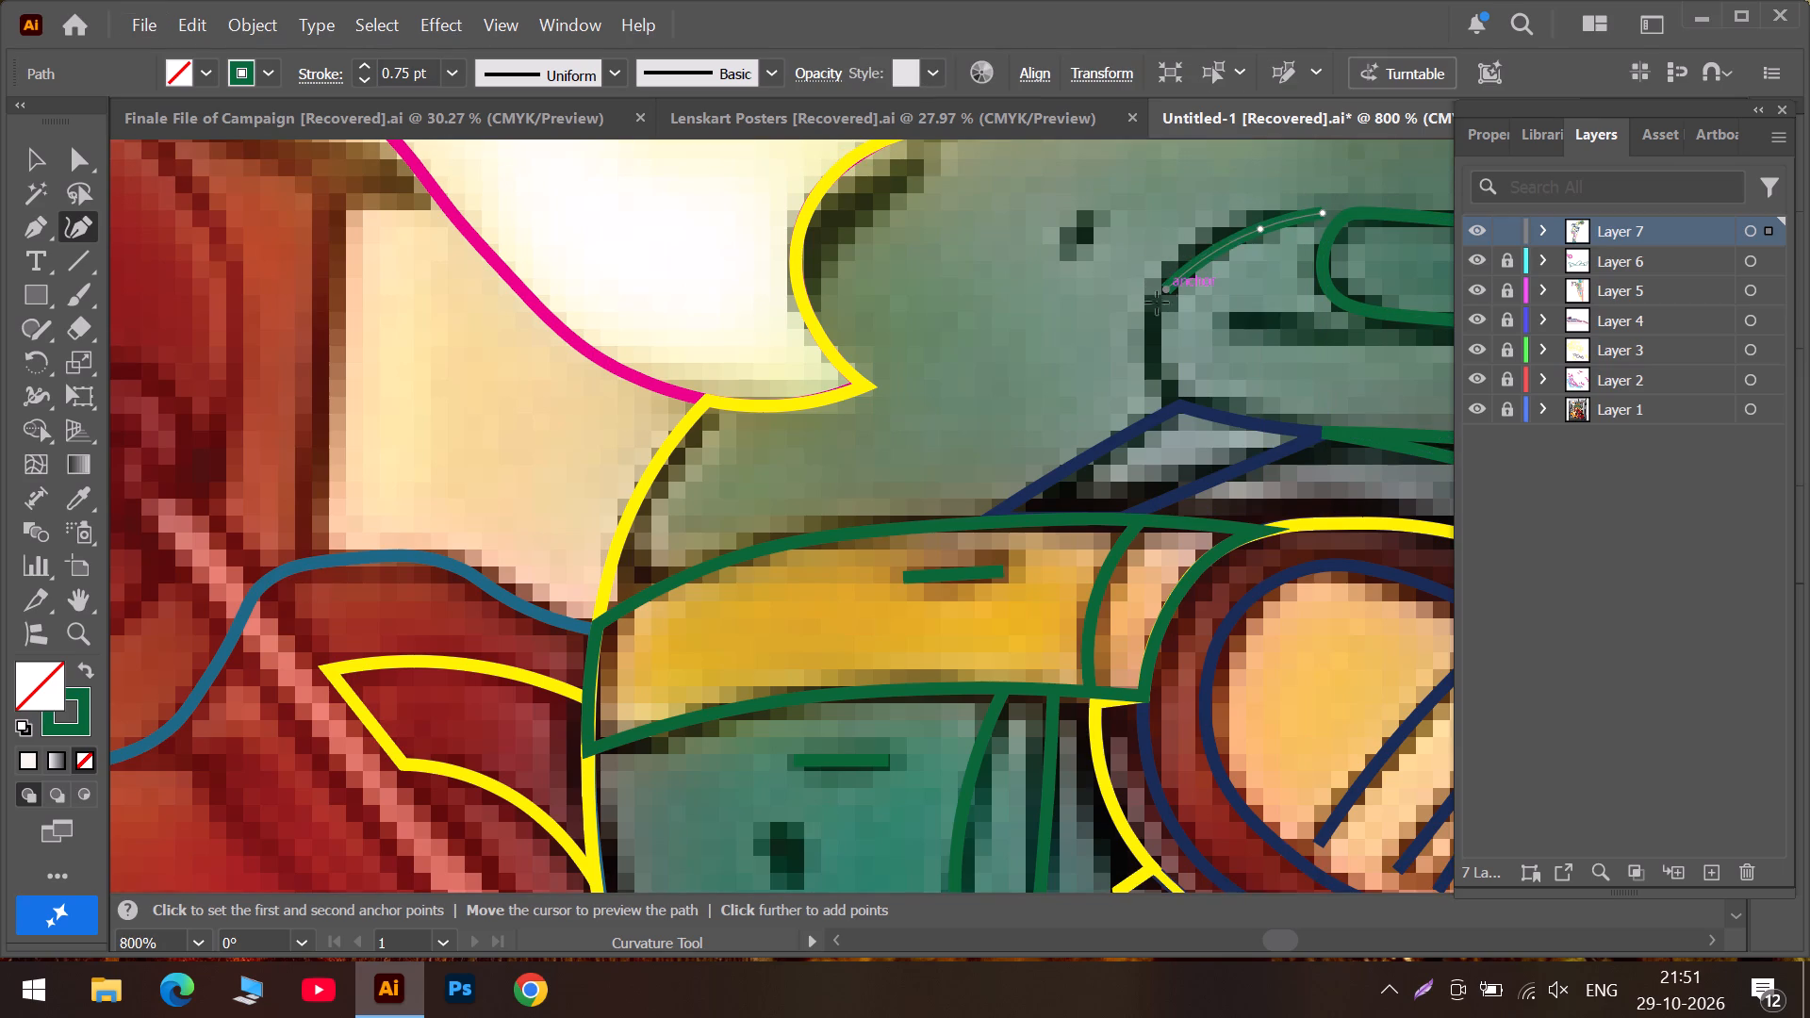
click(1160, 386)
Move the new green arc's lower end onto the navy shape's peak and end the path there.
drag(1160, 386, 1188, 413)
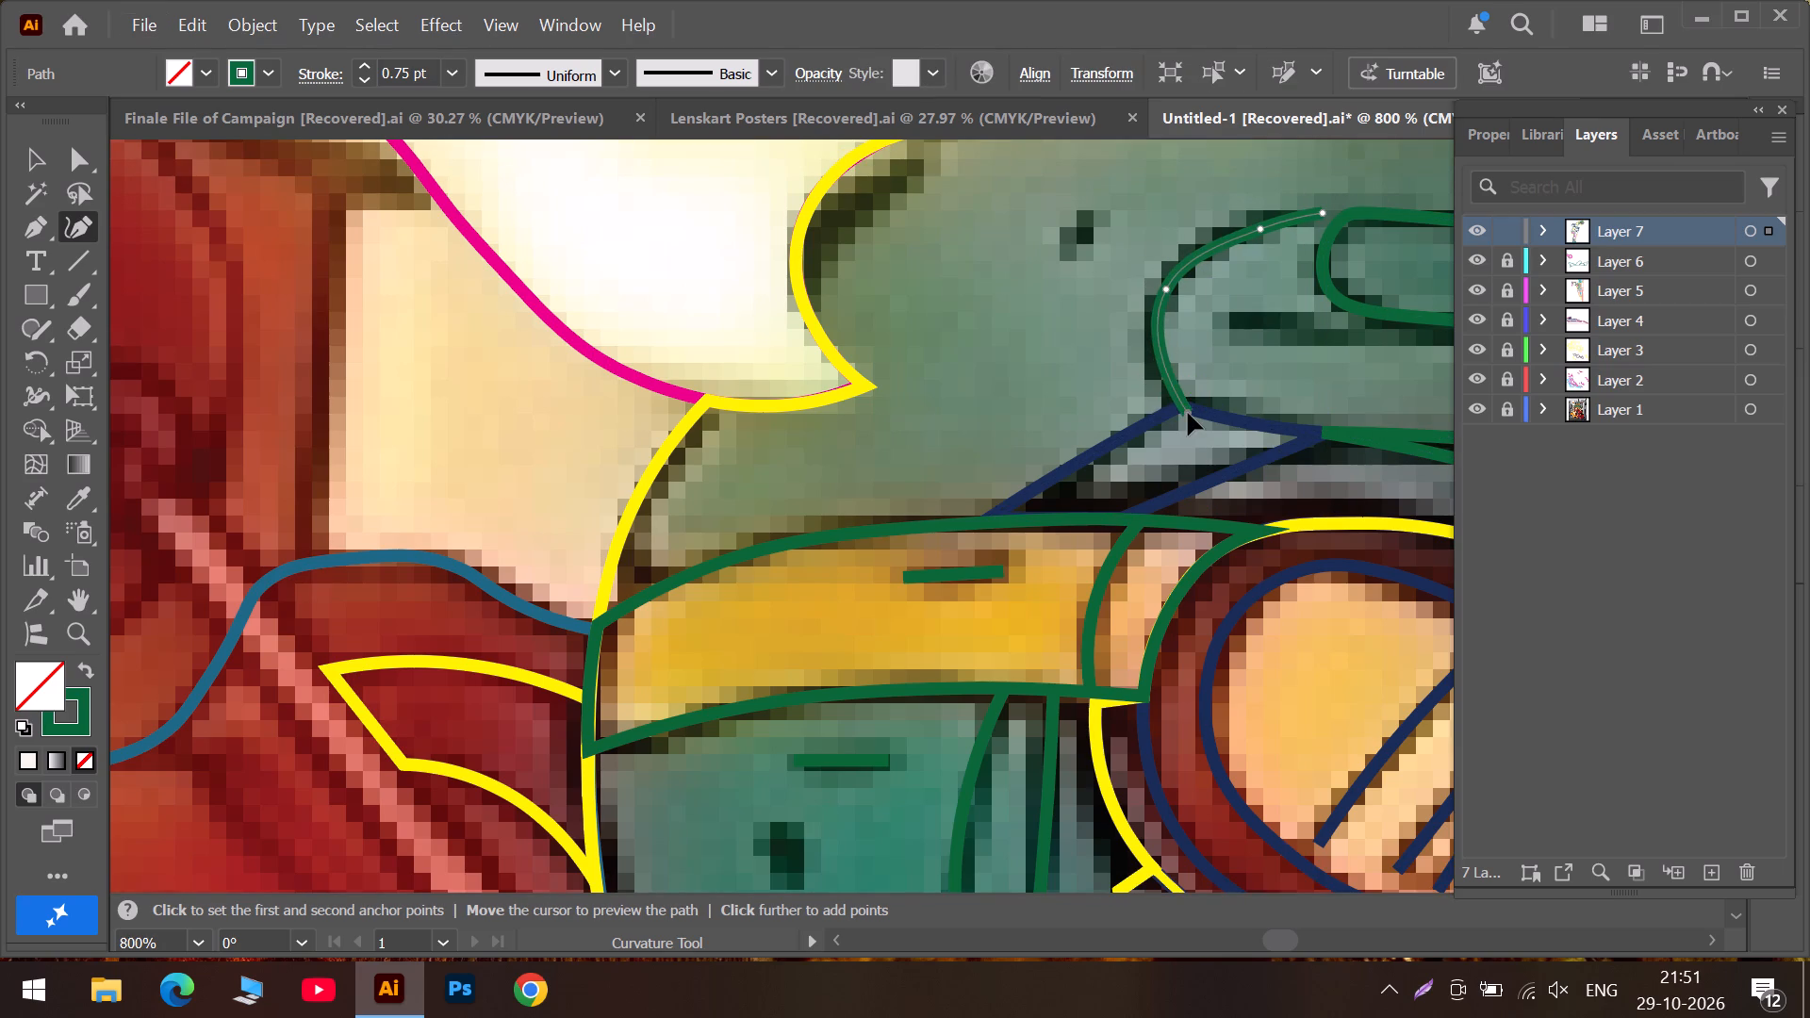
drag(1188, 413, 1191, 413)
alt+scroll(1189, 407, up, 3)
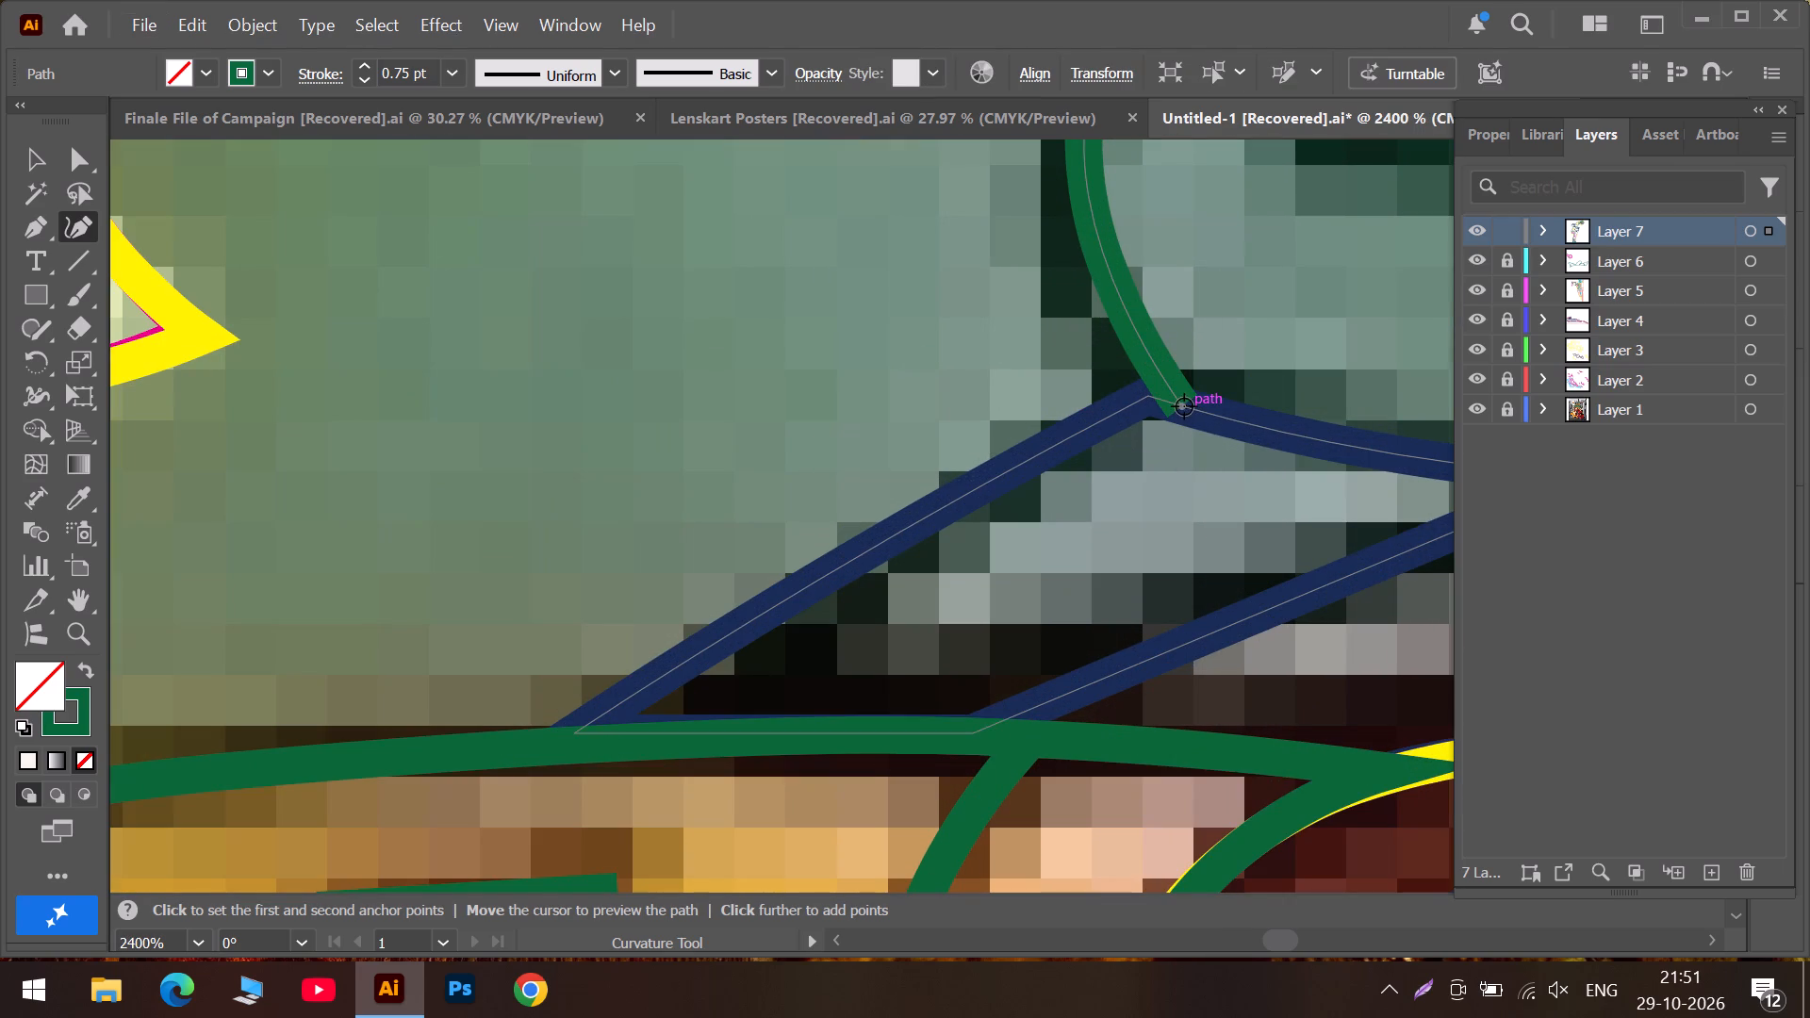
drag(1182, 404, 1160, 405)
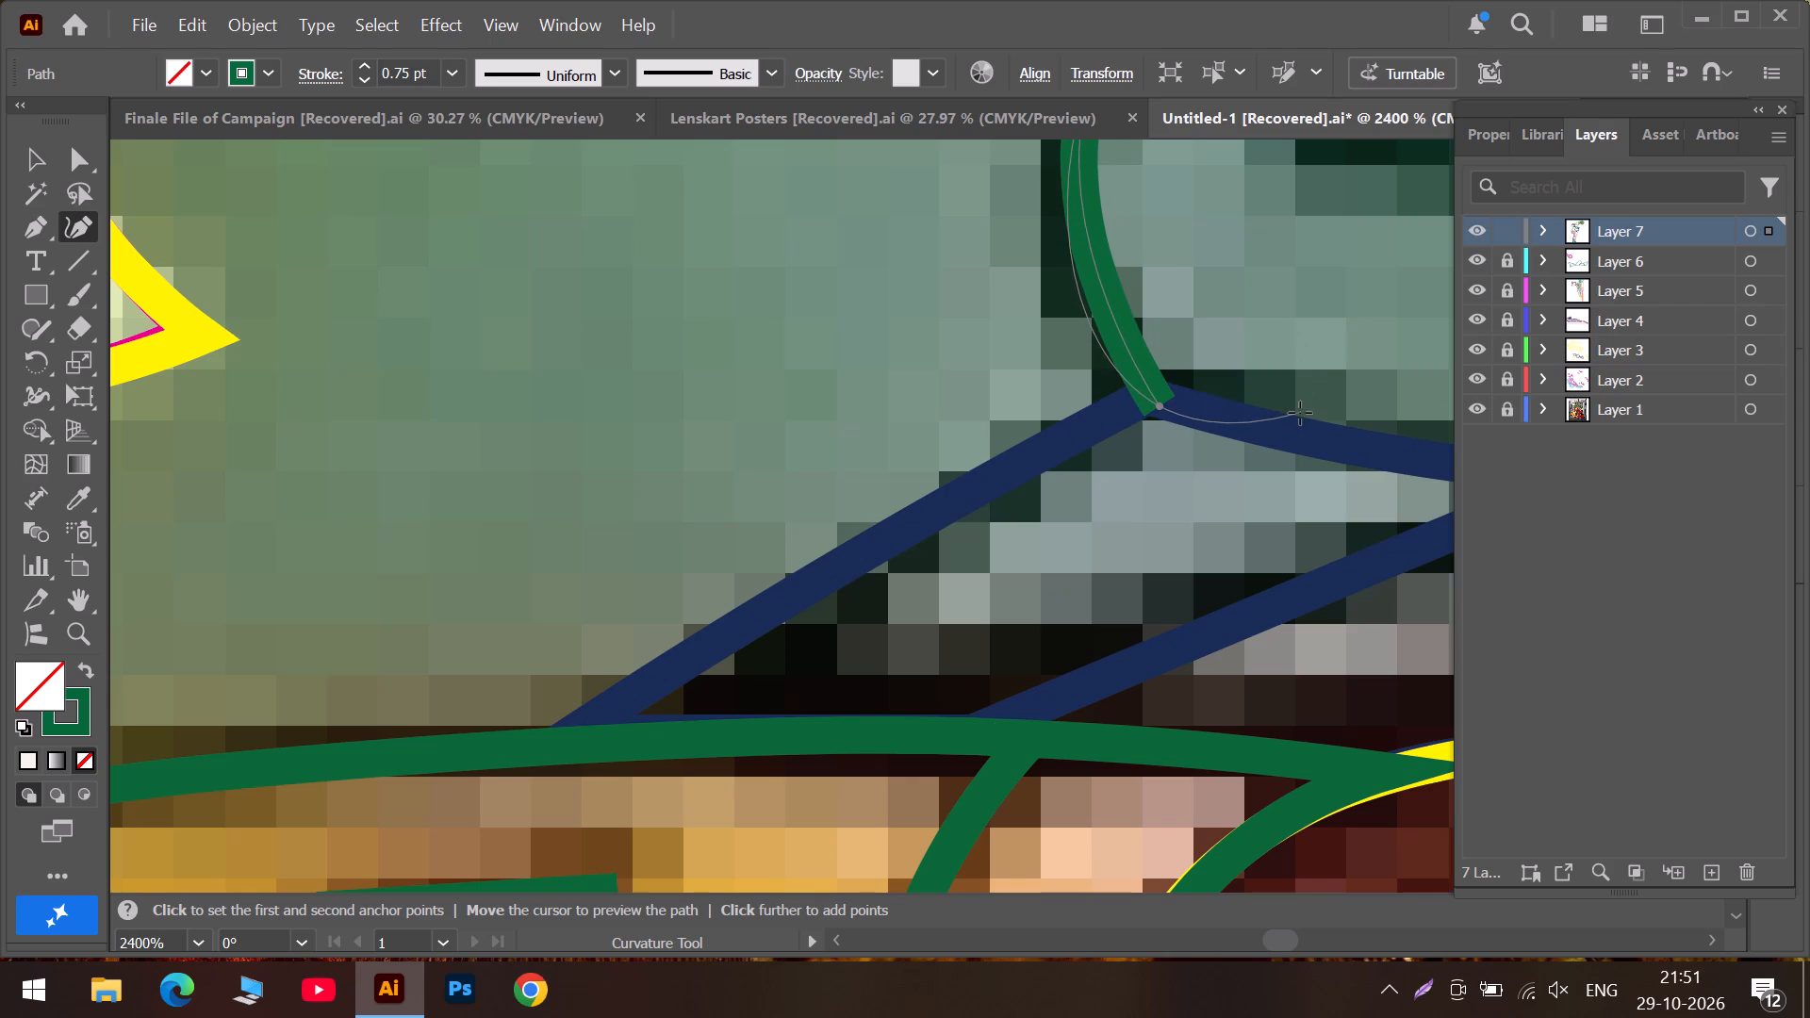
key(Escape)
Adjust the green arc's upper end point toward the rounded left end of the elongated green shape.
click(1305, 939)
scroll(594, 145, up, 3)
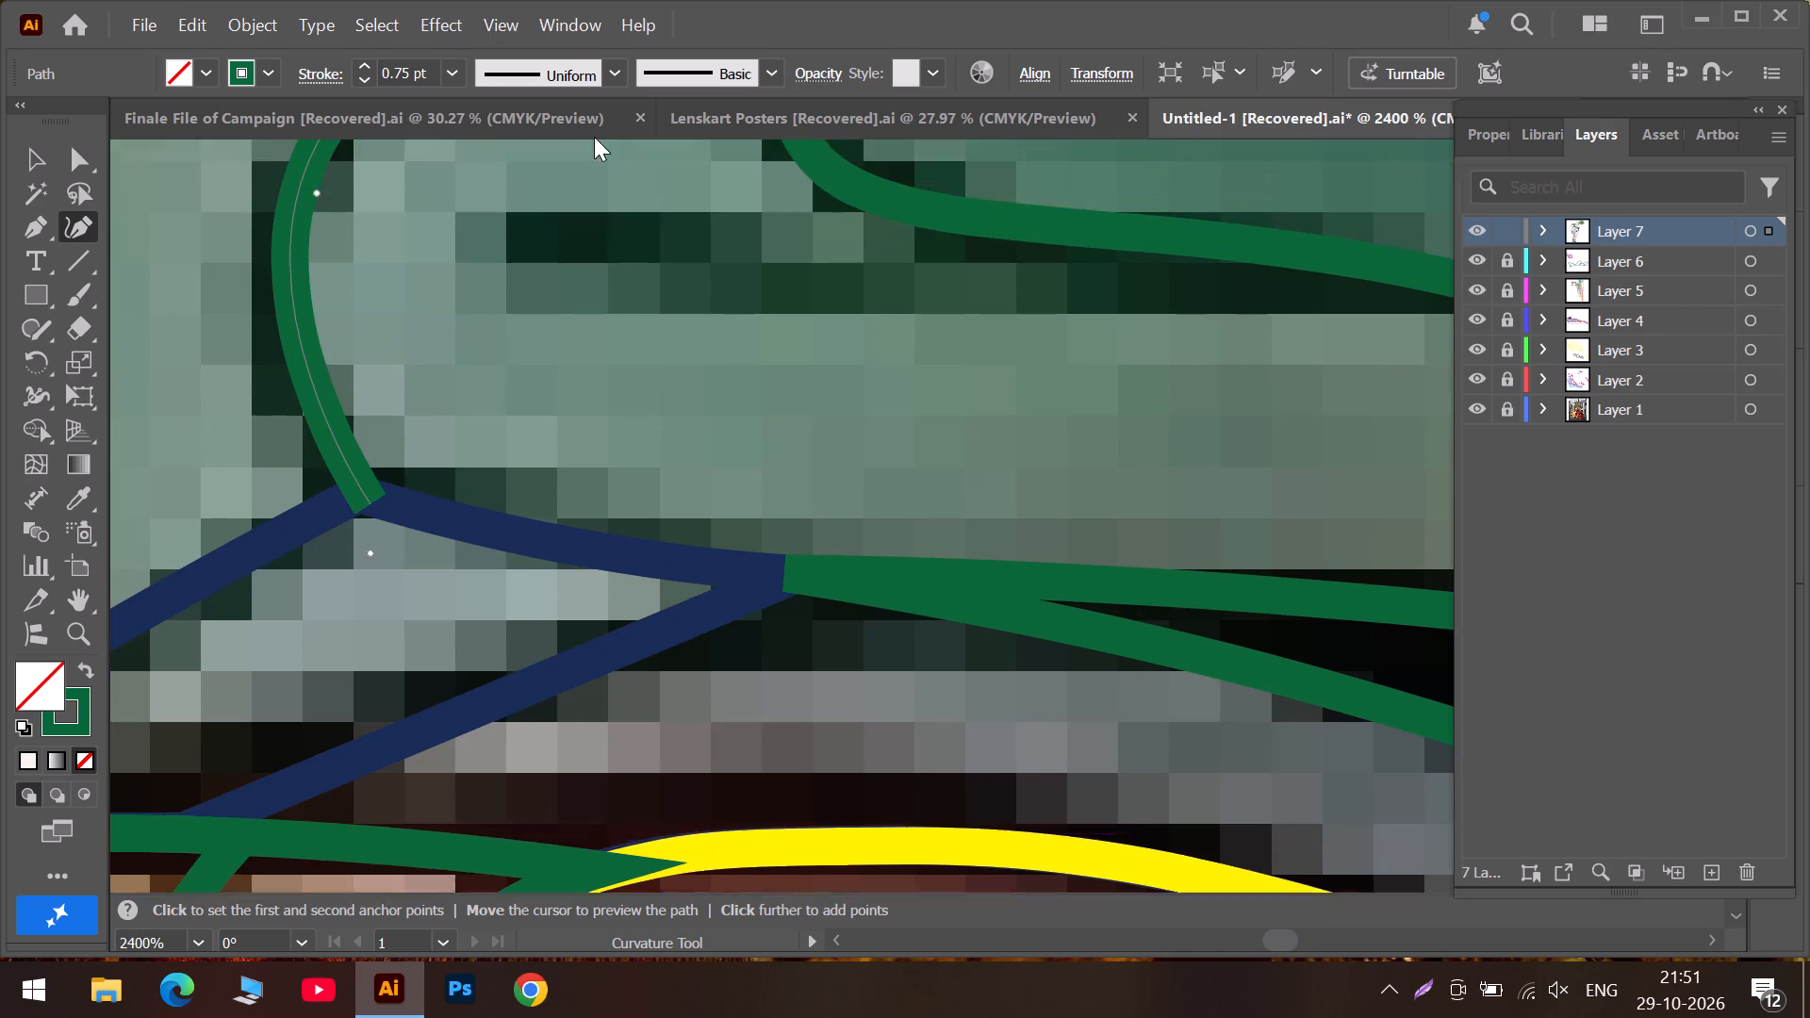
scroll(594, 137, up, 7)
drag(786, 308, 798, 312)
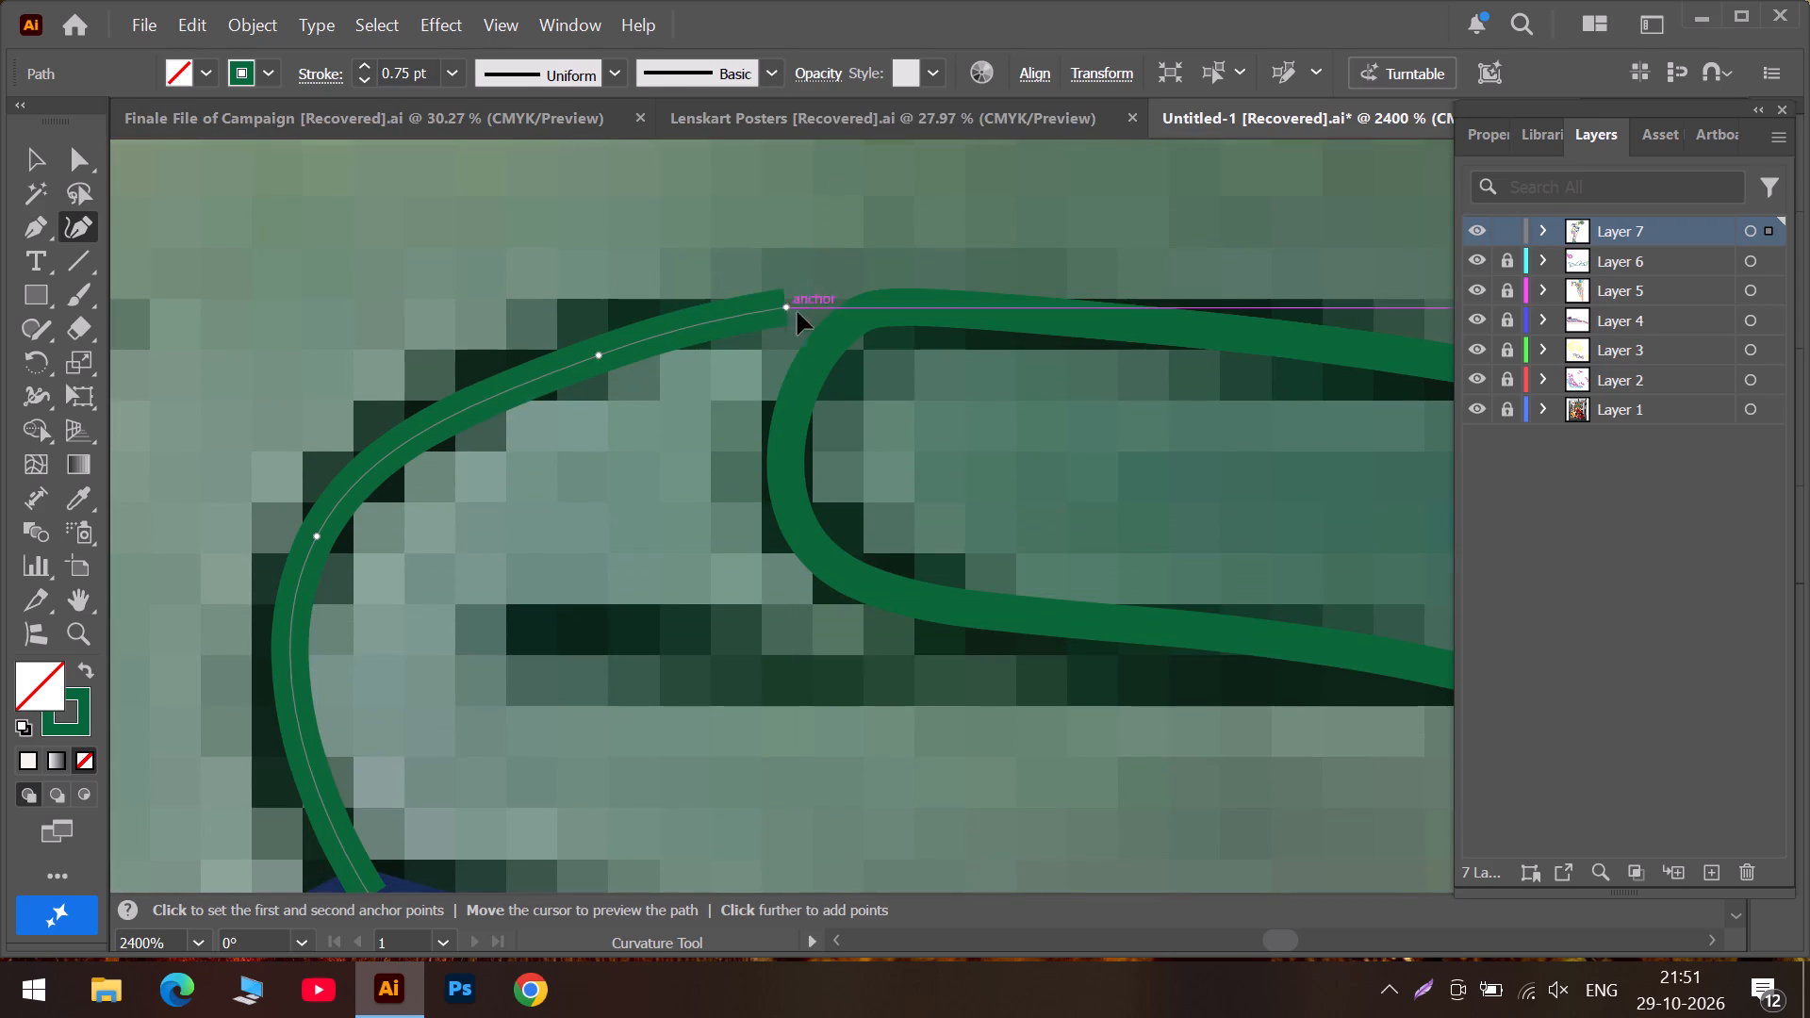
Extend the green arc's upper end point onto the elongated rounded shape's top edge and end the path there.
drag(798, 312, 863, 316)
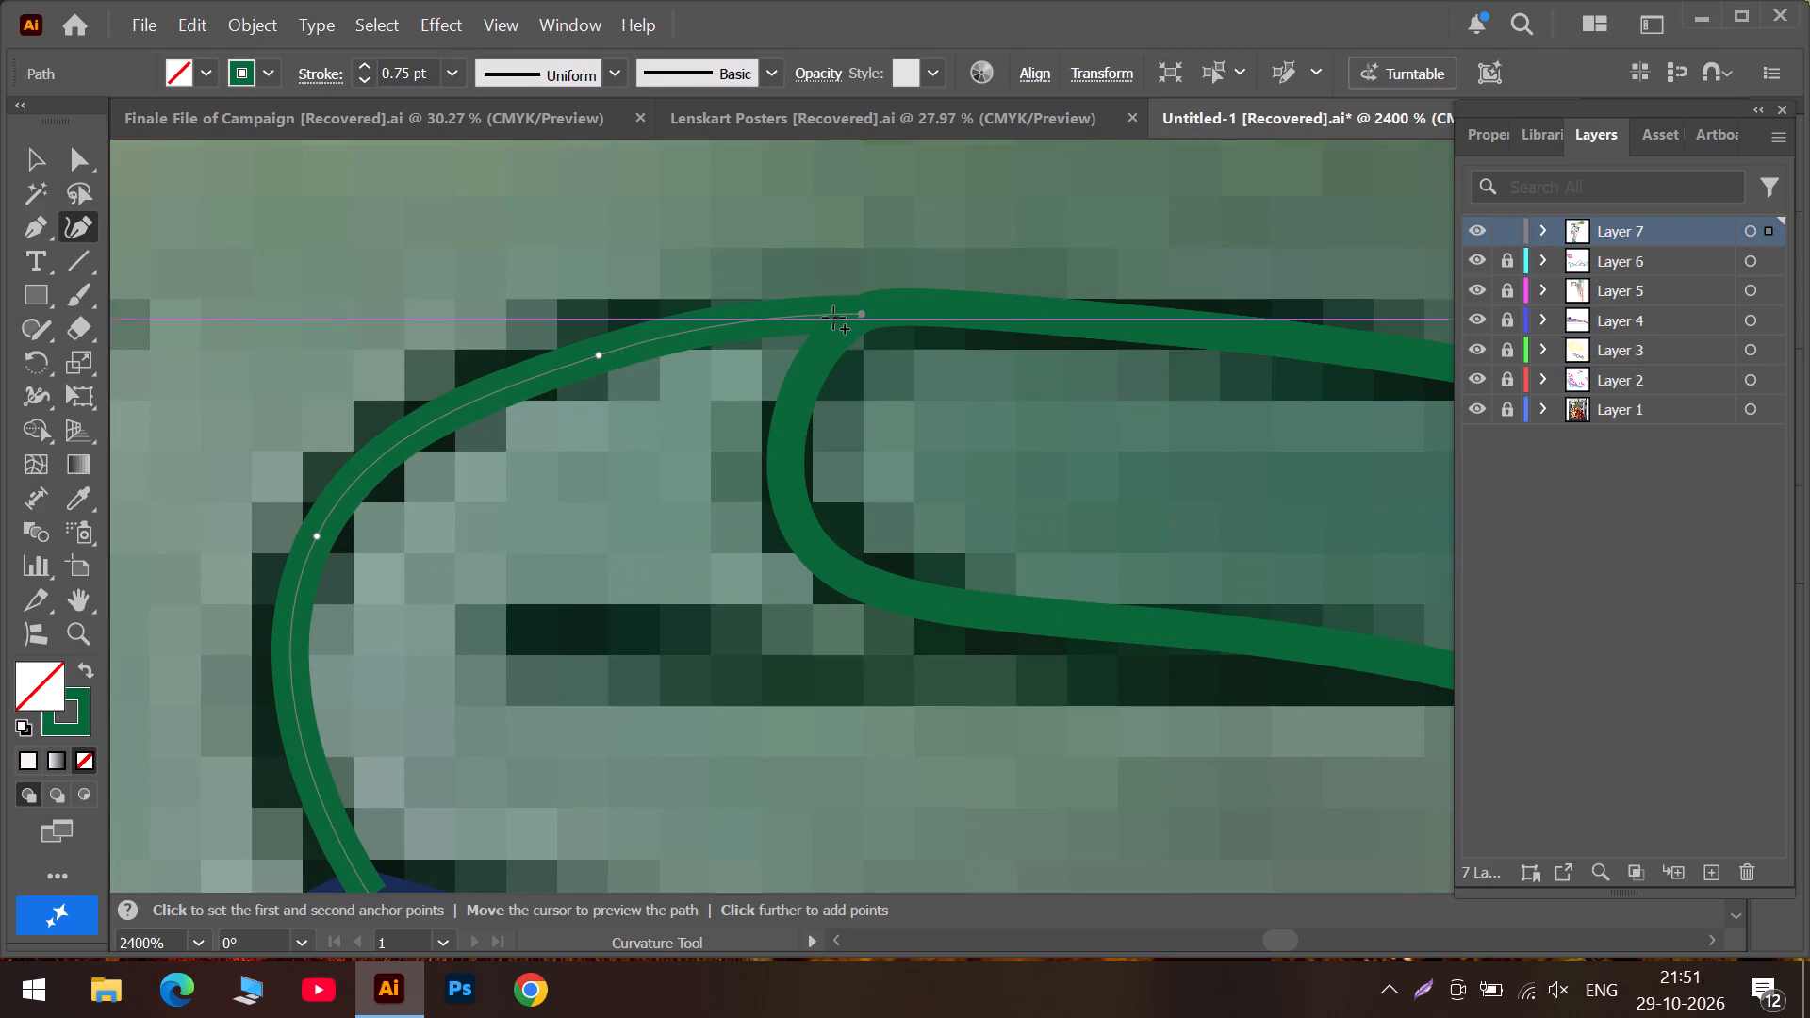
key(Escape)
alt+scroll(831, 318, down, 3)
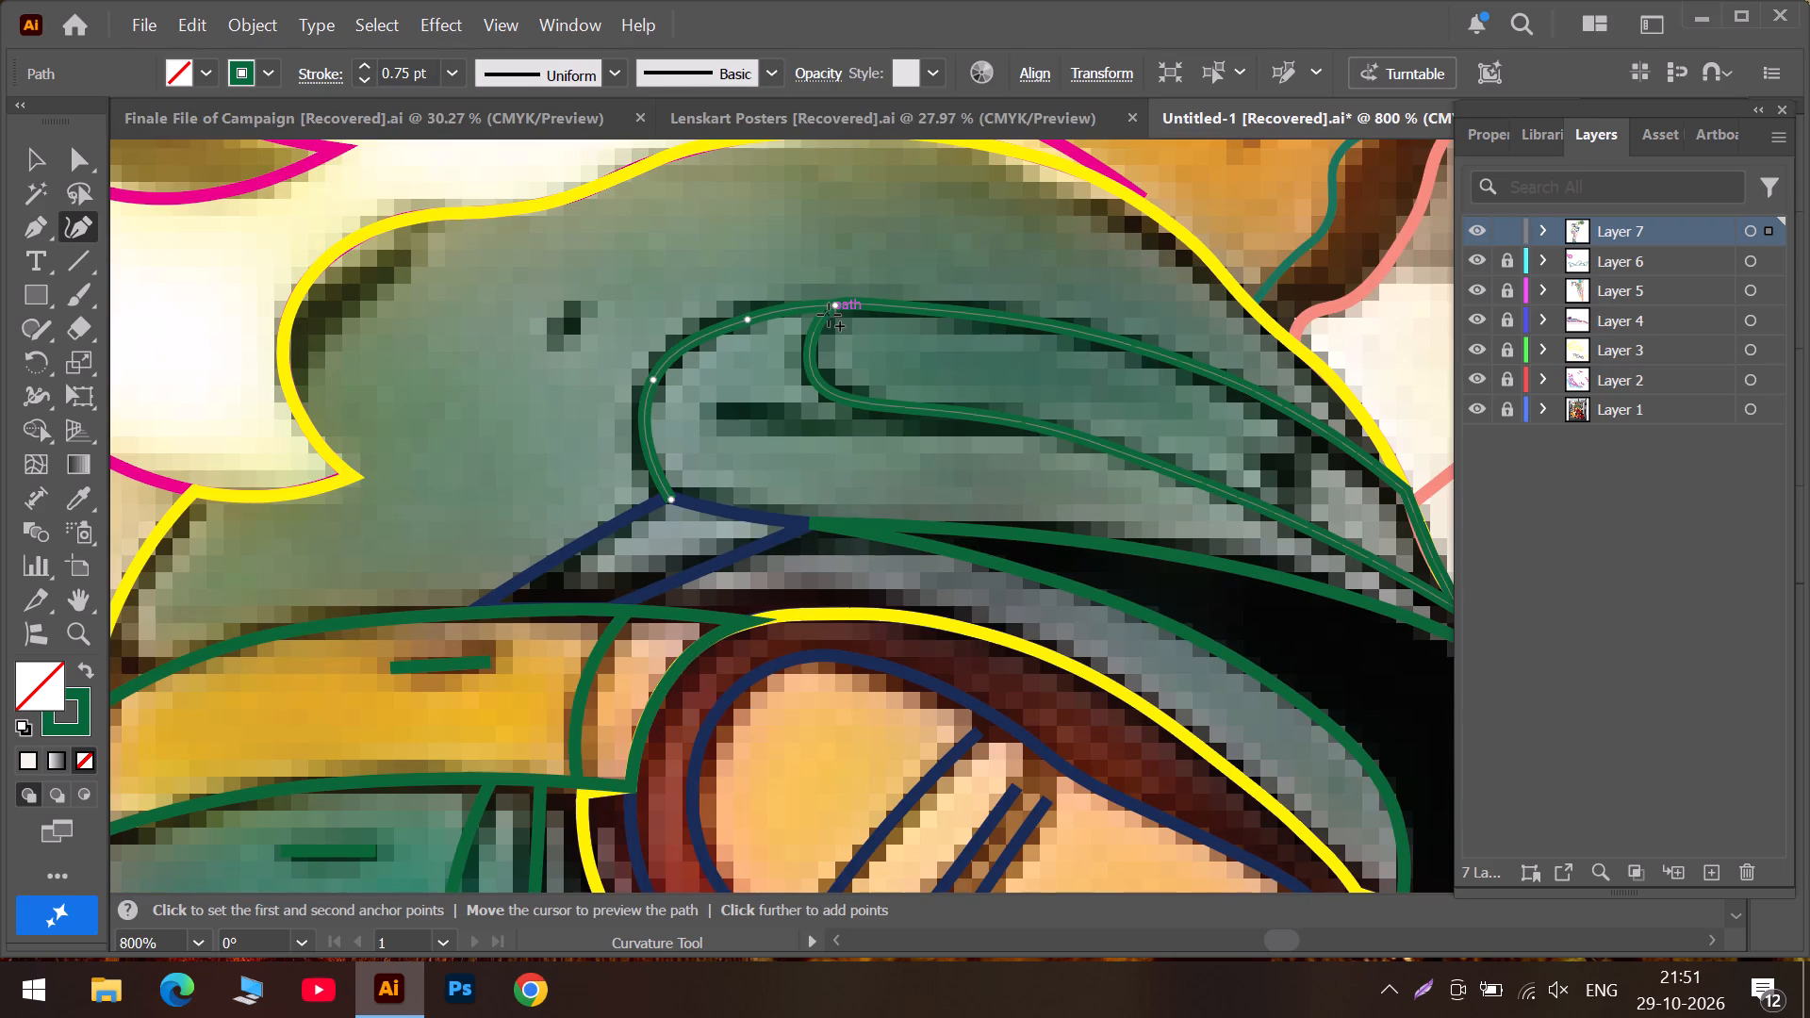
alt+scroll(828, 313, down, 3)
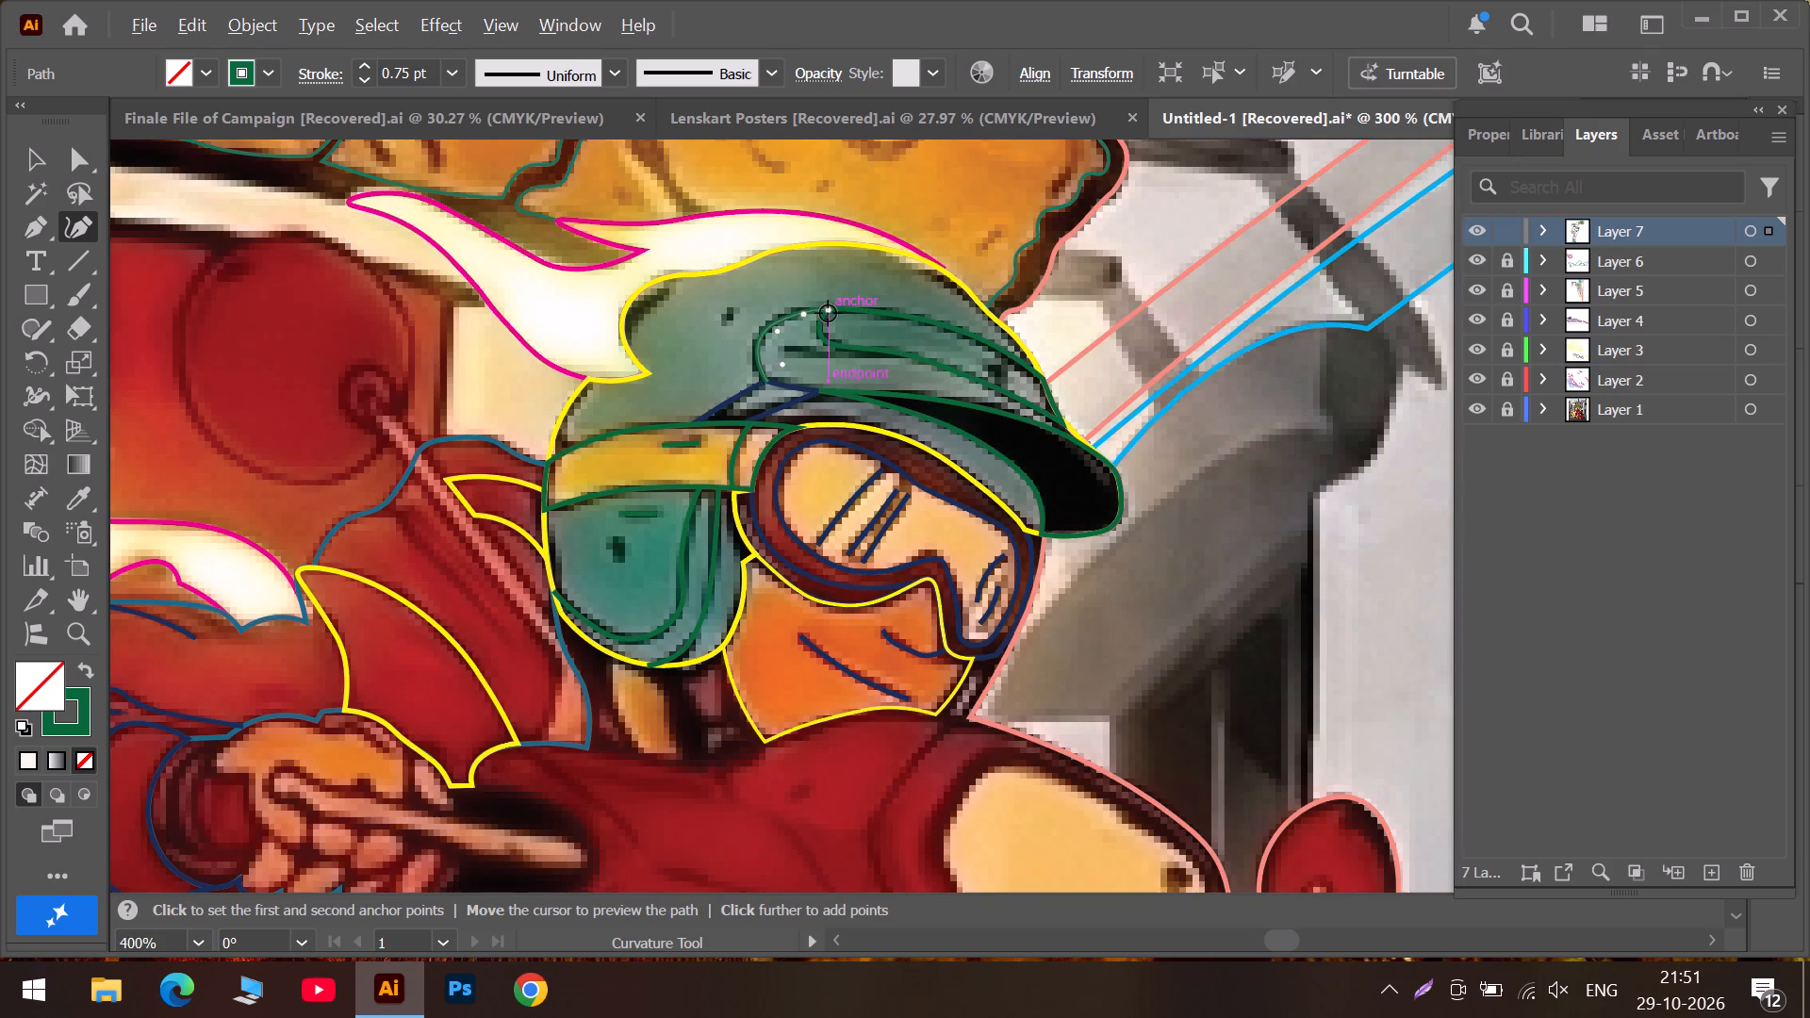
alt+scroll(993, 382, up, 3)
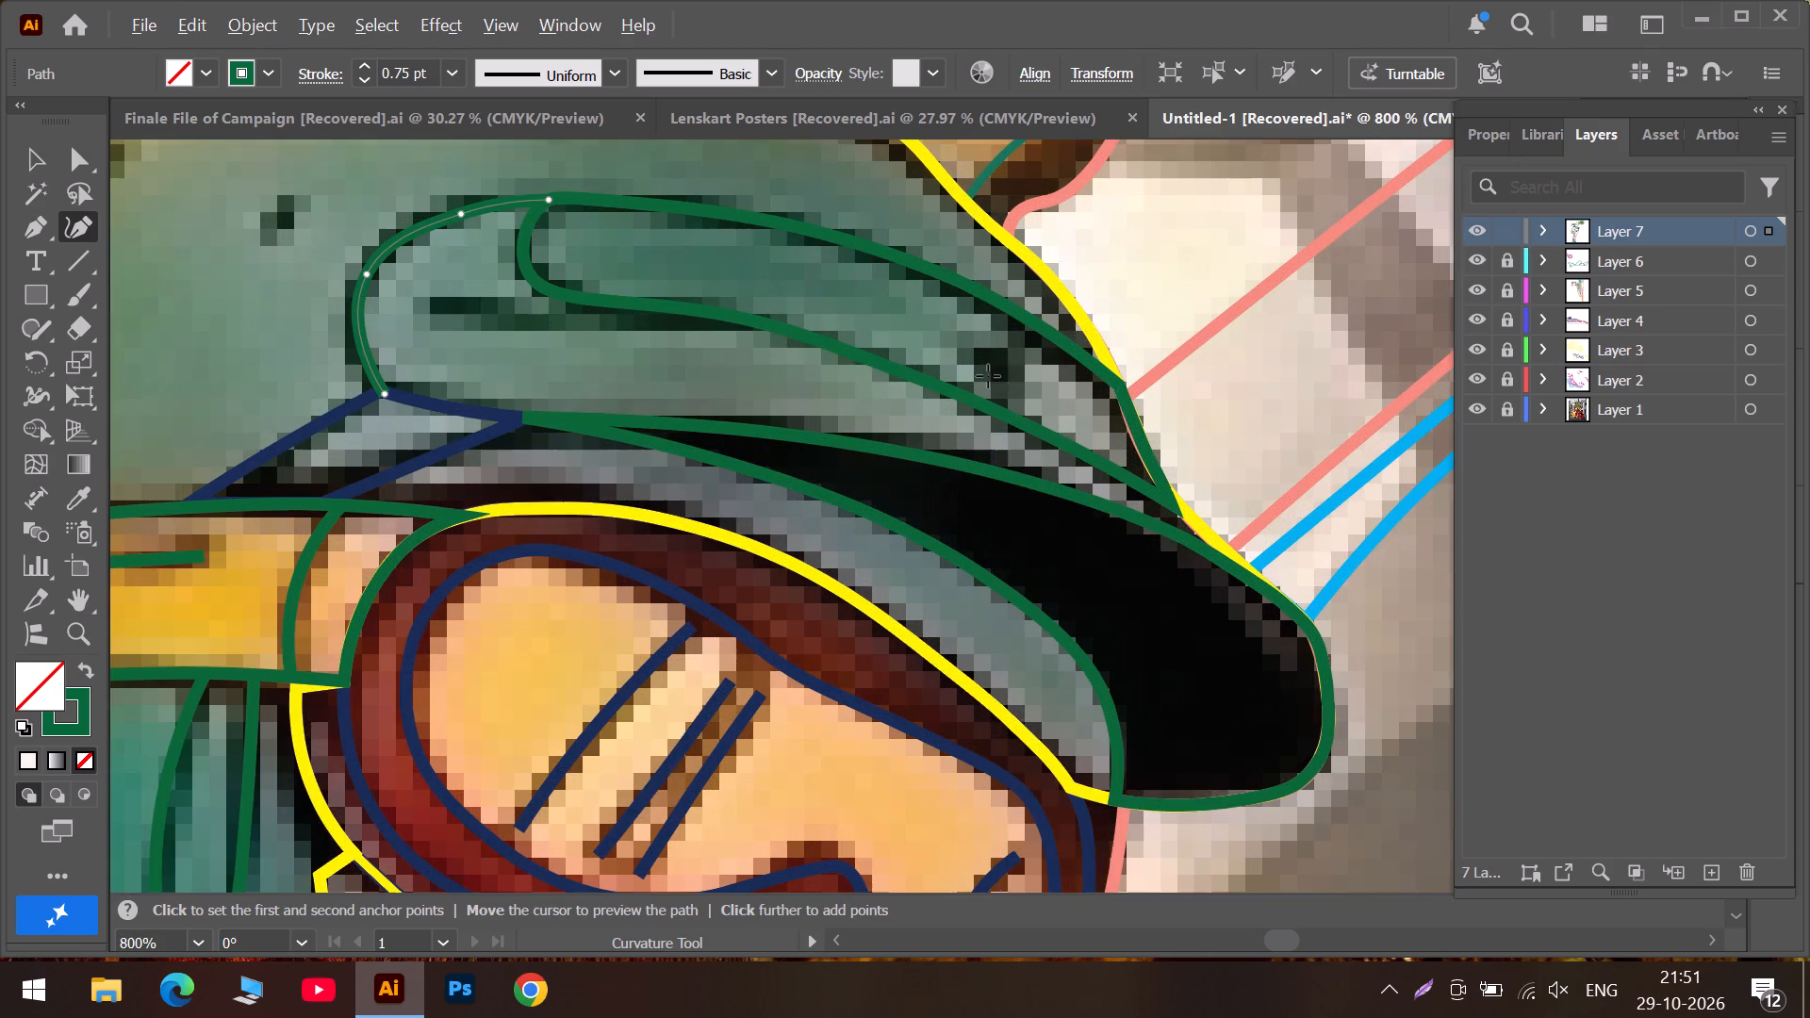
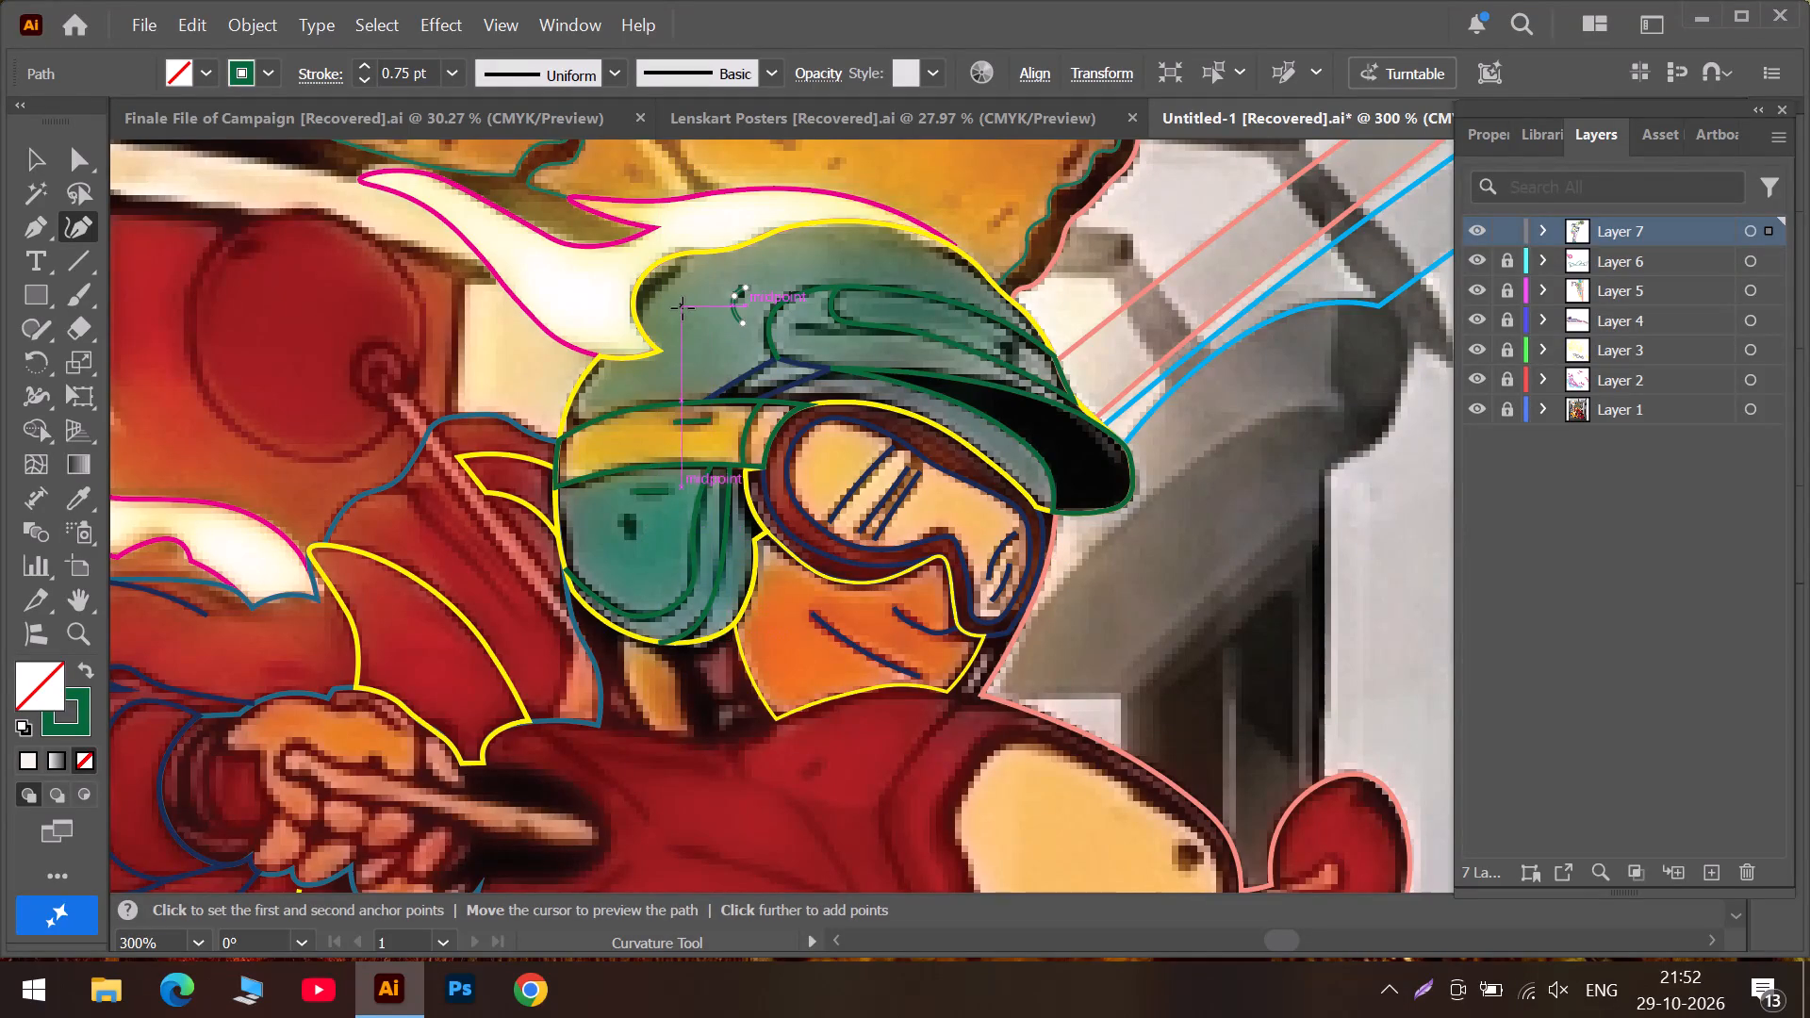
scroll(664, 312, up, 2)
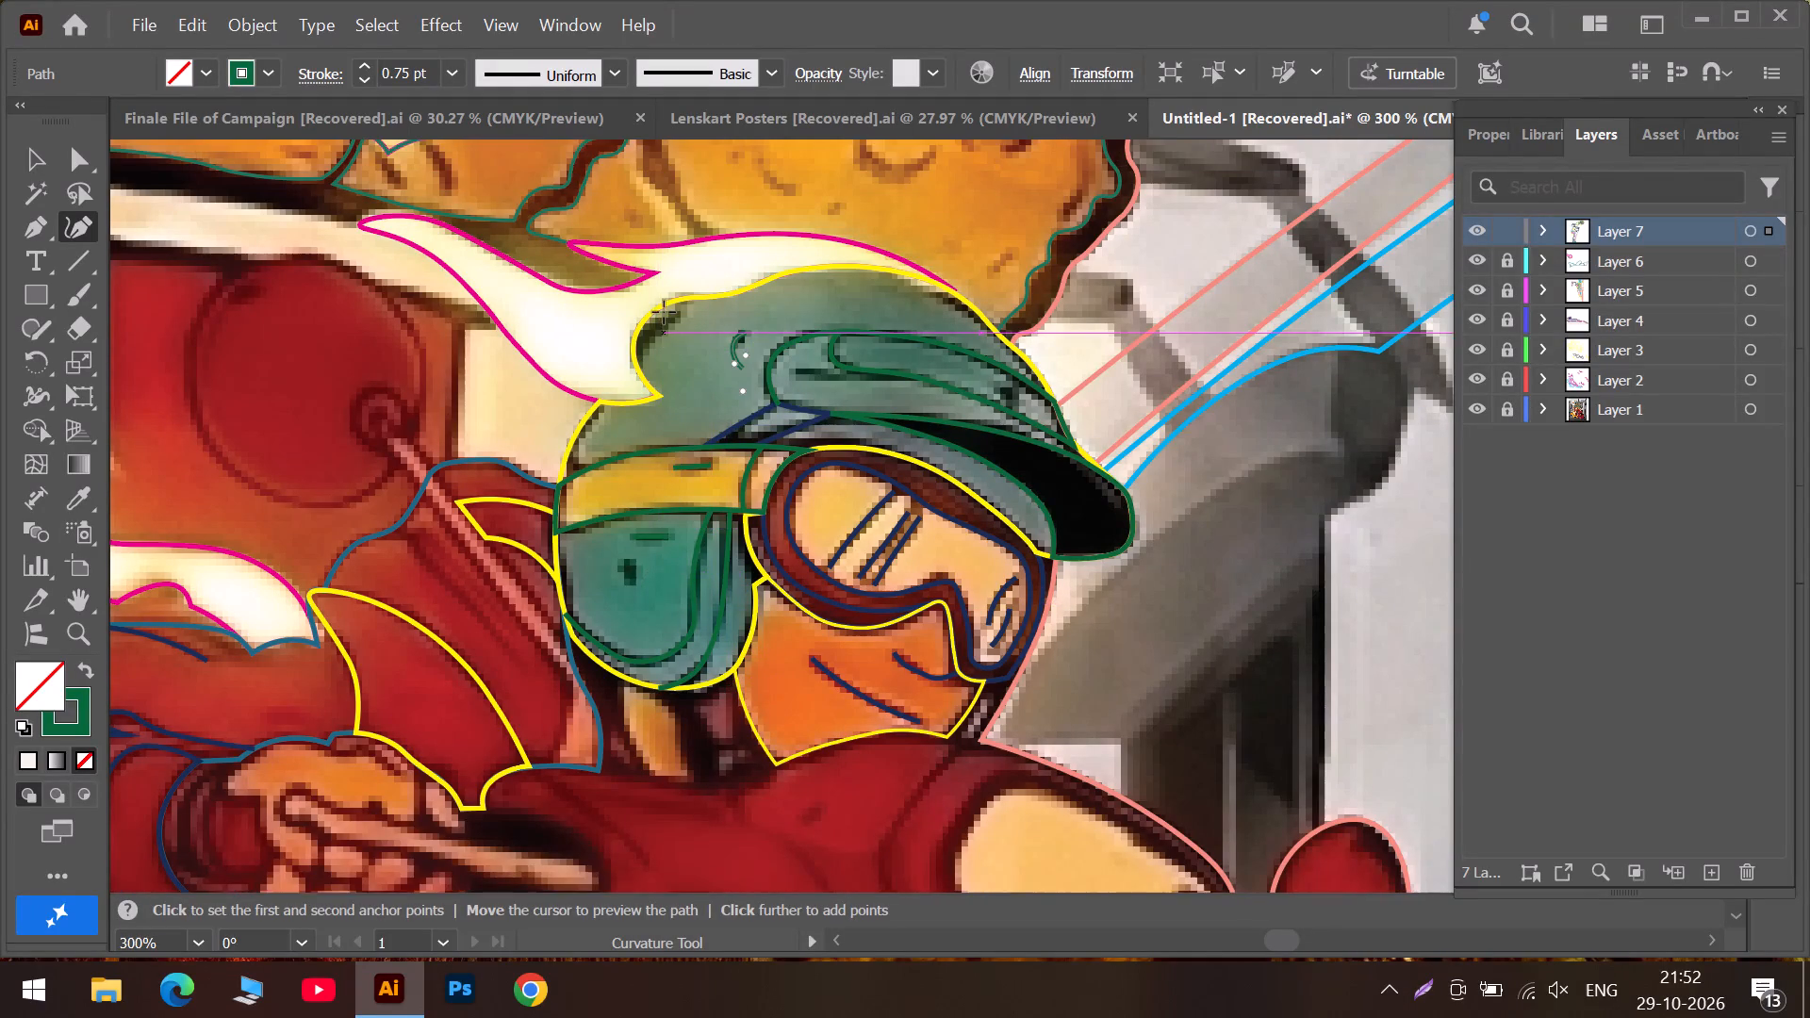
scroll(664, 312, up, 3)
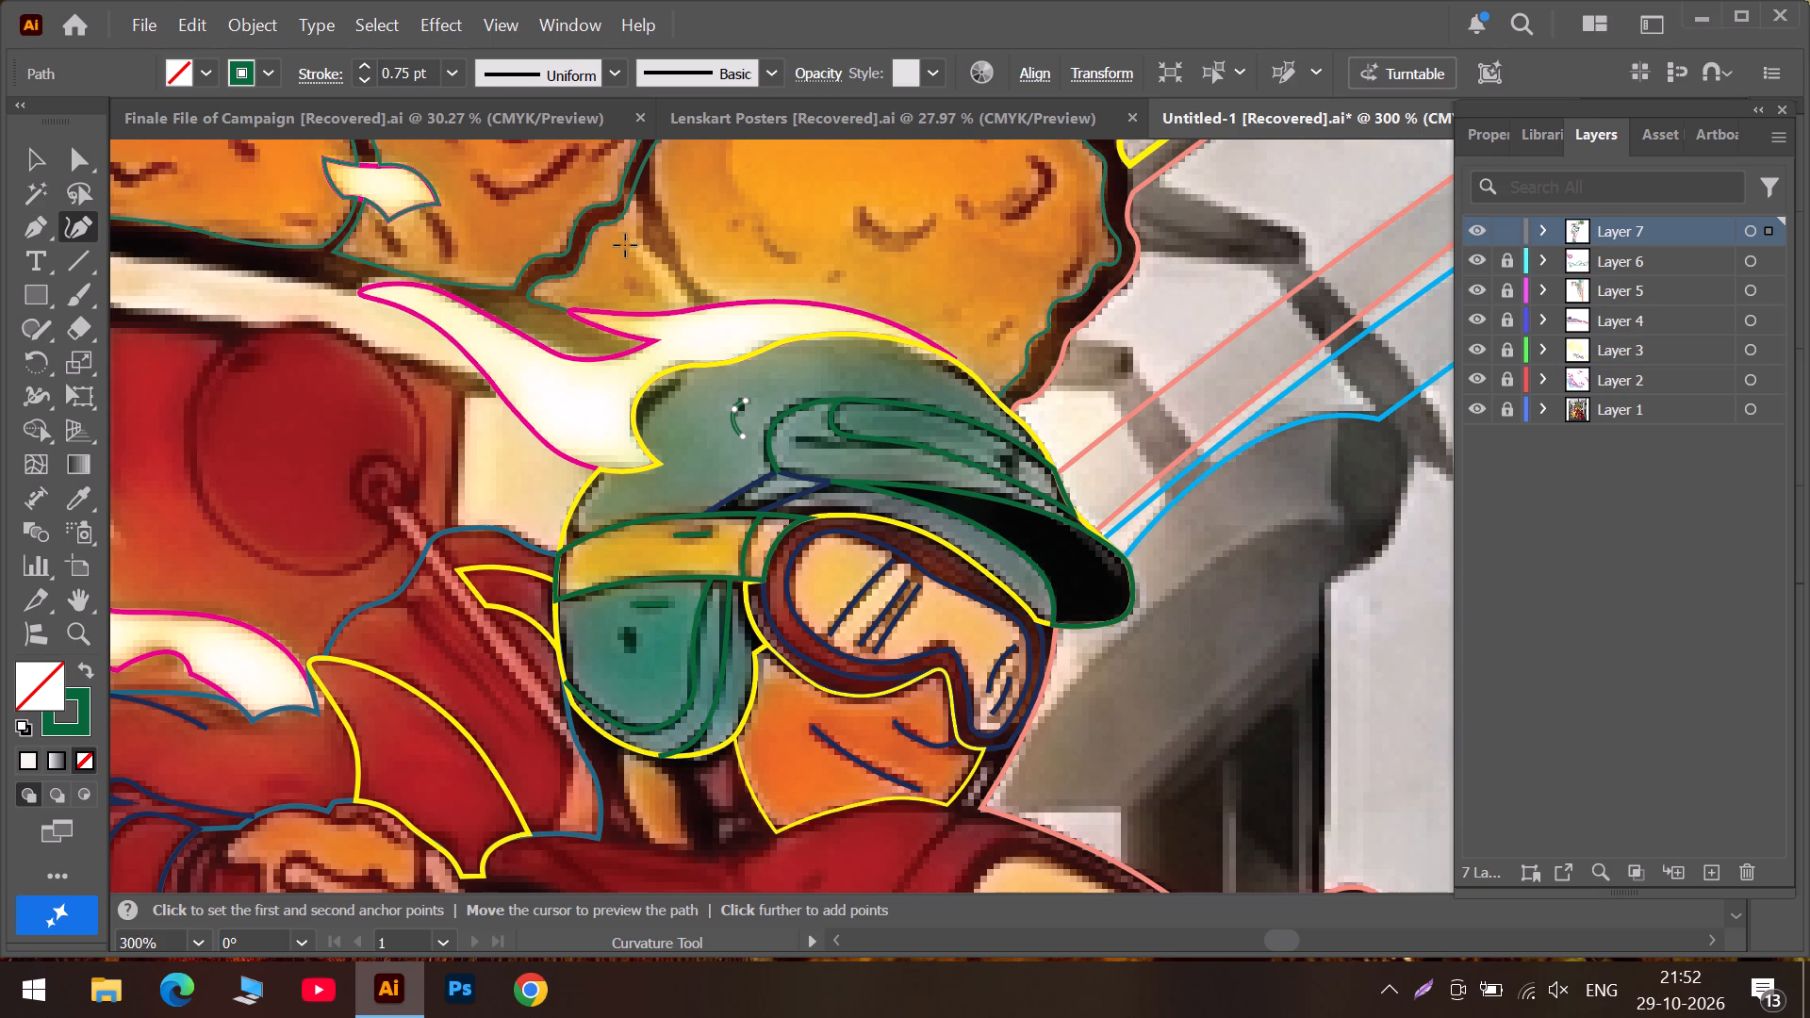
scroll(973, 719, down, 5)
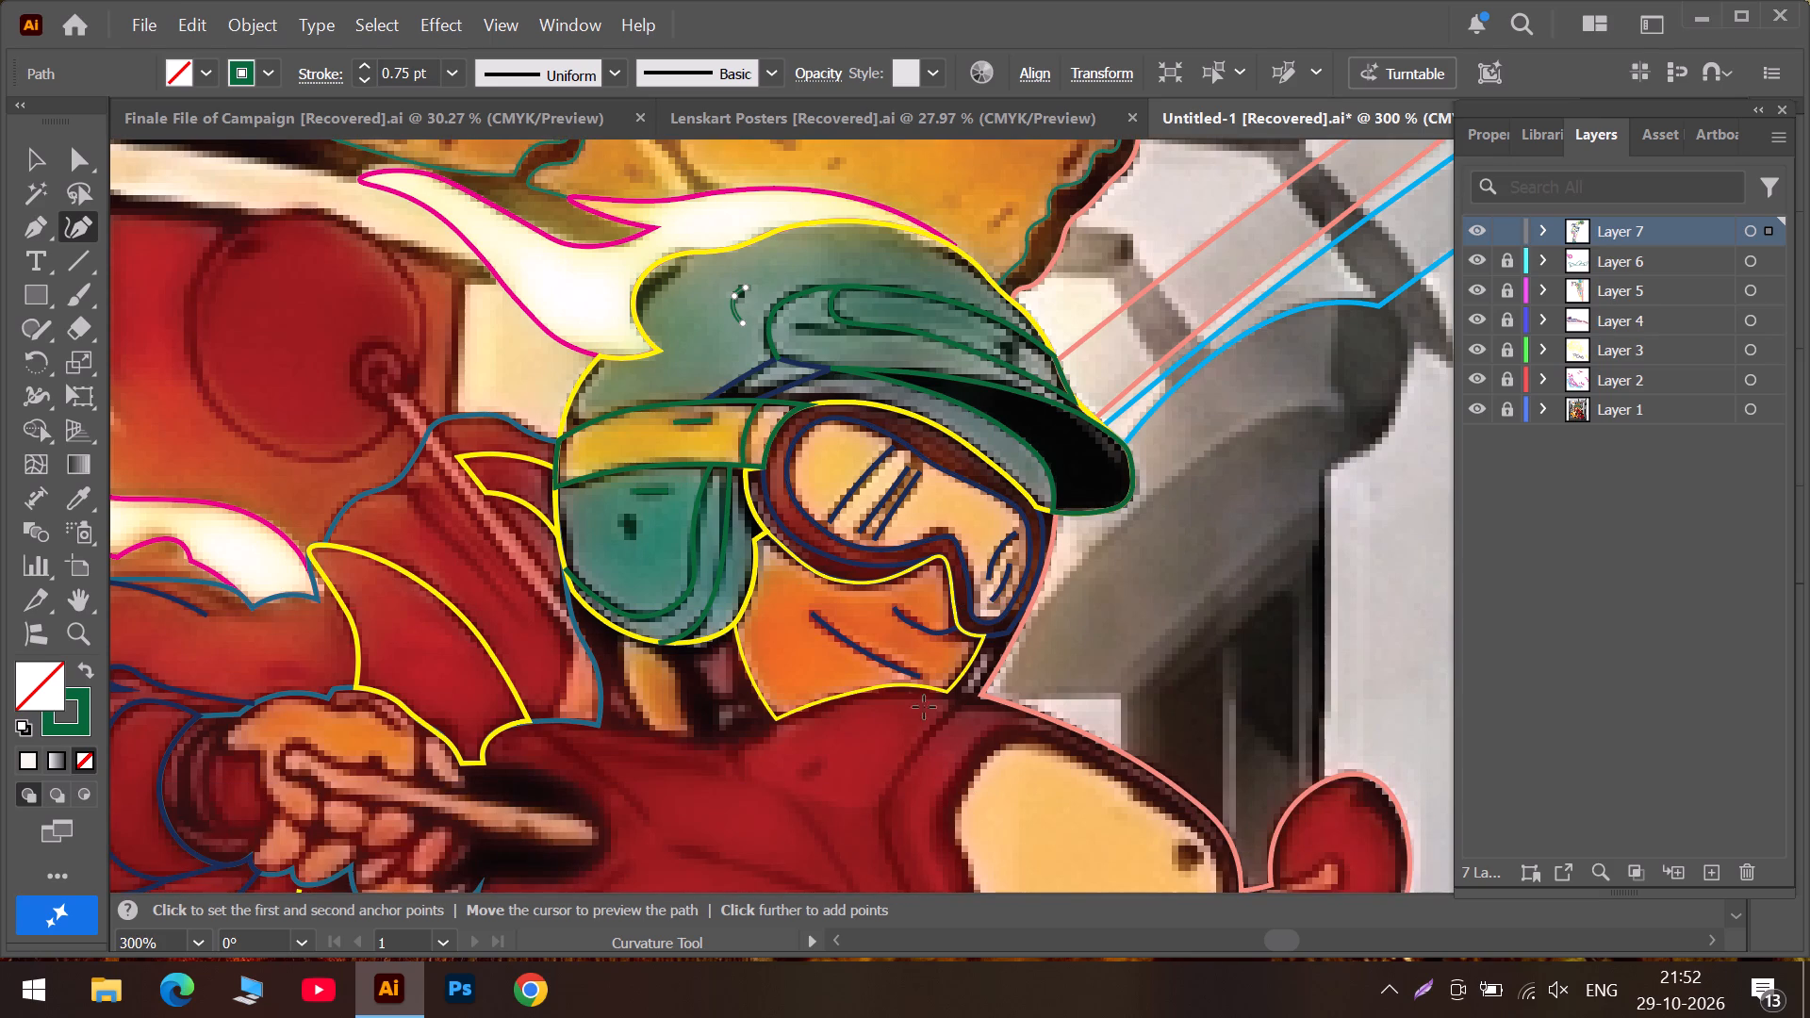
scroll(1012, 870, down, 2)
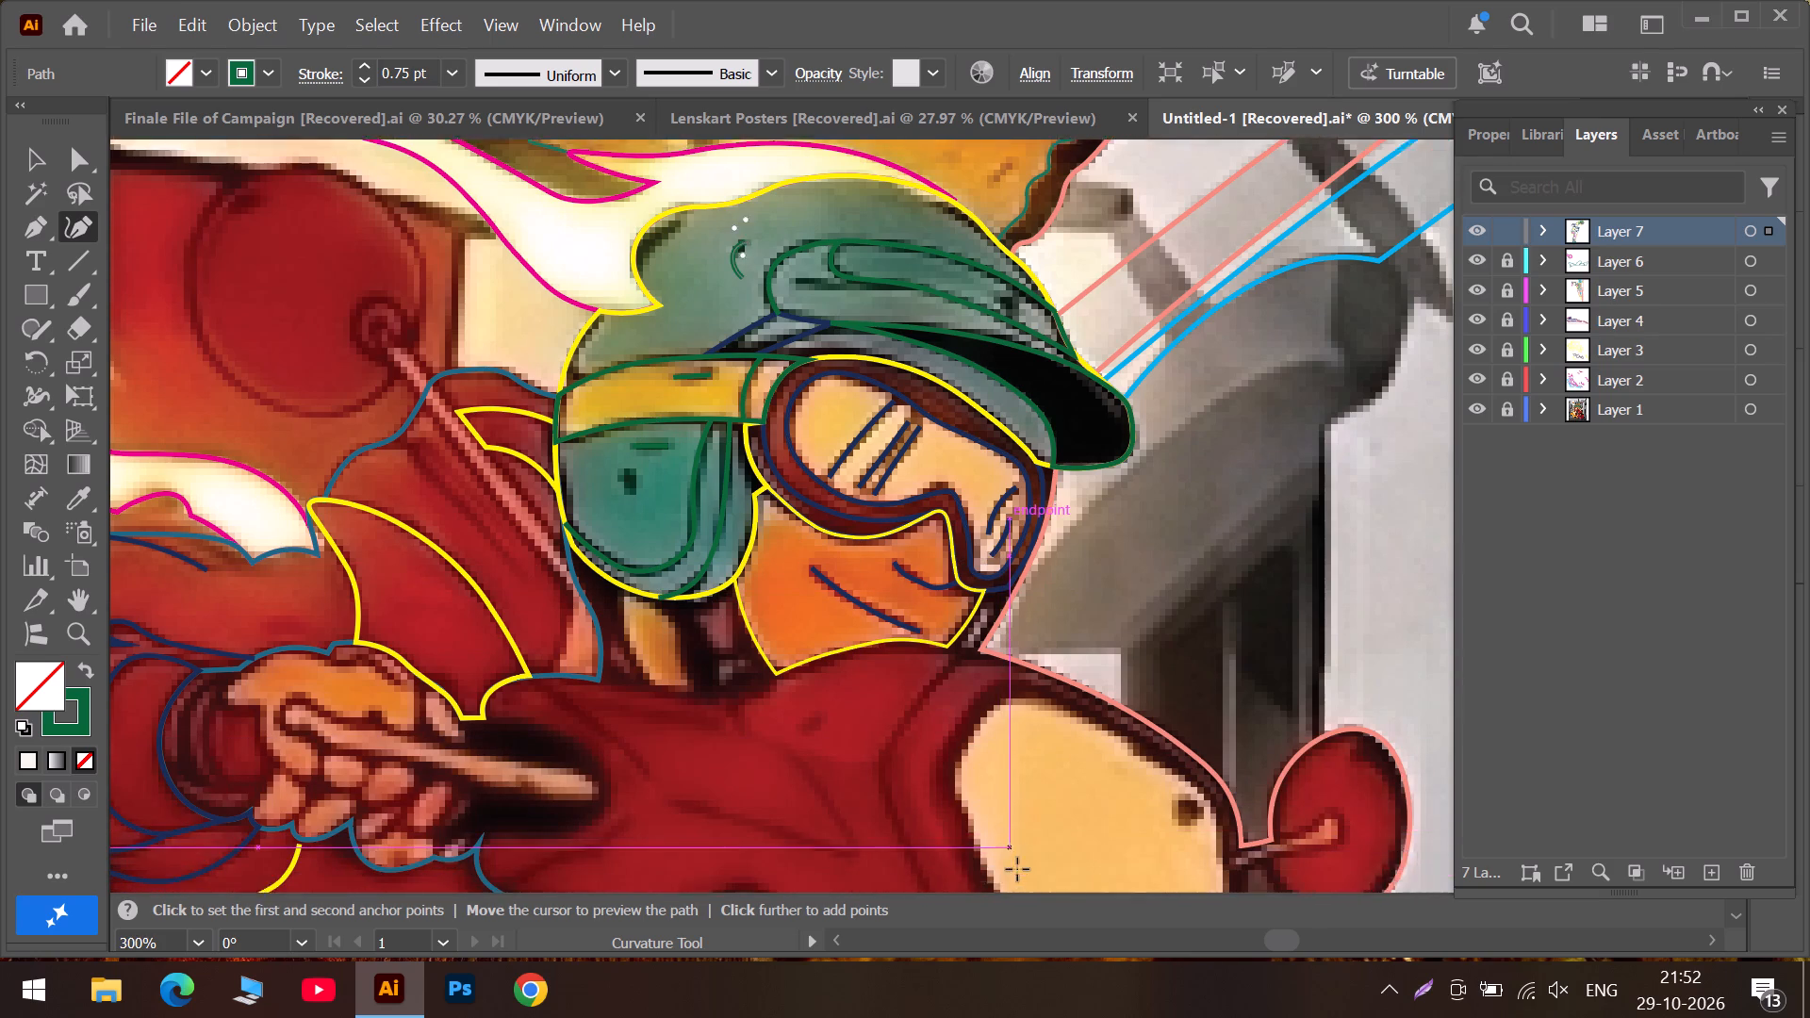
Draw an open green hairpin curve along the dark fold lines in the red area beside the diagonal pink strap, and end the path.
scroll(1017, 869, down, 1)
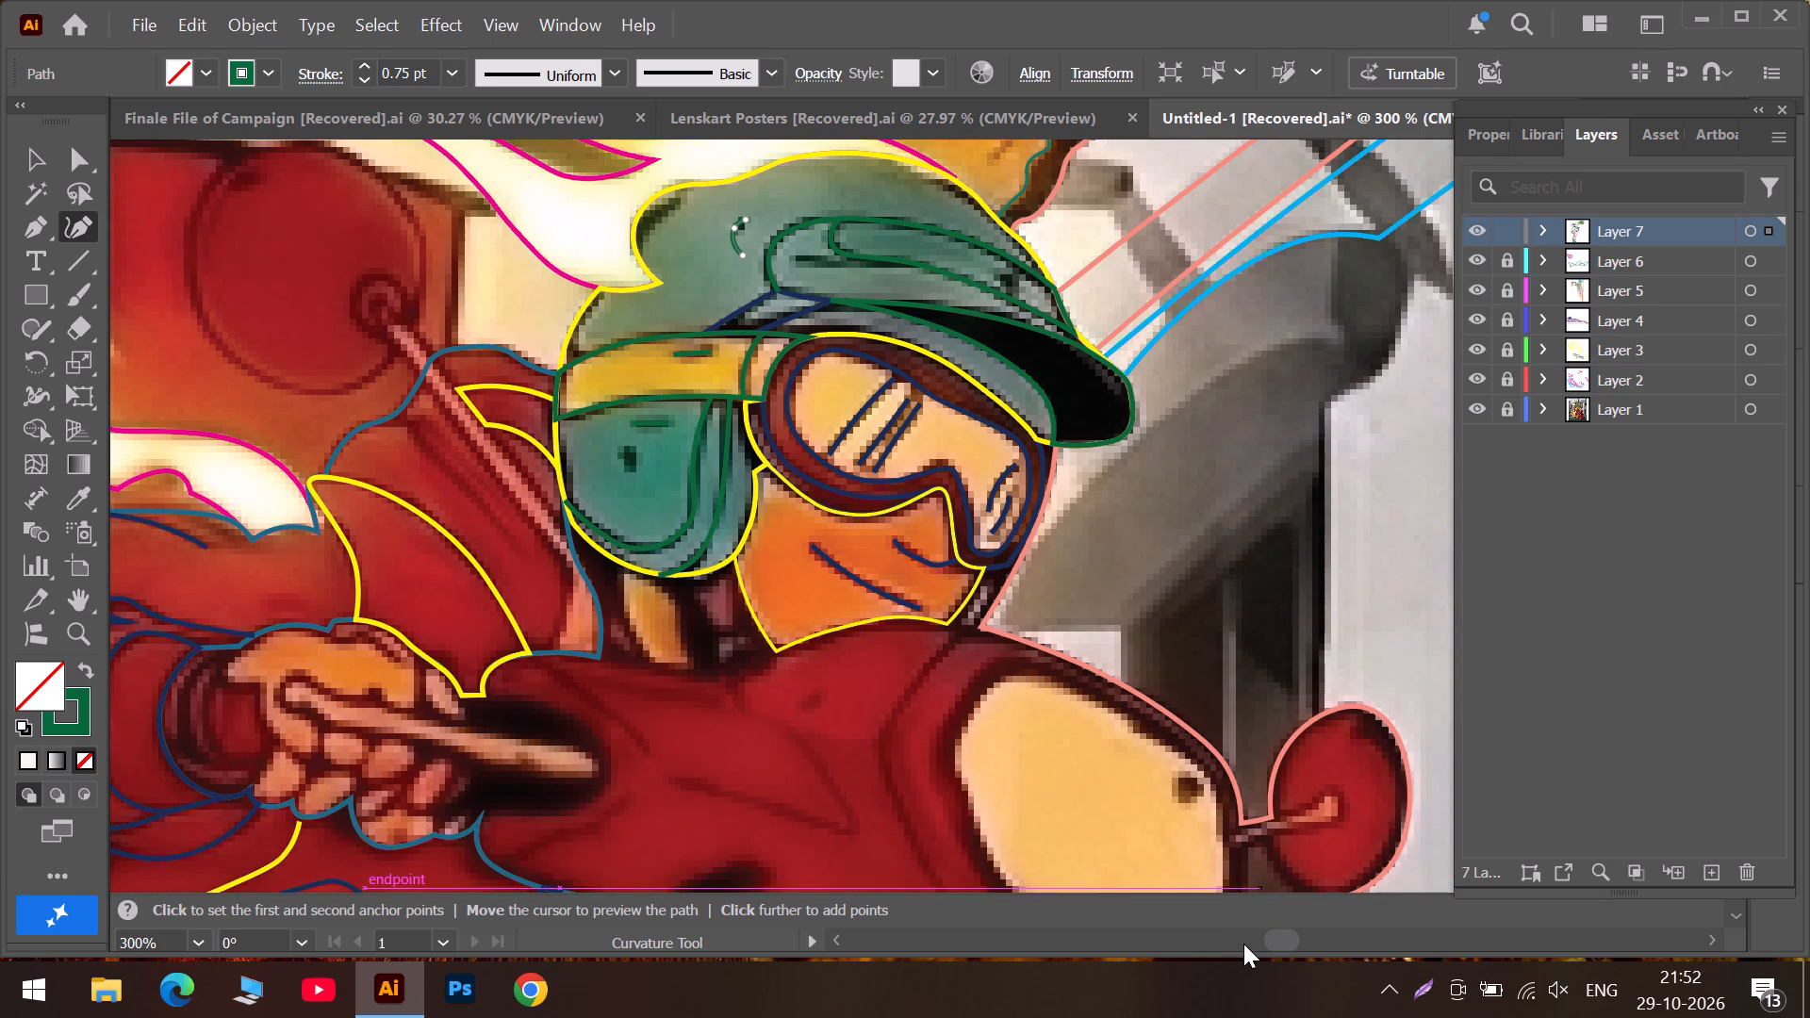
click(1243, 944)
click(1294, 932)
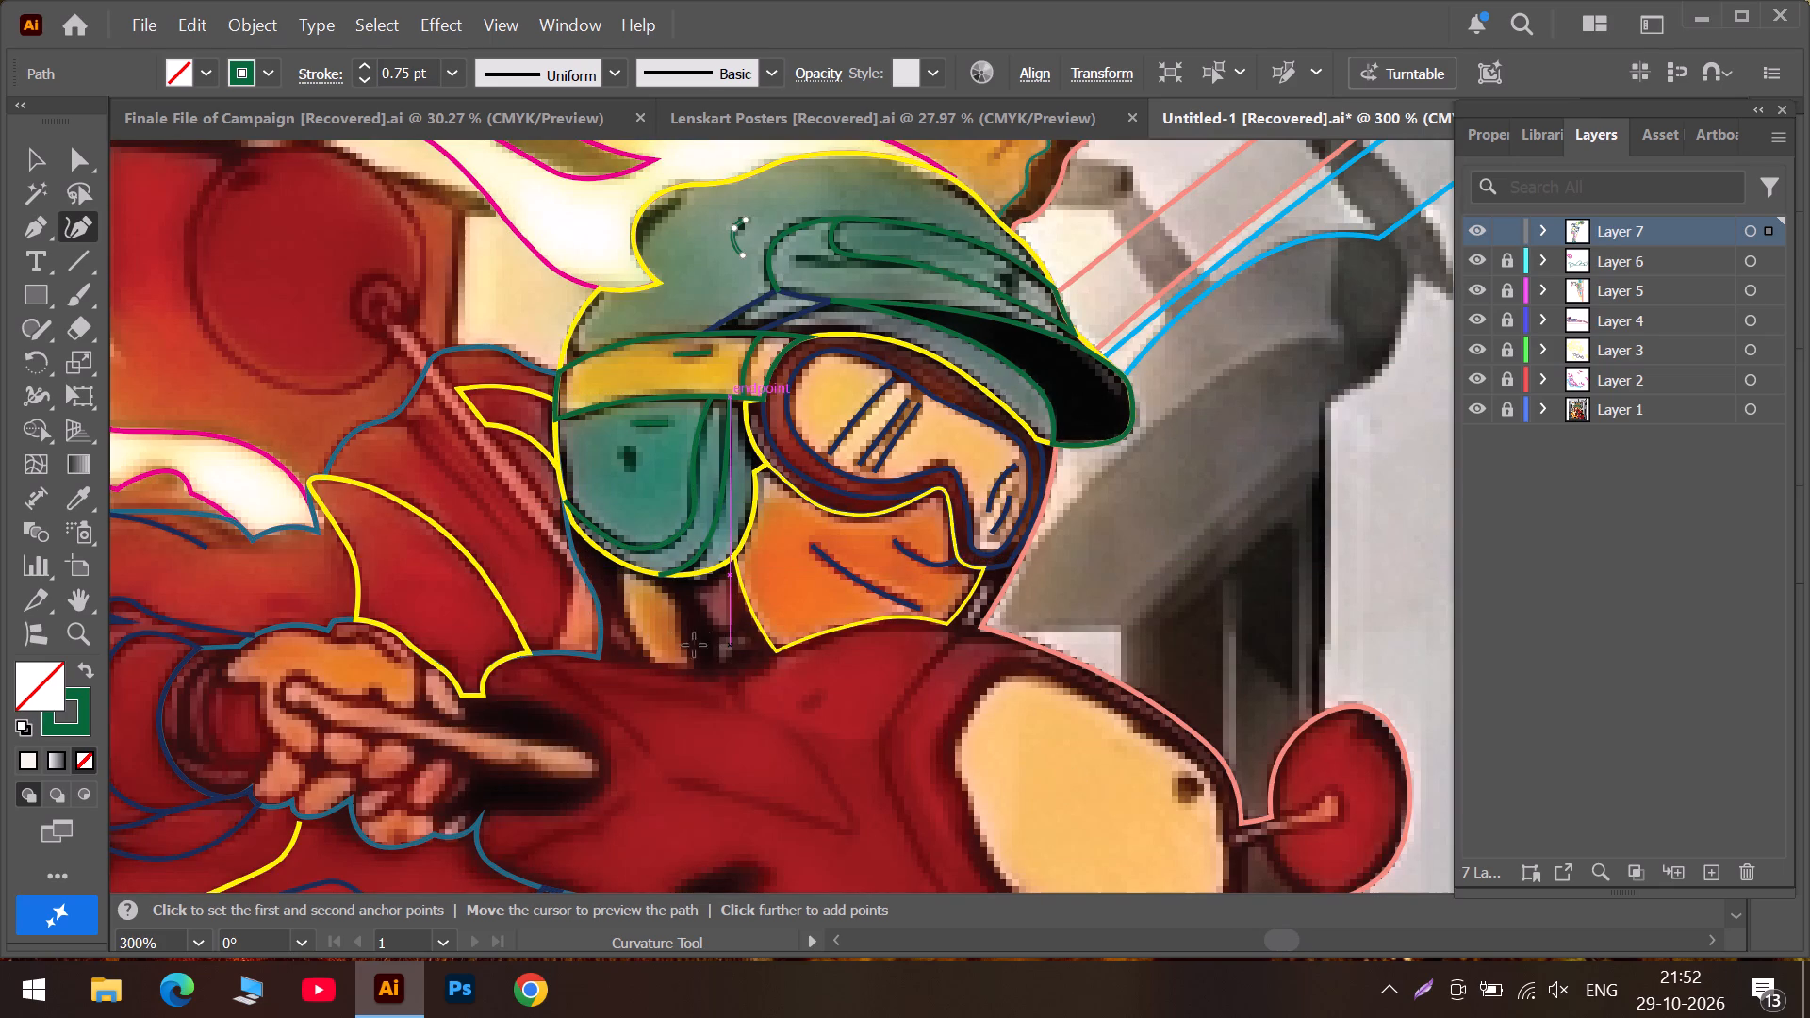
alt+scroll(478, 474, up, 2)
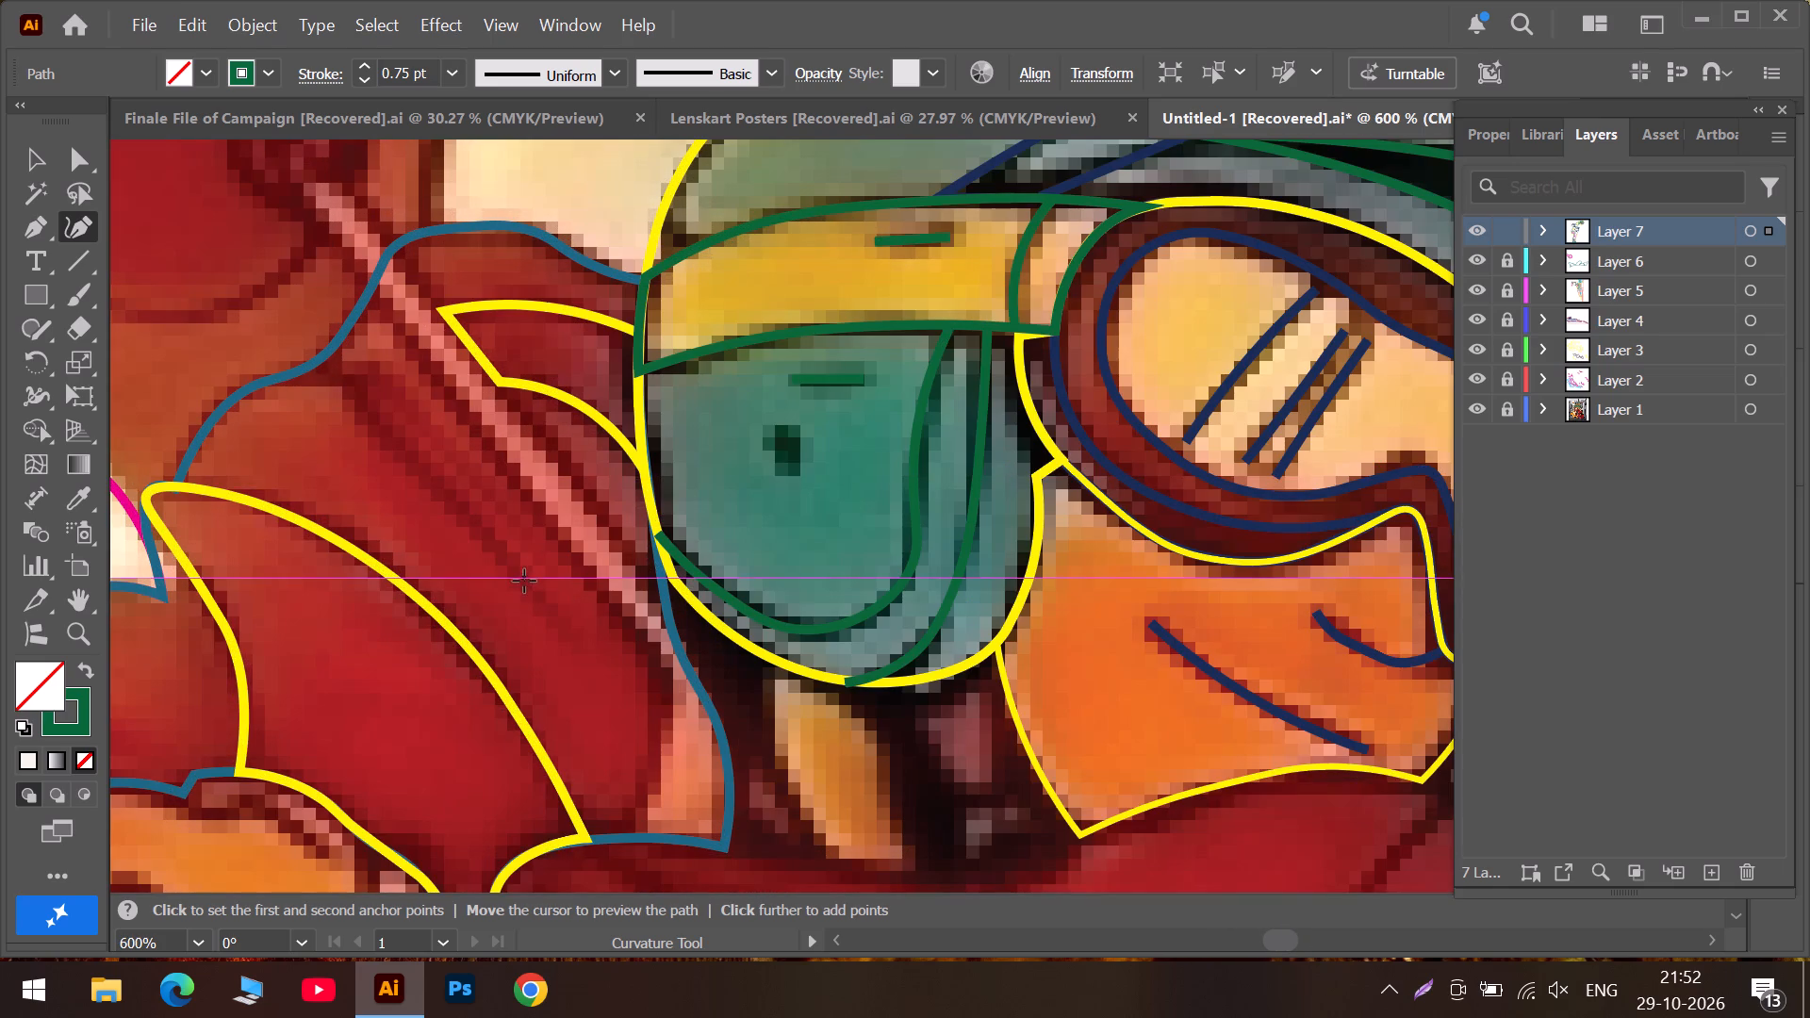
click(525, 537)
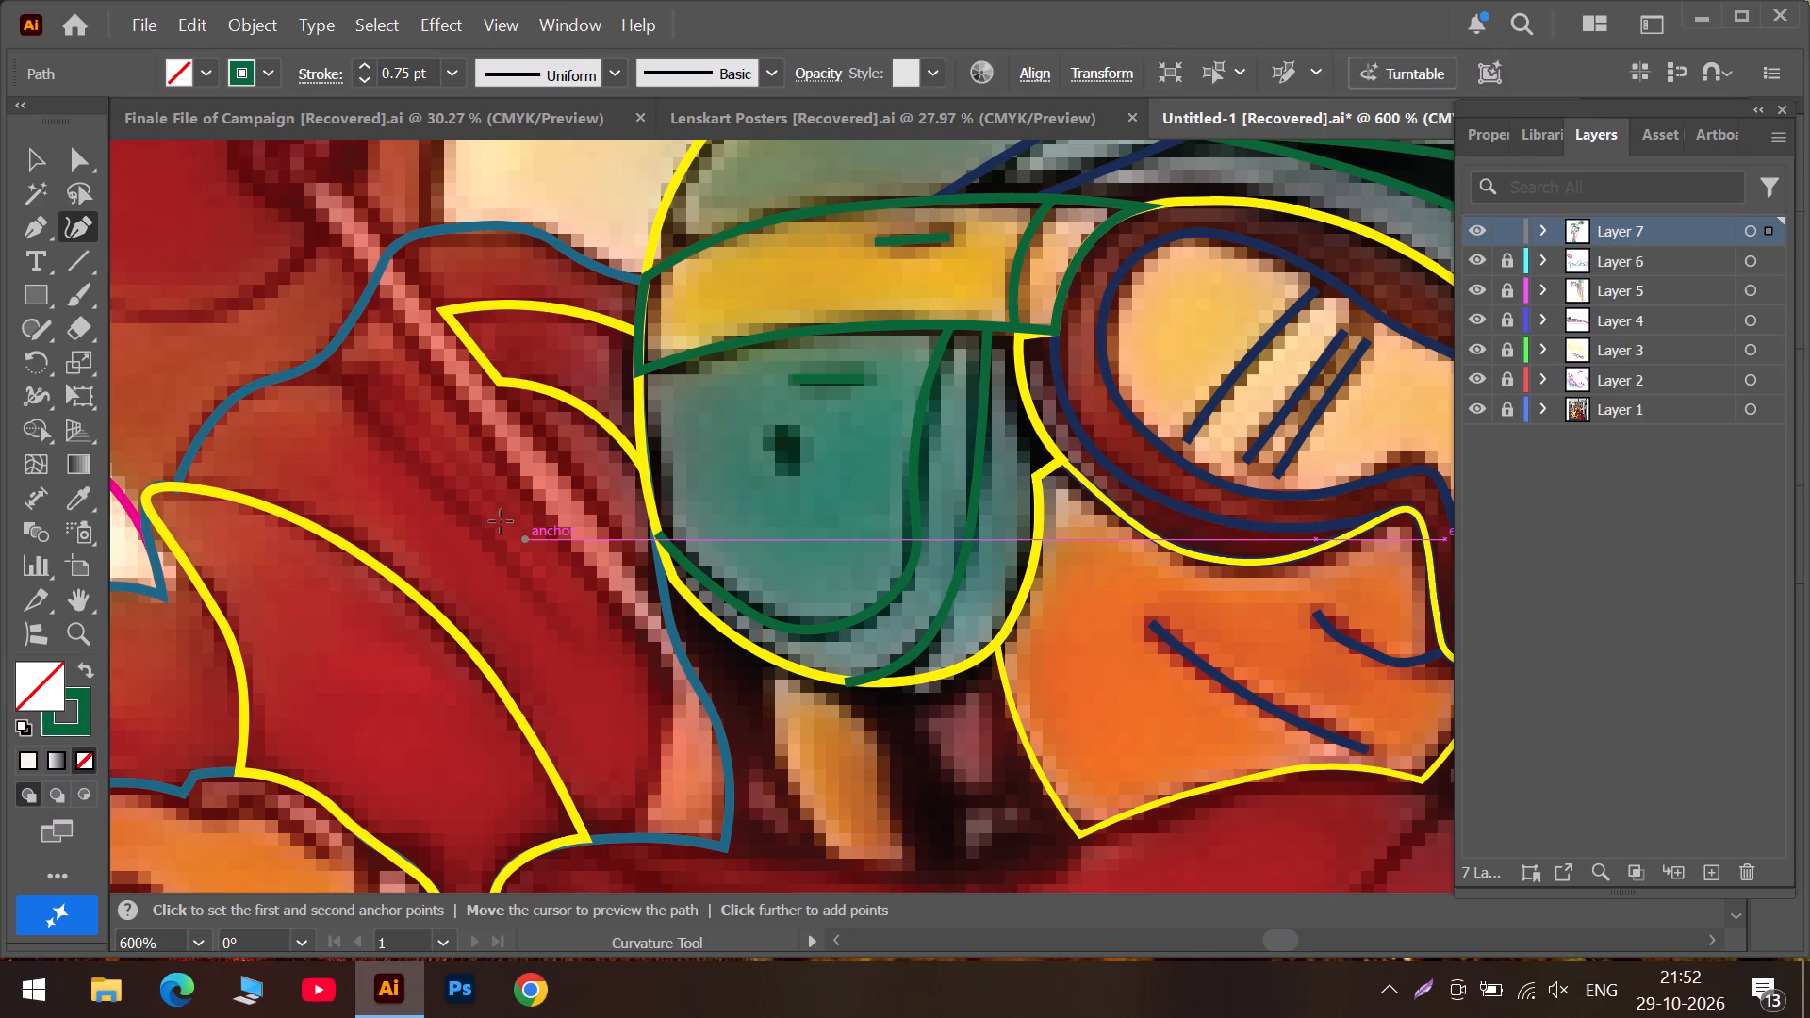
click(484, 485)
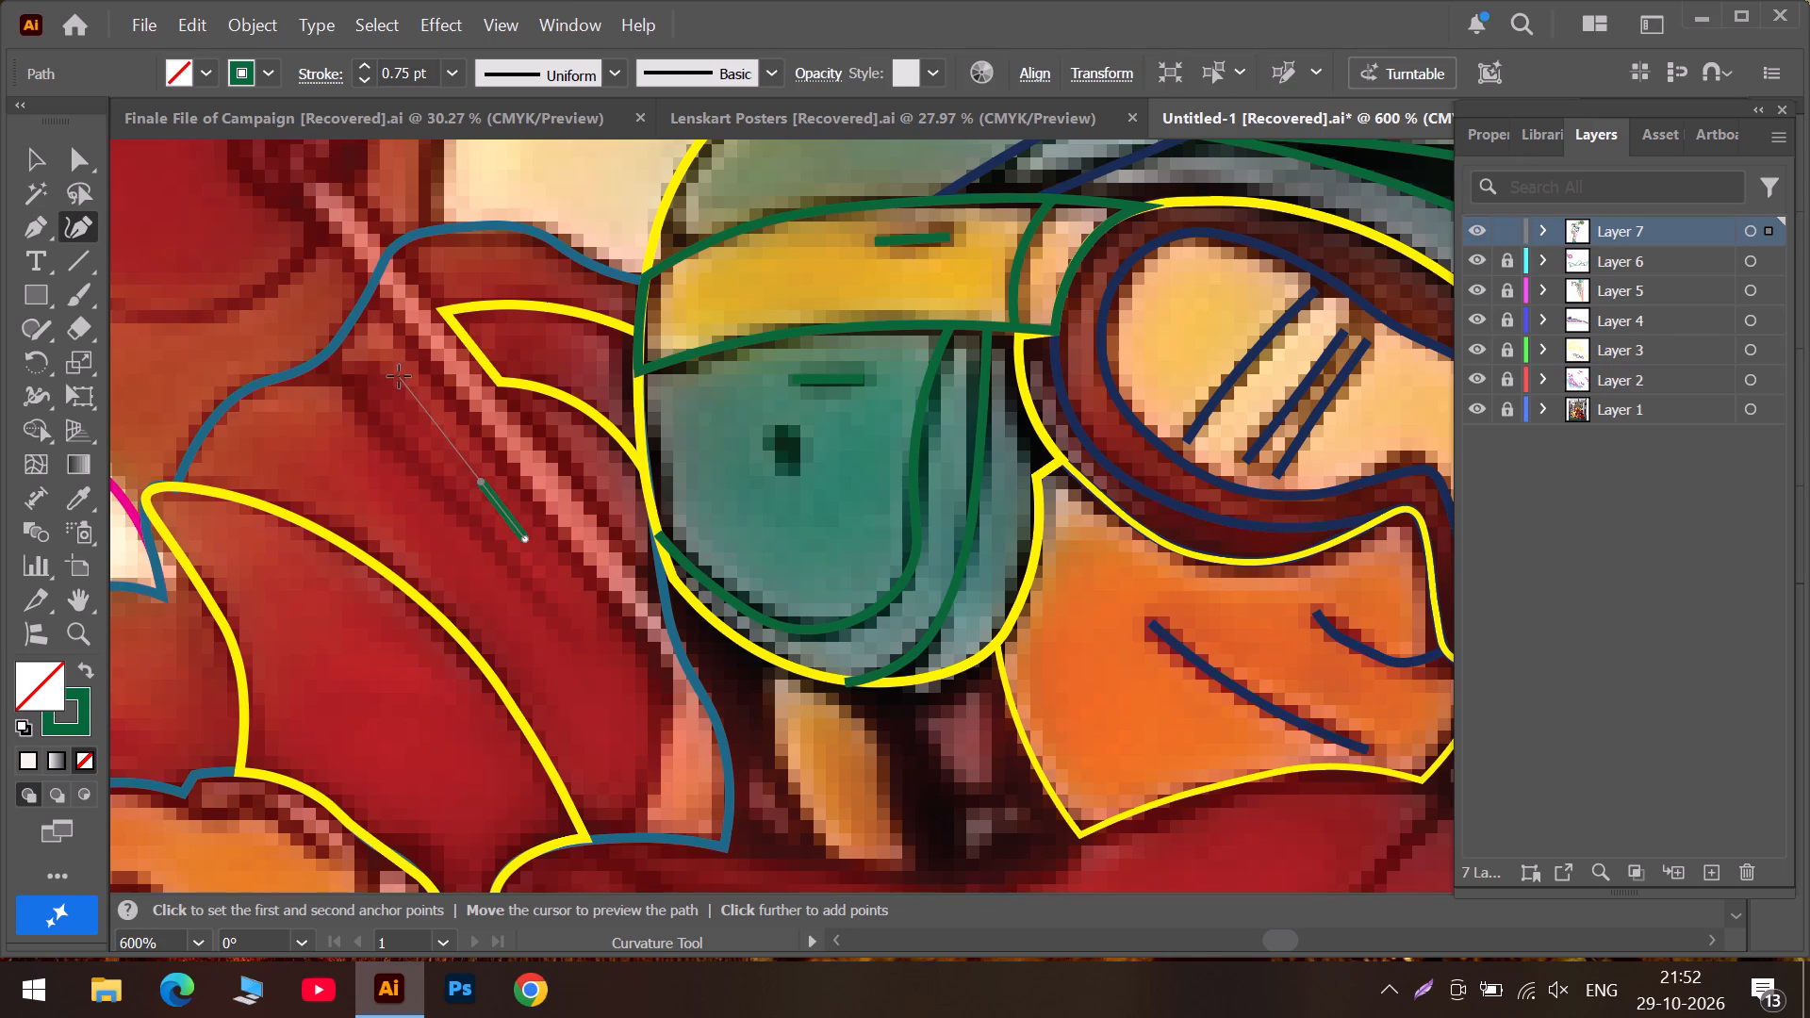
double_click(381, 372)
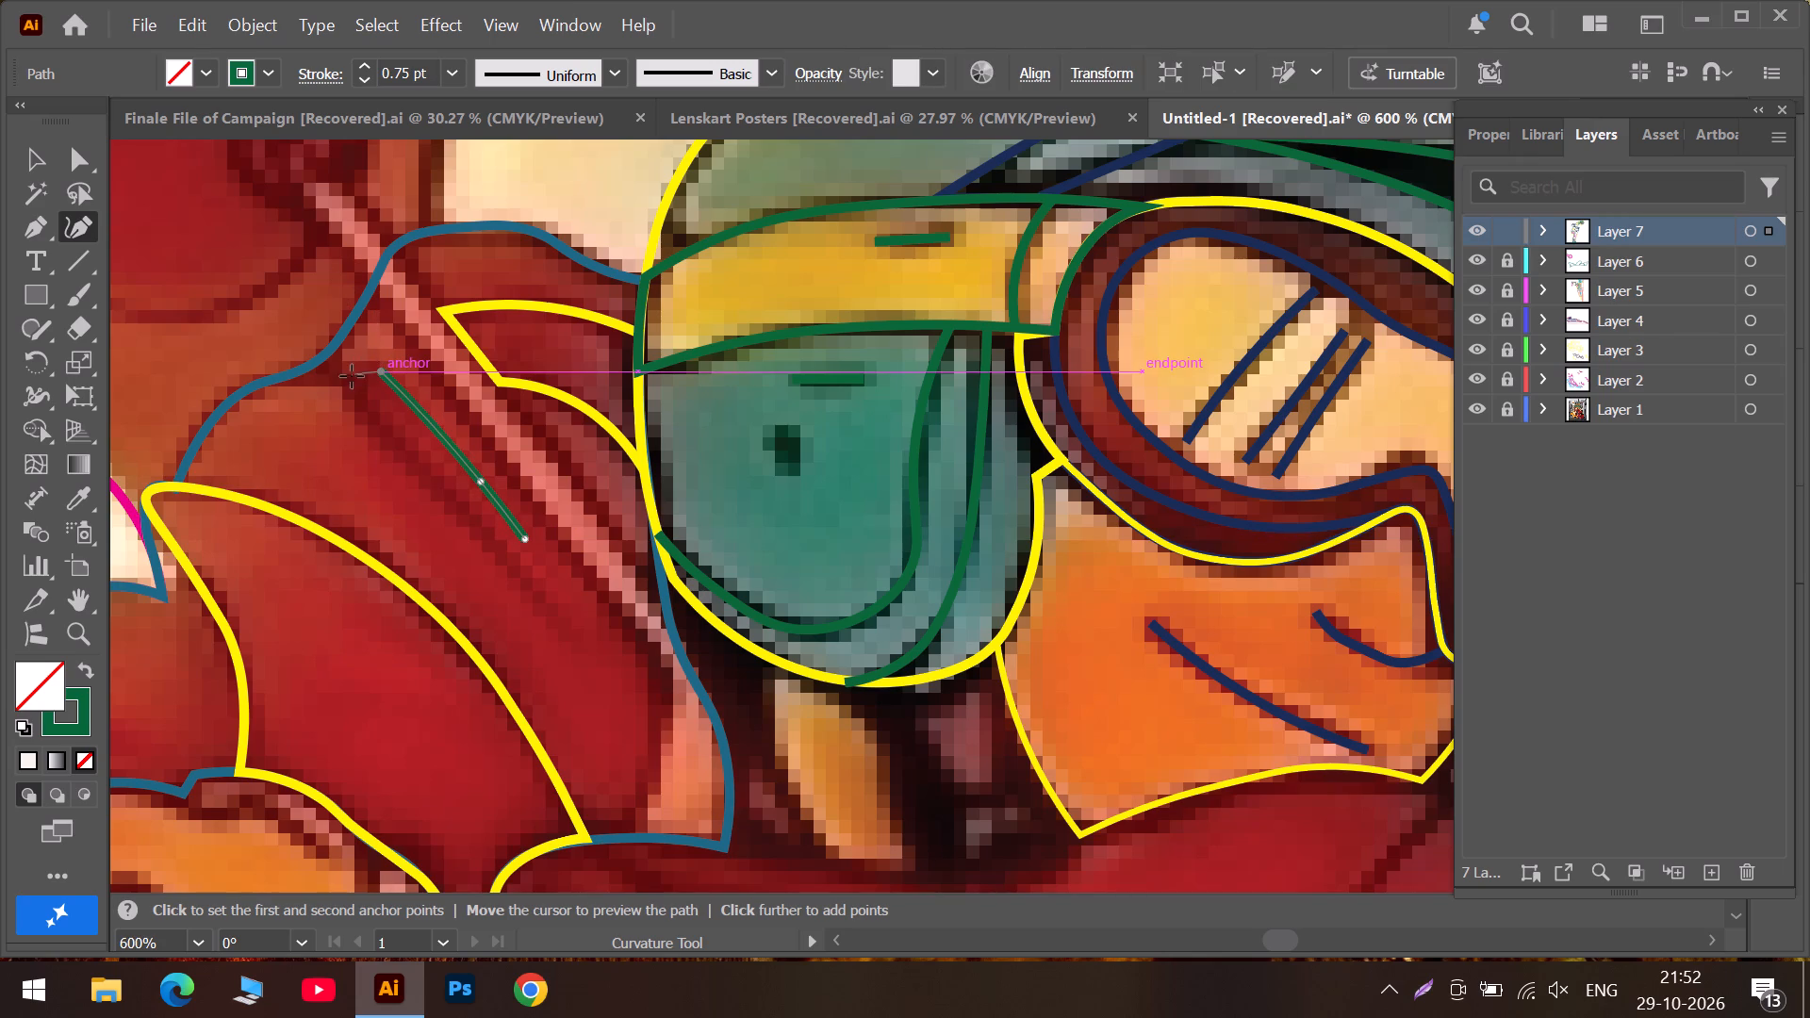
click(351, 377)
click(382, 424)
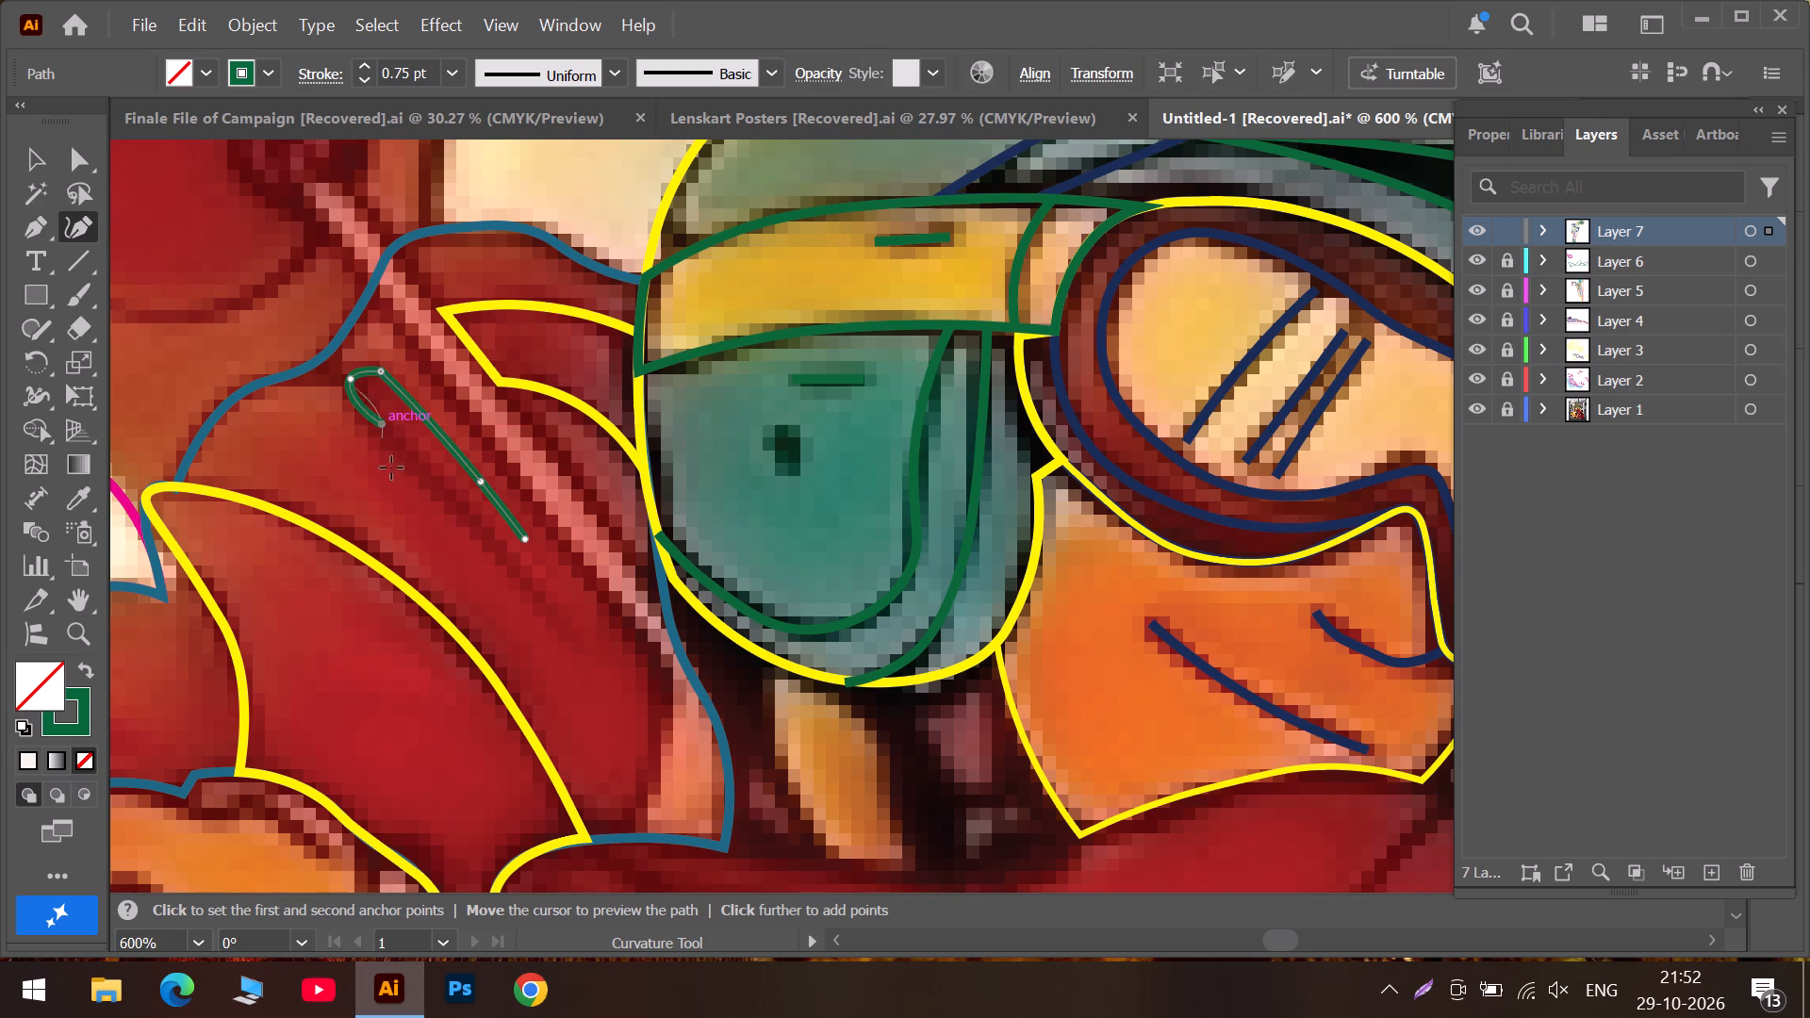
click(542, 601)
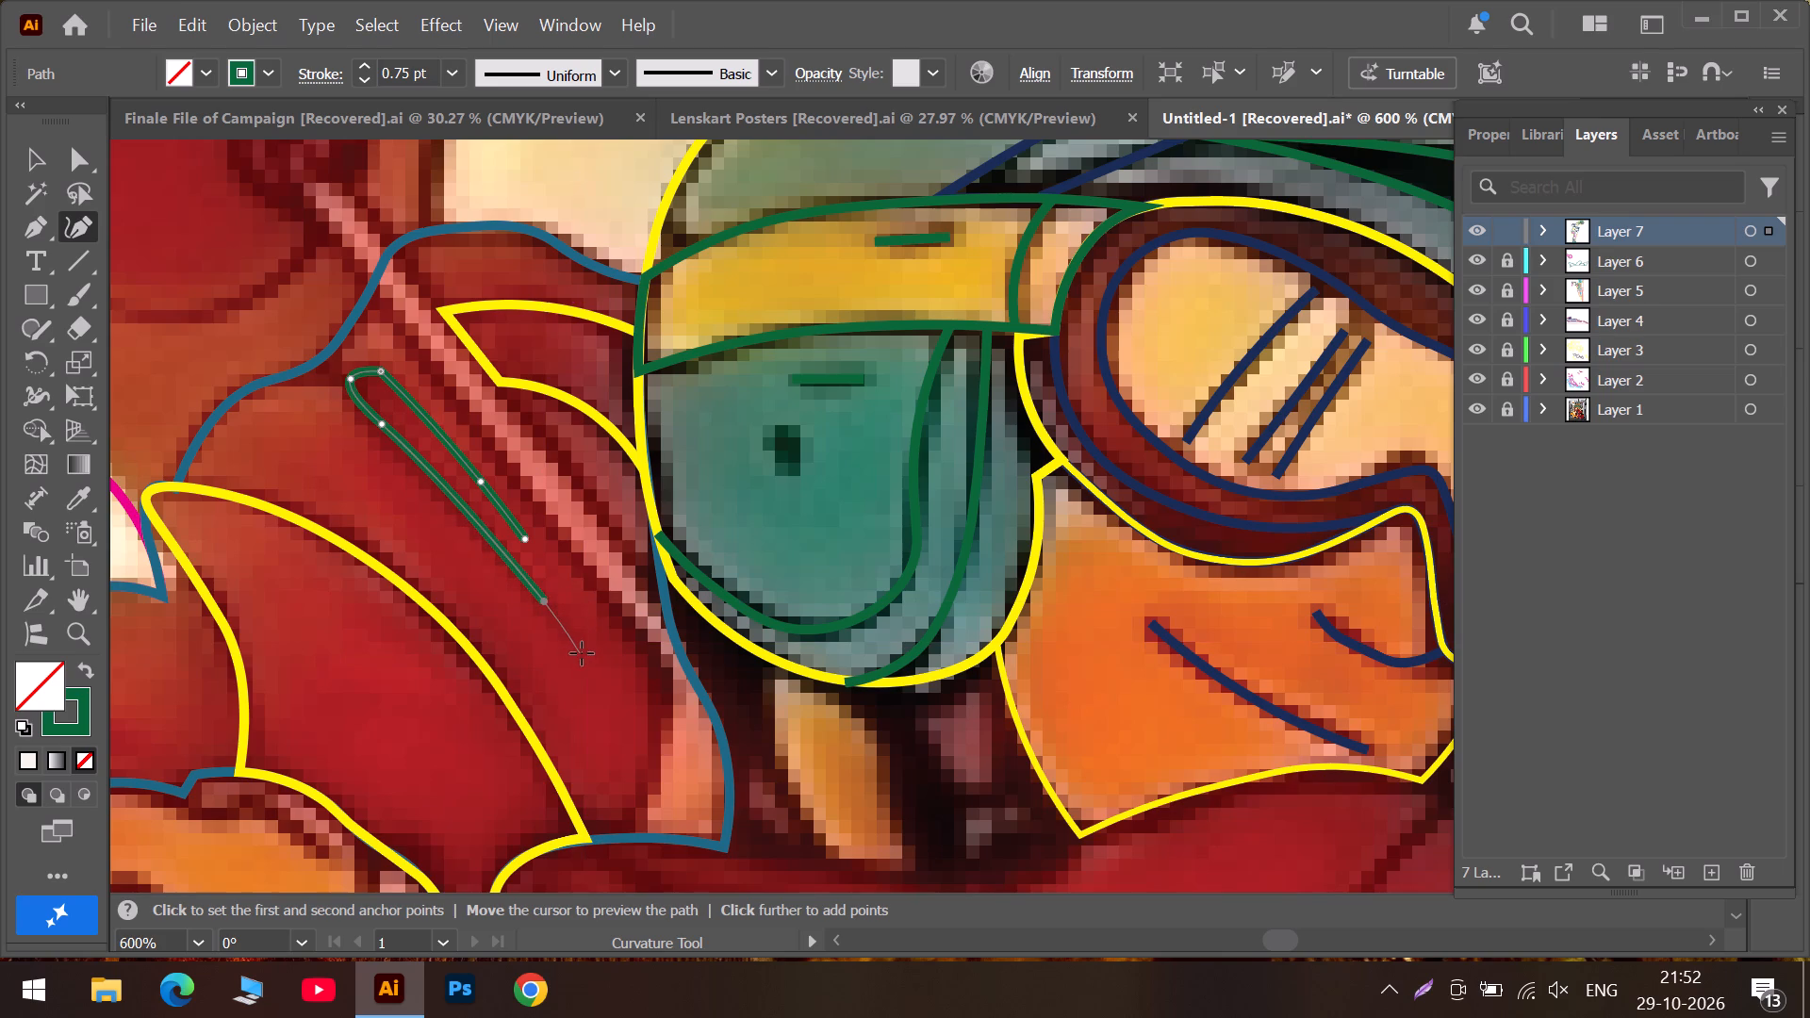
click(582, 653)
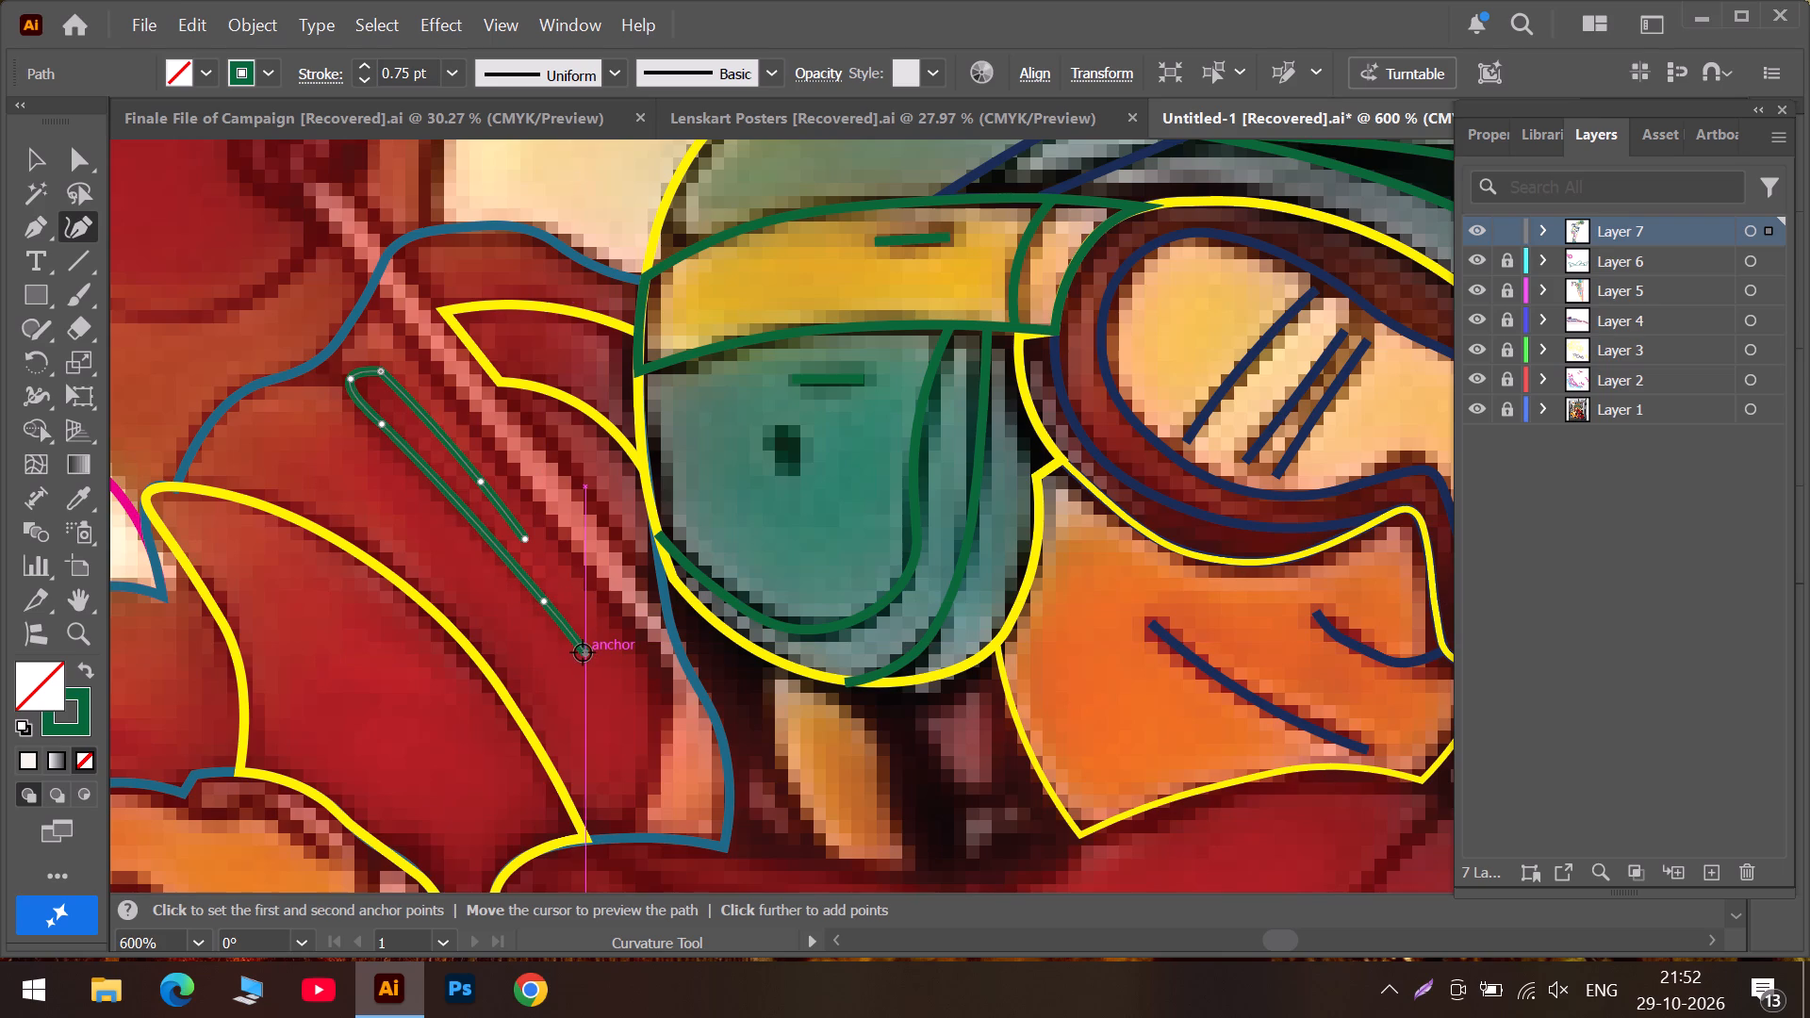
key(Escape)
Draw a closed green outline around the orange sliver below the helmet's ear flap, with corner points at its two bottom corners.
scroll(592, 647, down, 6)
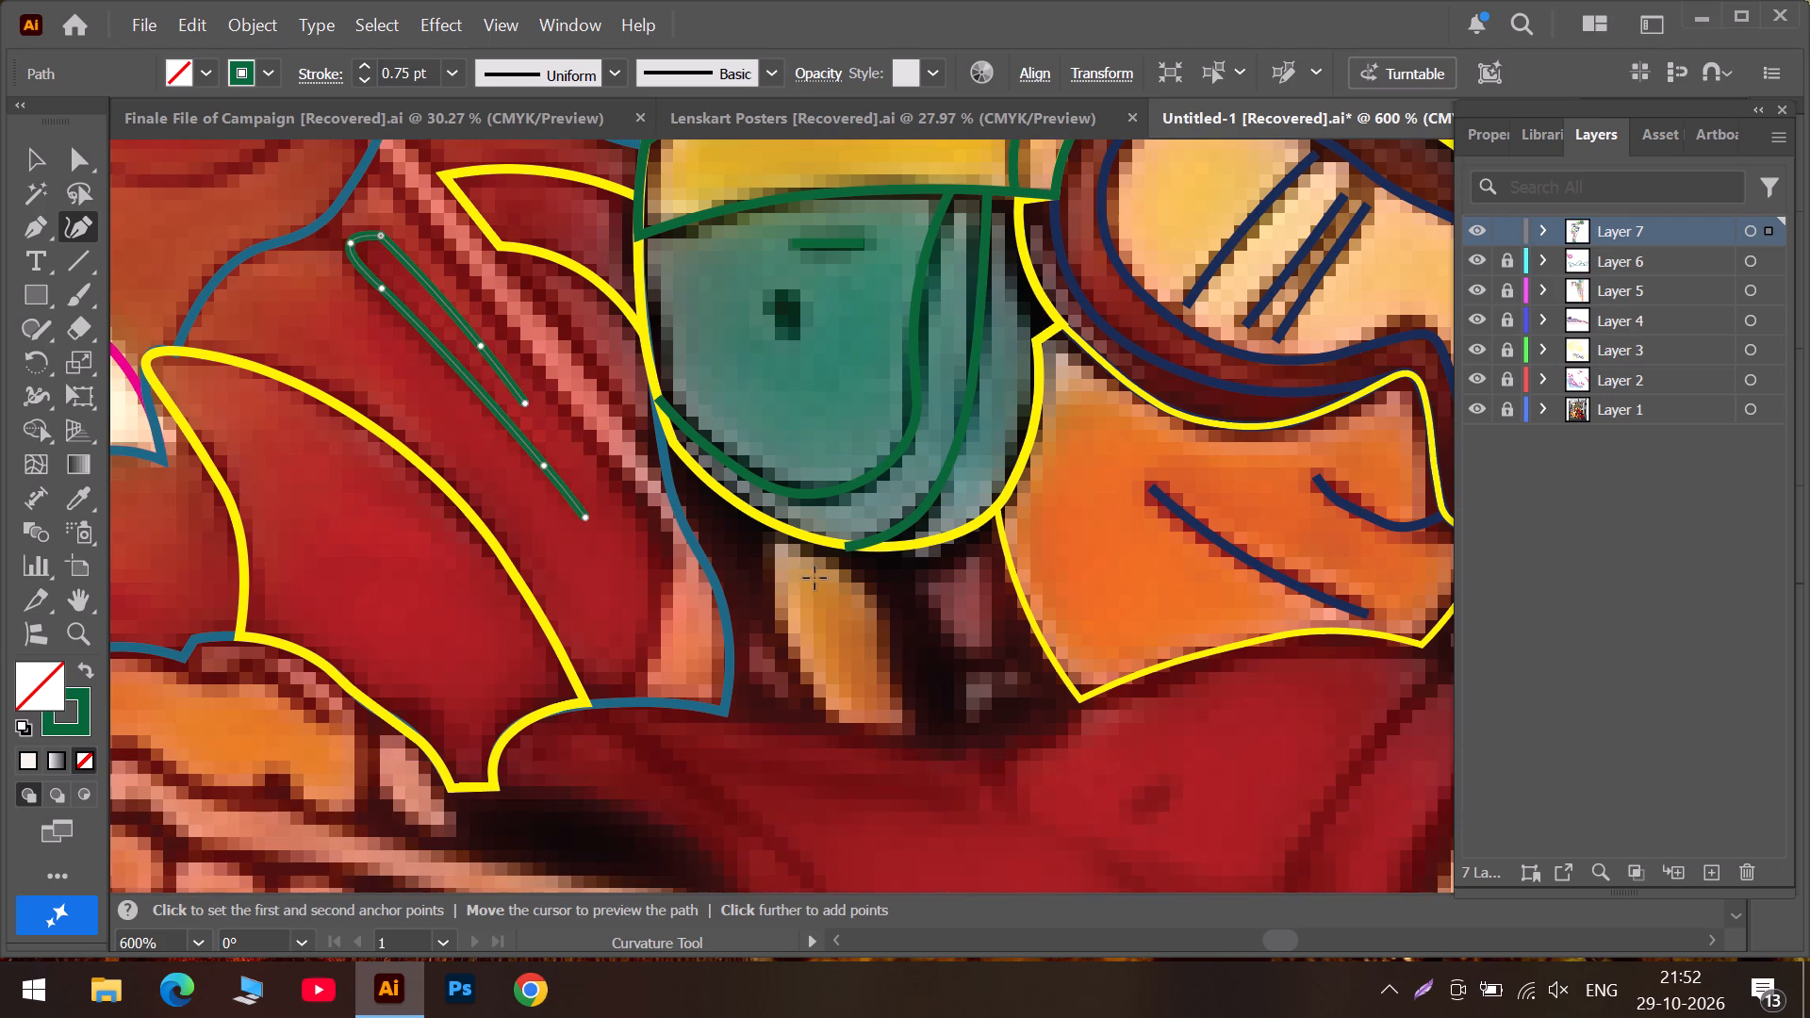
scroll(782, 581, down, 2)
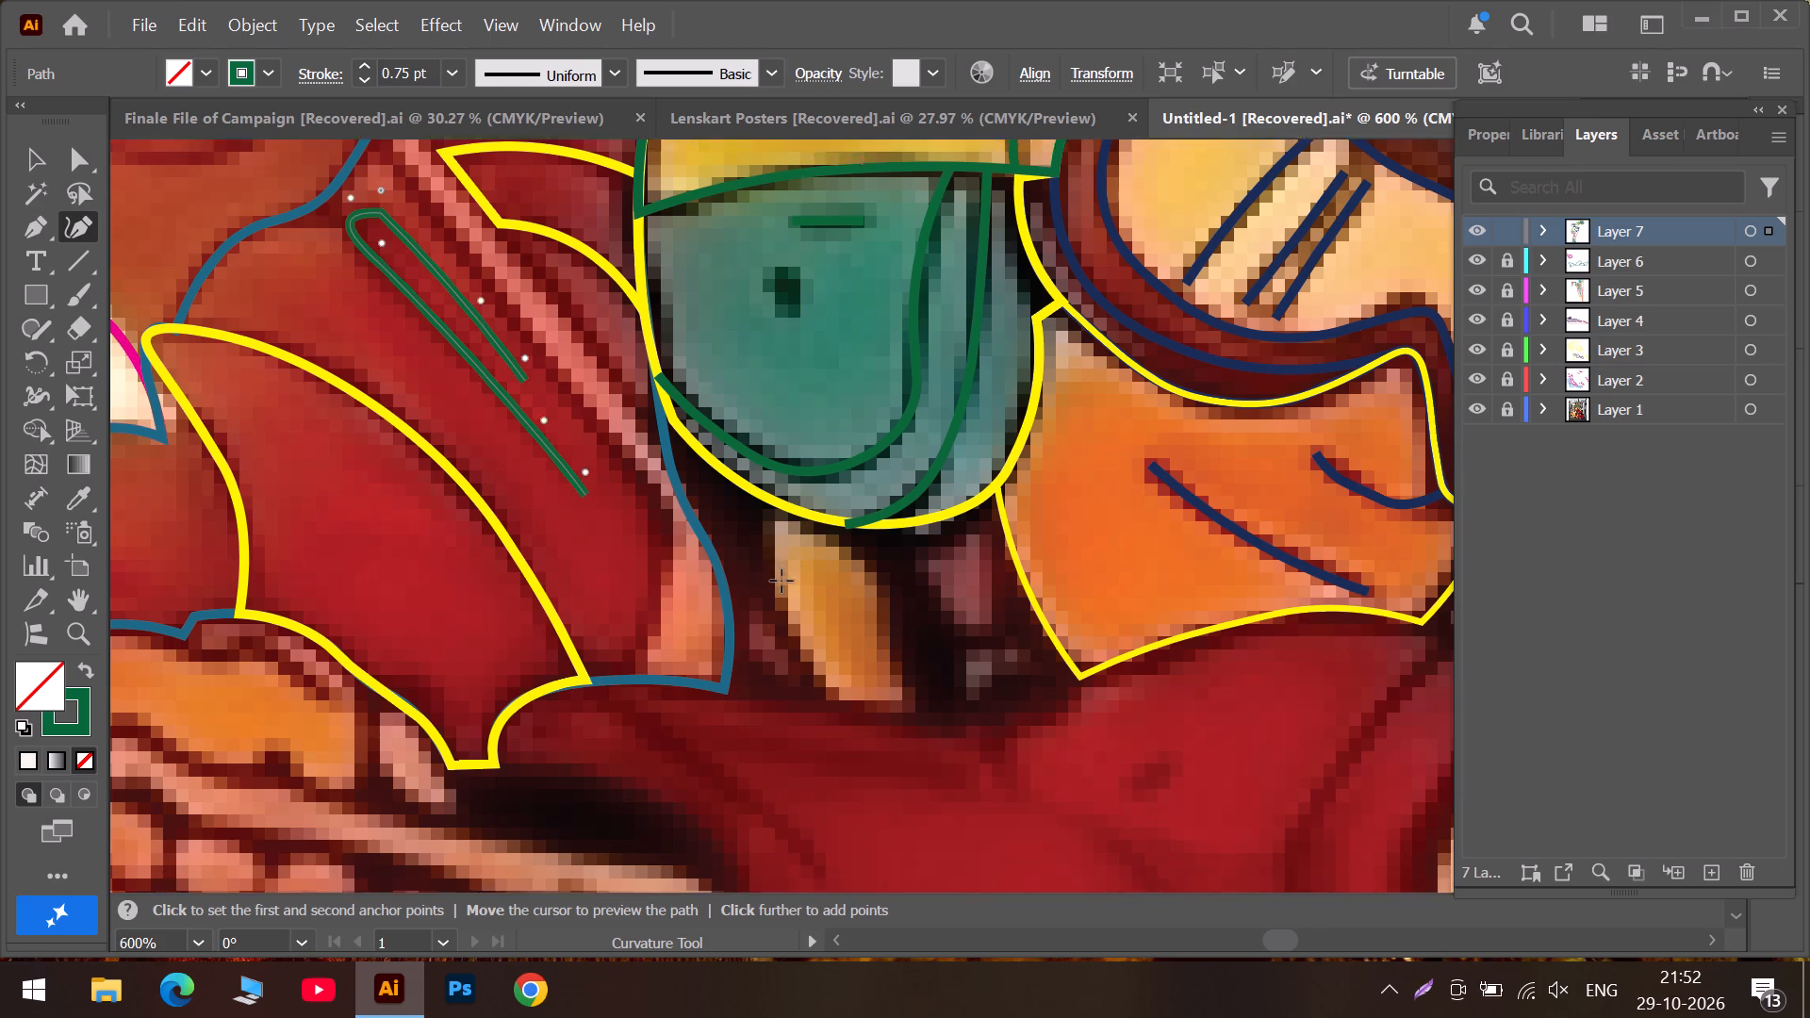
scroll(782, 581, down, 2)
alt+scroll(782, 581, up, 1)
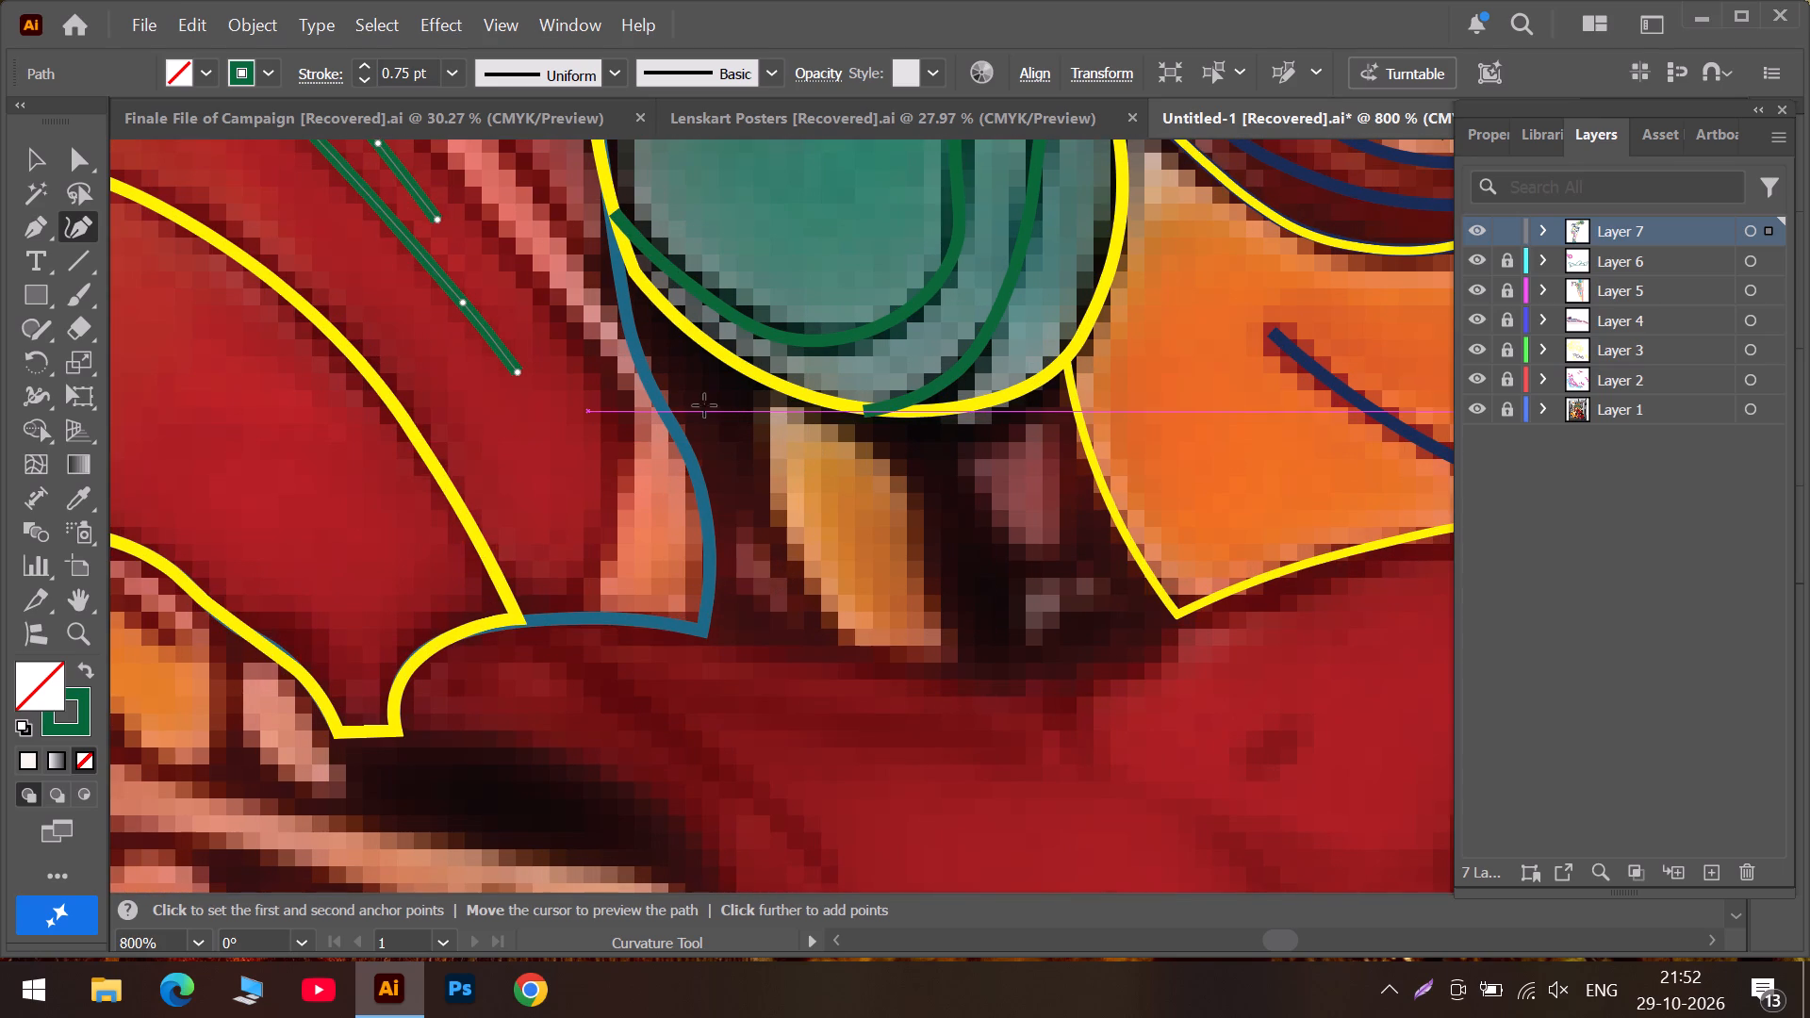
click(752, 410)
click(787, 541)
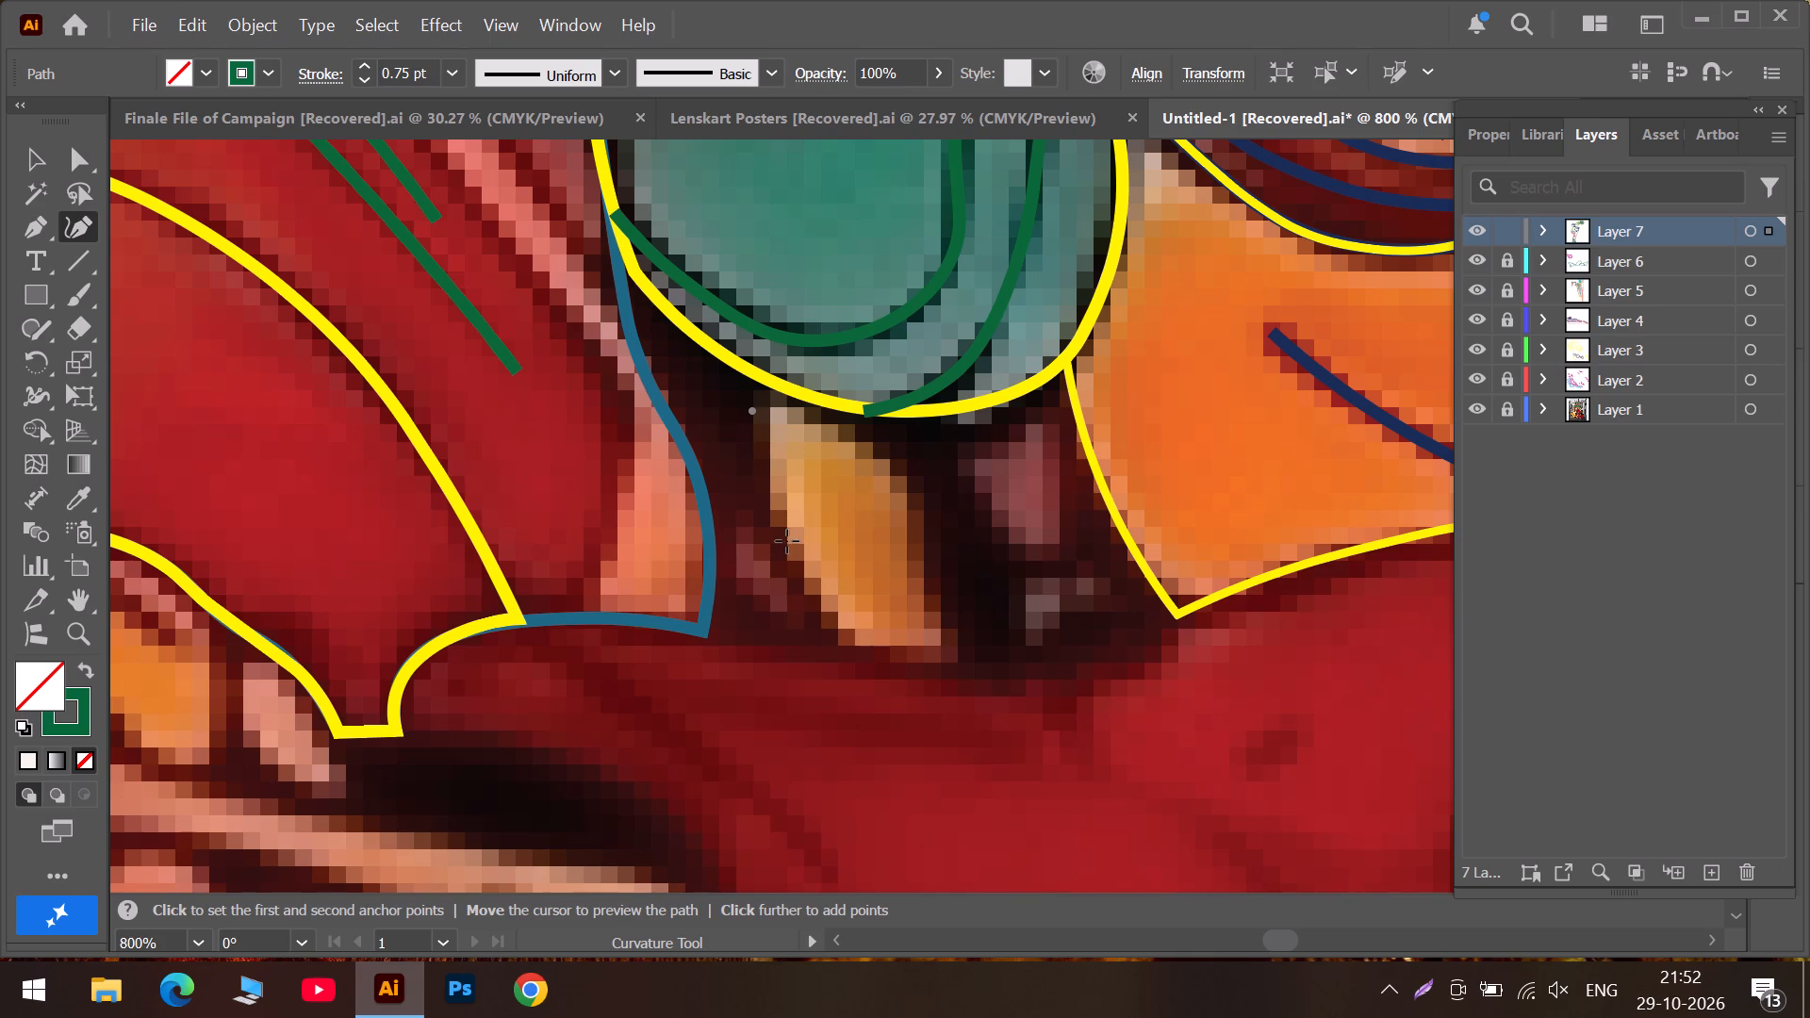
double_click(840, 641)
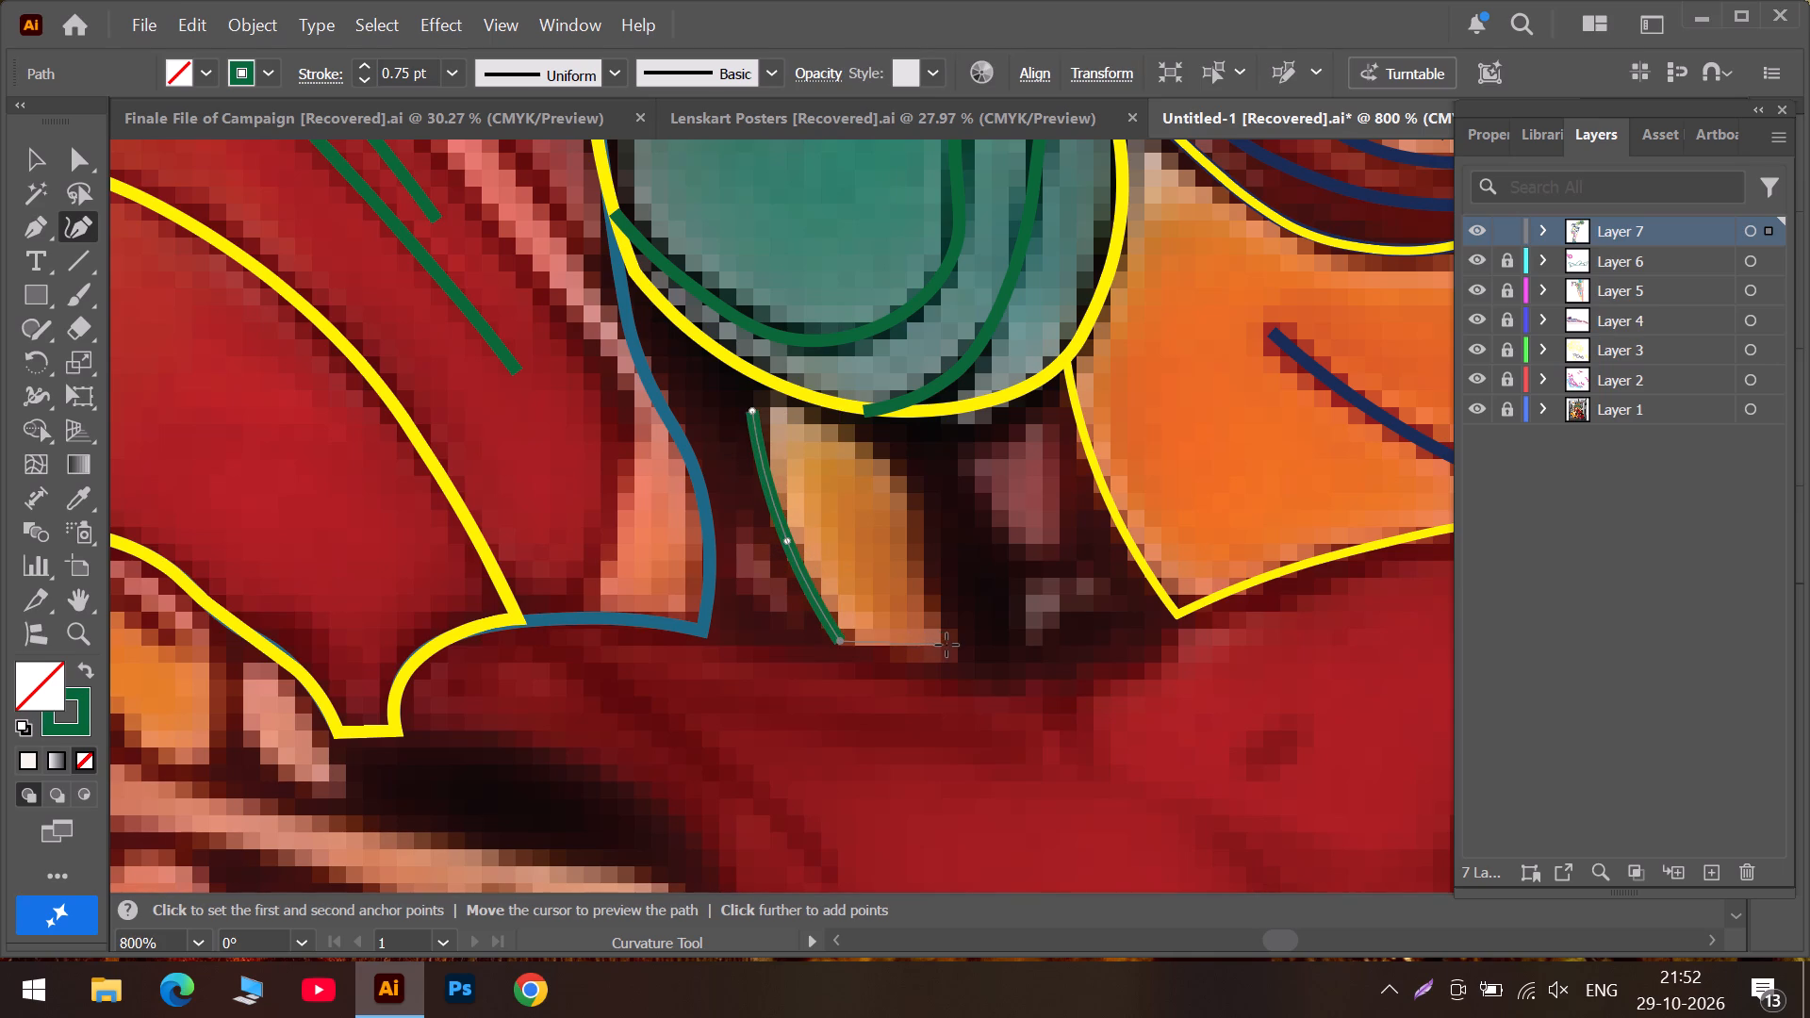
double_click(946, 645)
click(939, 560)
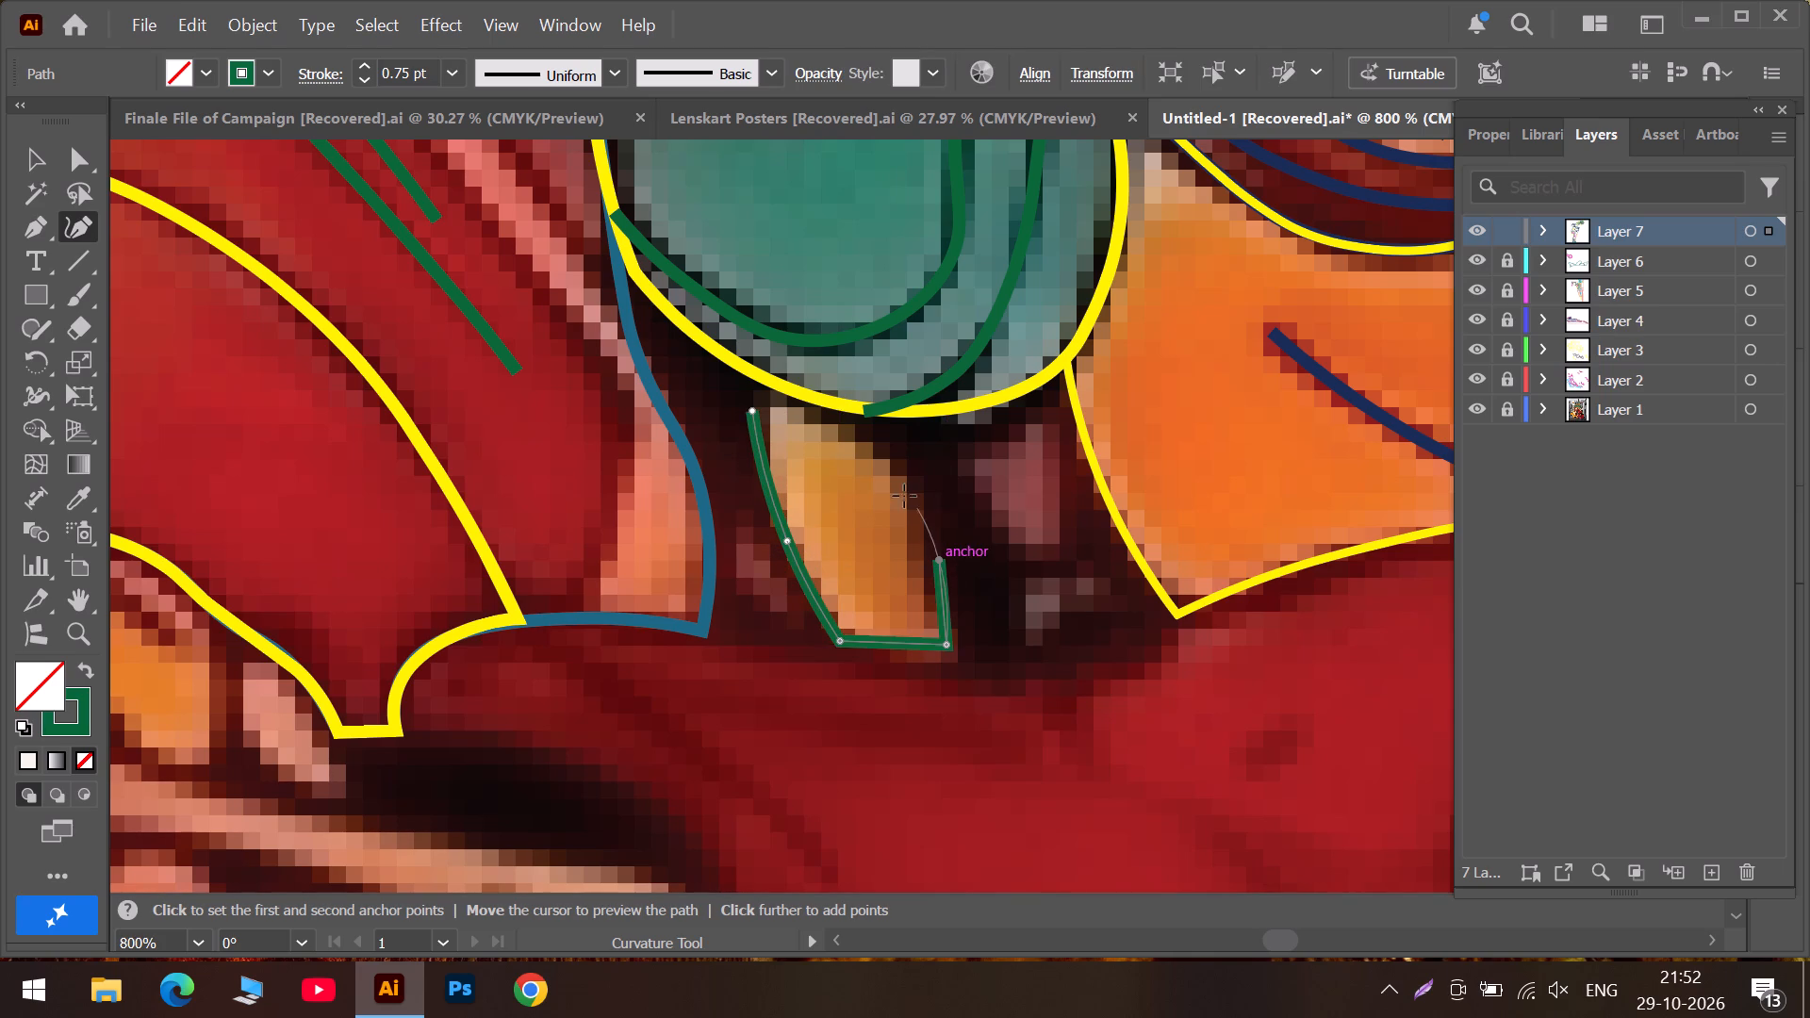
click(825, 419)
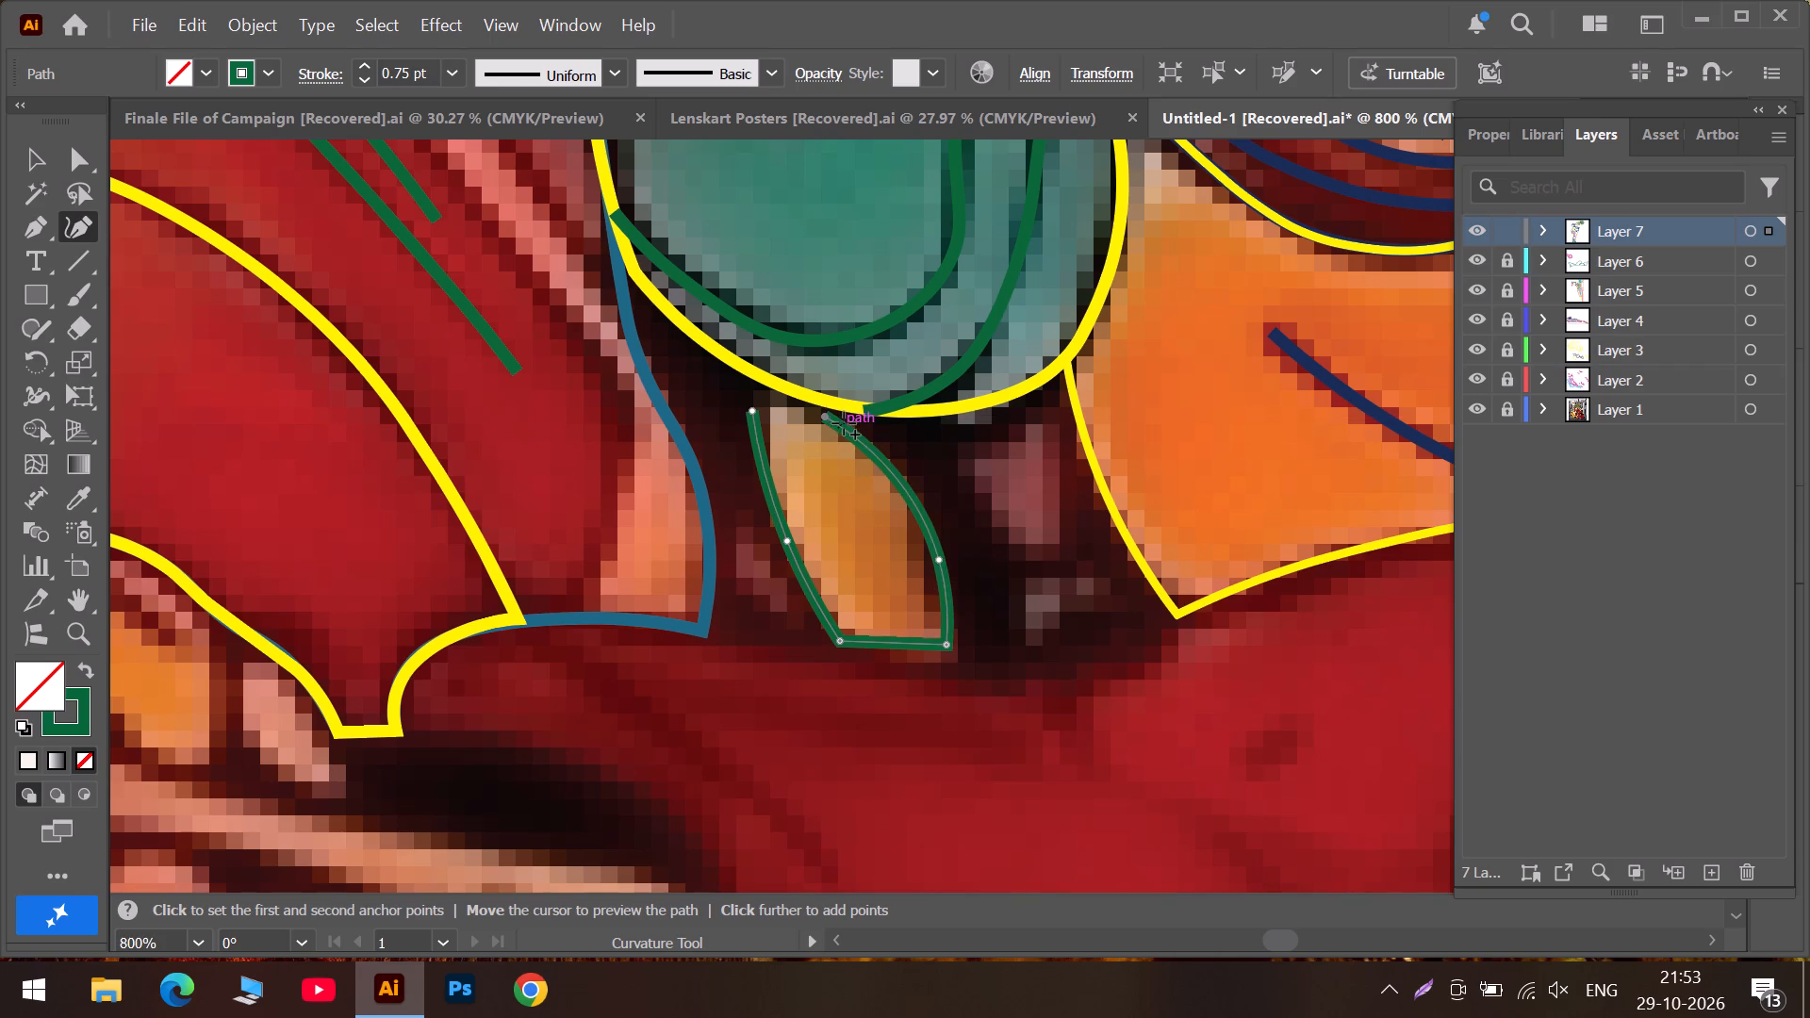
click(748, 406)
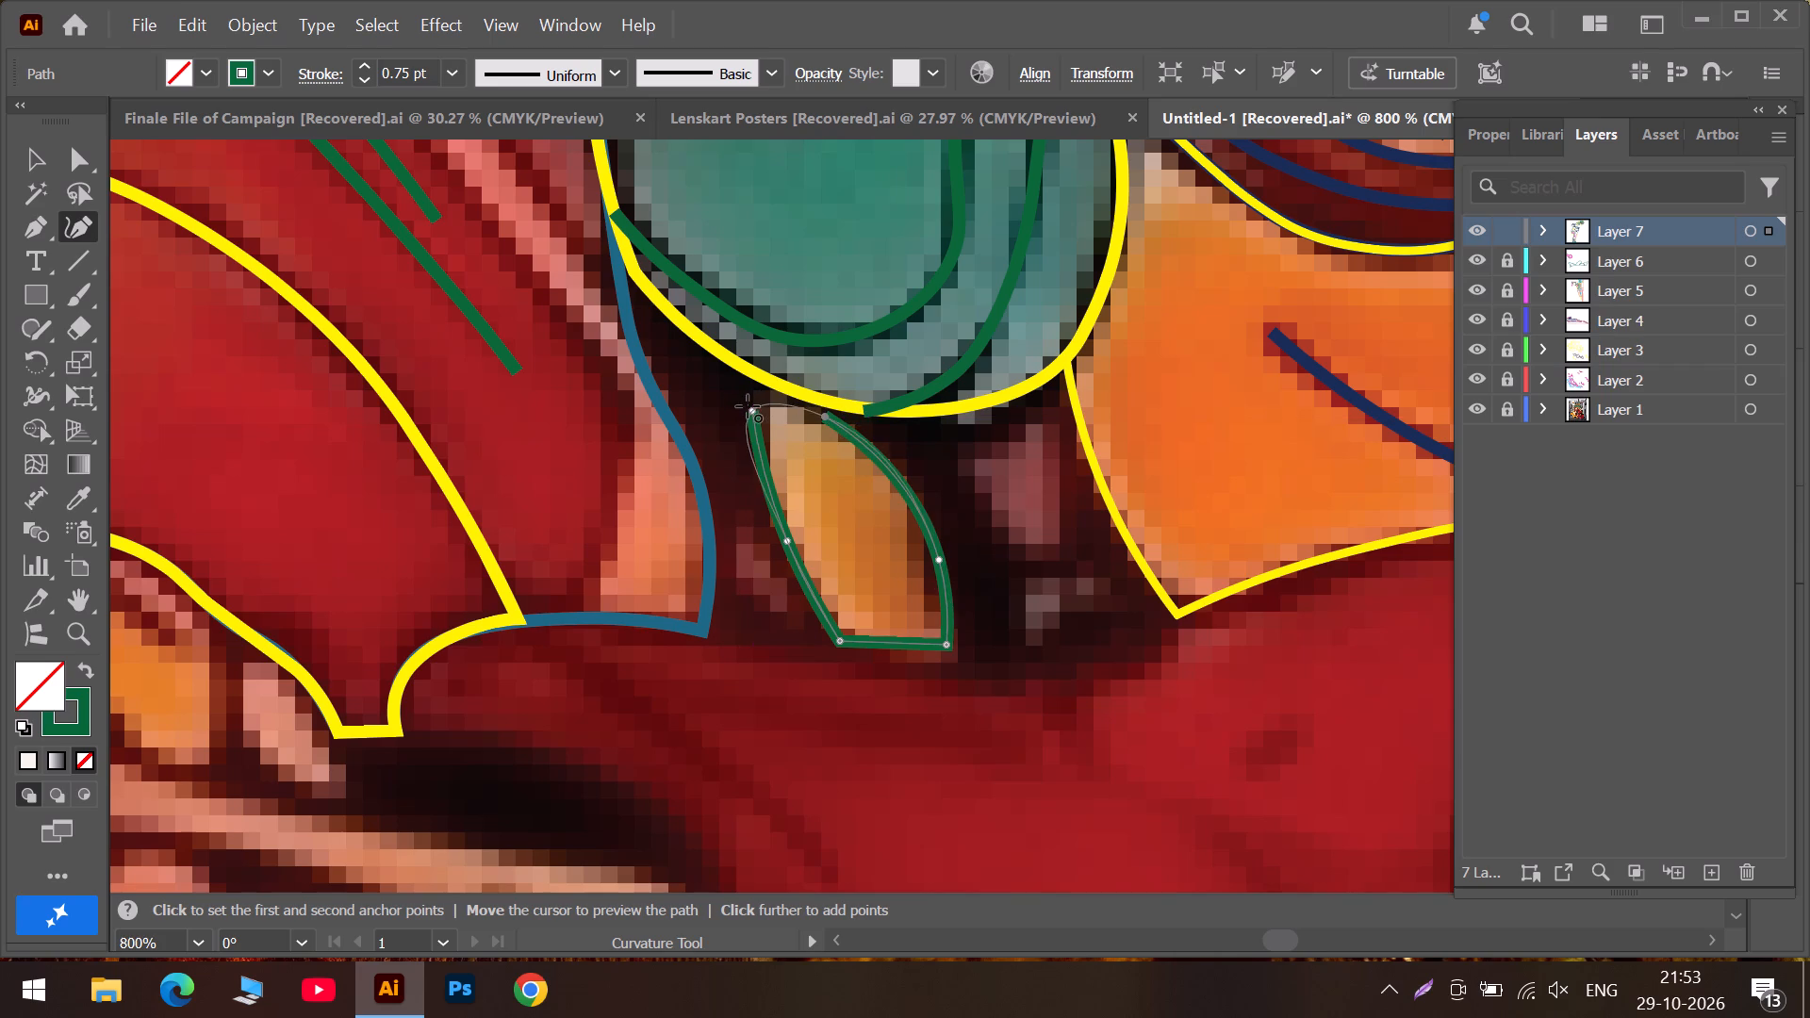
click(748, 406)
Move the new outline's top corner up to where the yellow flap outline meets the blue contour, adding a left-edge curve point on the blue line.
drag(748, 406, 700, 356)
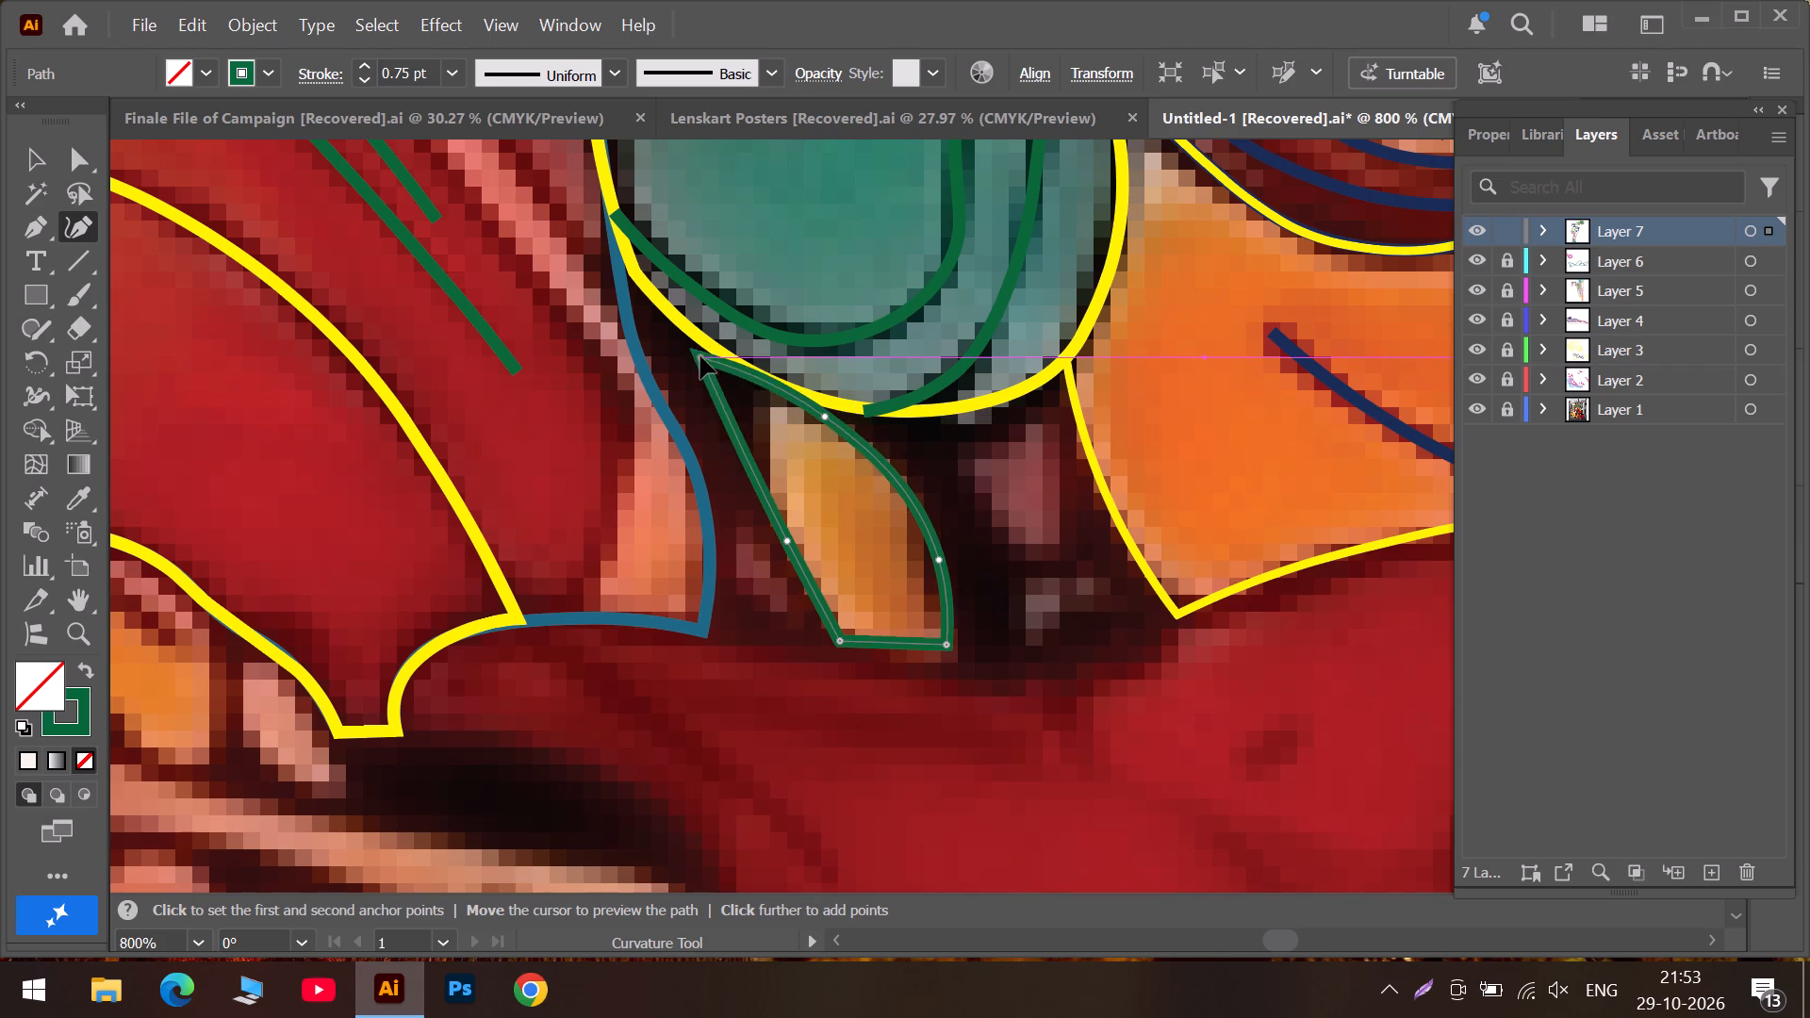
drag(700, 356, 722, 364)
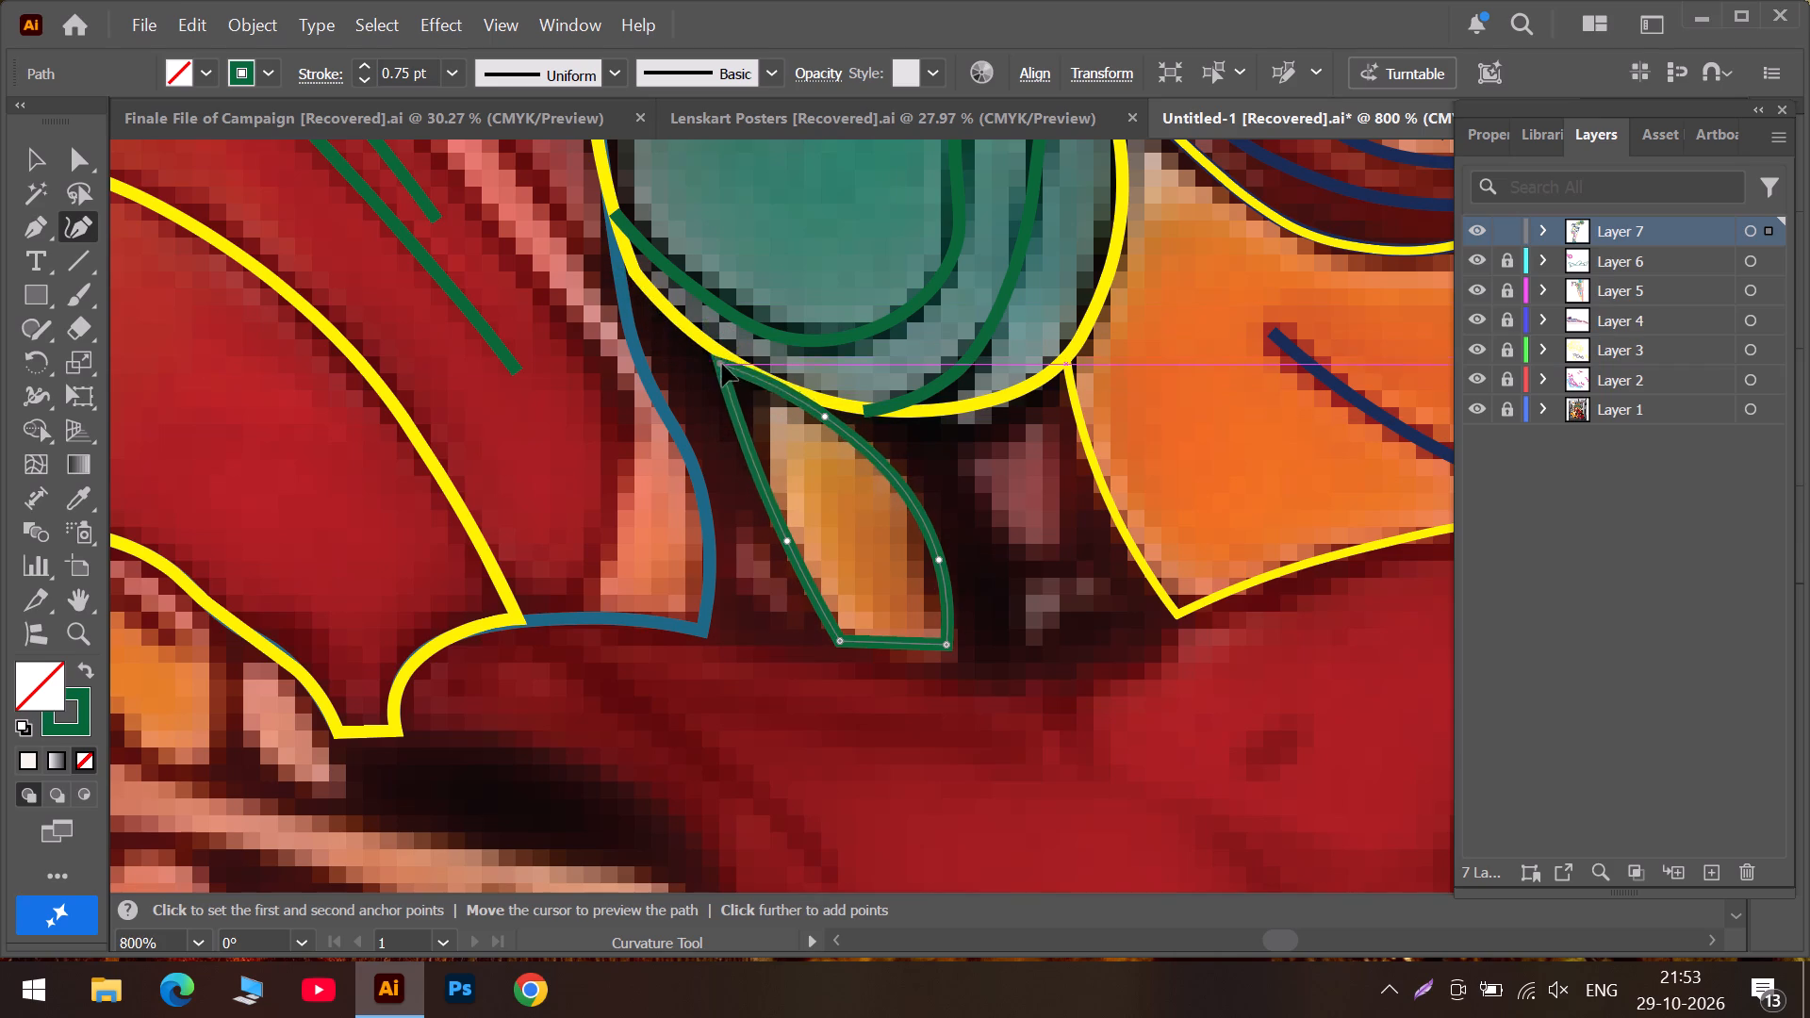
drag(722, 364, 731, 368)
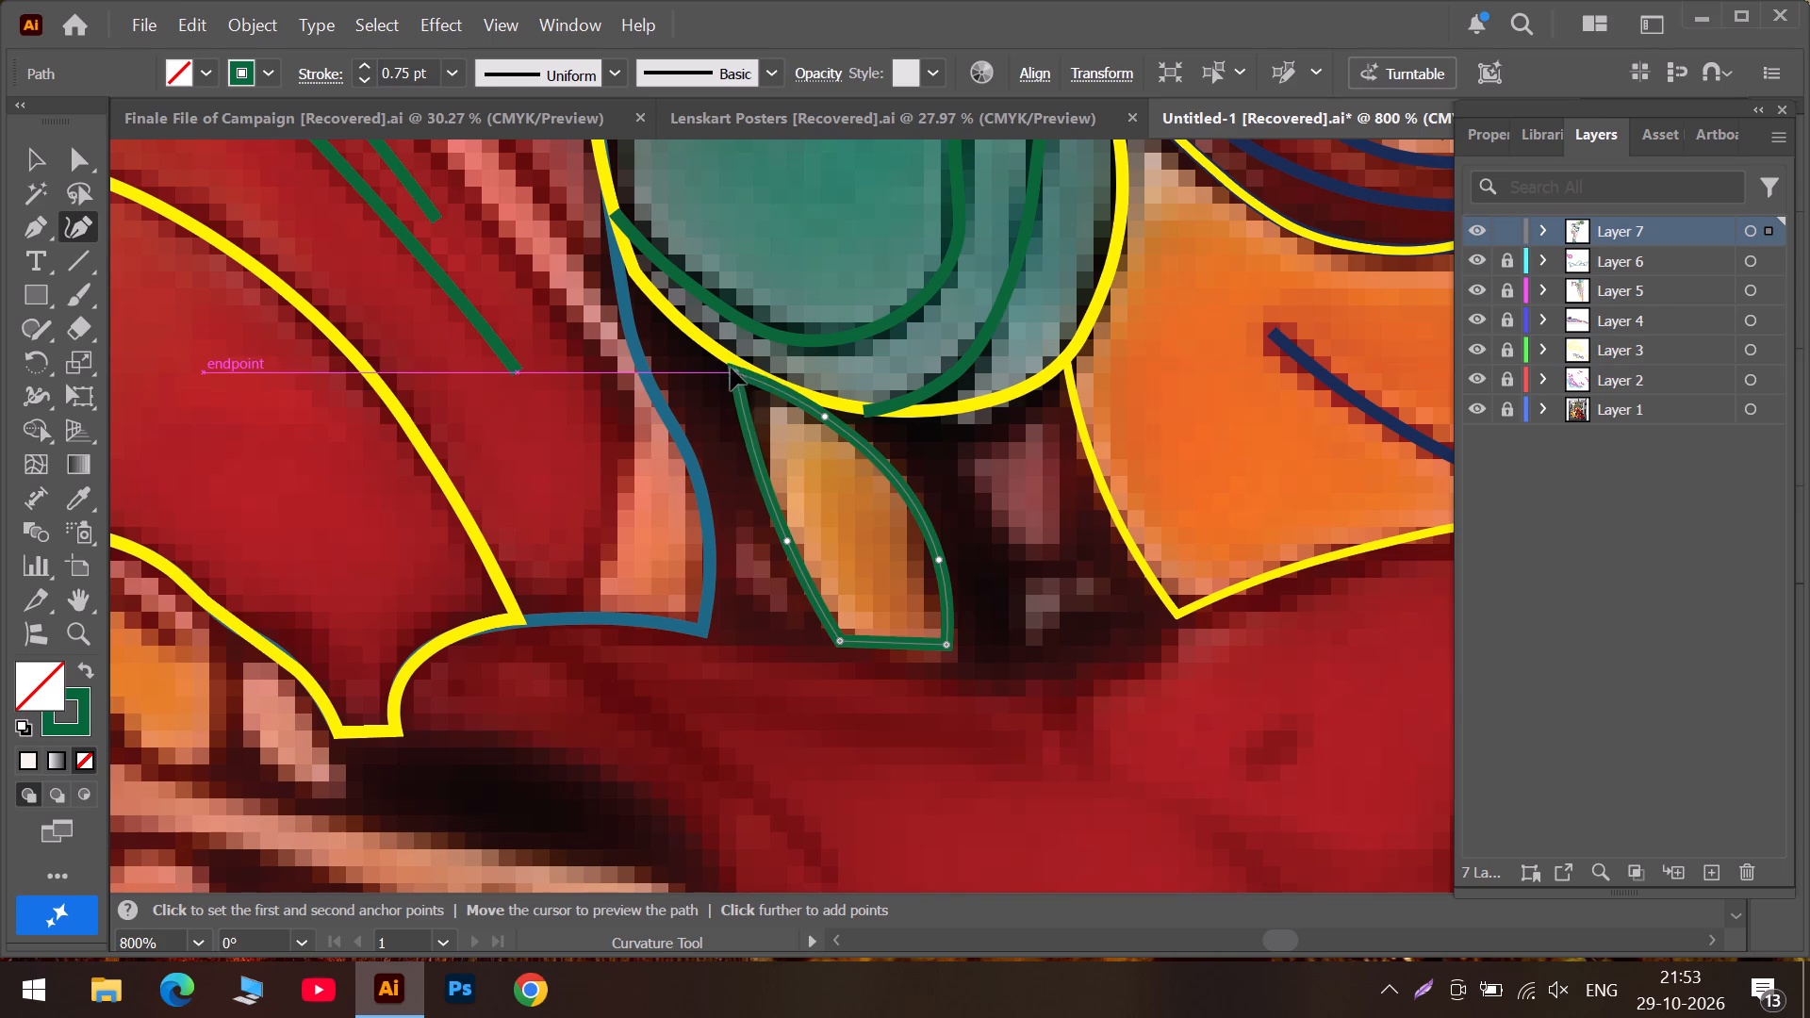
drag(731, 368, 640, 287)
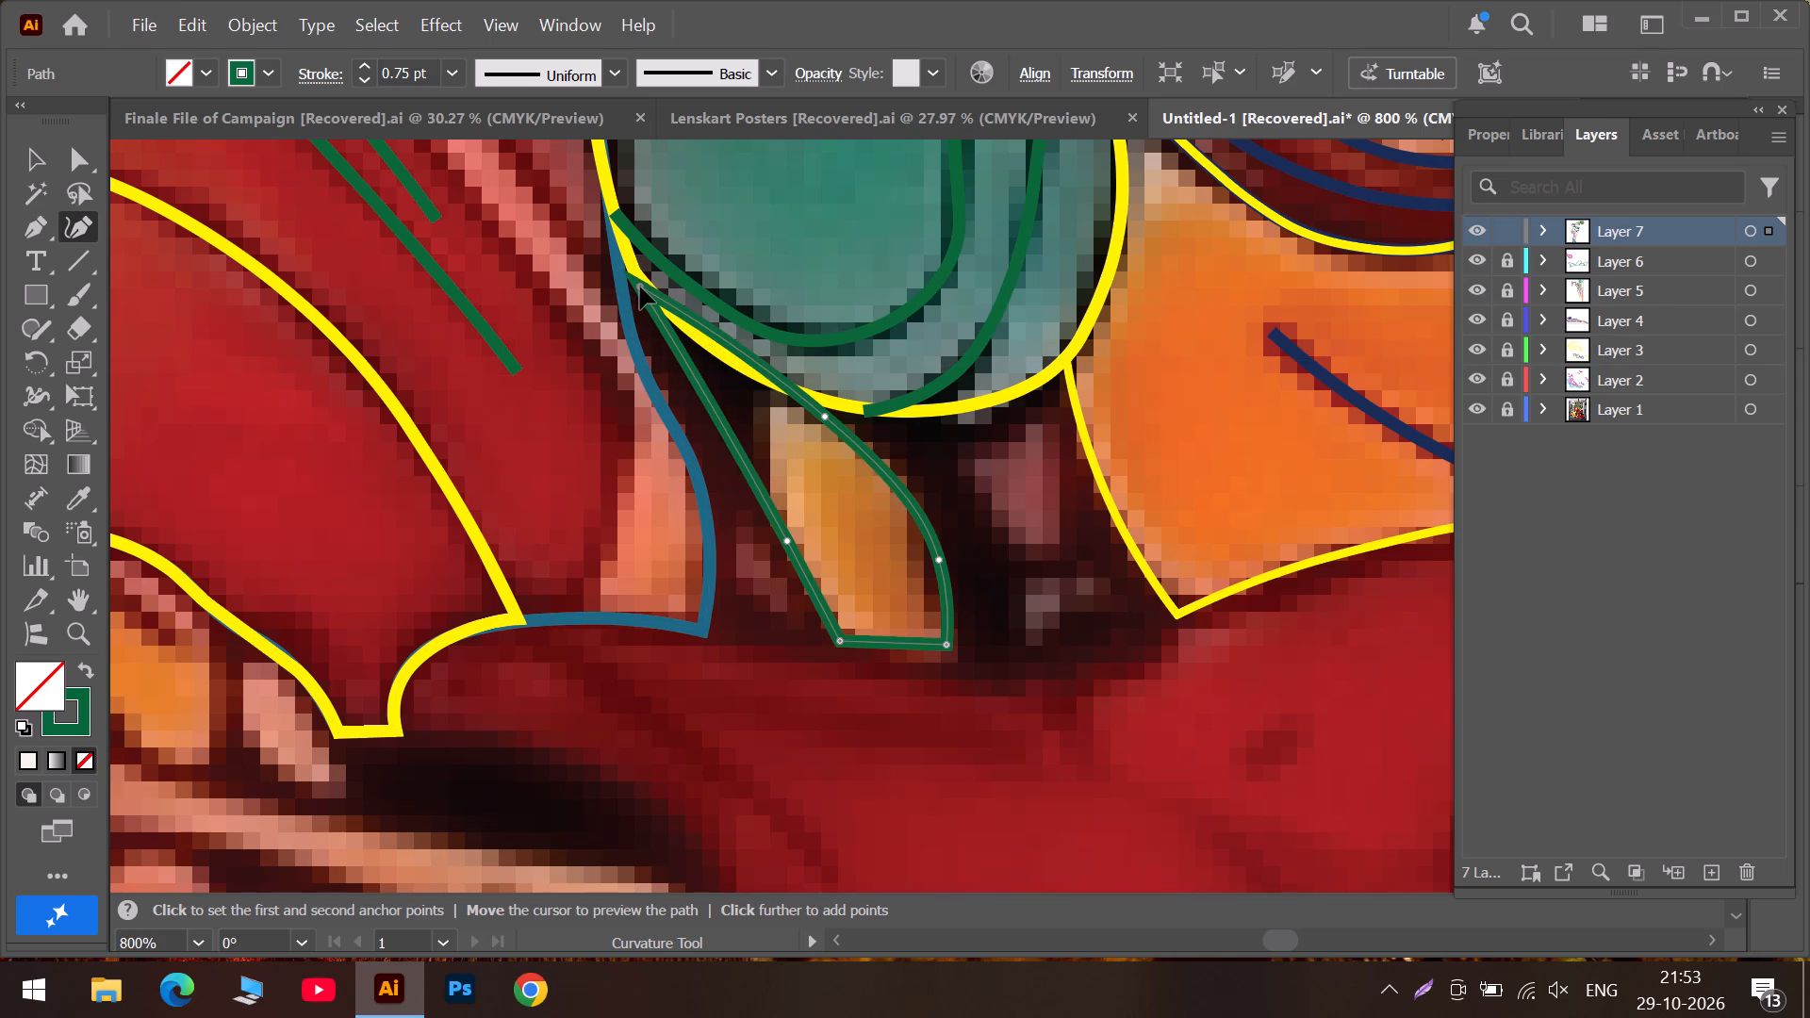
drag(640, 287, 640, 285)
drag(704, 397, 672, 393)
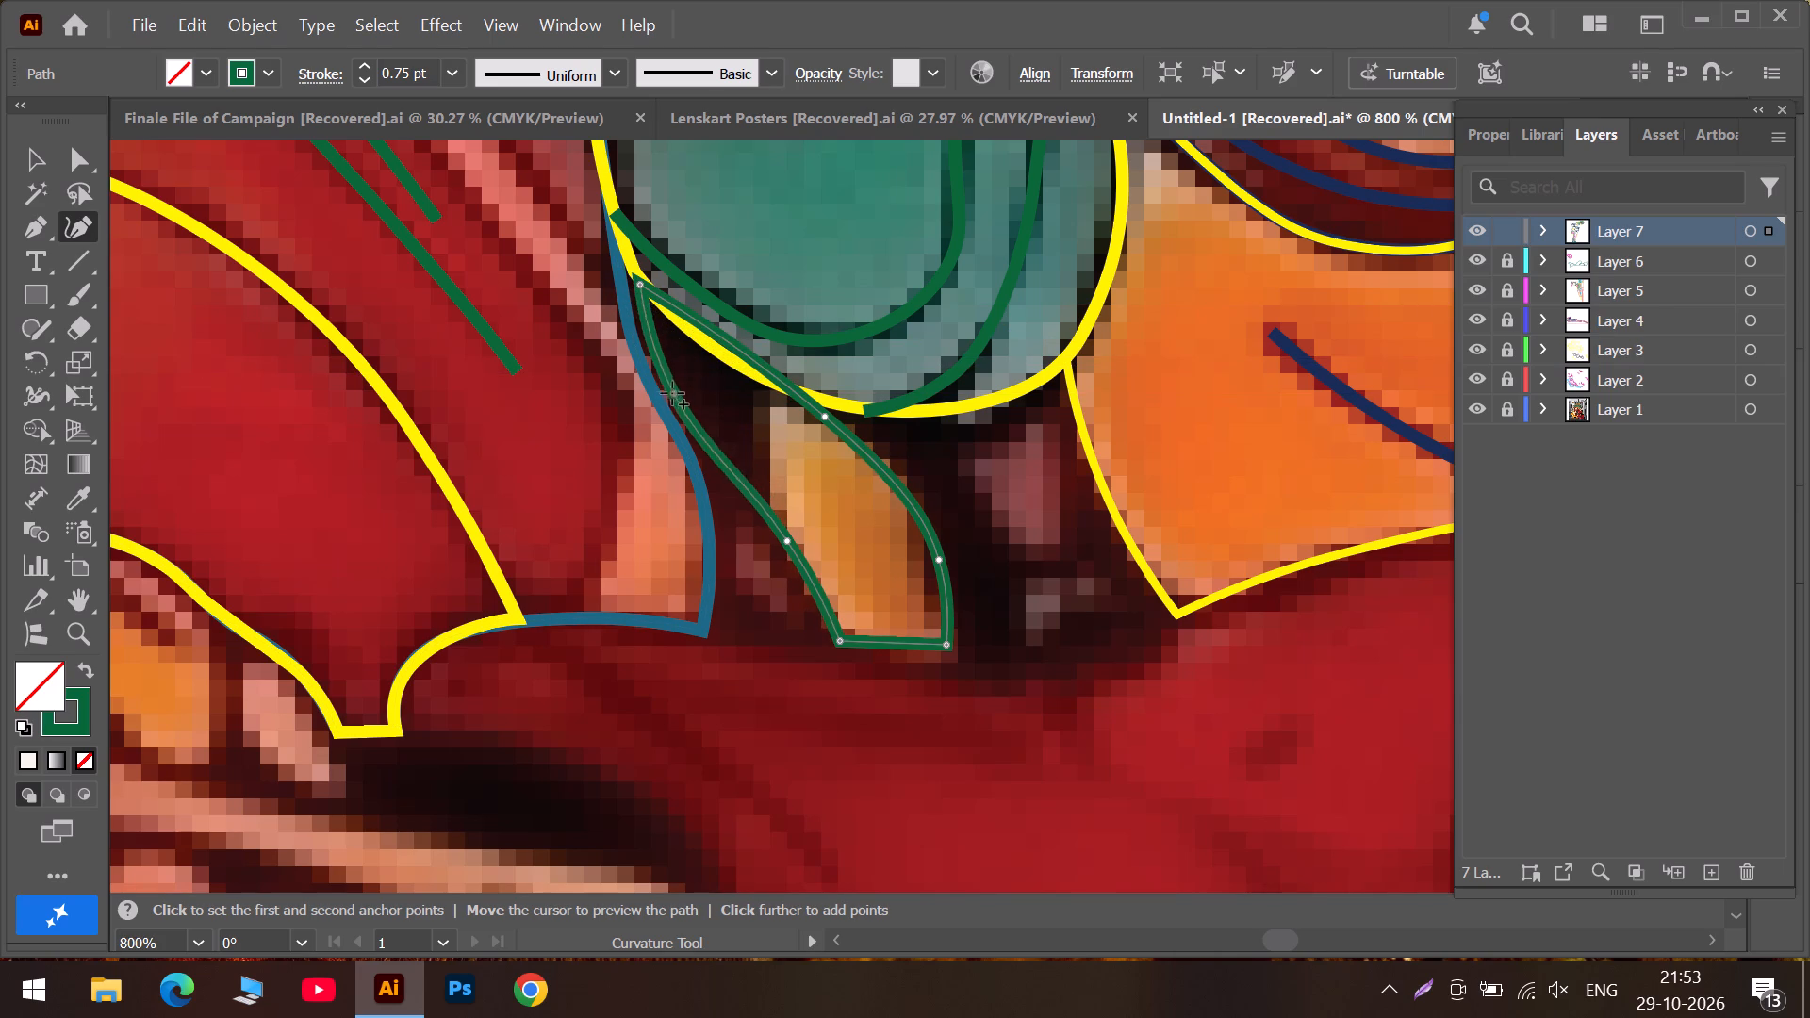
drag(672, 393, 639, 353)
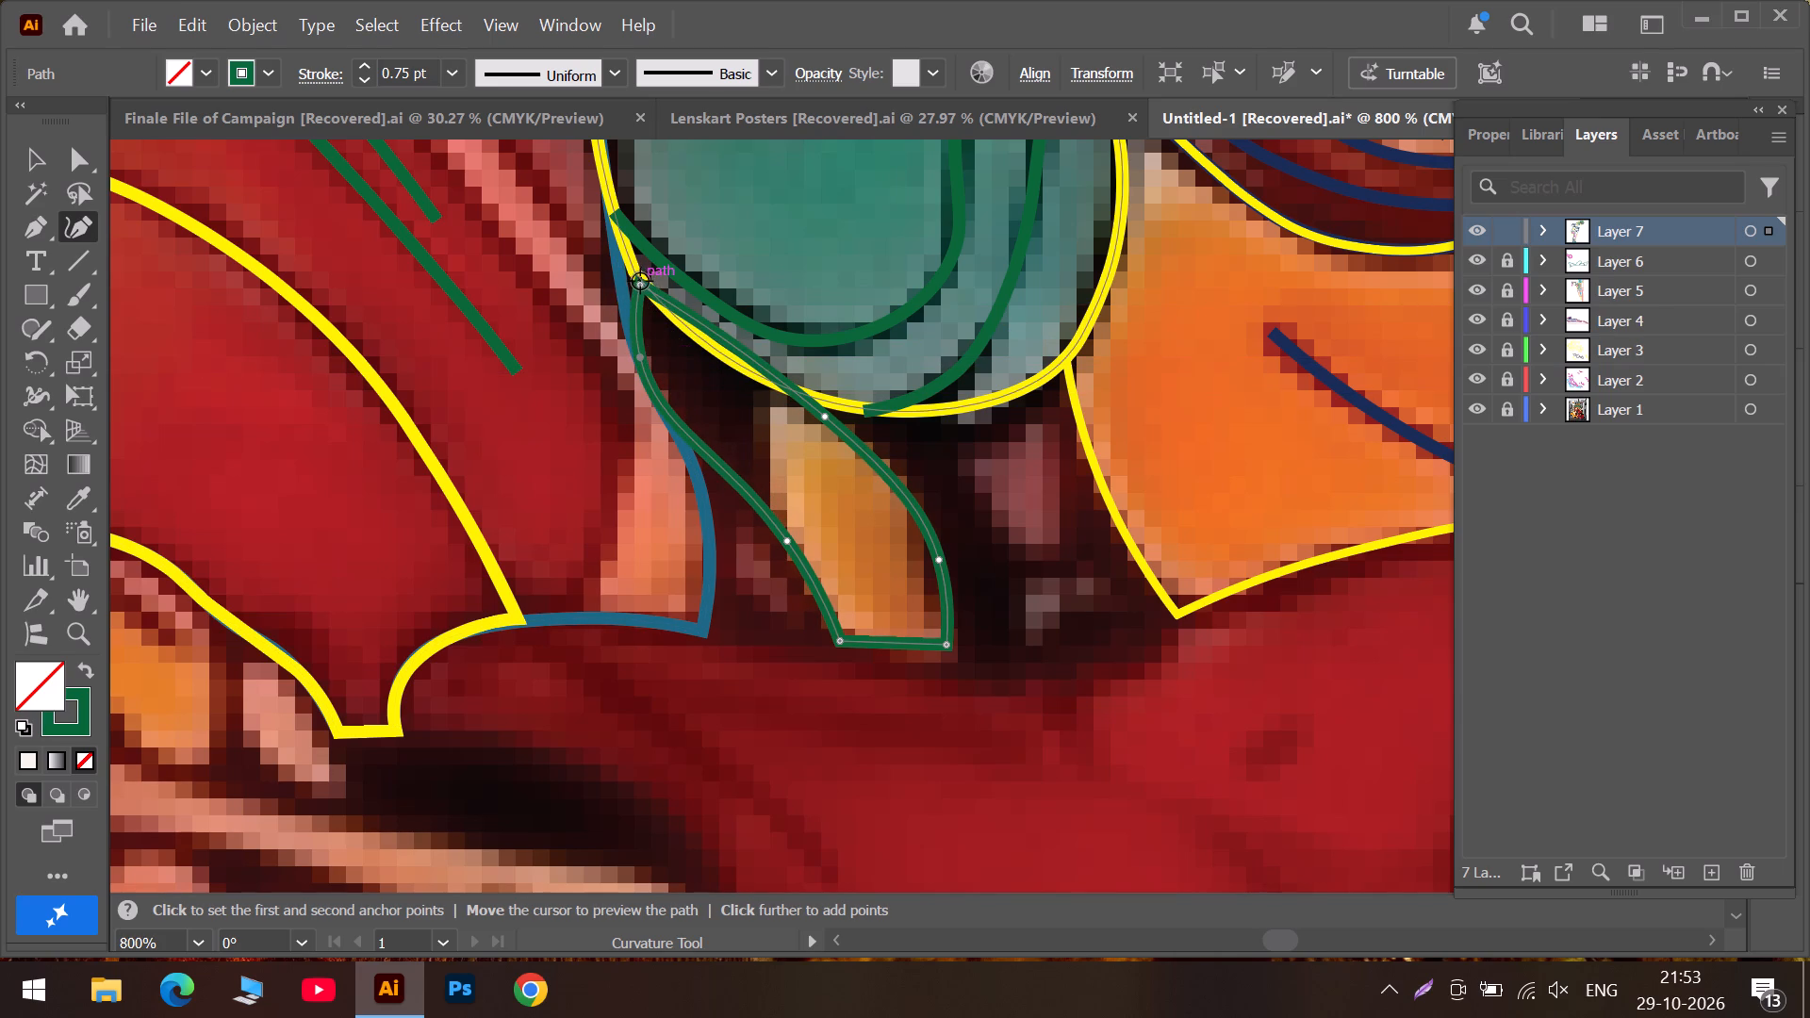
drag(640, 281, 624, 264)
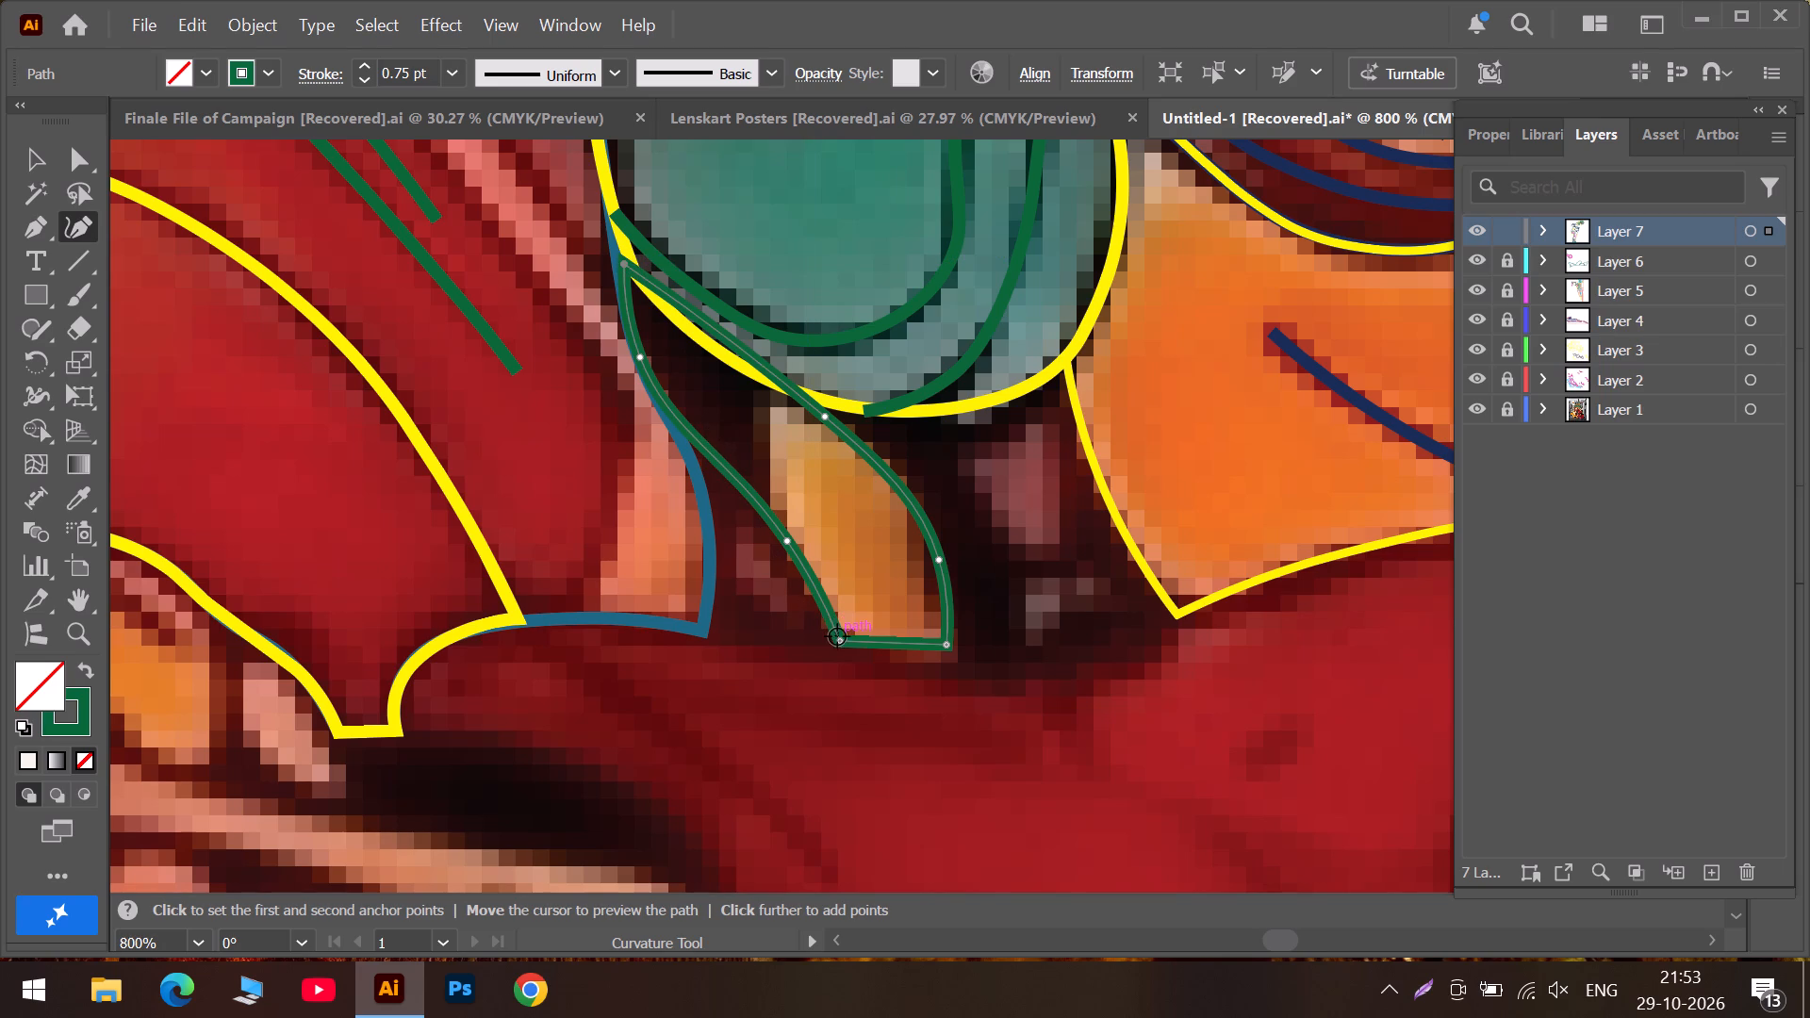
Move the outline's bottom-left corner to the blue contour's lower corner and pull the left-edge curve point onto the blue line.
drag(837, 641, 711, 633)
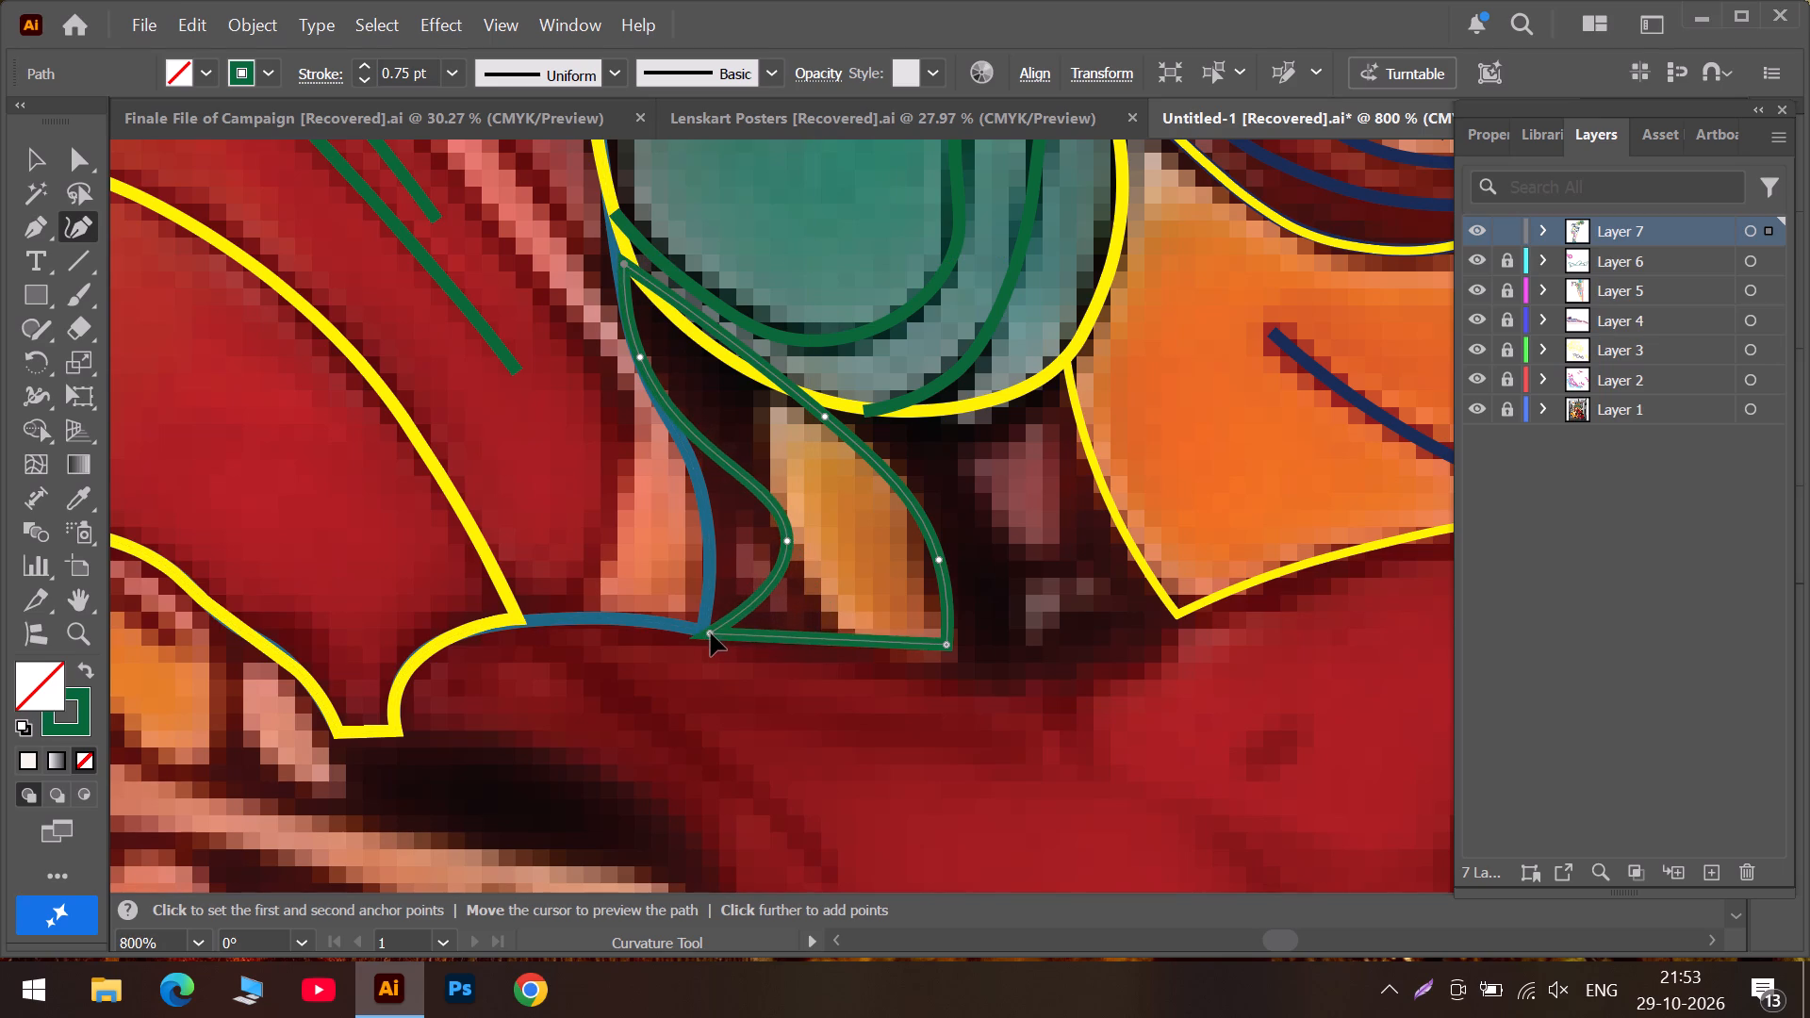
drag(711, 633, 717, 631)
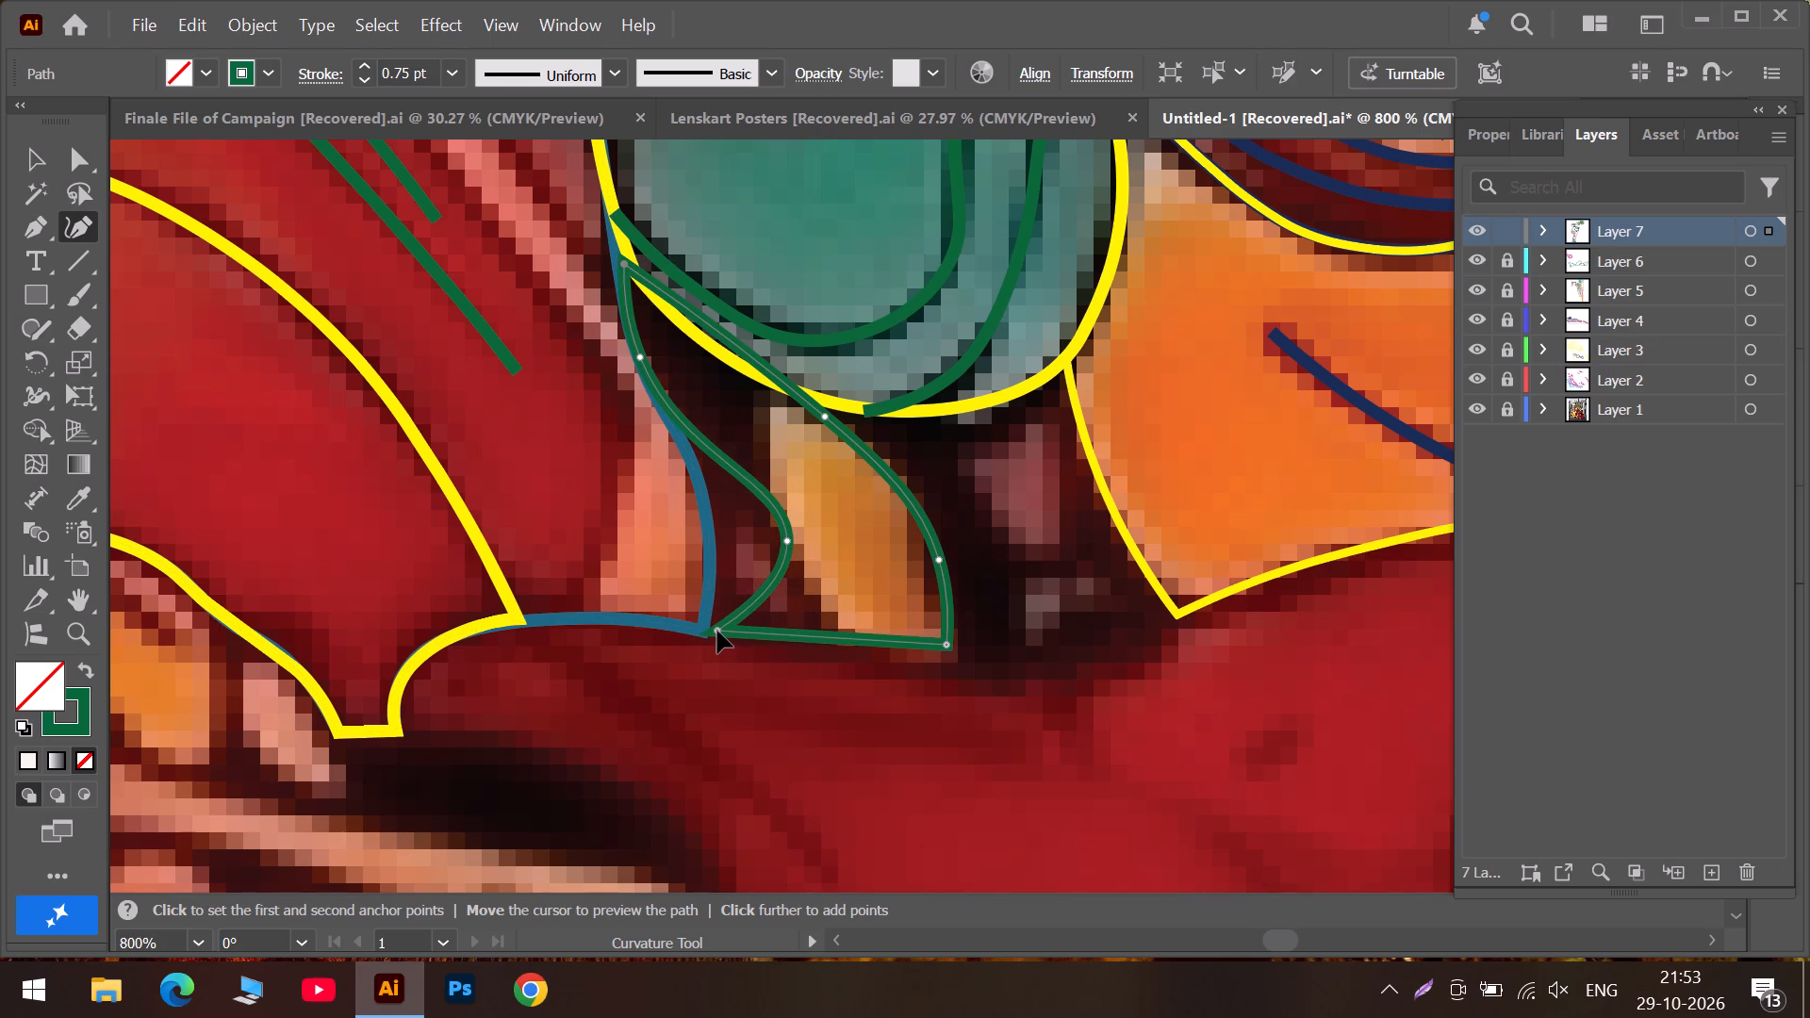
drag(717, 631, 717, 632)
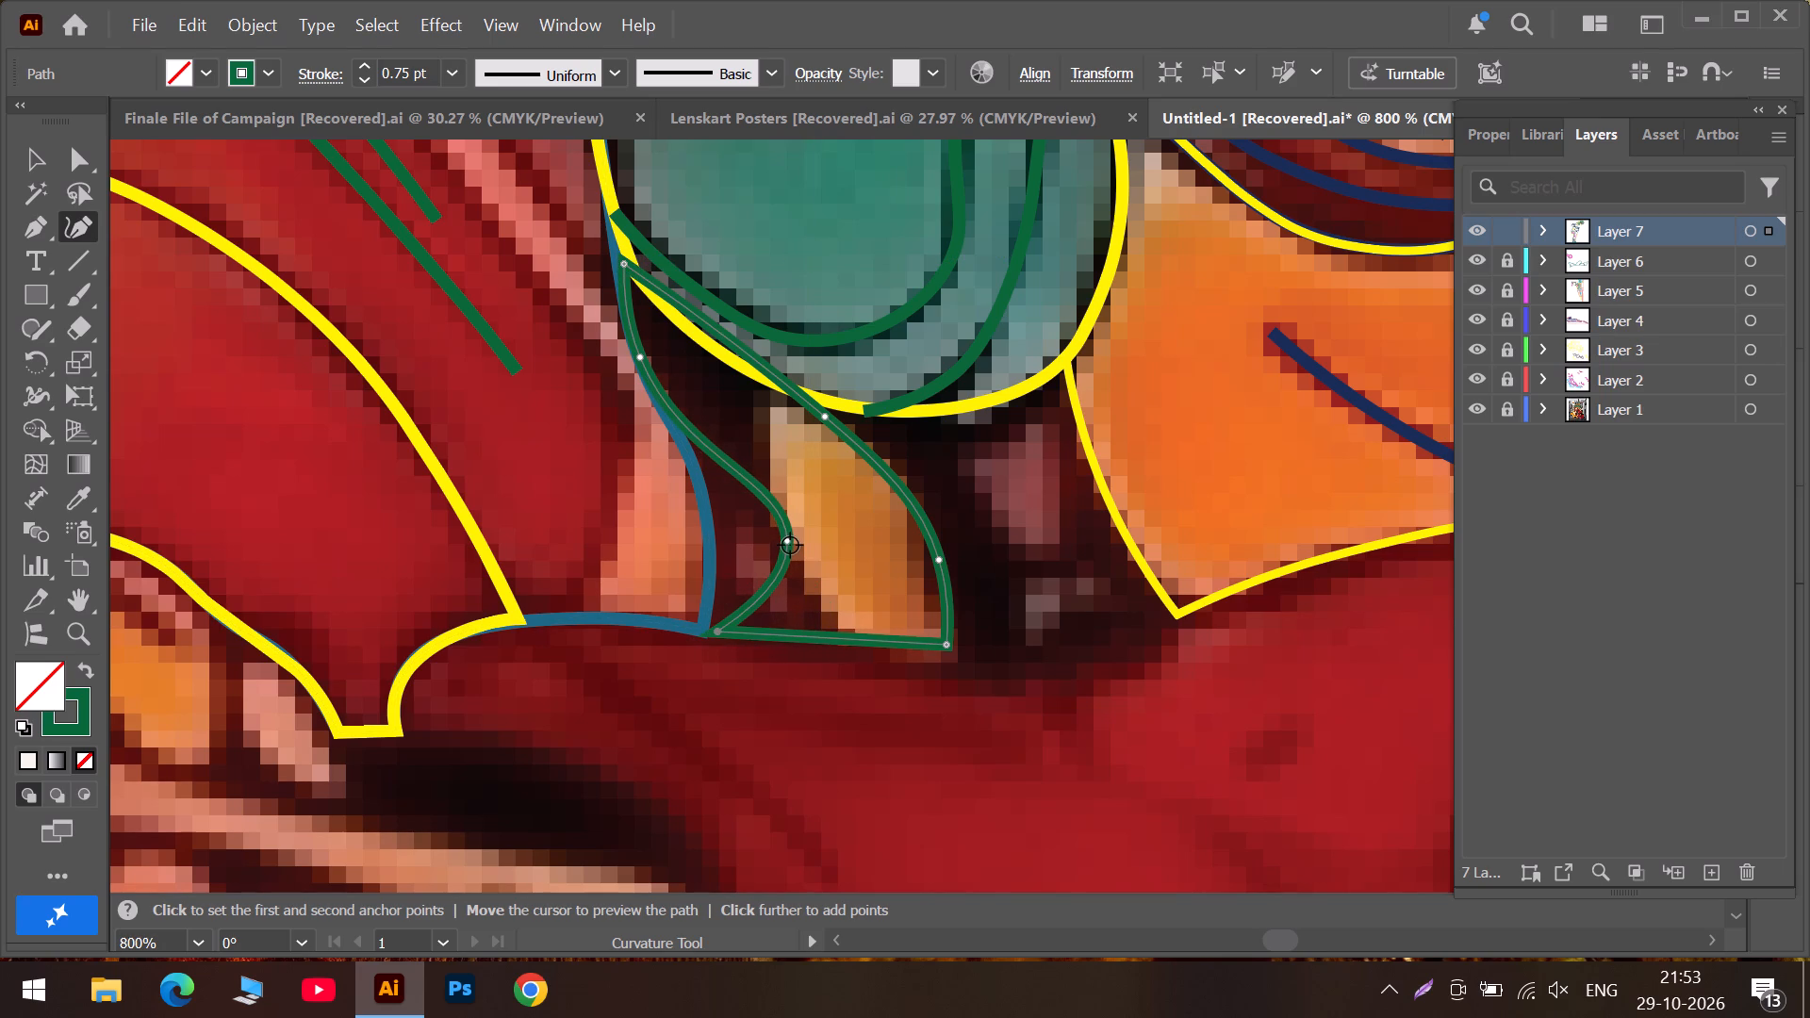
drag(788, 543, 720, 491)
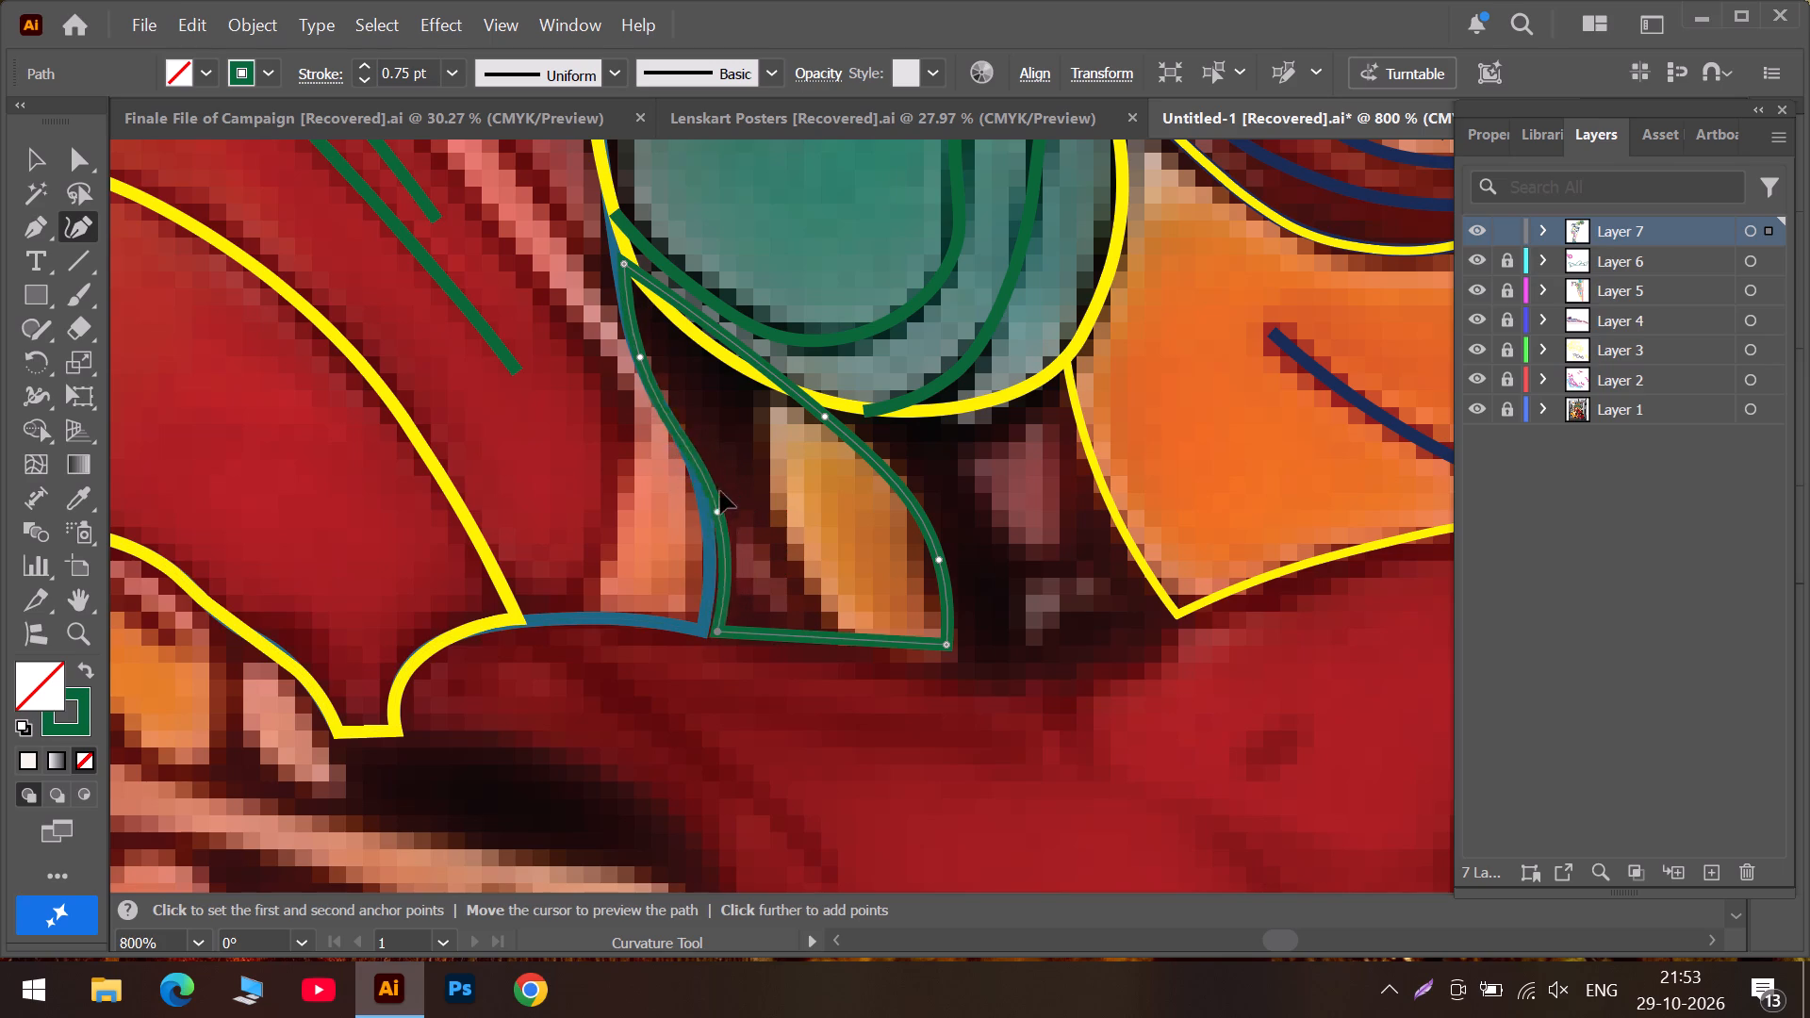
drag(720, 491, 692, 452)
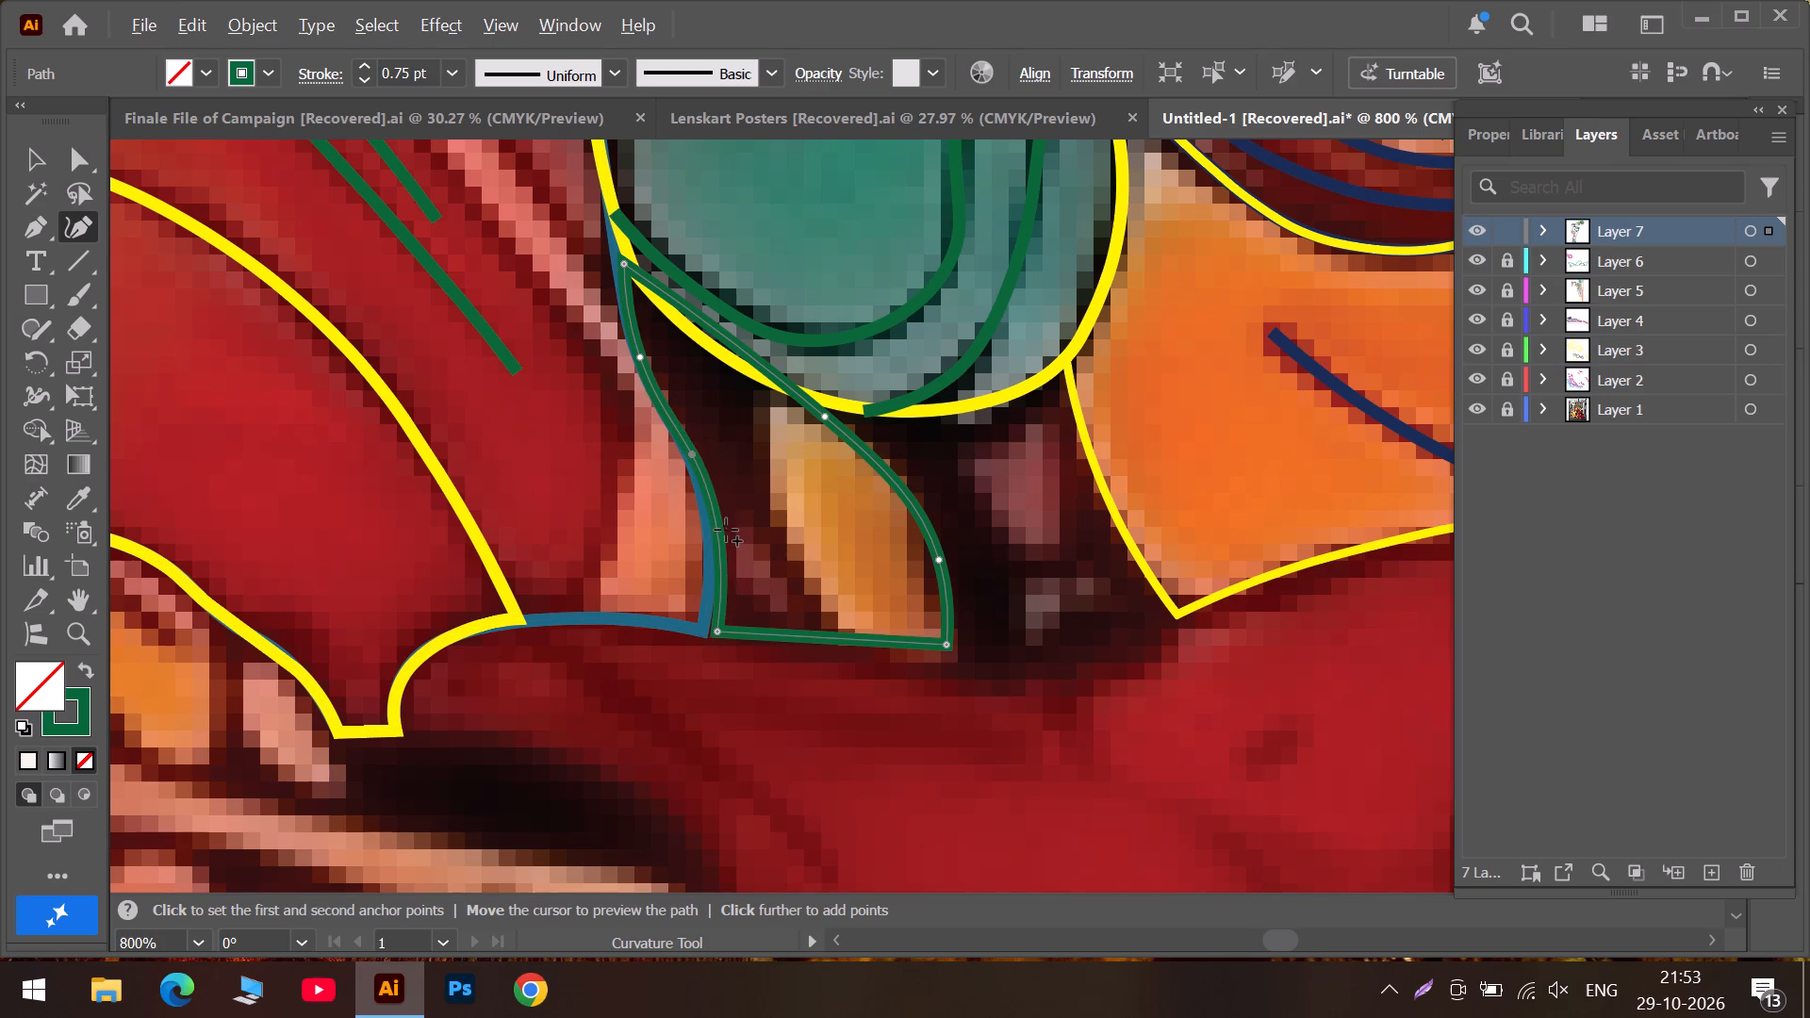
Align the bottom-left corner exactly with the blue contour's corner and add a curve point on the lower left edge to follow the blue line.
alt+scroll(726, 530, up, 2)
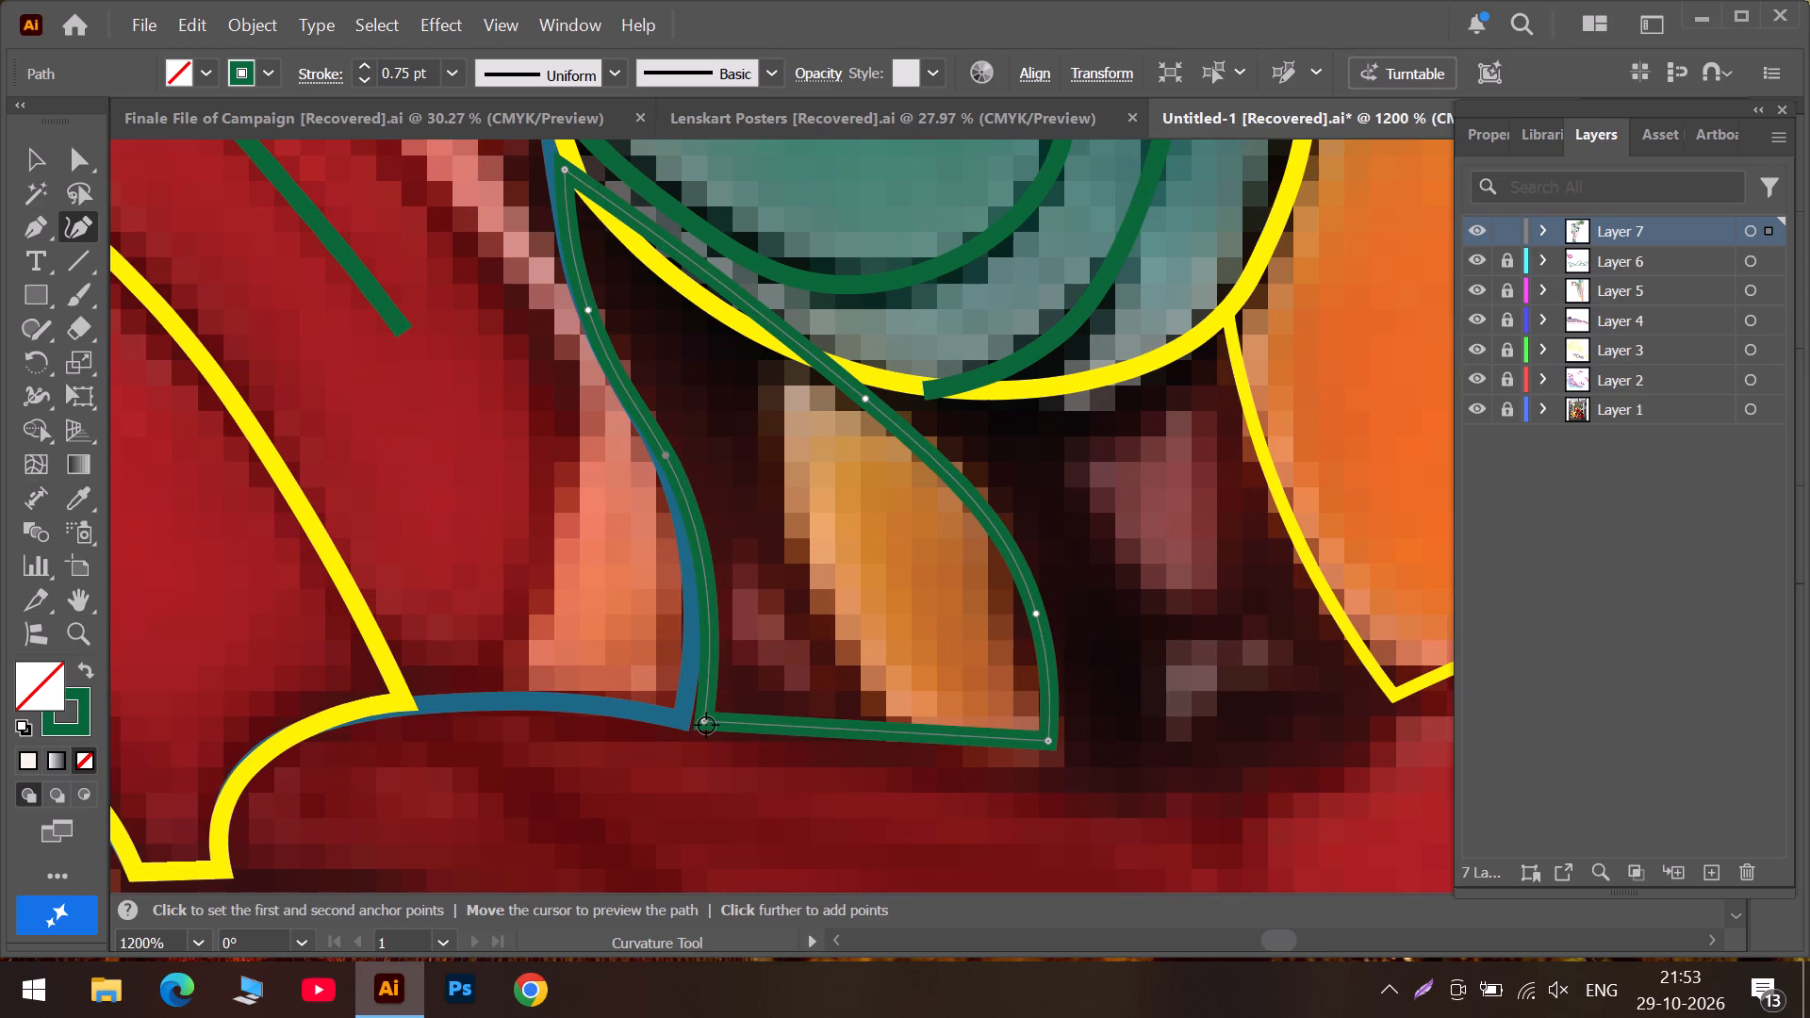
drag(702, 725, 684, 724)
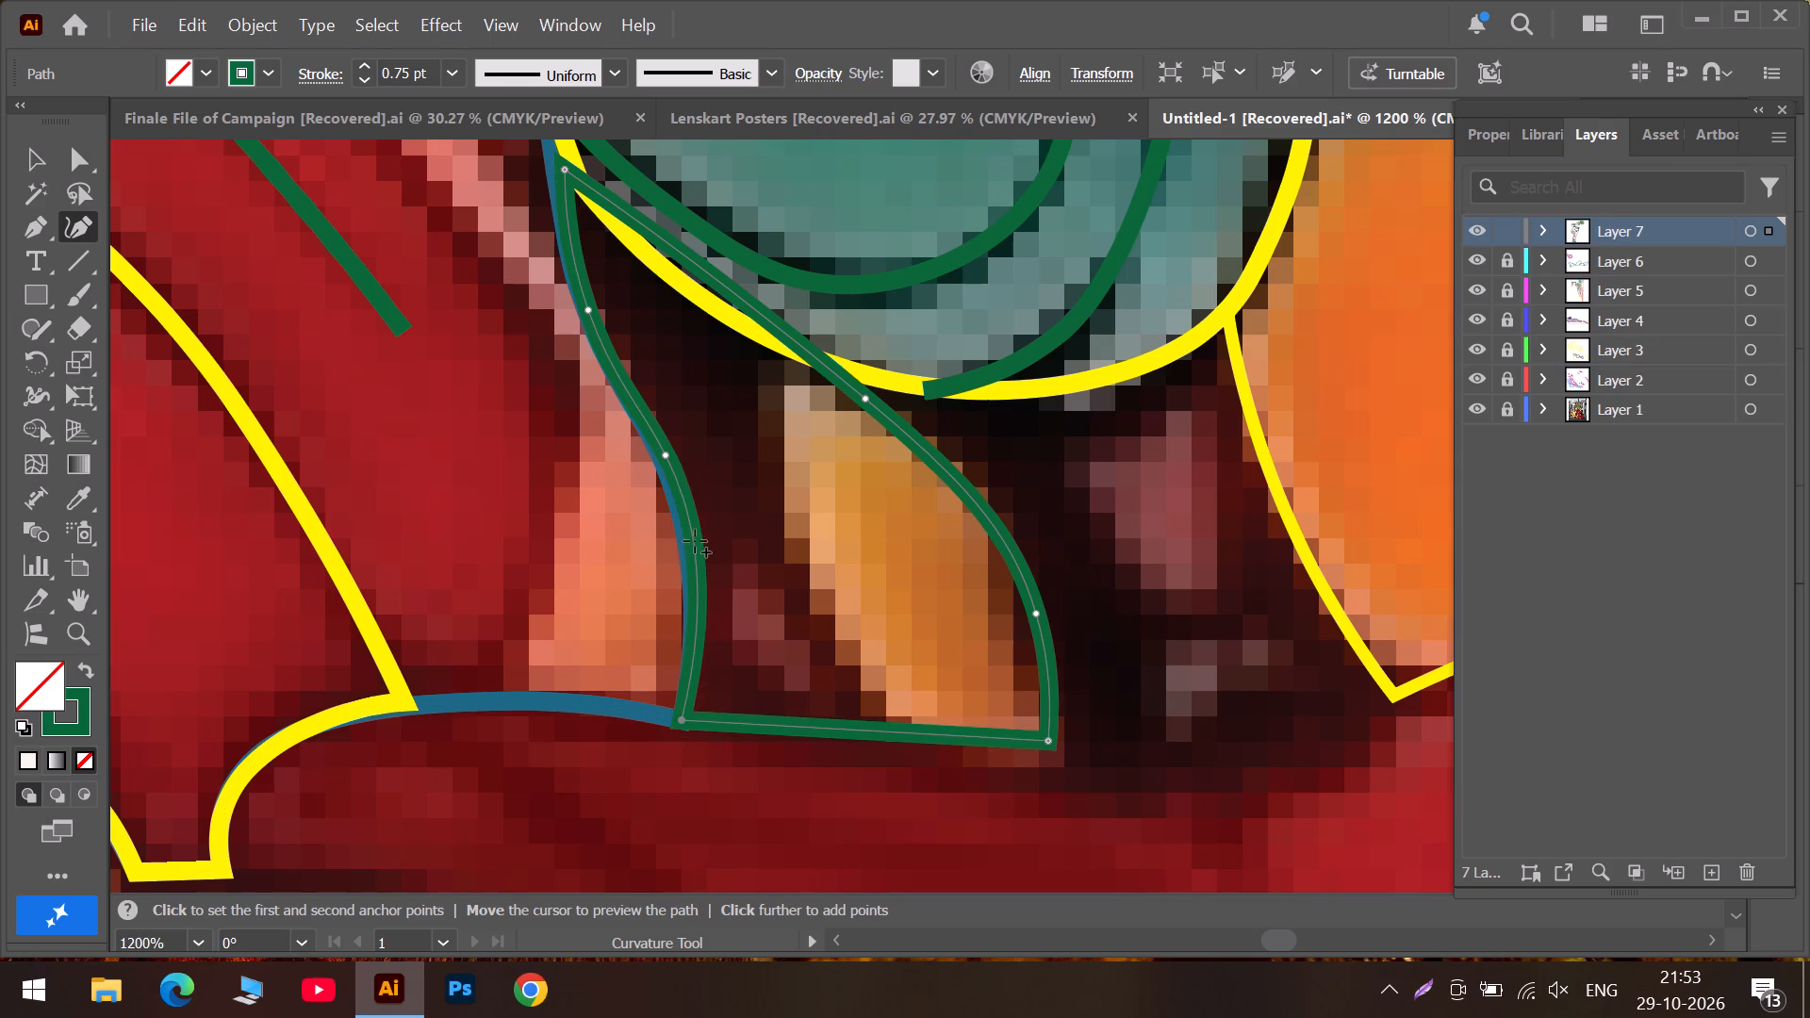
drag(694, 532, 680, 536)
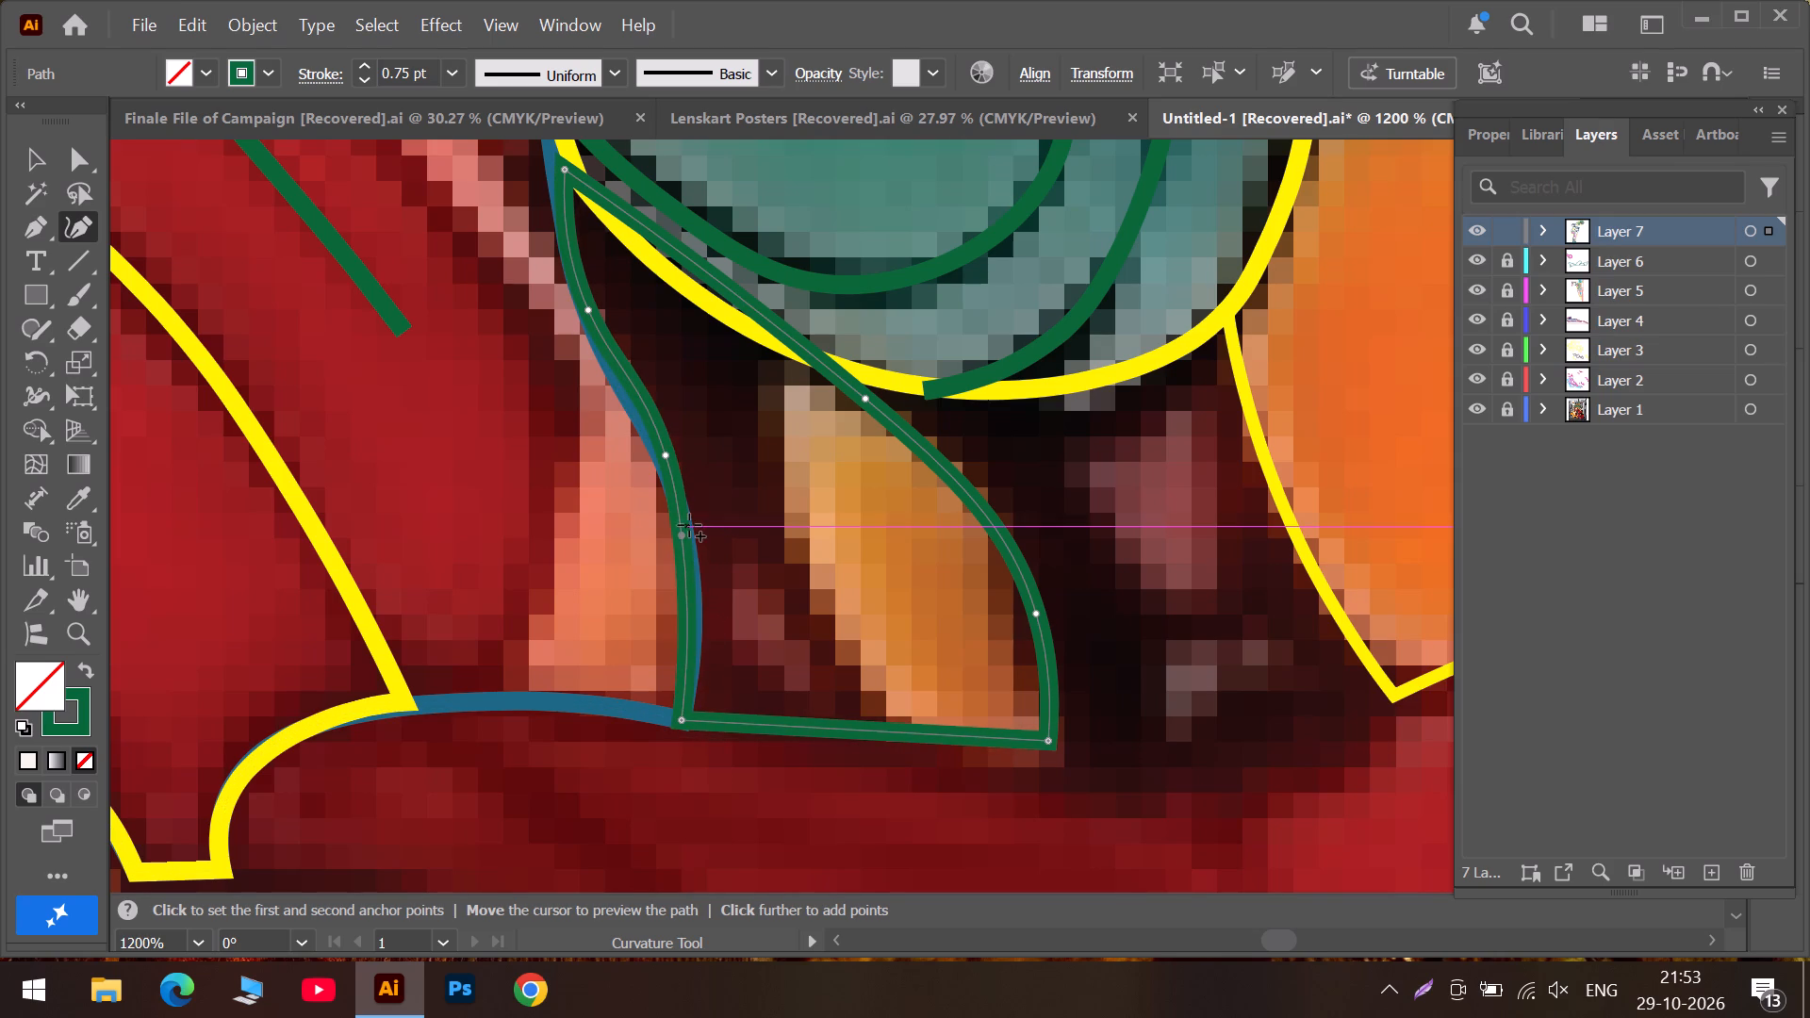
drag(683, 533, 687, 568)
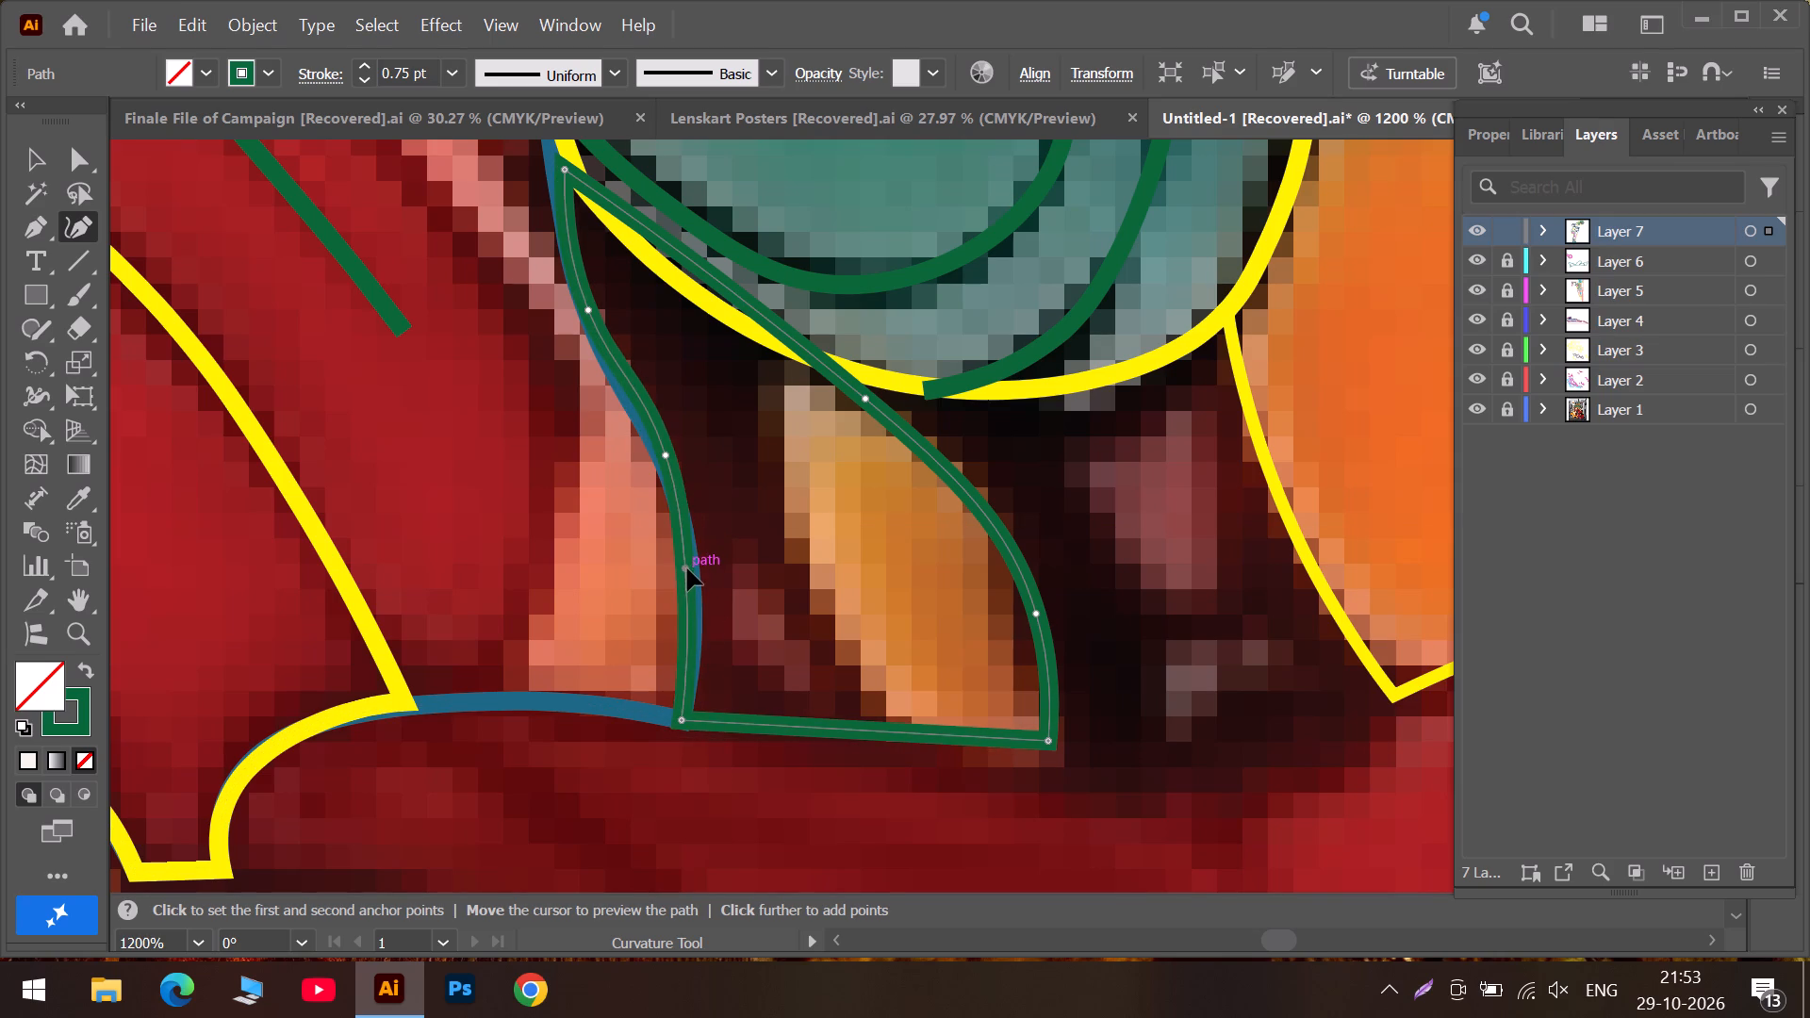
drag(687, 568, 694, 572)
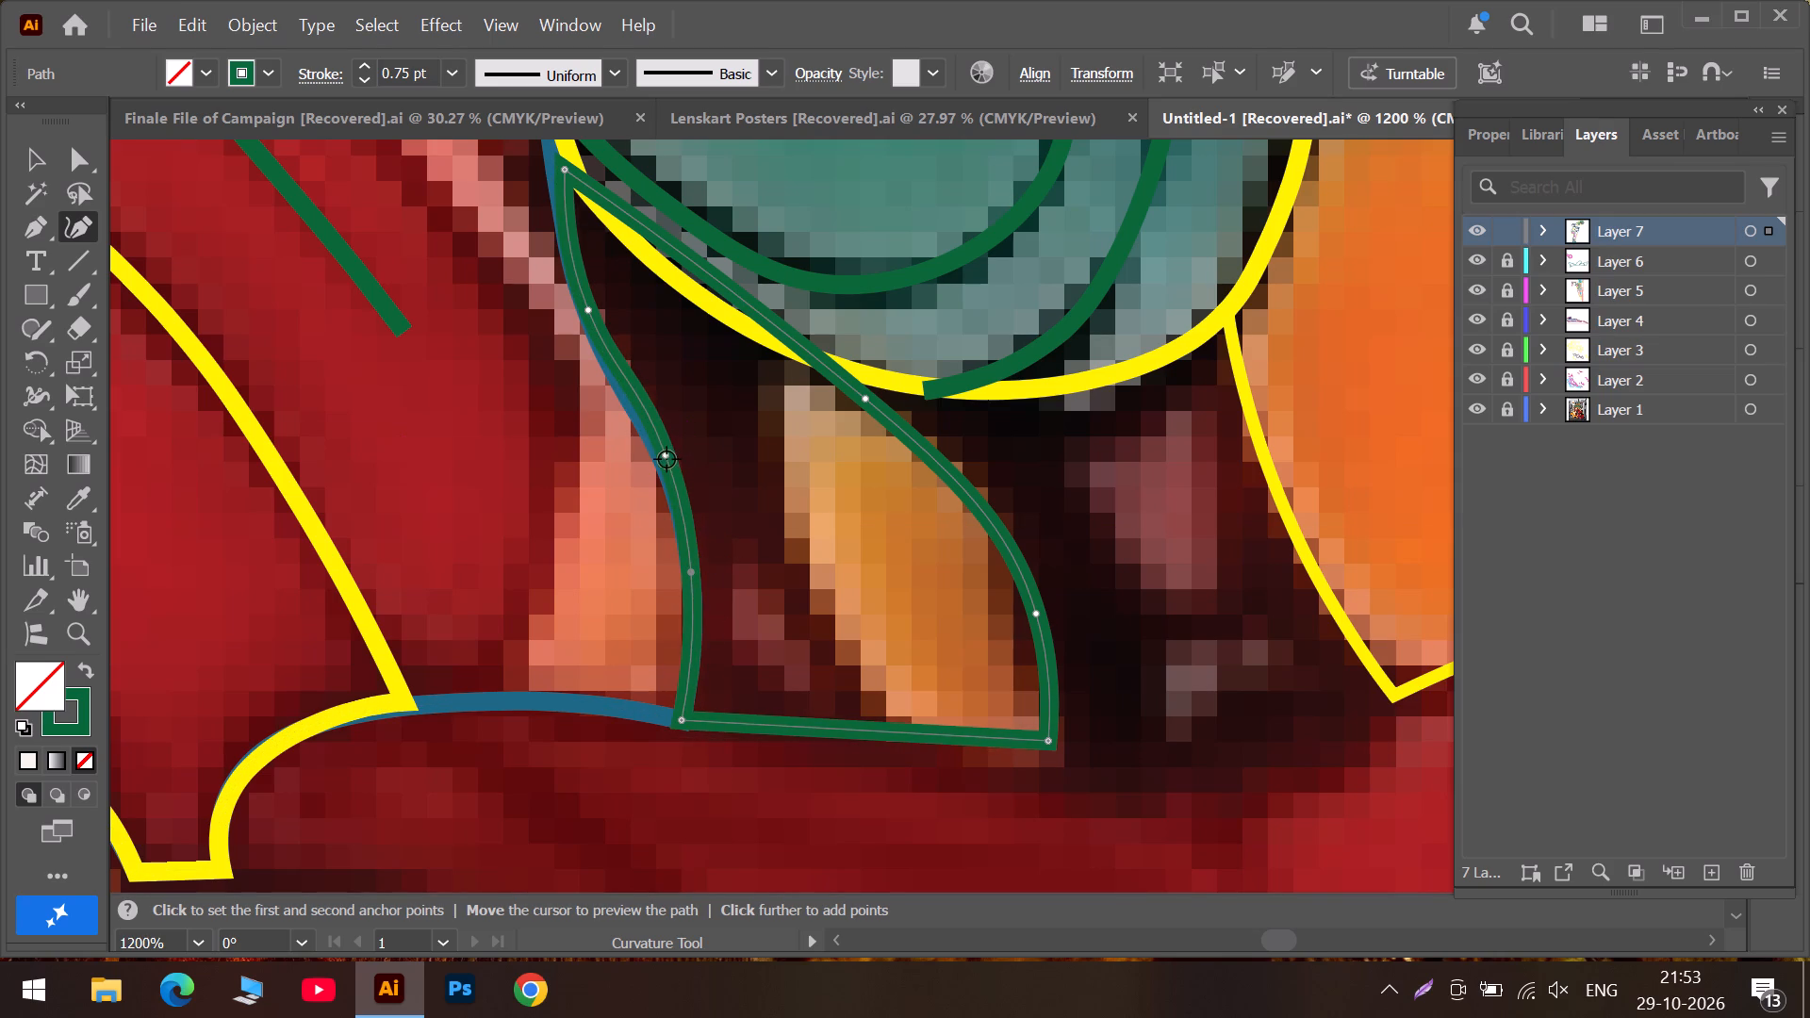
Nudge the middle curve point on the green outline's left edge onto the blue contour.
click(666, 459)
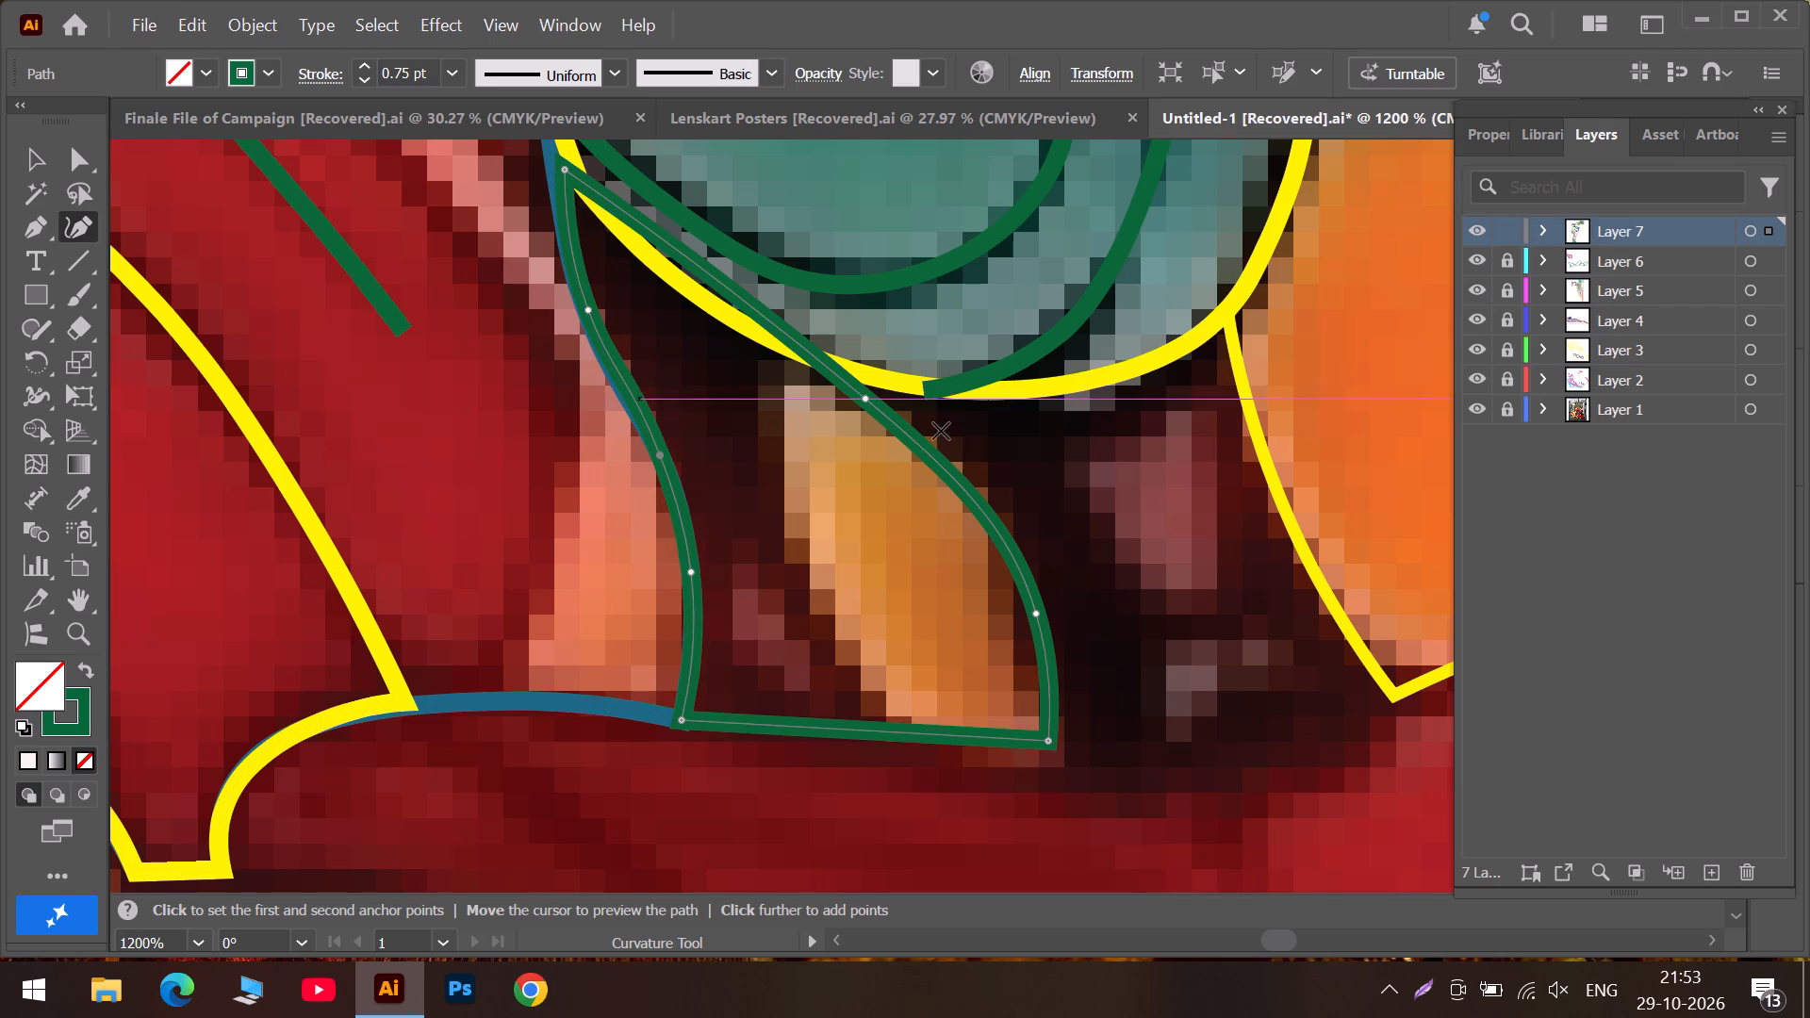
Fit the green outline's upper edge to the yellow flap outline by adding two curve points and moving the existing one onto the yellow line.
scroll(788, 362, up, 2)
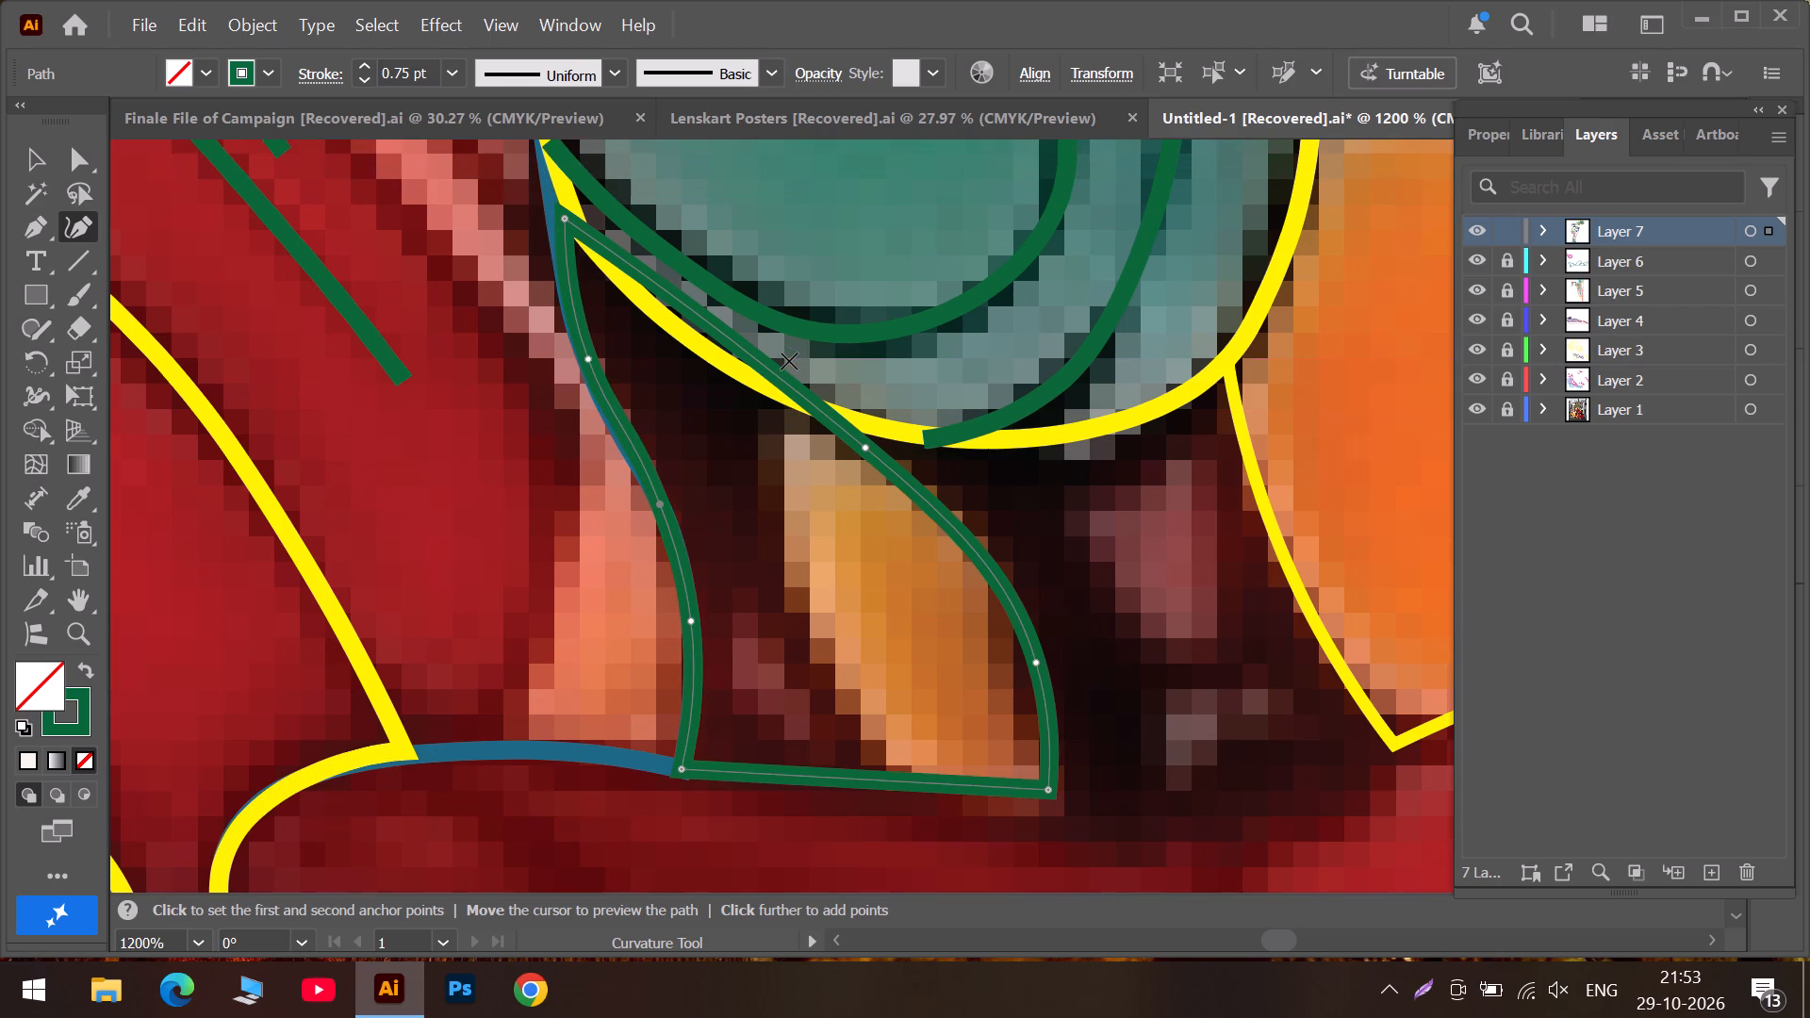
drag(740, 353, 702, 350)
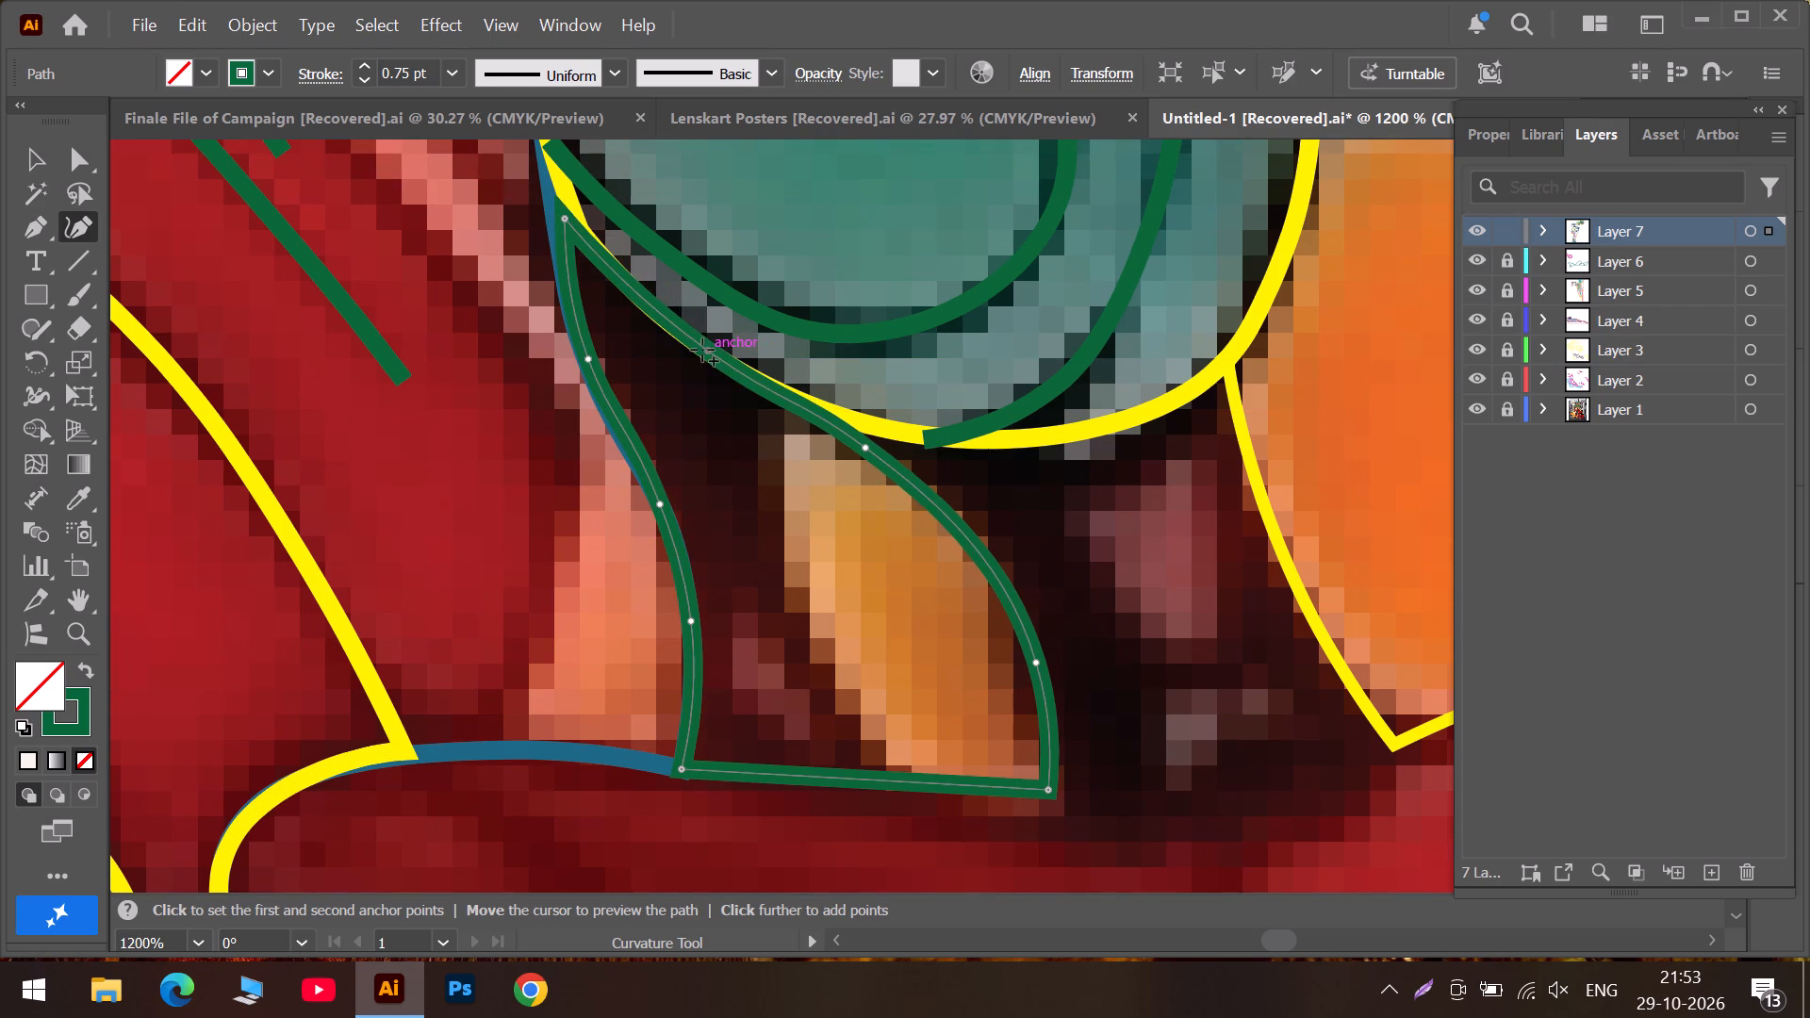
drag(702, 350, 710, 347)
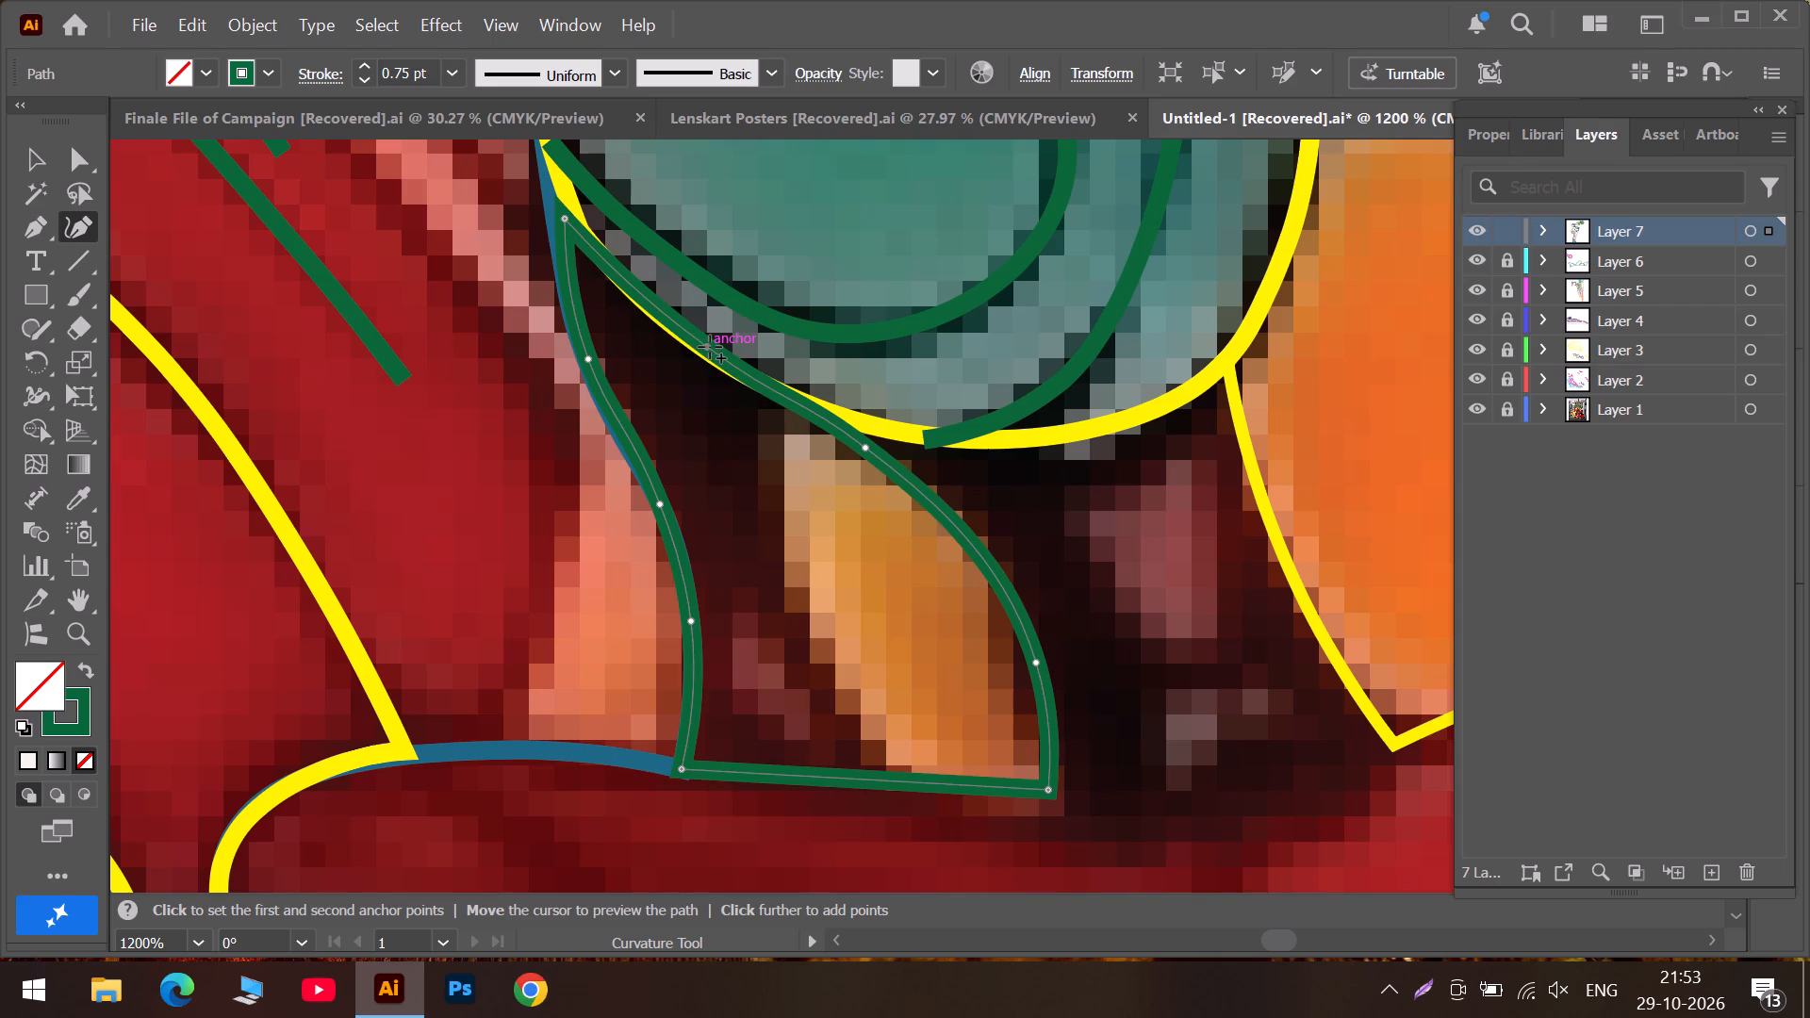
drag(710, 347, 666, 319)
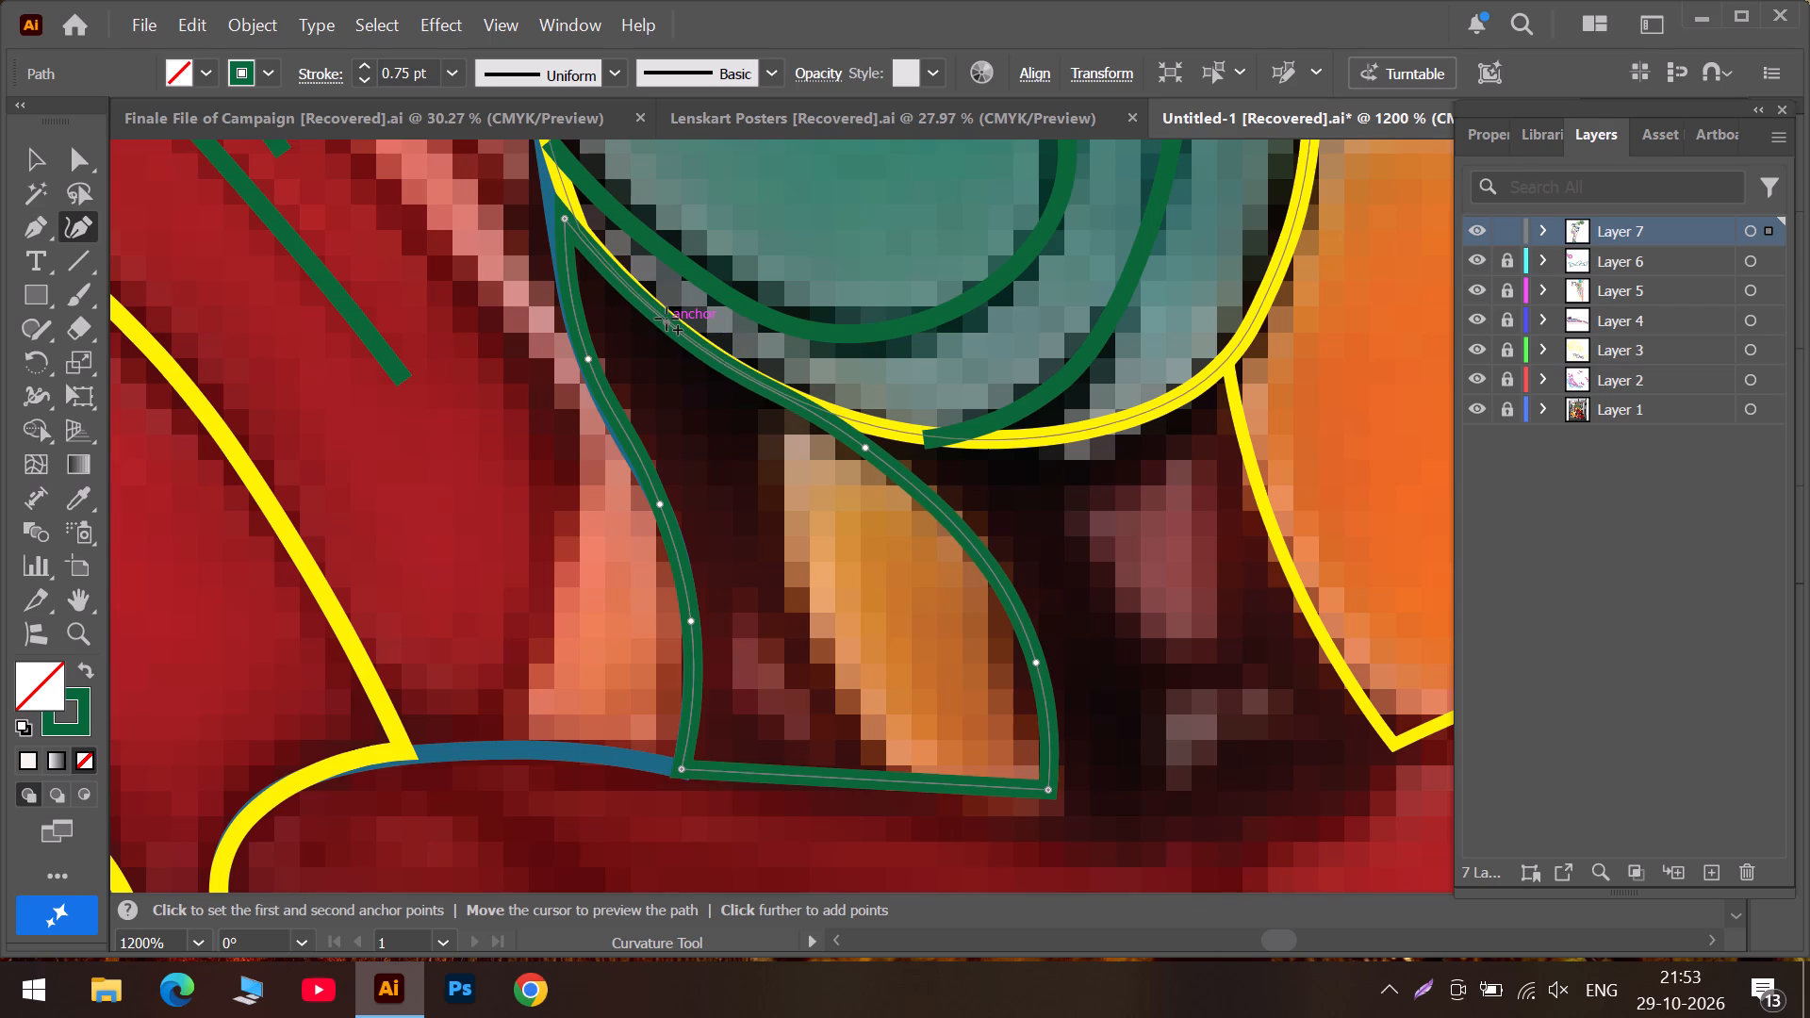
drag(666, 319, 643, 304)
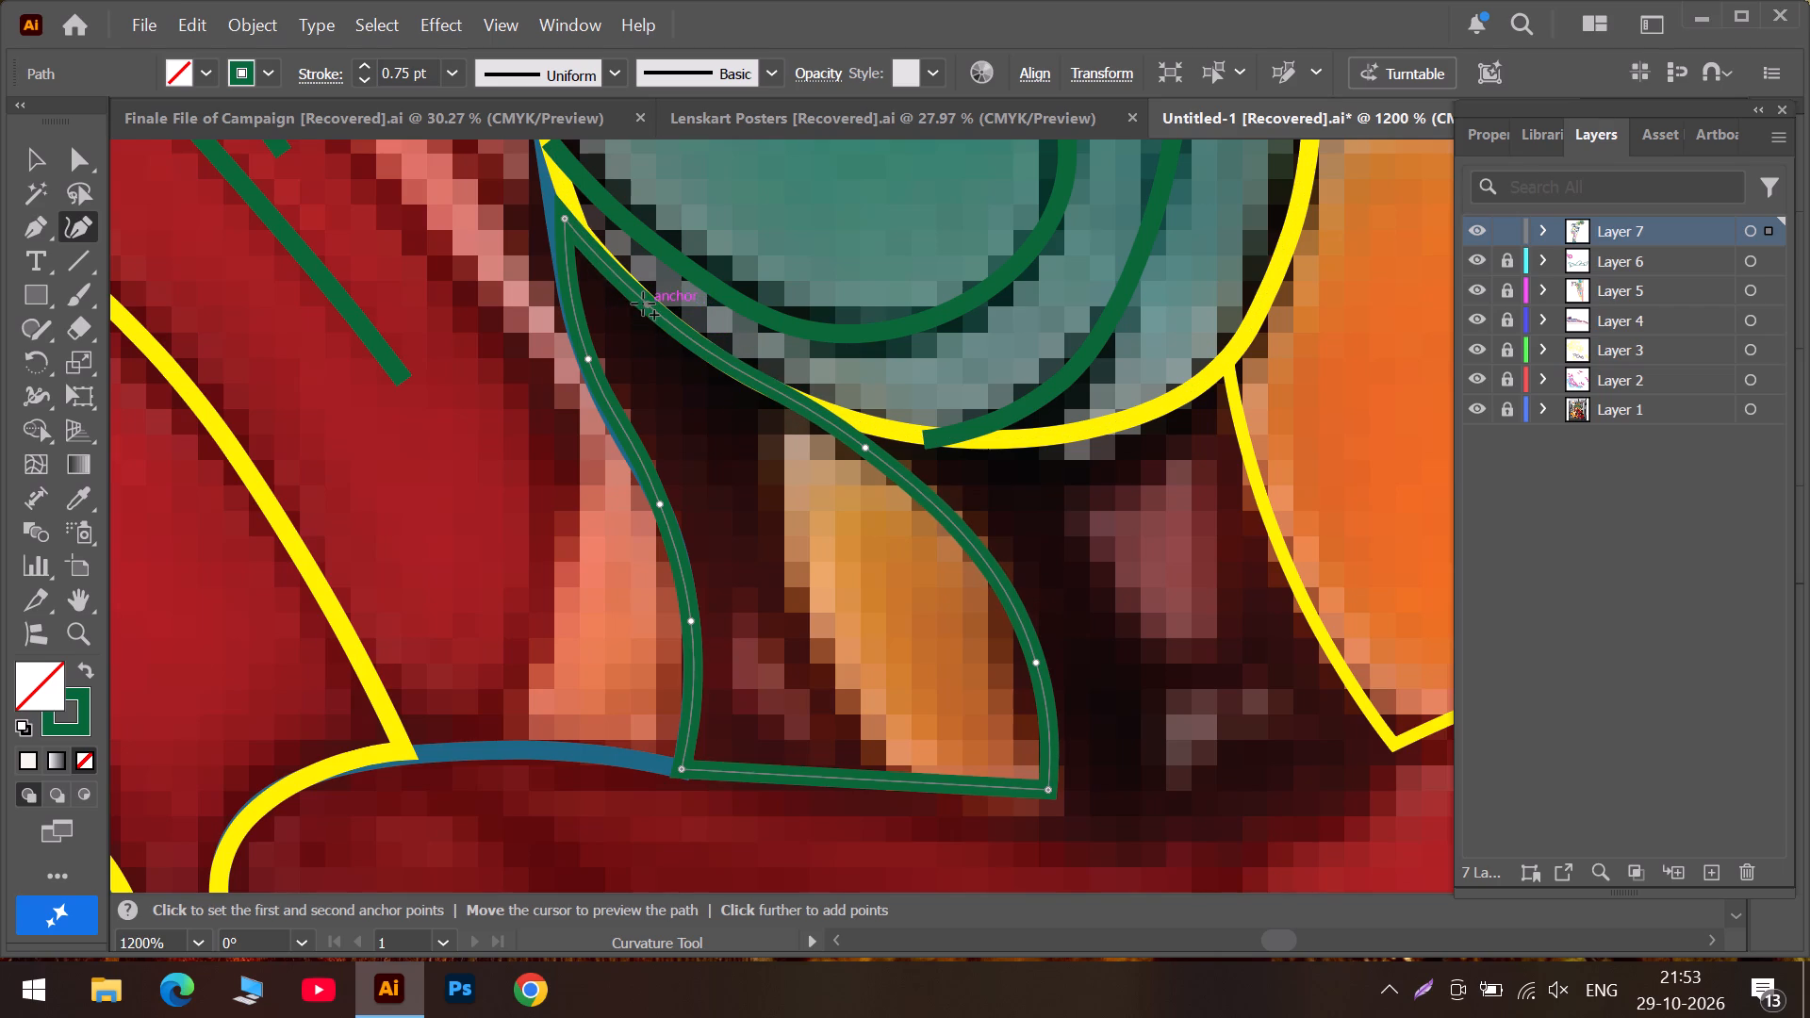
drag(643, 304, 637, 289)
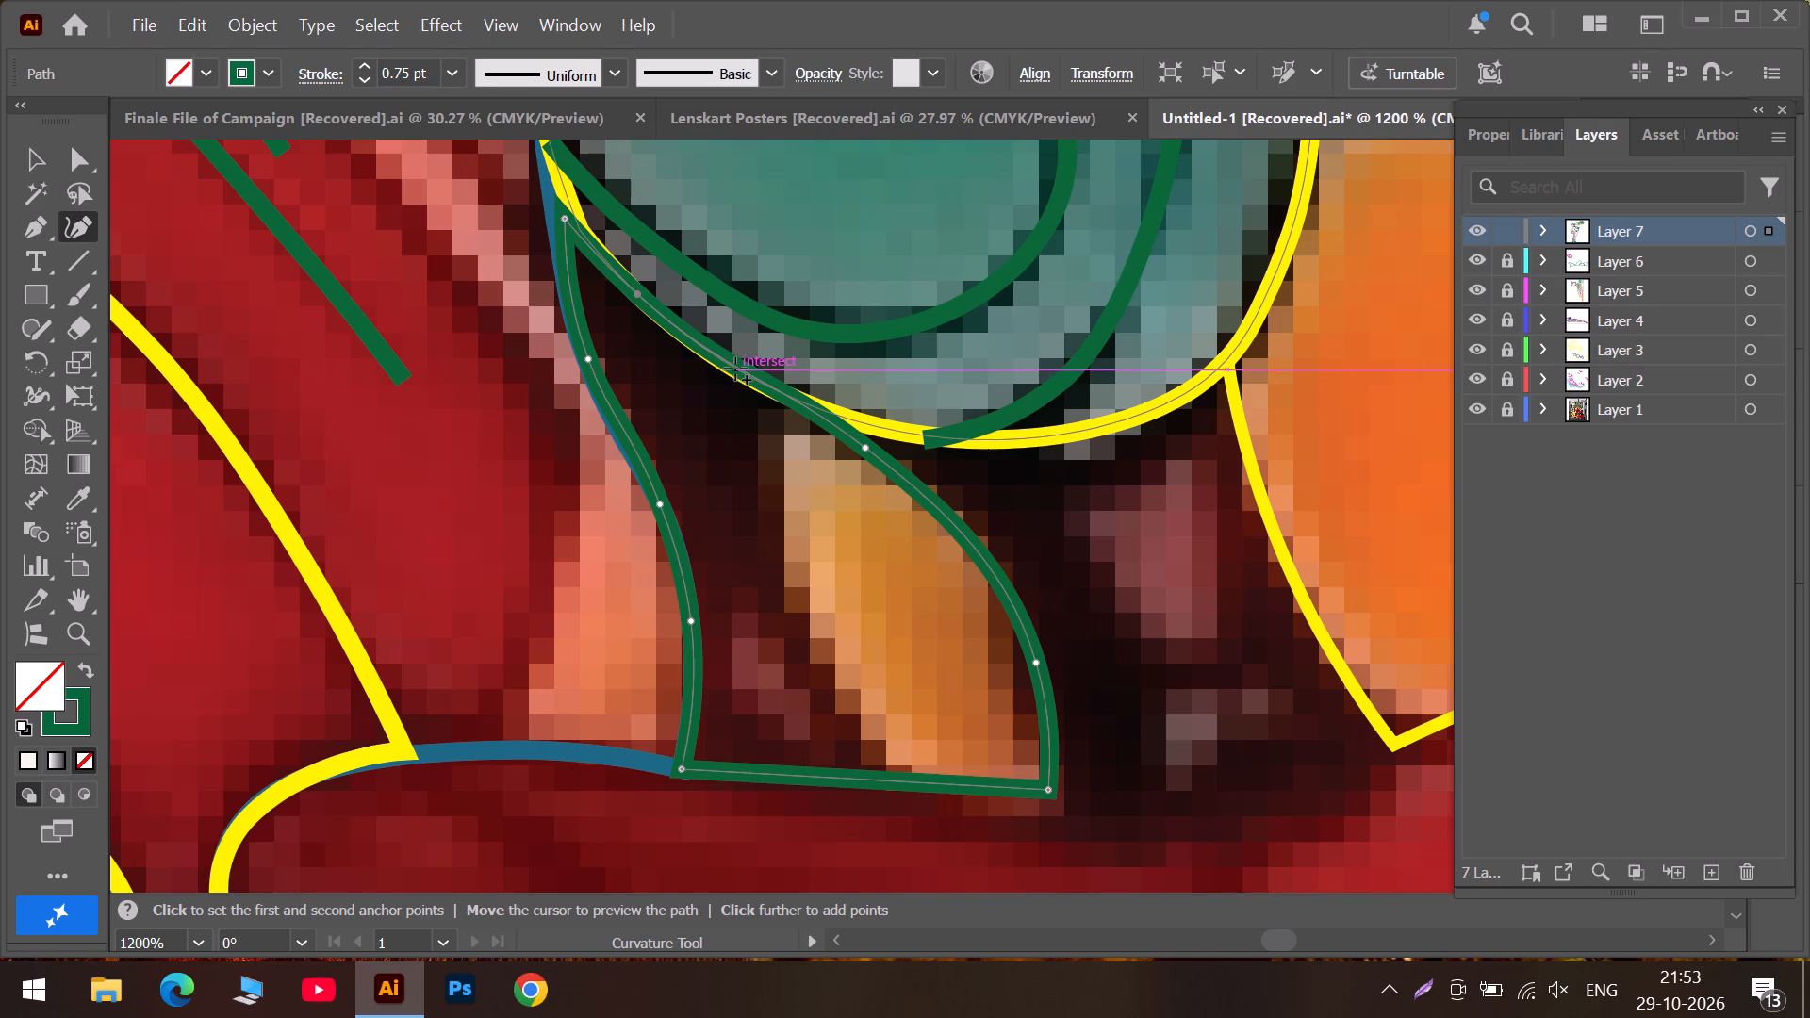
drag(735, 369, 725, 366)
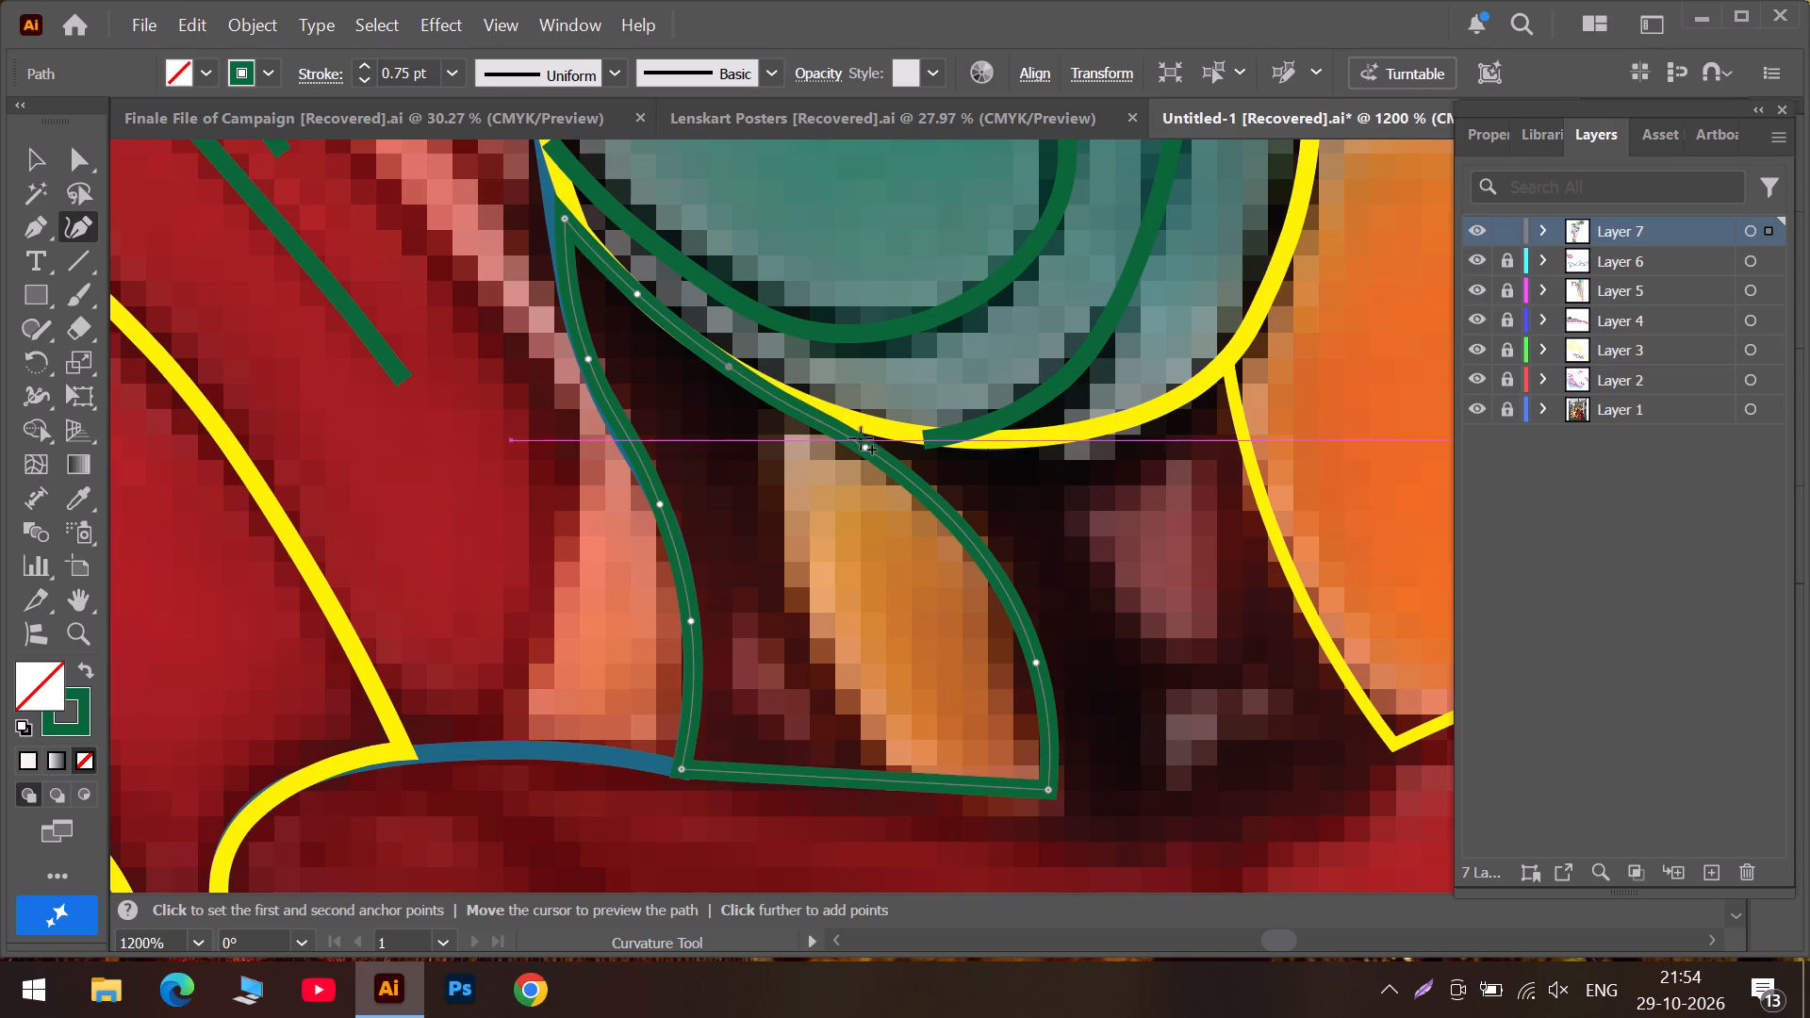
drag(870, 450, 833, 414)
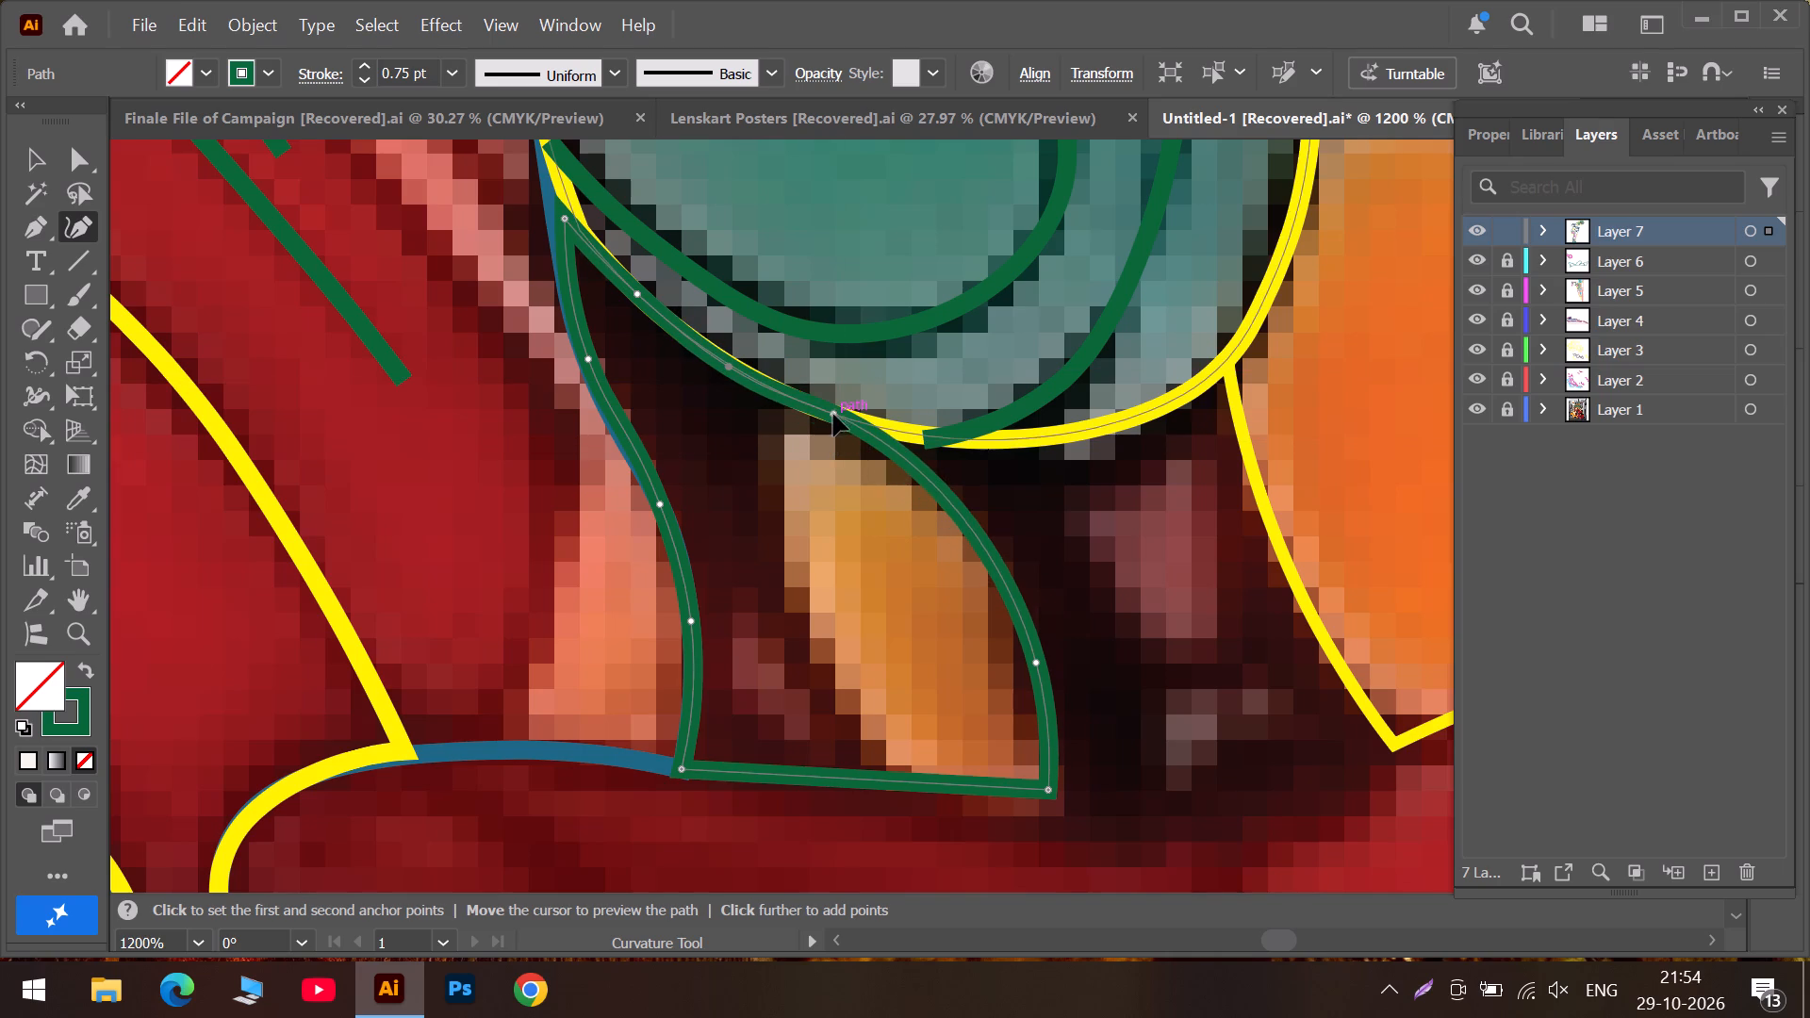
drag(833, 414, 831, 416)
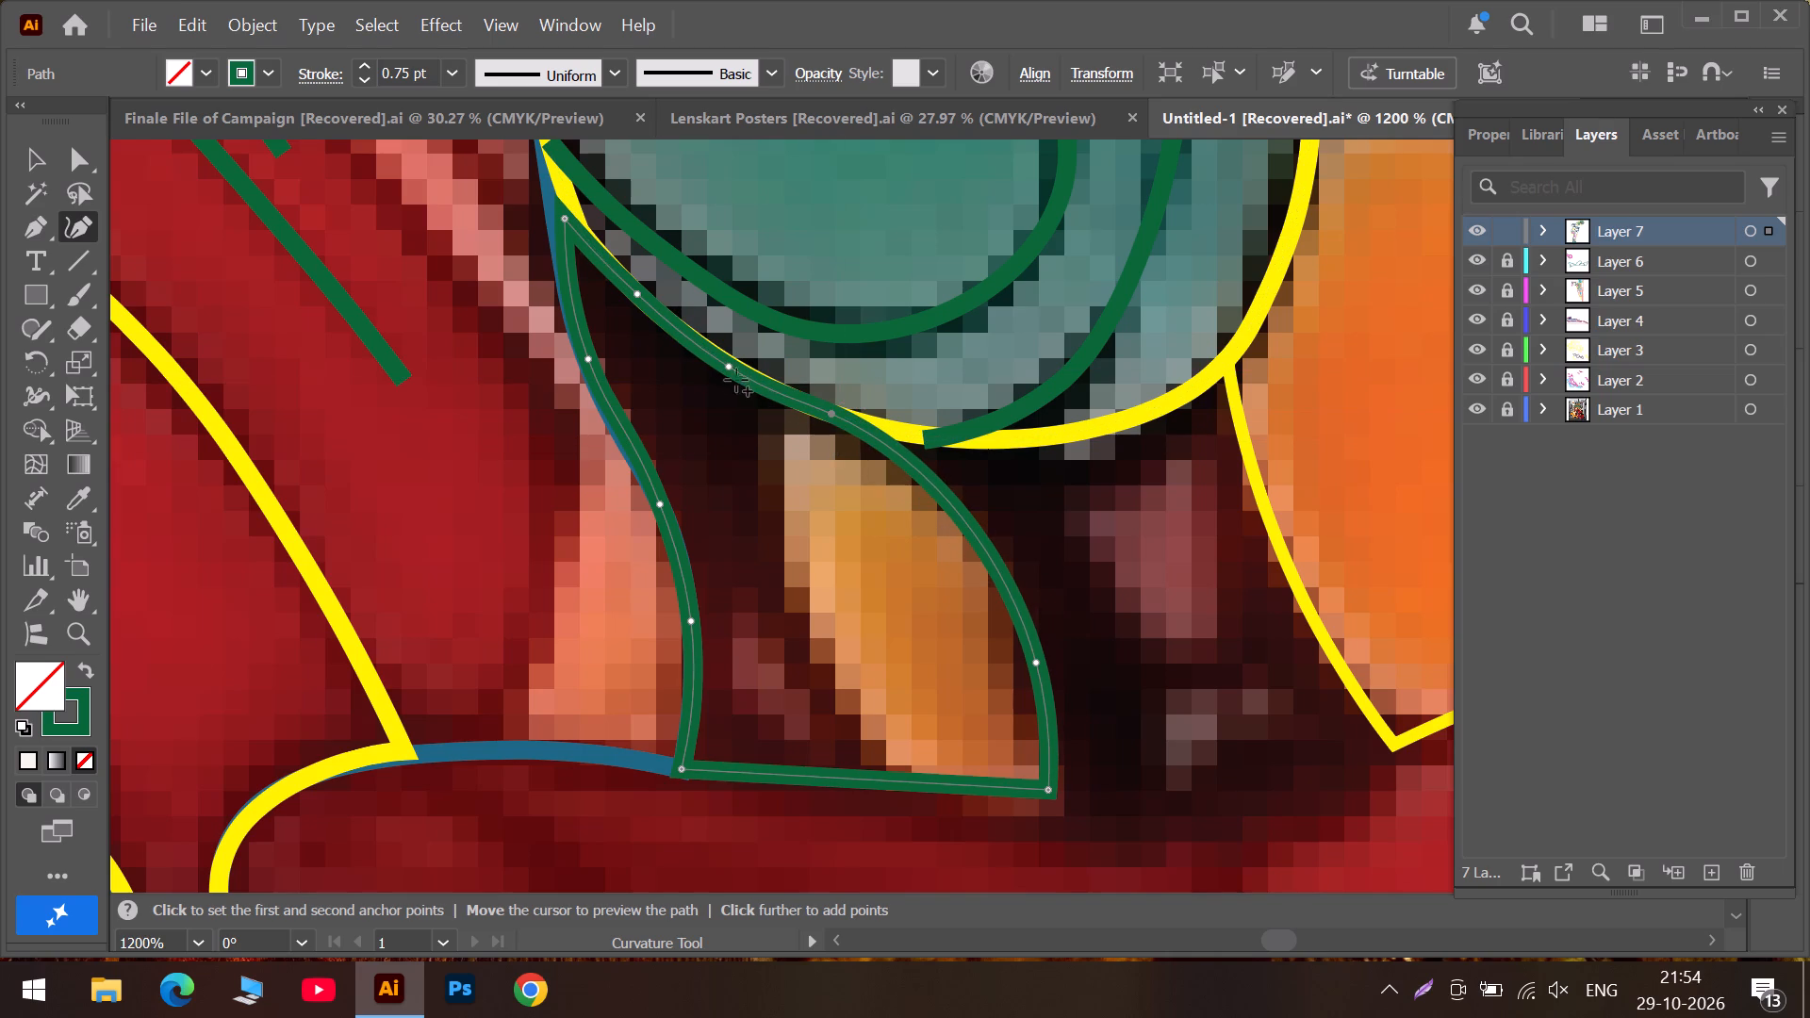
click(732, 367)
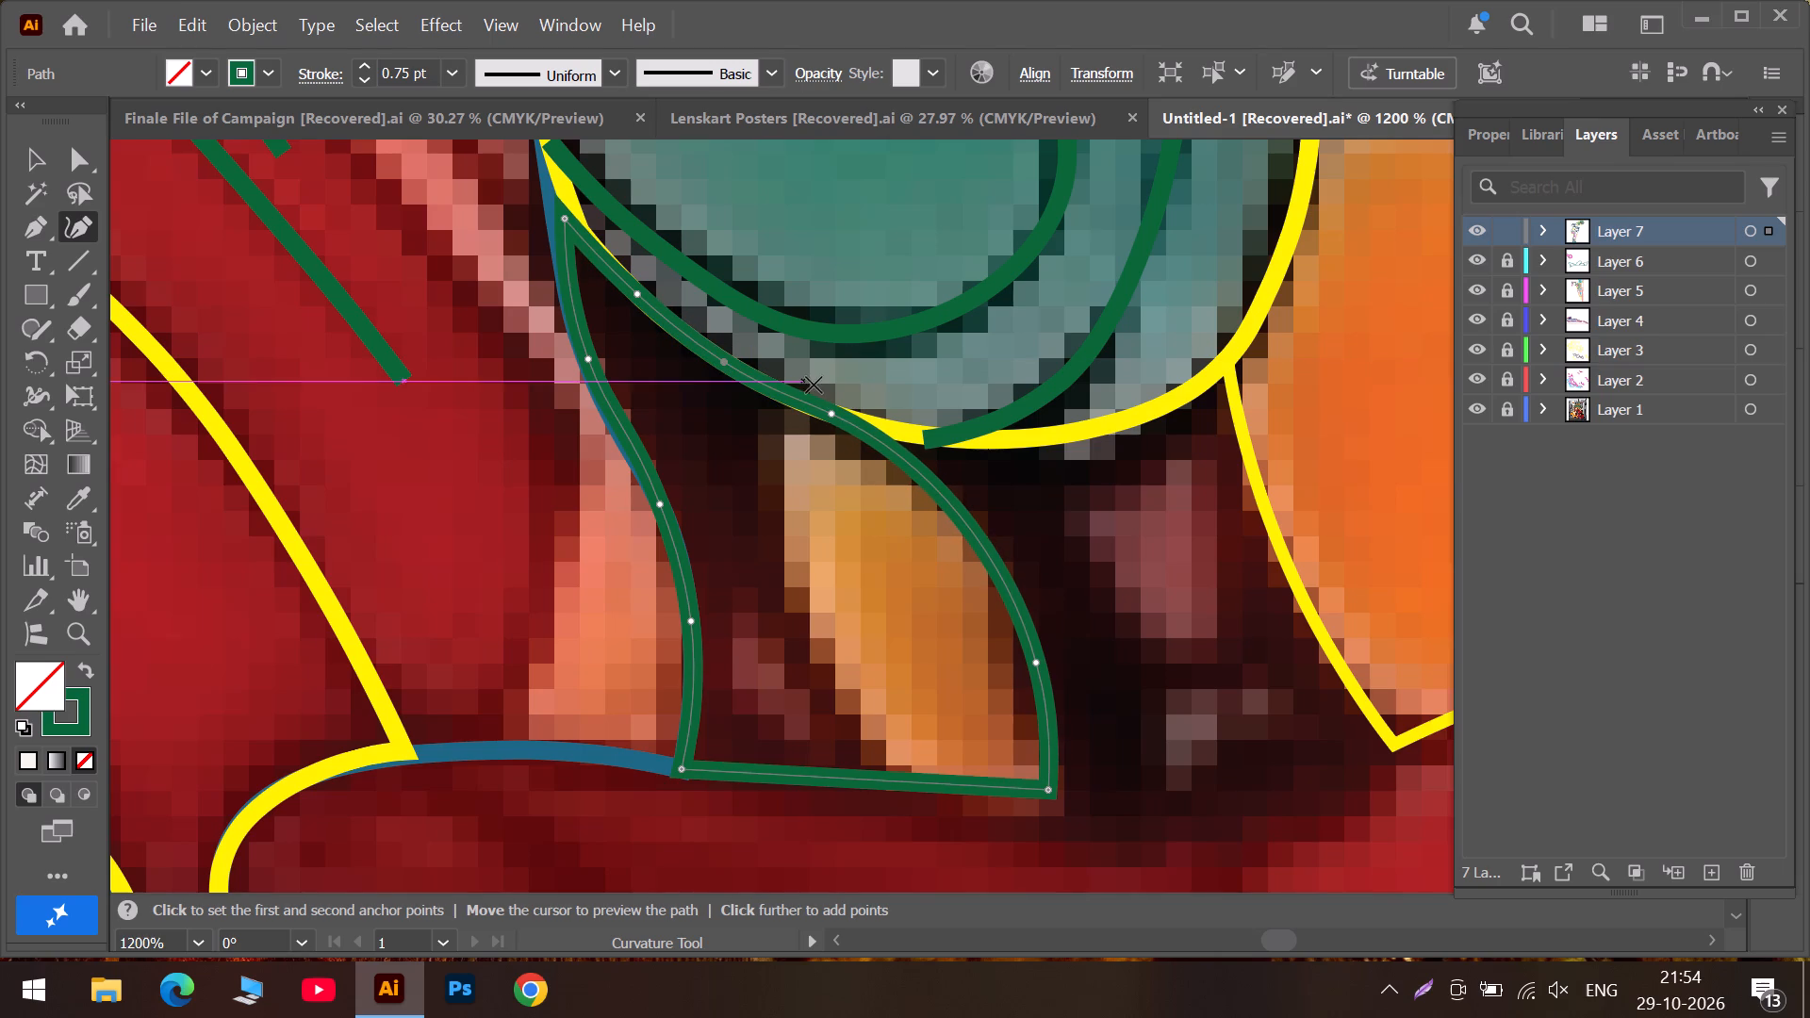
click(833, 414)
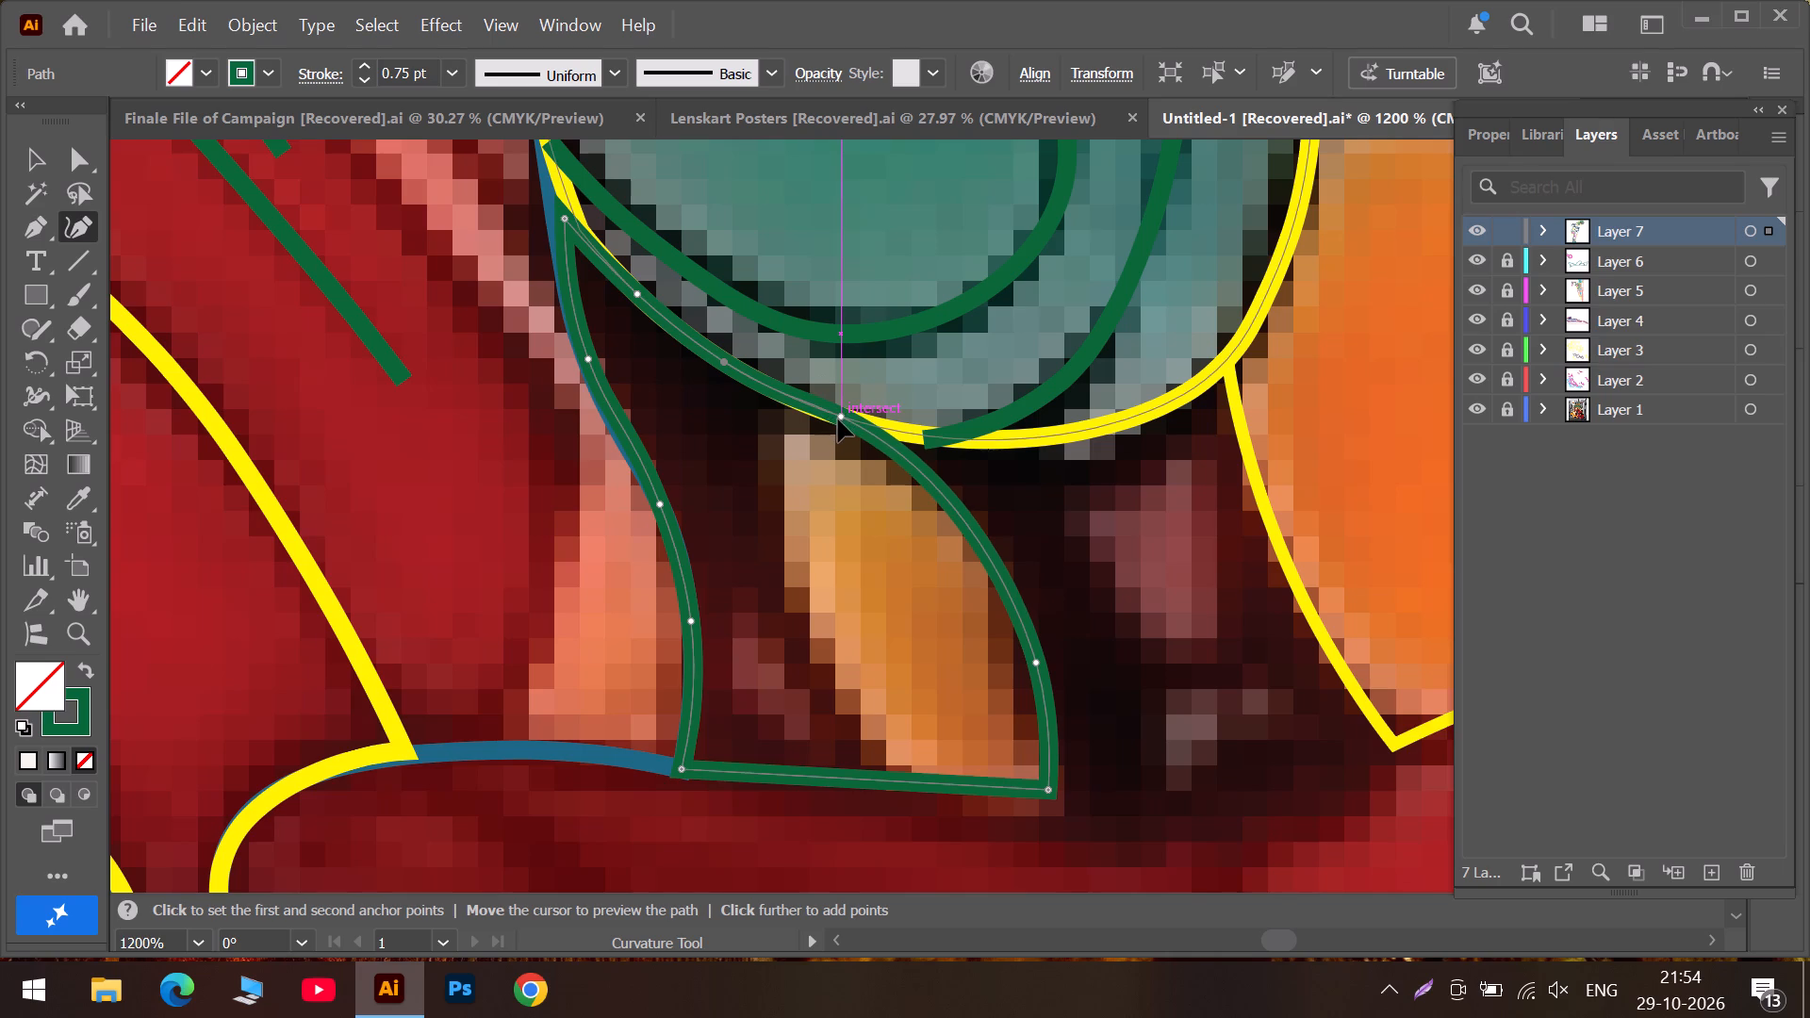
Examine the neck area and surrounding artwork for the next region that needs an outline.
scroll(969, 455, down, 5)
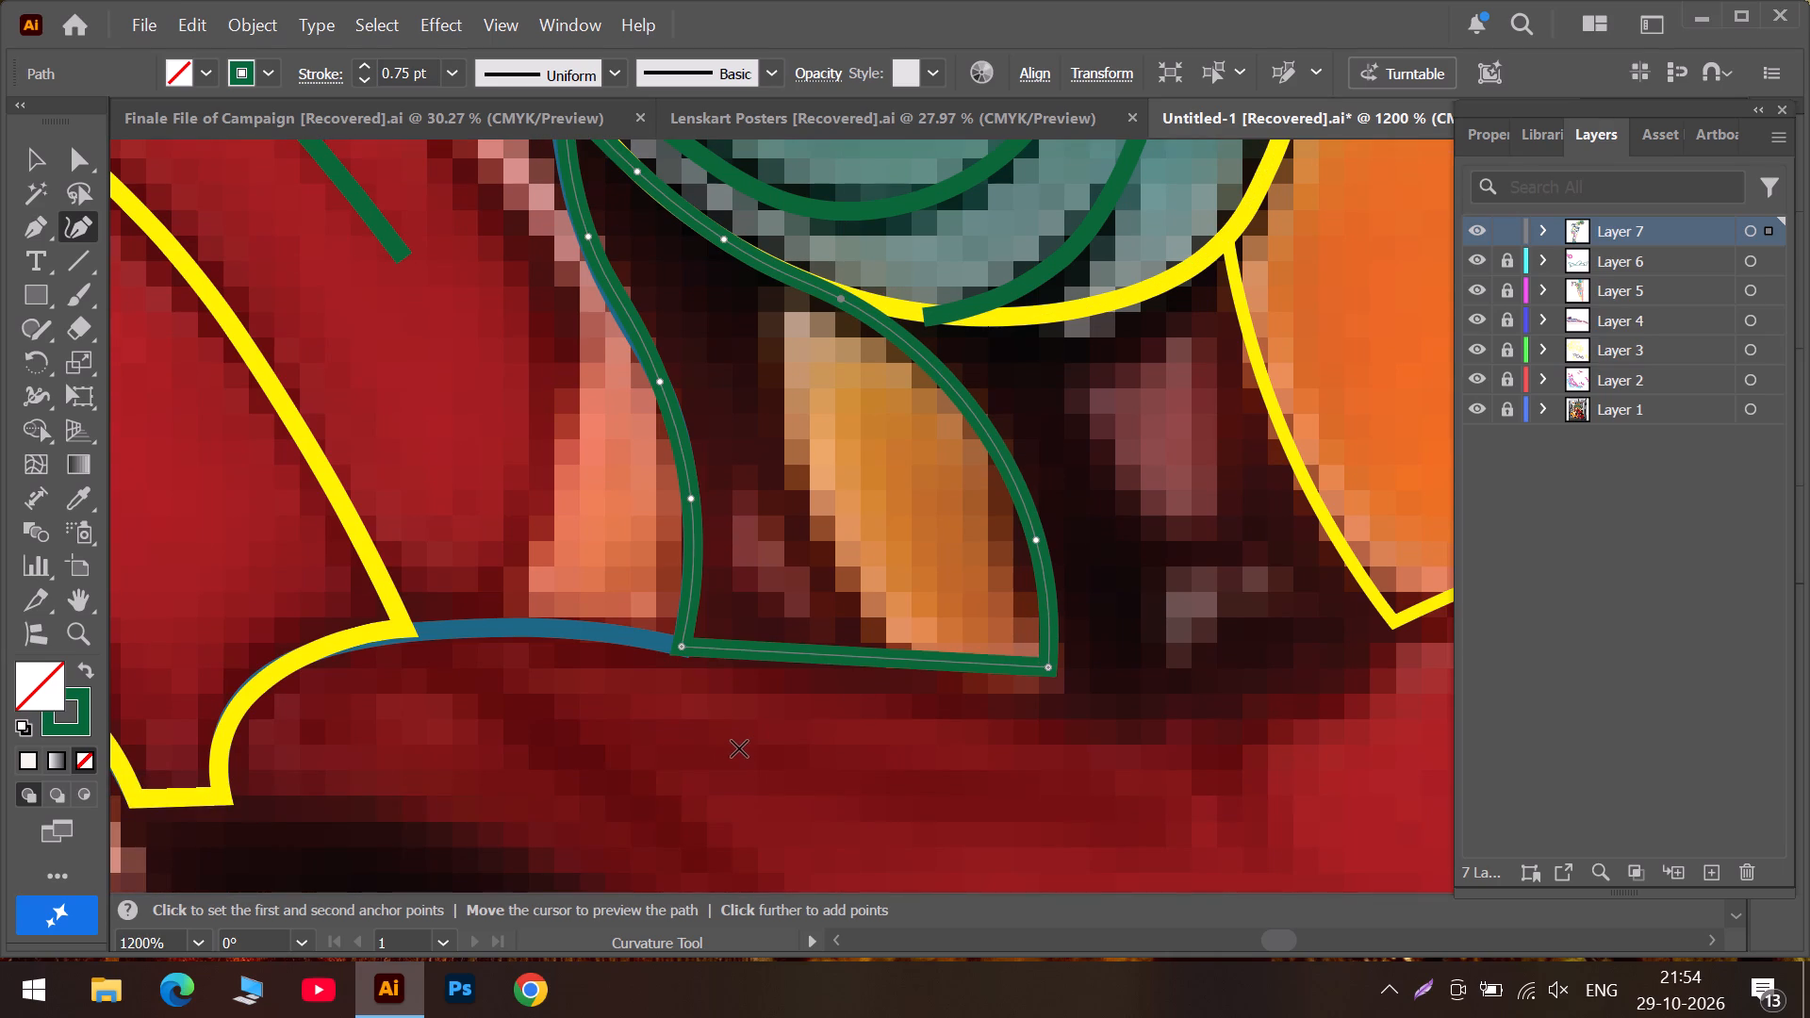
alt+scroll(739, 748, down, 2)
alt+scroll(984, 640, down, 2)
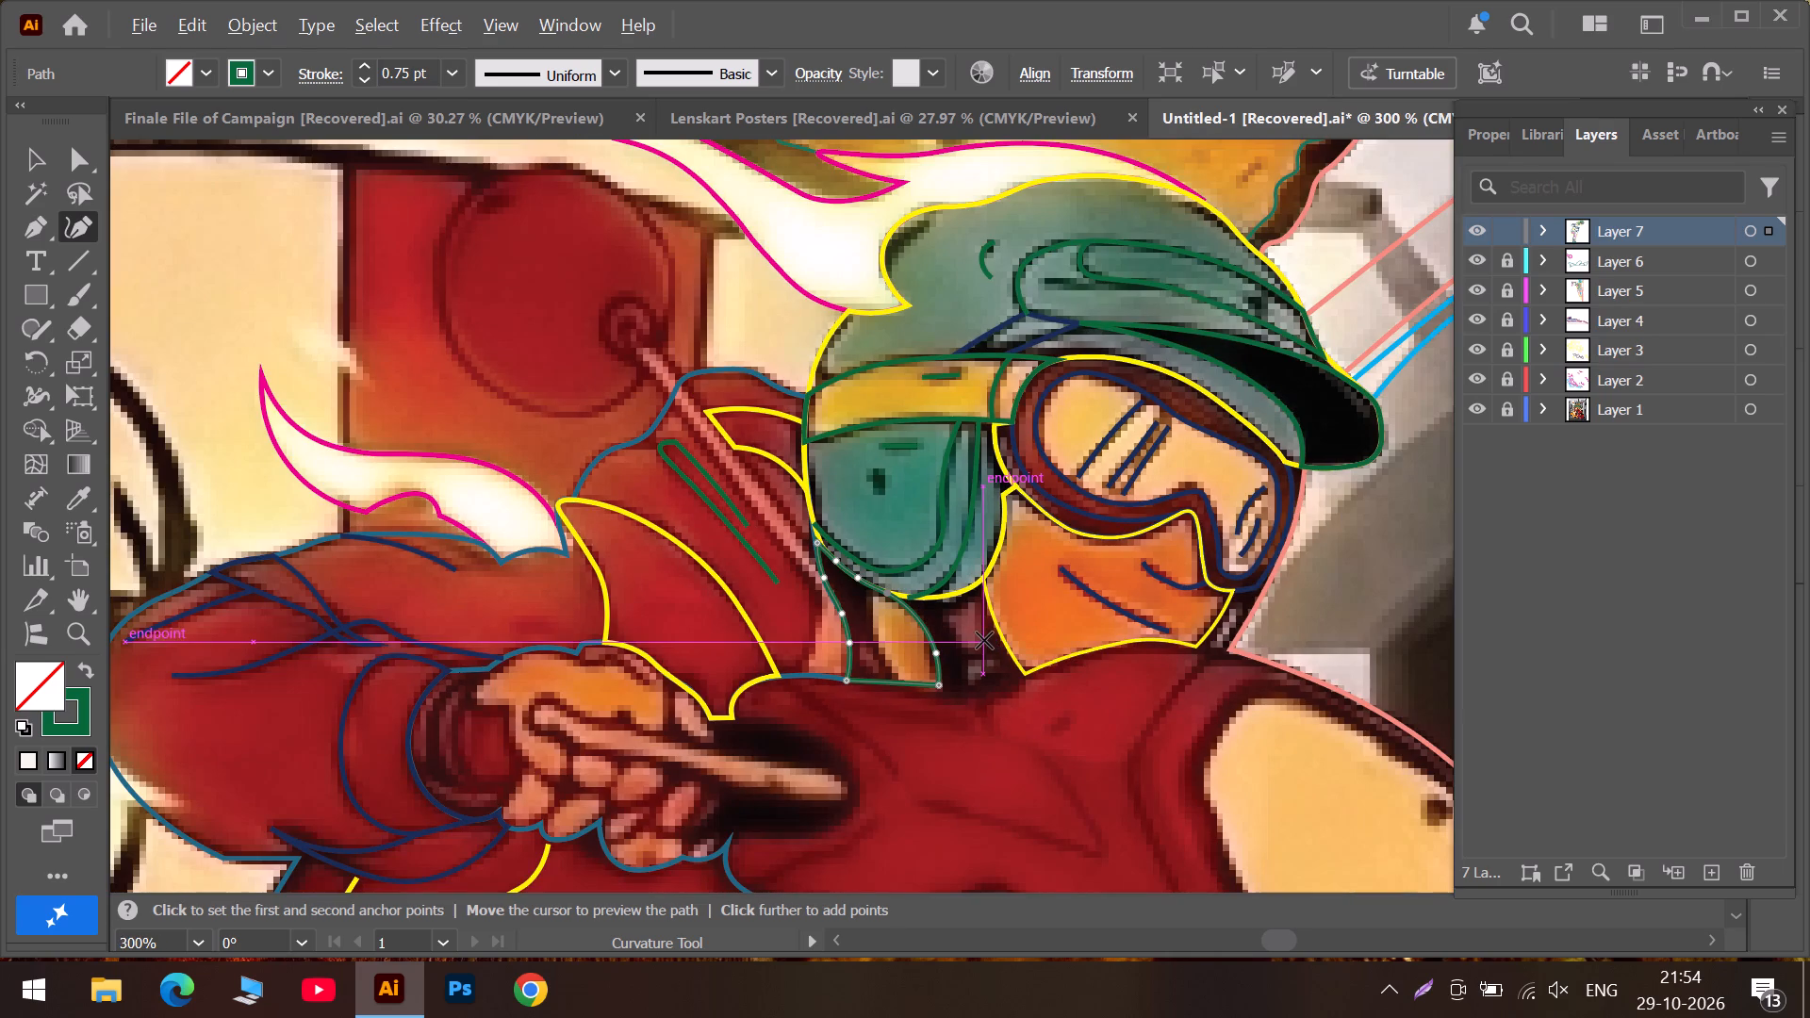
scroll(984, 640, up, 1)
alt+scroll(984, 640, up, 3)
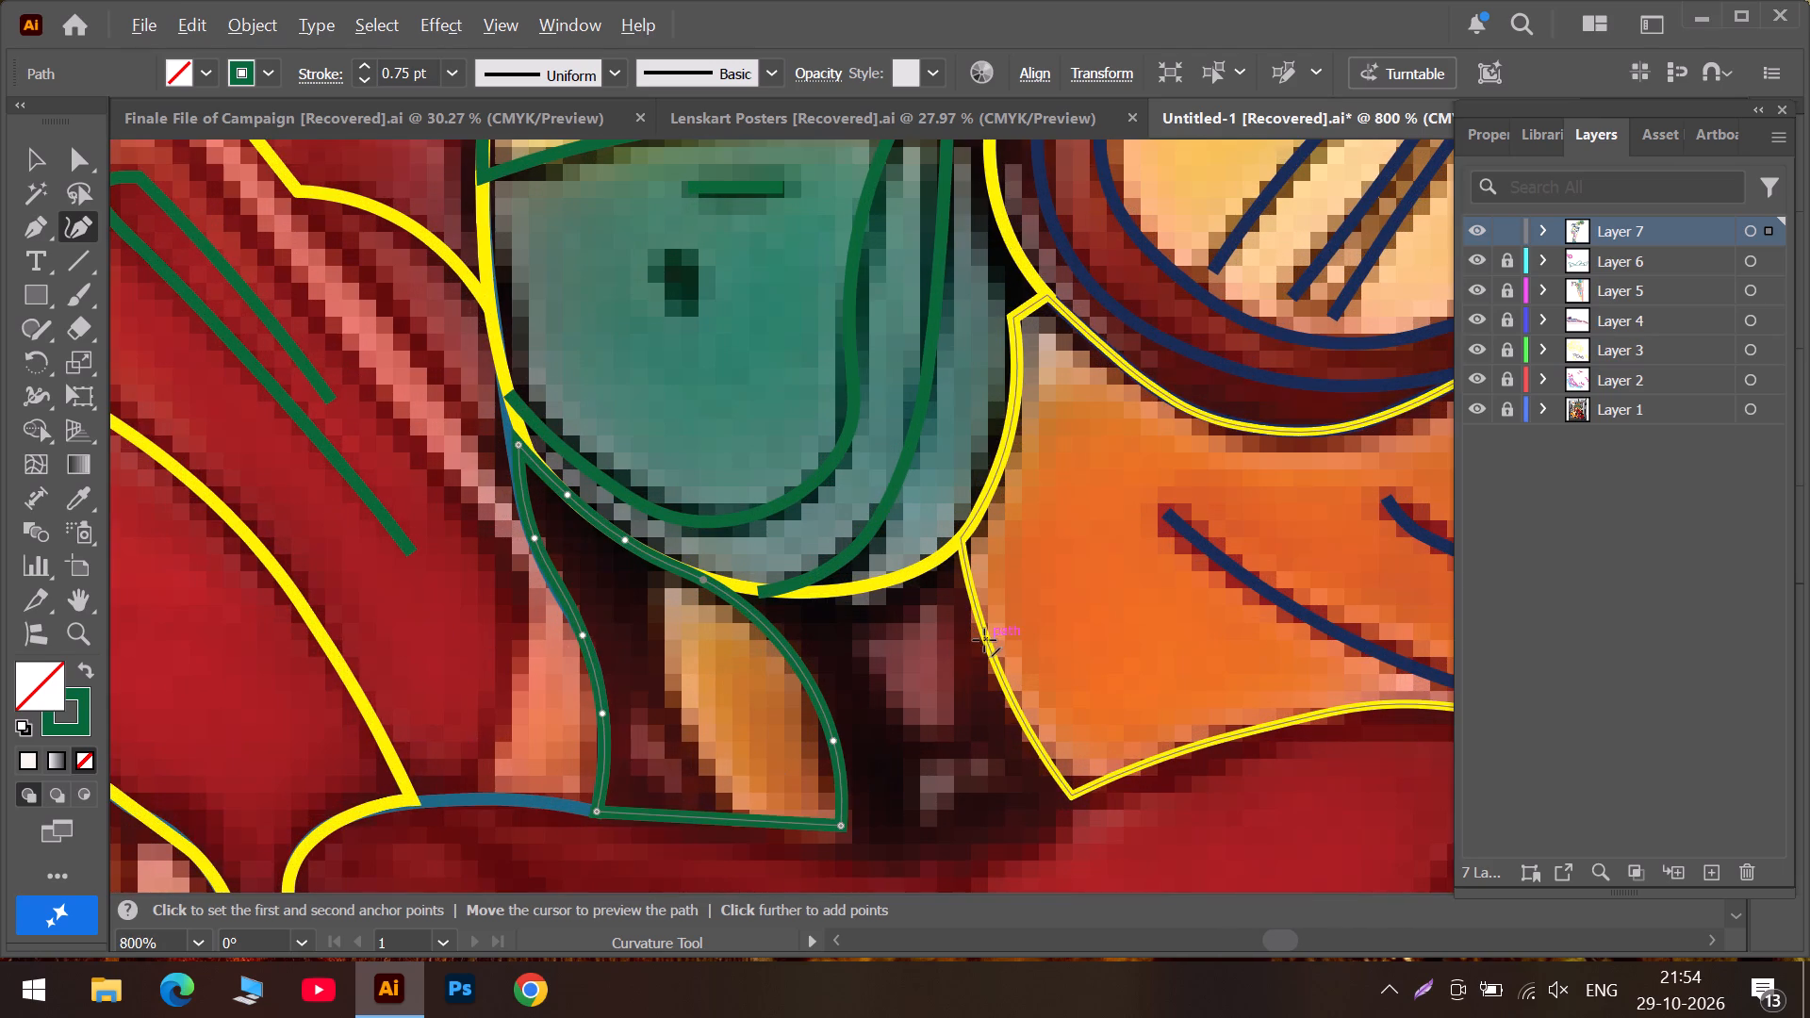
alt+scroll(902, 649, down, 5)
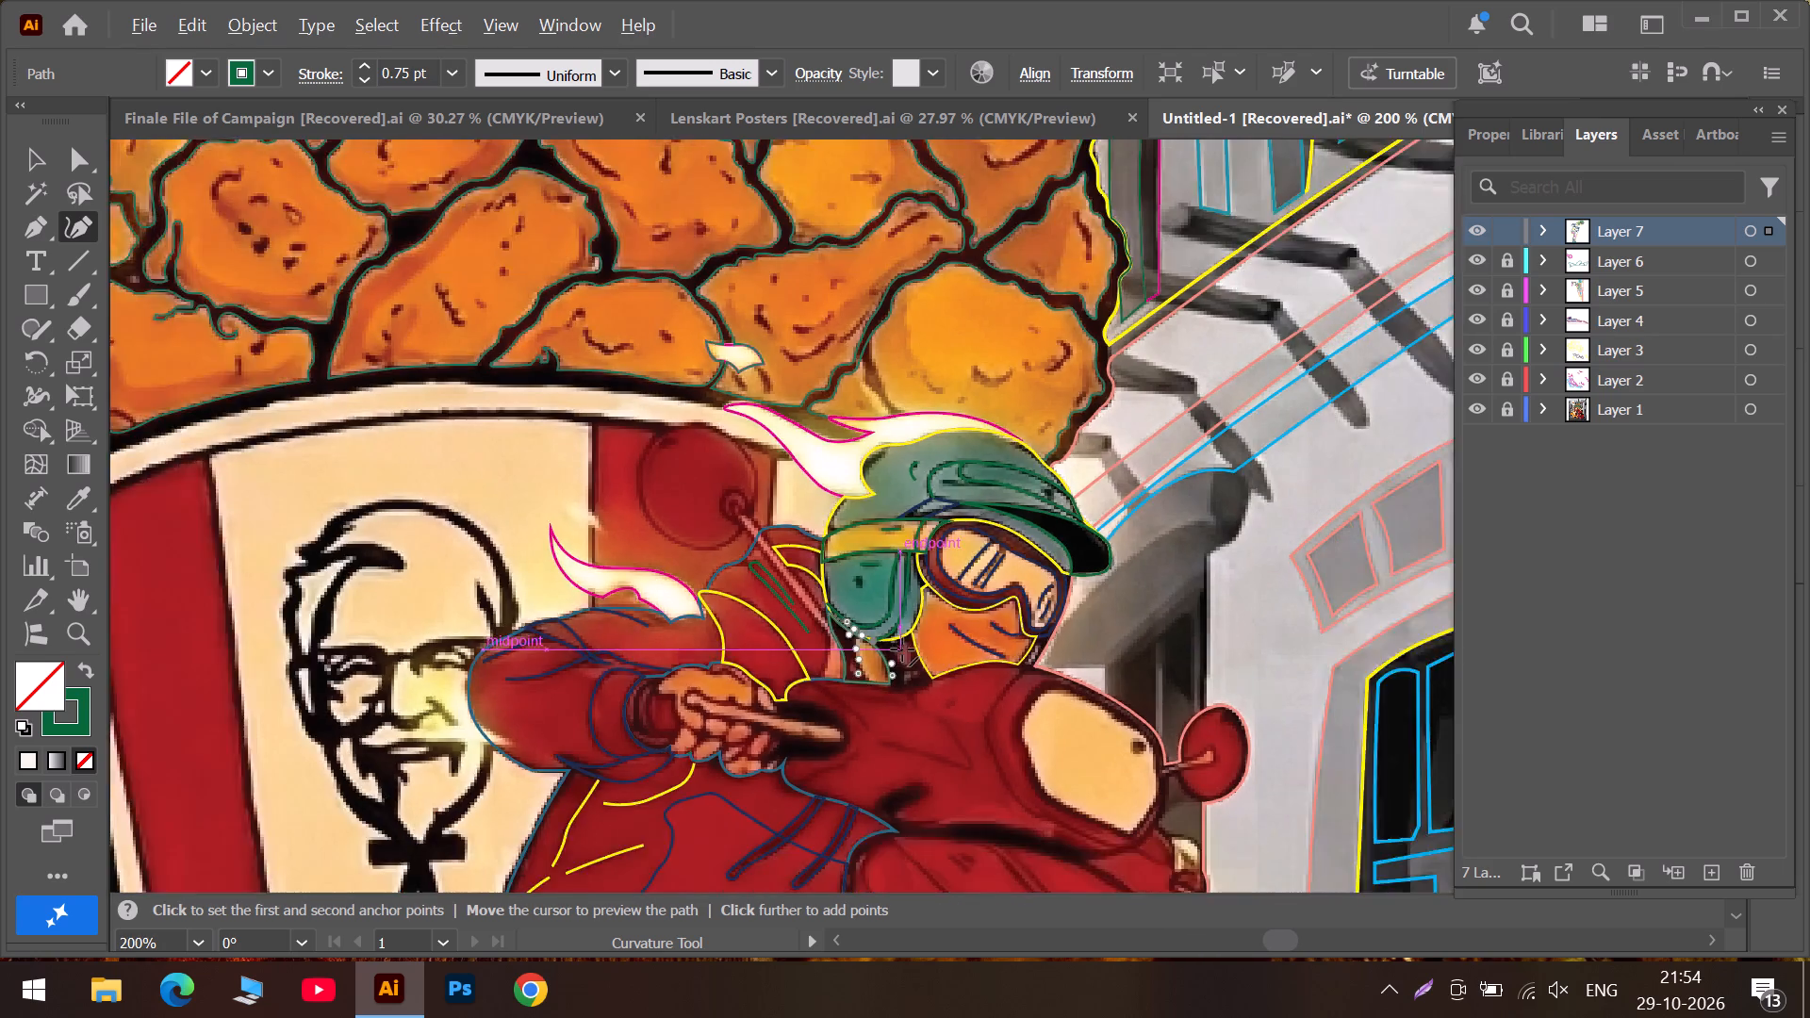
alt+scroll(902, 649, down, 1)
alt+scroll(877, 694, up, 2)
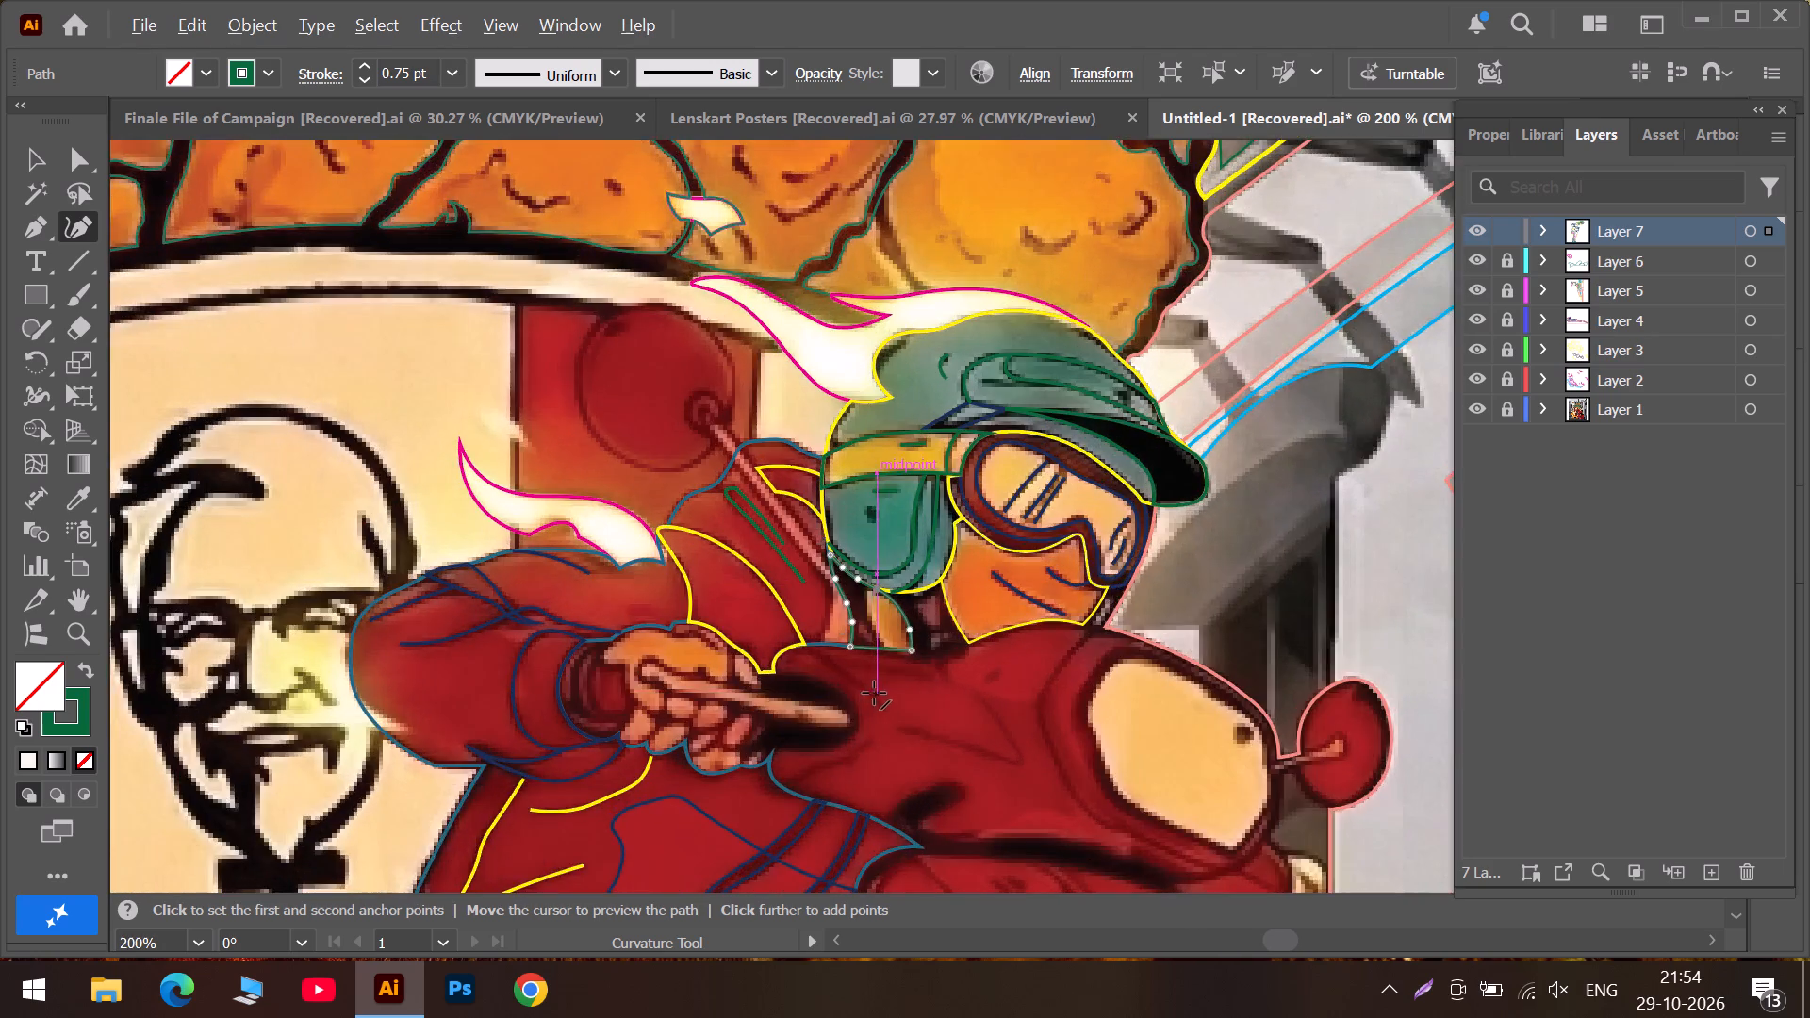
alt+scroll(874, 693, up, 1)
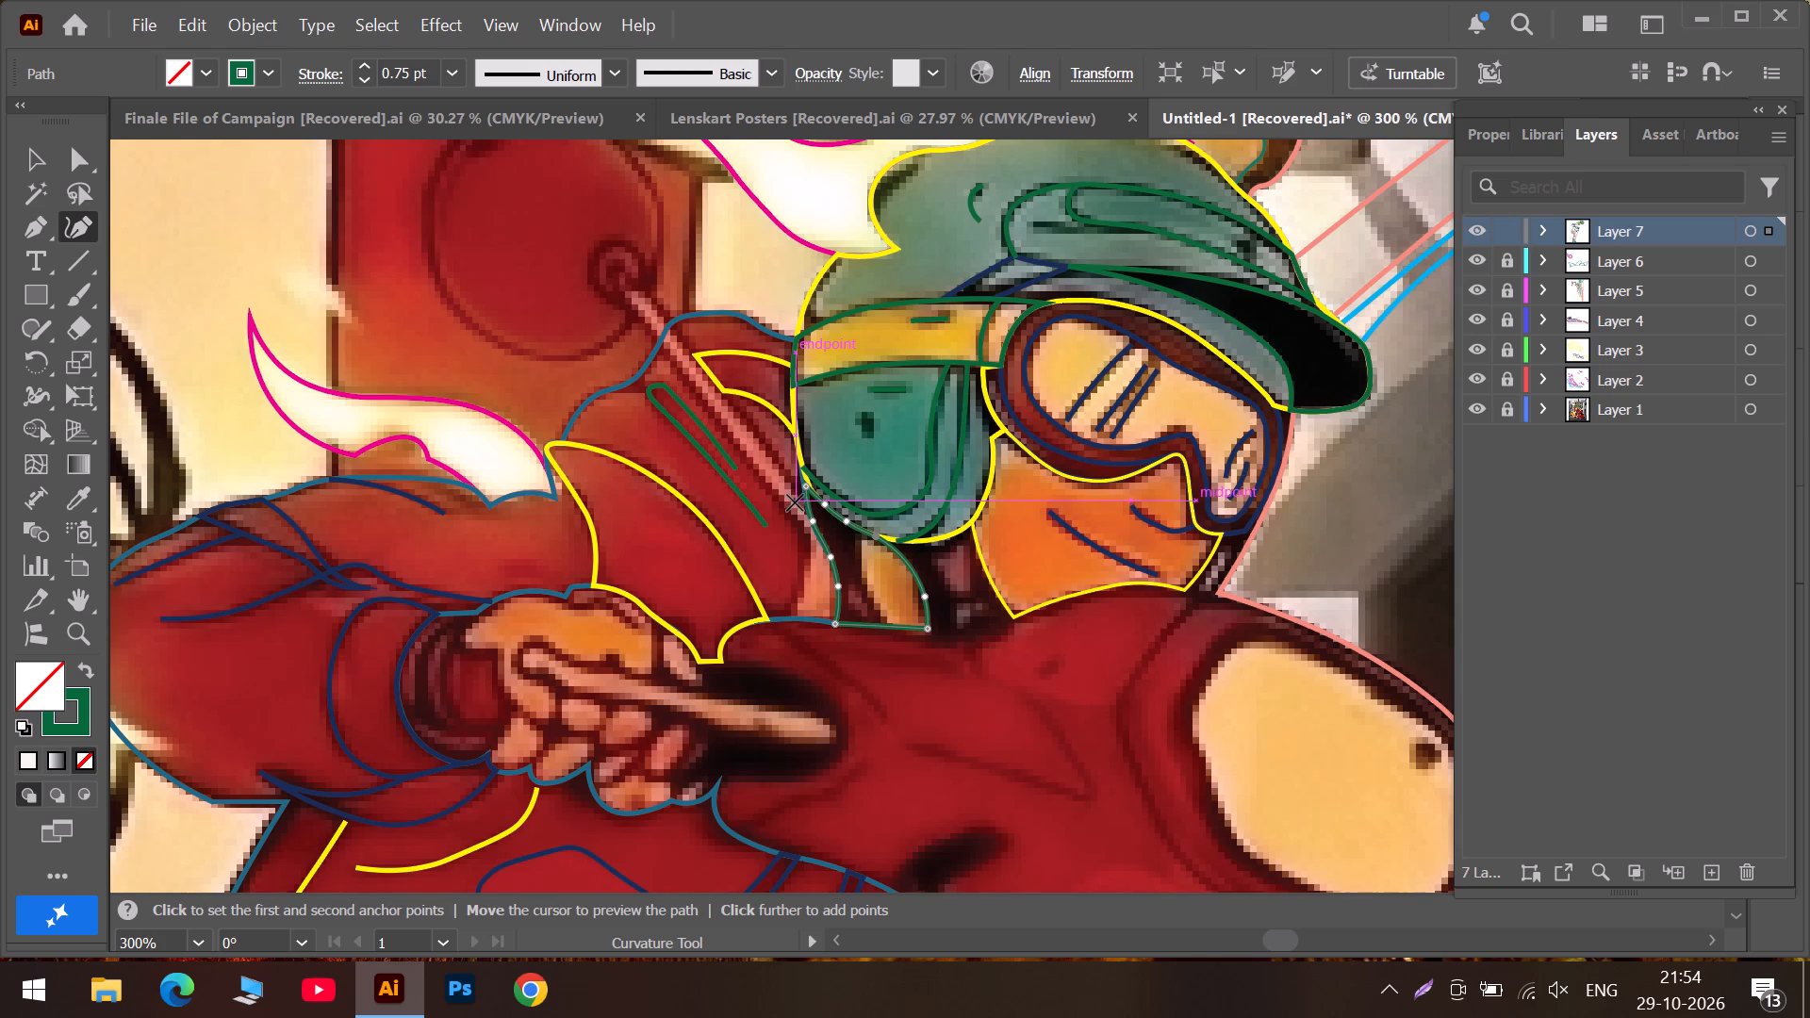
scroll(795, 502, up, 4)
scroll(796, 503, down, 2)
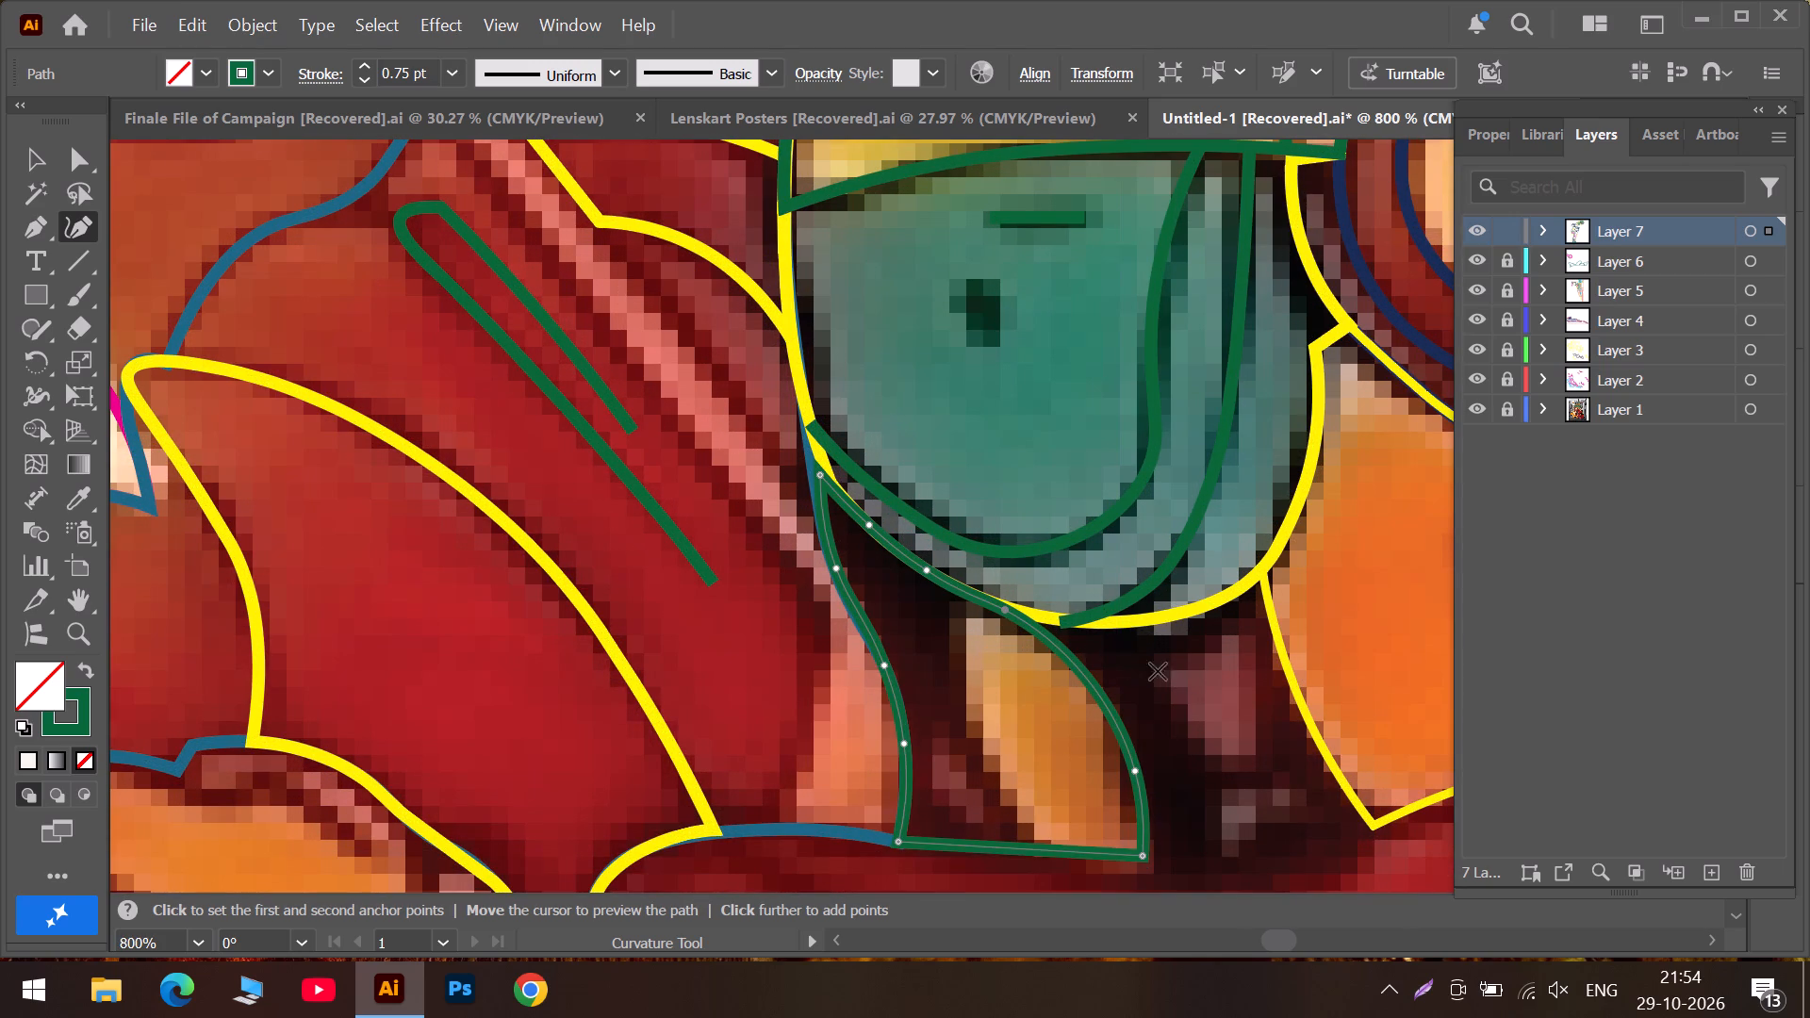
scroll(804, 438, down, 2)
scroll(1261, 590, down, 5)
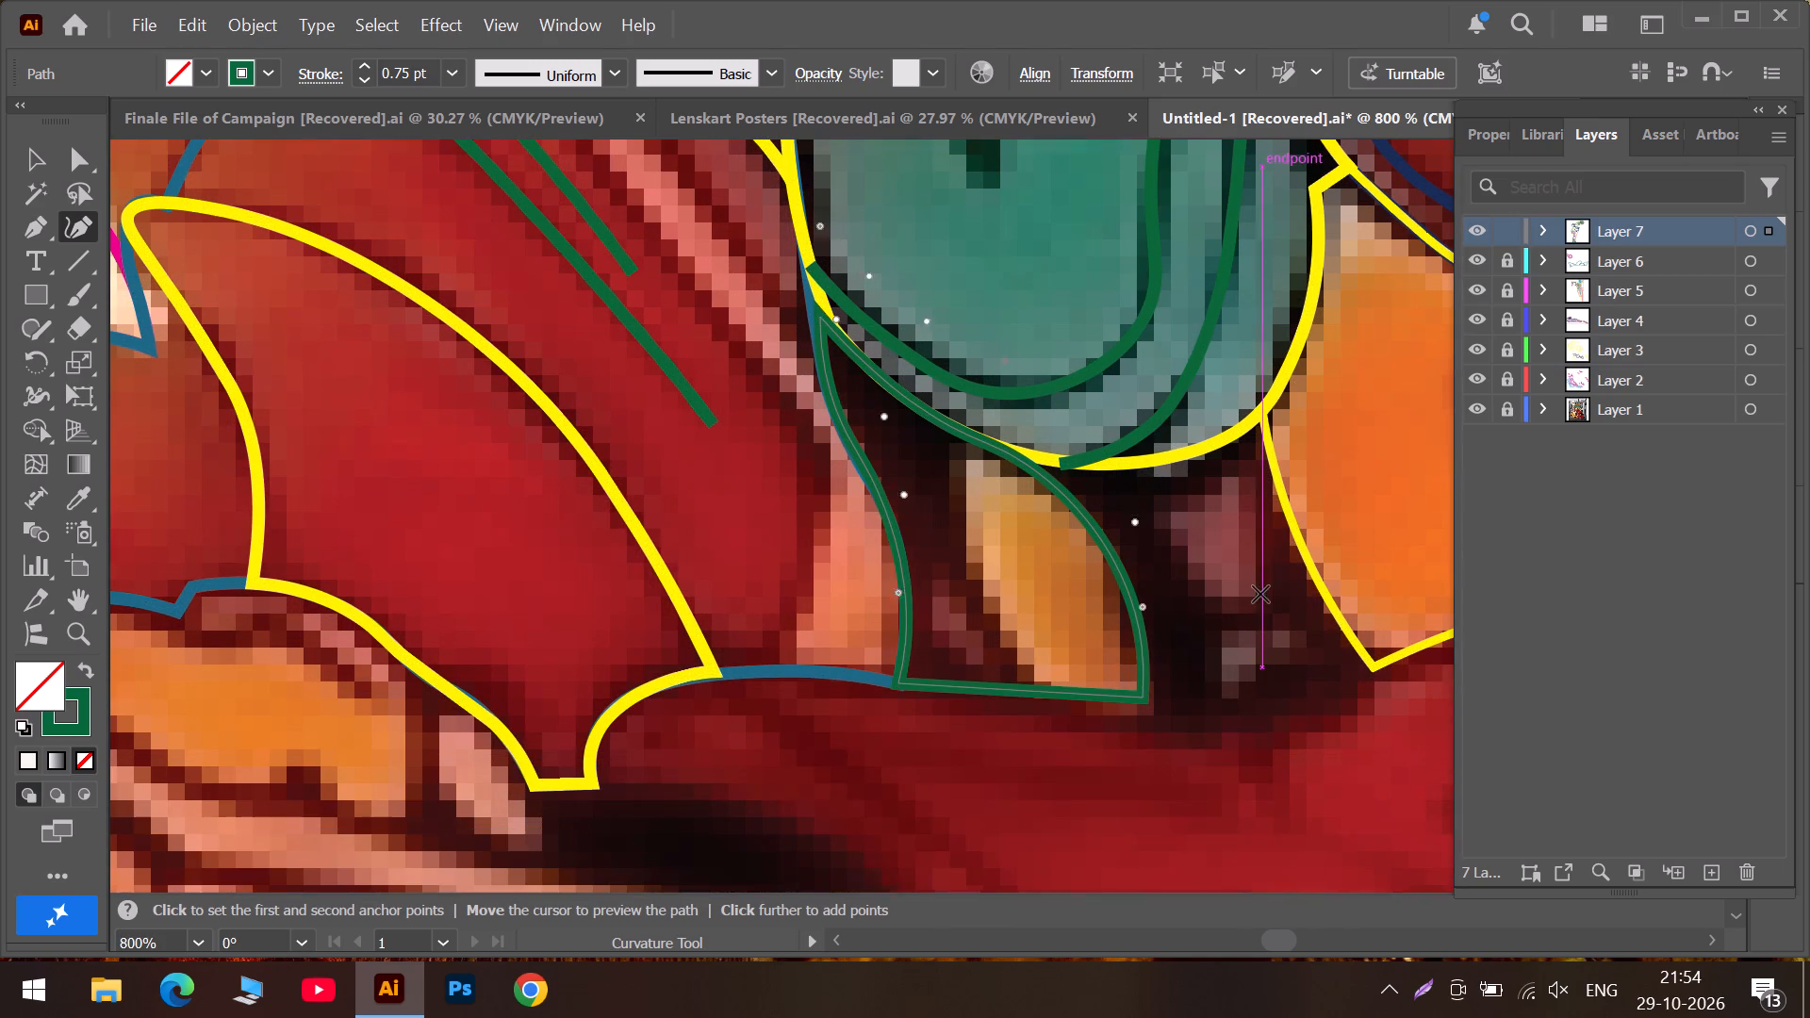
Draw a closed green four-cornered outline around the dark neck area between the orange sliver's outline and the yellow face outline, with curved edges.
click(1143, 483)
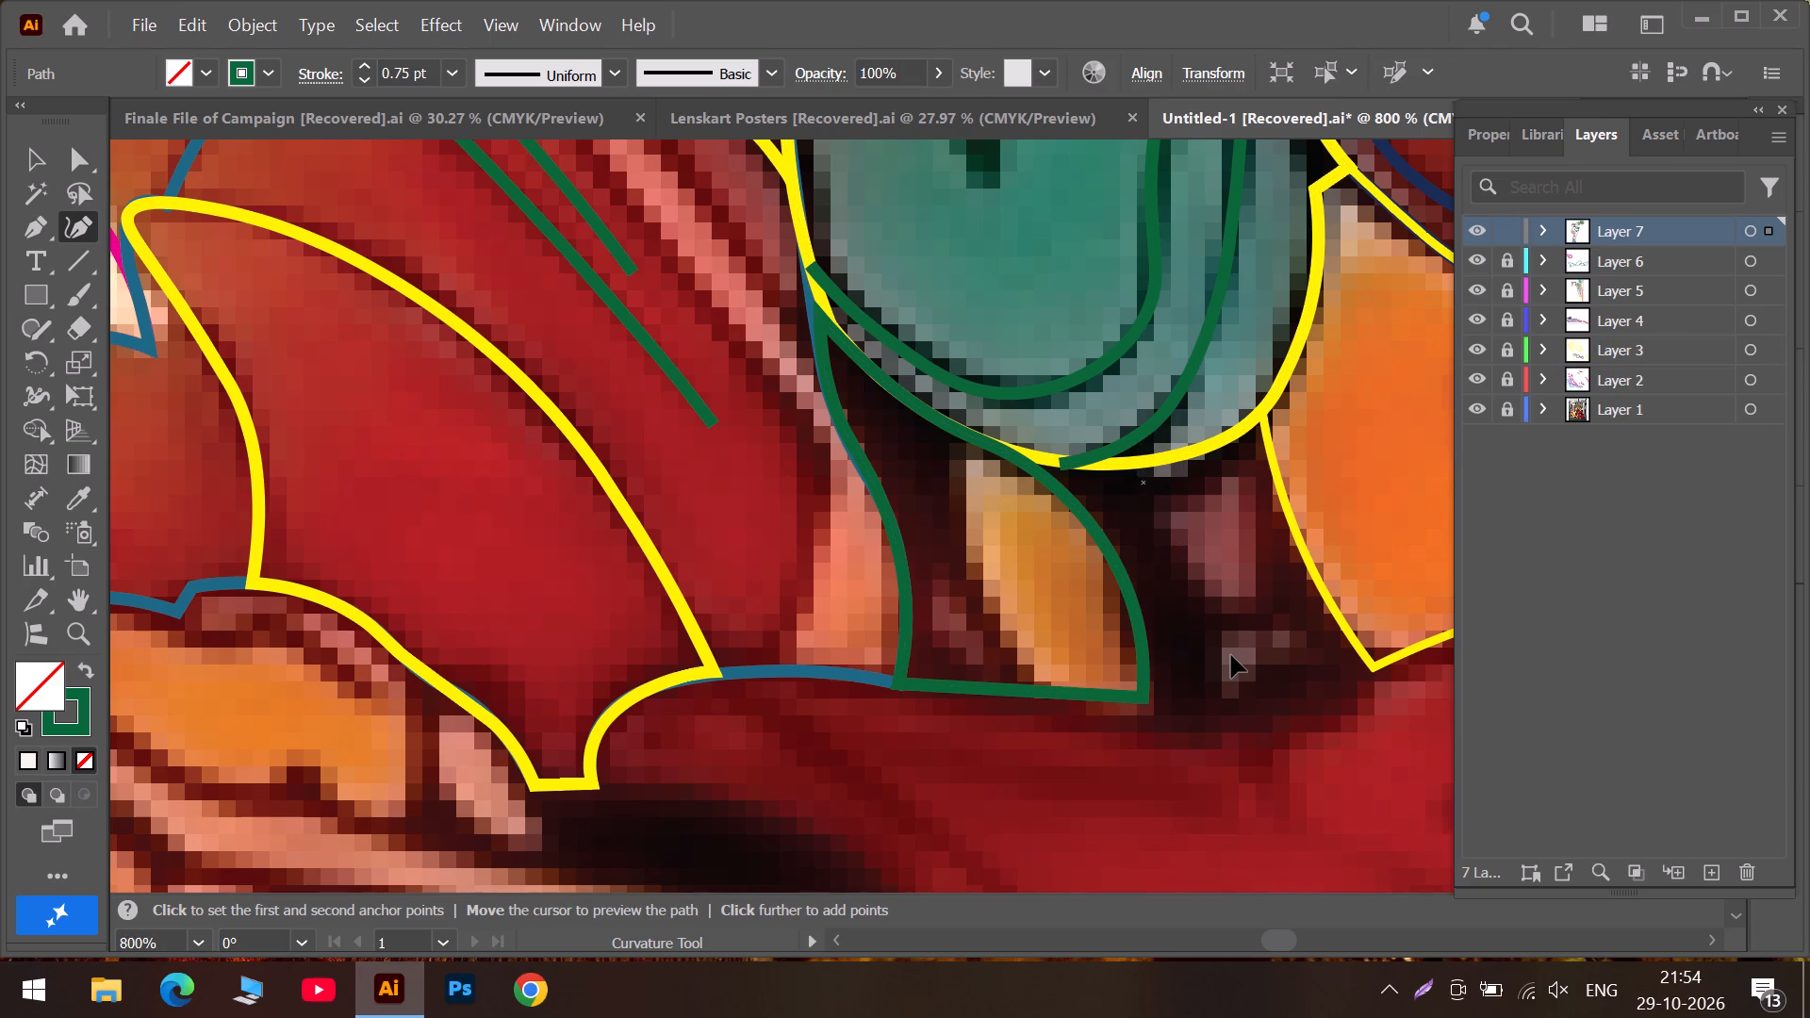
key(ctrl+z)
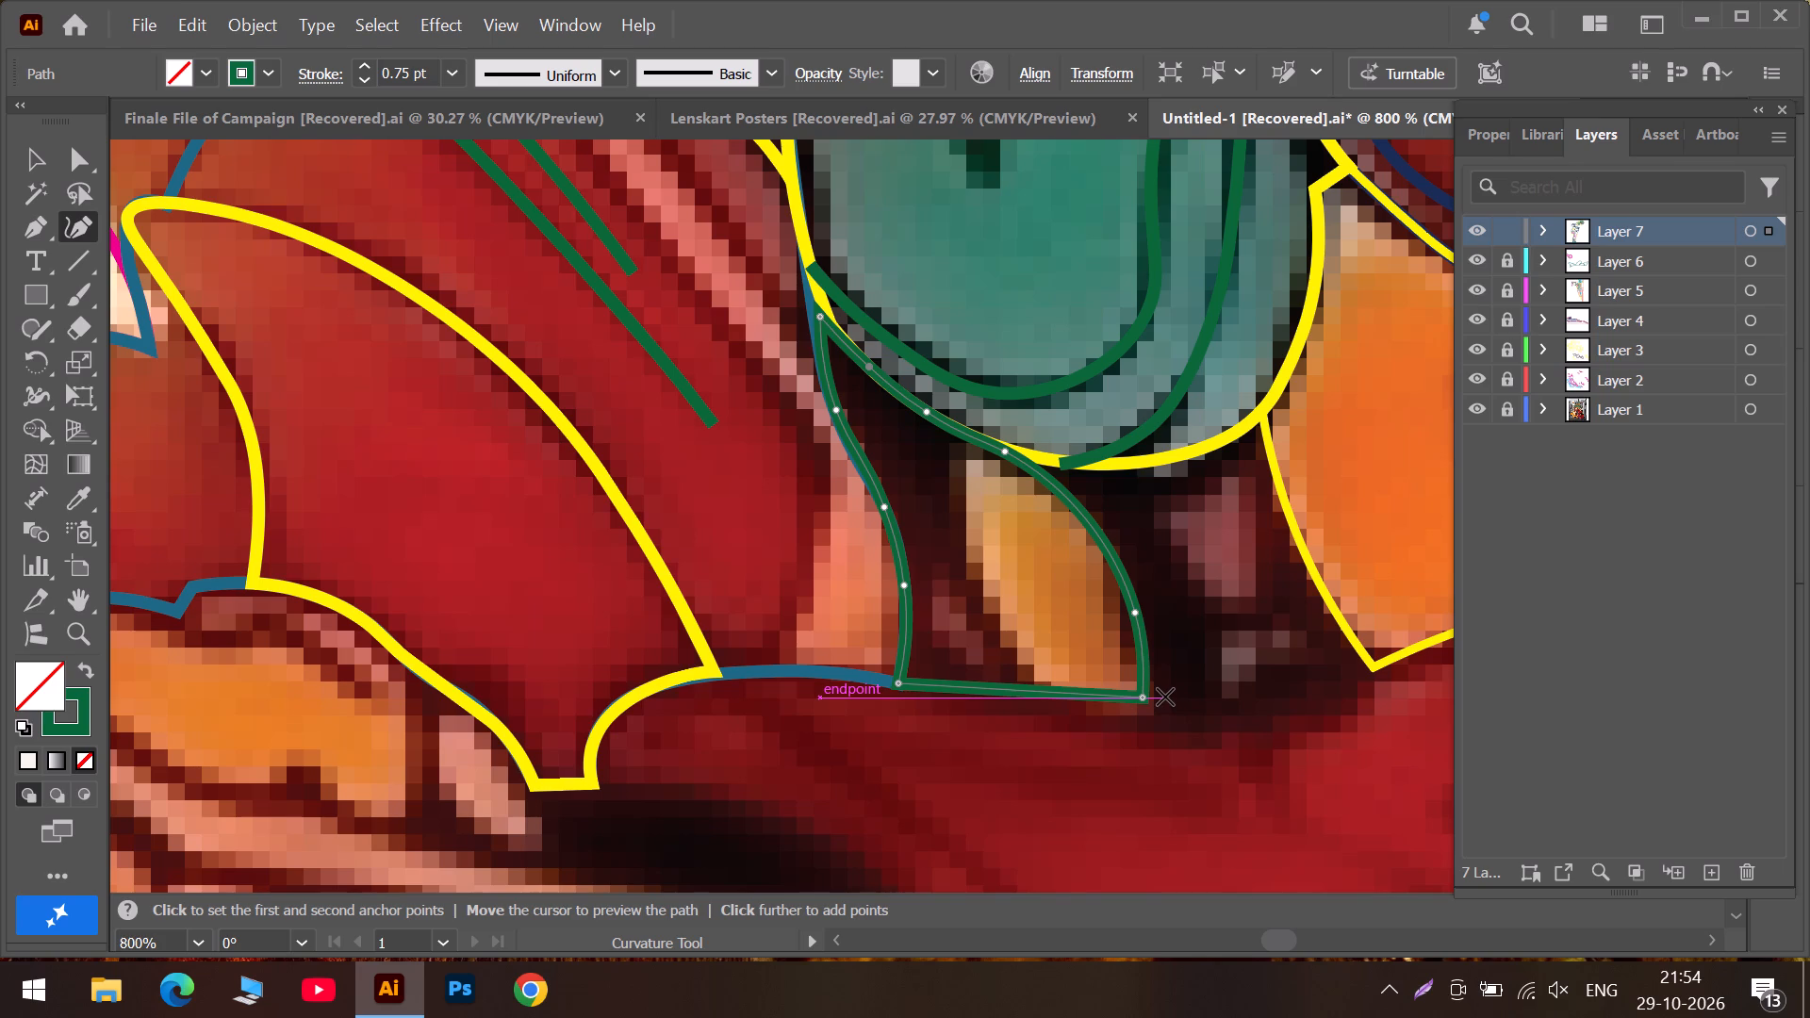
click(1162, 697)
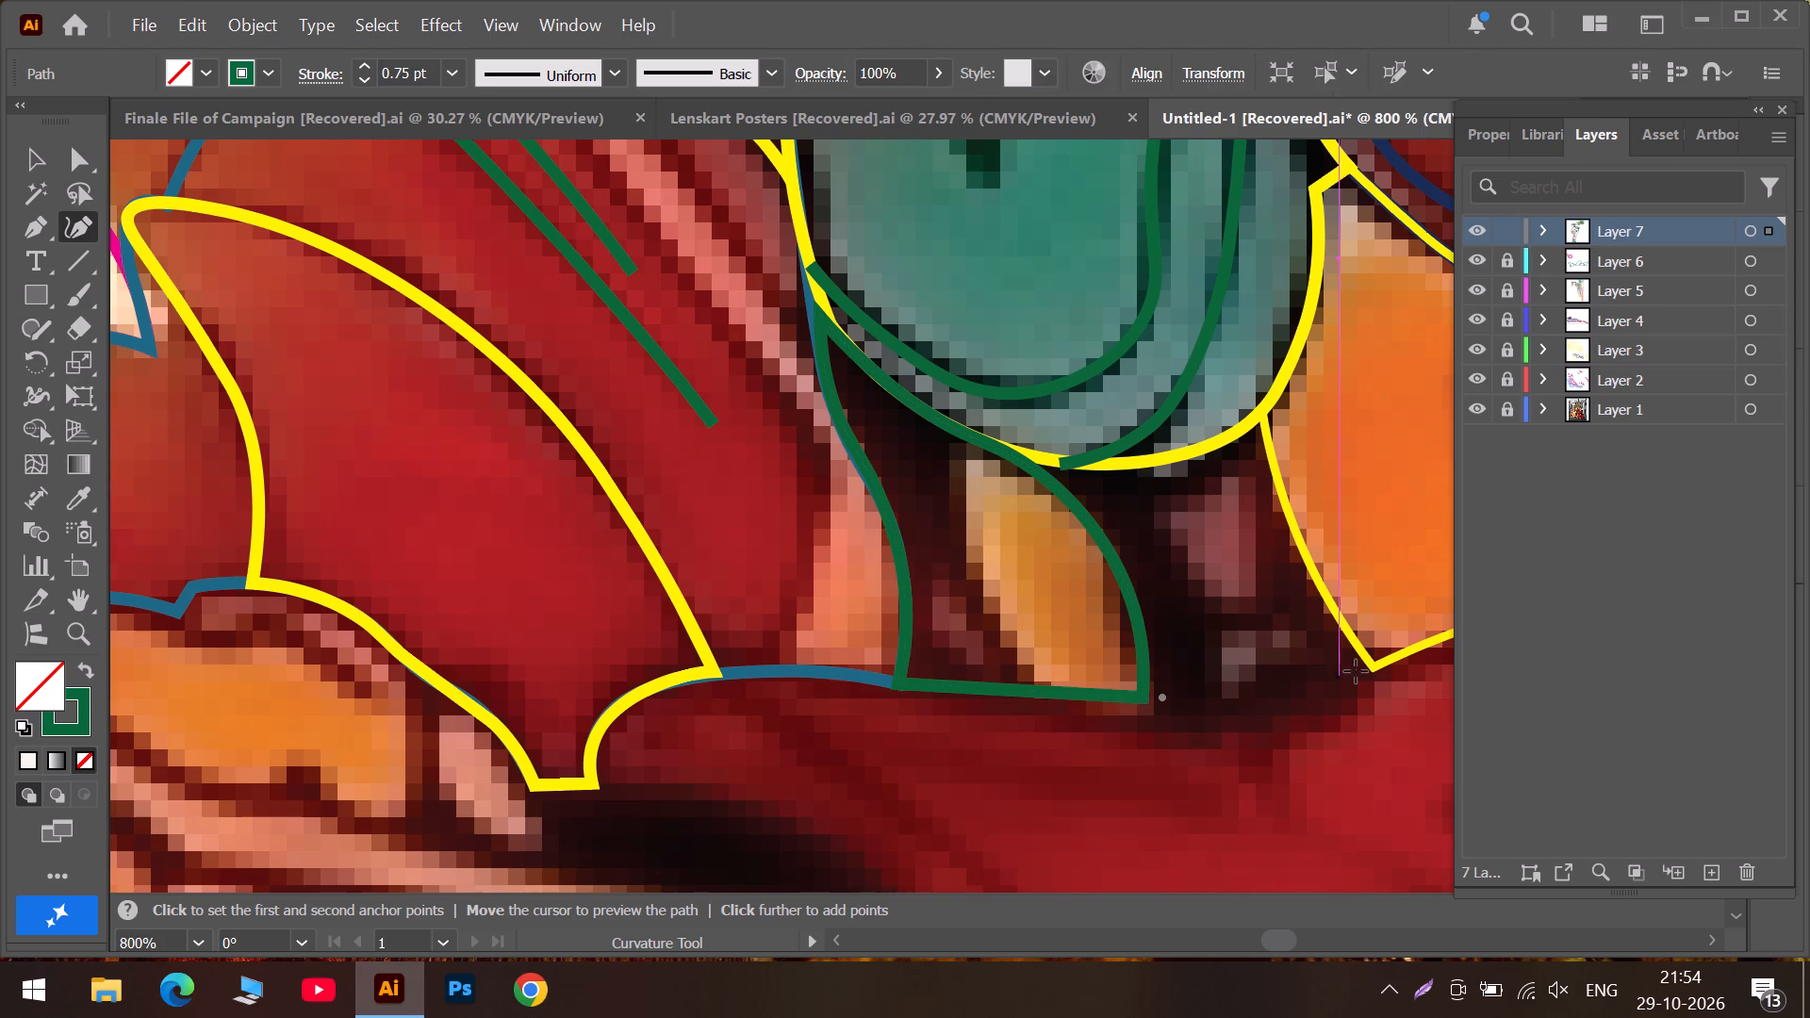
click(1357, 671)
drag(1254, 682, 1246, 701)
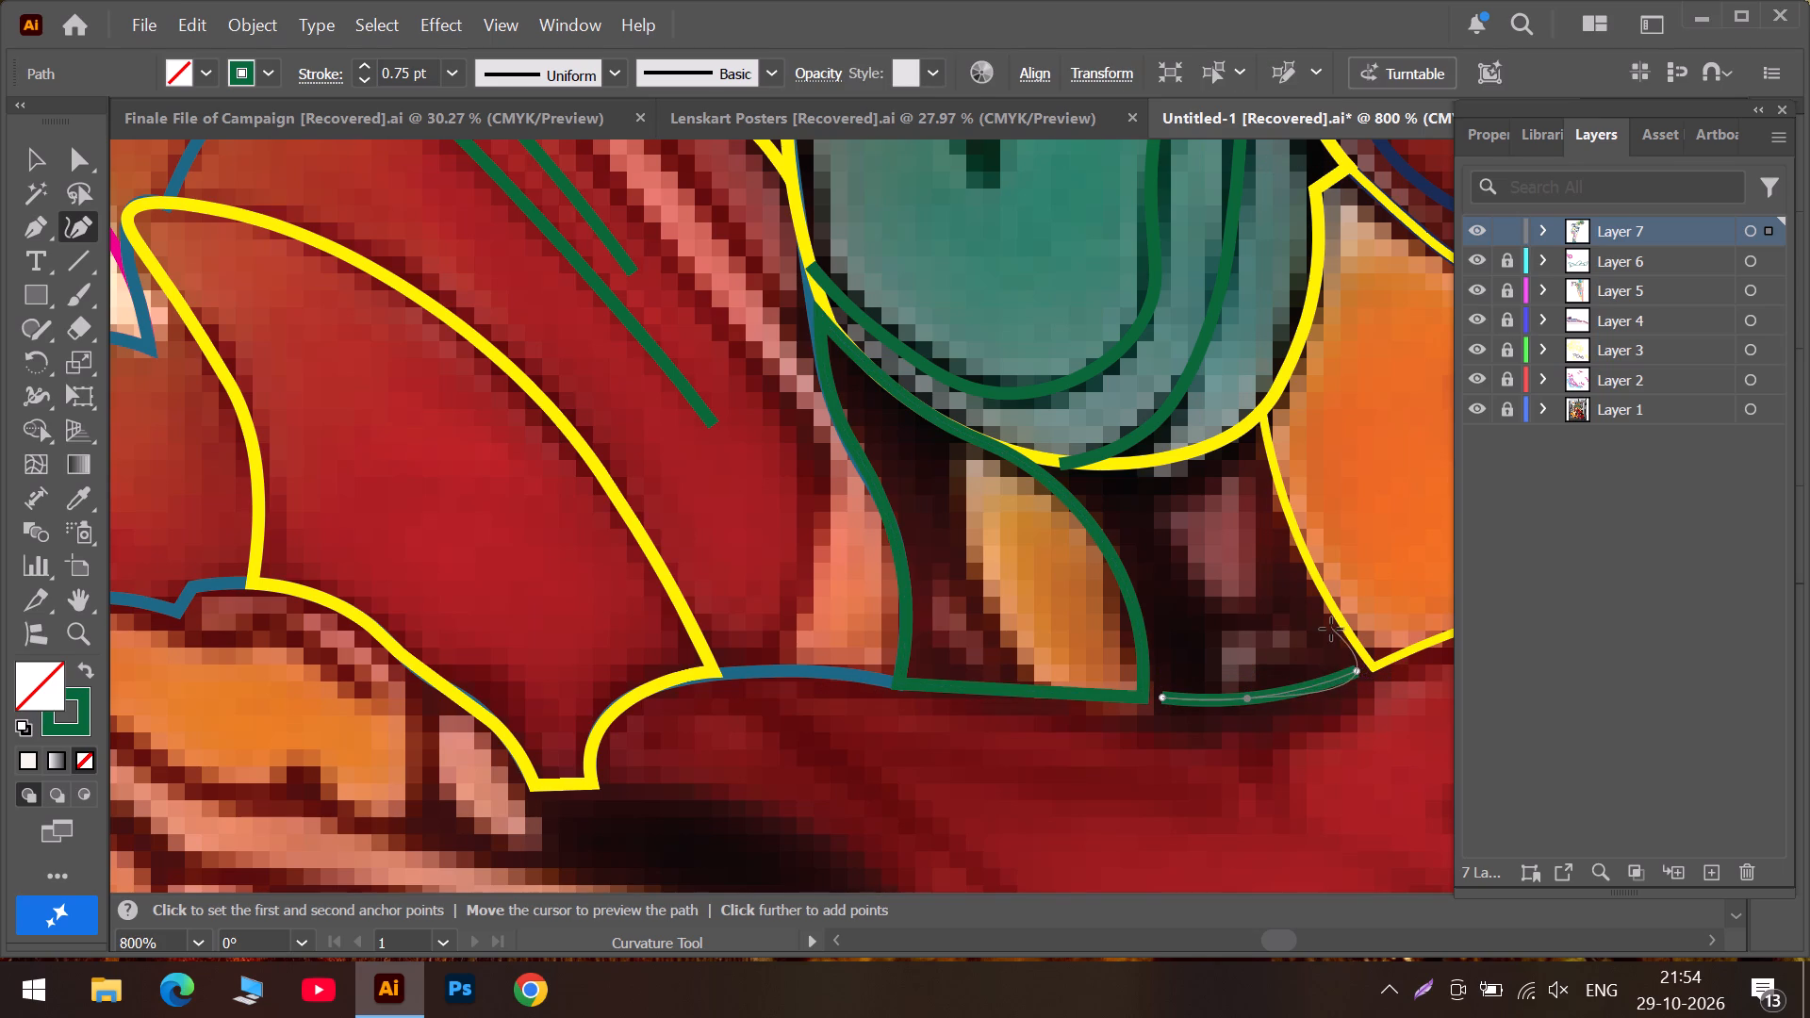
double_click(1356, 671)
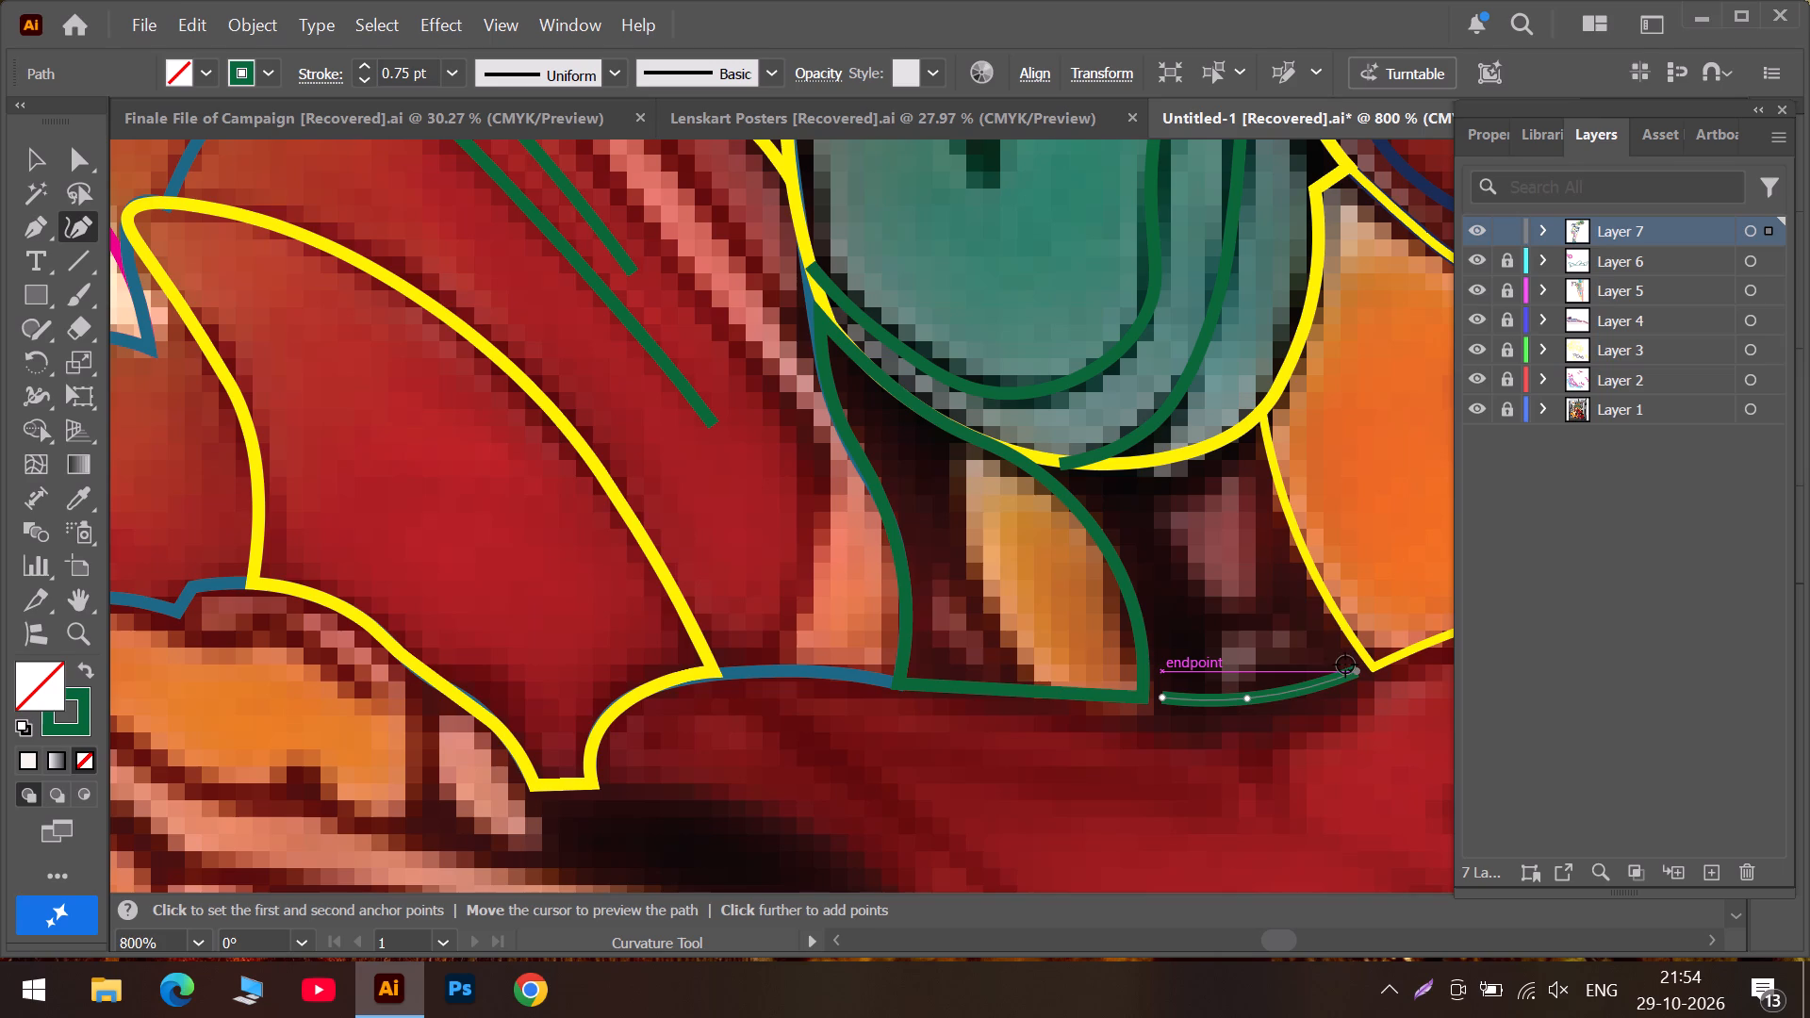
click(1294, 563)
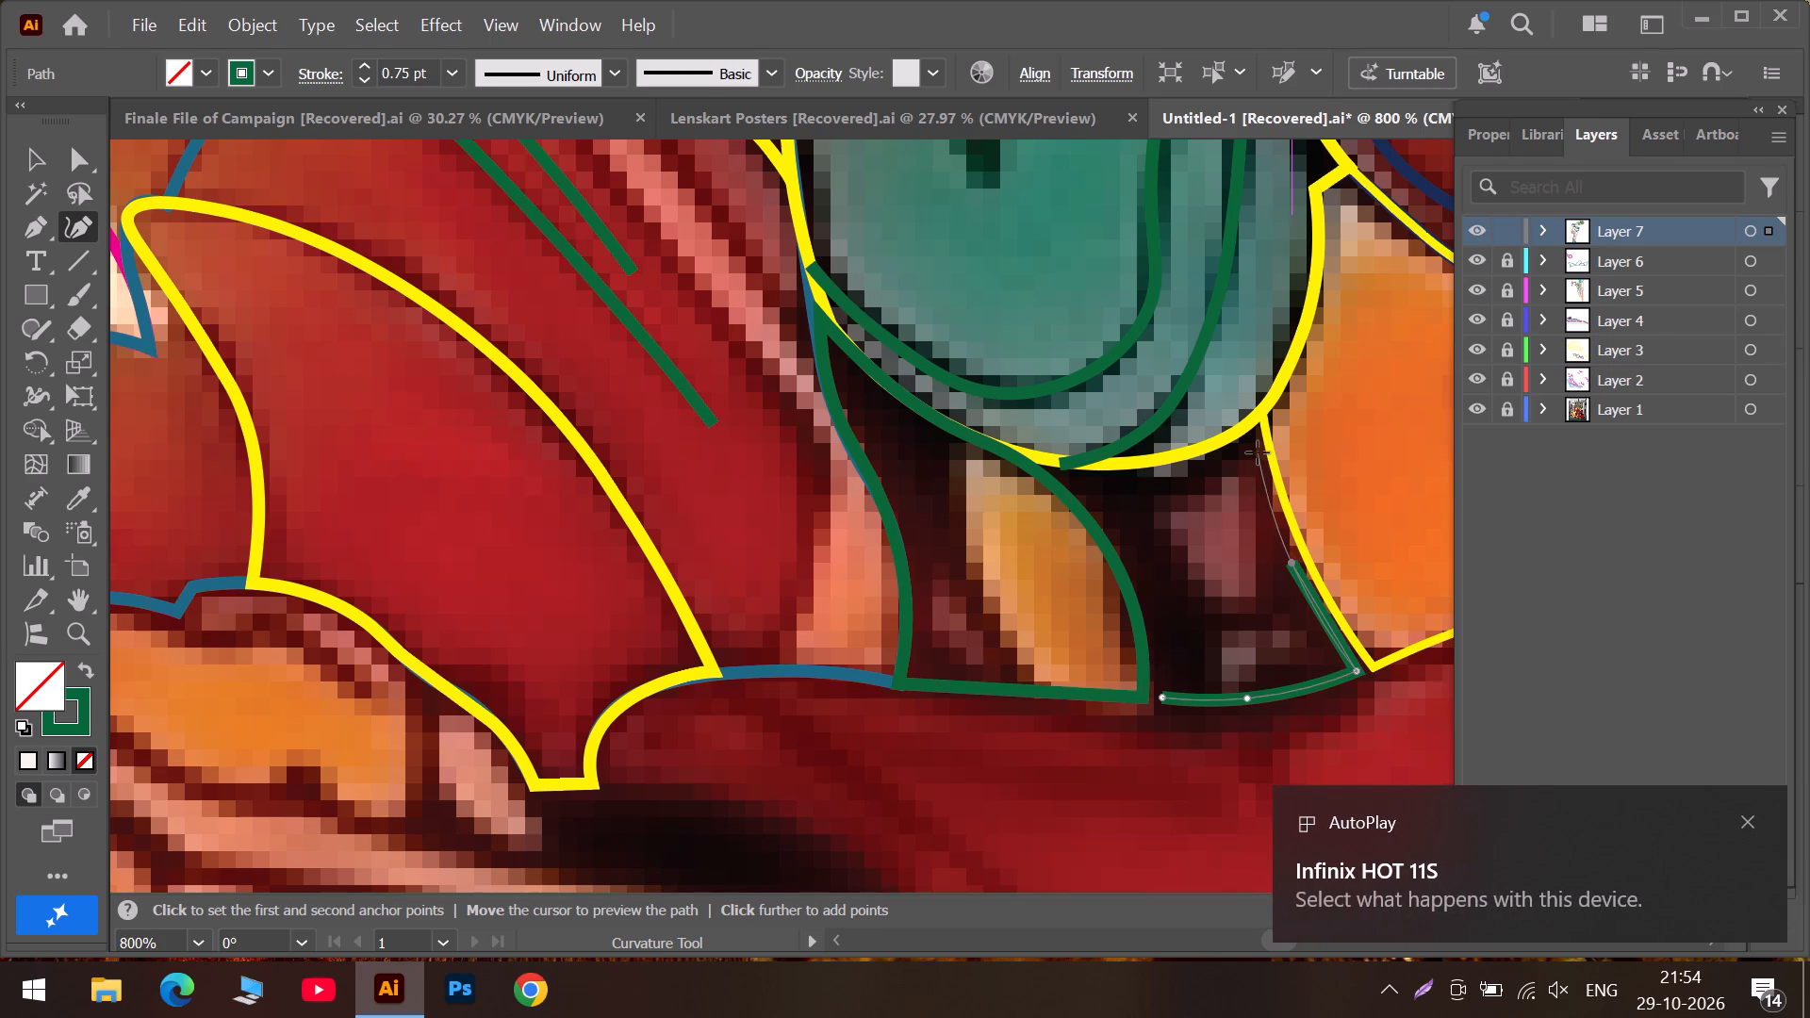
double_click(1257, 437)
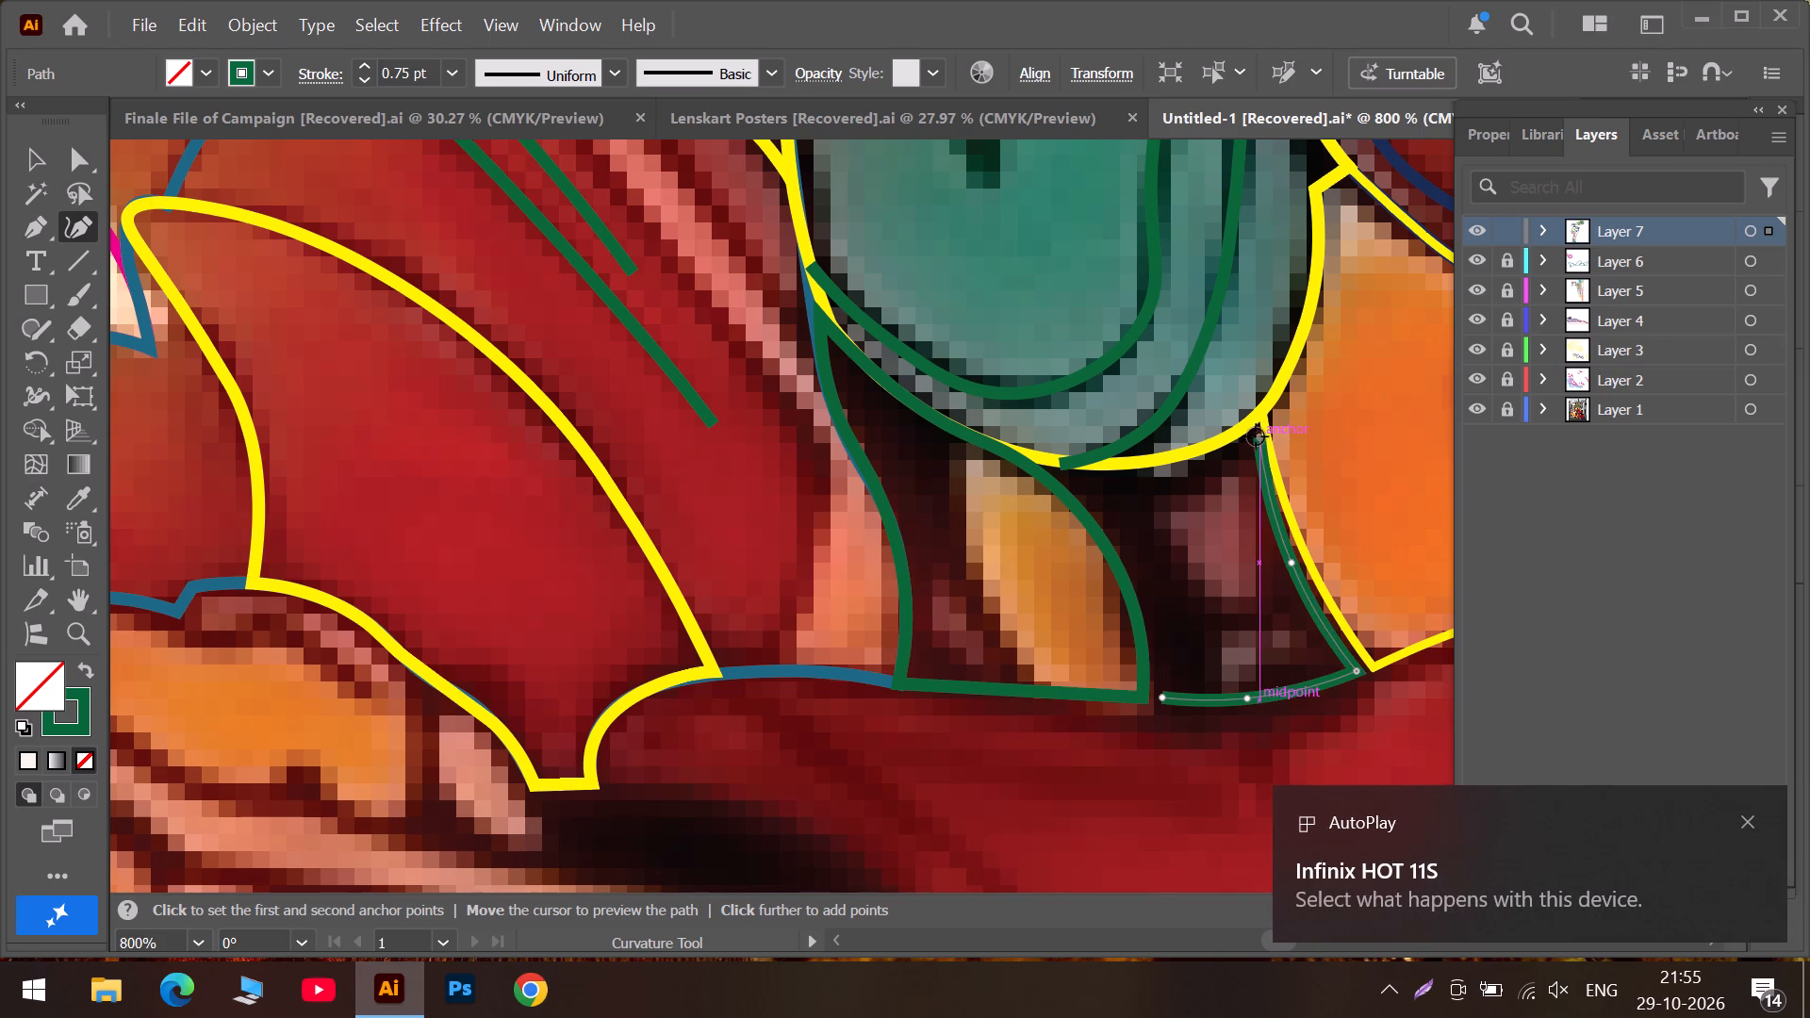
click(1167, 477)
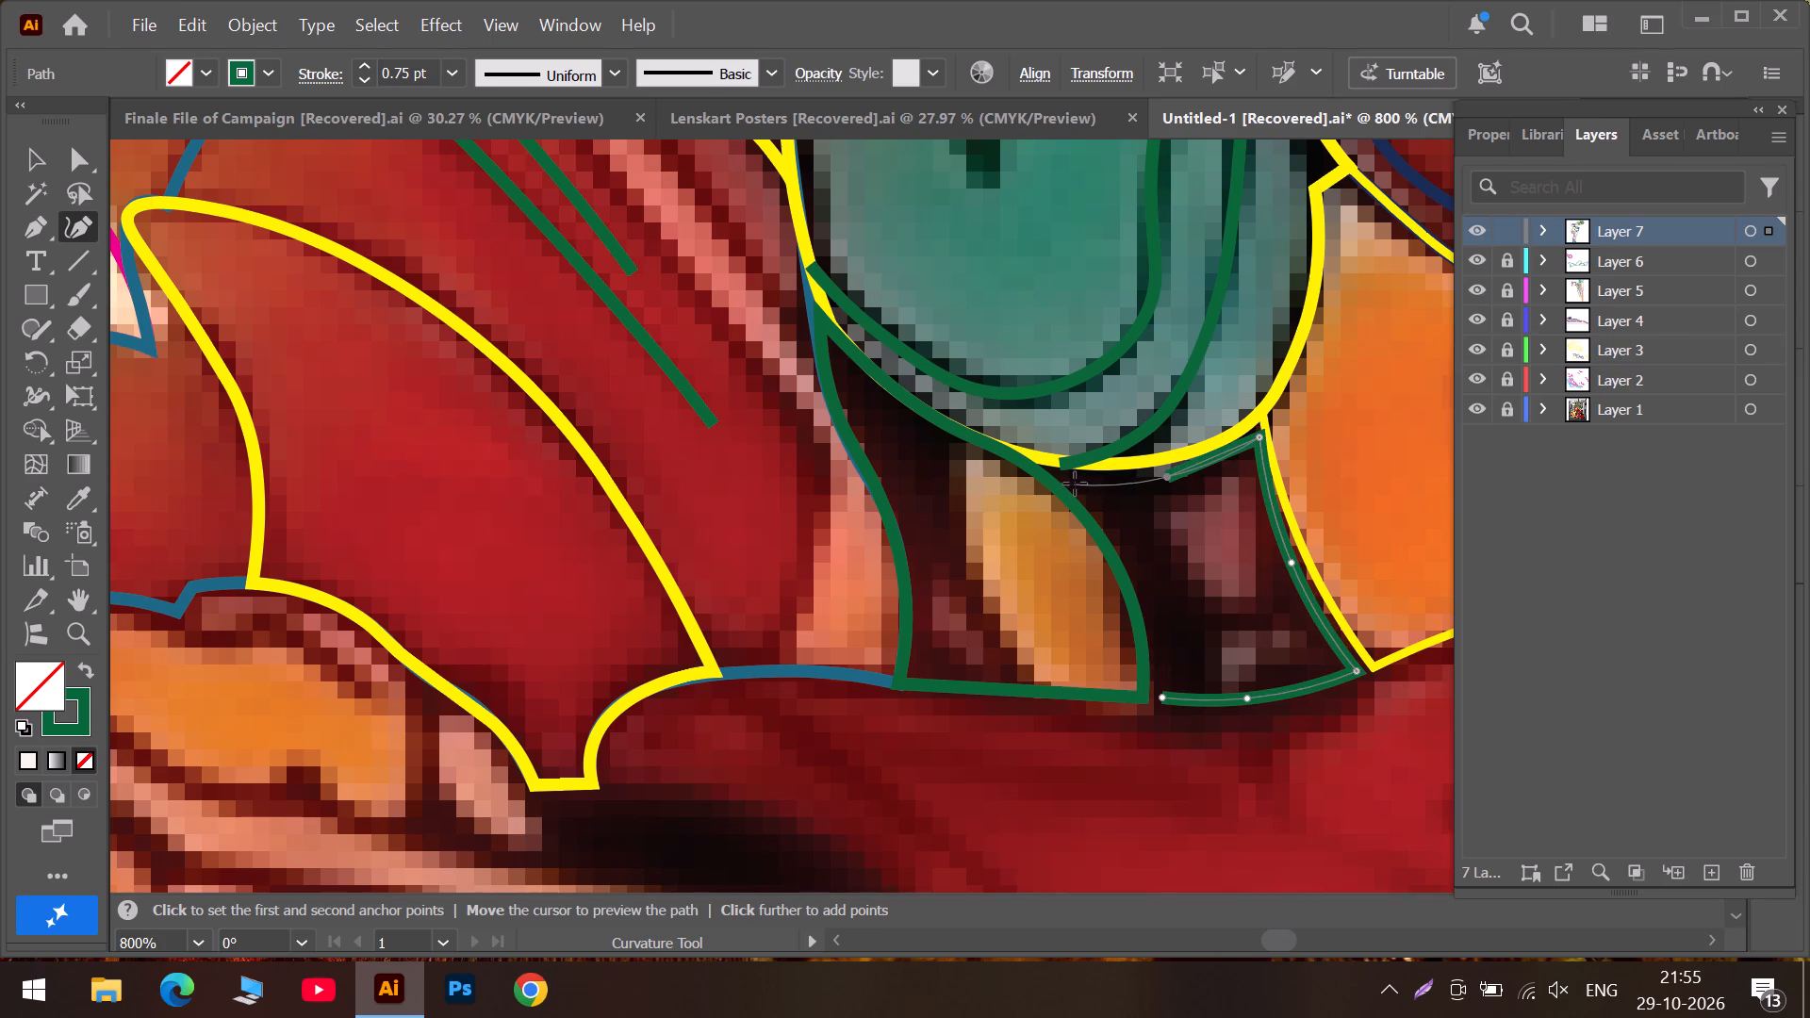
double_click(1075, 484)
click(1128, 546)
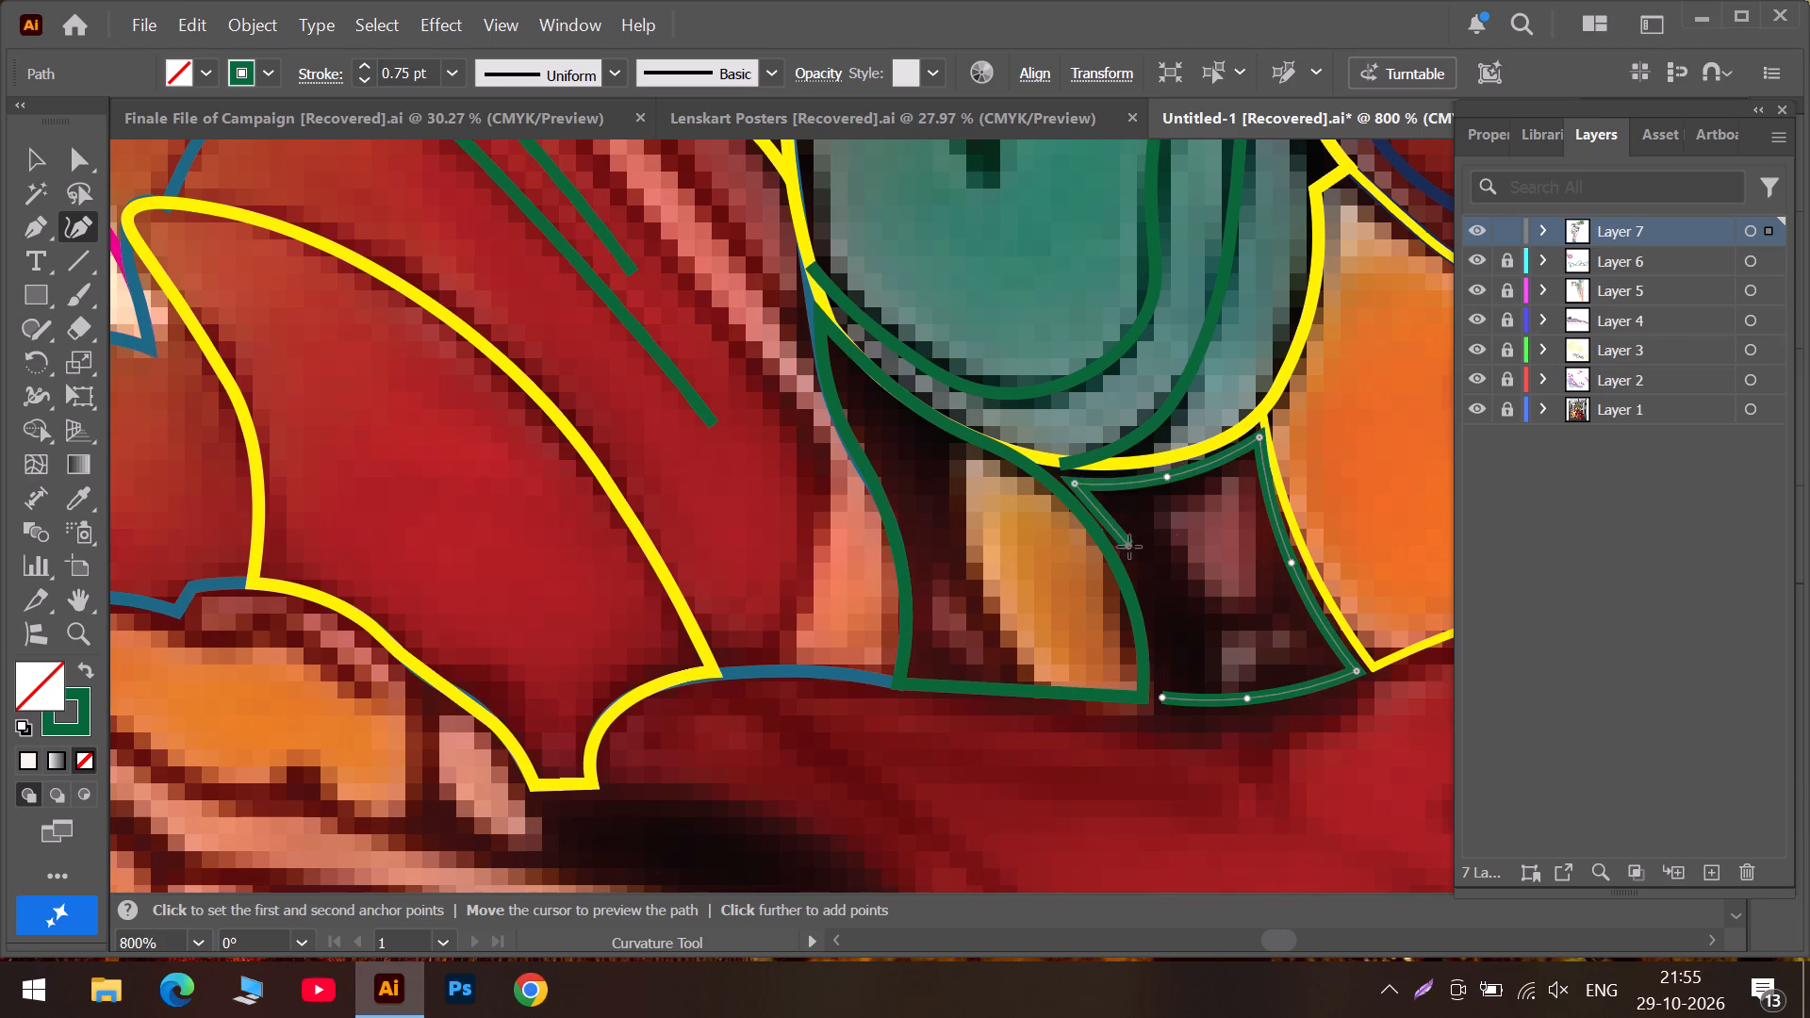
click(1160, 693)
double_click(1160, 693)
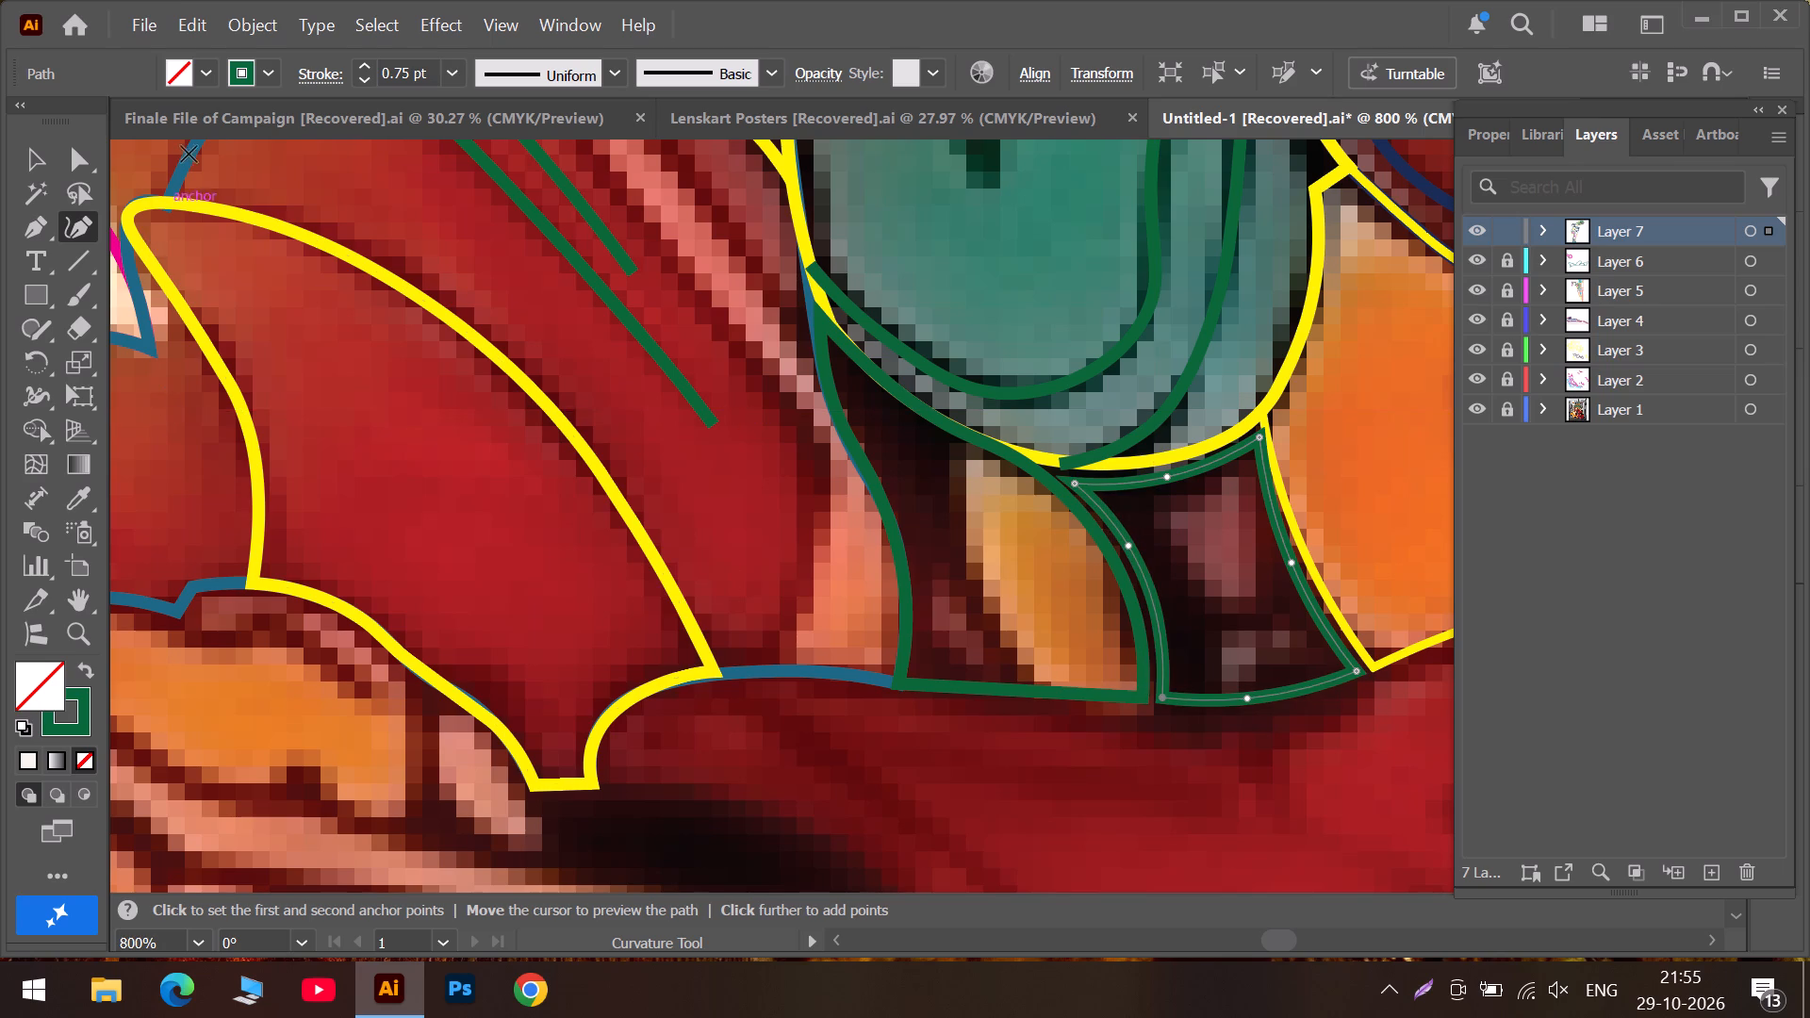
Change the new neck outline's stroke colour to light blue from the recent colours.
click(269, 65)
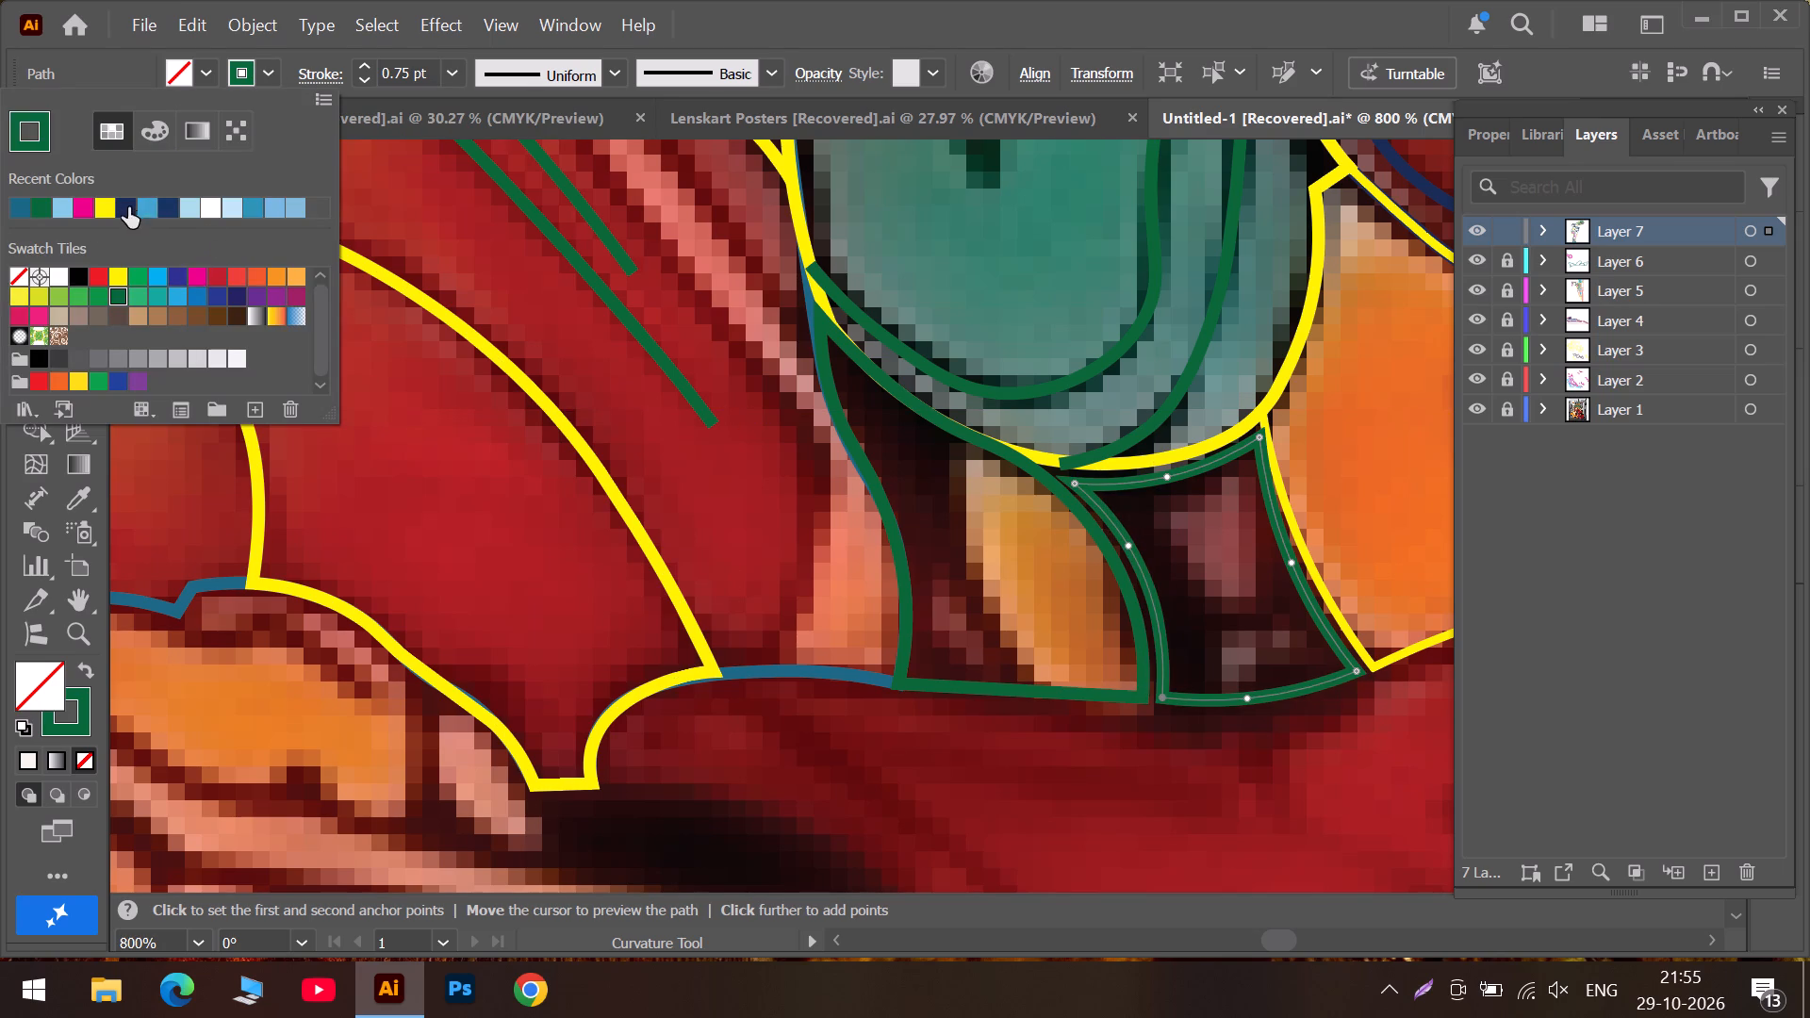
click(155, 207)
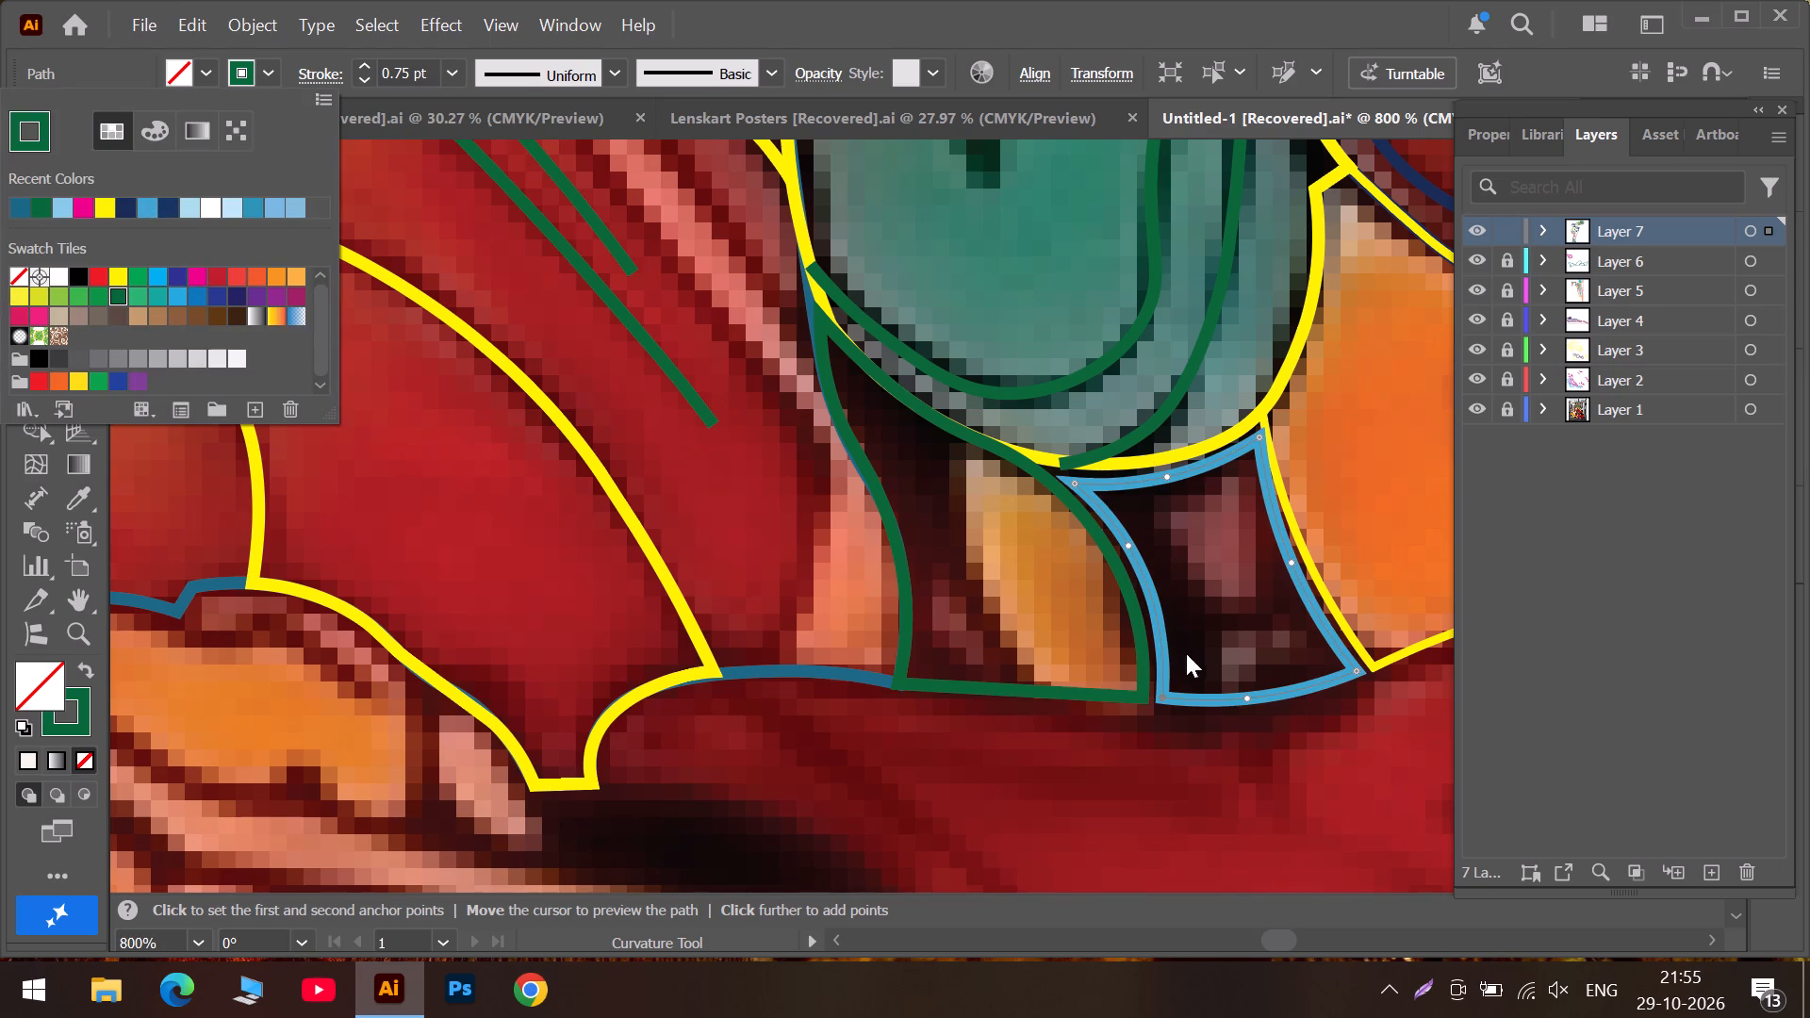
click(1160, 686)
Move the light blue outline's bottom-left corner onto the bottom-right corner of the neighbouring green outline.
drag(1161, 698, 1141, 700)
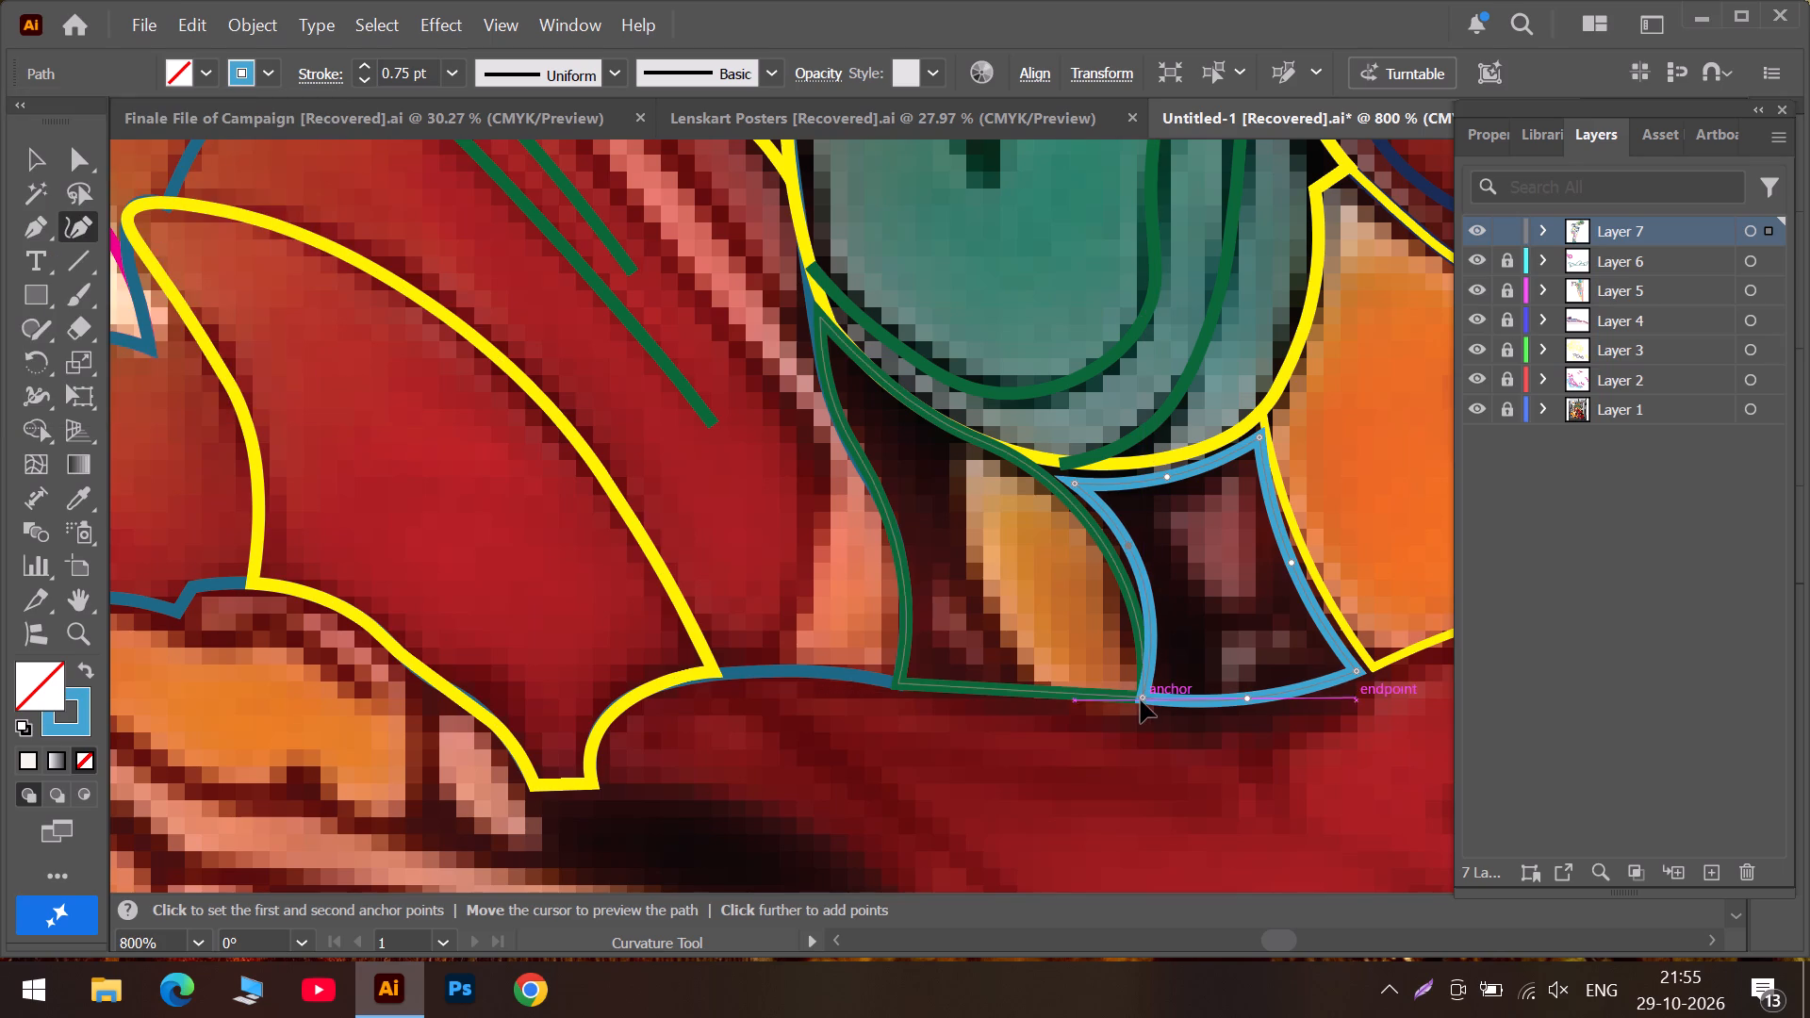
drag(1141, 700, 1142, 695)
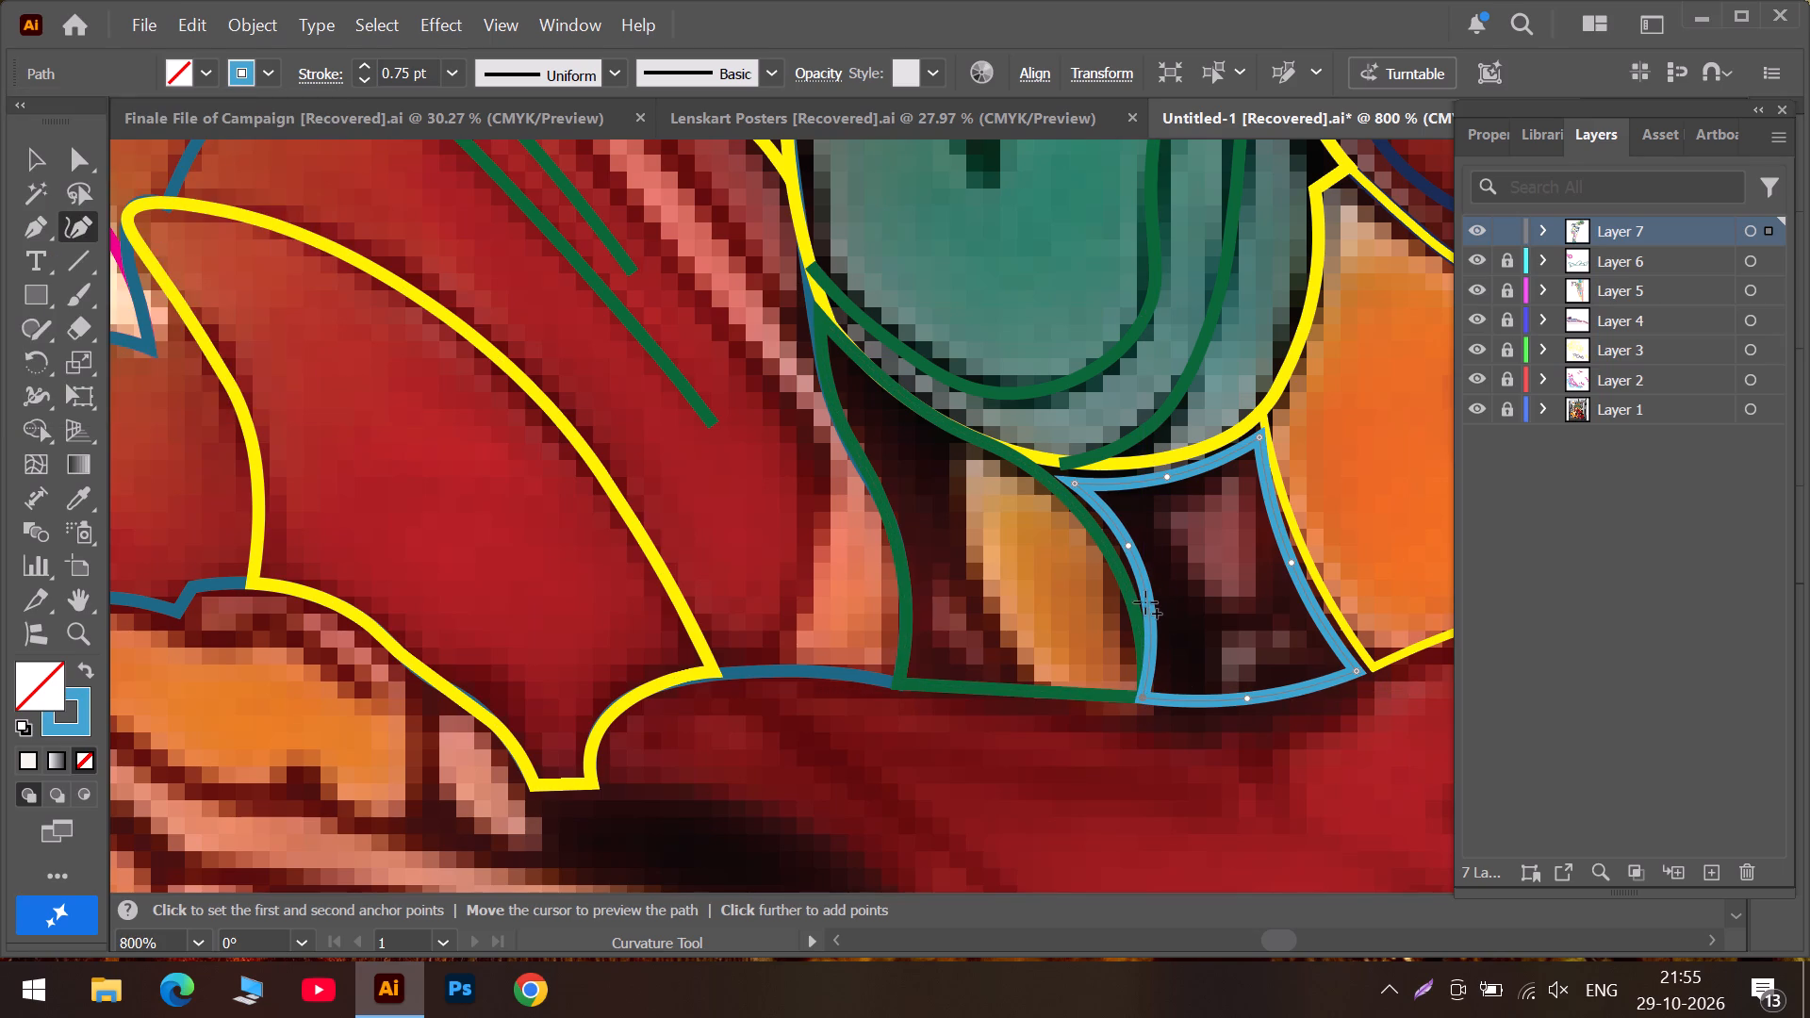
alt+scroll(1145, 601, up, 3)
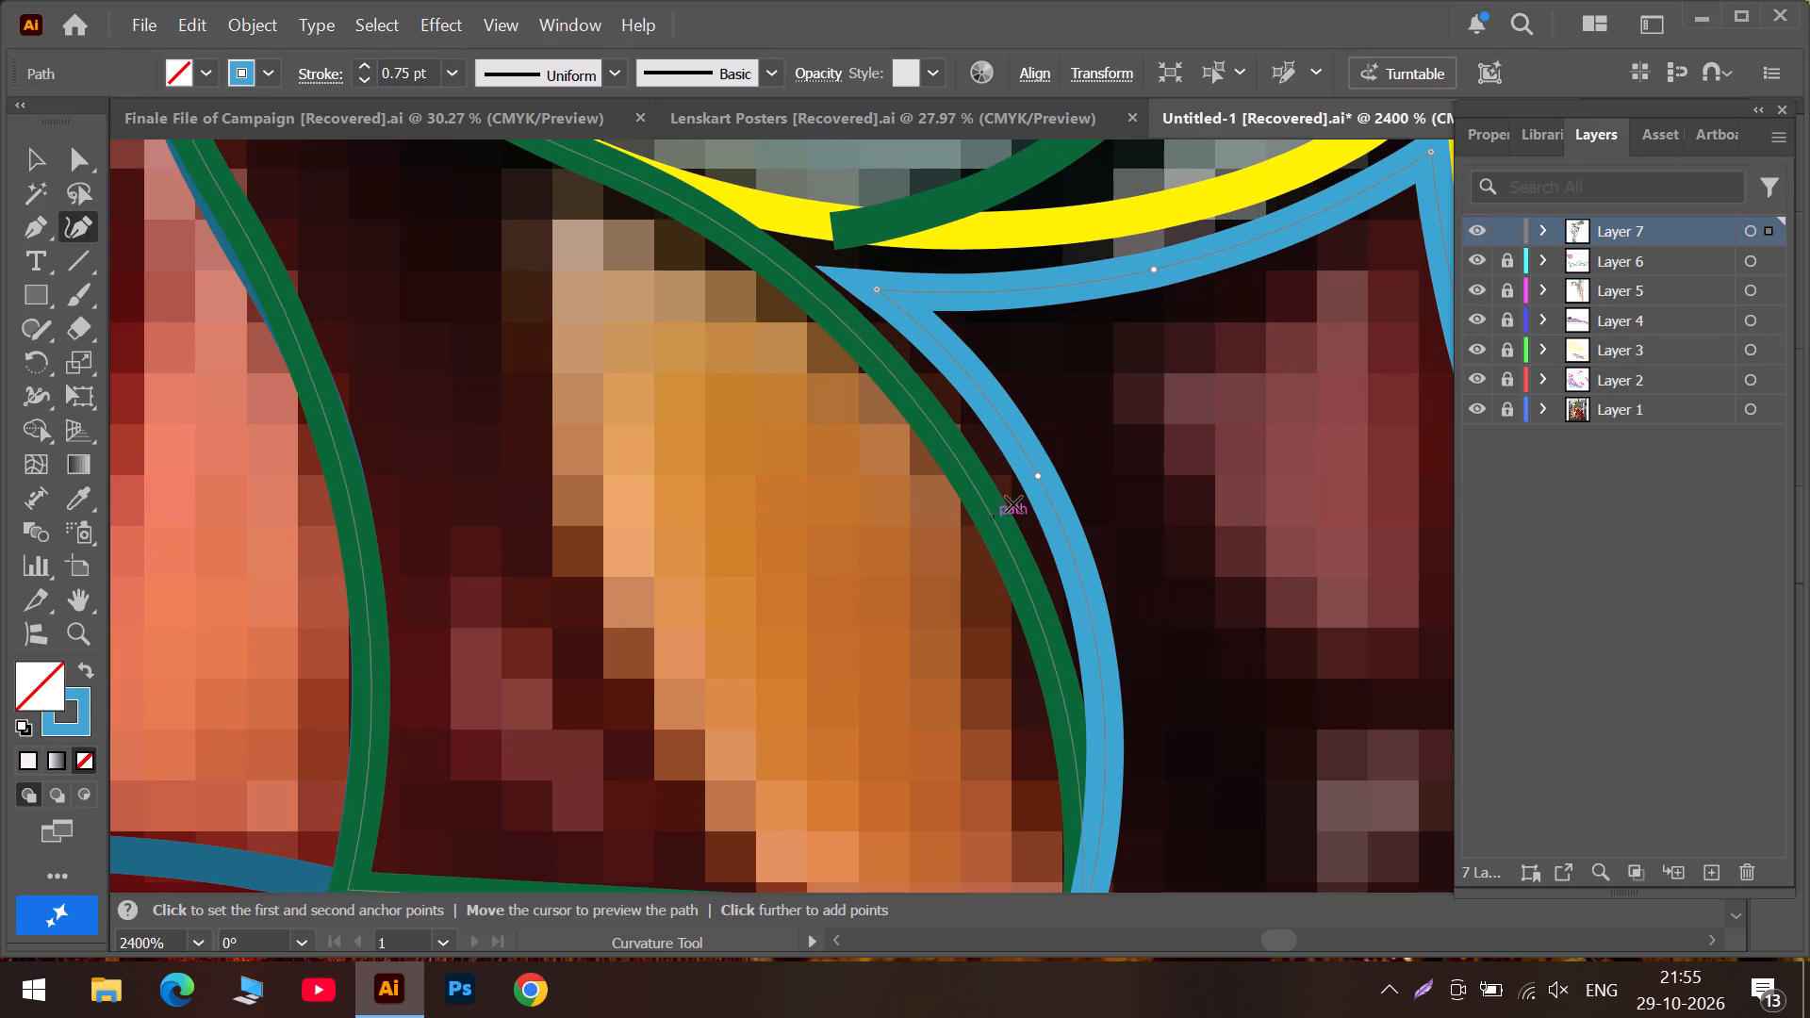
Reshape the light blue outline's left edge along the green outline's curve and move its top-left corner onto that outline.
drag(1037, 475, 1027, 481)
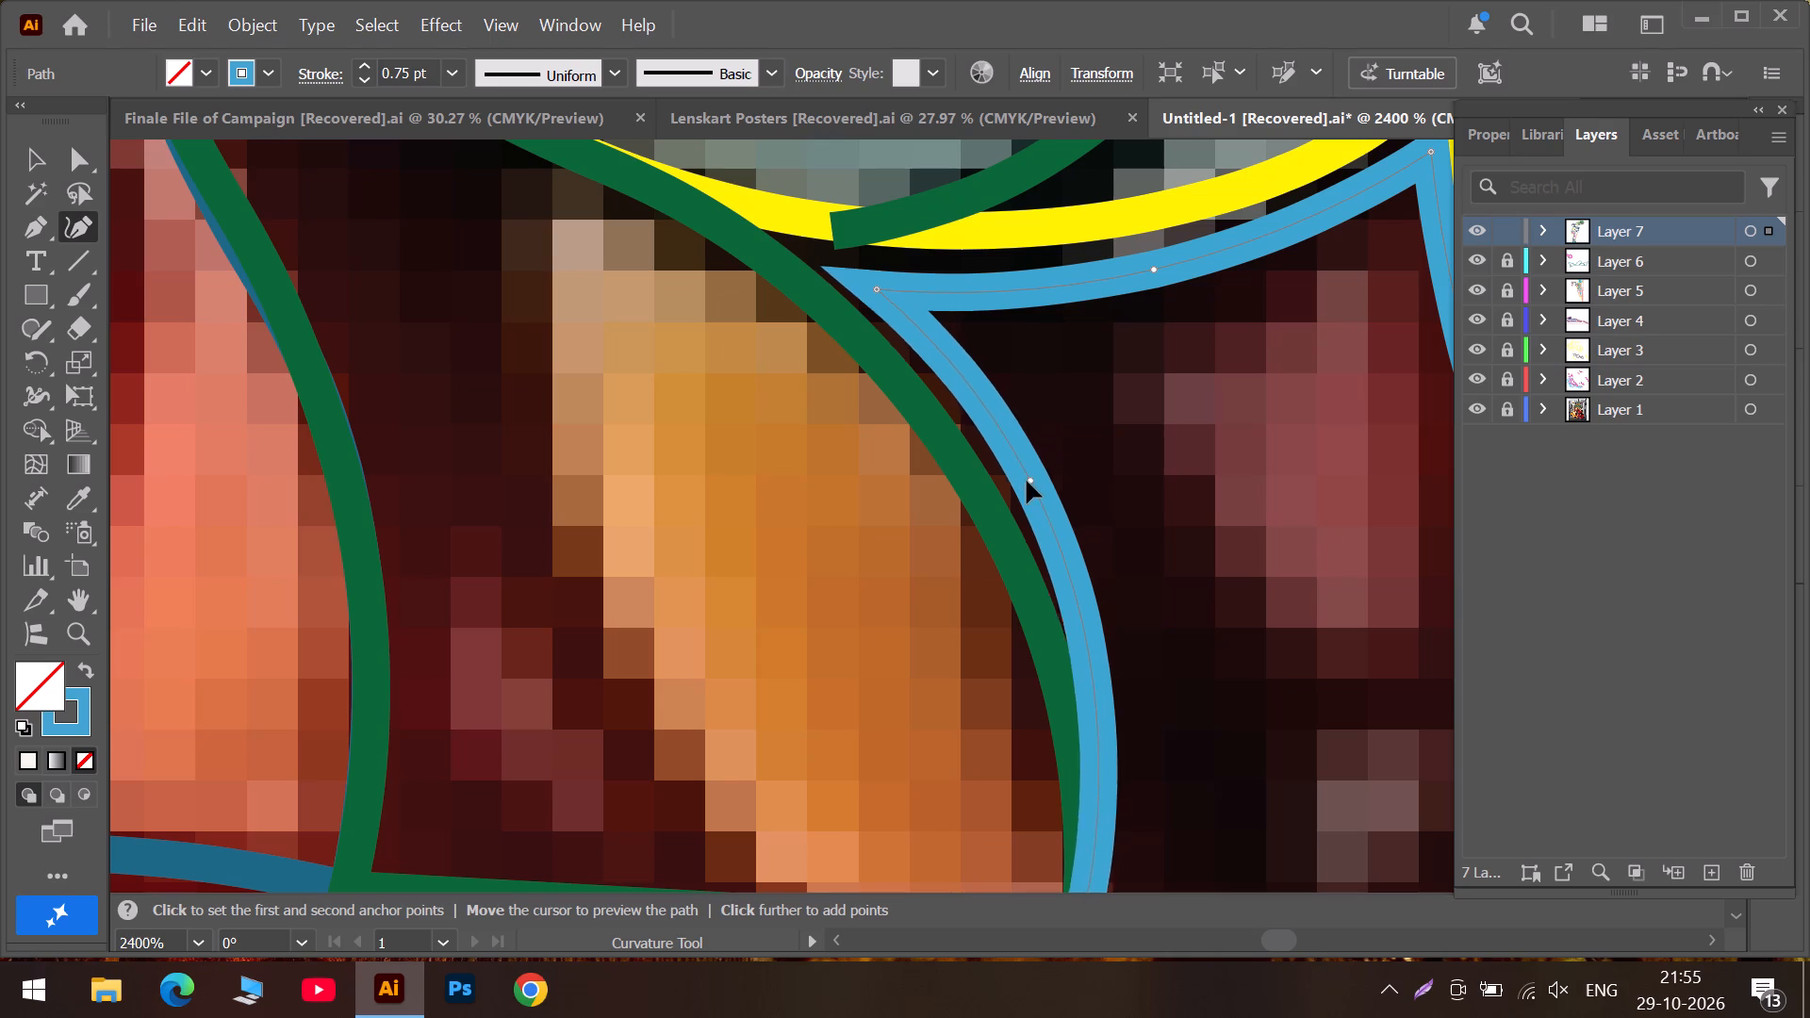
drag(1027, 481, 1039, 581)
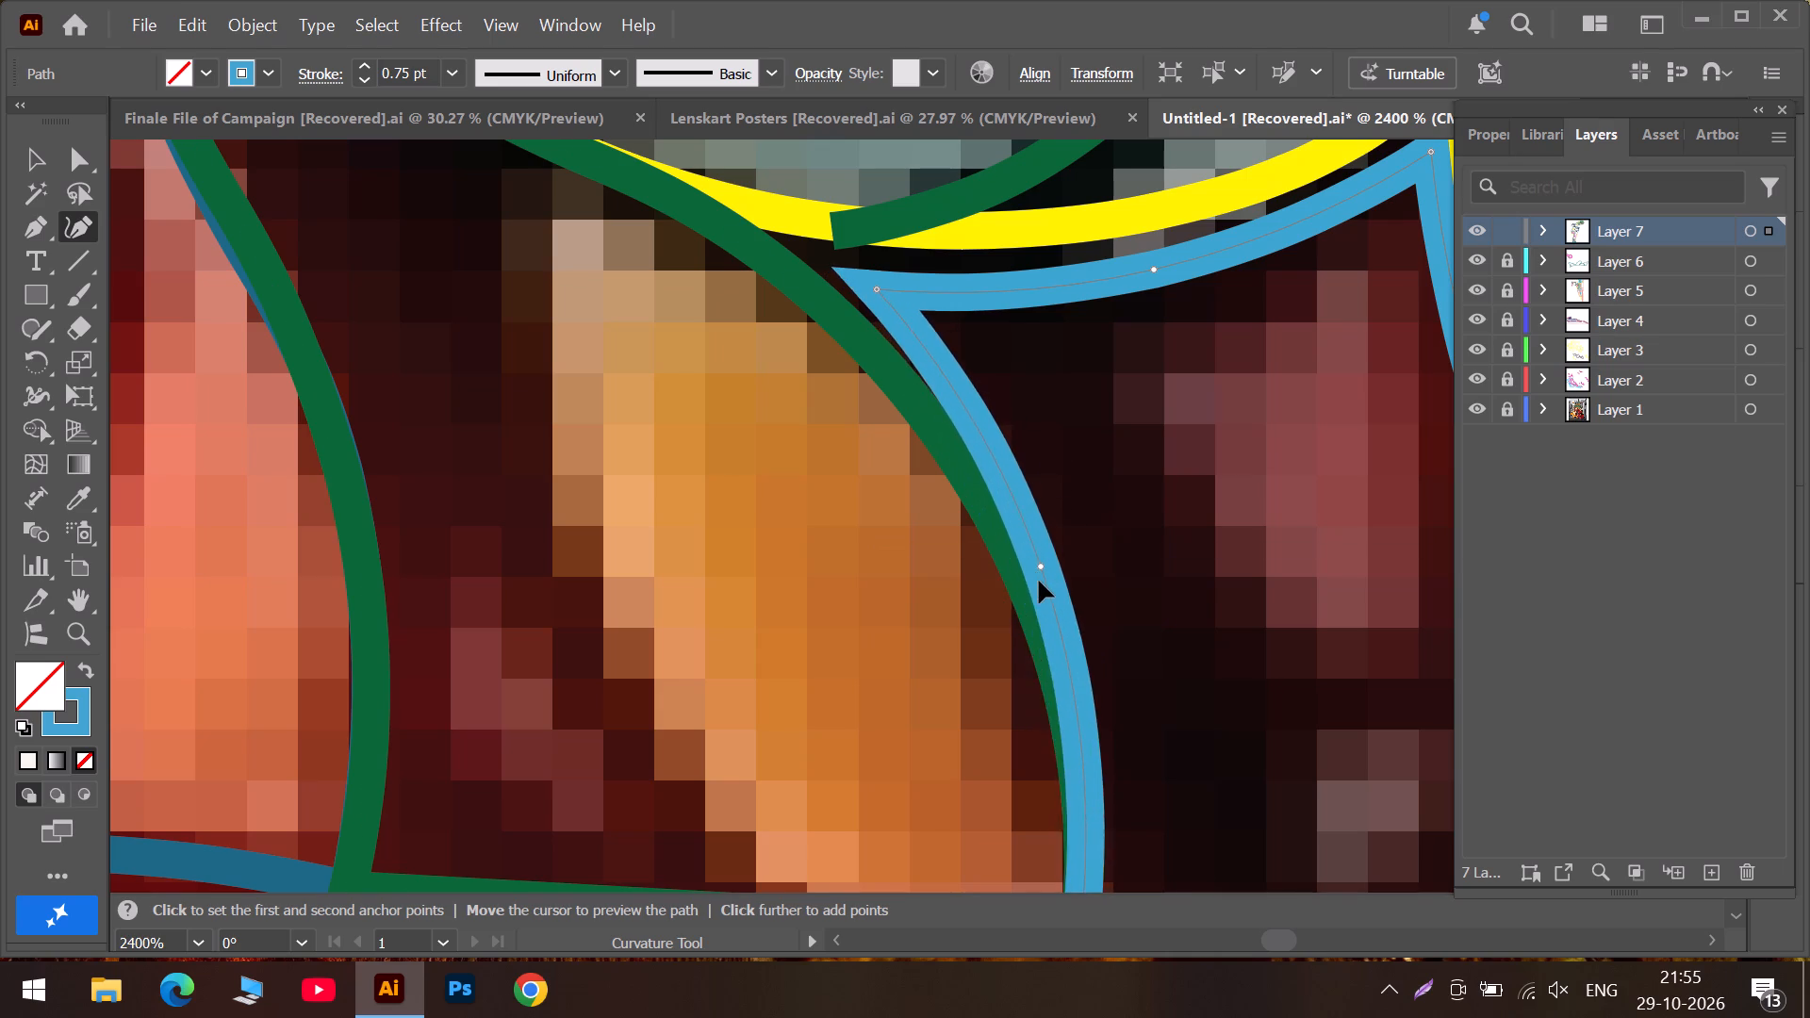
drag(1039, 581, 1043, 622)
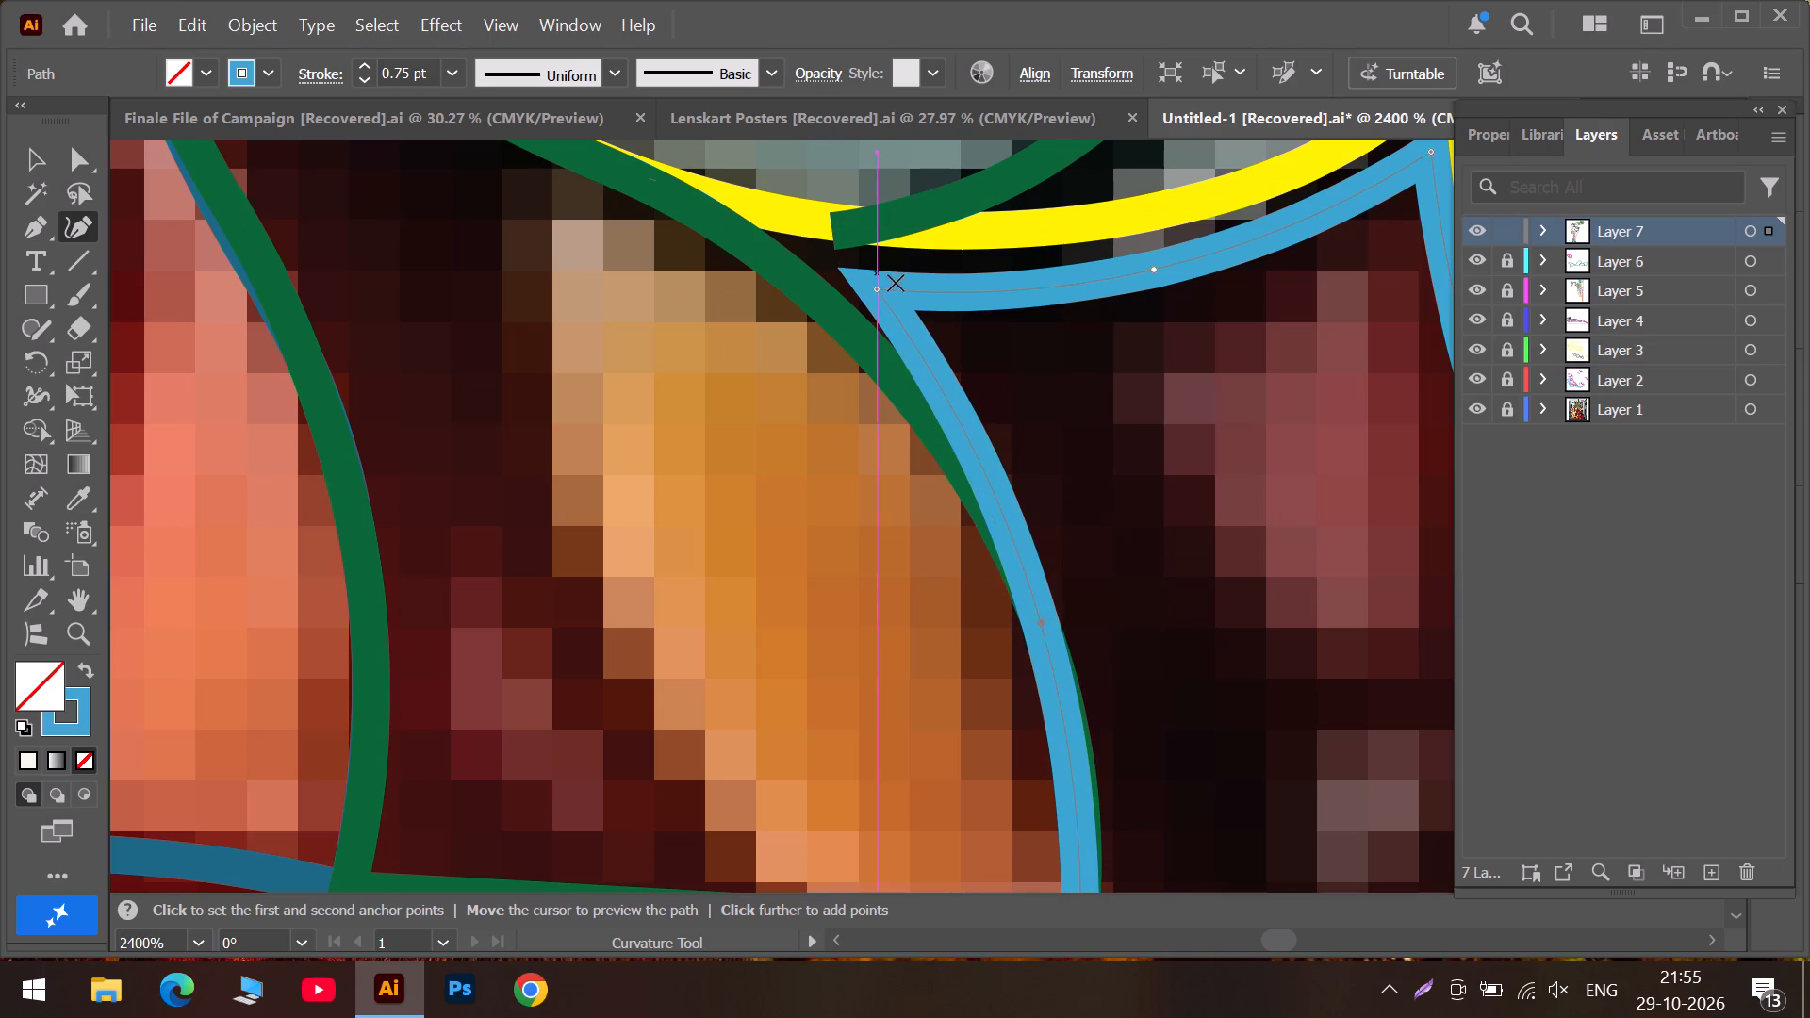
drag(876, 290, 740, 261)
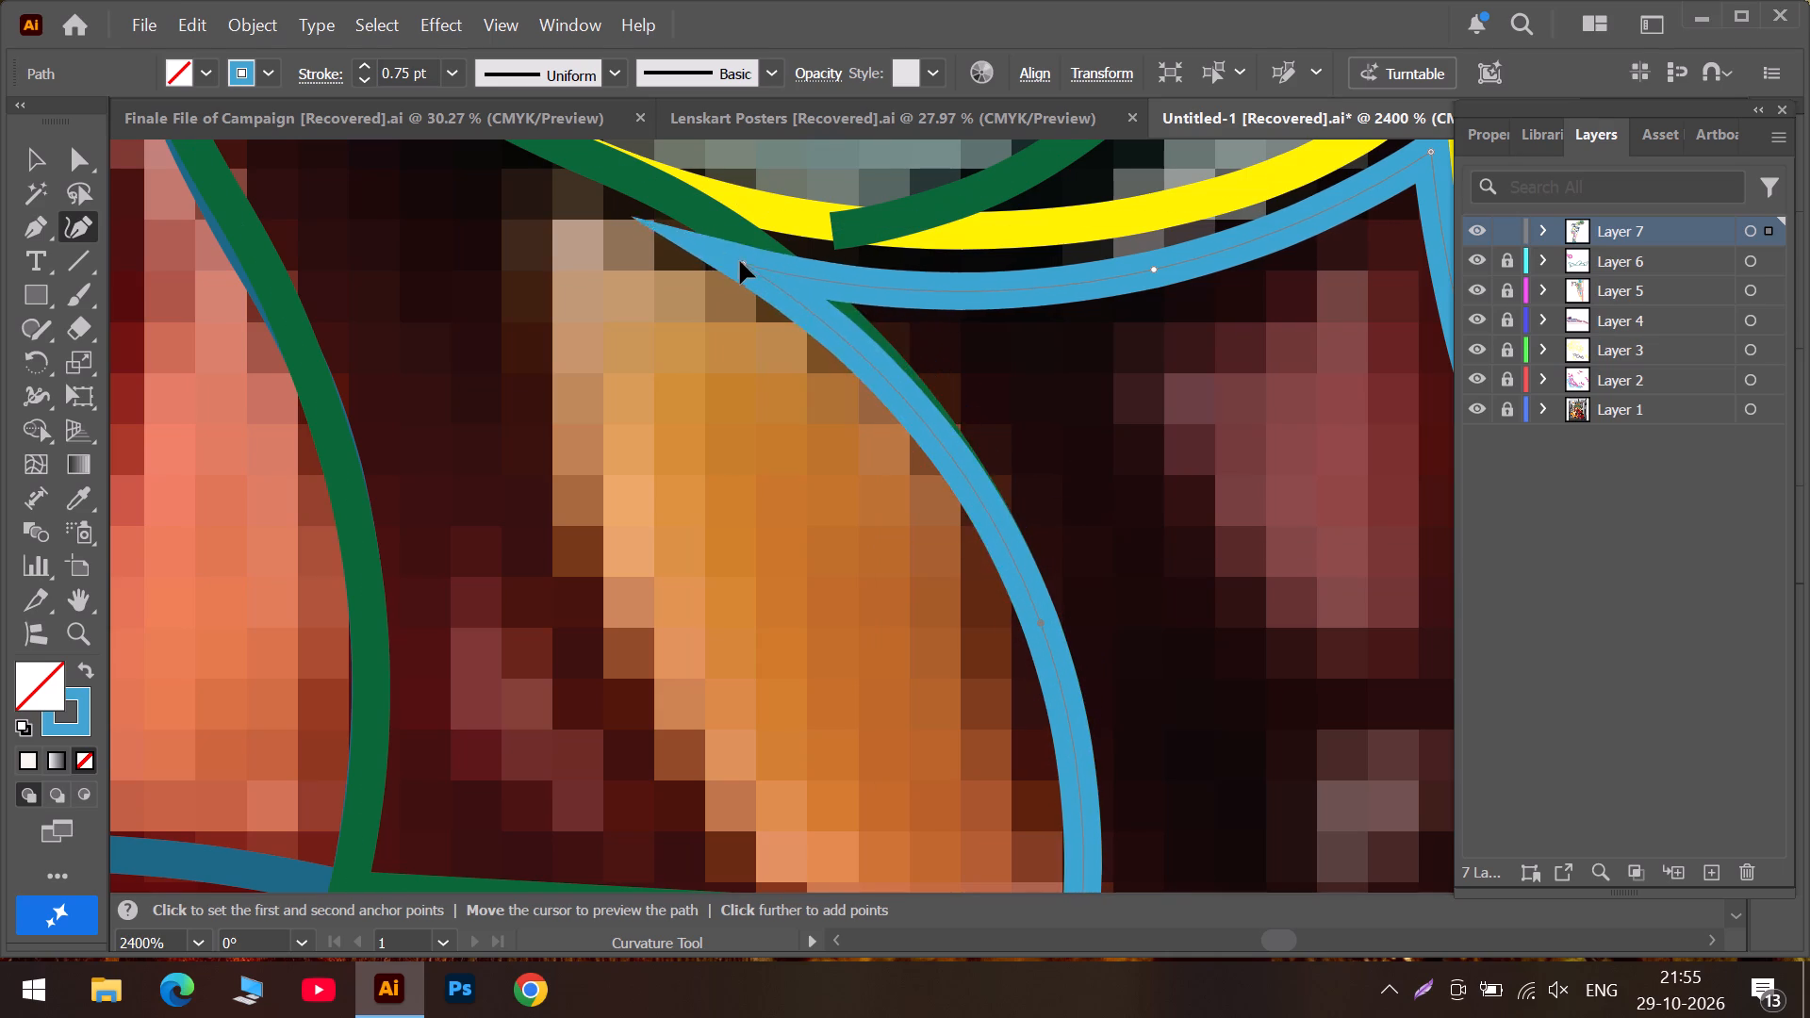
drag(740, 261, 731, 218)
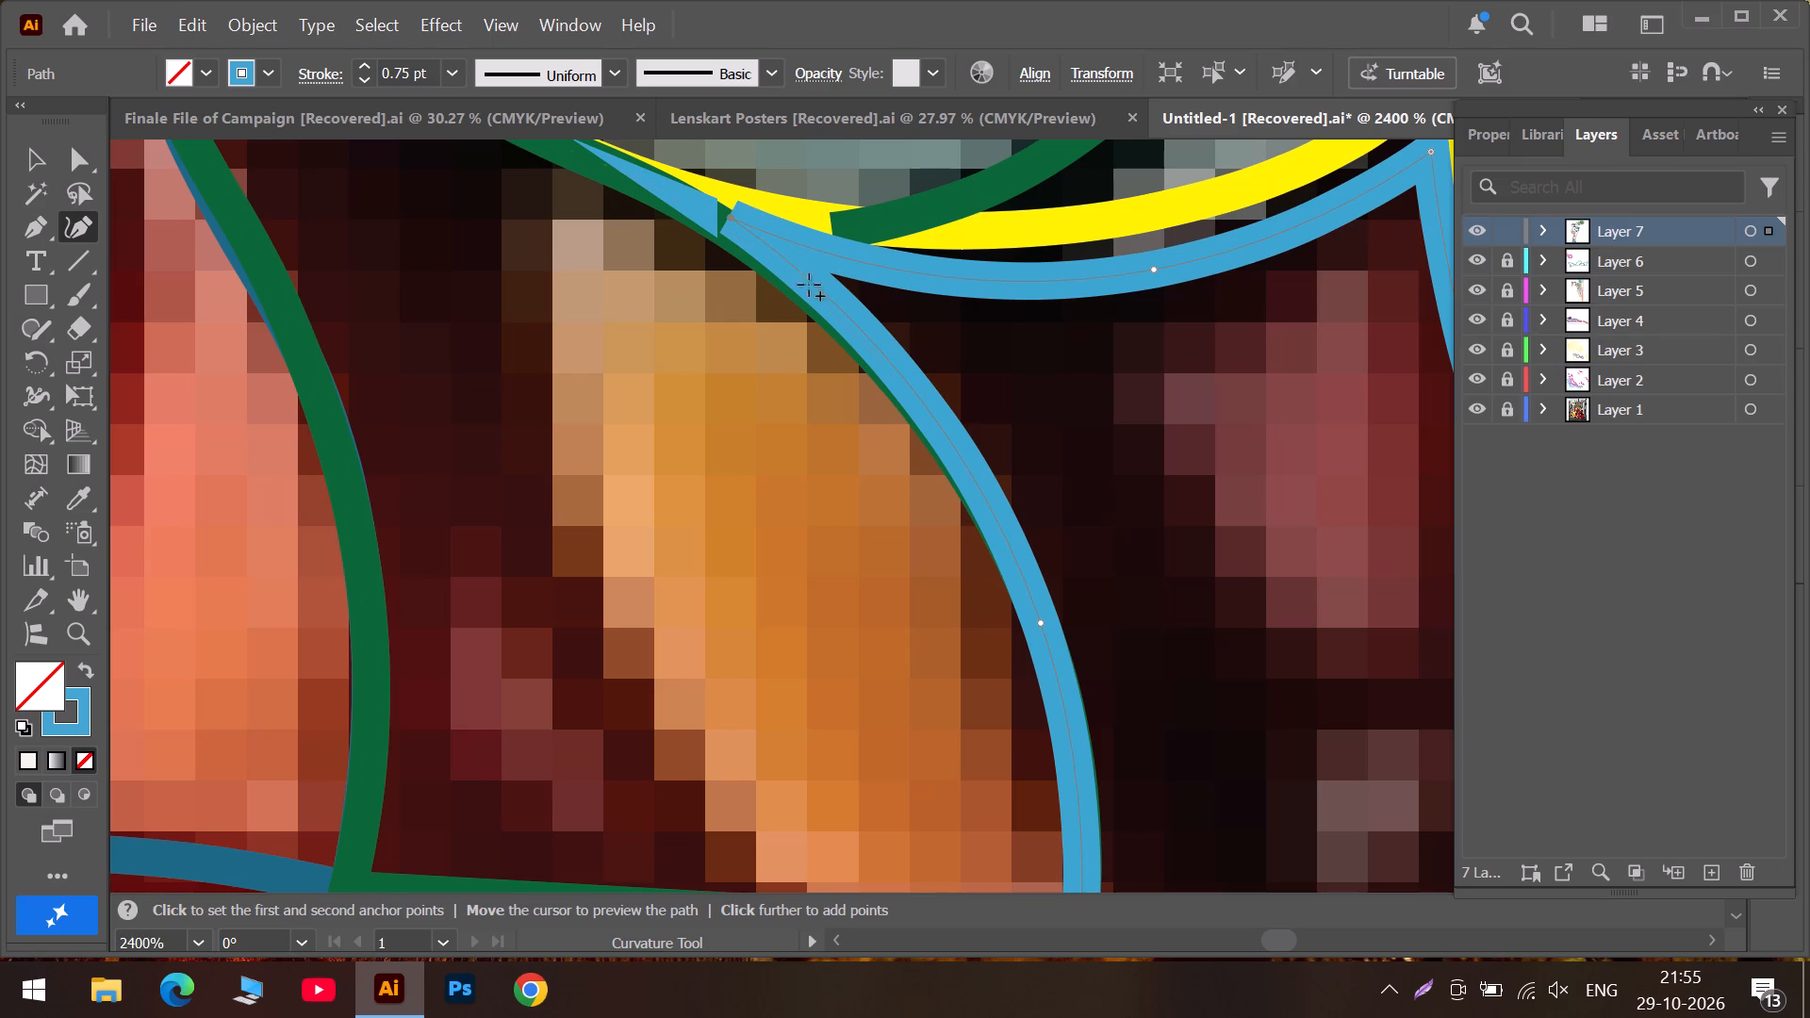
drag(731, 217, 734, 223)
drag(734, 223, 750, 239)
Bend the light blue outline's top edge up against the yellow outline and extend its top-left corner farther along the green outline.
drag(1156, 274, 1154, 272)
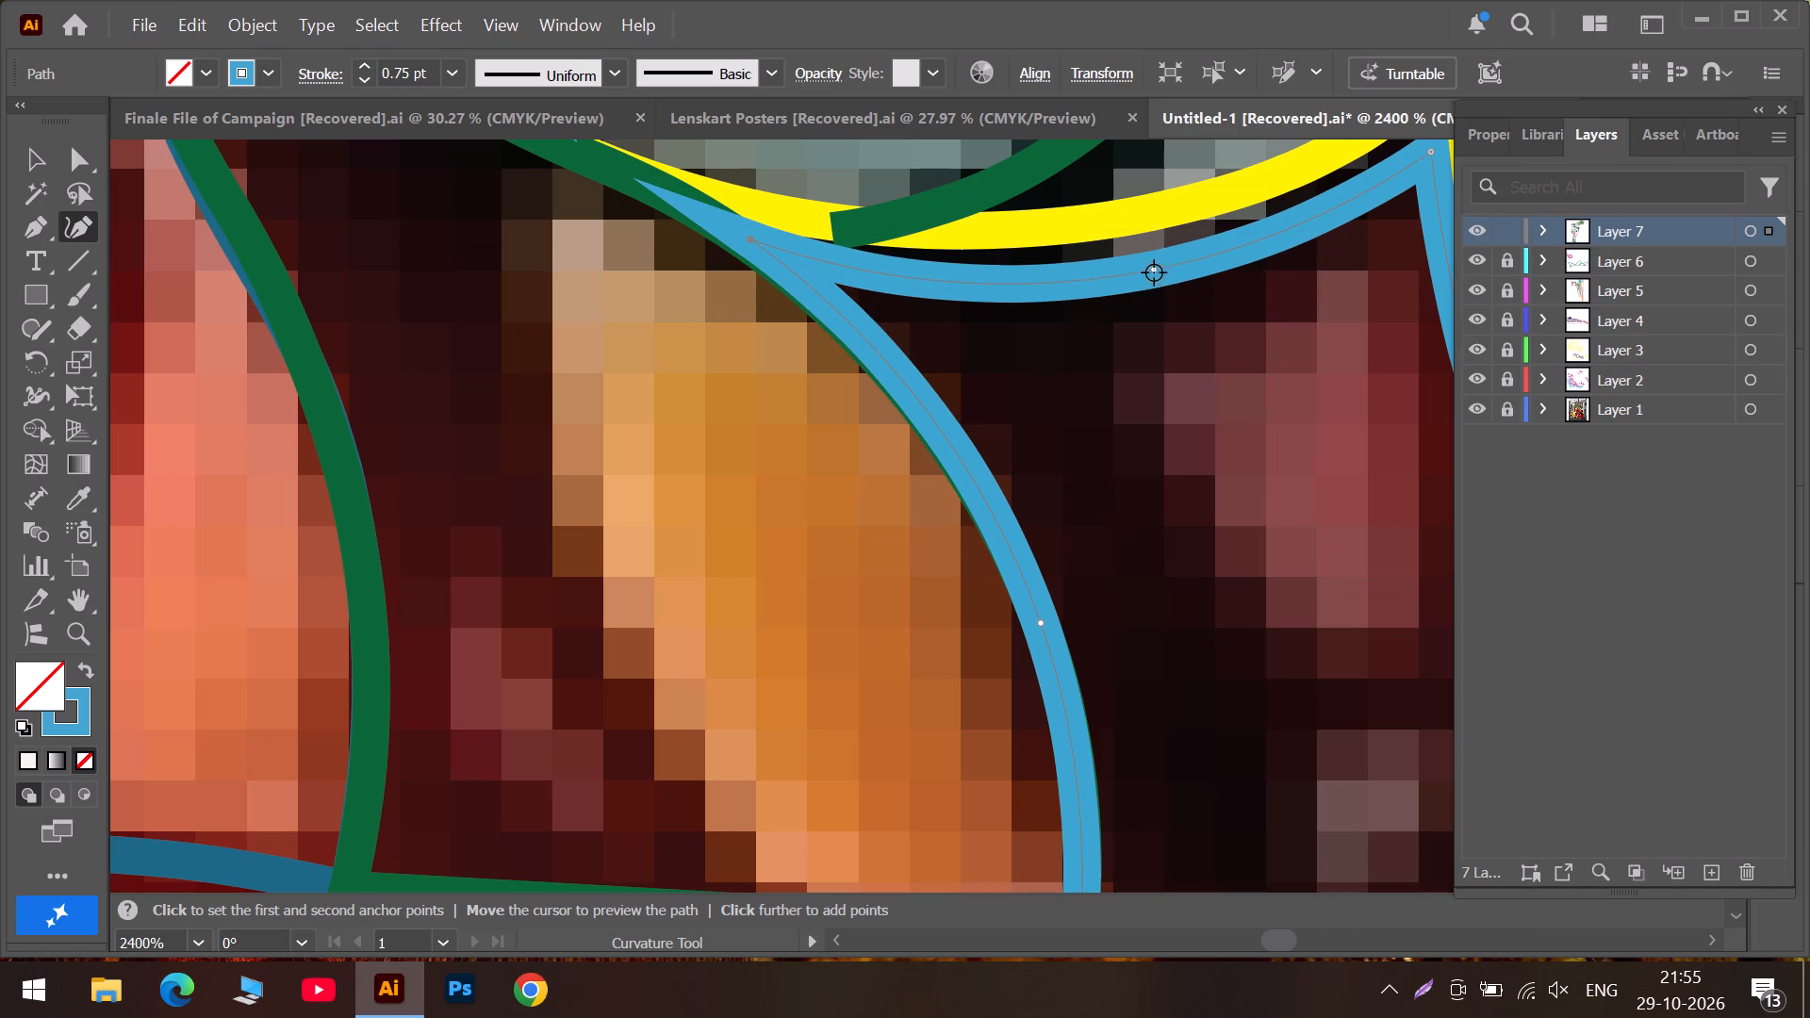
drag(1154, 272, 1011, 224)
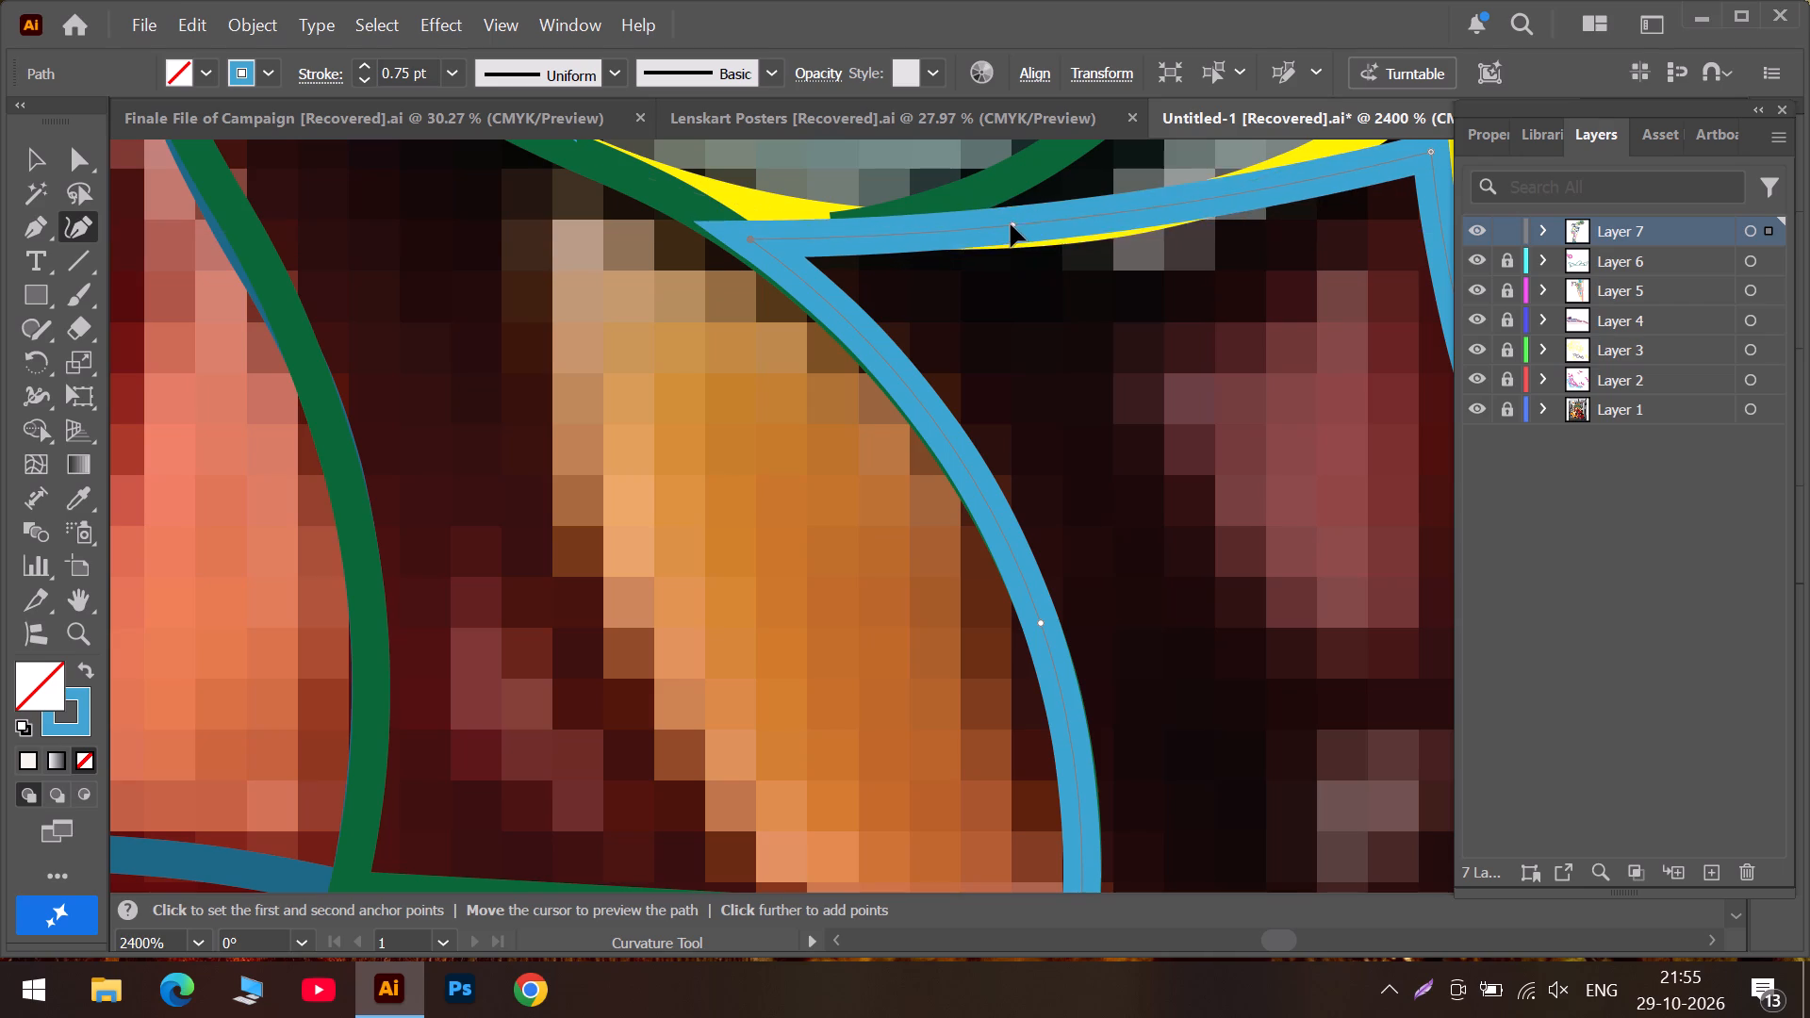
drag(1011, 224, 1060, 224)
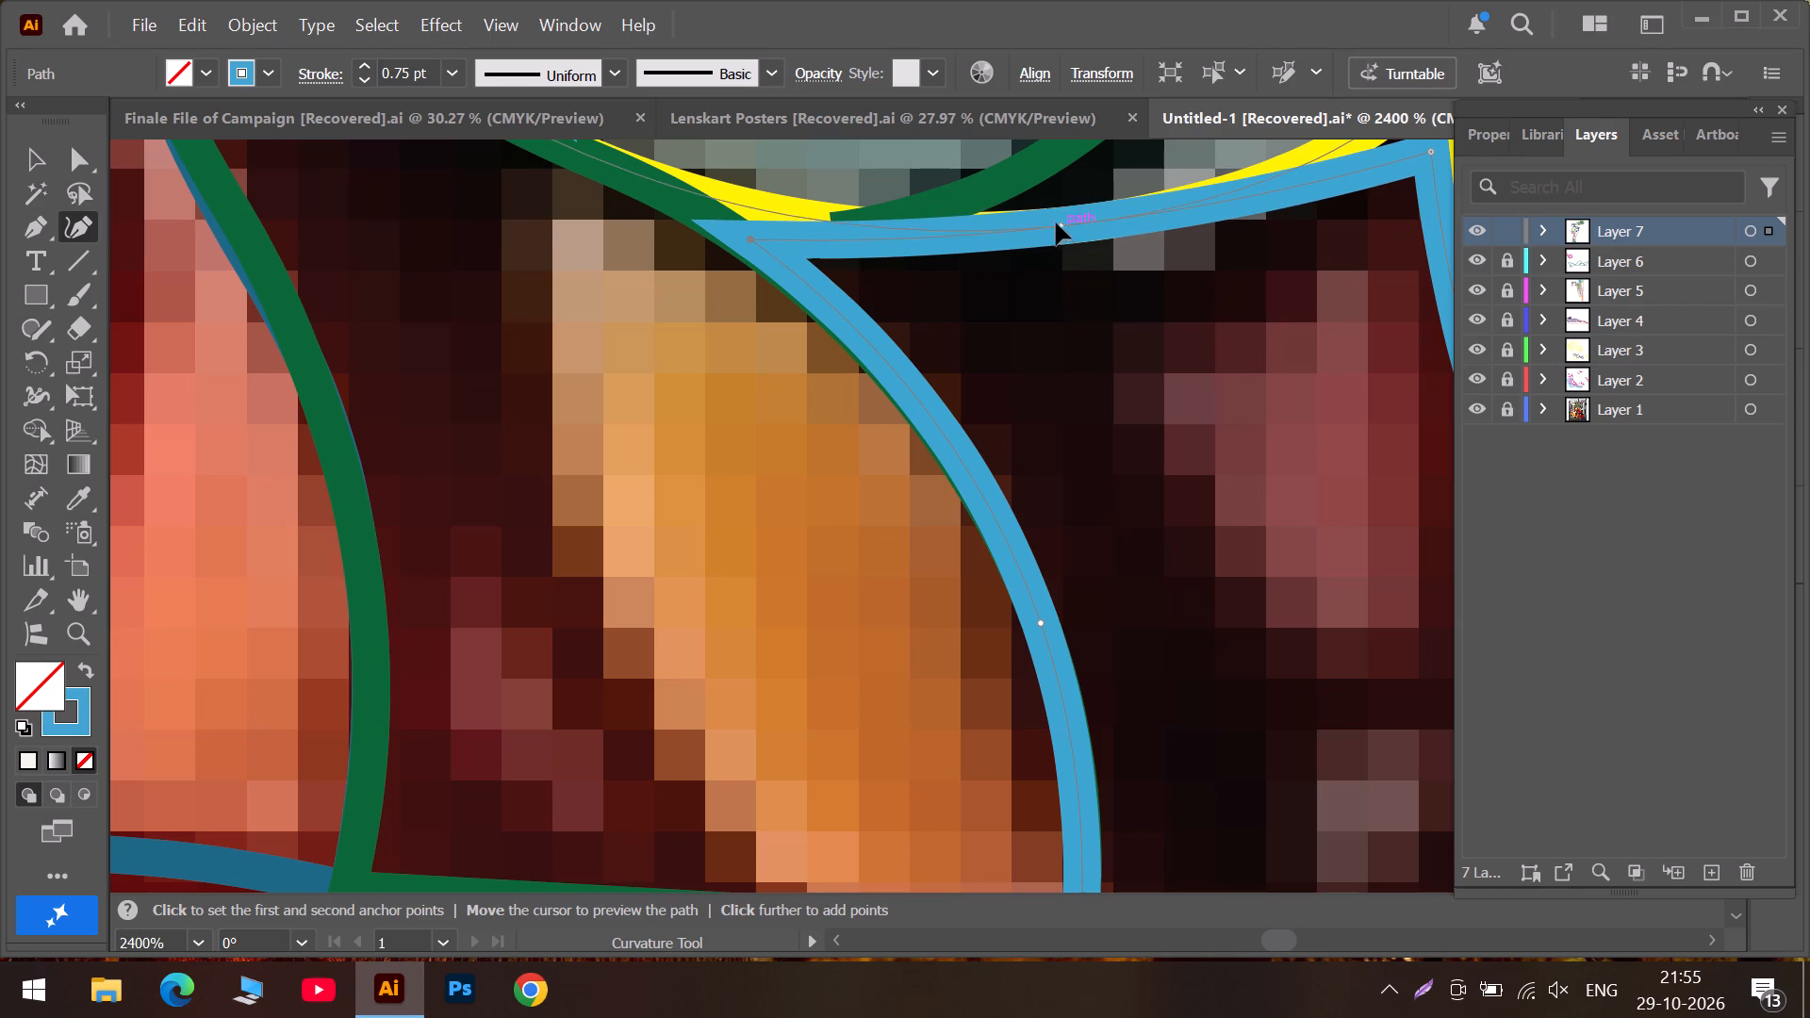
drag(749, 238, 742, 236)
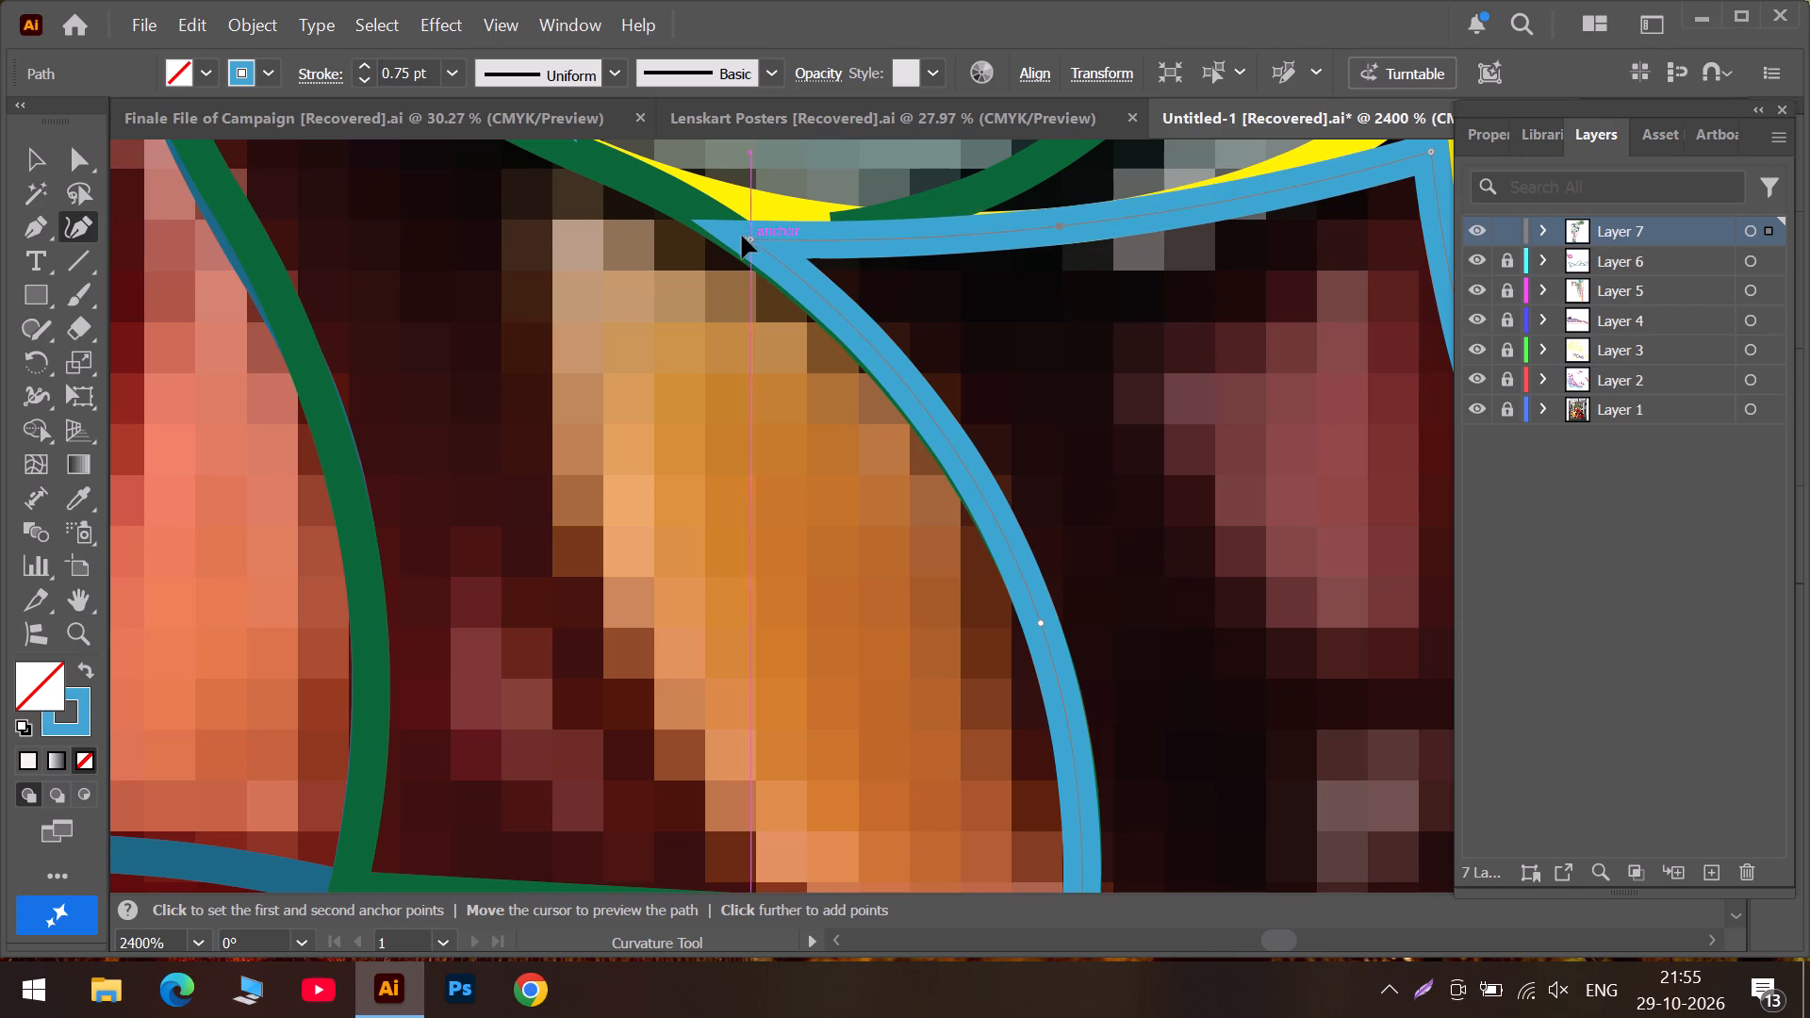
drag(742, 236, 699, 205)
Move the light blue outline's bottom-right corner onto the yellow face outline's lower corner and fit its right edge to the yellow line.
scroll(940, 273, down, 6)
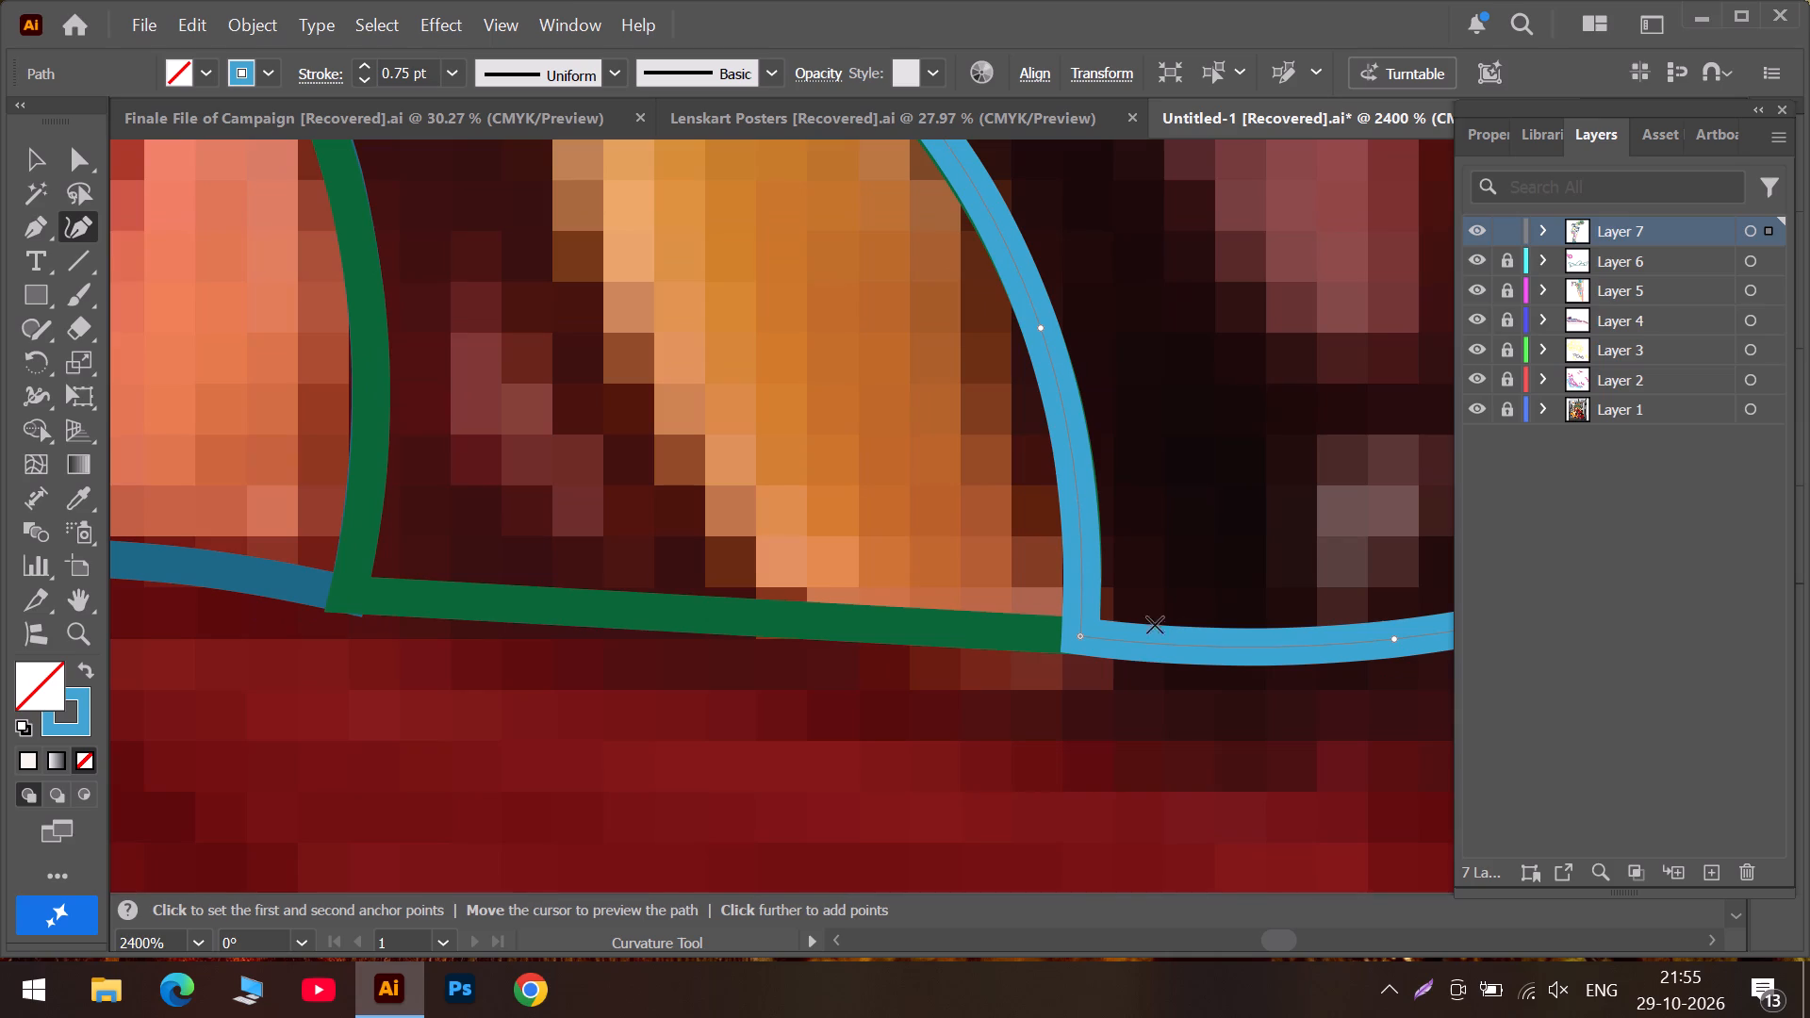
click(1321, 931)
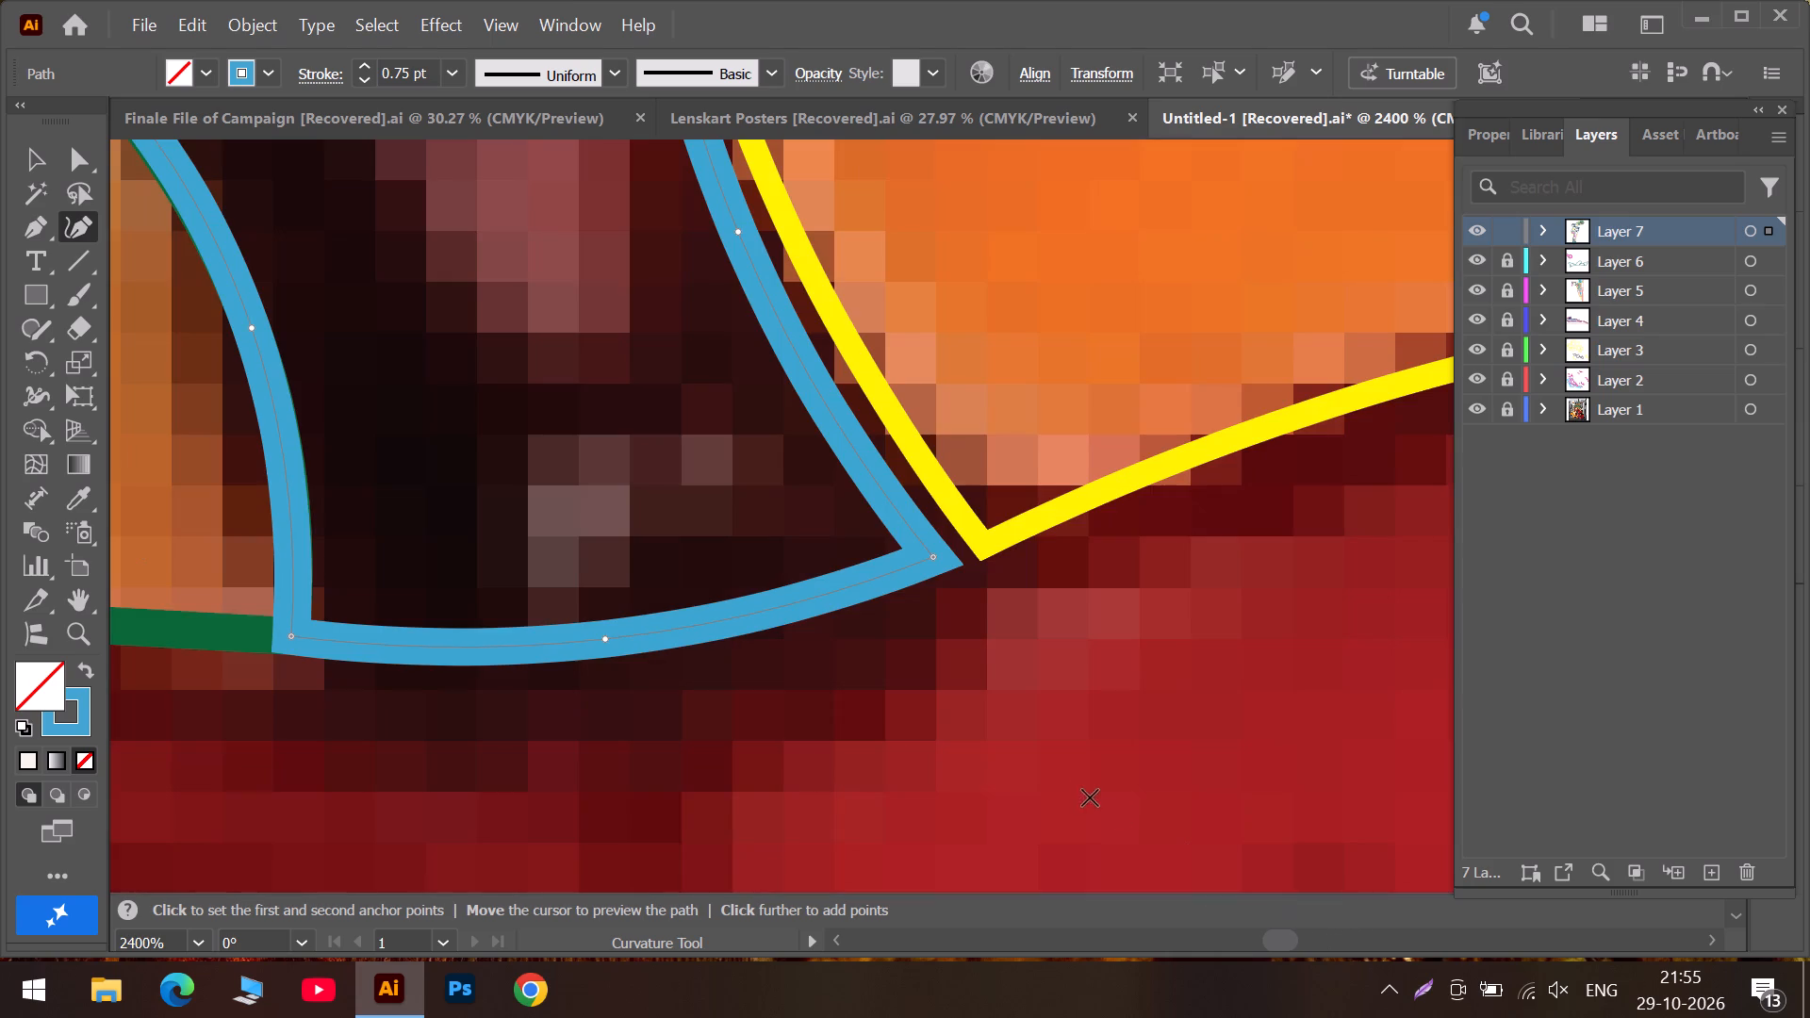
scroll(978, 531, up, 2)
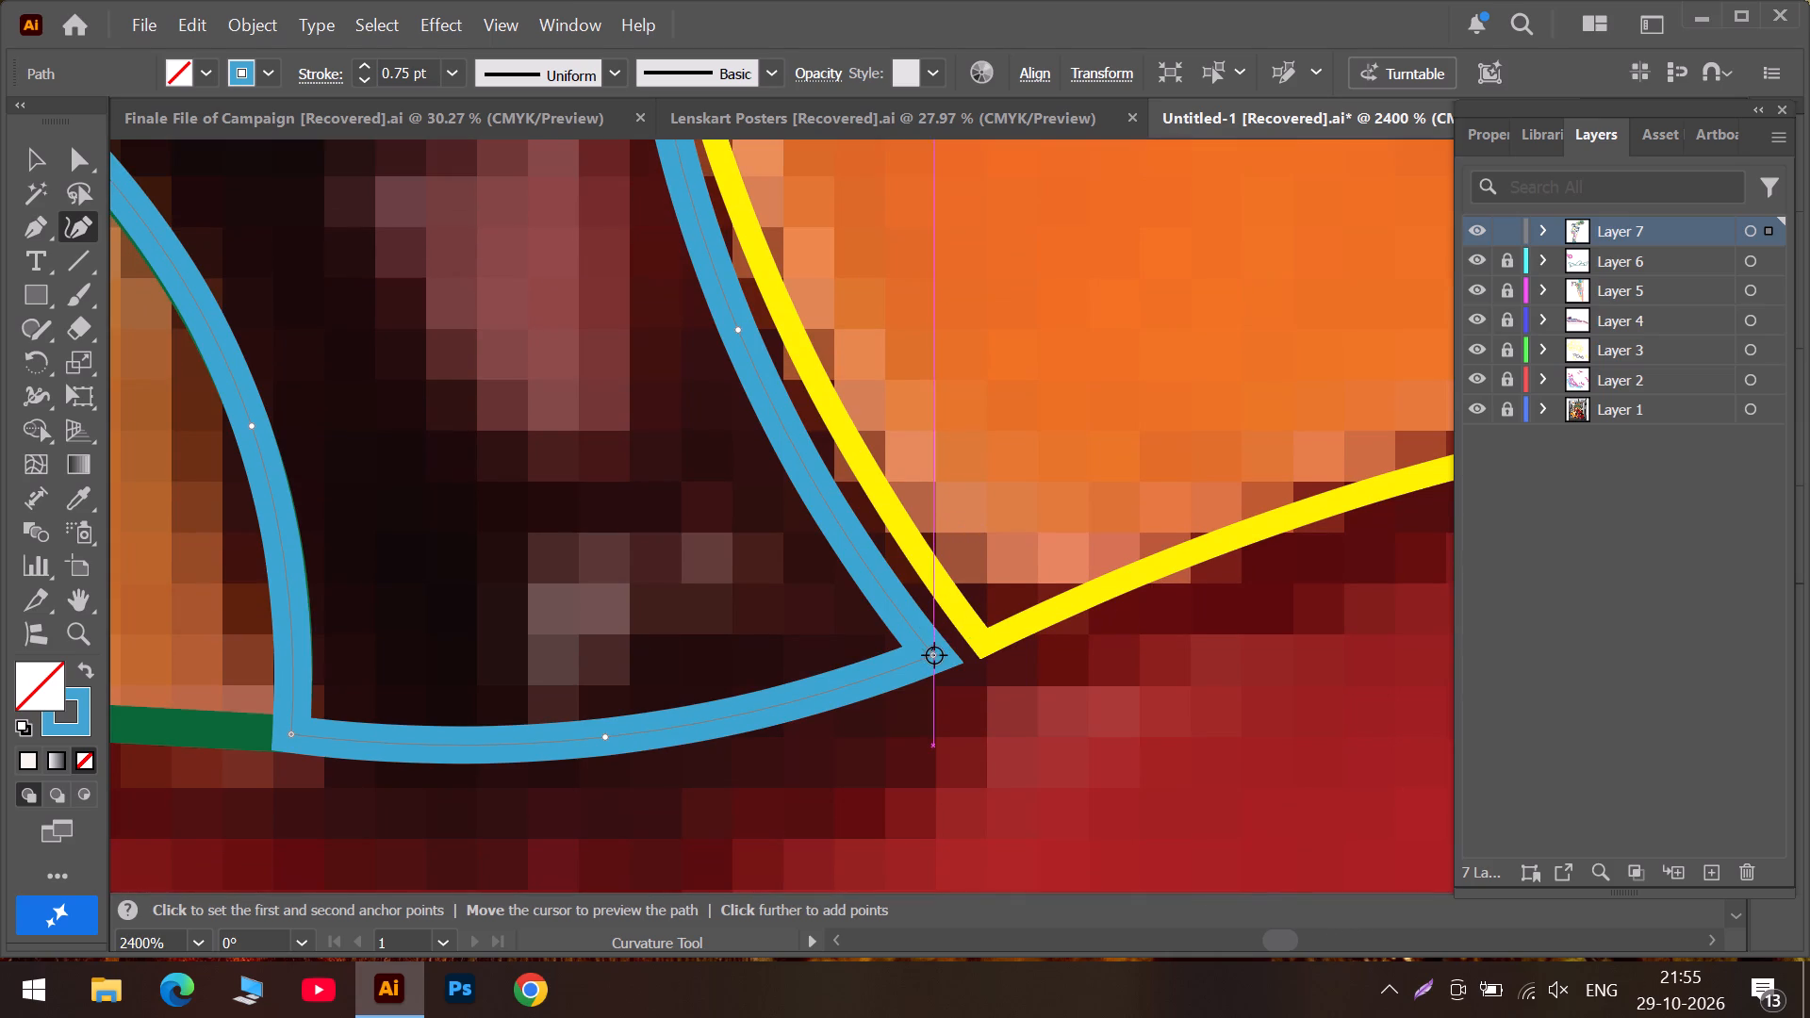
drag(934, 655, 979, 638)
scroll(813, 409, up, 3)
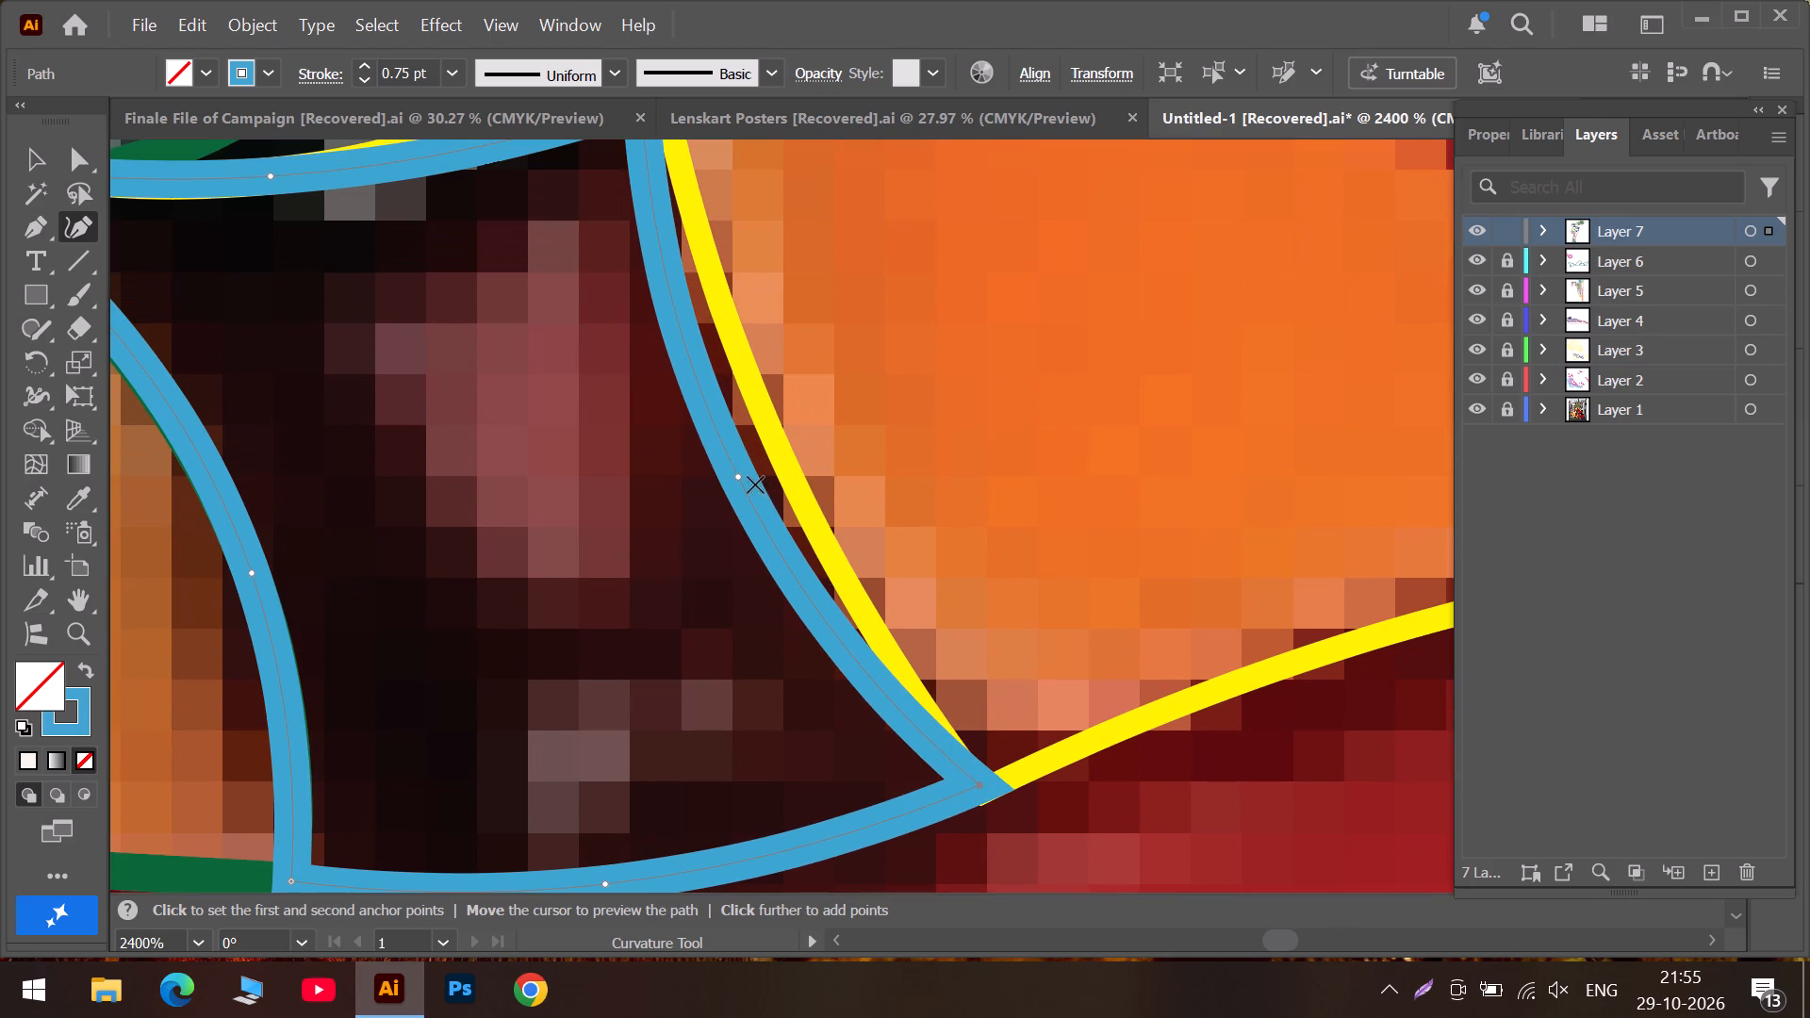
drag(740, 481, 765, 480)
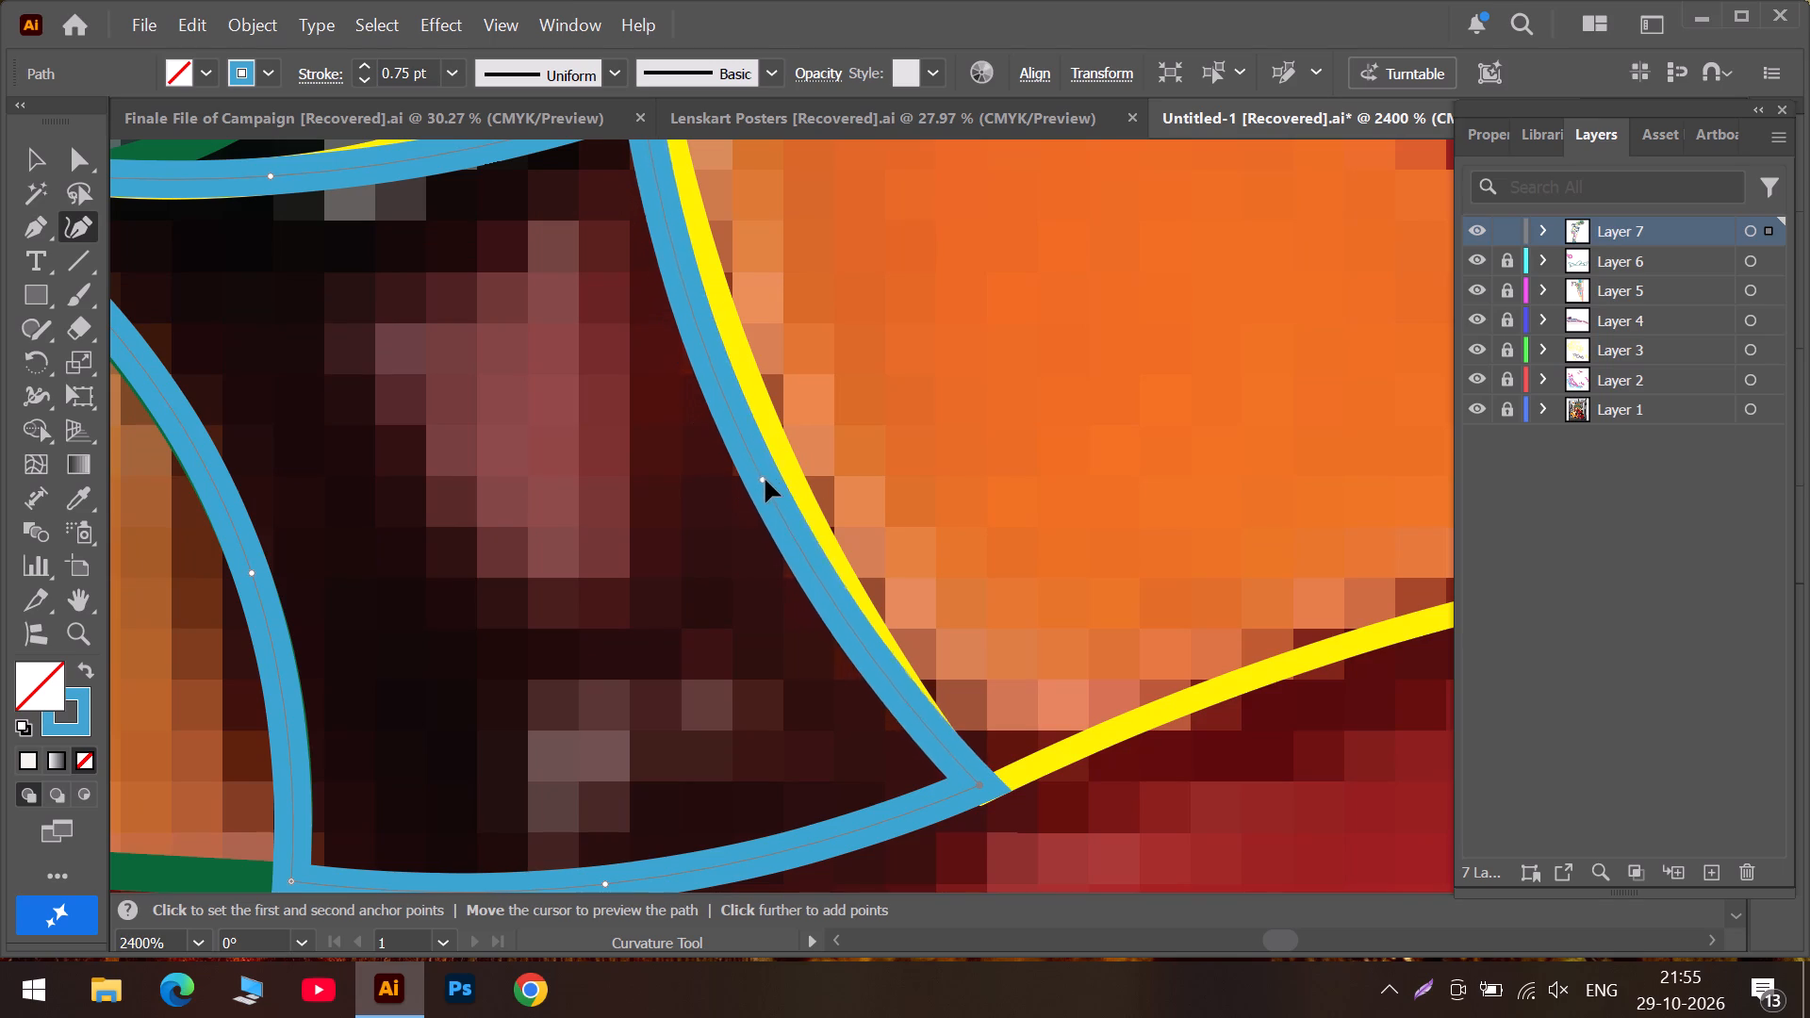
drag(765, 480, 790, 480)
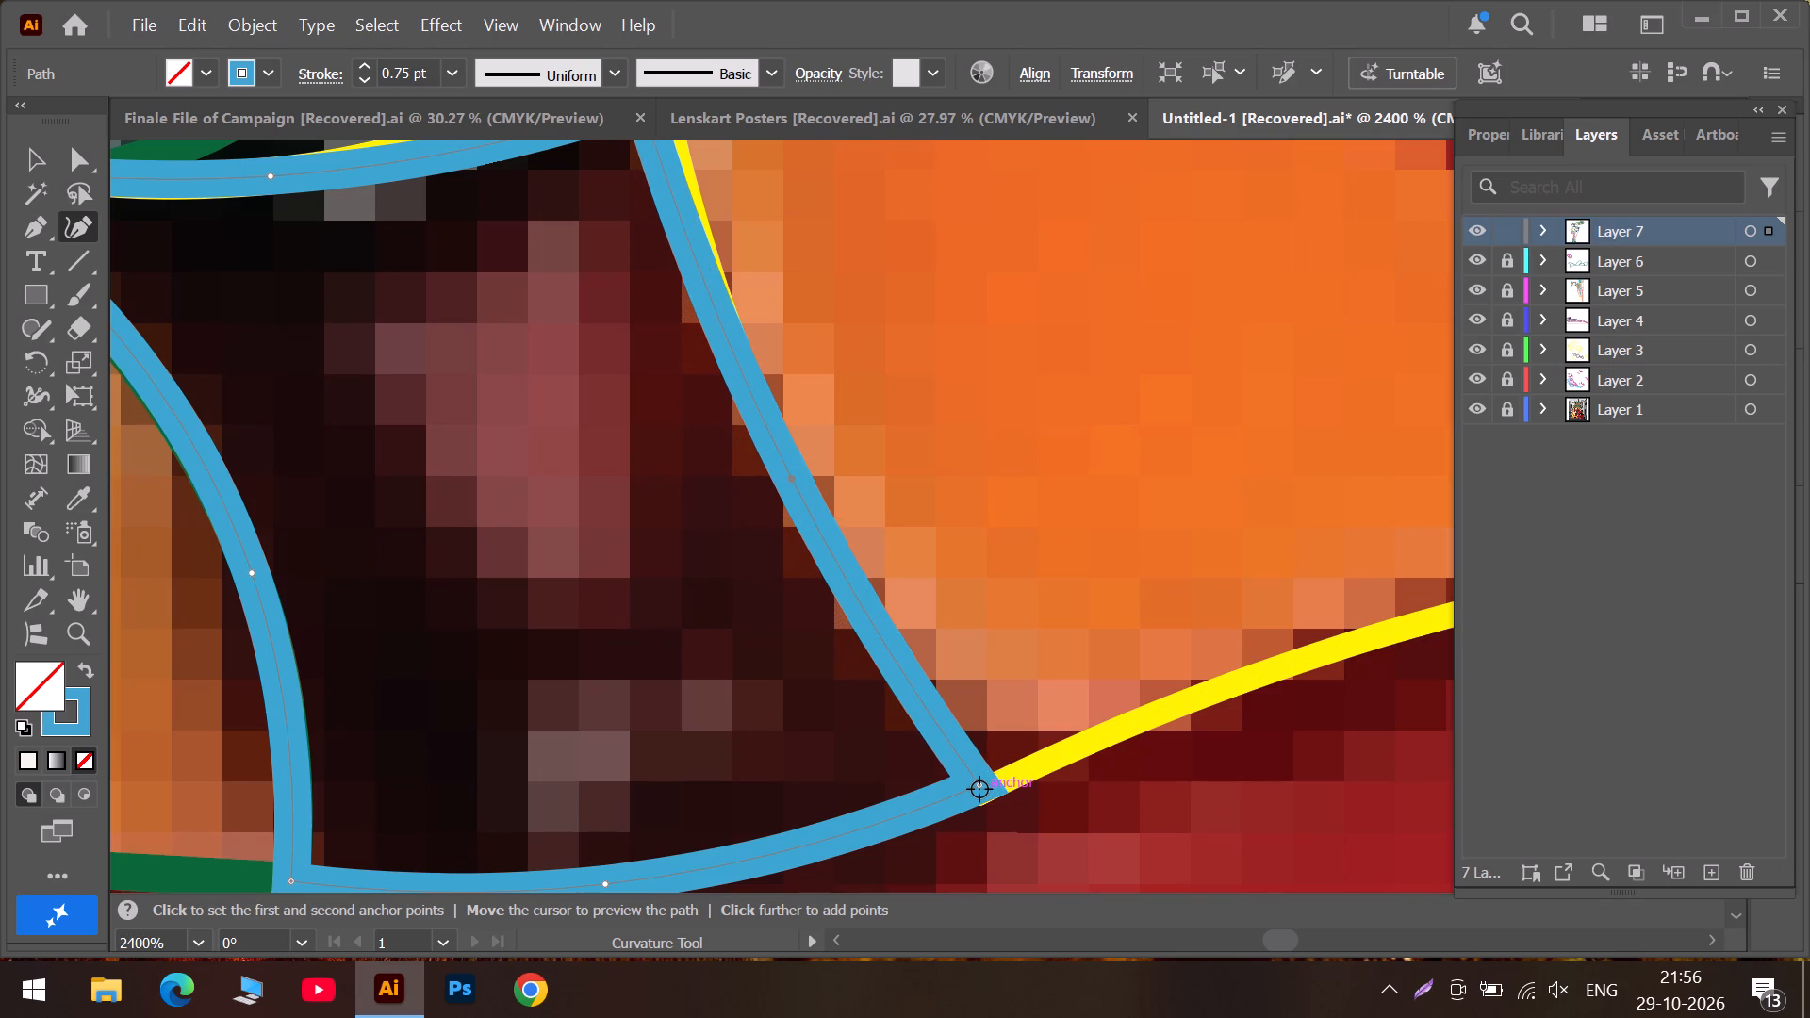
click(979, 789)
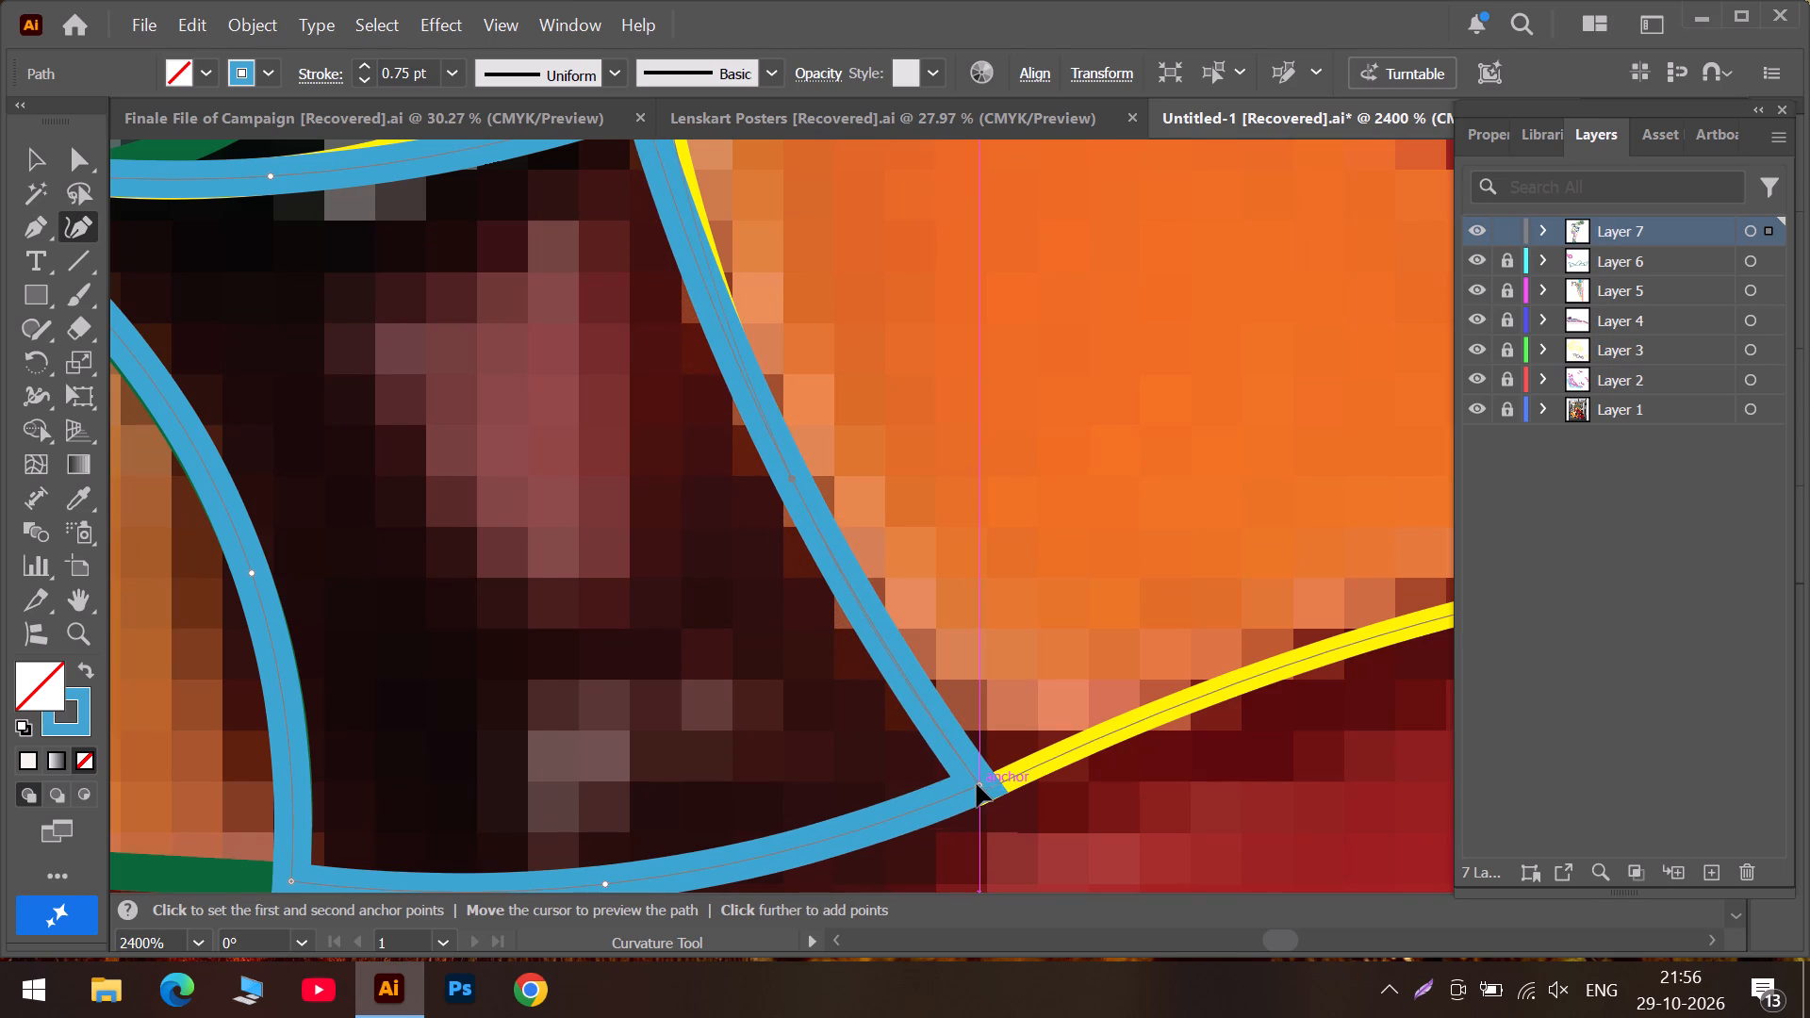
Move the light blue outline's top-right corner onto the yellow outlines' junction and curve the adjoining top edge along the yellow line.
scroll(684, 155, up, 4)
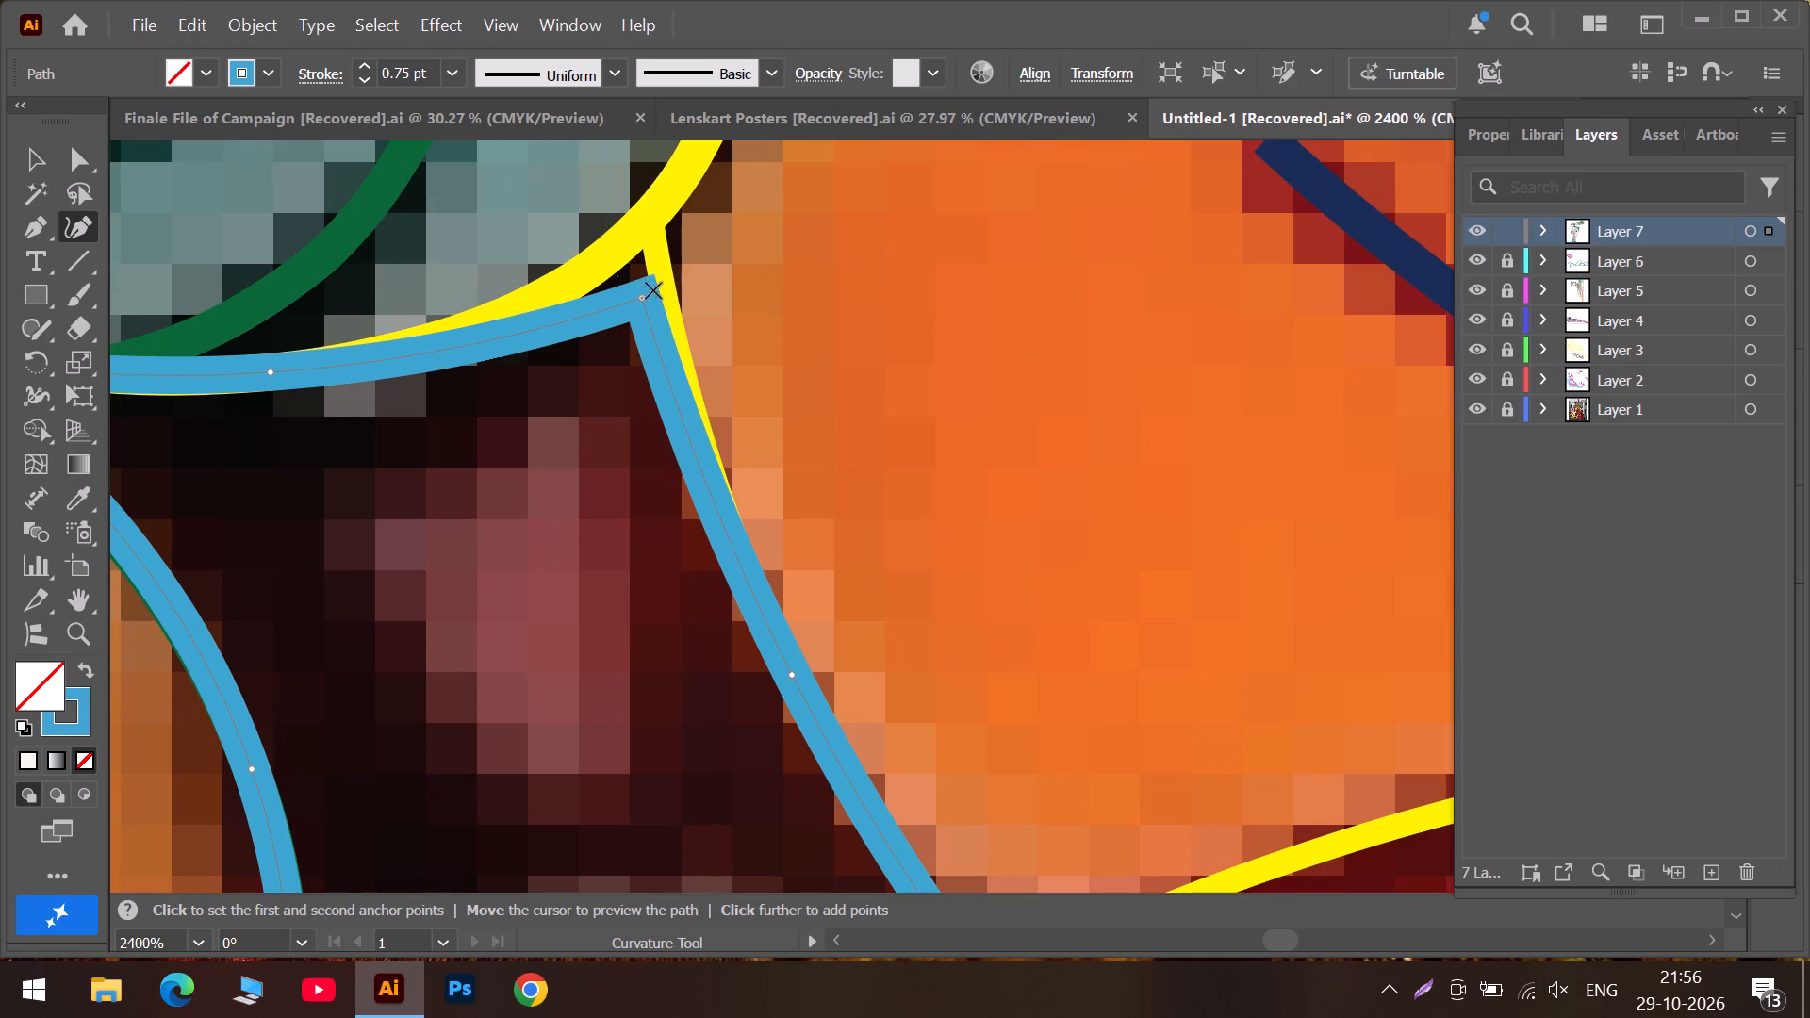
drag(642, 301, 639, 300)
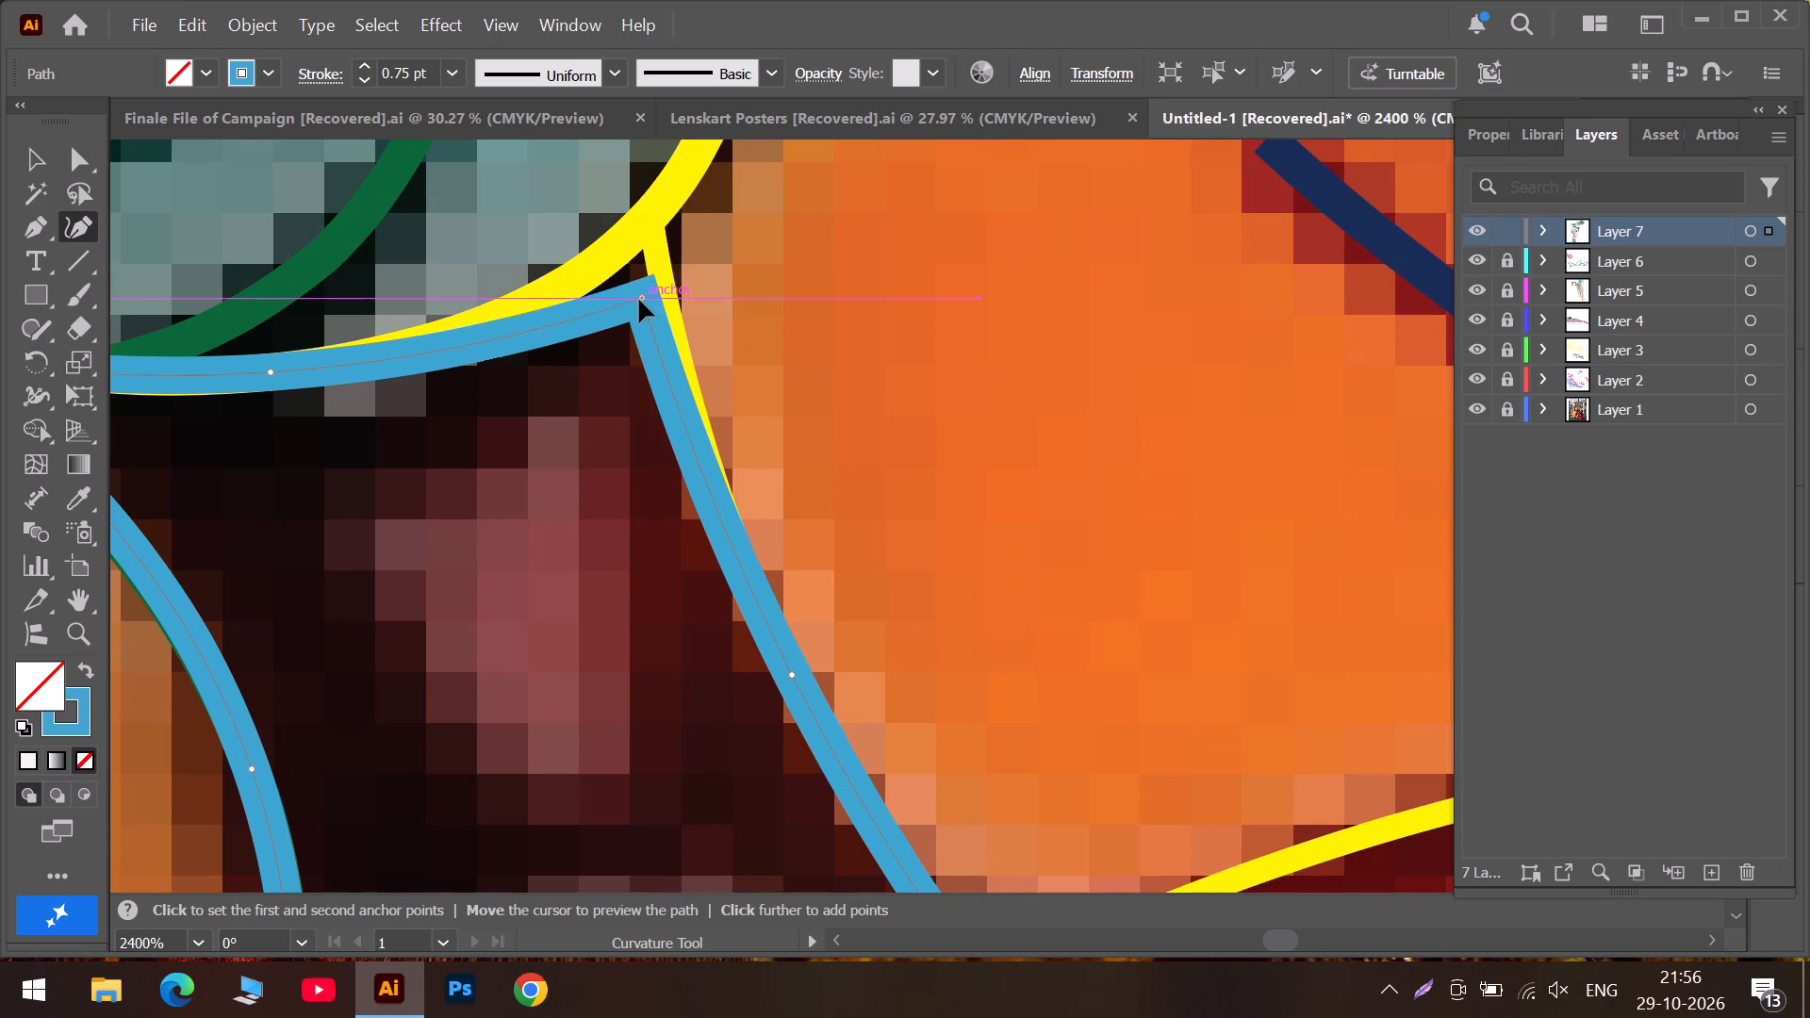
drag(639, 300, 647, 221)
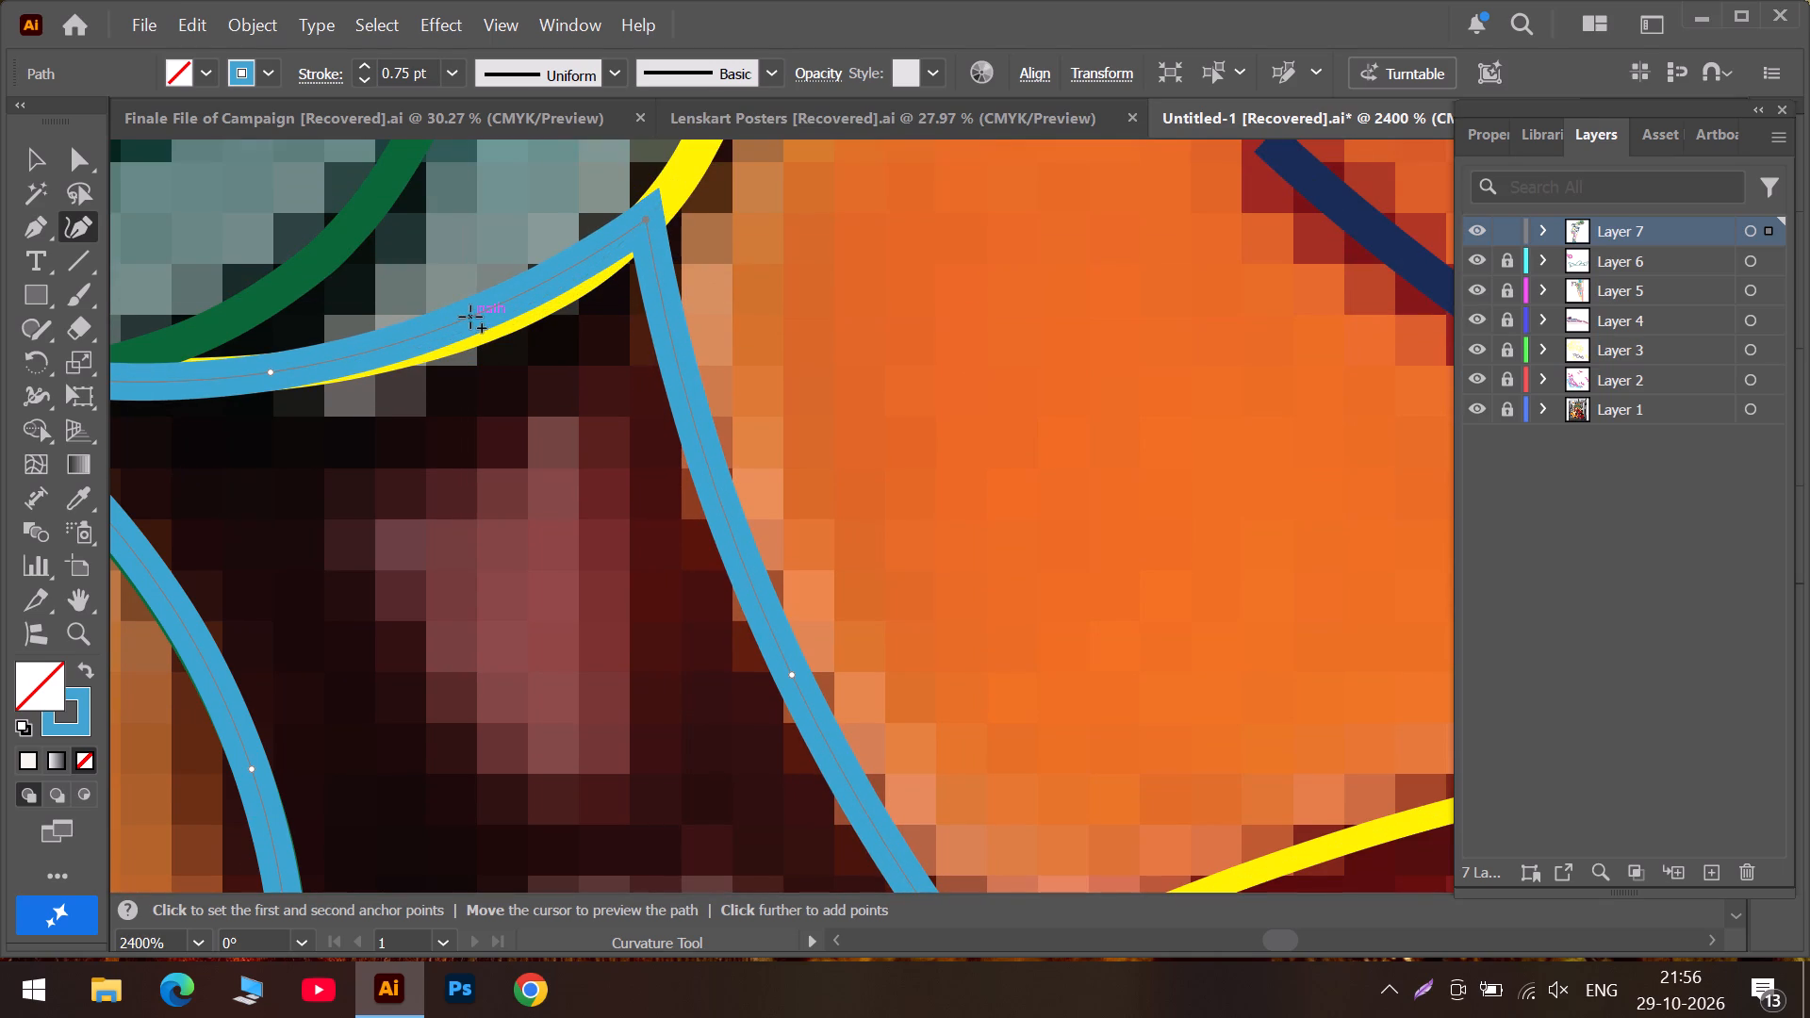
drag(470, 317, 494, 322)
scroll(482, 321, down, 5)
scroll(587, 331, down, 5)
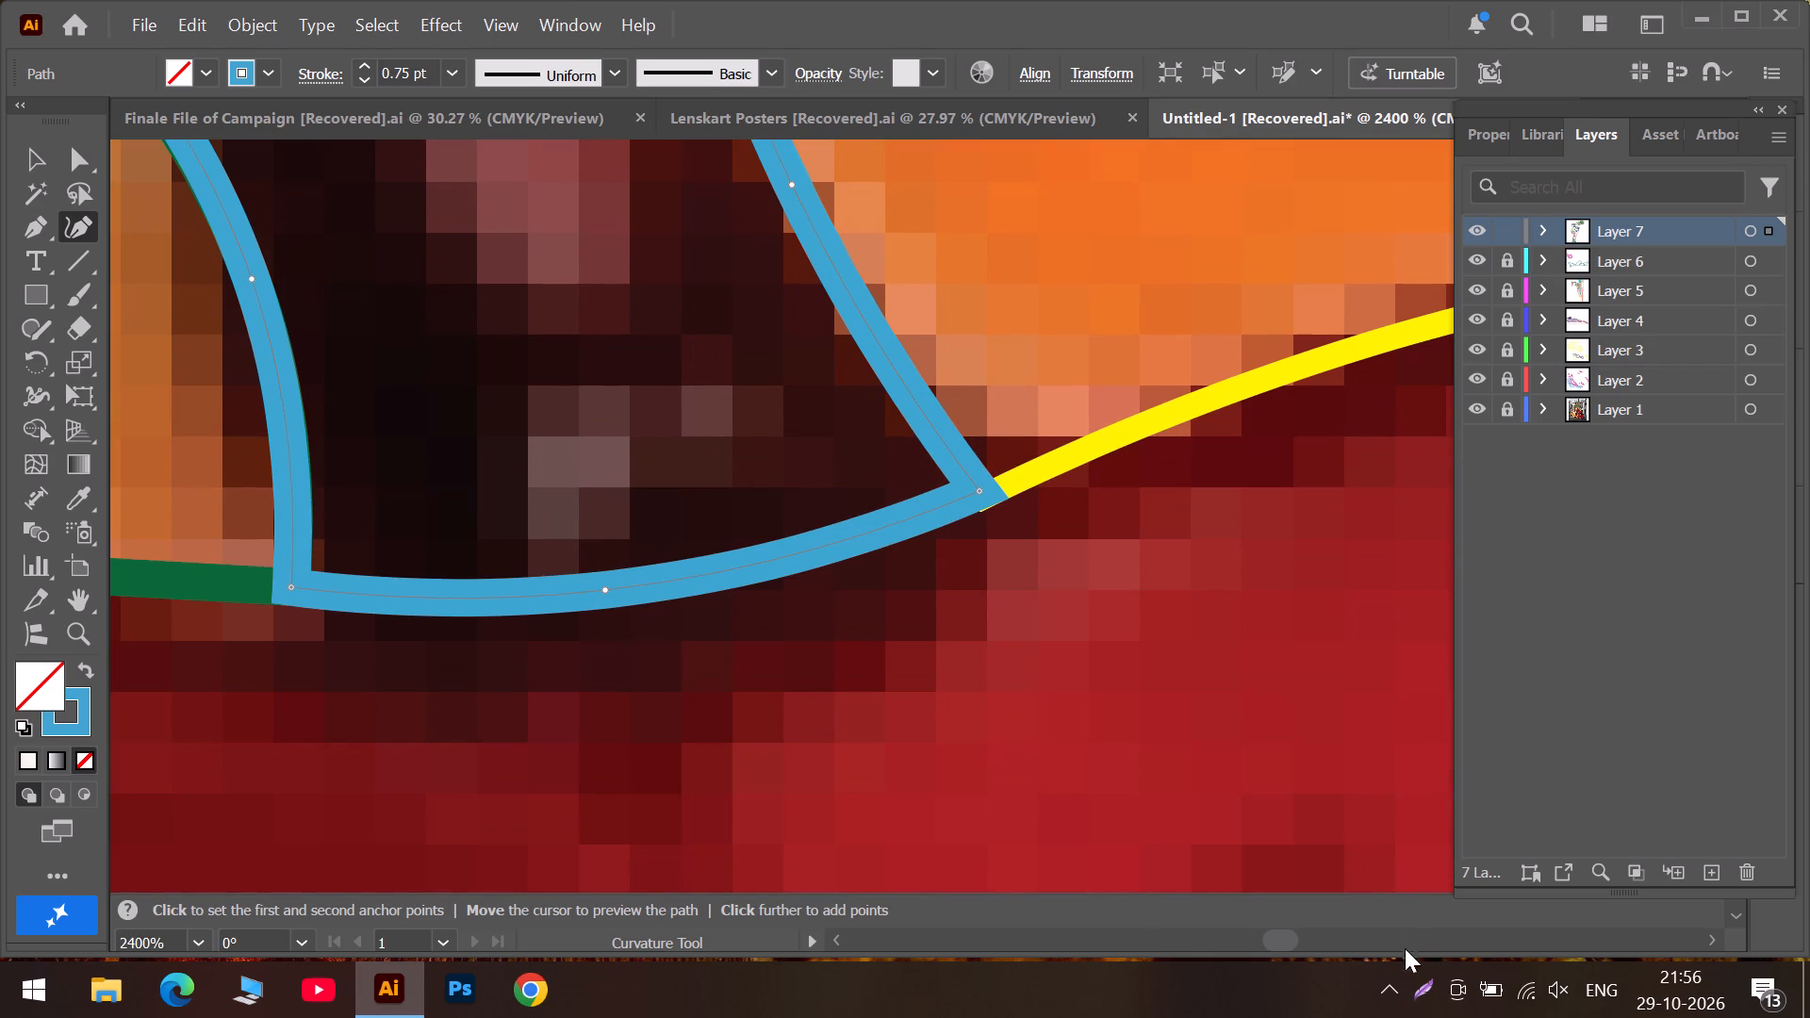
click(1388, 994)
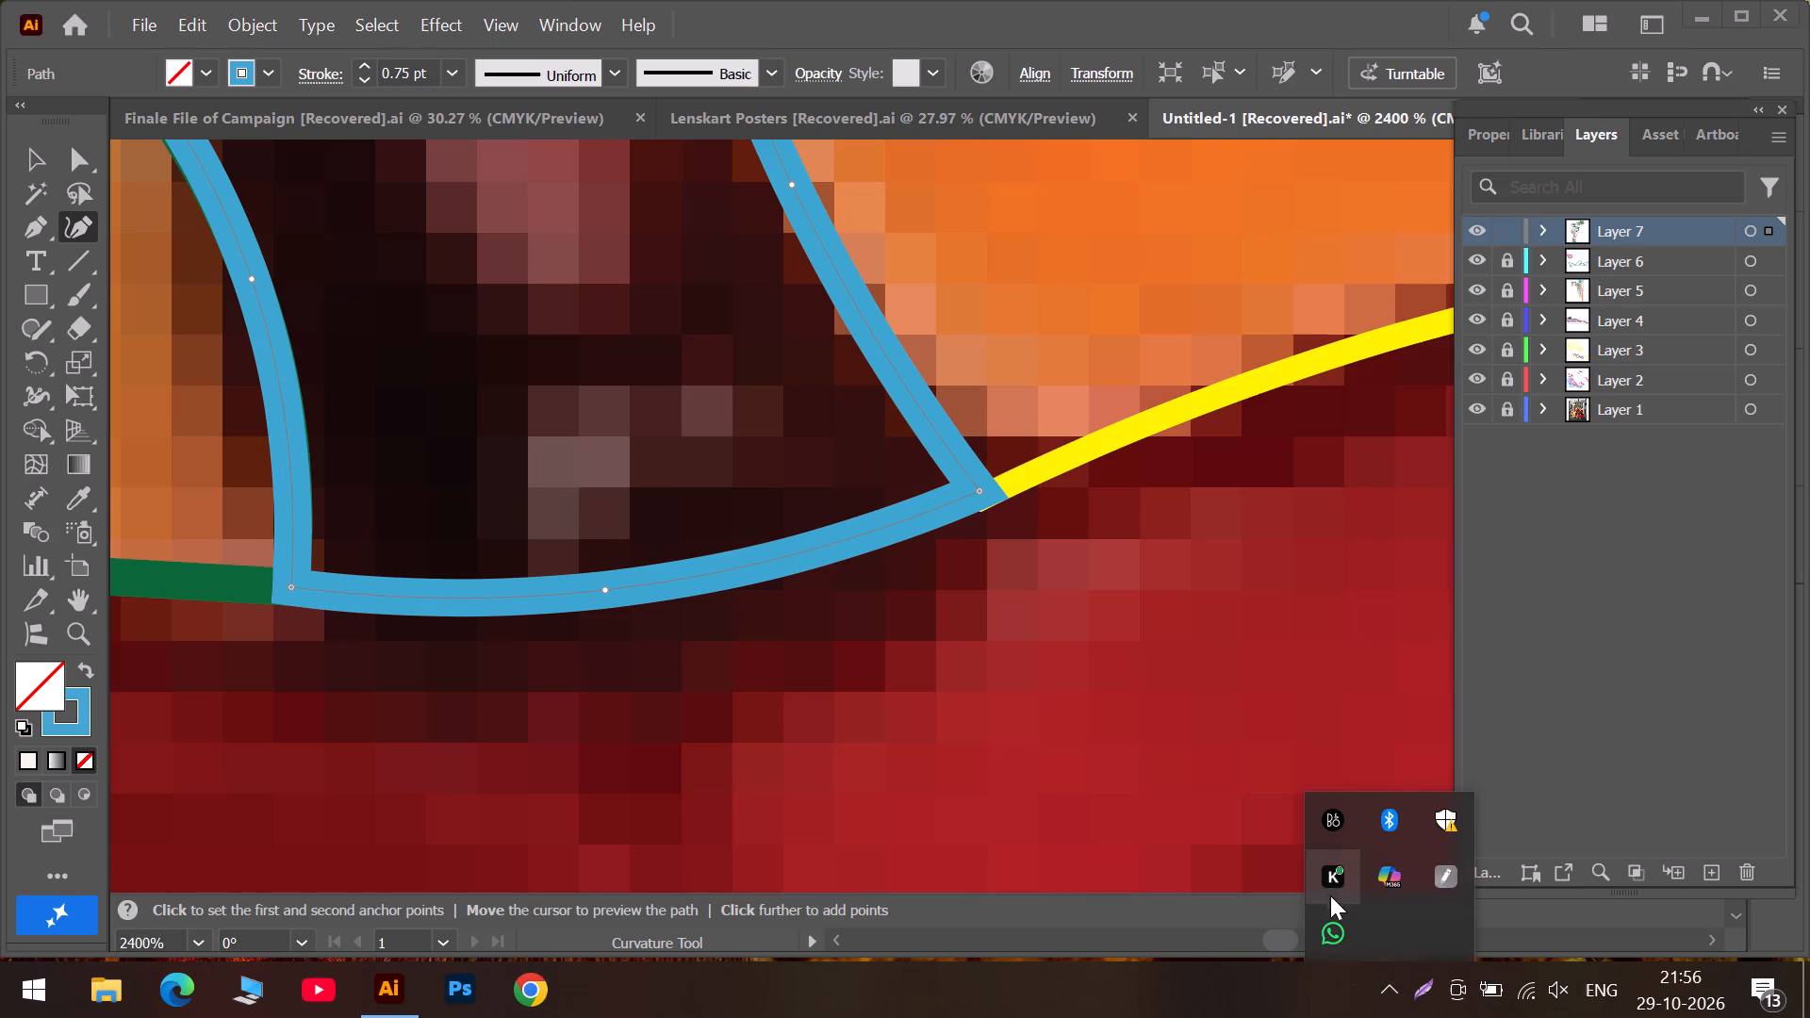